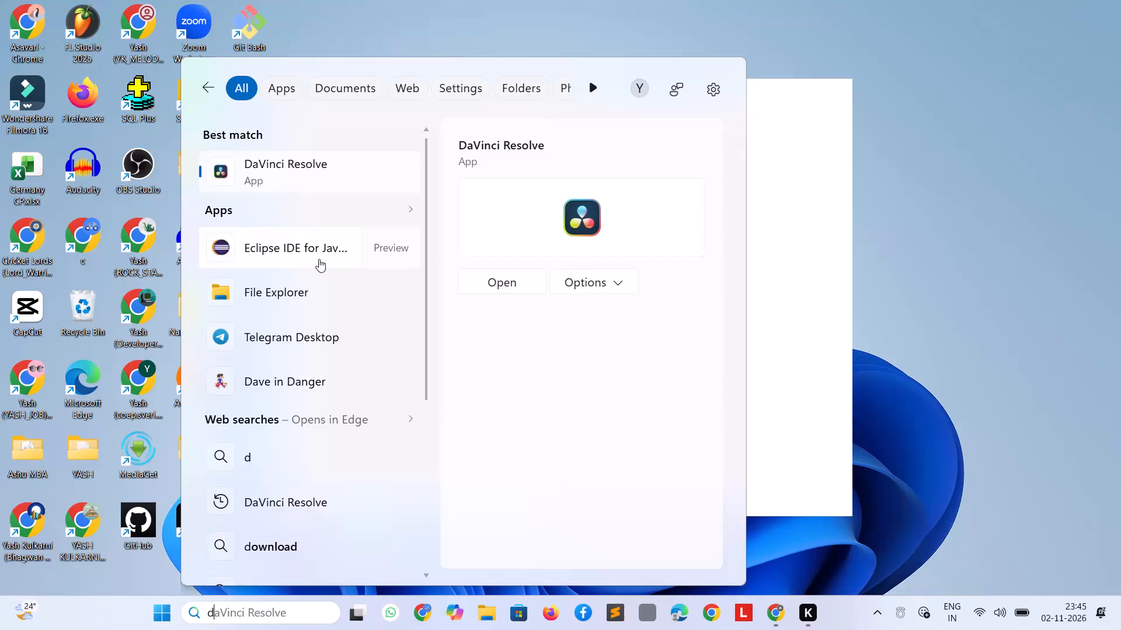
Find Wondershare Filmora 16 through the system search, launch it and maximize its start window.
key("BackSpace")
key("BackSpace")
key("BackSpace")
key("f")
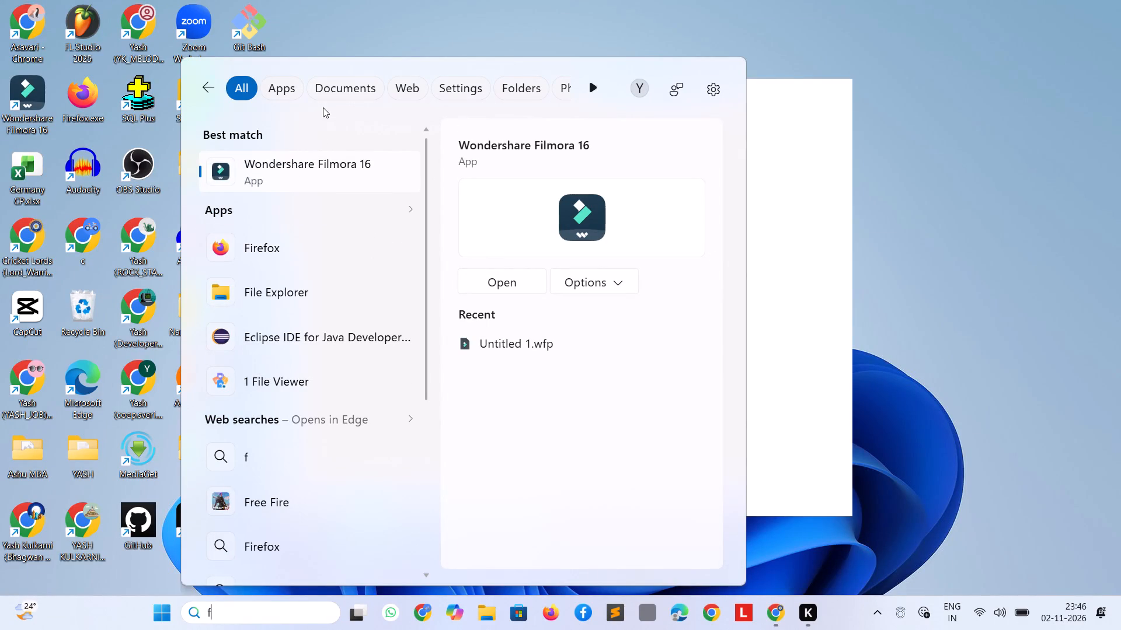
left_click(323, 163)
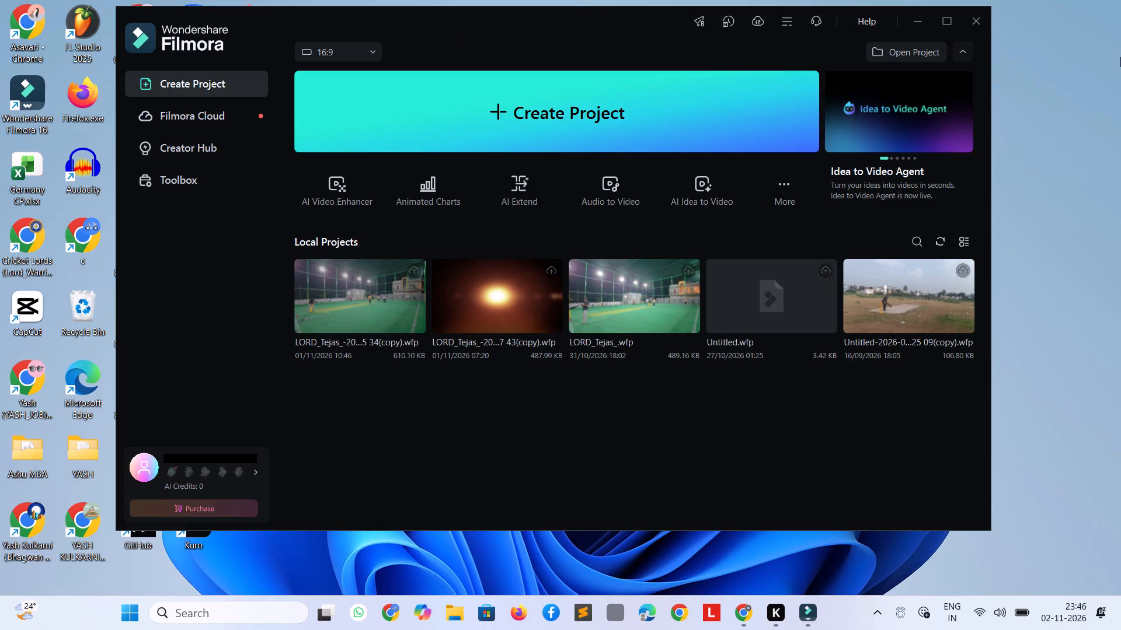
left_click(952, 18)
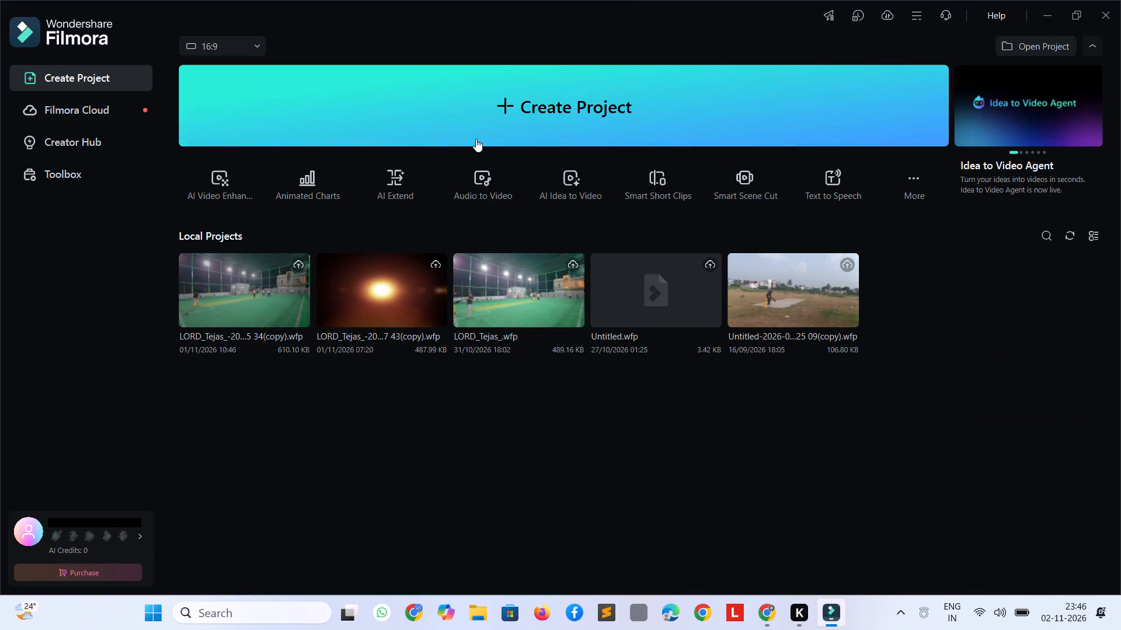
Start creating a new video project from the Filmora start window.
left_click(112, 83)
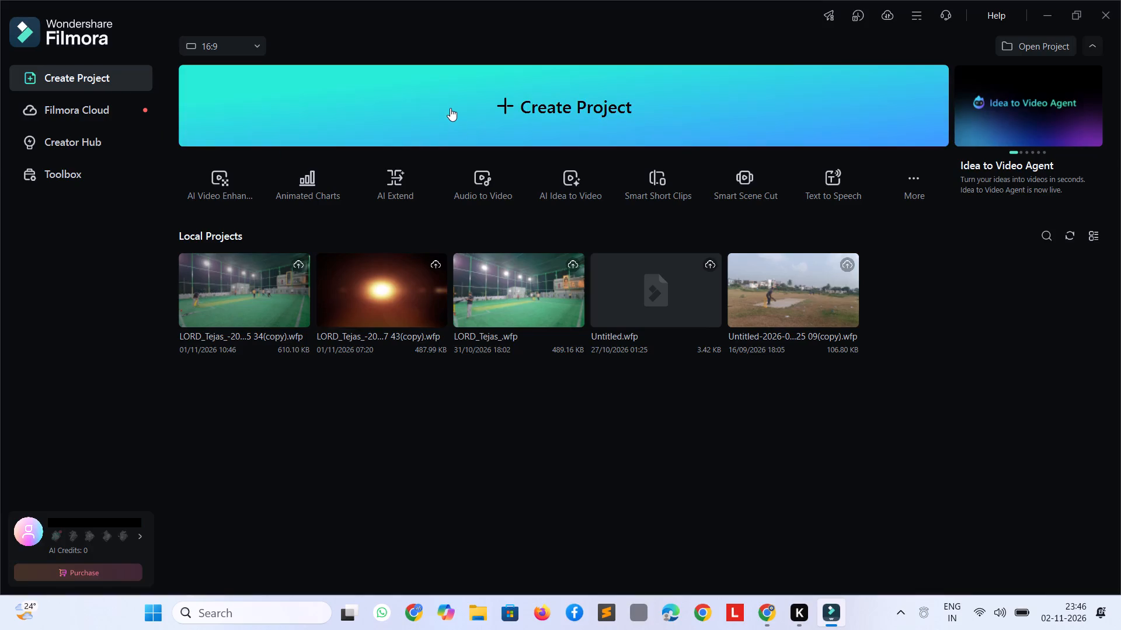
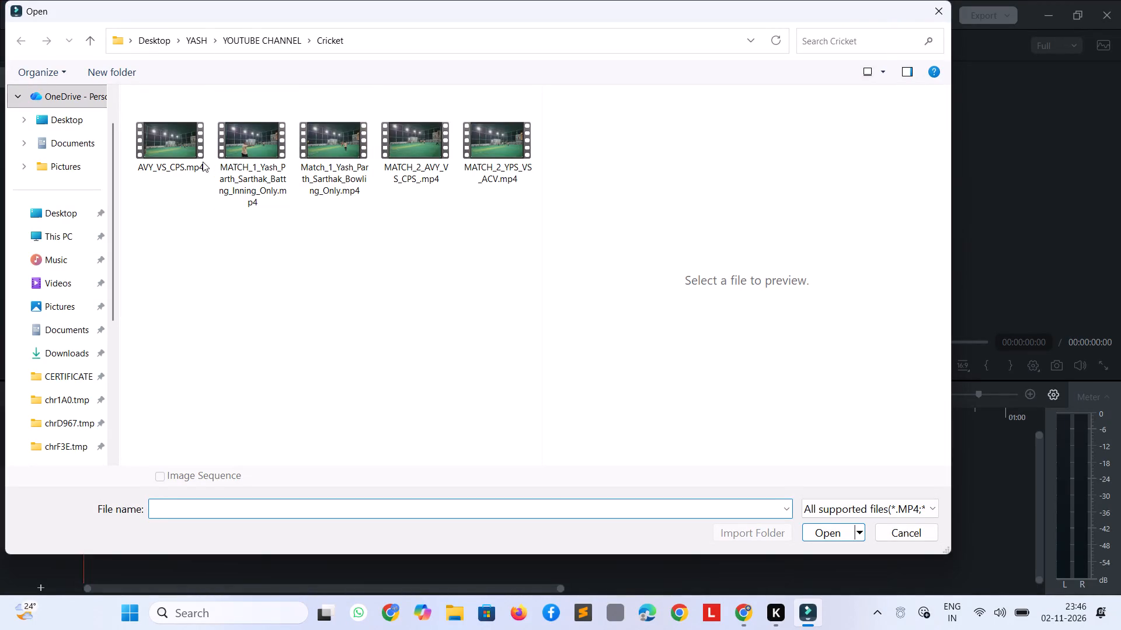
Import AVY_VS_CPS.mp4 from the Cricket folder into the project media.
left_click(184, 155)
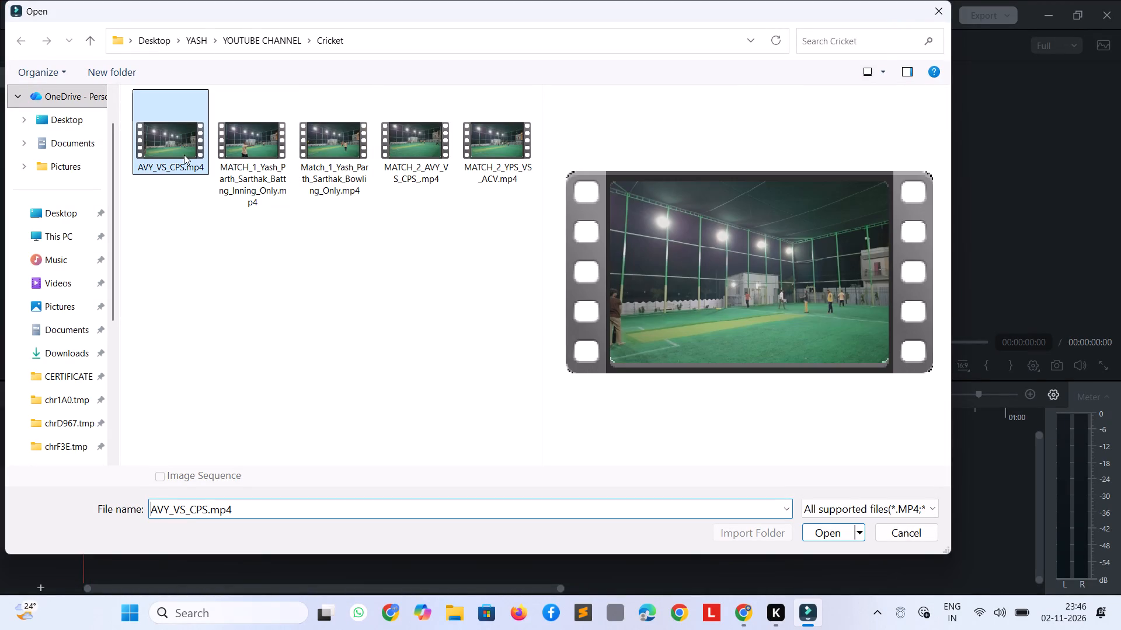
left_click_drag(184, 155, 526, 629)
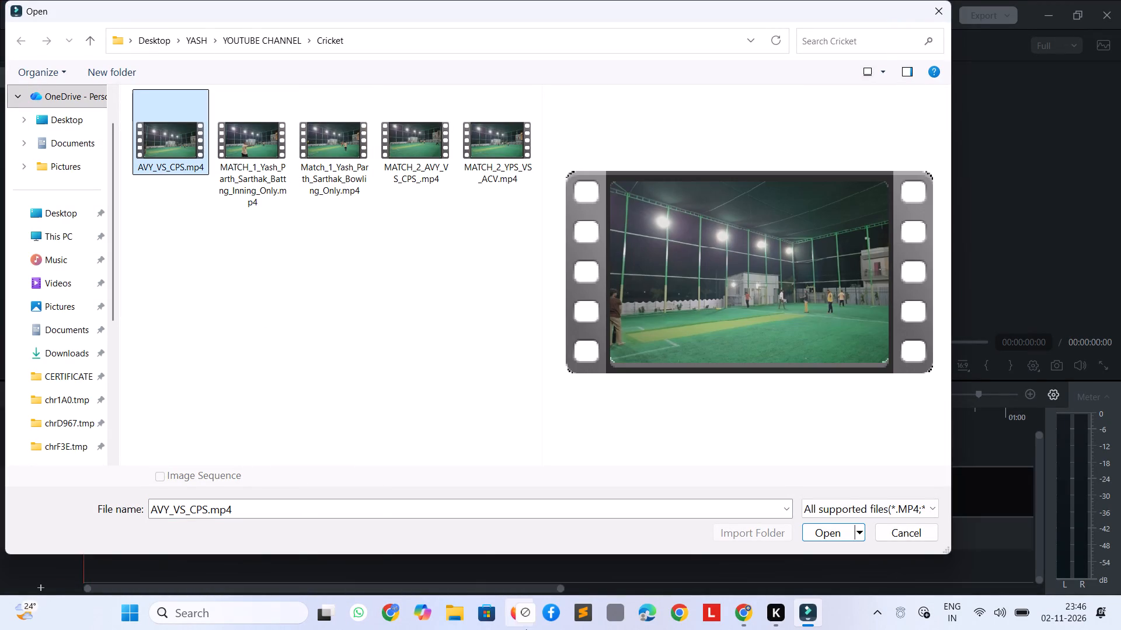
left_click_drag(526, 629, 166, 179)
double_click(166, 143)
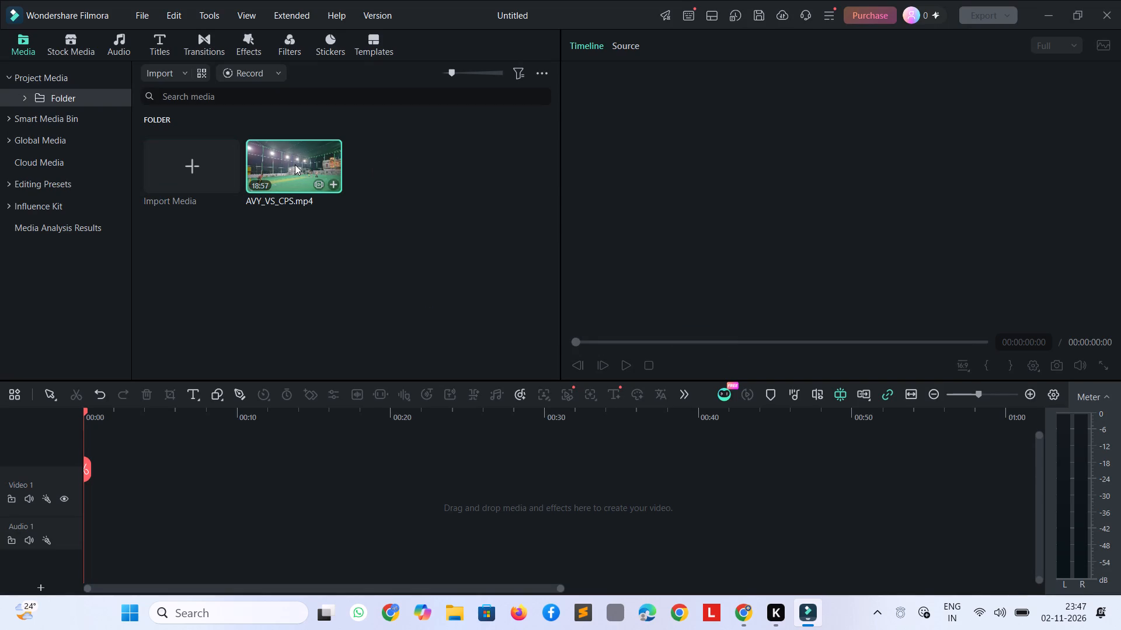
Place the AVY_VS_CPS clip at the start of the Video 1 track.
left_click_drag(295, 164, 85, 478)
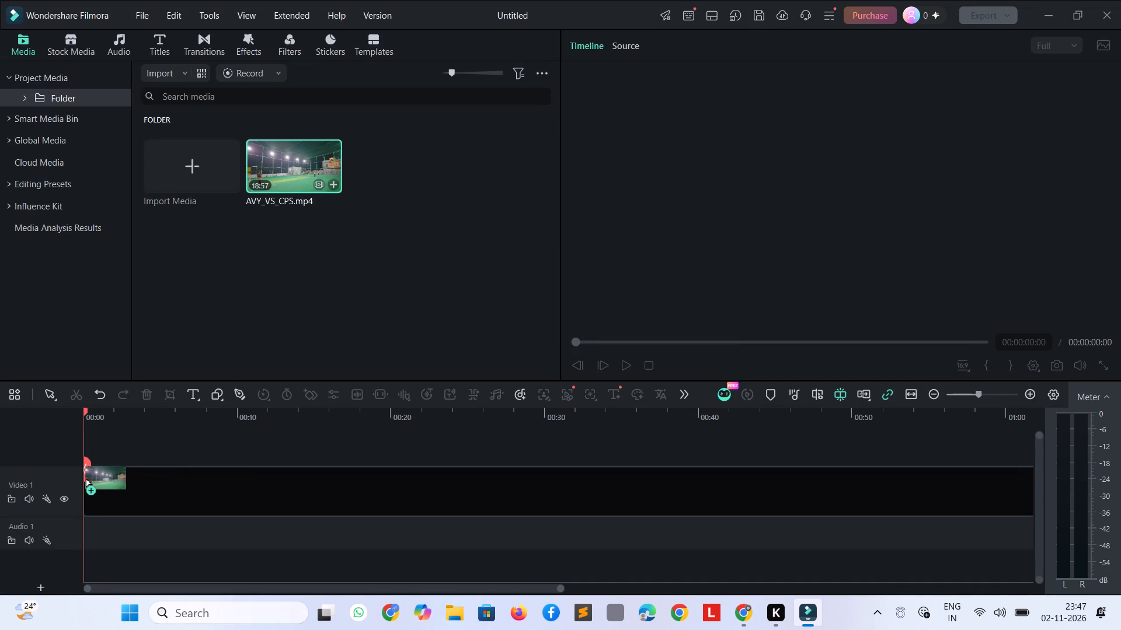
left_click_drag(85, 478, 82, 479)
Play and skim through the AVY_VS_CPS footage from the beginning to past the 15-minute mark to review the match.
key("space")
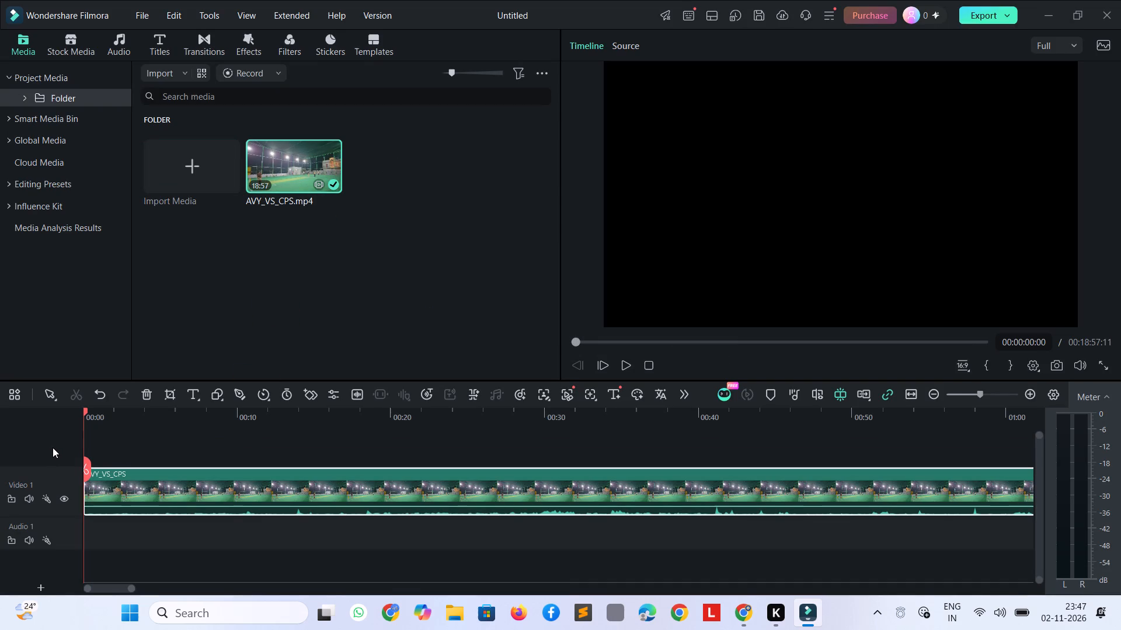
key("space")
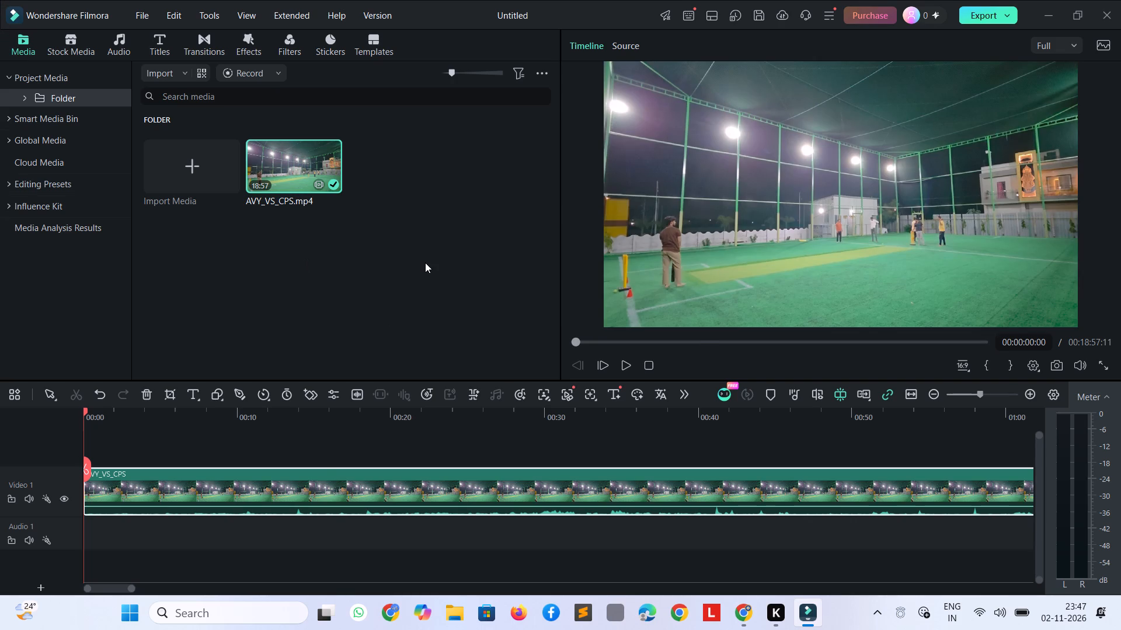
key("space")
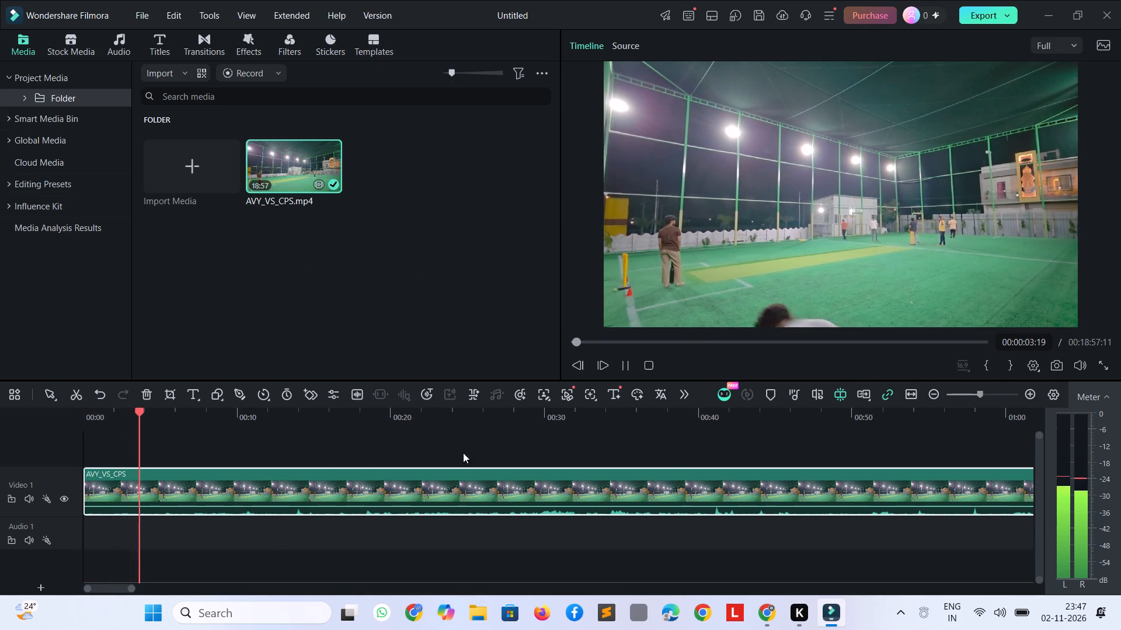
key("shift+Right")
key("shift+Right")
key("shift+Right")
key("shift+Right")
key("shift+Right")
key("shift+Right")
key("shift+Right")
key("shift+Right")
key("shift+Right")
key("shift+Right")
key("shift+Right")
key("shift+Right")
key("shift+Right")
key("shift+Right")
key("shift+Right")
key("shift+Right")
key("shift+Right")
key("shift+Right")
key("shift+Right")
key("shift+Right")
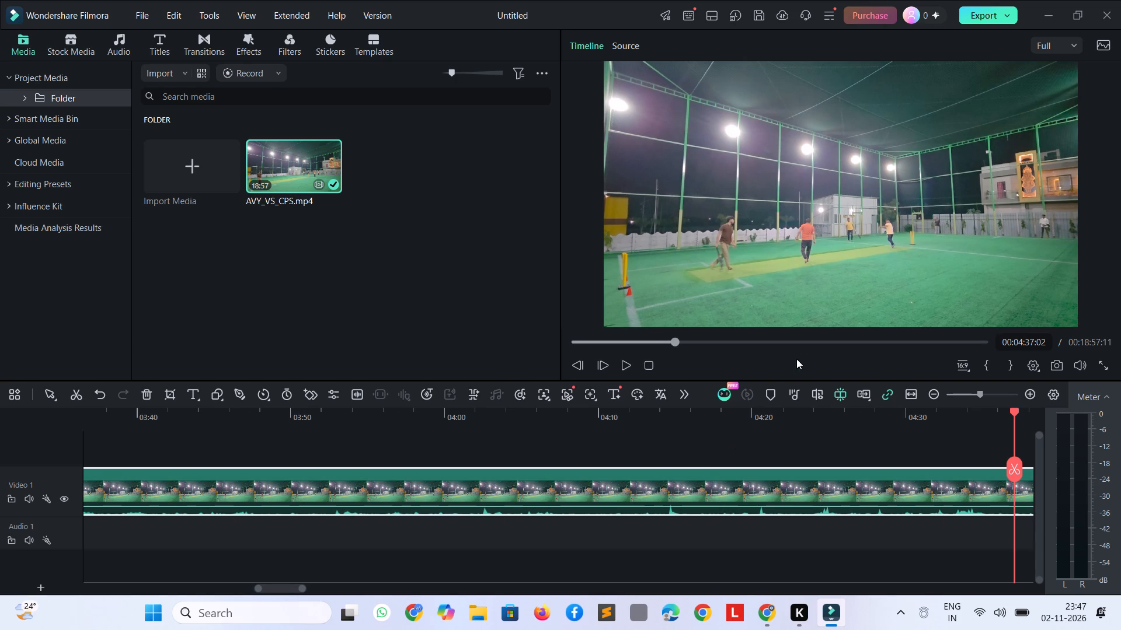
left_click(771, 338)
left_click(806, 337)
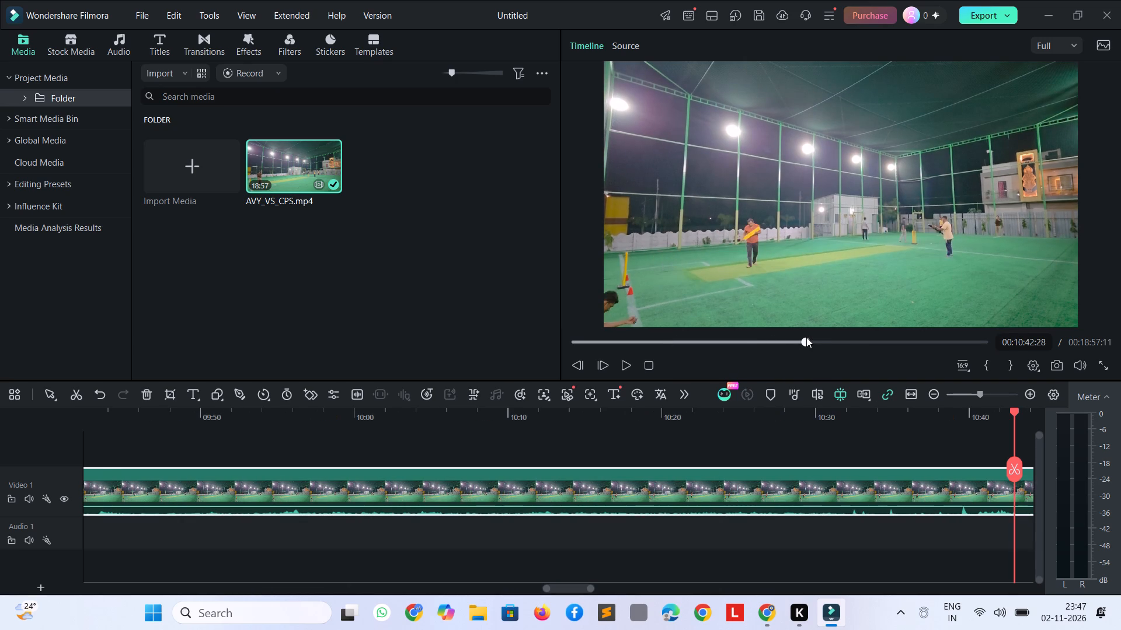
left_click(815, 337)
left_click(828, 344)
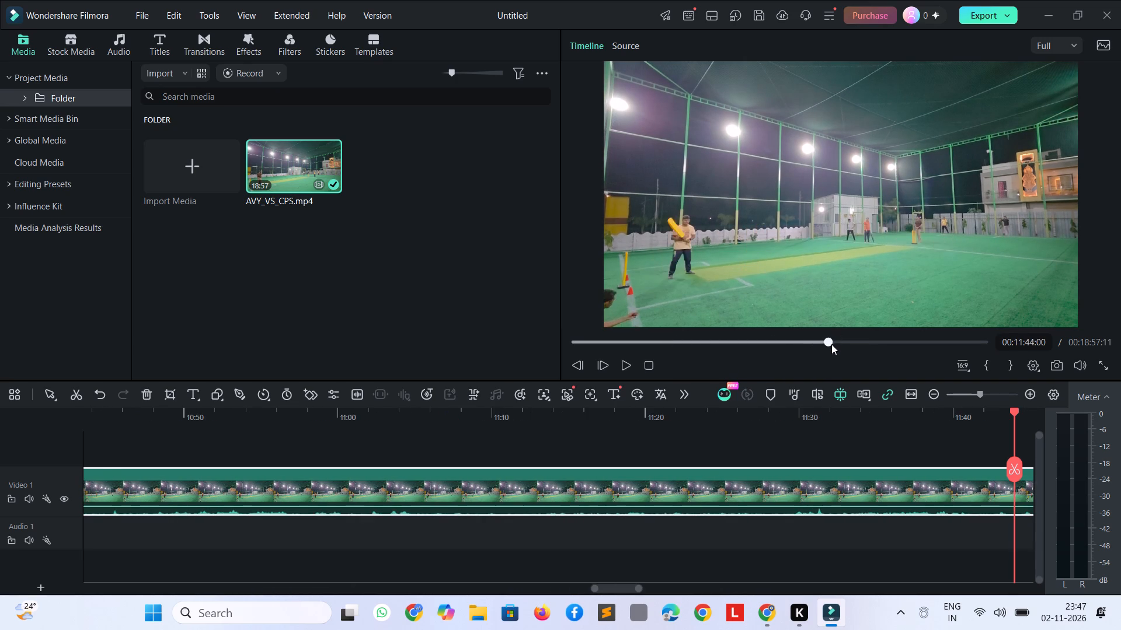
left_click(852, 338)
left_click(882, 344)
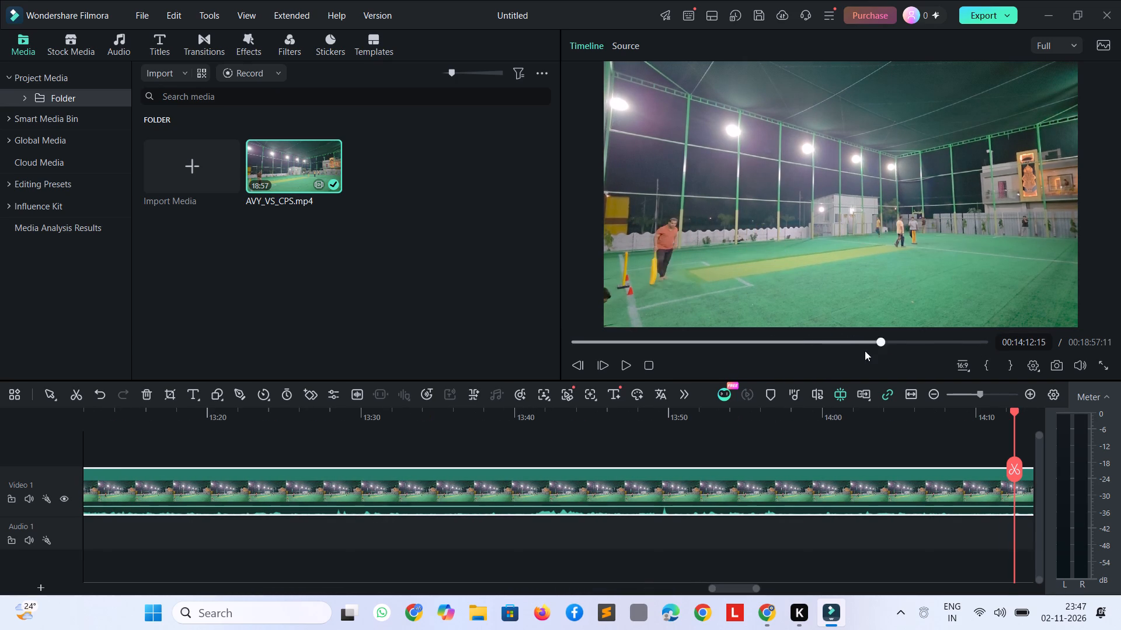
left_click(901, 335)
left_click(906, 343)
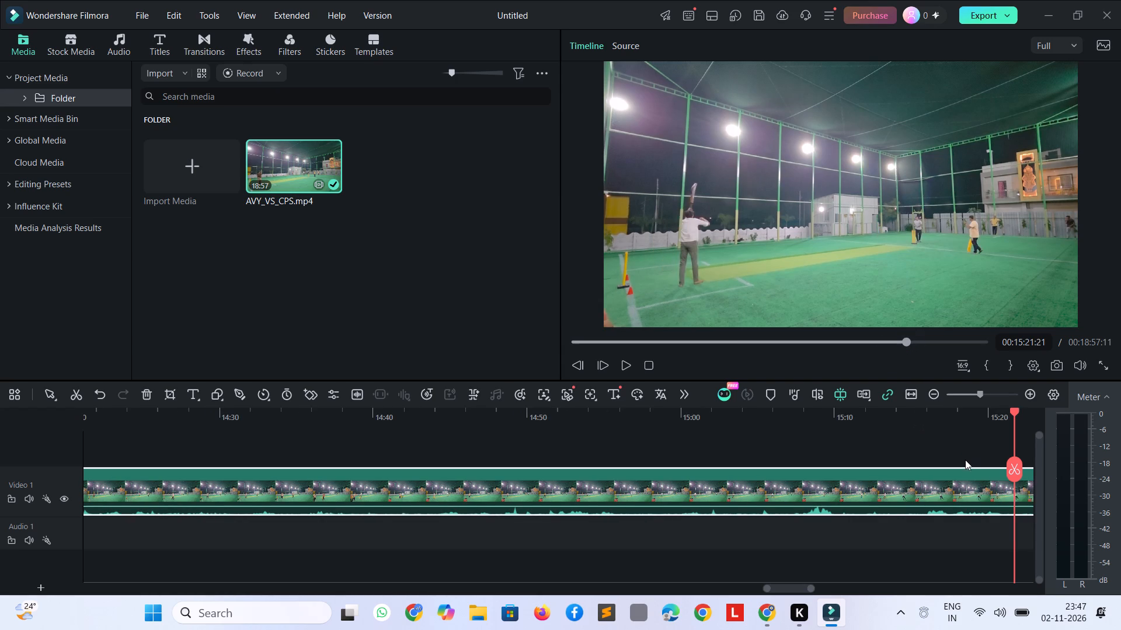
key("space")
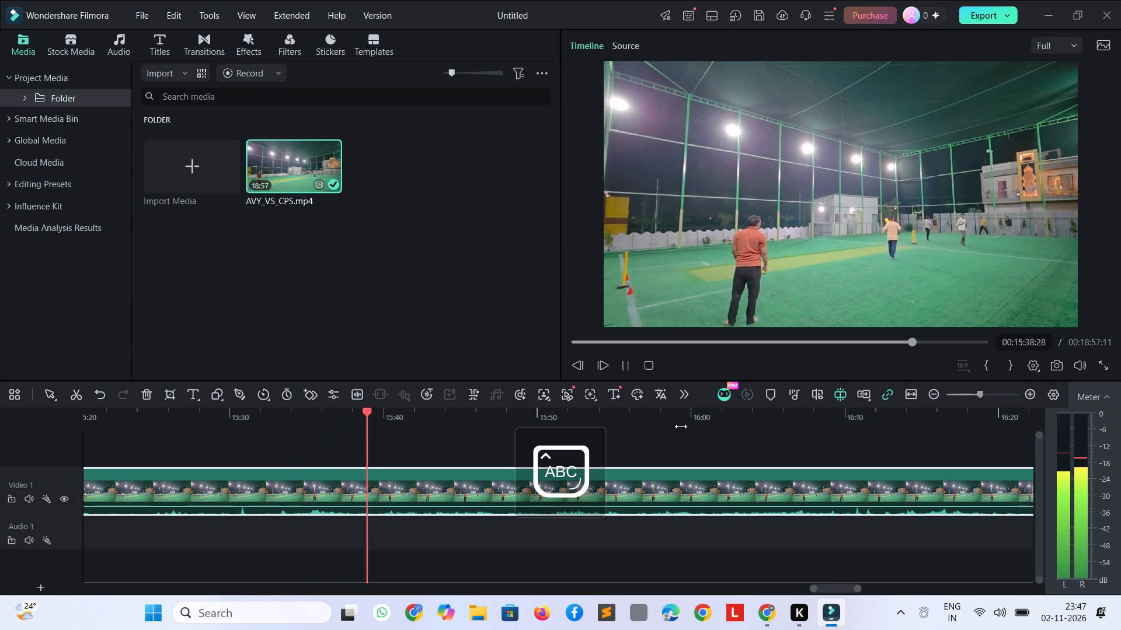
key("space")
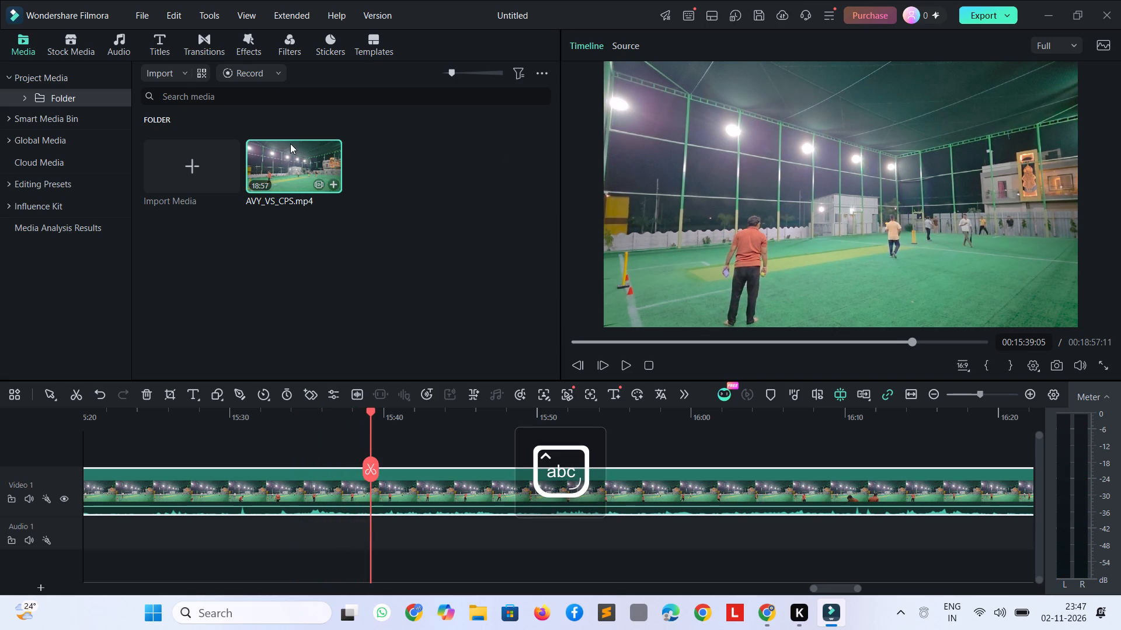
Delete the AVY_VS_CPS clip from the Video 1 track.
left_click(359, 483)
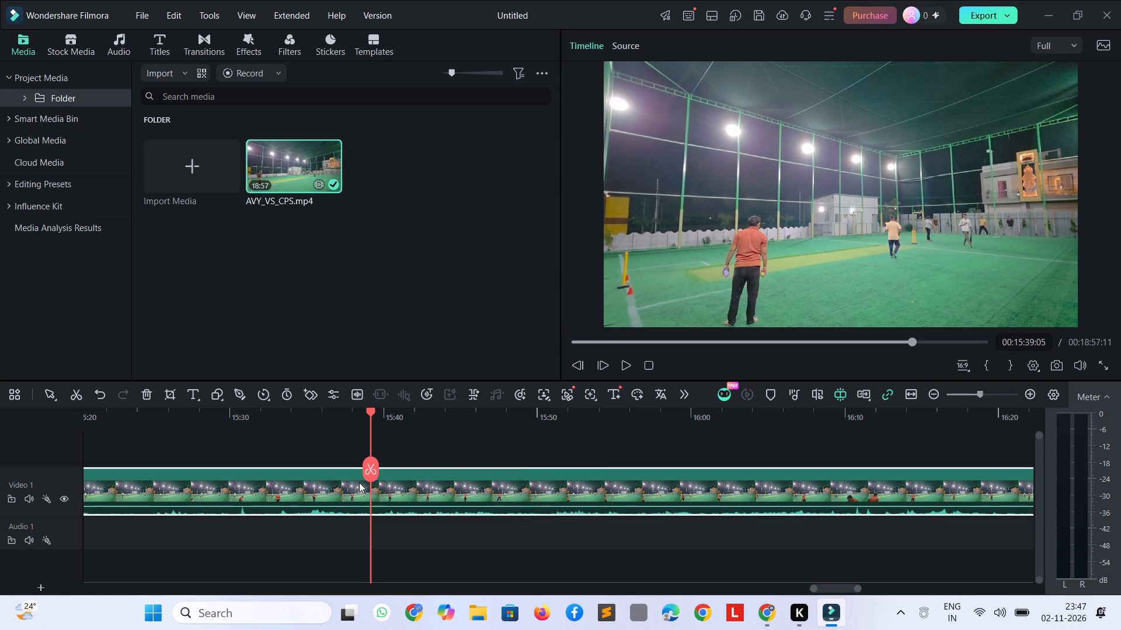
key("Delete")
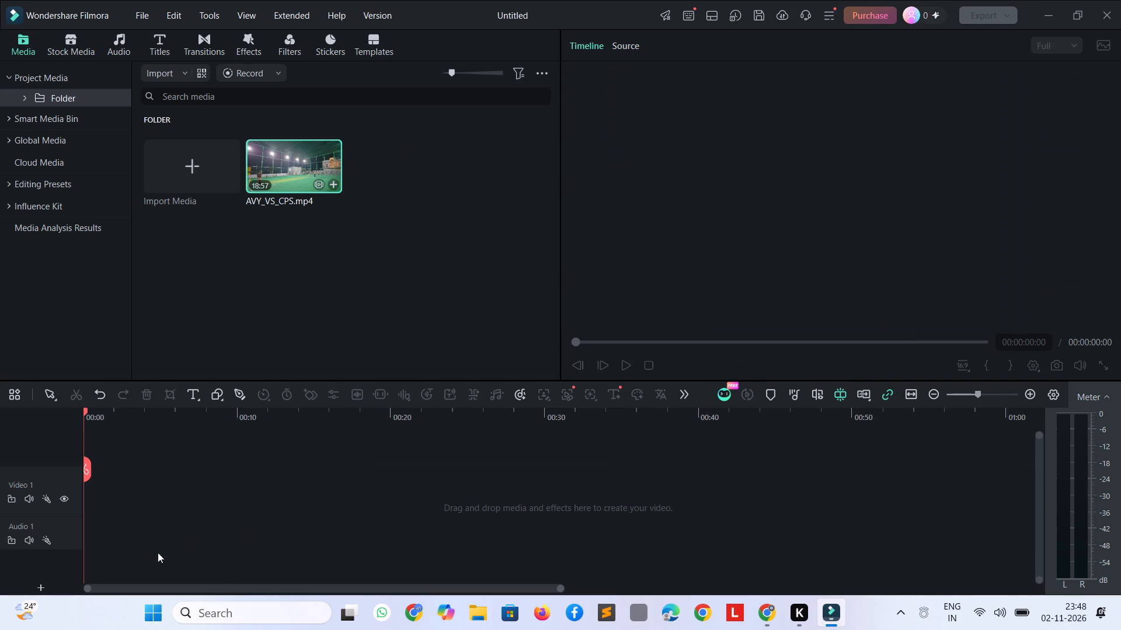
Import the Match_1 Bowling_Only MP4 video from the Cricket folder into the project media.
left_click(195, 150)
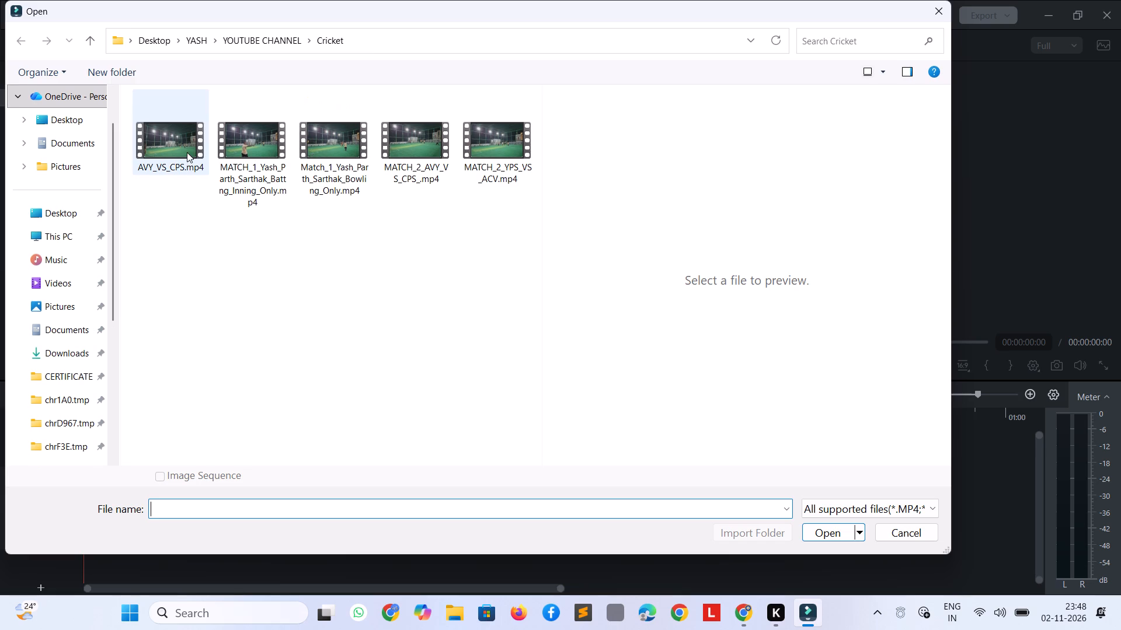
left_click(267, 163)
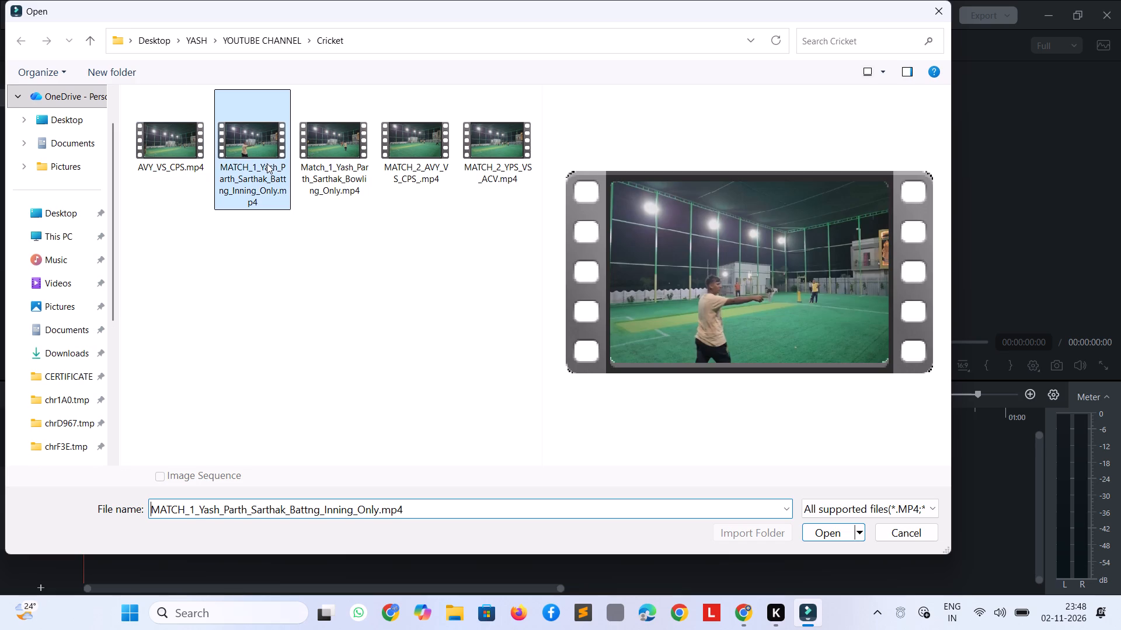
double_click(301, 177)
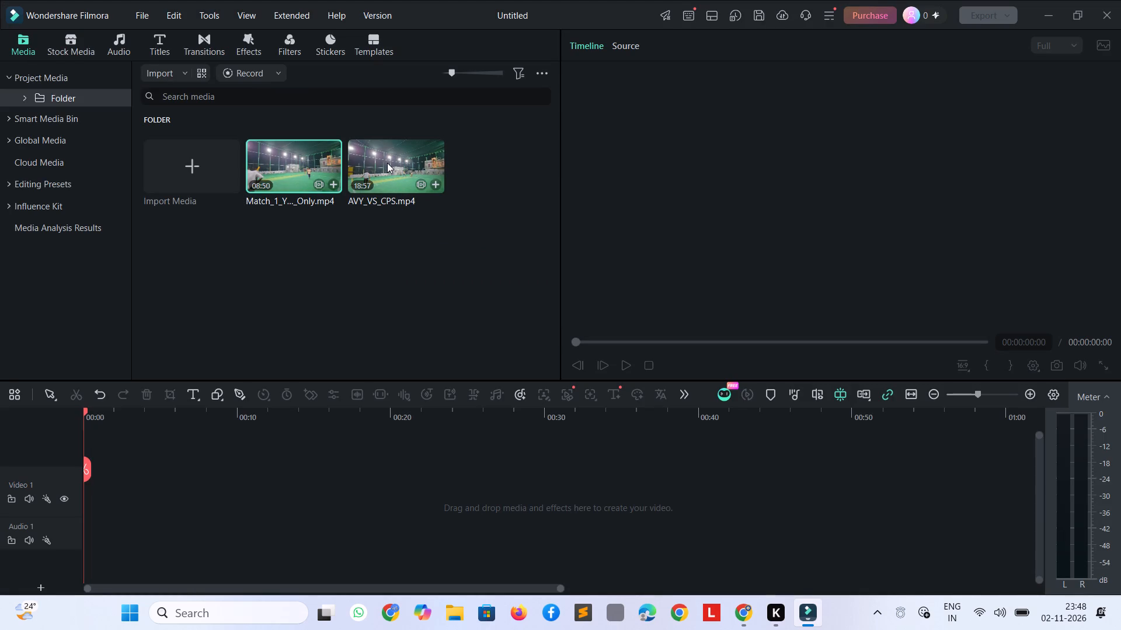
Place the Match_1 Bowling_Only clip at the start of the Video 1 track.
left_click_drag(297, 155, 273, 206)
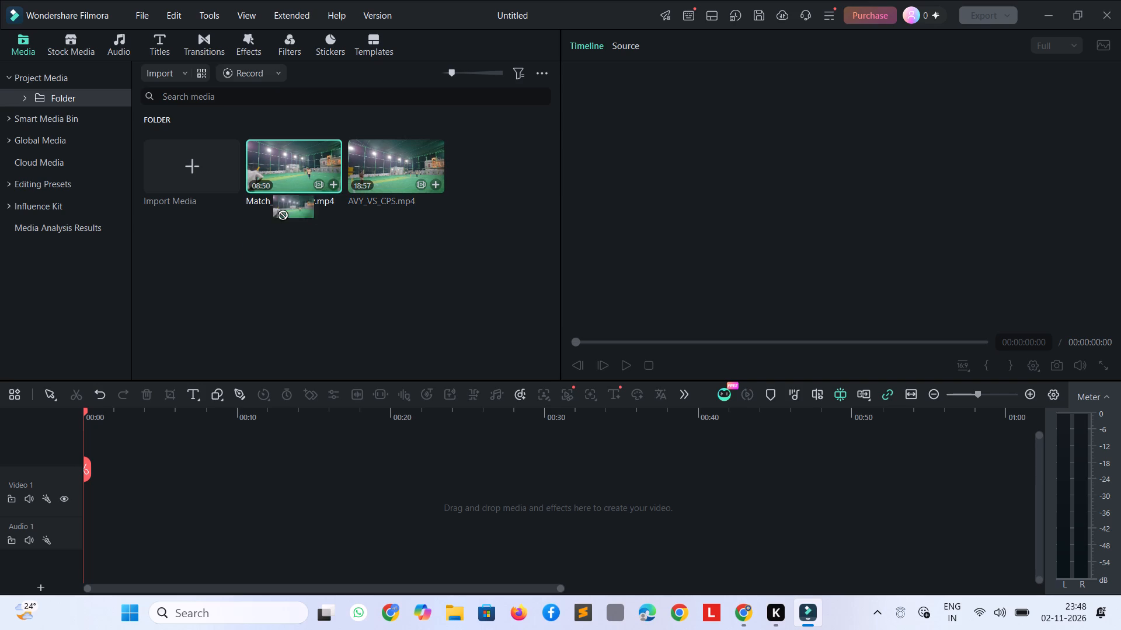
left_click_drag(273, 206, 85, 487)
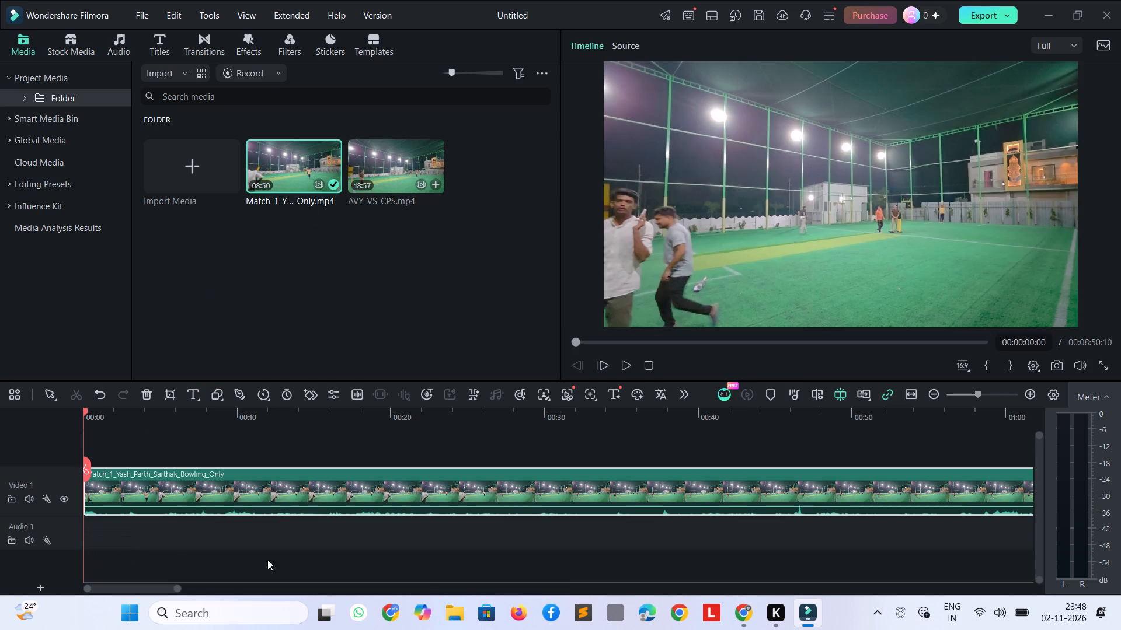
Play and skim through the Match_1 Bowling_Only footage from the beginning to past the 8-minute mark to review the match.
key("space")
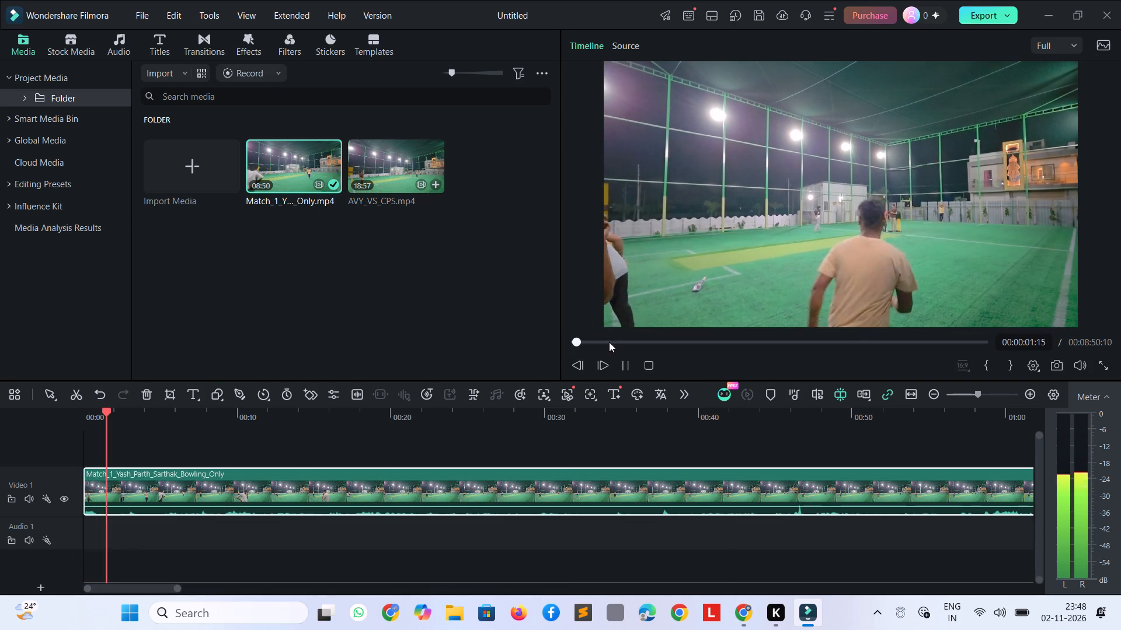
left_click(608, 341)
left_click(635, 344)
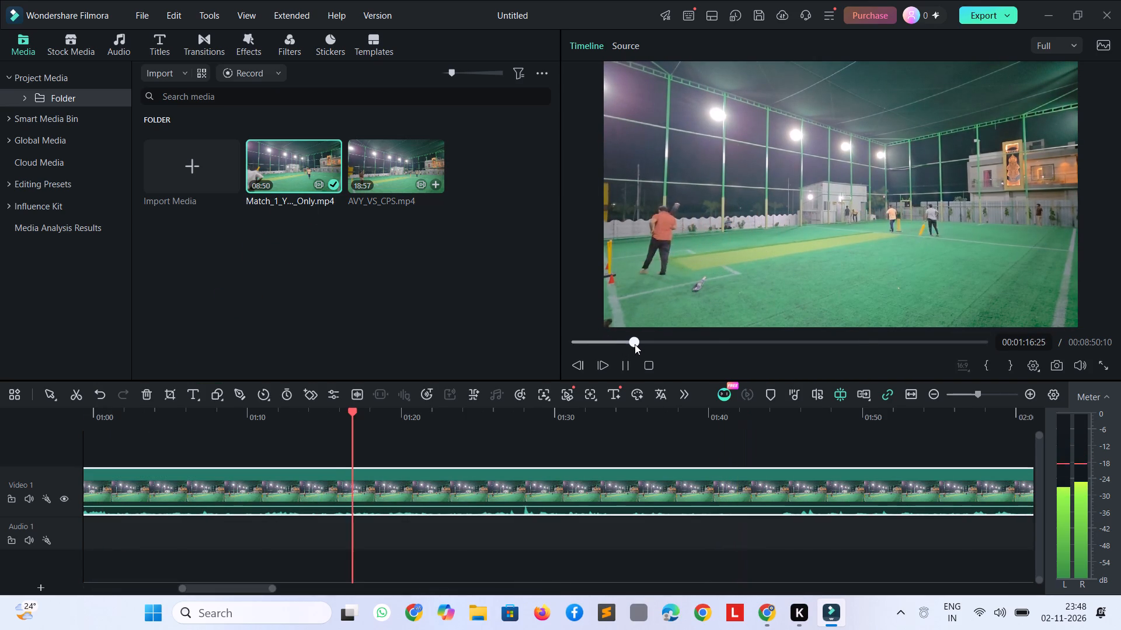
left_click(710, 339)
left_click(750, 339)
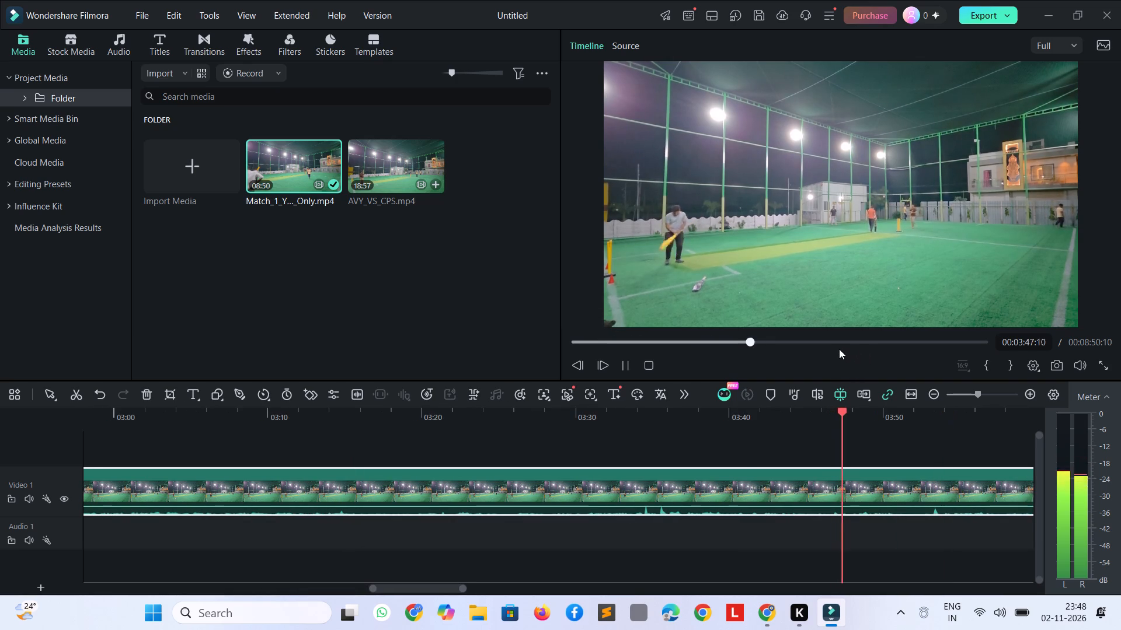
left_click(729, 344)
left_click(711, 336)
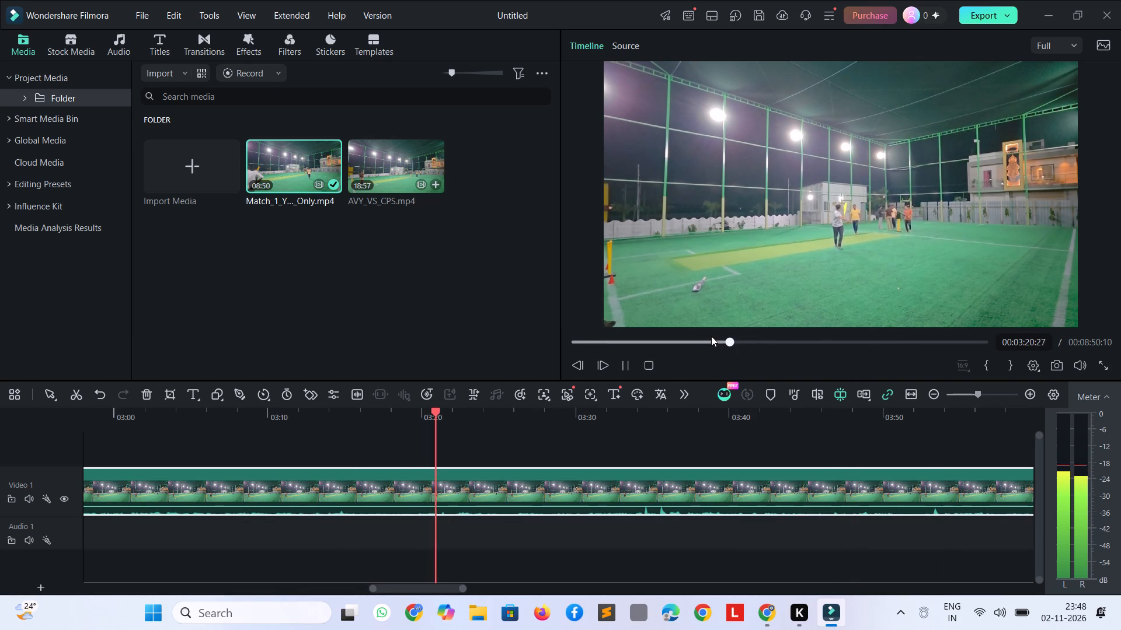
left_click(713, 345)
left_click(680, 335)
left_click(684, 345)
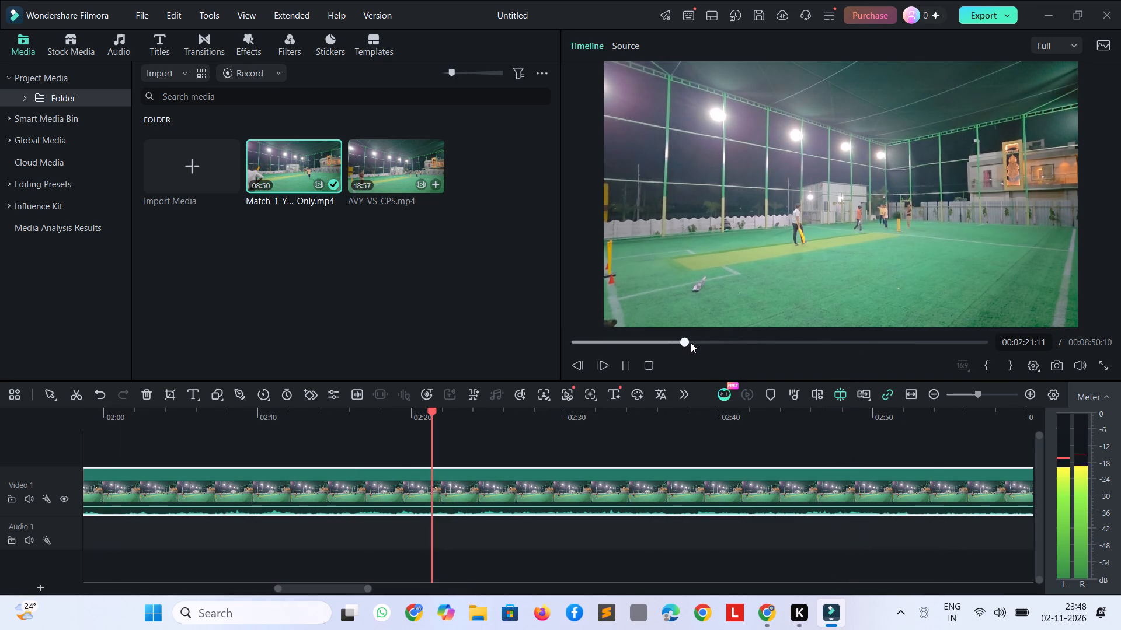
left_click(707, 341)
left_click(756, 342)
left_click(843, 339)
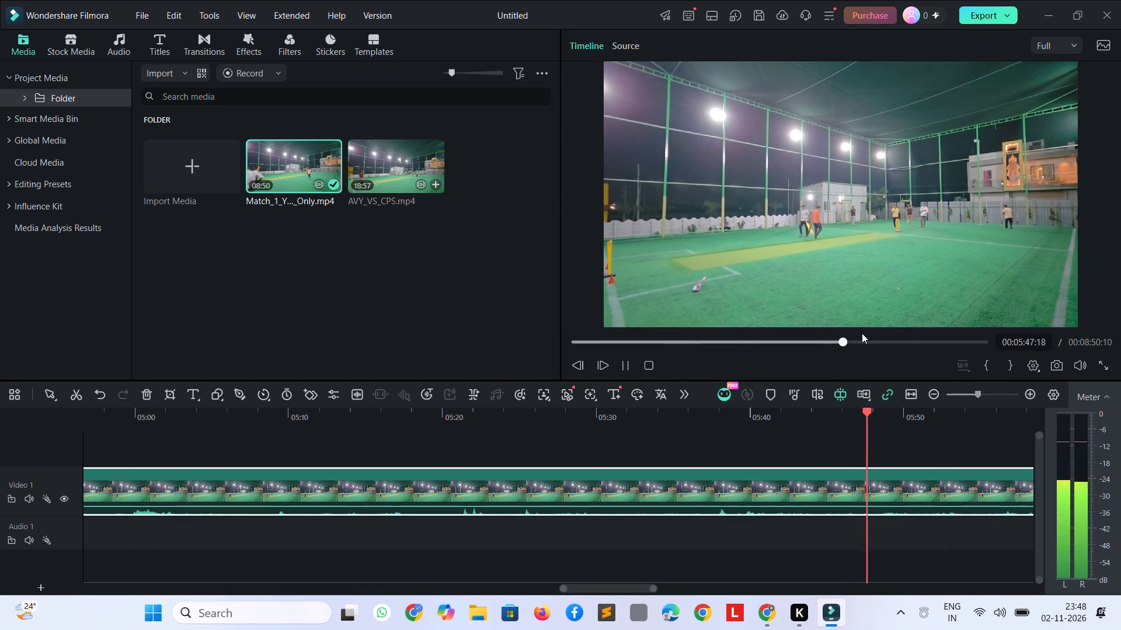
left_click(862, 333)
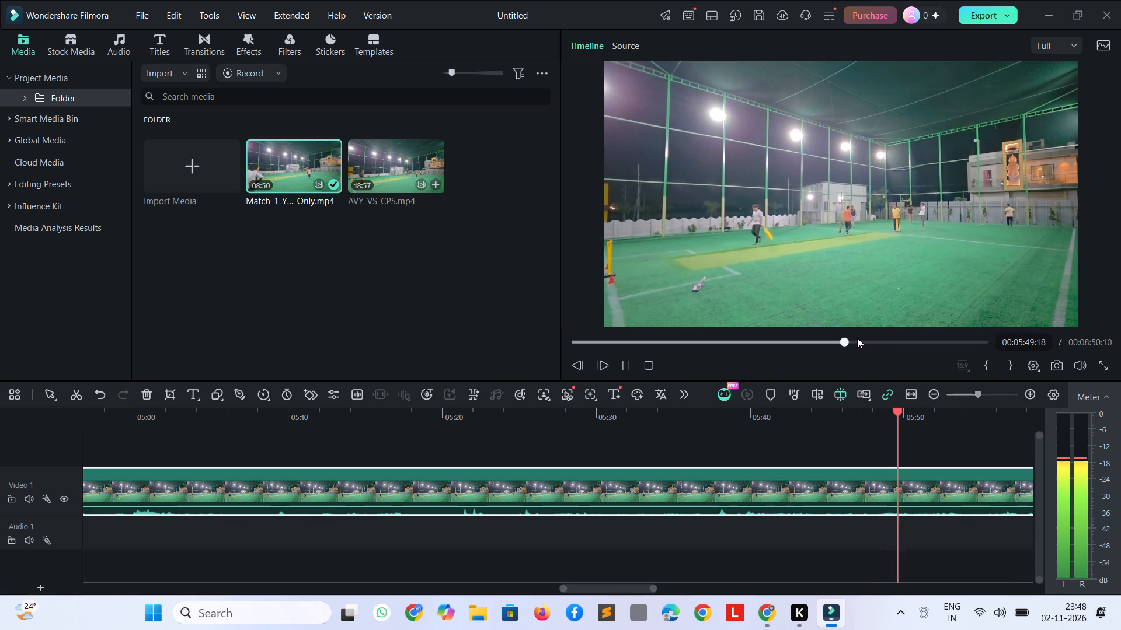
left_click(828, 341)
left_click(814, 341)
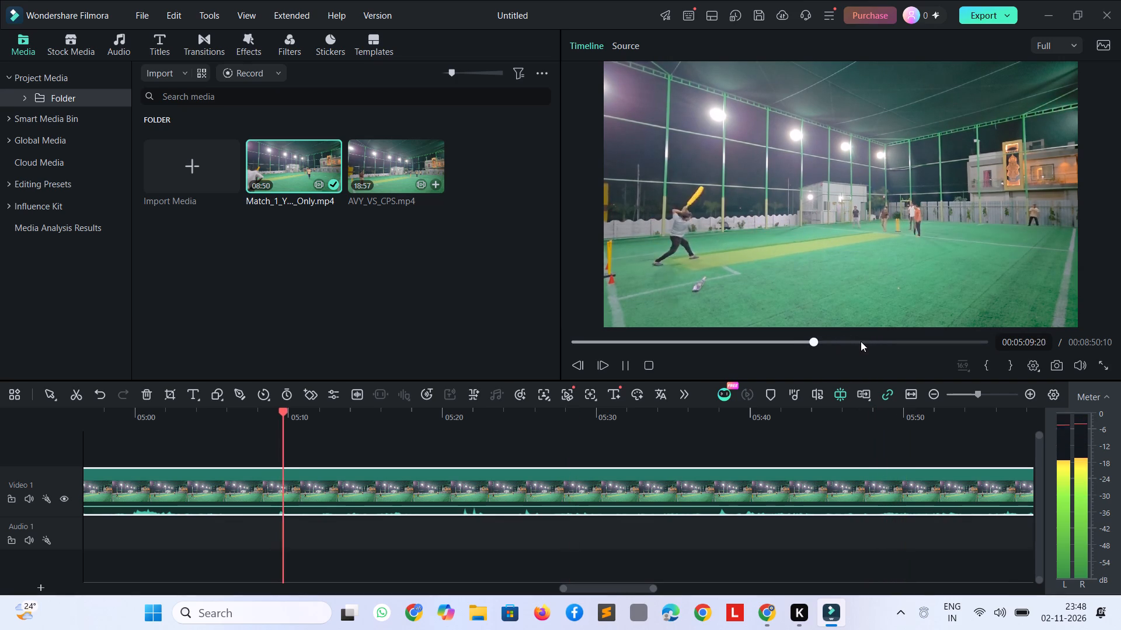
left_click(873, 343)
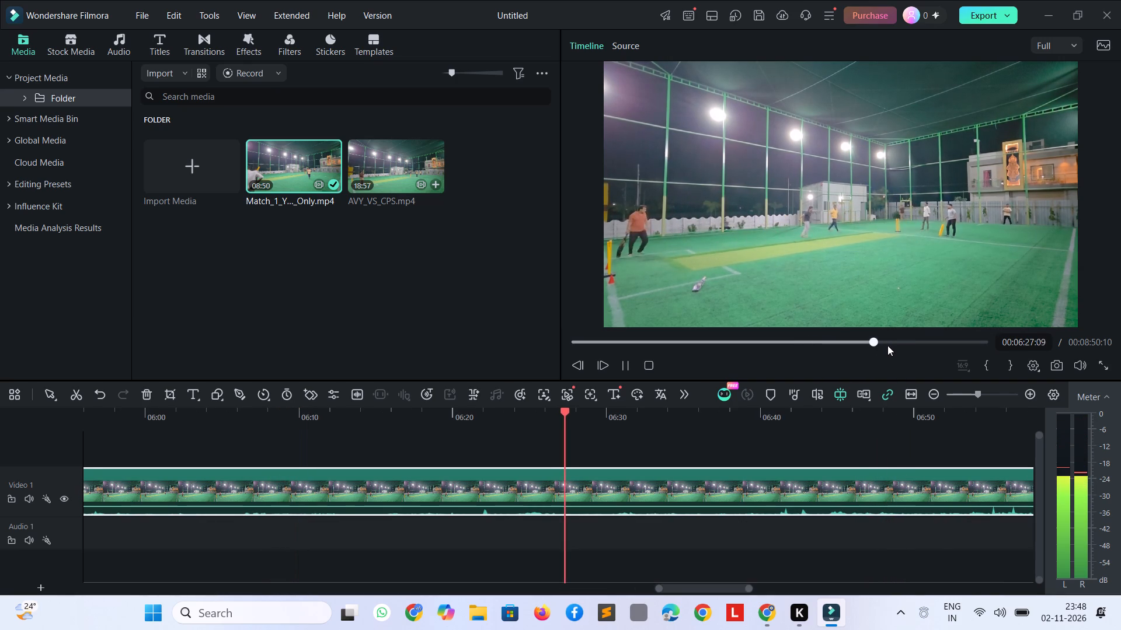
left_click(892, 346)
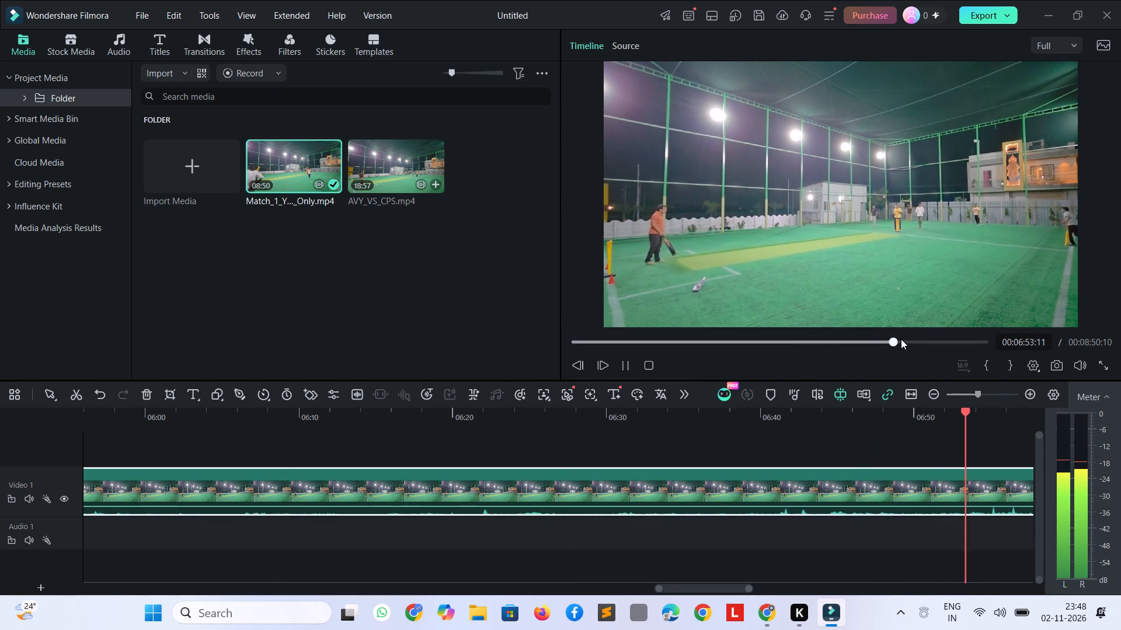
left_click(875, 339)
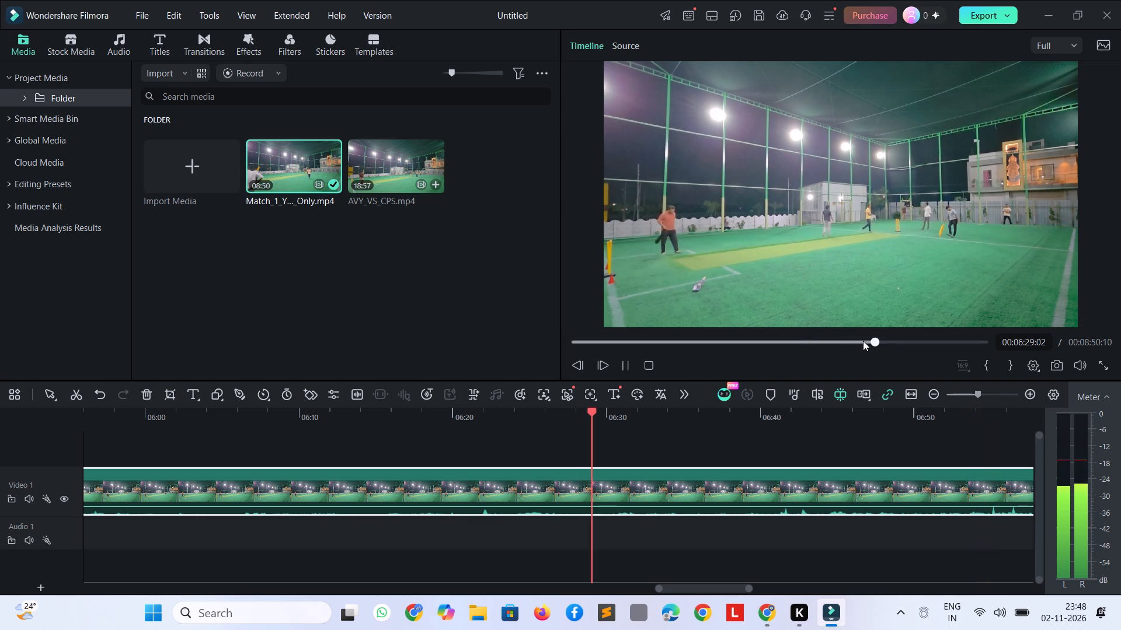
left_click(859, 344)
left_click(838, 345)
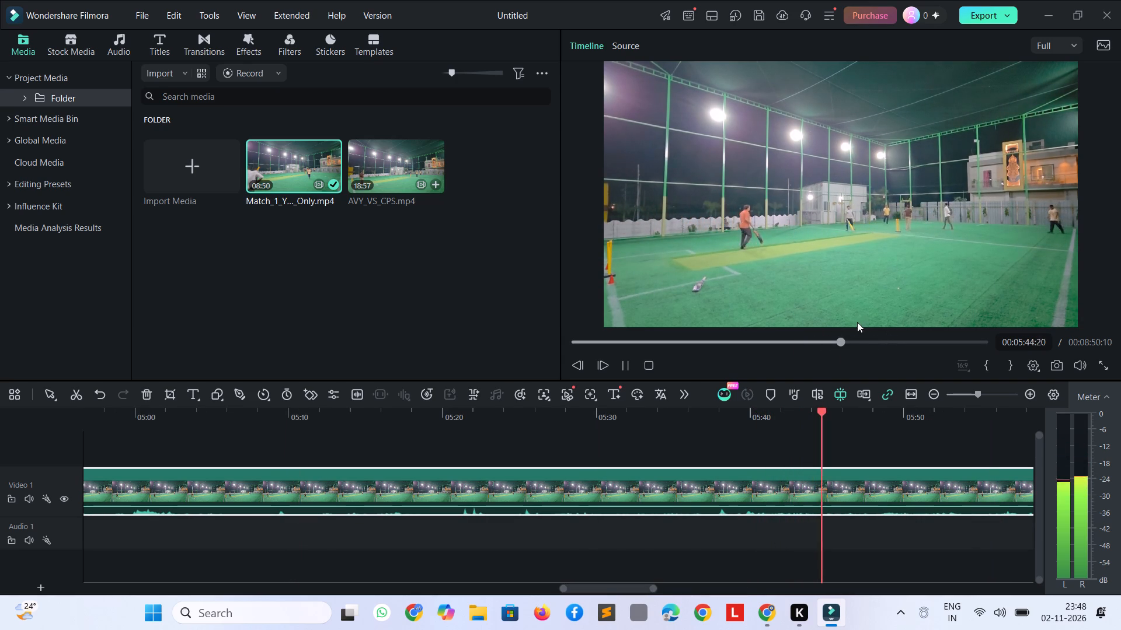
left_click(854, 339)
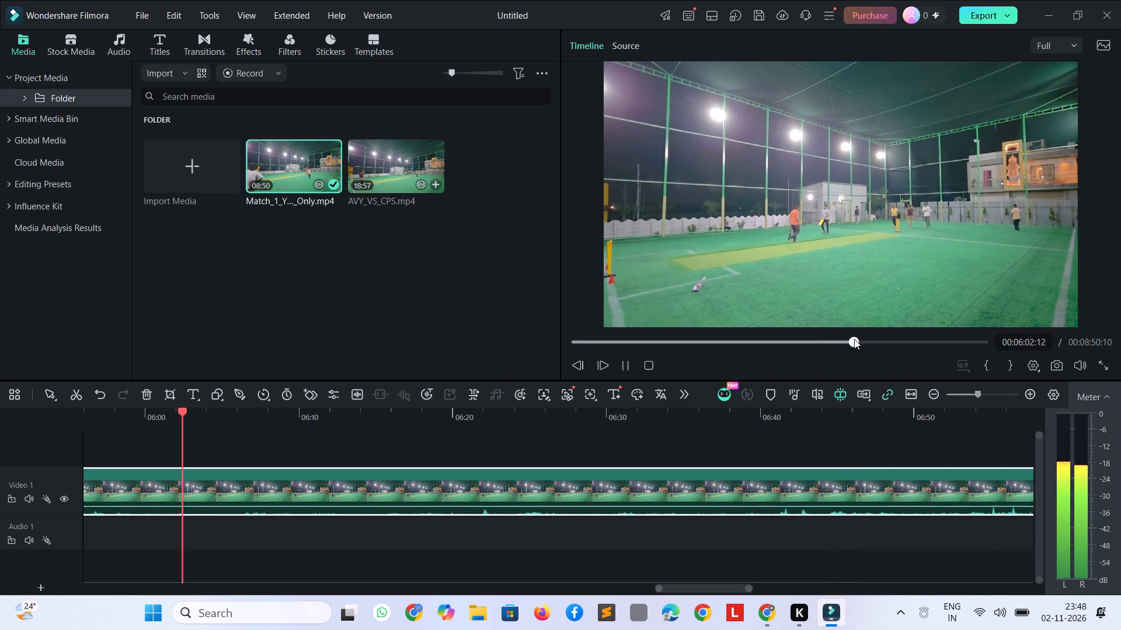
left_click(868, 340)
left_click(871, 346)
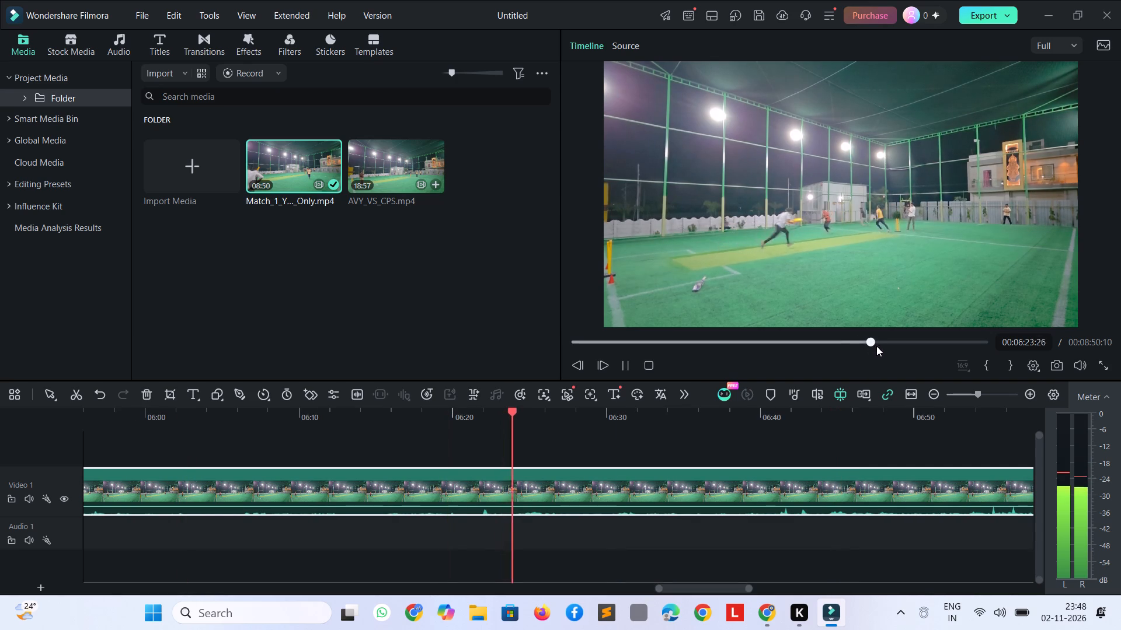
left_click(876, 346)
left_click(896, 350)
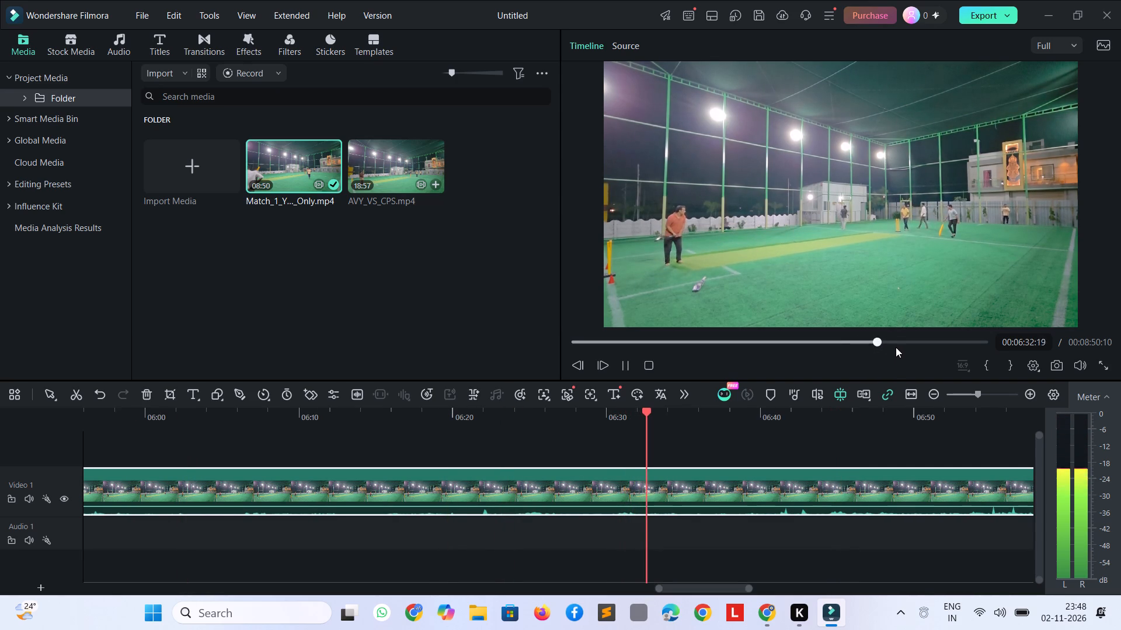
left_click(897, 352)
left_click(910, 338)
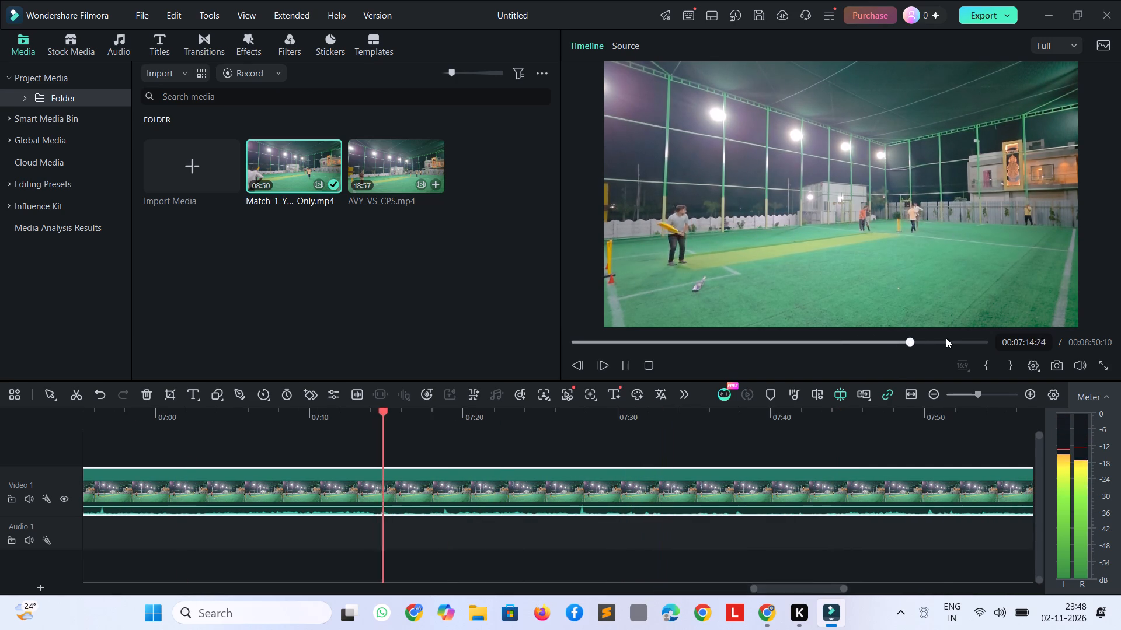
left_click(946, 338)
left_click(946, 338)
left_click(958, 339)
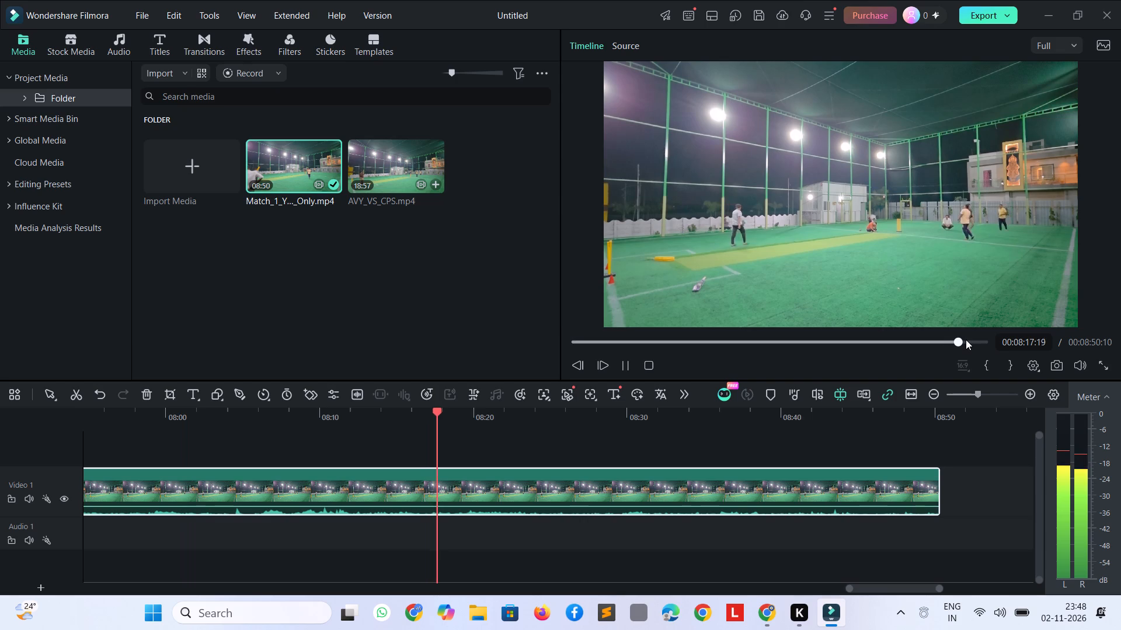
key("space")
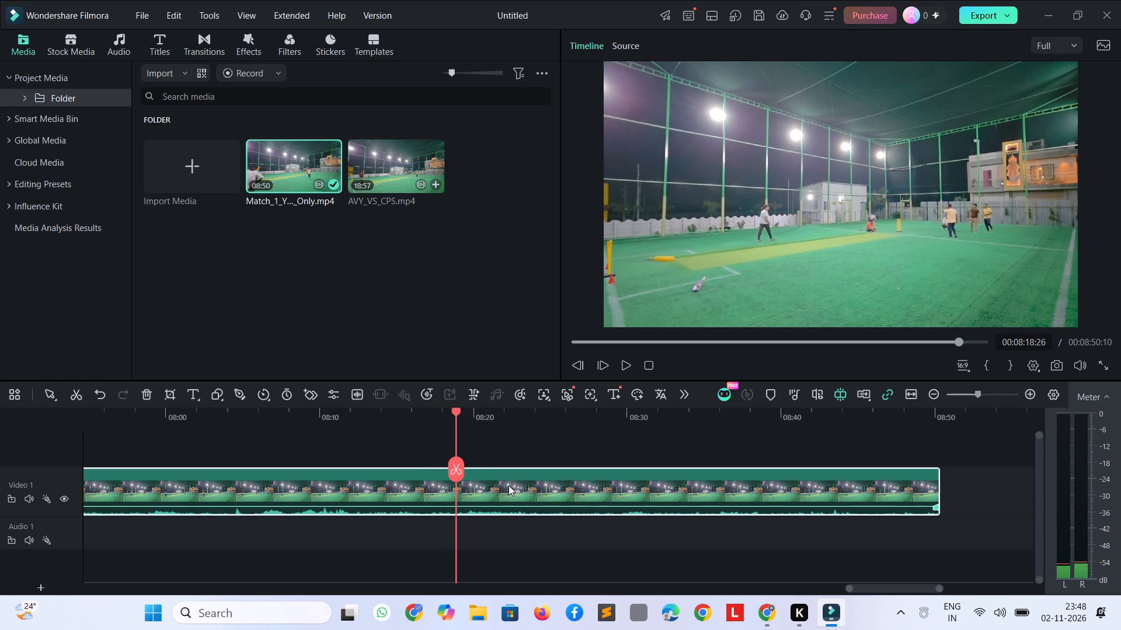
Delete the Match_1 Bowling_Only clip from the Video 1 track.
left_click(509, 485)
key("Delete")
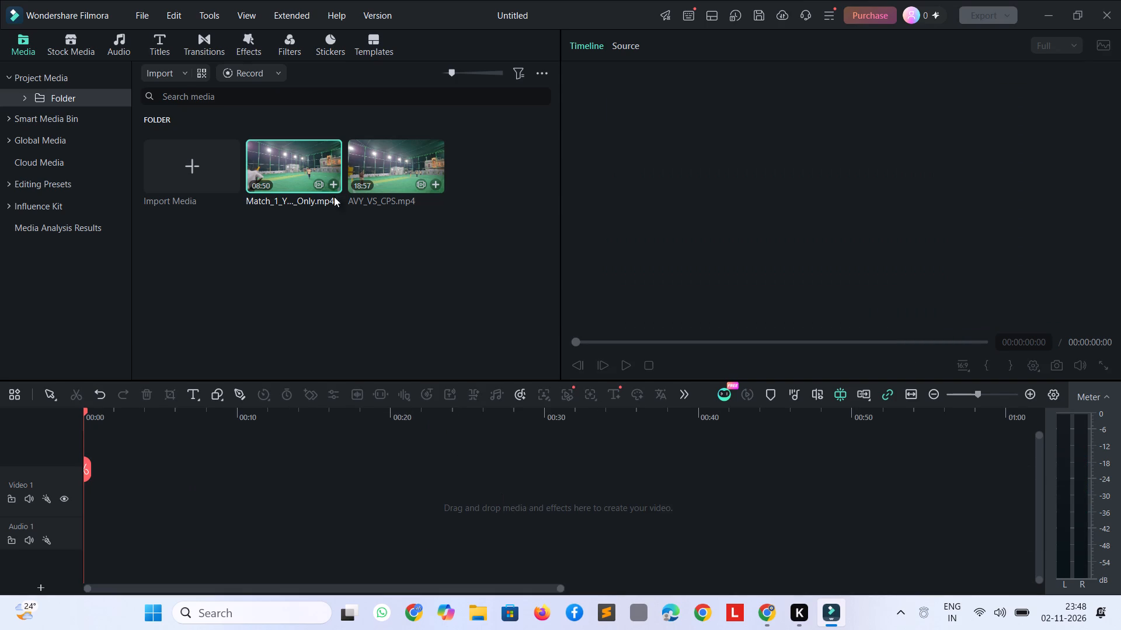
Delete the Match_1 Bowling_Only video from the project media folder.
right_click(330, 167)
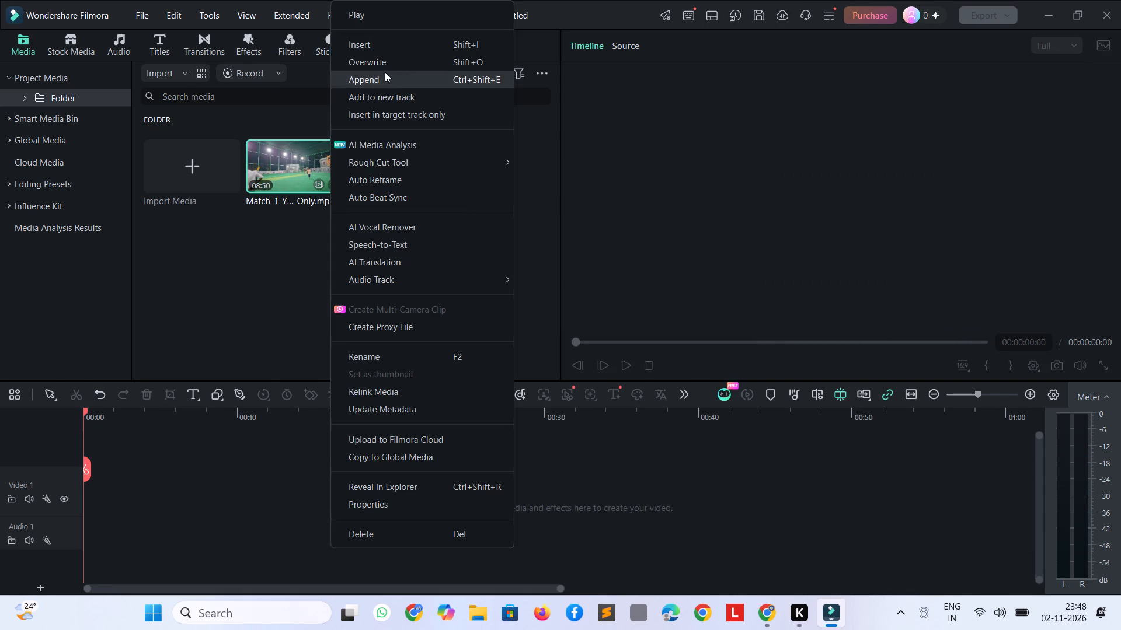
left_click(387, 525)
left_click(655, 306)
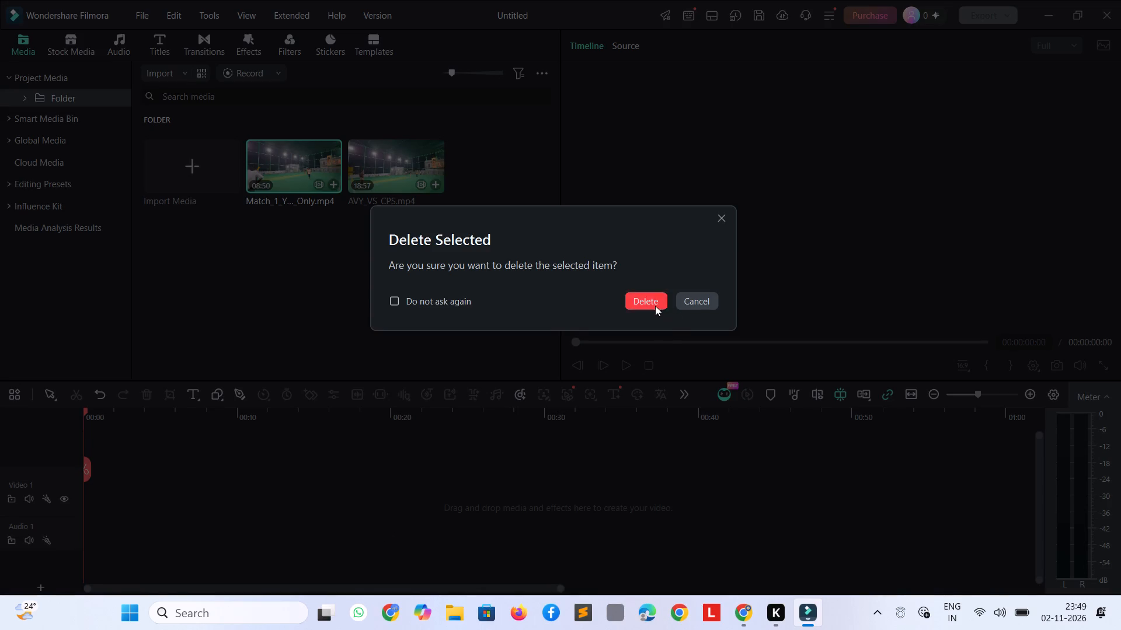
Import the MATCH_2_AVY_VS_CPS_ MP4 video from the Cricket folder into the project media.
left_click(212, 141)
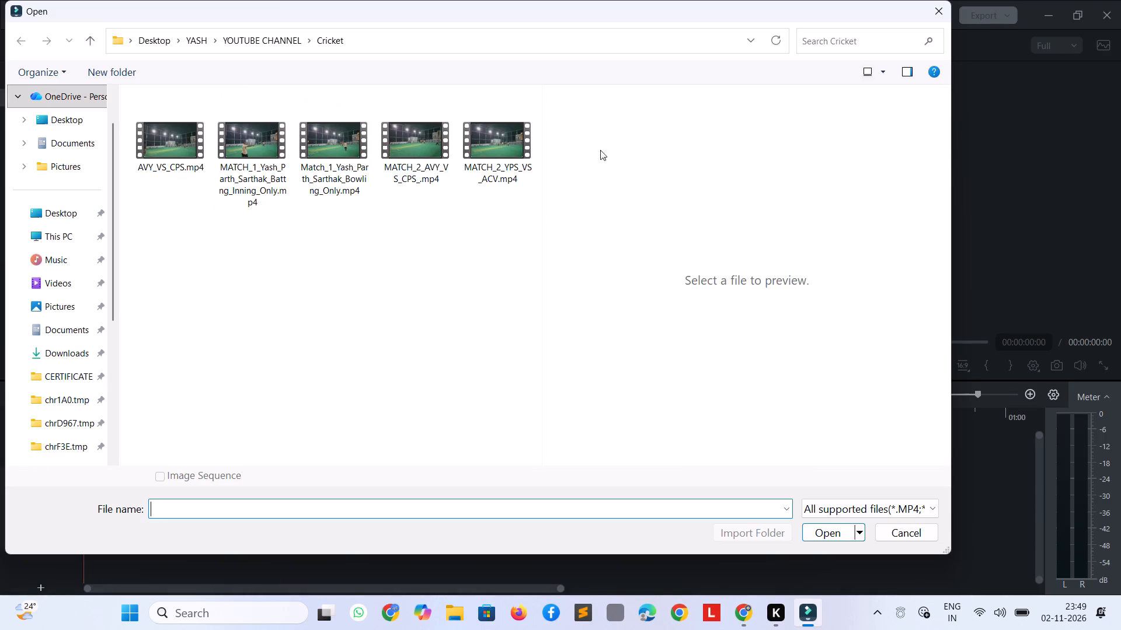
left_click(420, 156)
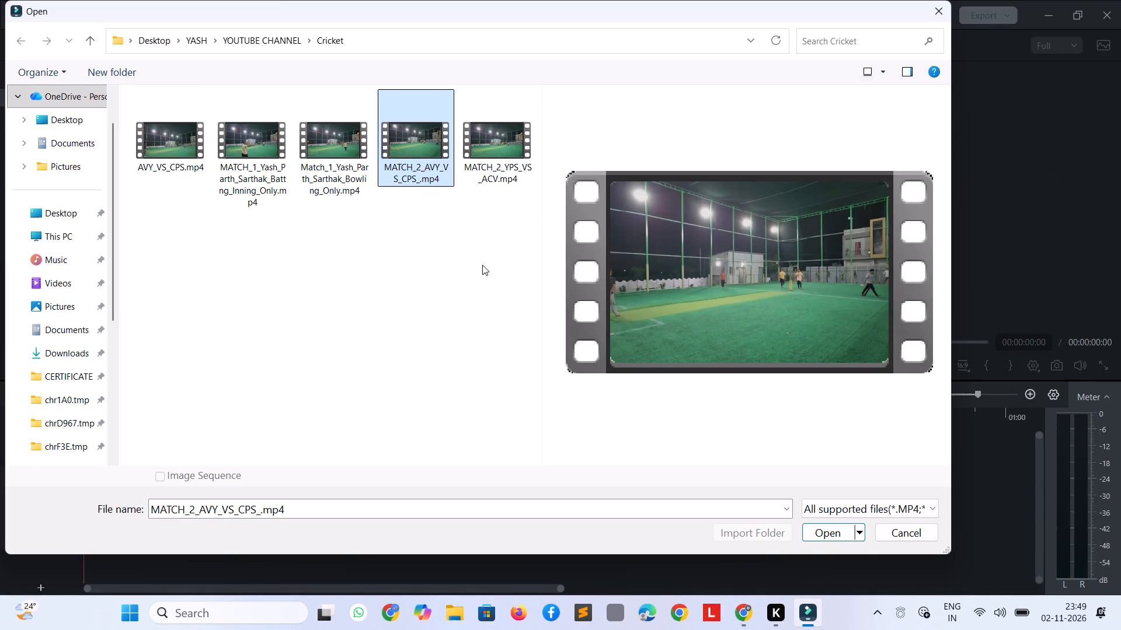
double_click(421, 152)
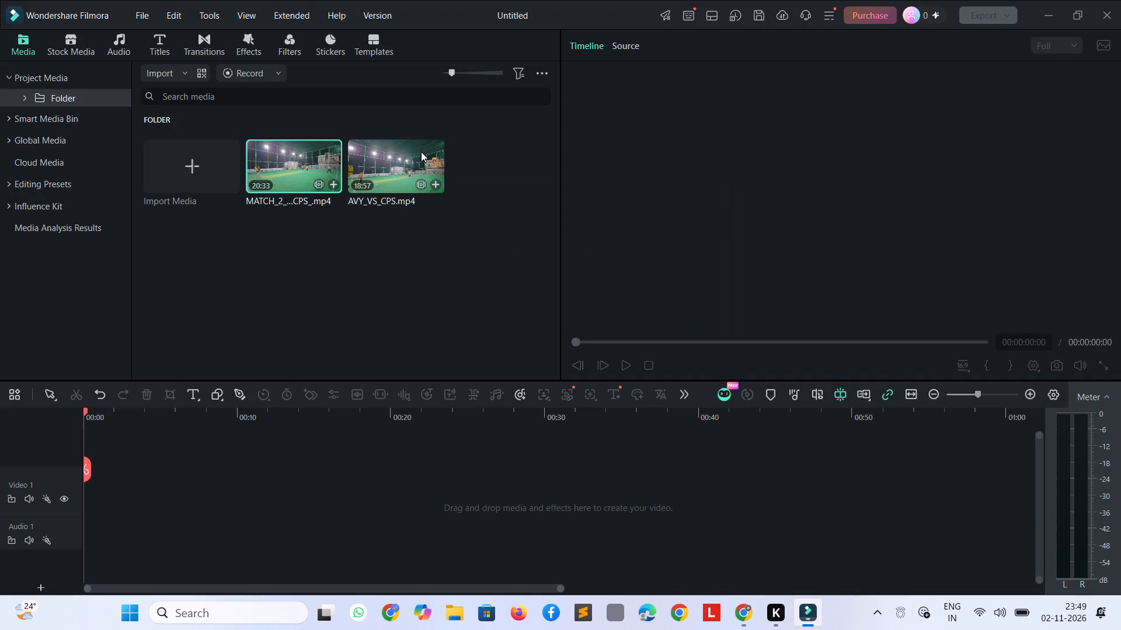
Place the MATCH_2_AVY_VS_CPS_ clip at the start of the Video 1 track.
left_click_drag(309, 173, 283, 209)
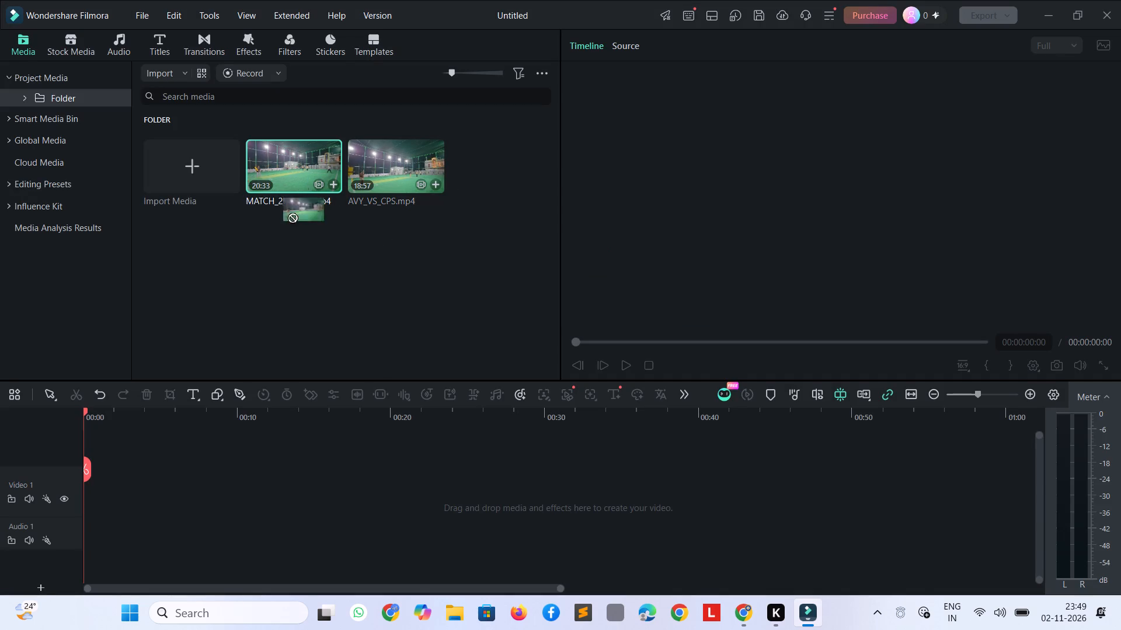
left_click_drag(283, 209, 94, 495)
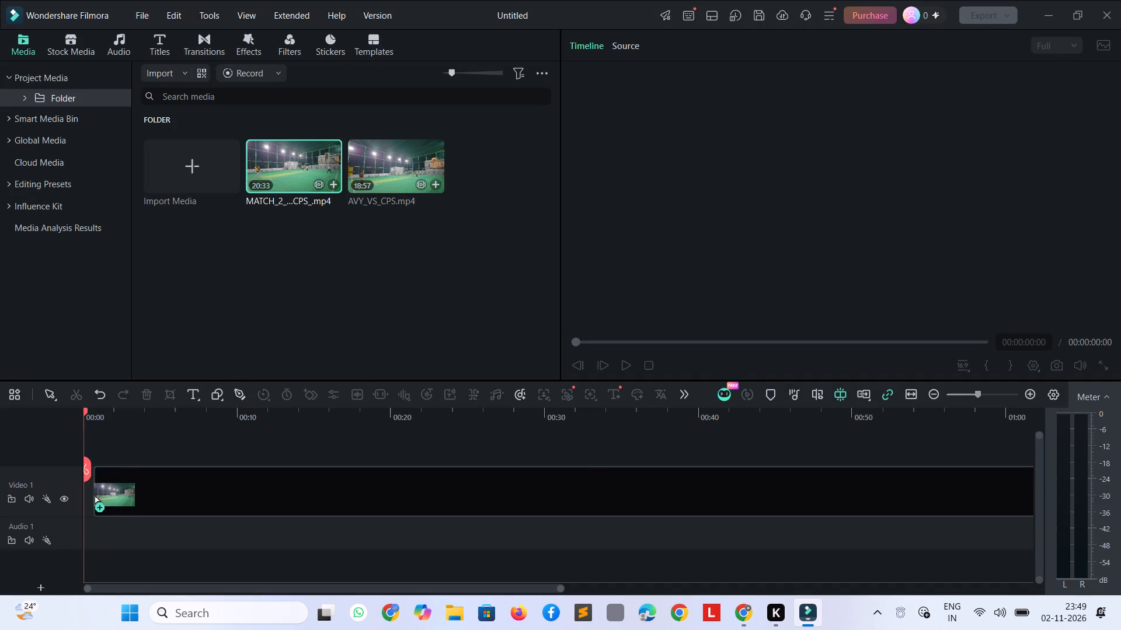
left_click_drag(94, 495, 82, 488)
Play the MATCH_2_AVY_VS_CPS_ clip and sample its footage between about 10:38 and 12:27.
key("space")
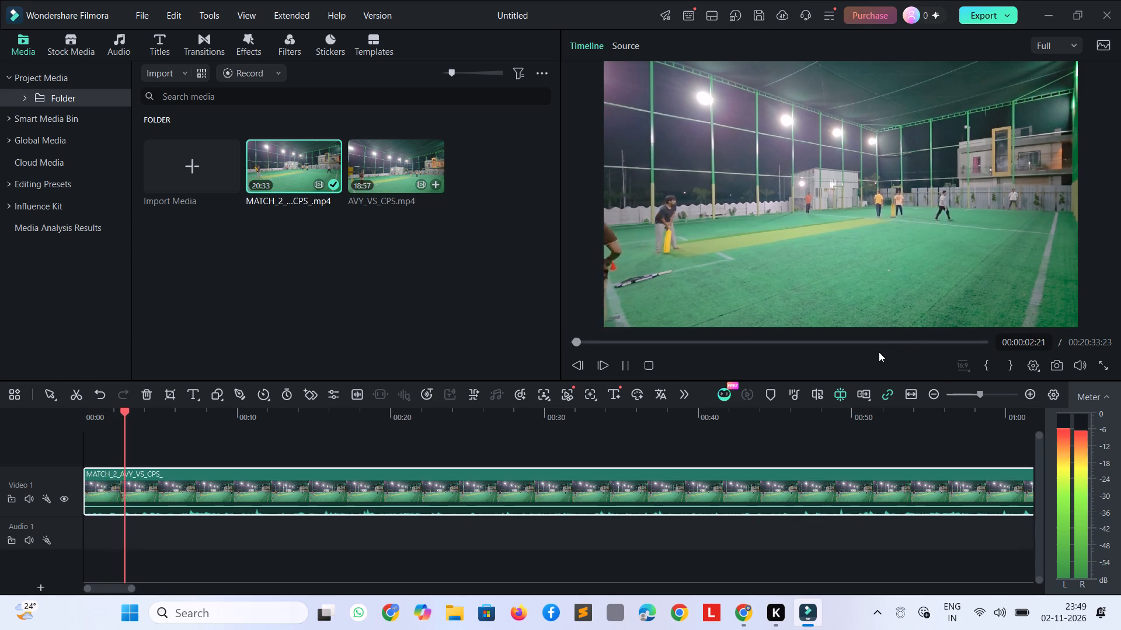
left_click(814, 342)
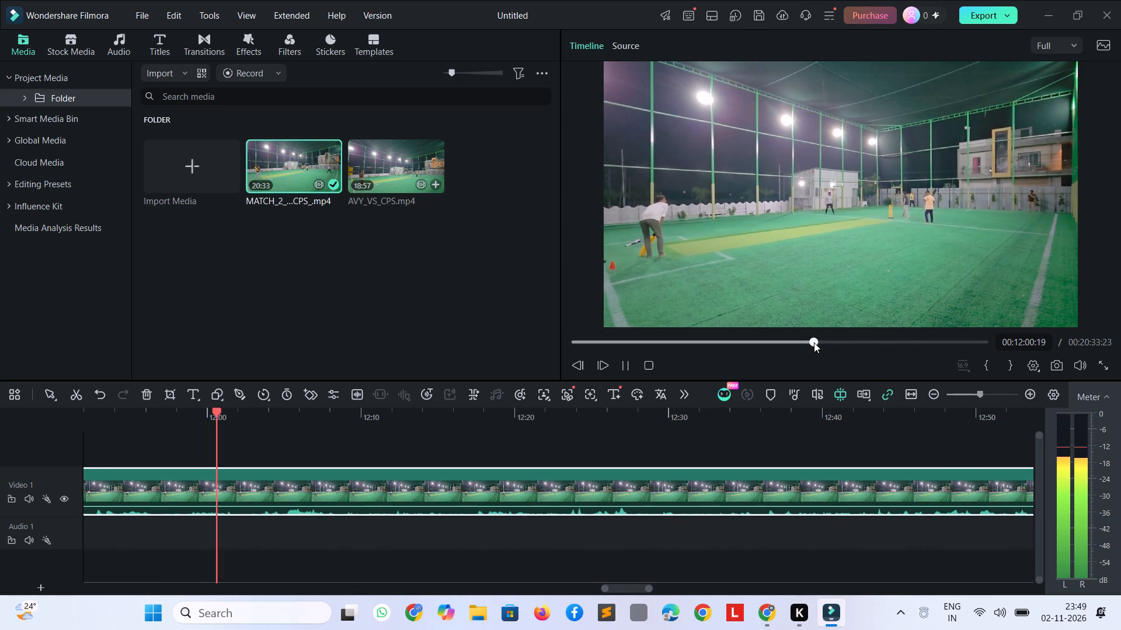
left_click(786, 342)
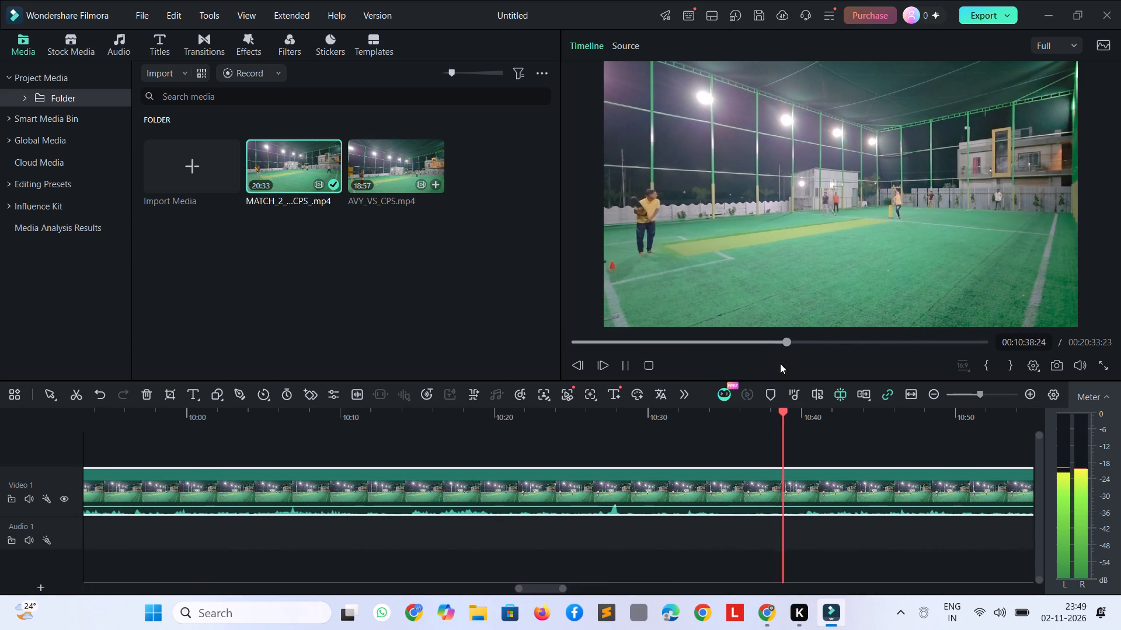
left_click(798, 342)
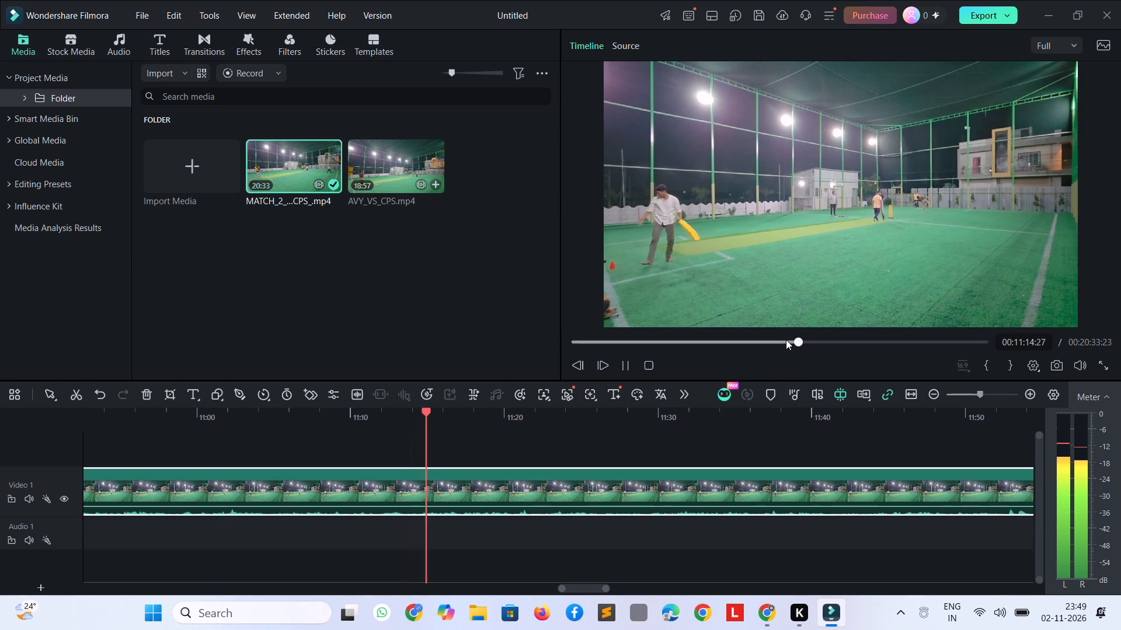
left_click(786, 339)
left_click(790, 341)
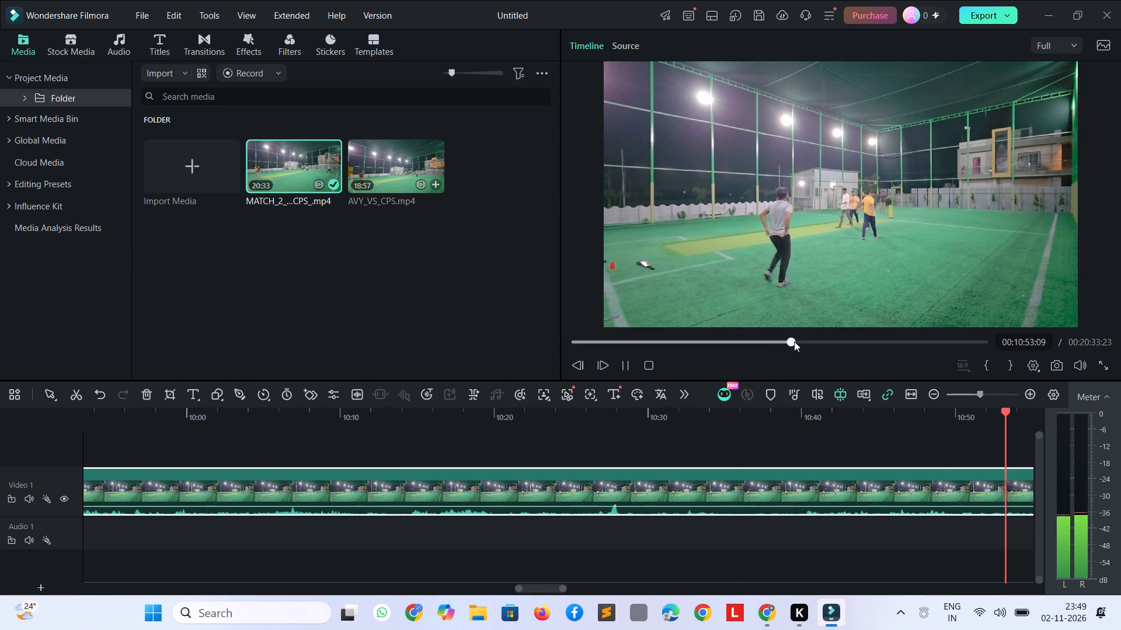
left_click(800, 341)
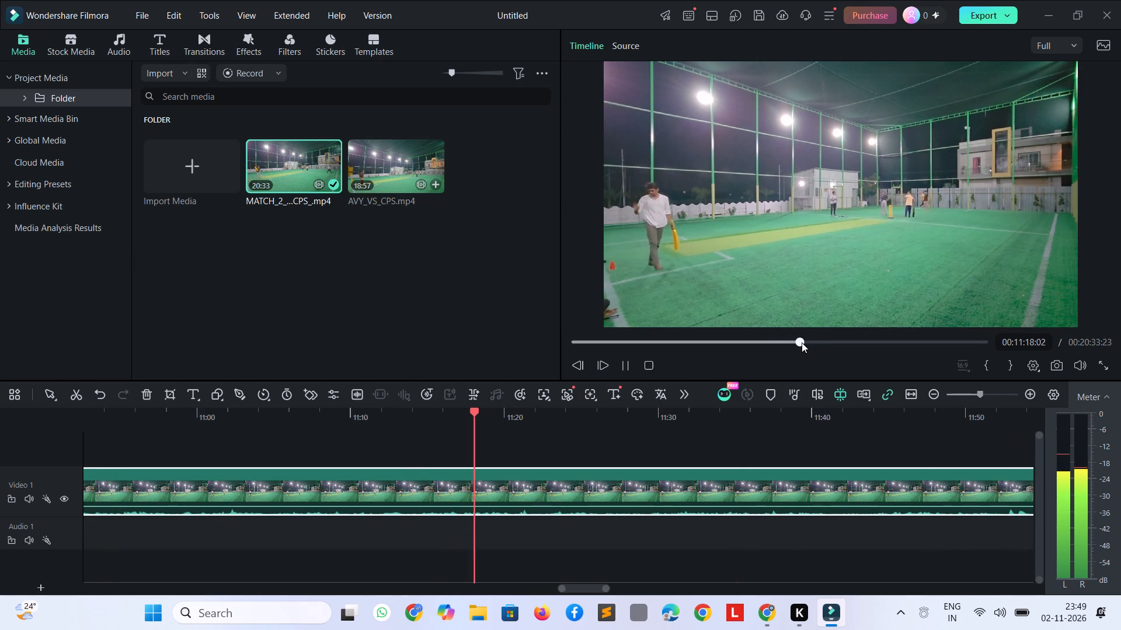
left_click(812, 342)
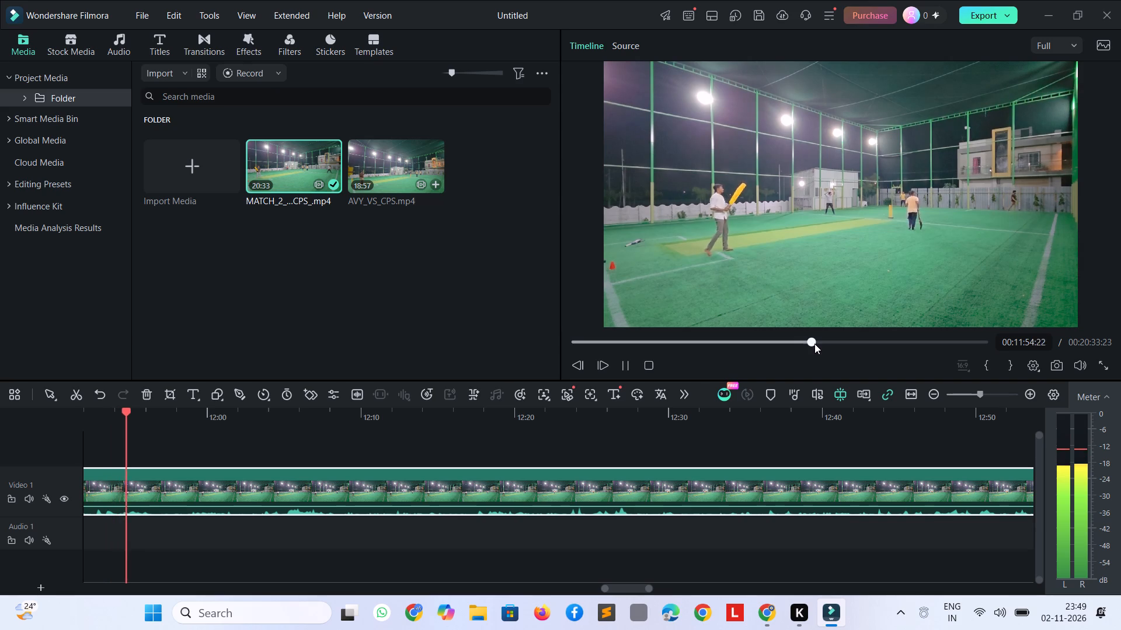
left_click(822, 344)
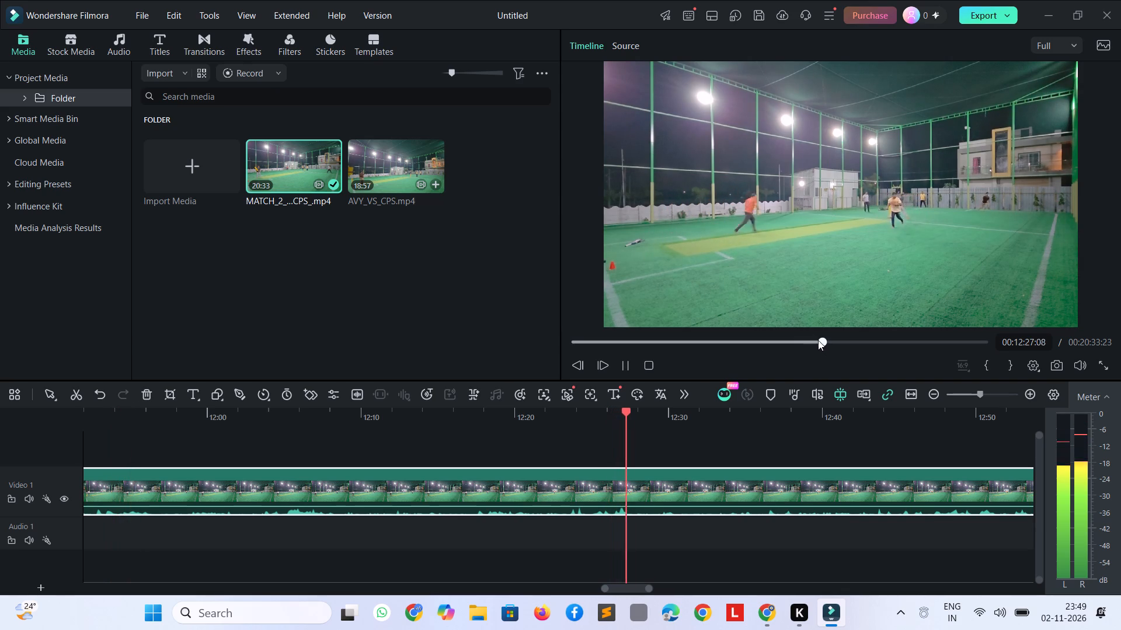
left_click(818, 340)
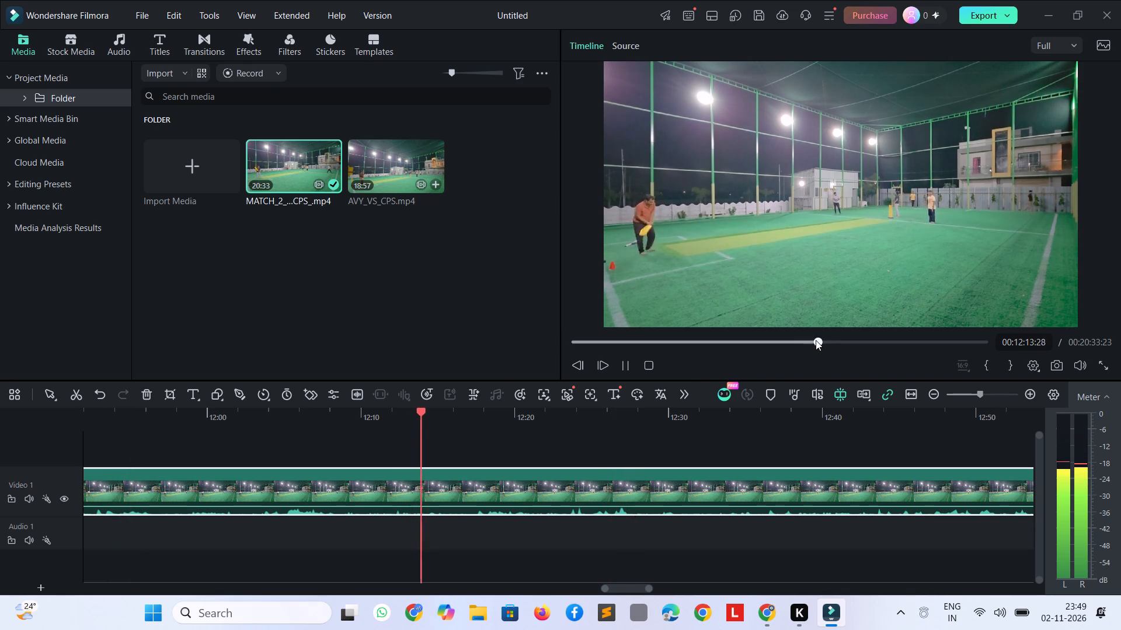
left_click(812, 340)
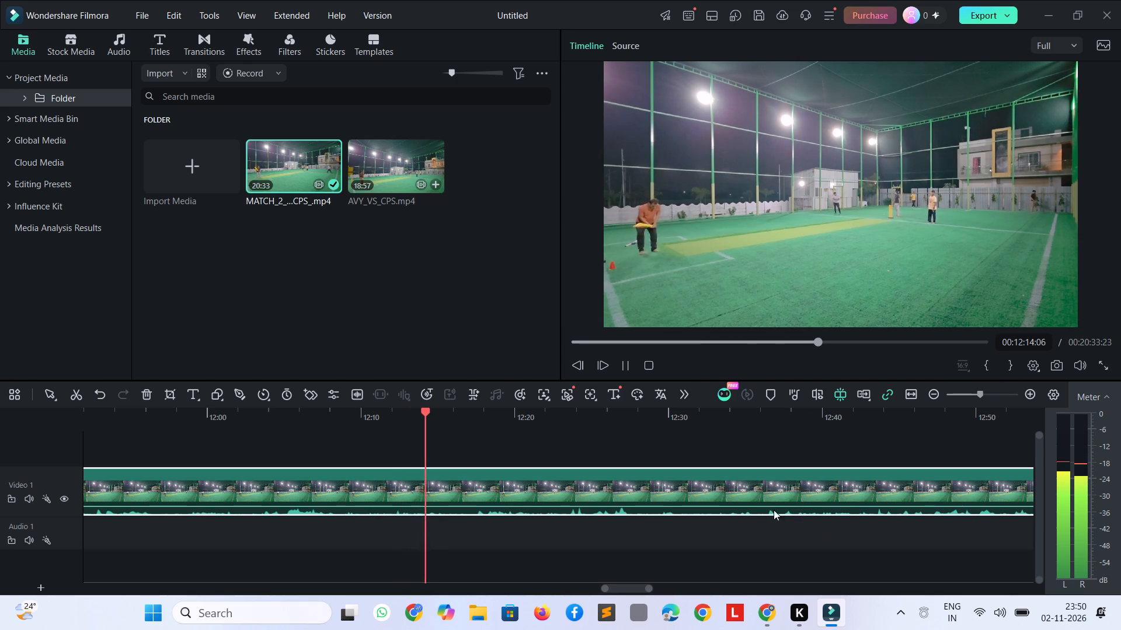
Step forward through the rest of the MATCH_2_AVY_VS_CPS_ clip and play short stretches around 18:21 to 18:30.
key("space")
key("shift+Right")
key("shift+Right")
key("shift+Right")
key("shift+Right")
key("shift+Right")
key("shift+Right")
key("shift+Right")
key("shift+Right")
key("shift+Right")
key("shift+Right")
key("shift+Right")
key("shift+Right")
key("shift+Right")
key("shift+Right")
key("shift+Right")
key("shift+Right")
key("shift+Right")
key("shift+Right")
key("shift+Right")
key("shift+Right")
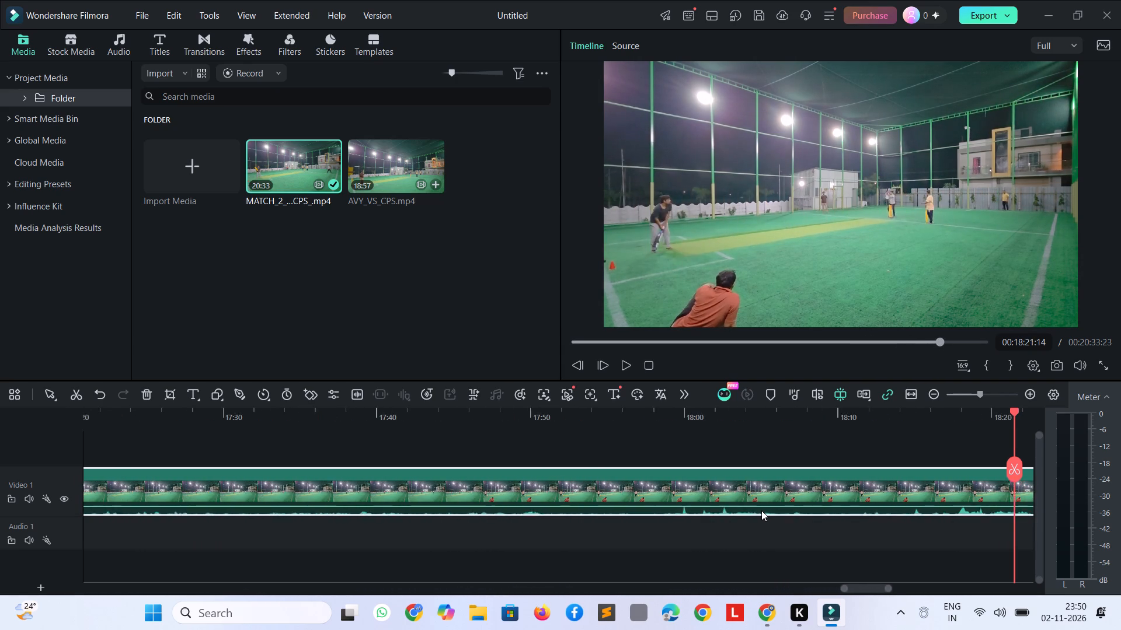
key("space")
key("space")
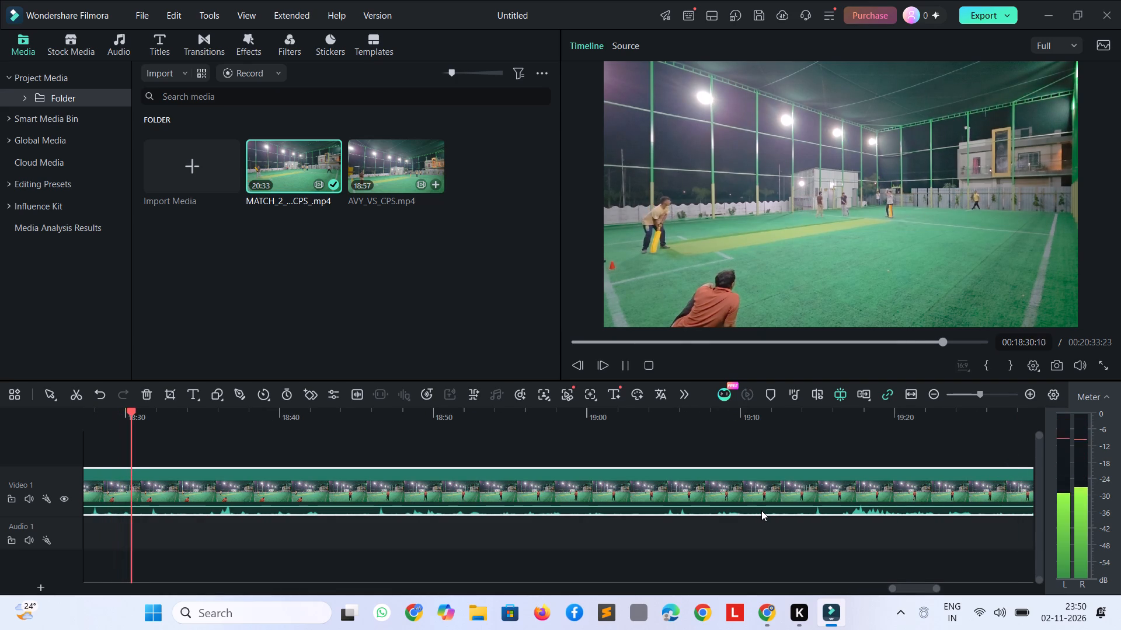
key("space")
Delete the MATCH_2_AVY_VS_CPS_ clip from the Video 1 track.
left_click(269, 164)
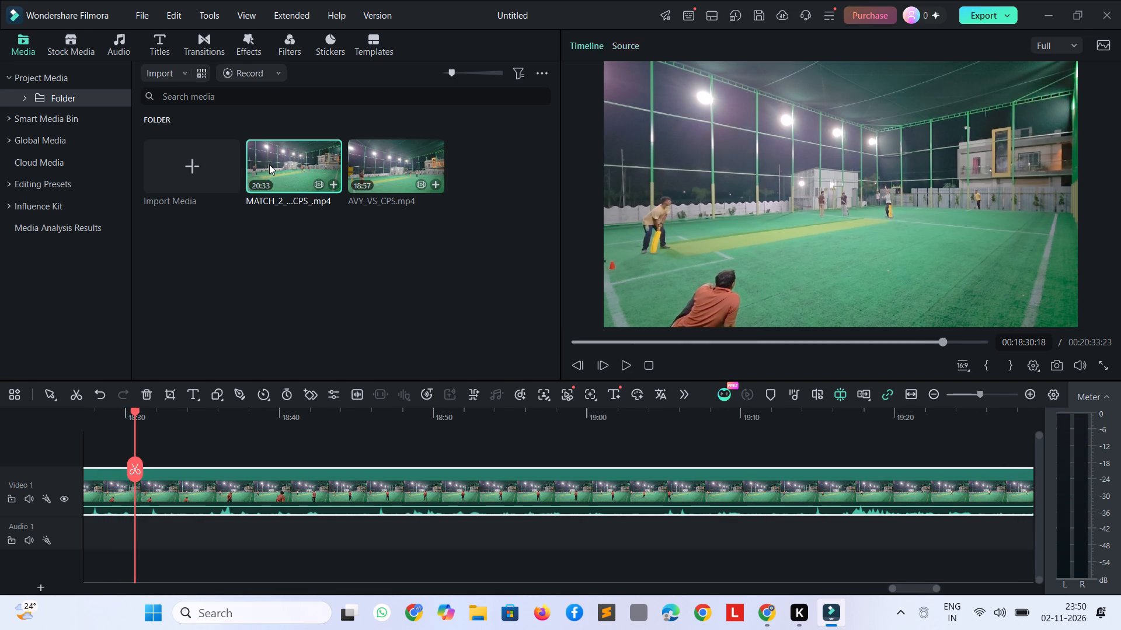
key("space")
left_click(285, 491)
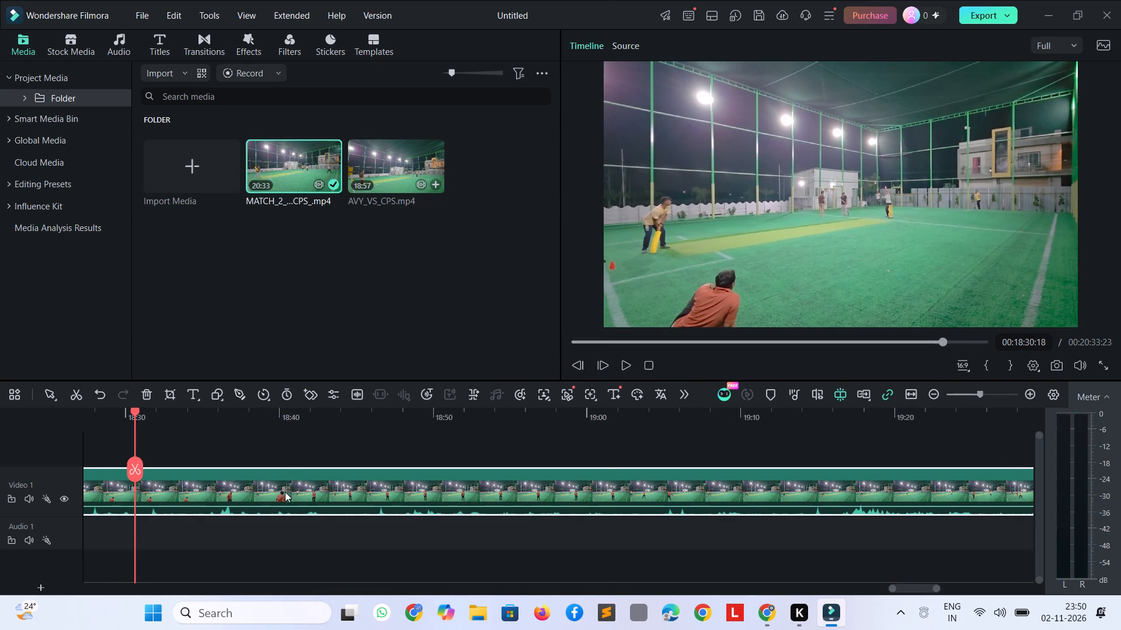
right_click(285, 492)
left_click(403, 166)
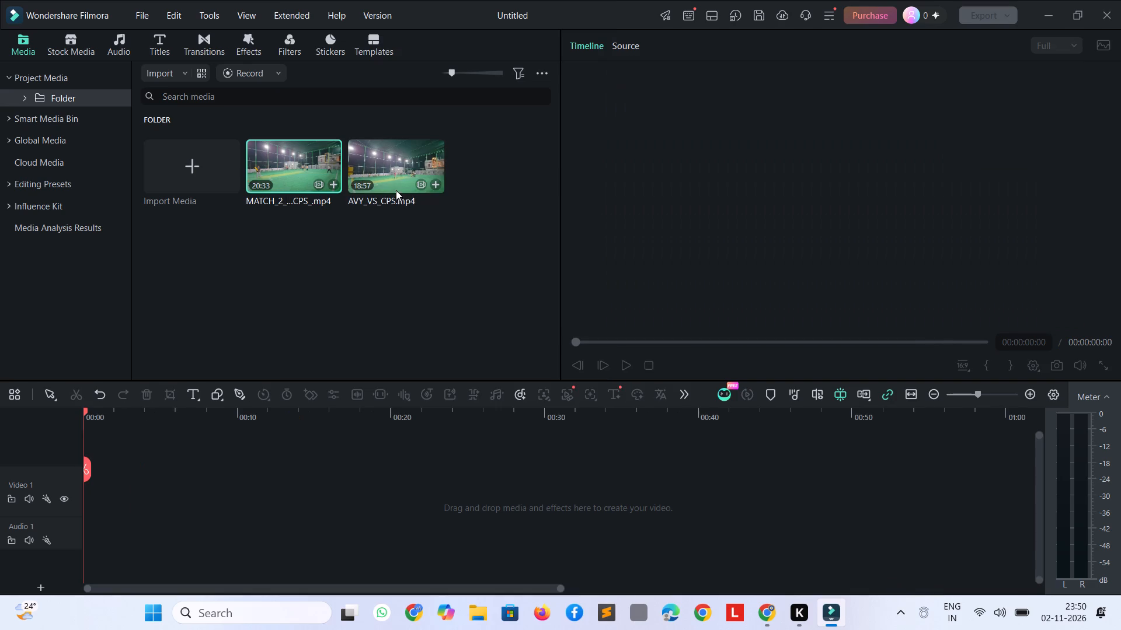
Delete the MATCH_2_AVY_VS_CPS_ video from the project media folder.
right_click(276, 153)
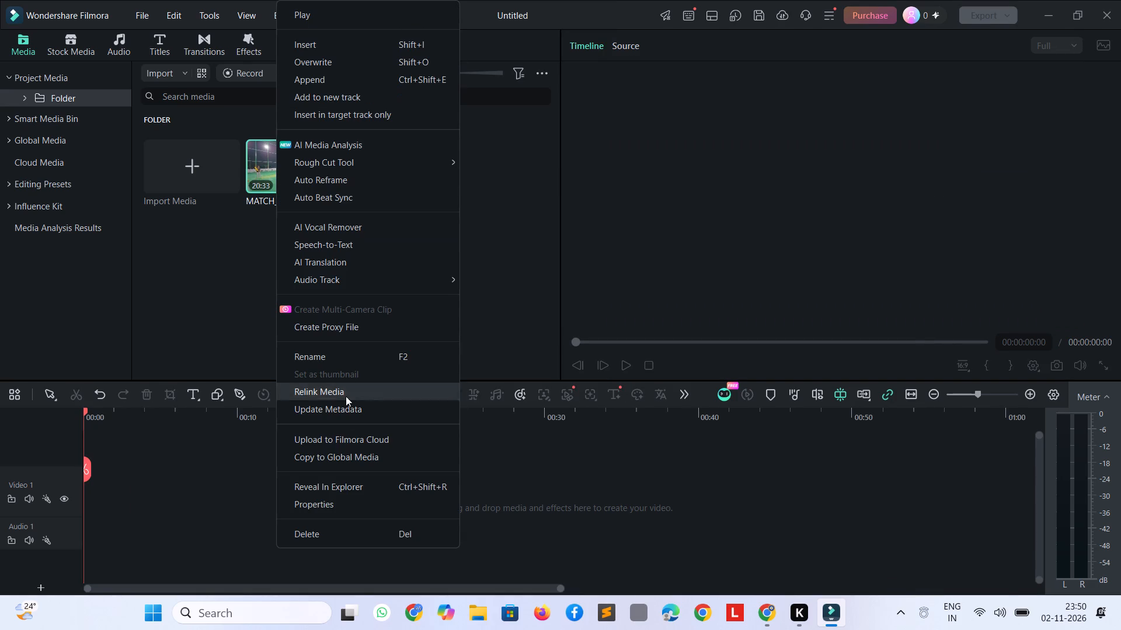
left_click_drag(332, 548, 332, 542)
left_click(331, 530)
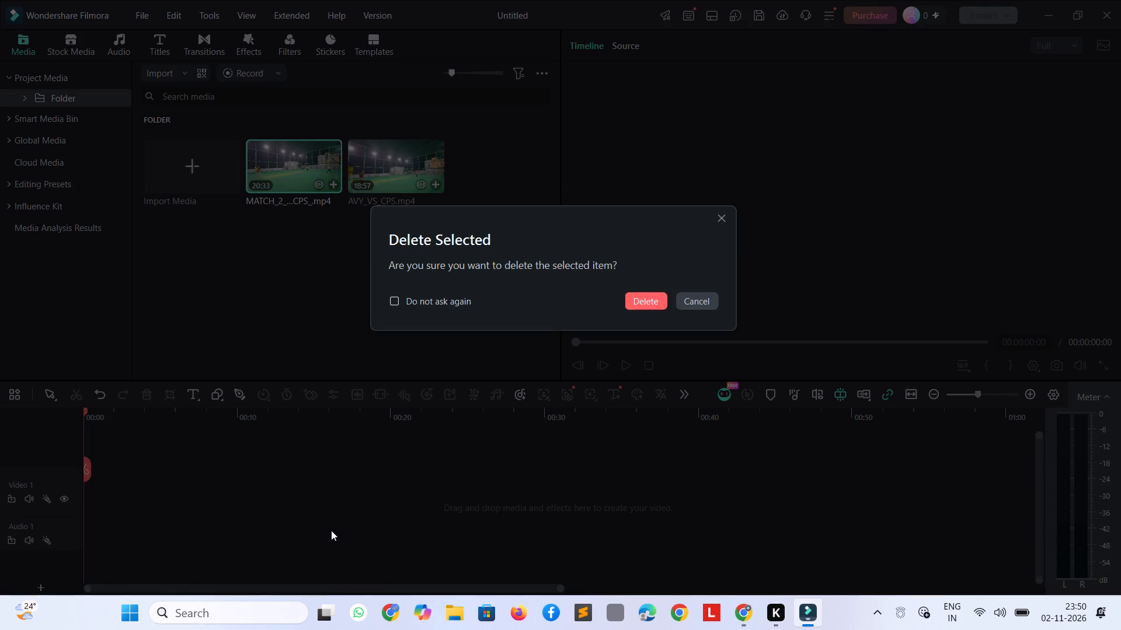
left_click(646, 299)
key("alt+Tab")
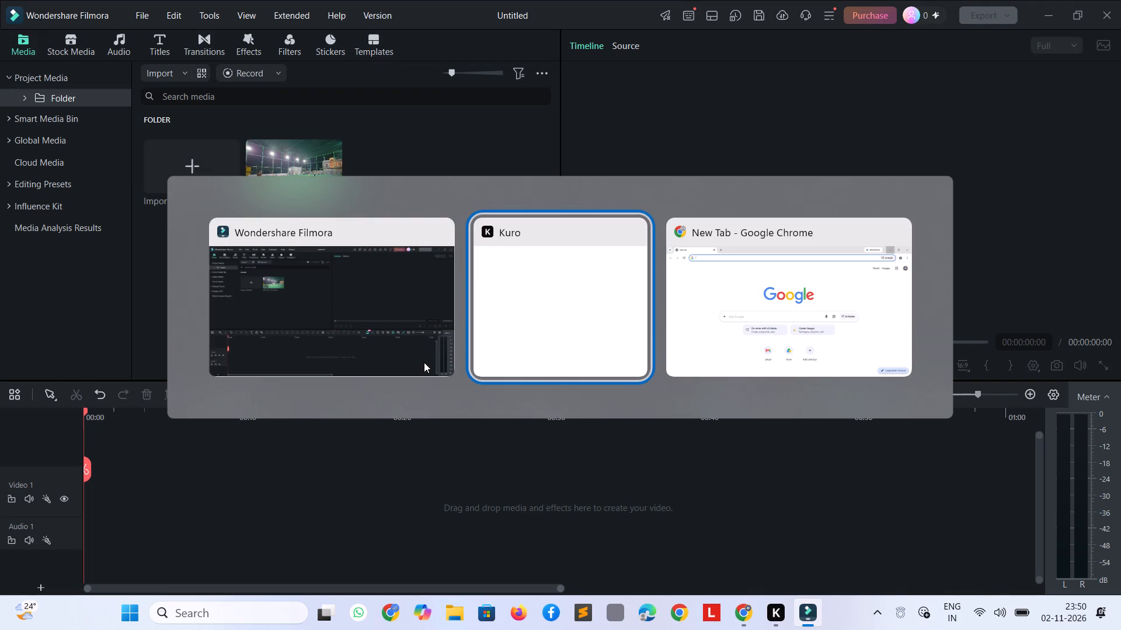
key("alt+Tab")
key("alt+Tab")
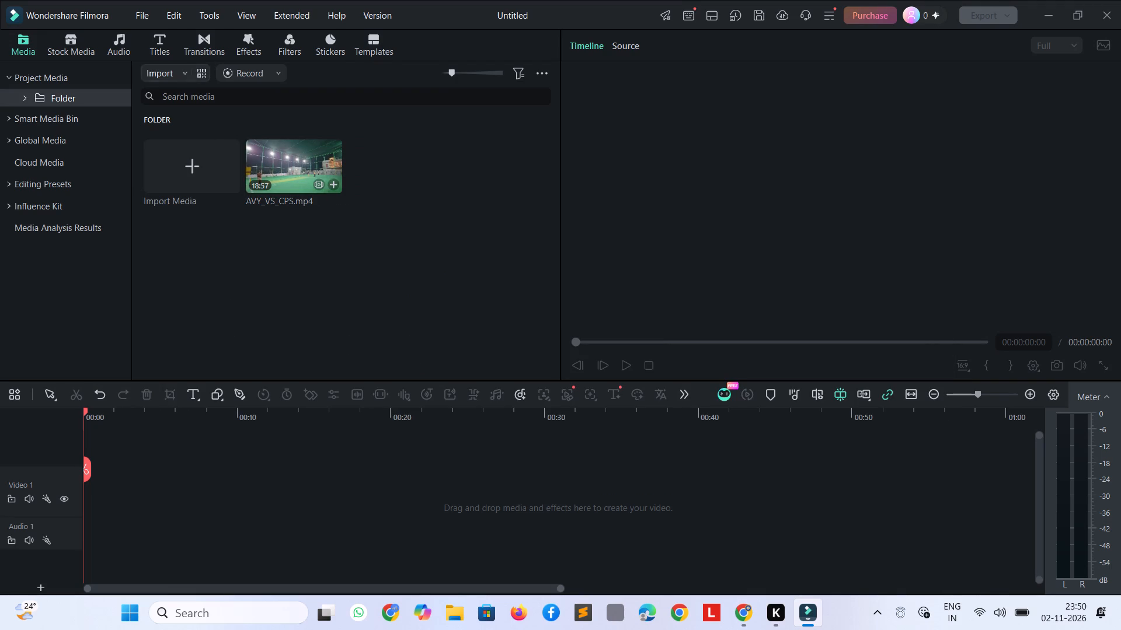
Import the MATCH_2_YPS_VS_ACV MP4 video from the Cricket folder into the project media.
left_click(206, 148)
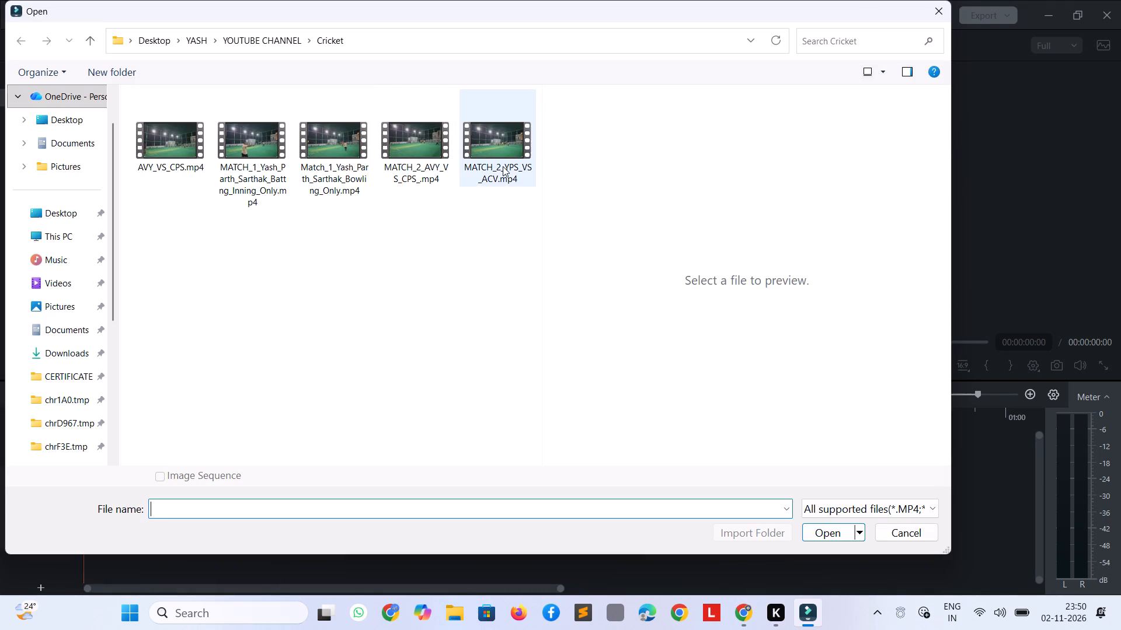
left_click(503, 166)
left_click(503, 166)
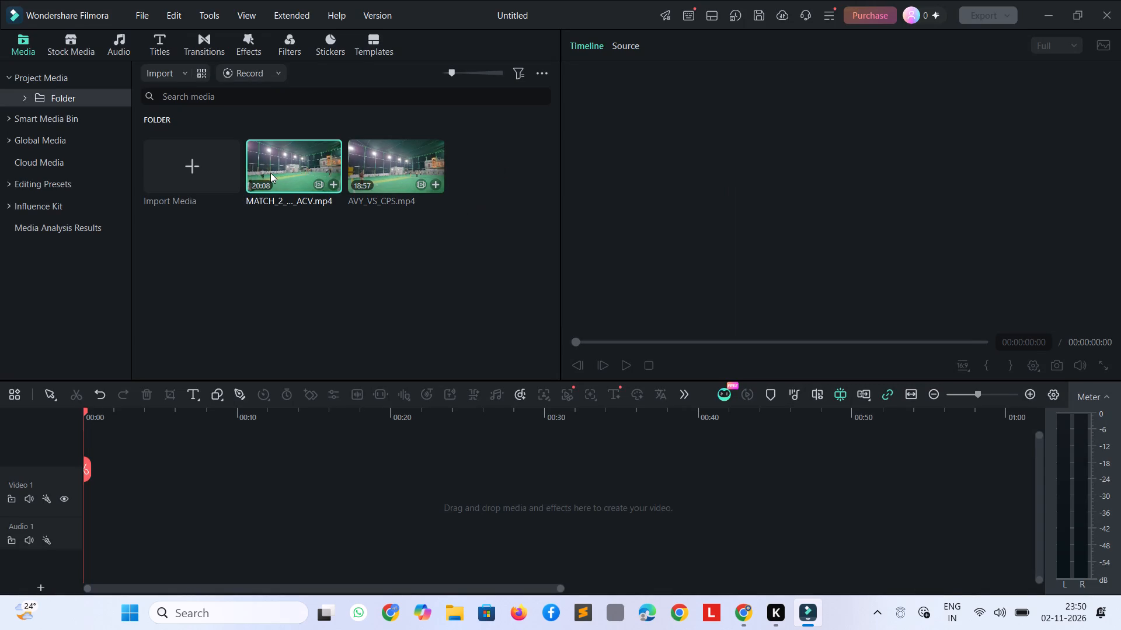
Place the MATCH_2_YPS_VS_ACV clip at the start of the Video 1 track.
left_click_drag(270, 173, 81, 493)
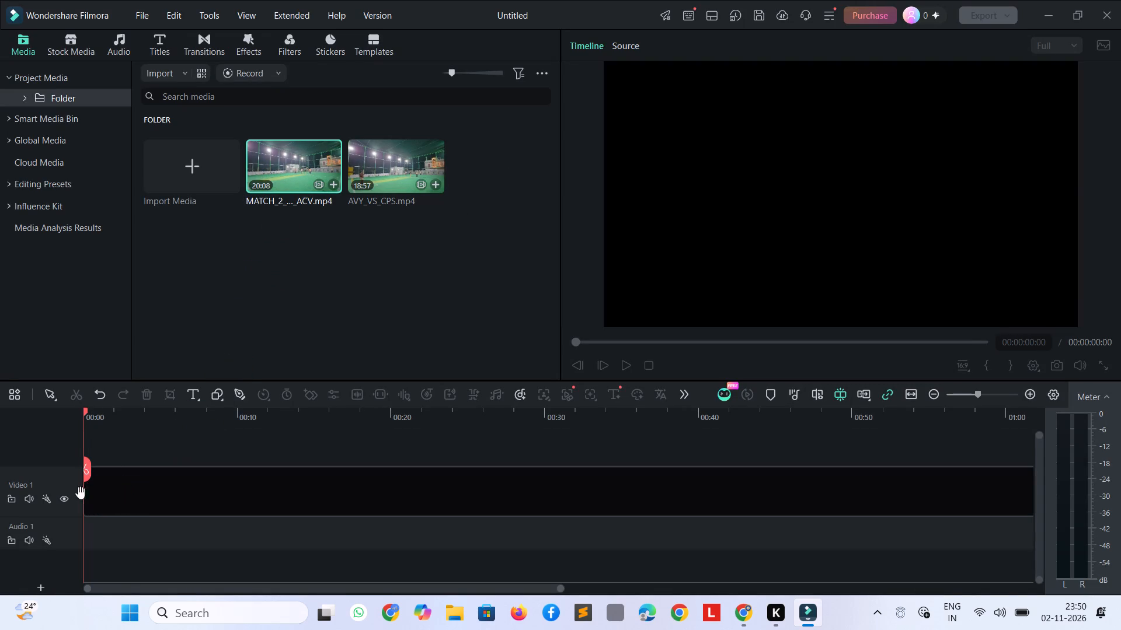
Play the opening of the MATCH_2_YPS_VS_ACV clip and step forward through it to look for a suitable starting point.
key("space")
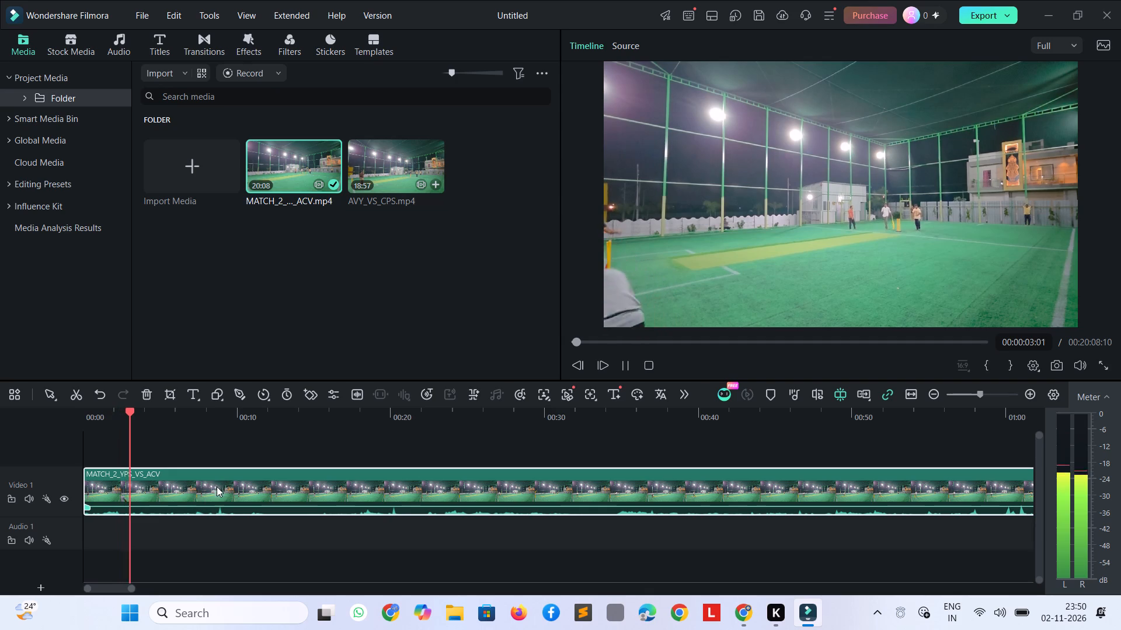
key("shift+Right")
key("shift+Right")
key("shift+Right")
key("shift+Right")
key("shift+Right")
key("shift+Right")
key("shift+Right")
key("shift+Right")
key("shift+Right")
key("shift+Right")
key("shift+Right")
key("shift+Right")
key("shift+Right")
key("shift+Right")
key("shift+Right")
key("shift+Right")
key("shift+Right")
key("shift+Right")
key("shift+Right")
key("shift+Right")
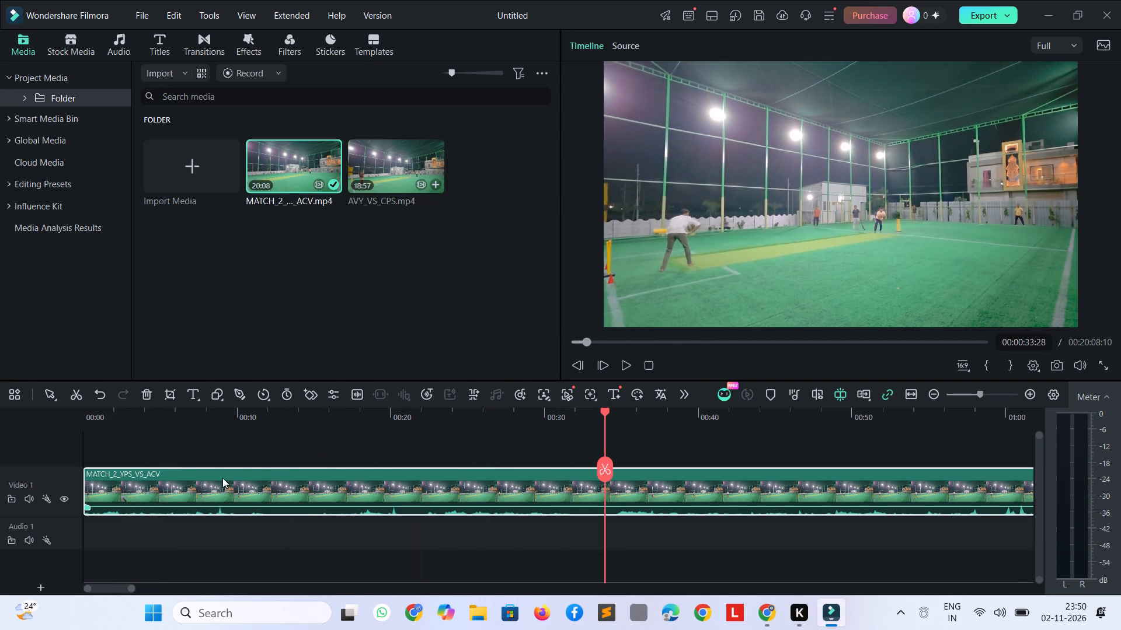
Split the MATCH_2_YPS_VS_ACV clip at 00:00:29:14 and delete the section before the cut.
key("shift+Left")
key("shift+Left")
key("shift+Left")
key("shift+Left")
key("shift+Left")
key("shift+Left")
key("shift+Left")
key("shift+Left")
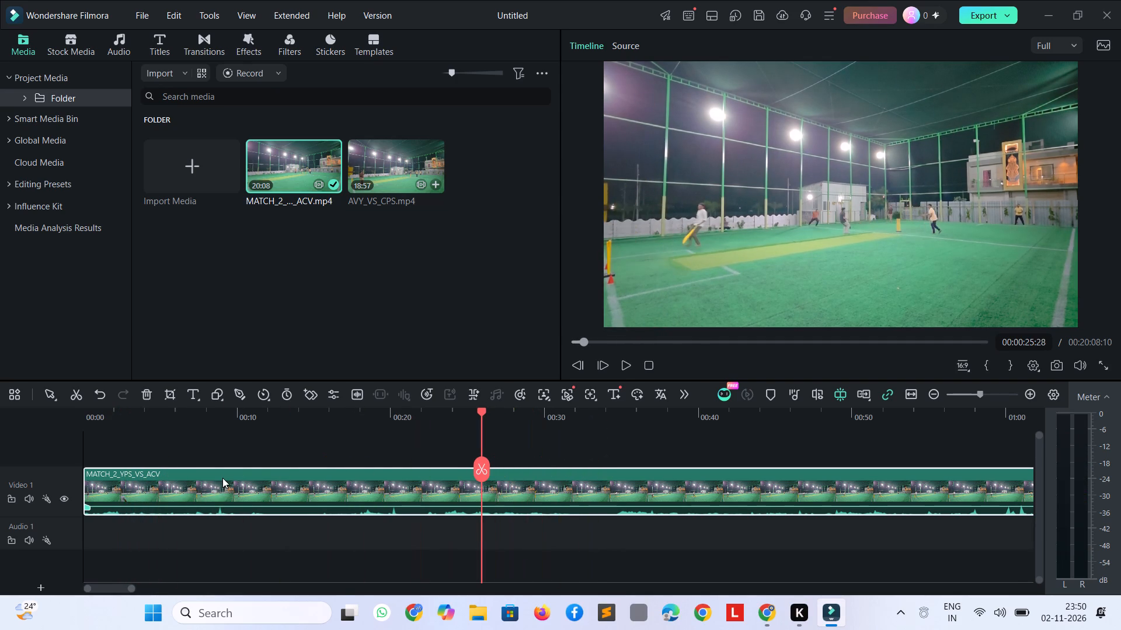
key("space")
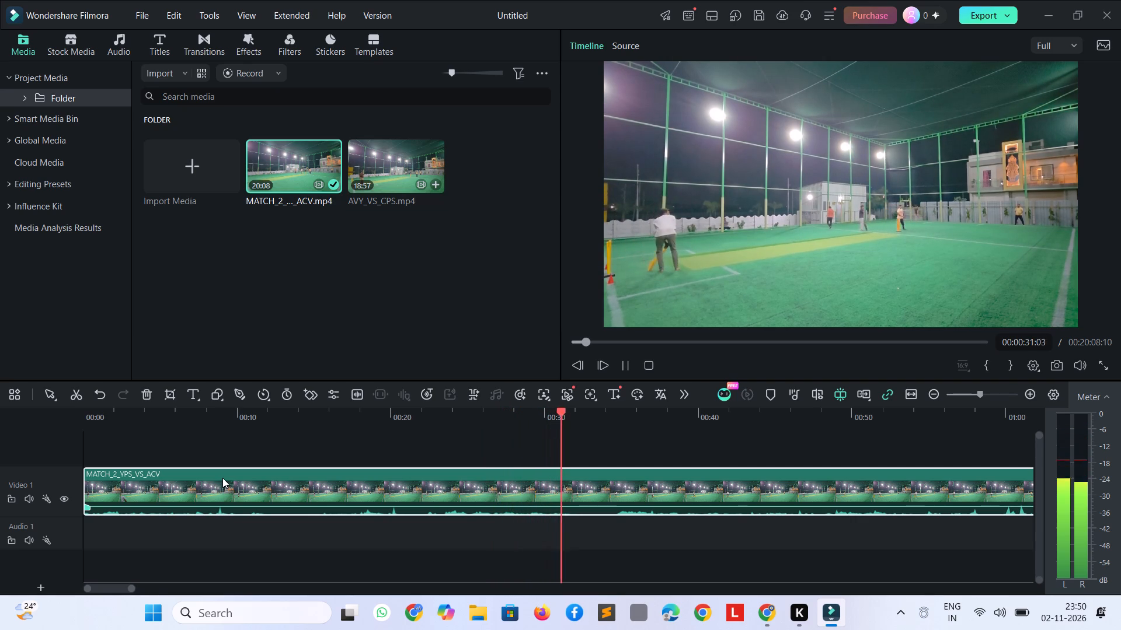
key("space")
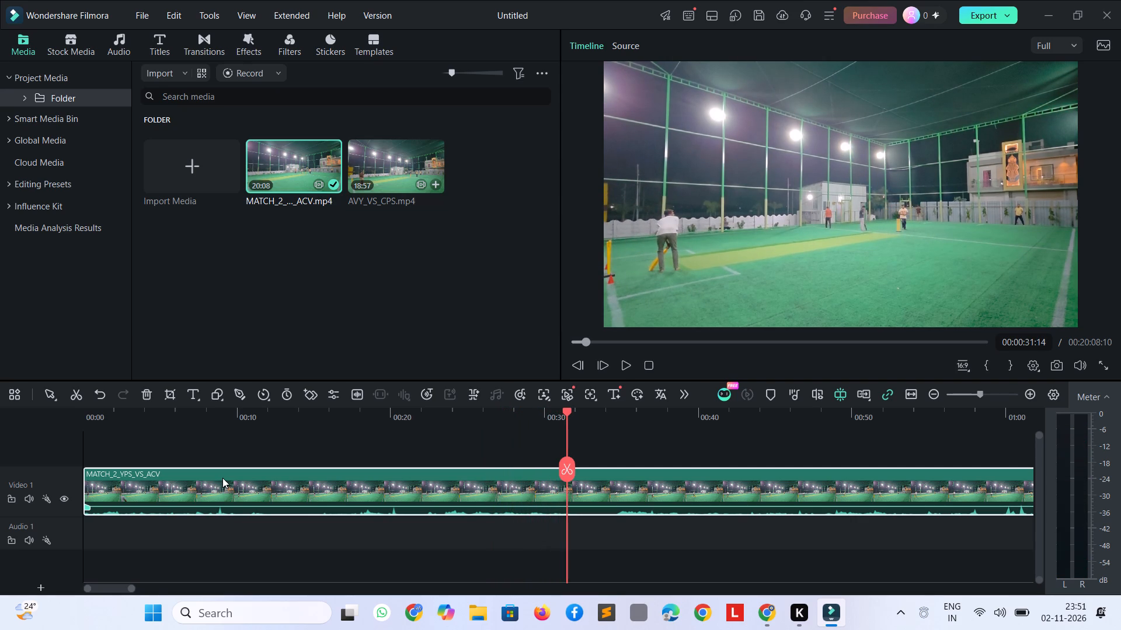
key("shift+Left")
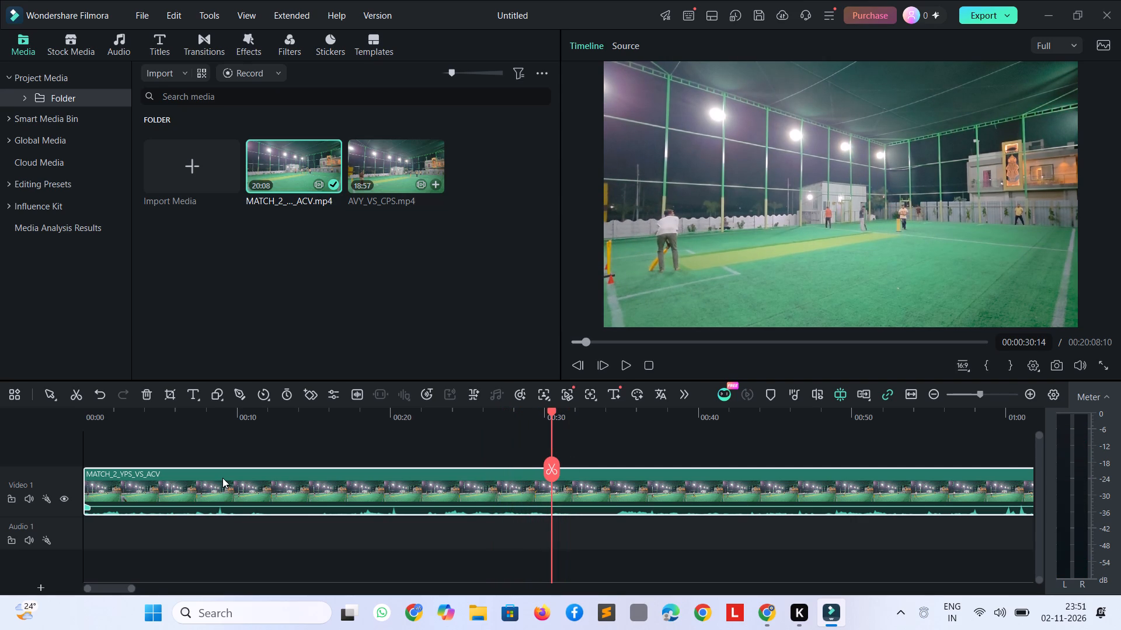
key("shift+Left")
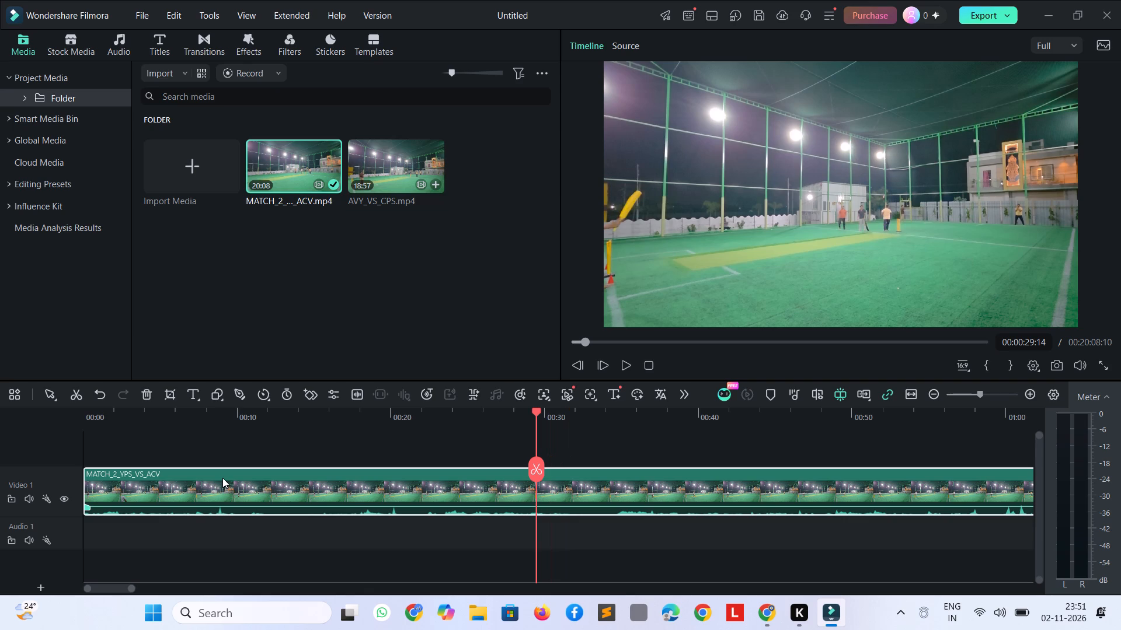
key("ctrl+b")
left_click(322, 501)
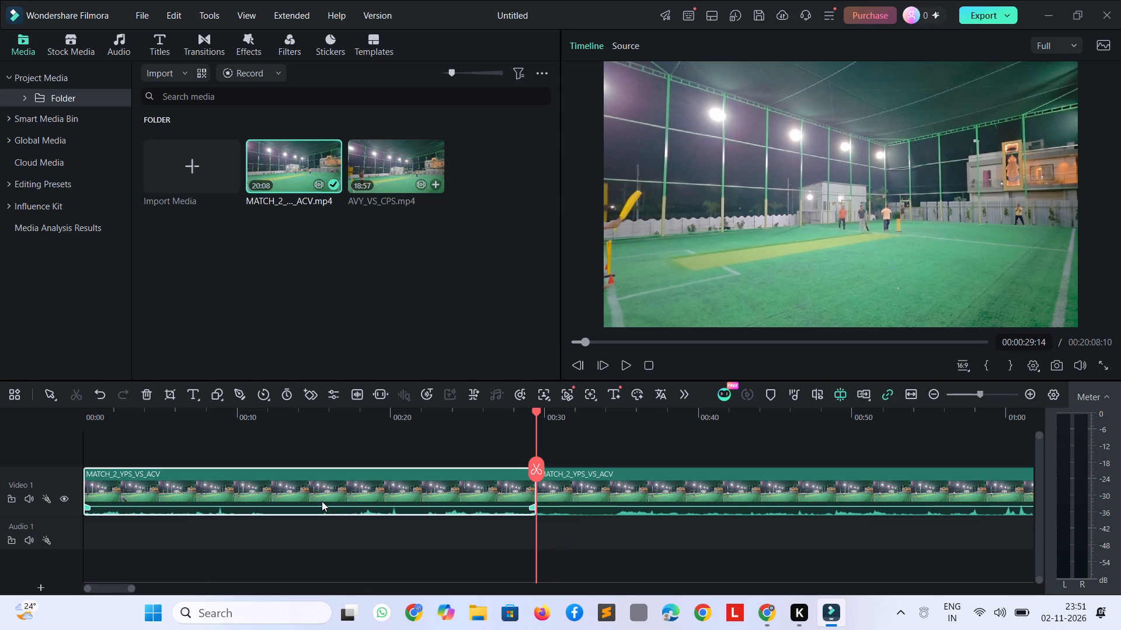
key("Delete")
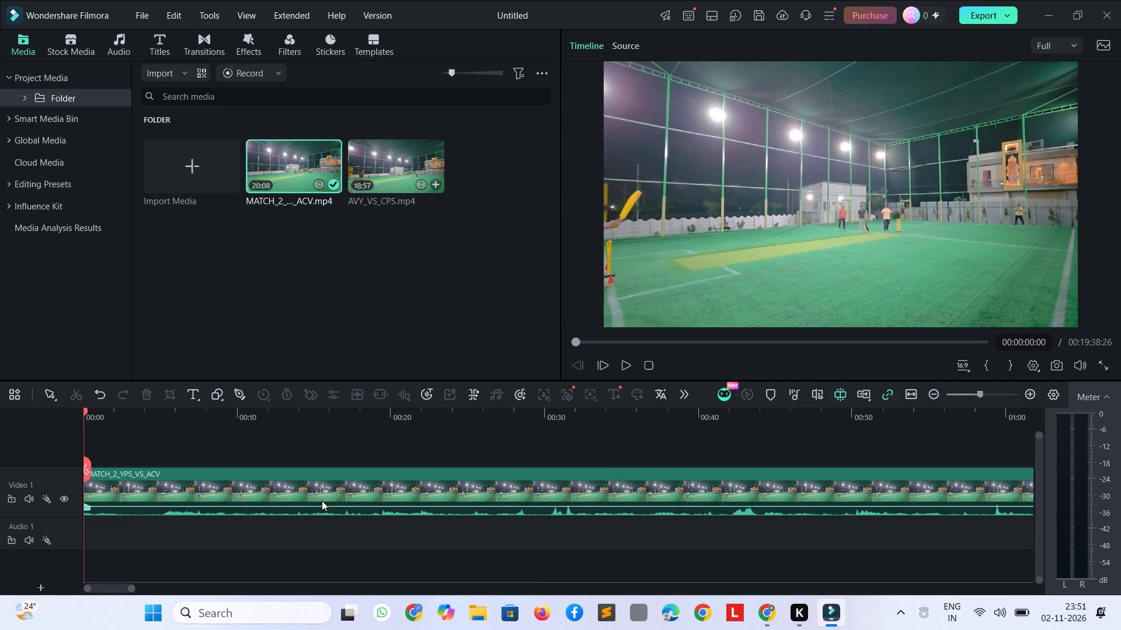
Move the remaining MATCH_2_YPS_VS_ACV clip along Video 1 to start at about 18 seconds, leaving a gap before it.
left_click_drag(323, 499, 469, 488)
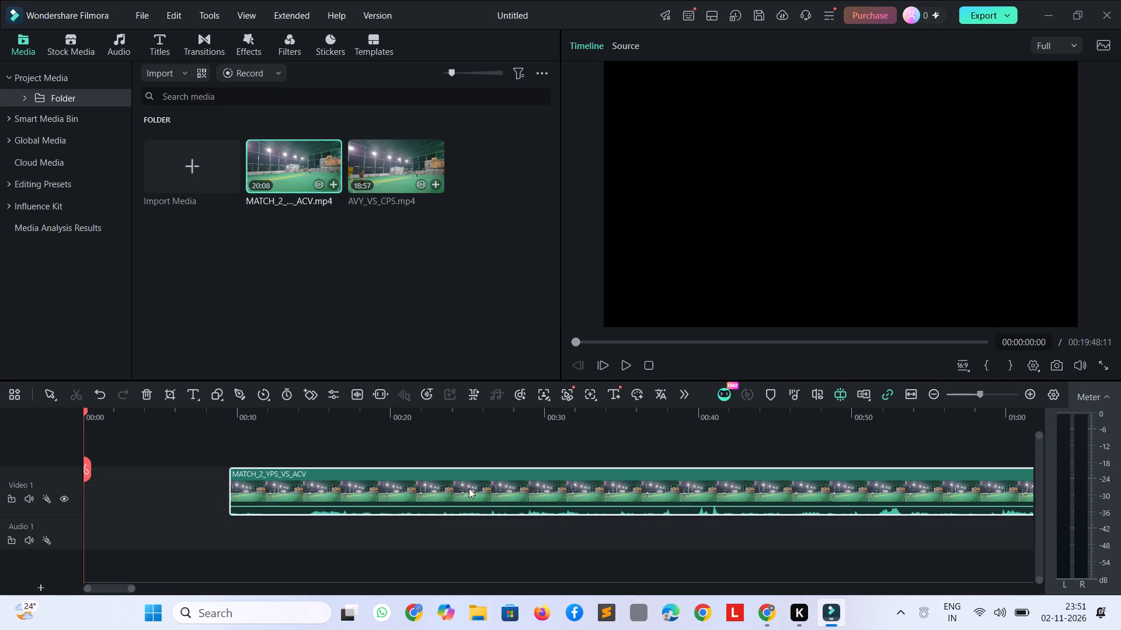
left_click_drag(329, 498, 455, 503)
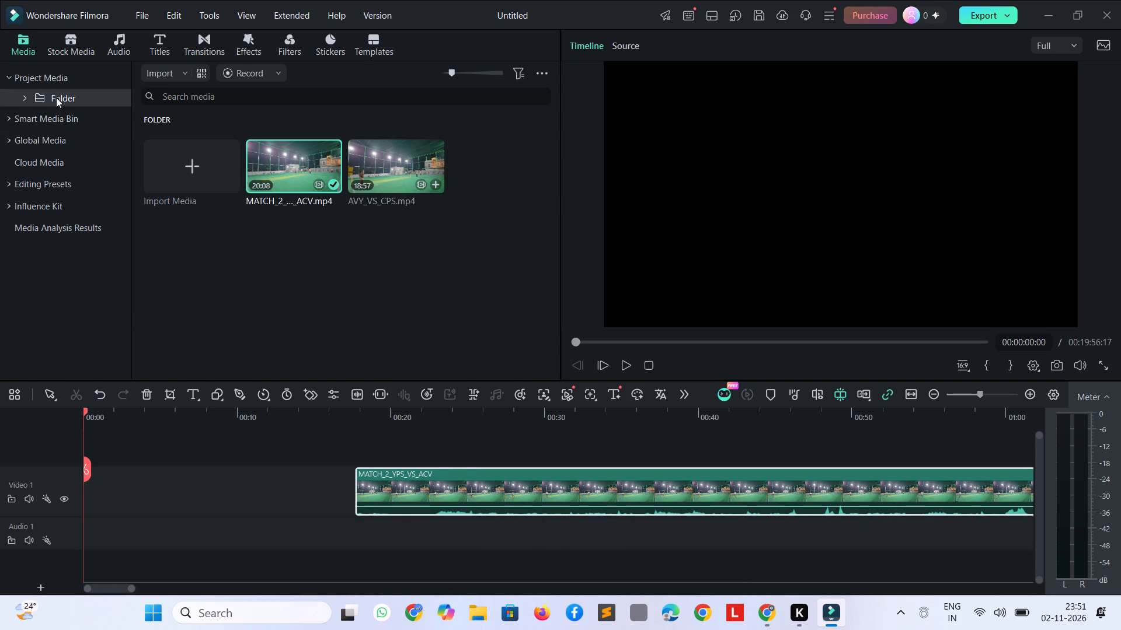
Browse the trending title effects and preview the cinematic Title 08 and Lower Third 30 designs.
left_click(168, 51)
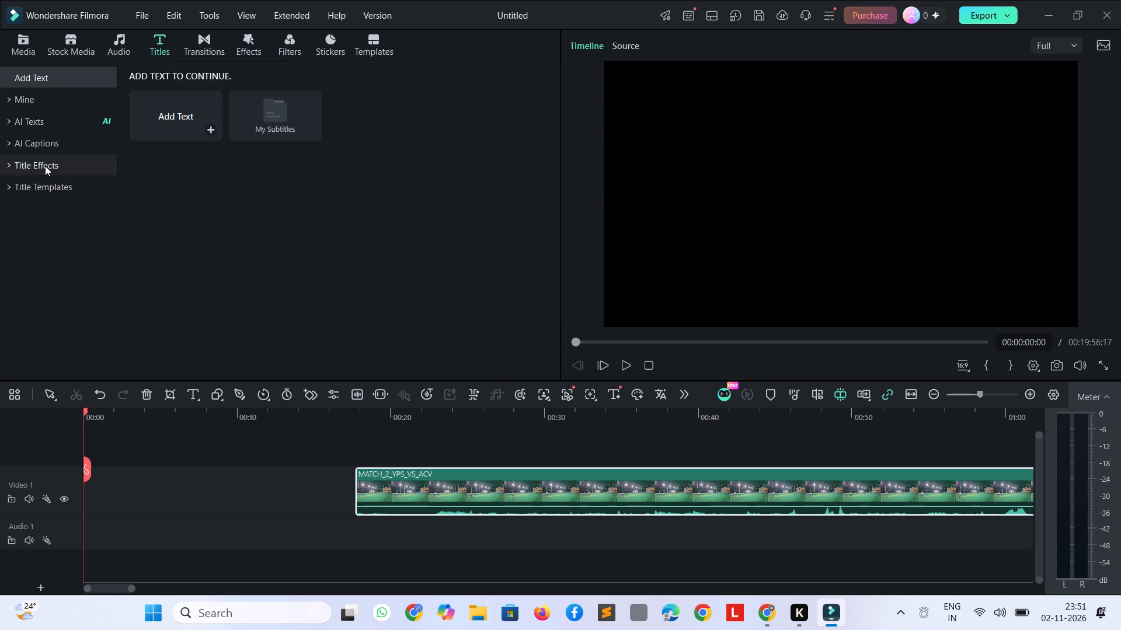
left_click(45, 166)
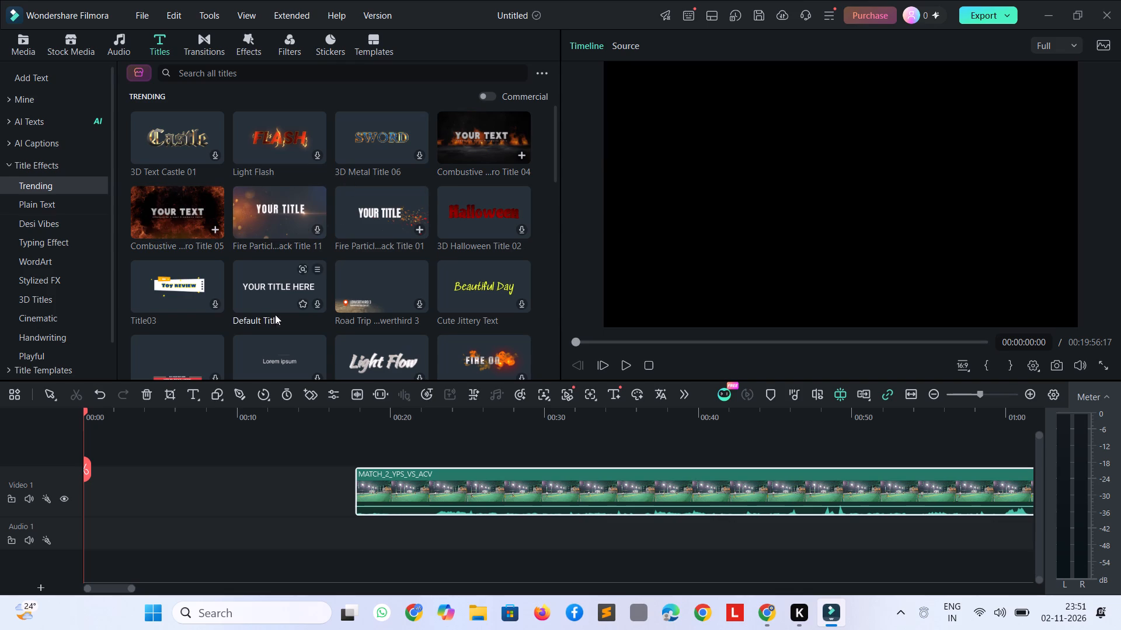
scroll(275, 311, "down", 1)
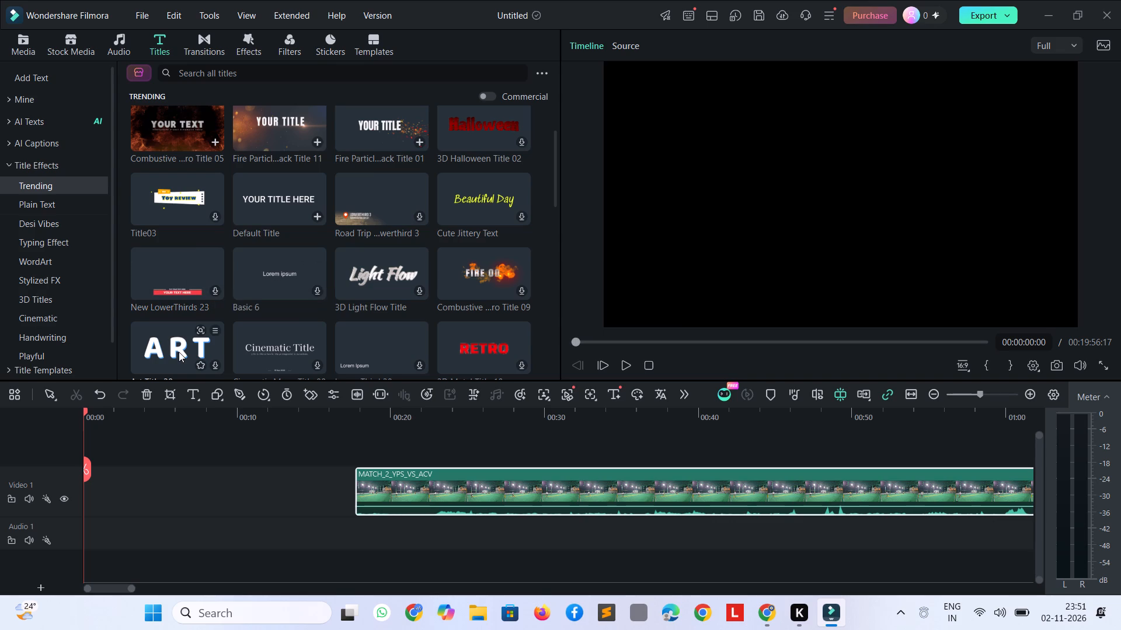
scroll(179, 352, "down", 1)
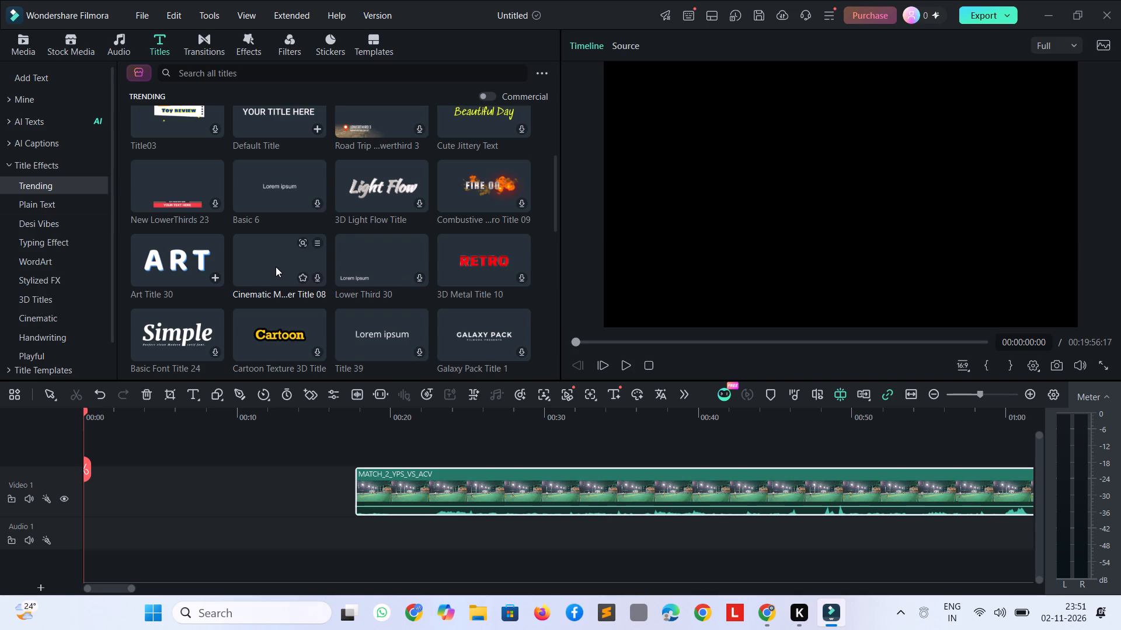
left_click(275, 266)
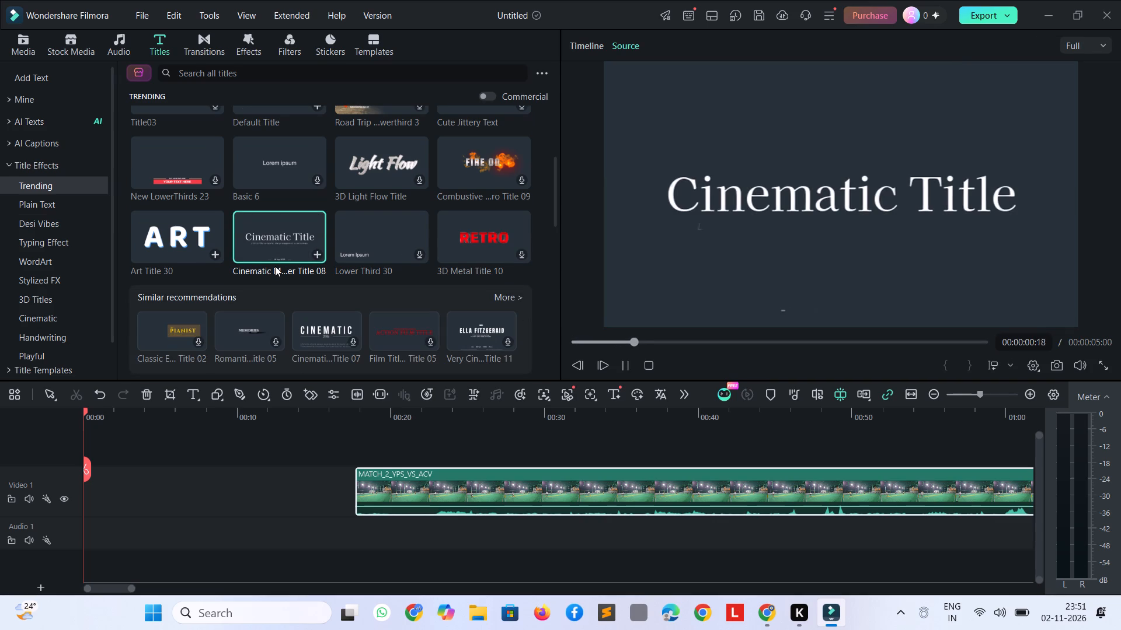
left_click(368, 240)
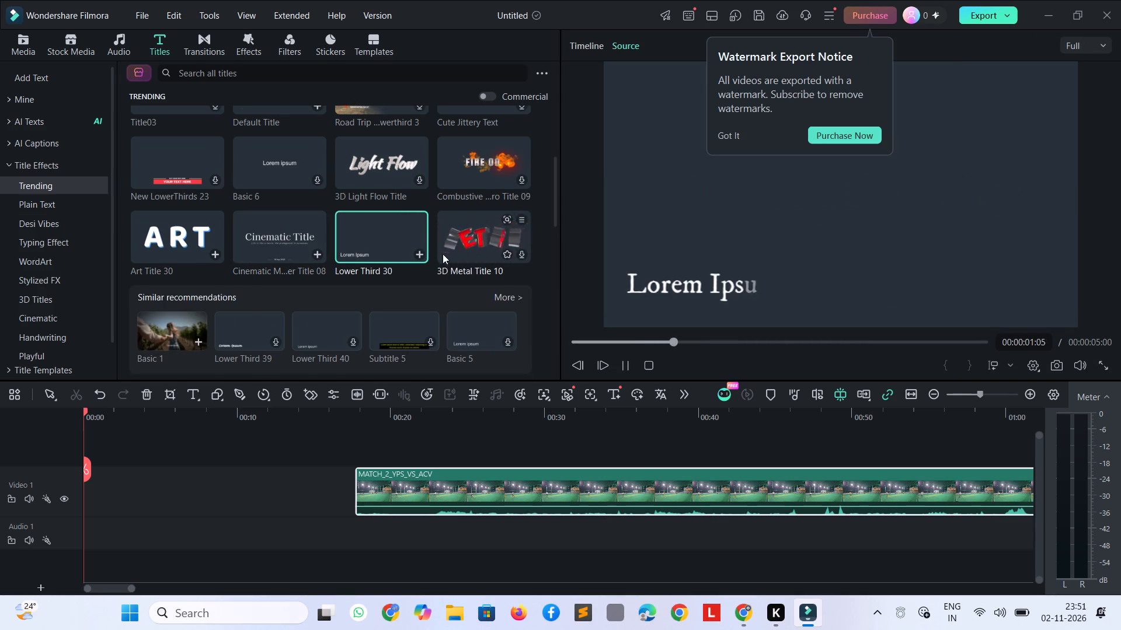
scroll(133, 284, "down", 1)
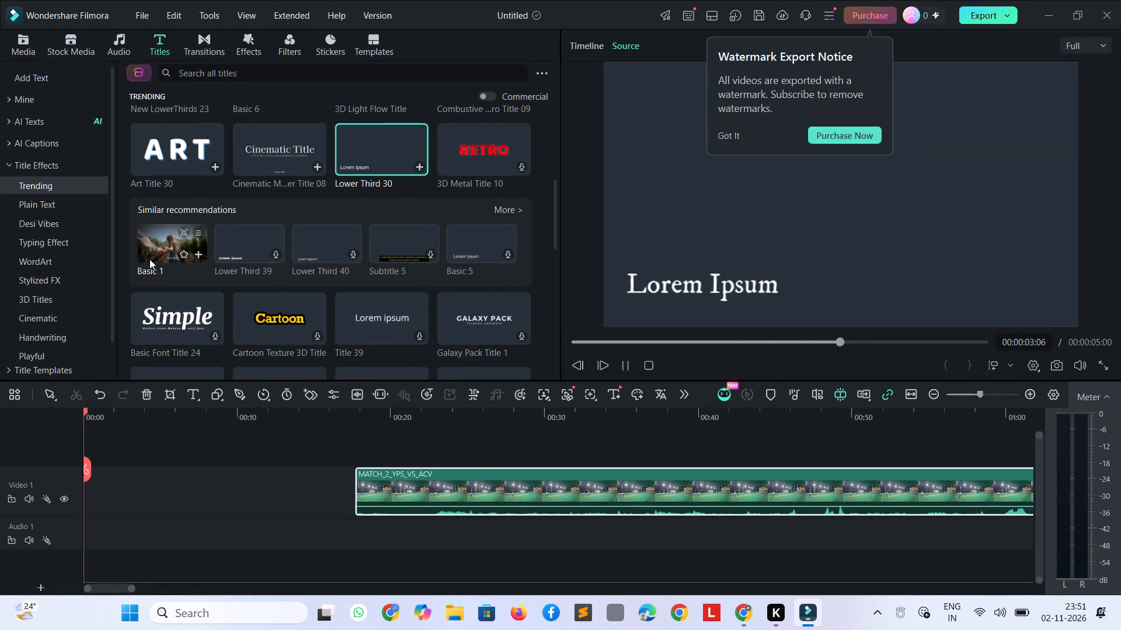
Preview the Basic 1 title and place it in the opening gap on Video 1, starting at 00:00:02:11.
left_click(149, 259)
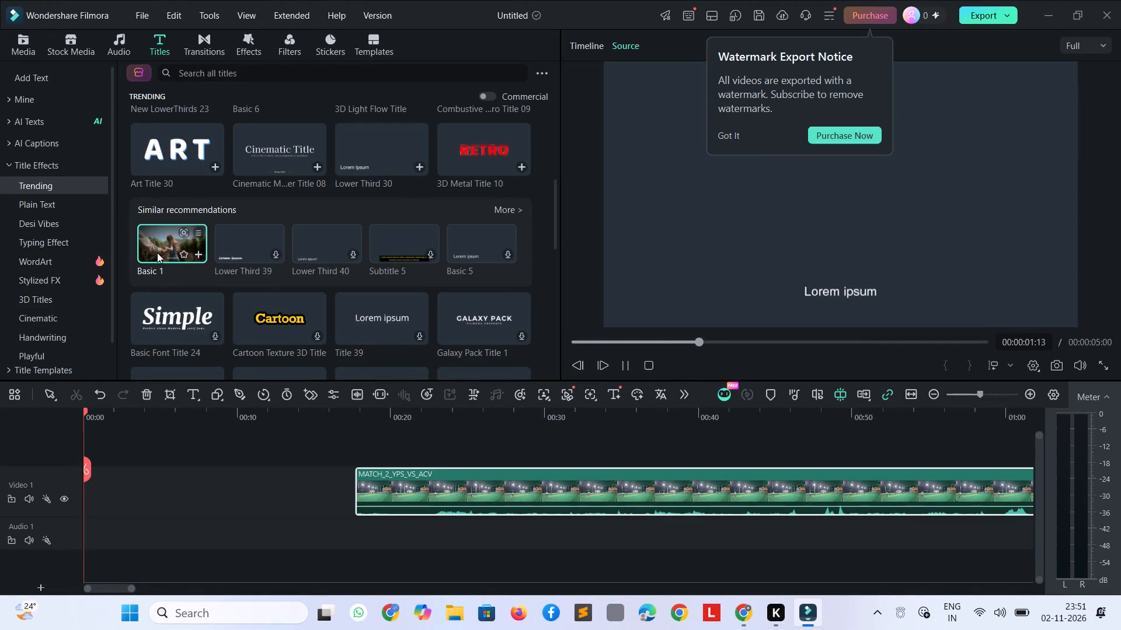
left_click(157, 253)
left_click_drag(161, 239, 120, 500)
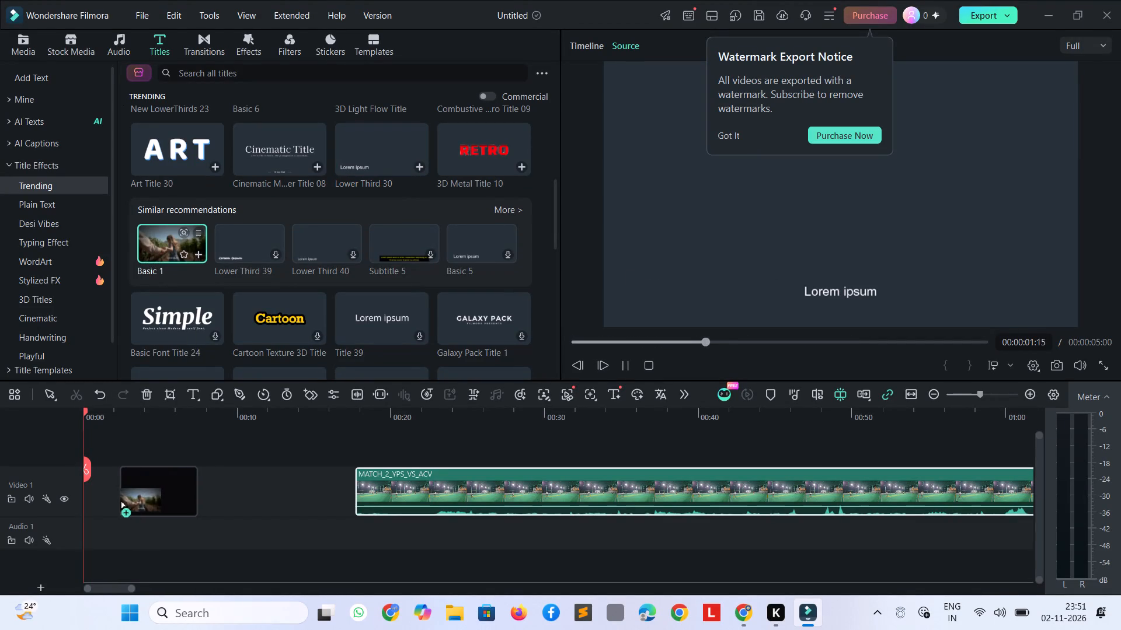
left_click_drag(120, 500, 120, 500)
Play the Basic 1 title on the timeline to check its look, dismissing the watermark export notice.
left_click(158, 479)
key("space")
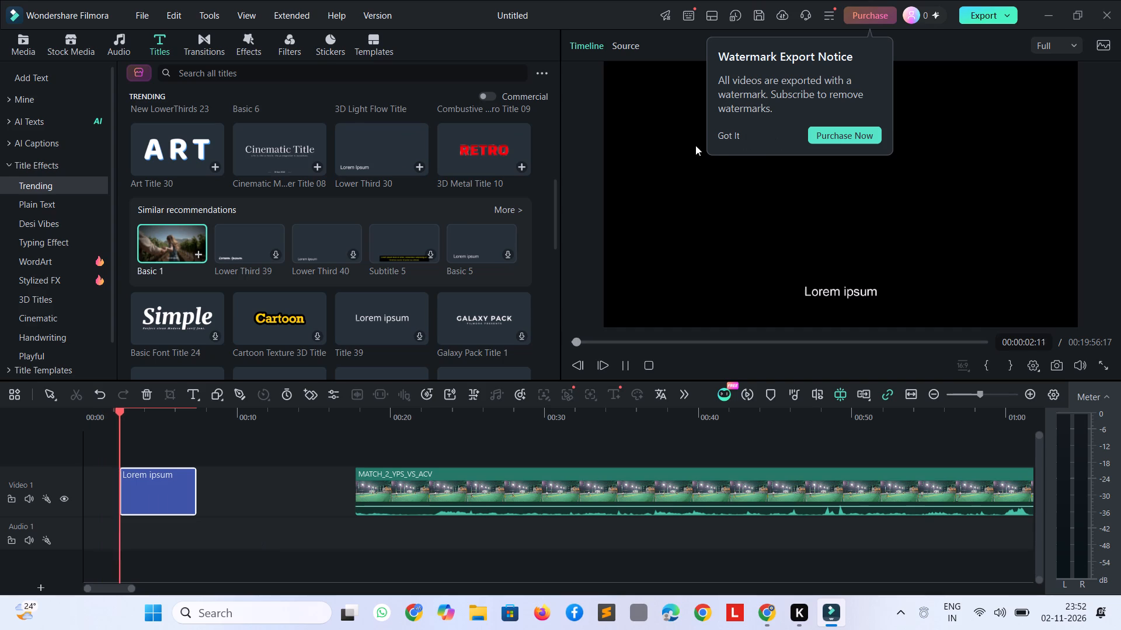
left_click(716, 136)
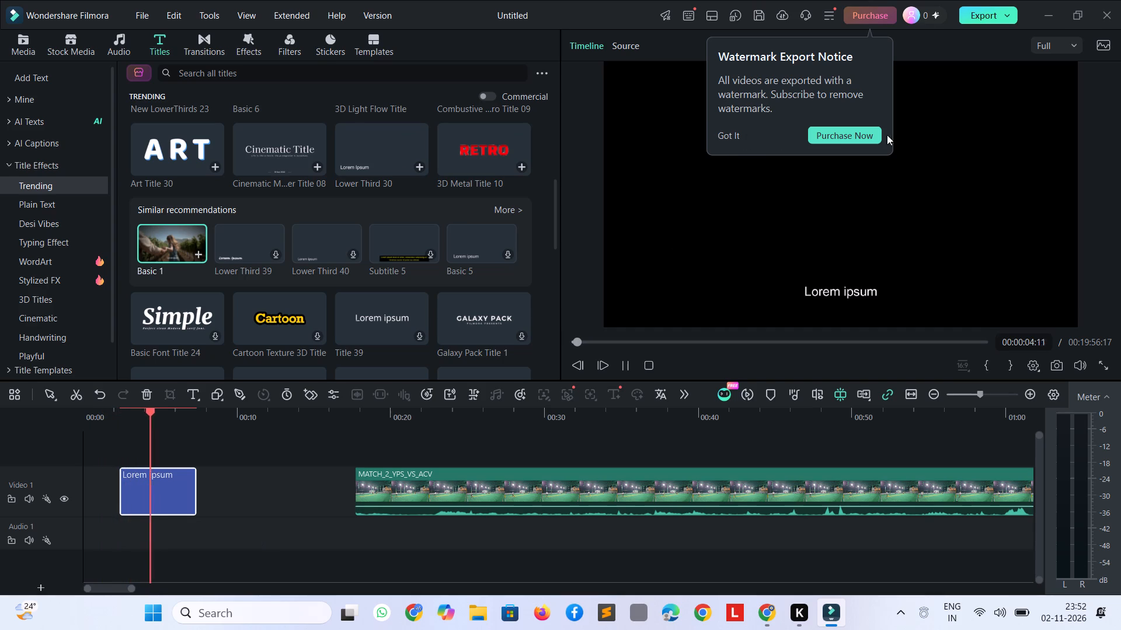
left_click(740, 135)
double_click(736, 135)
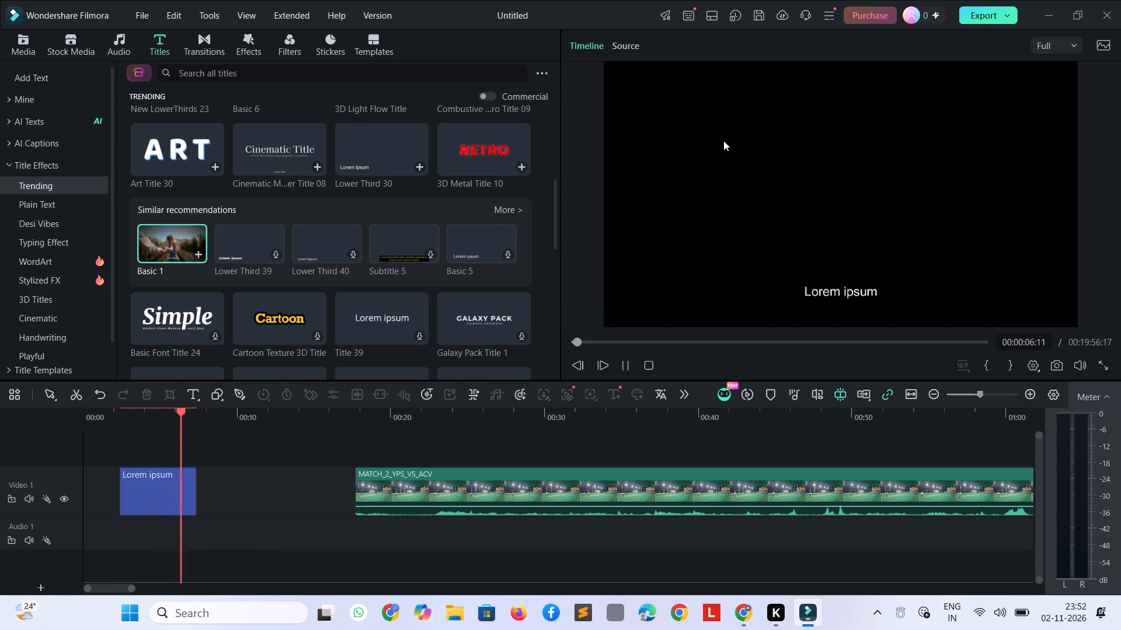
key("space")
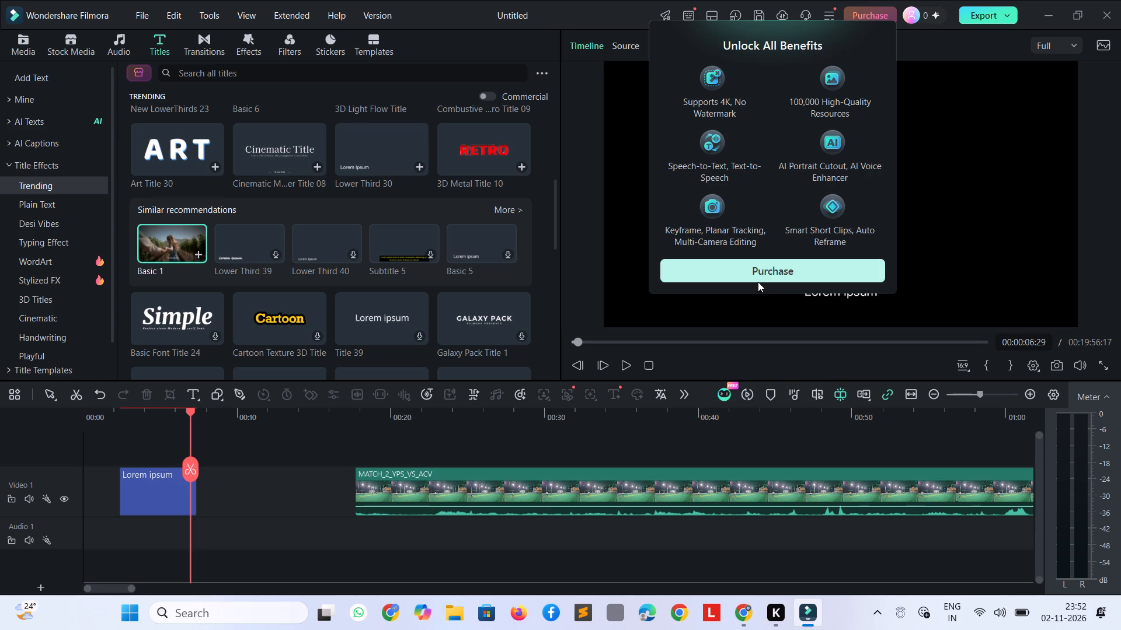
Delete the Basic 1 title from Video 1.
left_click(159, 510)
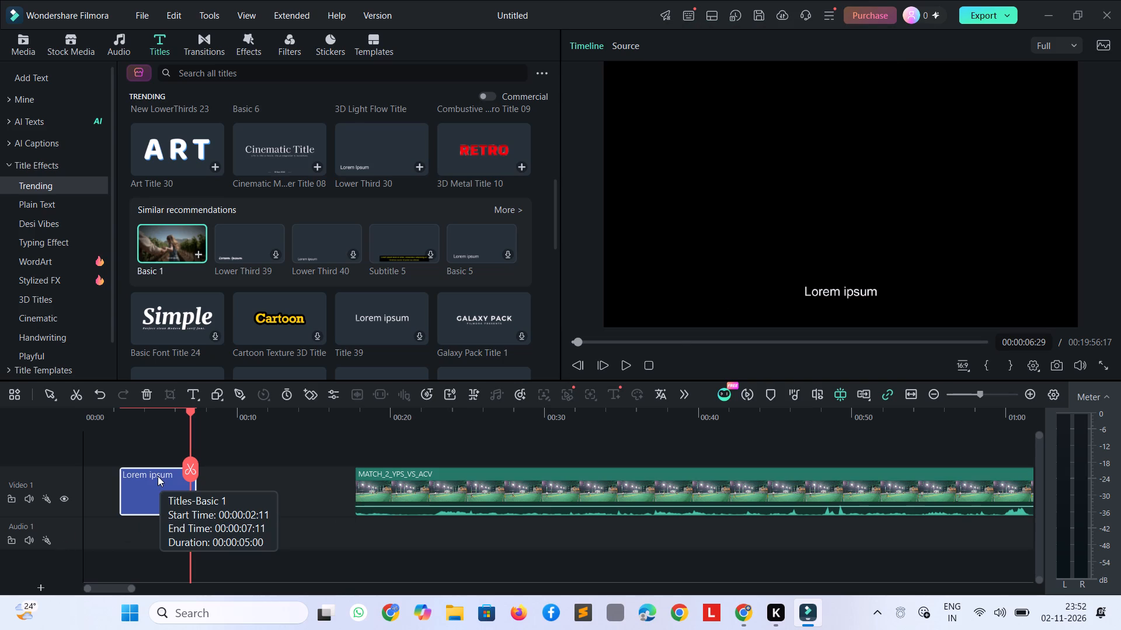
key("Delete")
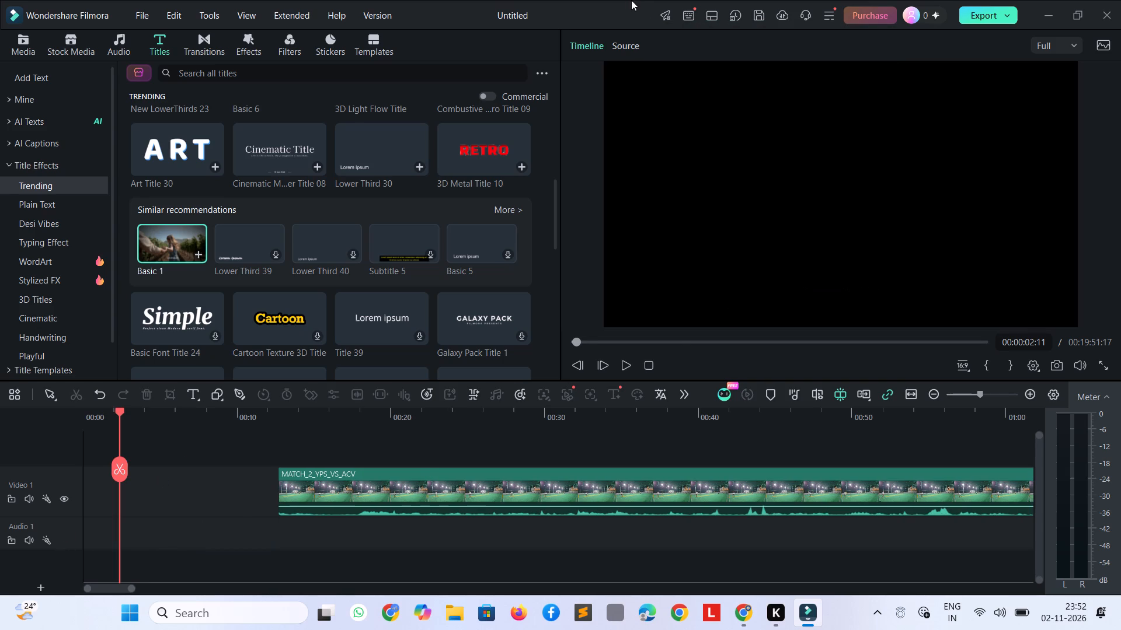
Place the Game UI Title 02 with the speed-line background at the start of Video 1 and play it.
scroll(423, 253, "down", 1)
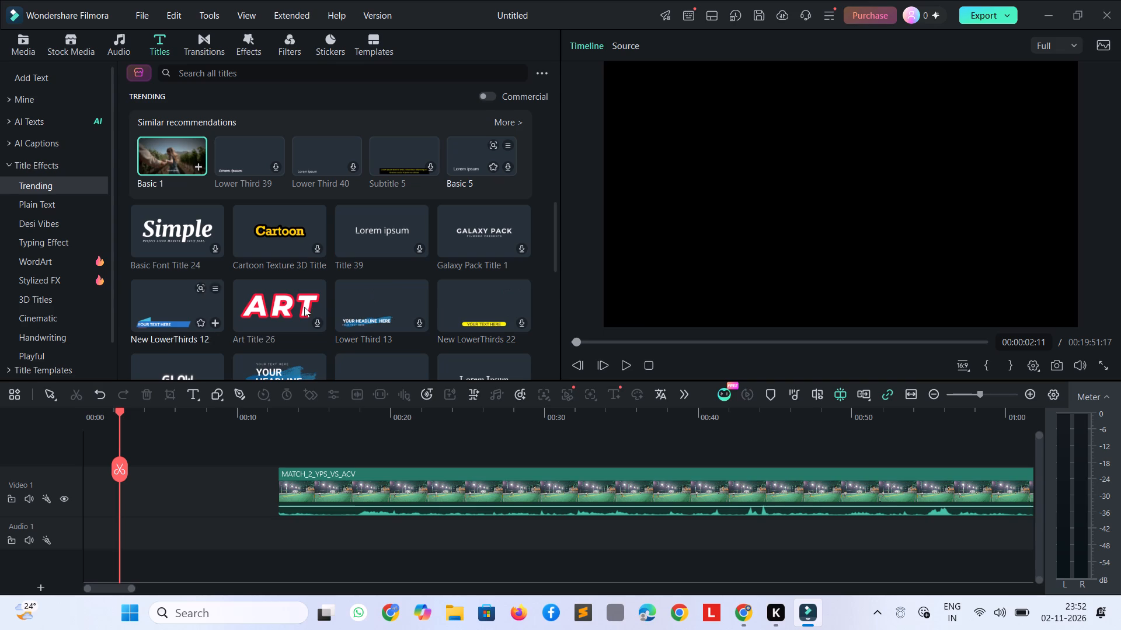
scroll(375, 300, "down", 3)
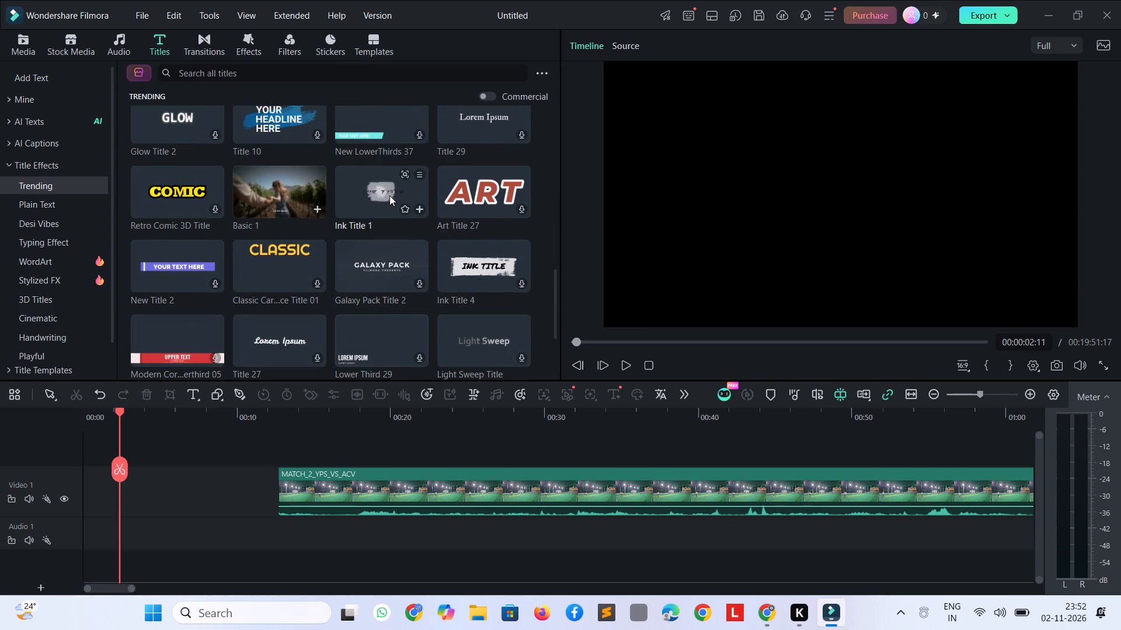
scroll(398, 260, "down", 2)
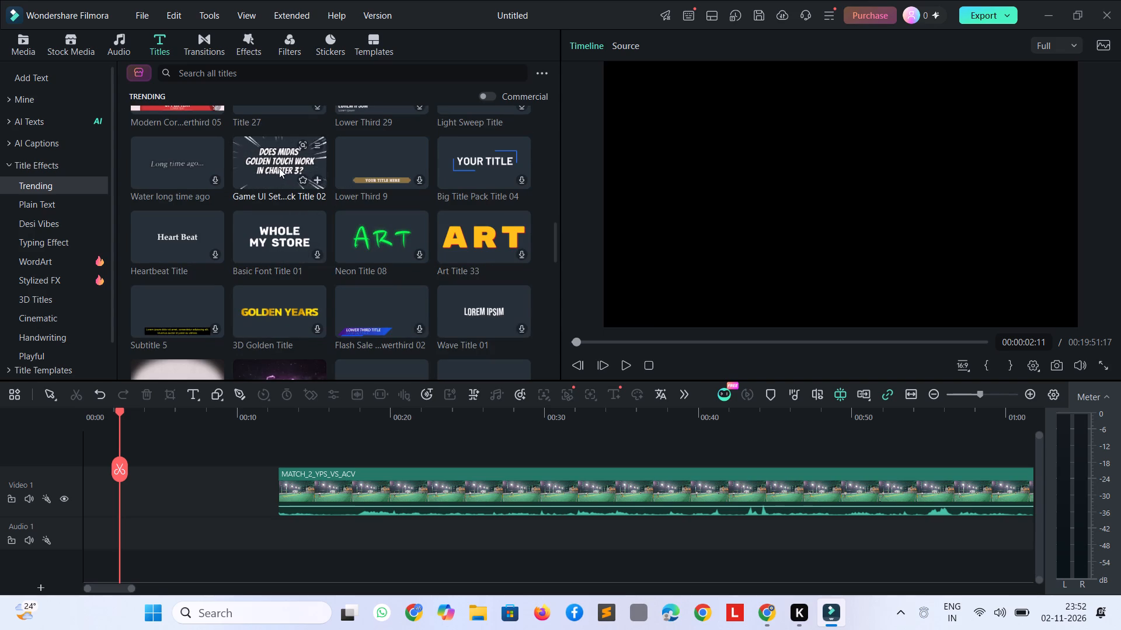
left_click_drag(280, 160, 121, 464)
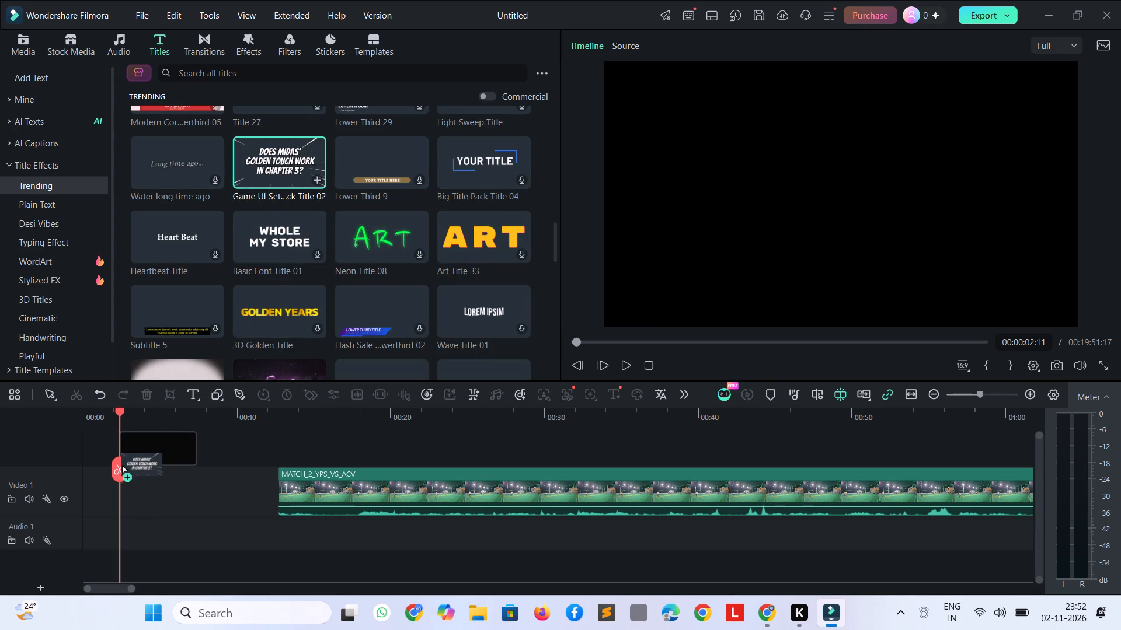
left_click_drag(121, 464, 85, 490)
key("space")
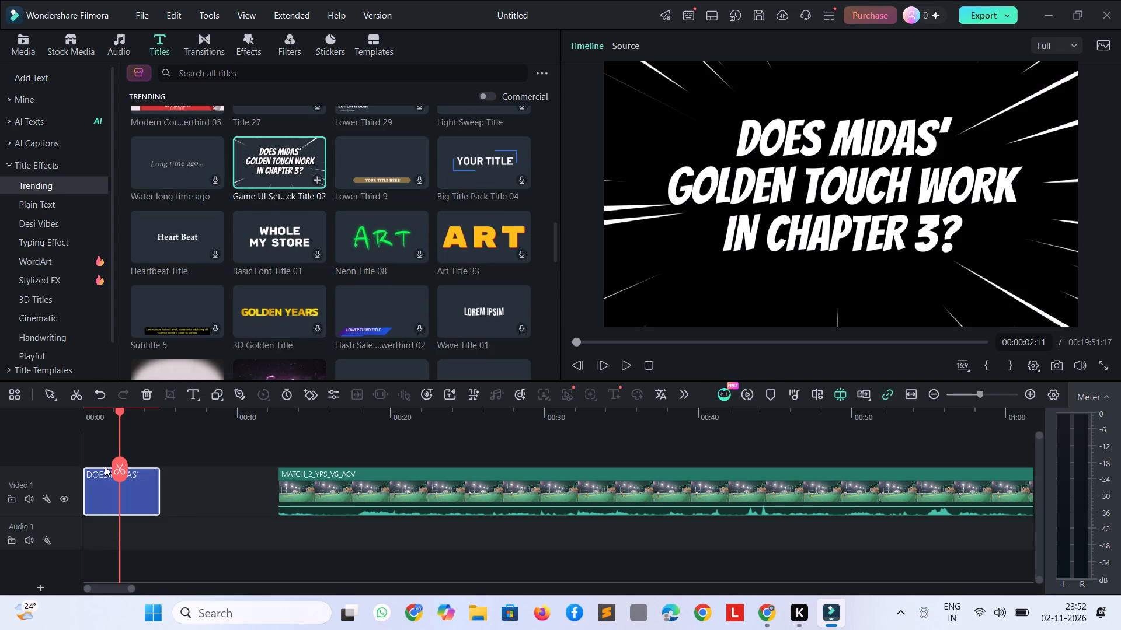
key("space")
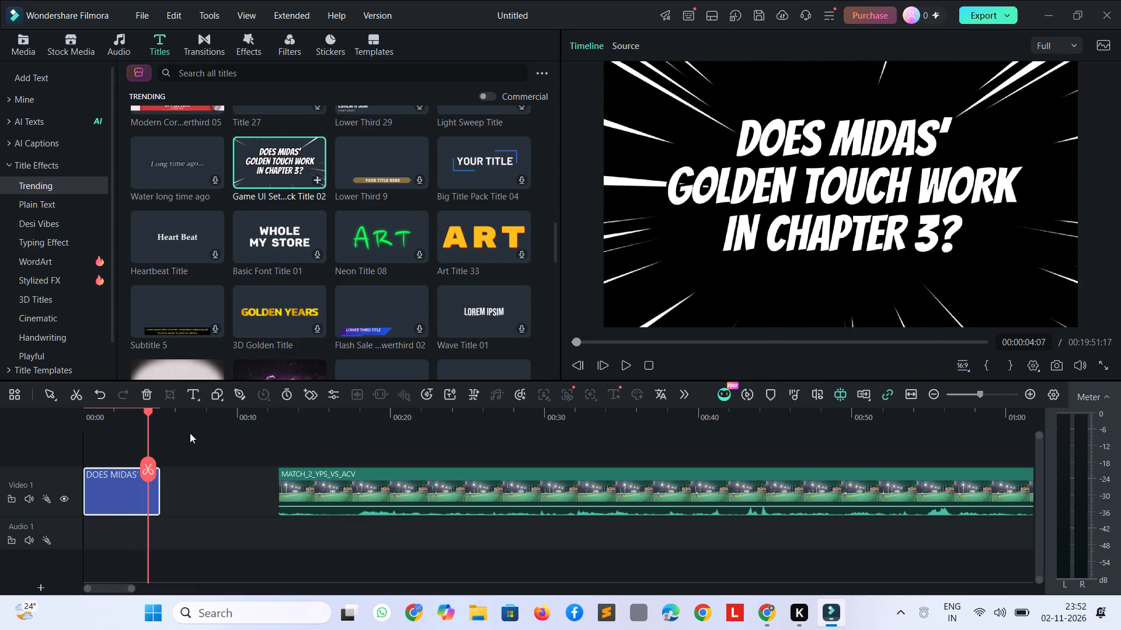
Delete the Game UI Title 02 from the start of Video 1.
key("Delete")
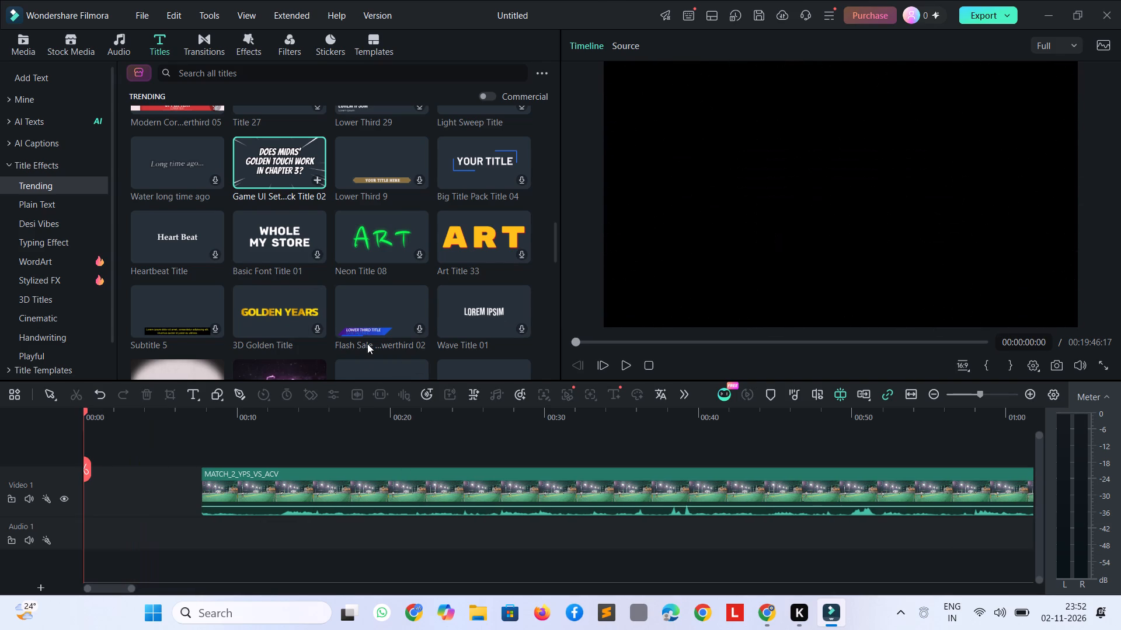
Preview the classic film Opener 03, Title 13, Old Film Filter And Transition Title 04 and Title 01 designs.
scroll(335, 313, "down", 1)
left_click(173, 299)
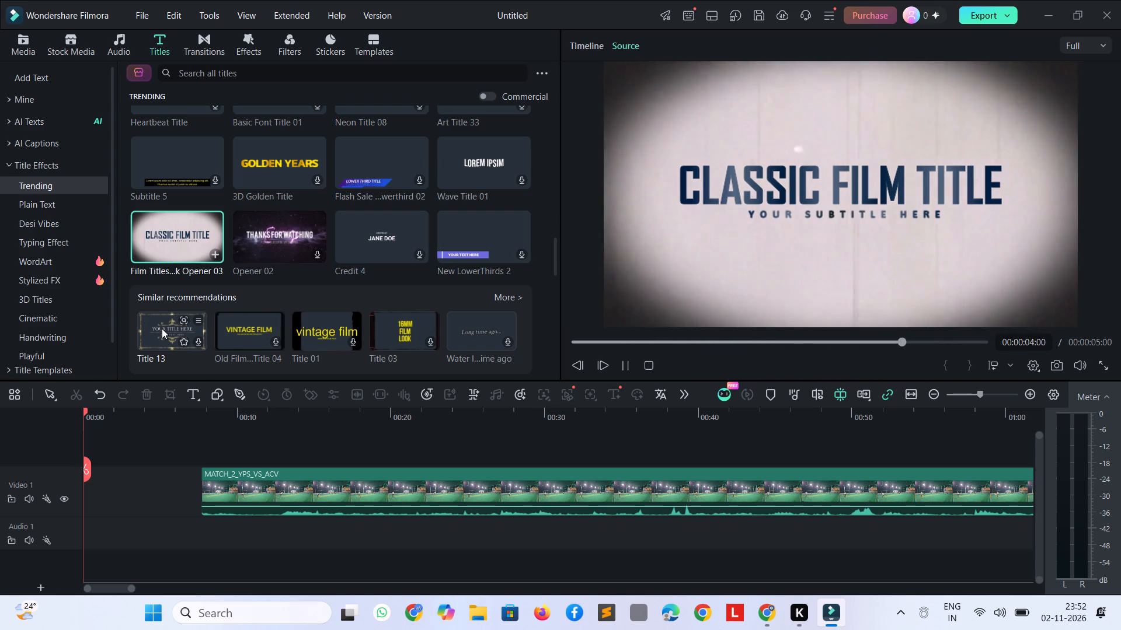
left_click(162, 328)
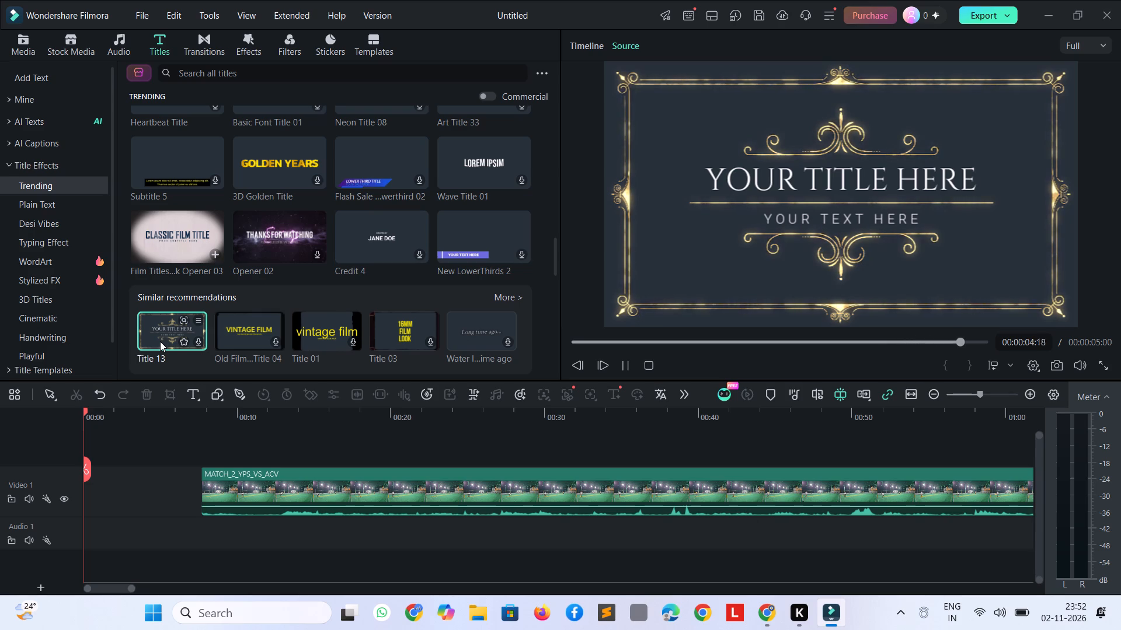
scroll(267, 268, "down", 2)
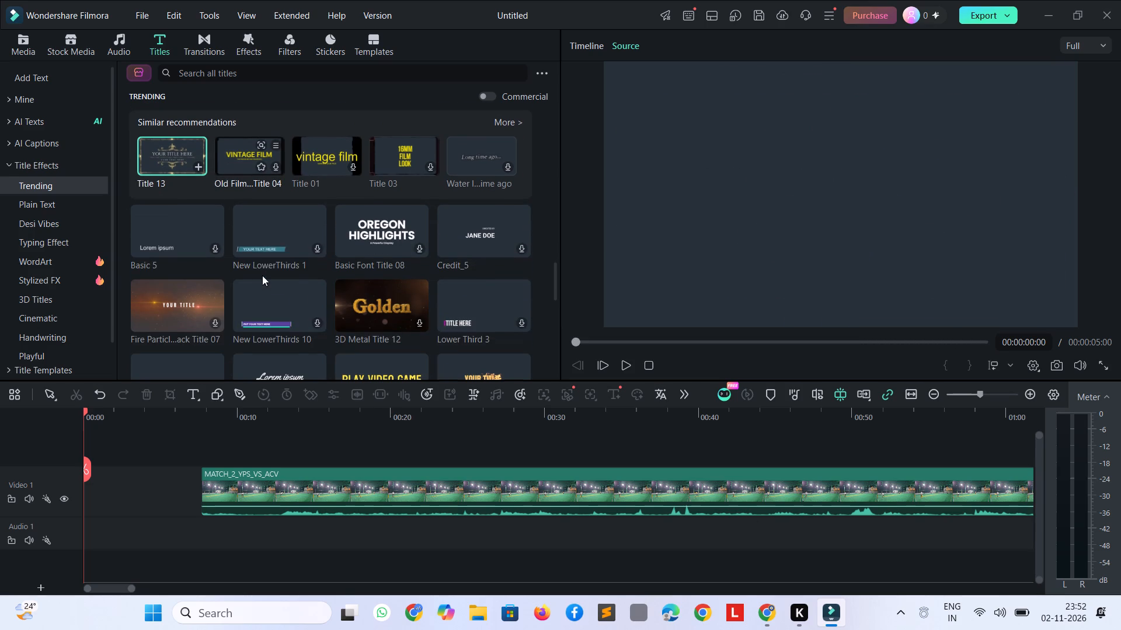
left_click(307, 153)
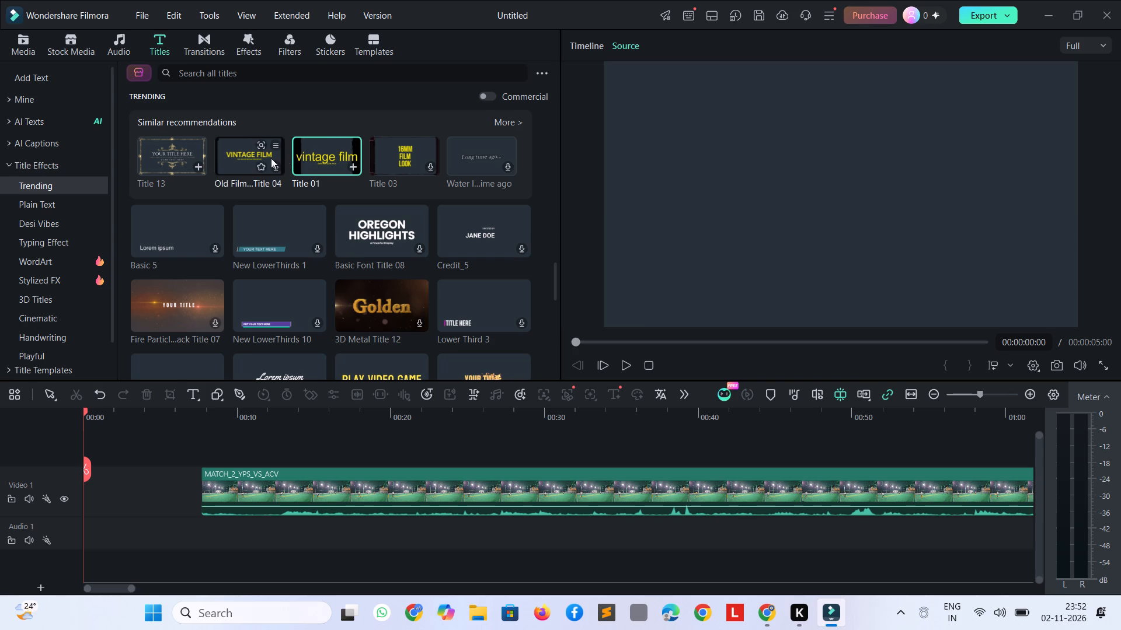
left_click(255, 159)
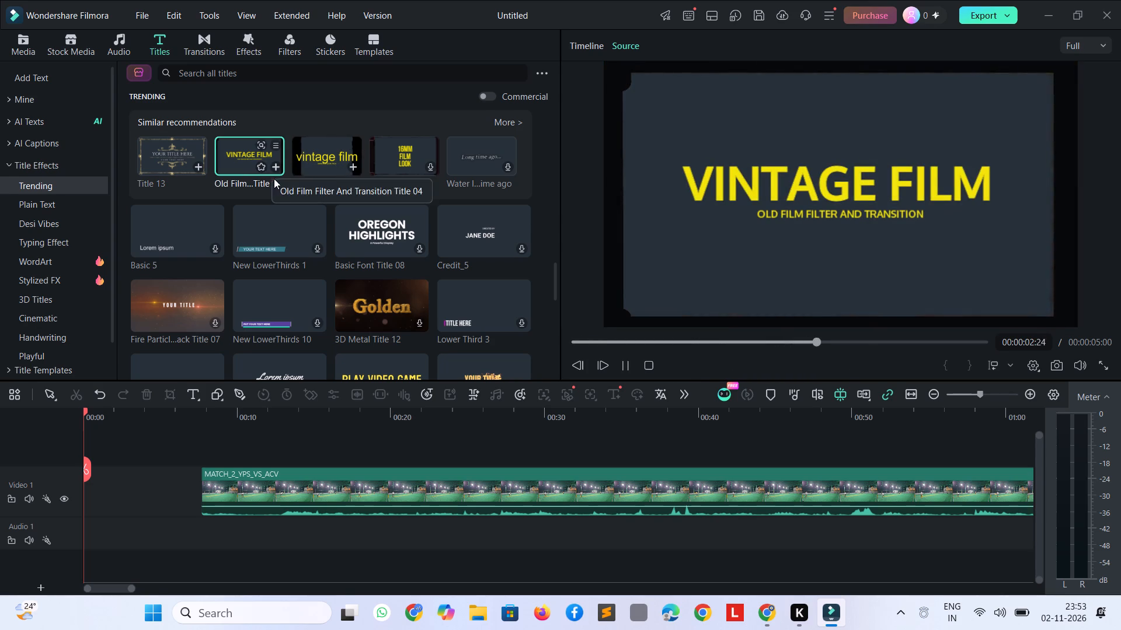
left_click(307, 157)
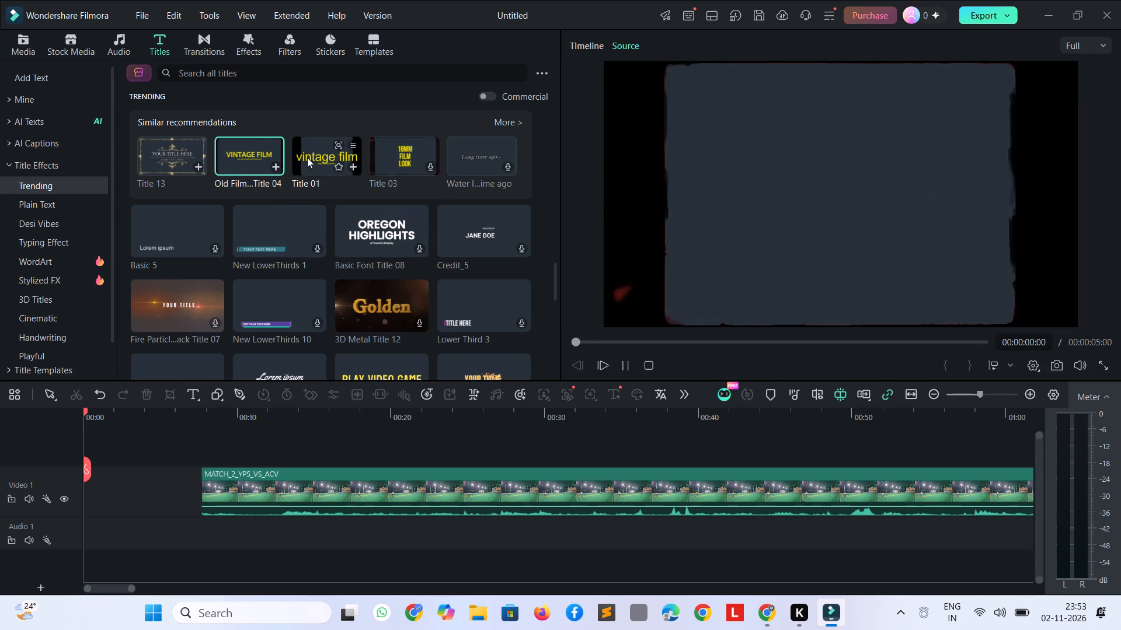
Preview 3D Metal Title 12, 3D Metal Title 02 and the recommended abstract Title 08, cinematic Title 03 and metaverse Opener 06.
left_click(378, 320)
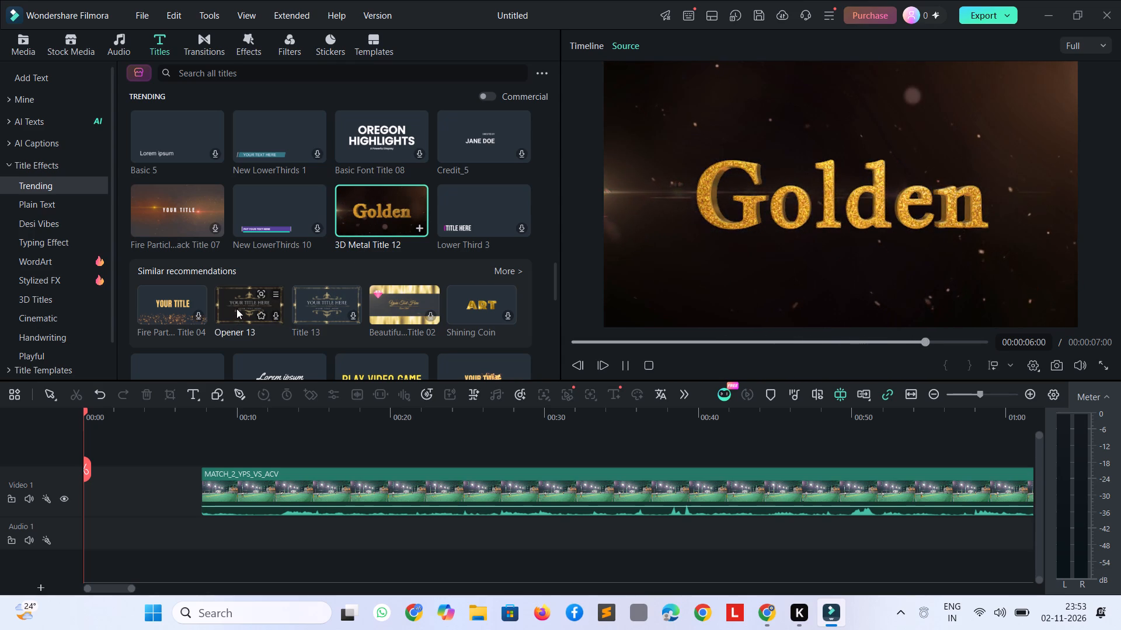
scroll(236, 309, "down", 3)
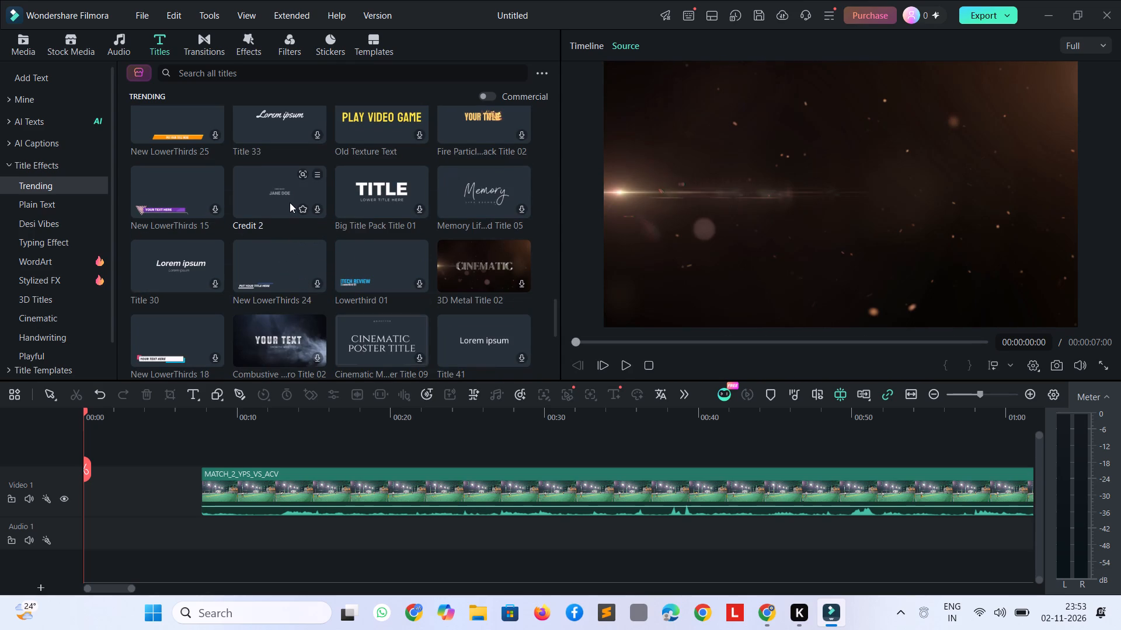
left_click(486, 262)
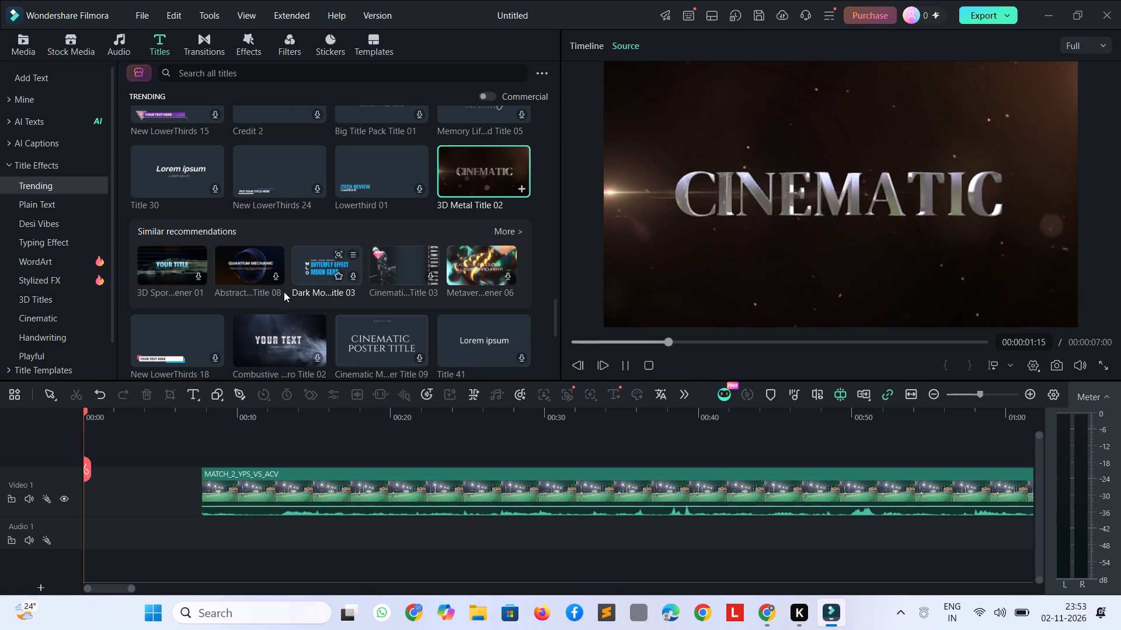
left_click(246, 271)
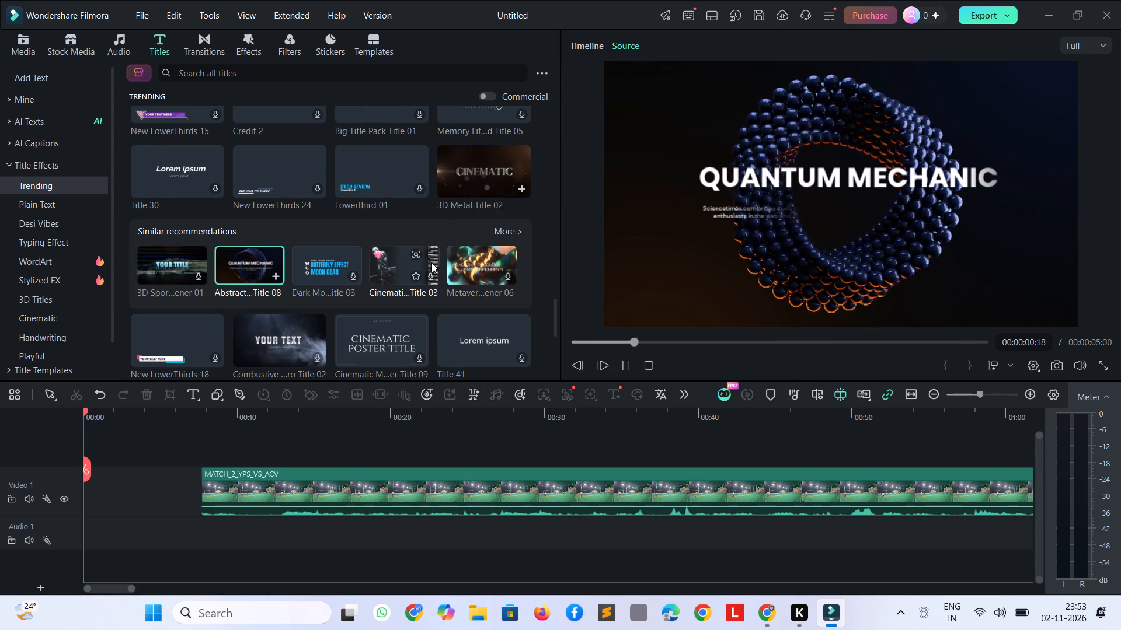
left_click(431, 262)
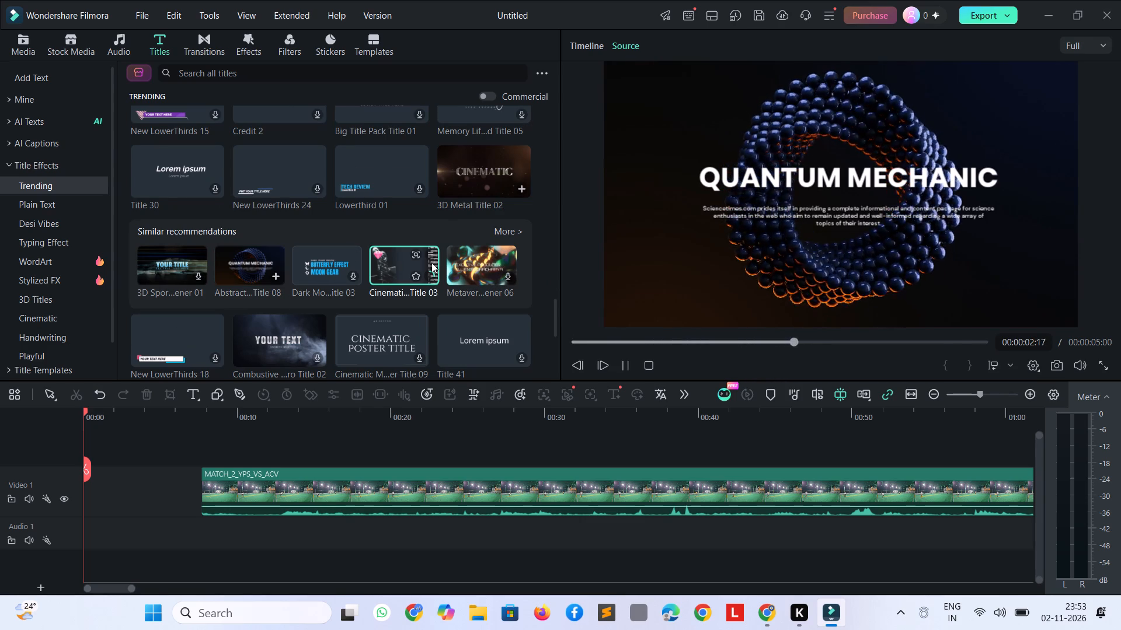
left_click(455, 267)
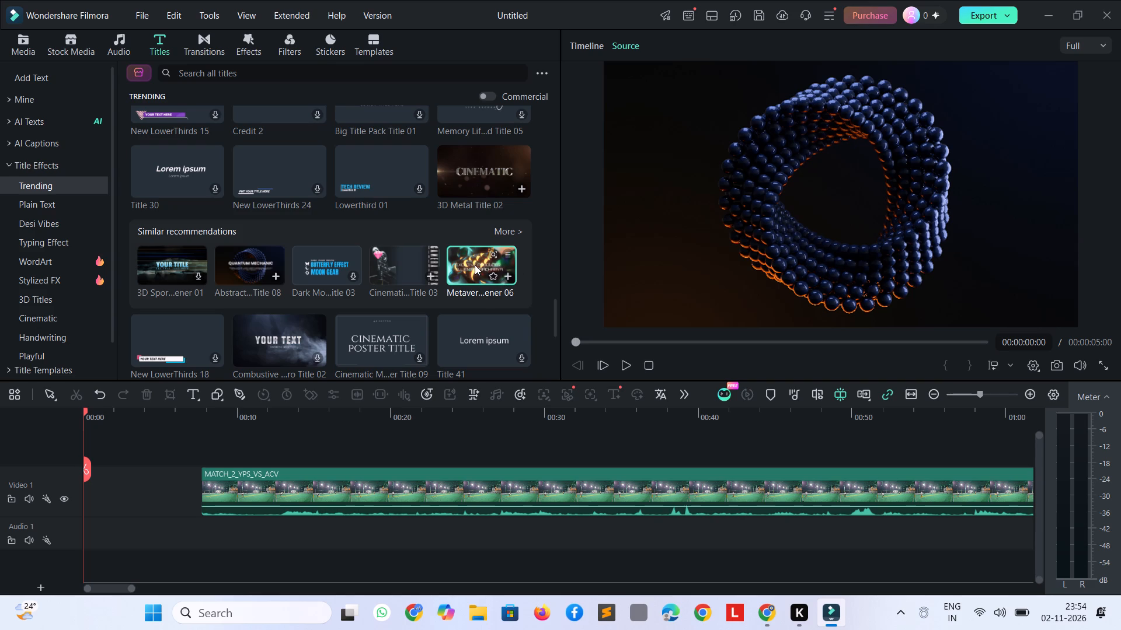
left_click(466, 272)
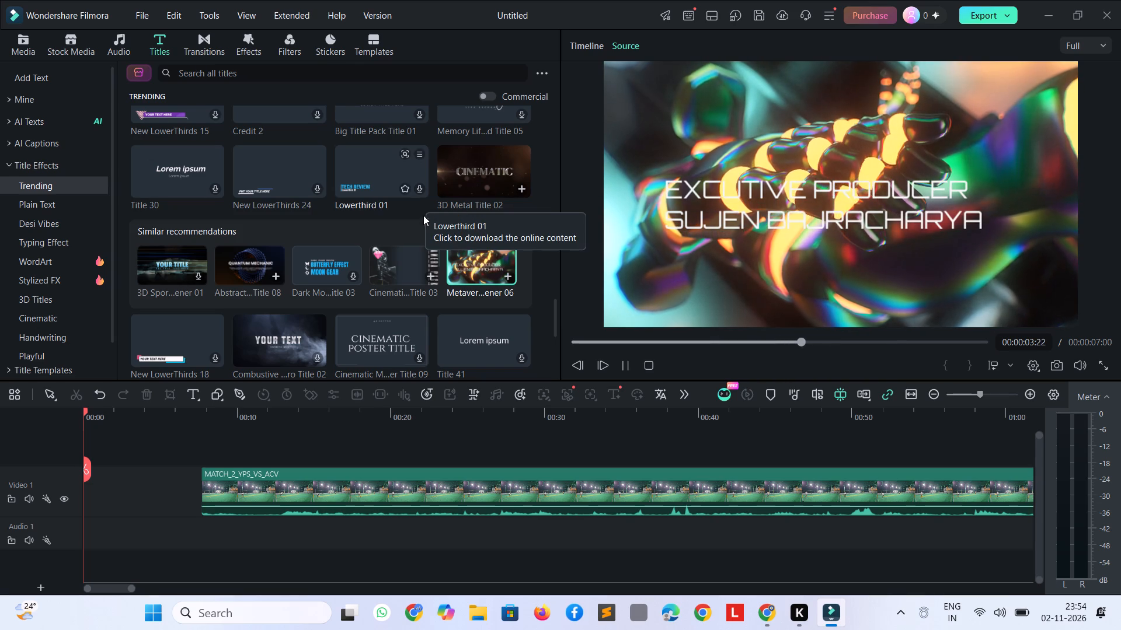
Preview the Liquid Titles 02 Title 05 design and its recommended Neon Opener 22 among the trending titles.
scroll(372, 259, "down", 2)
scroll(257, 253, "down", 4)
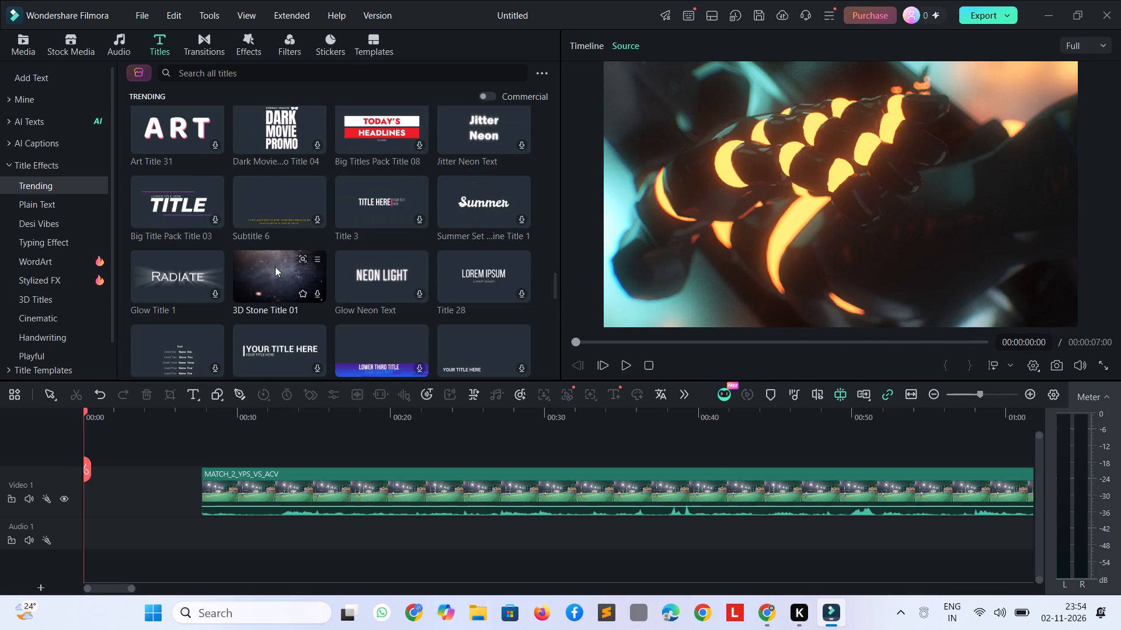
scroll(260, 275, "down", 2)
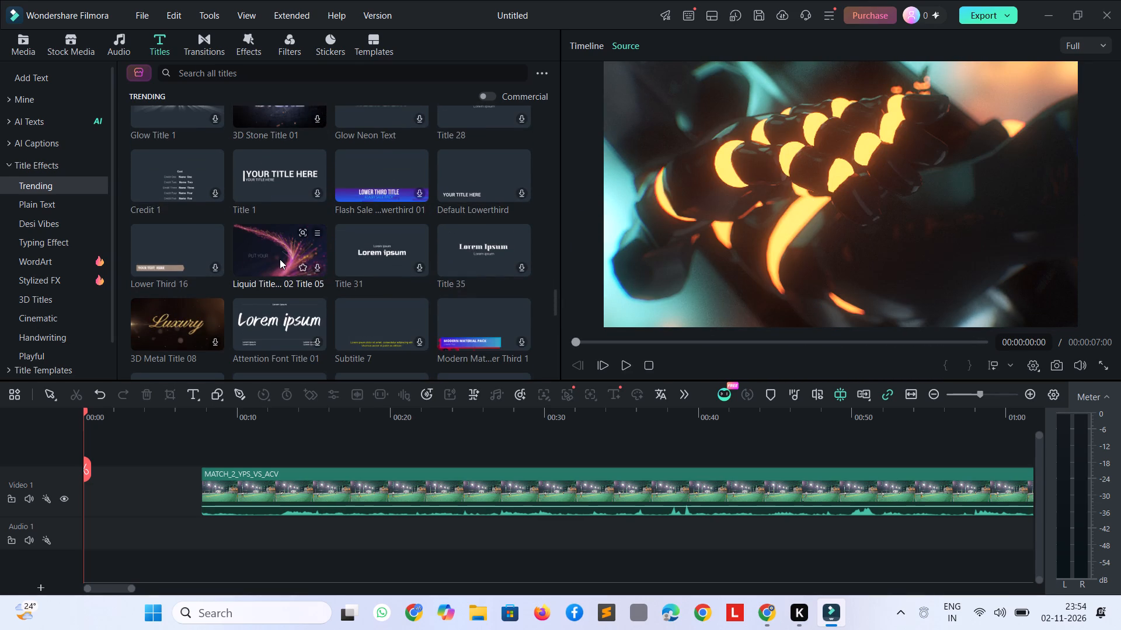
left_click(280, 259)
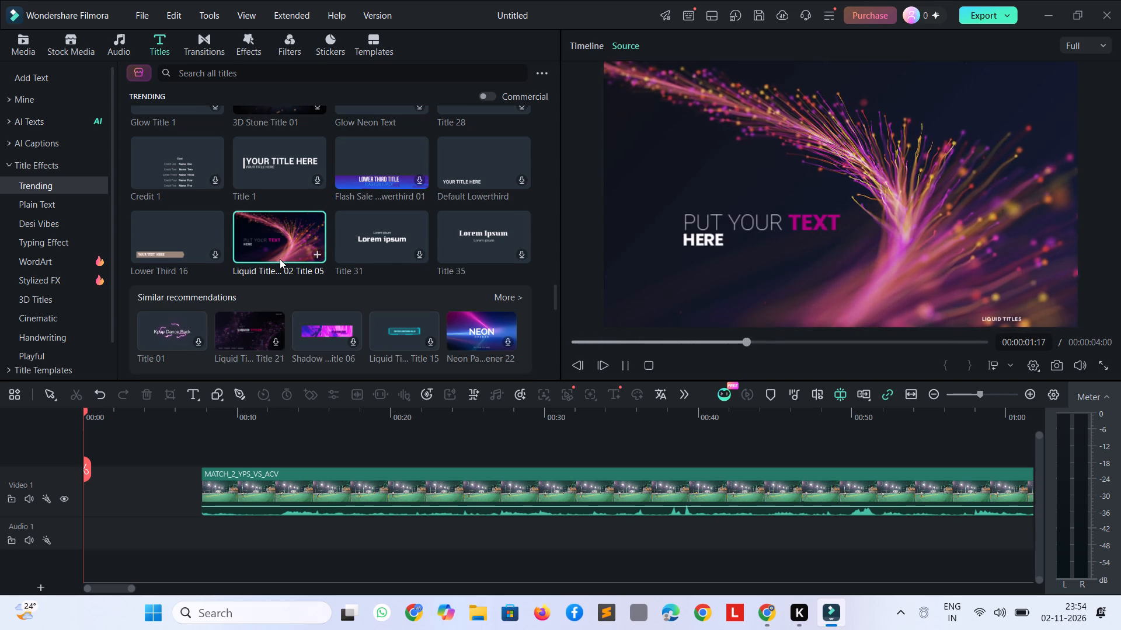
left_click(452, 320)
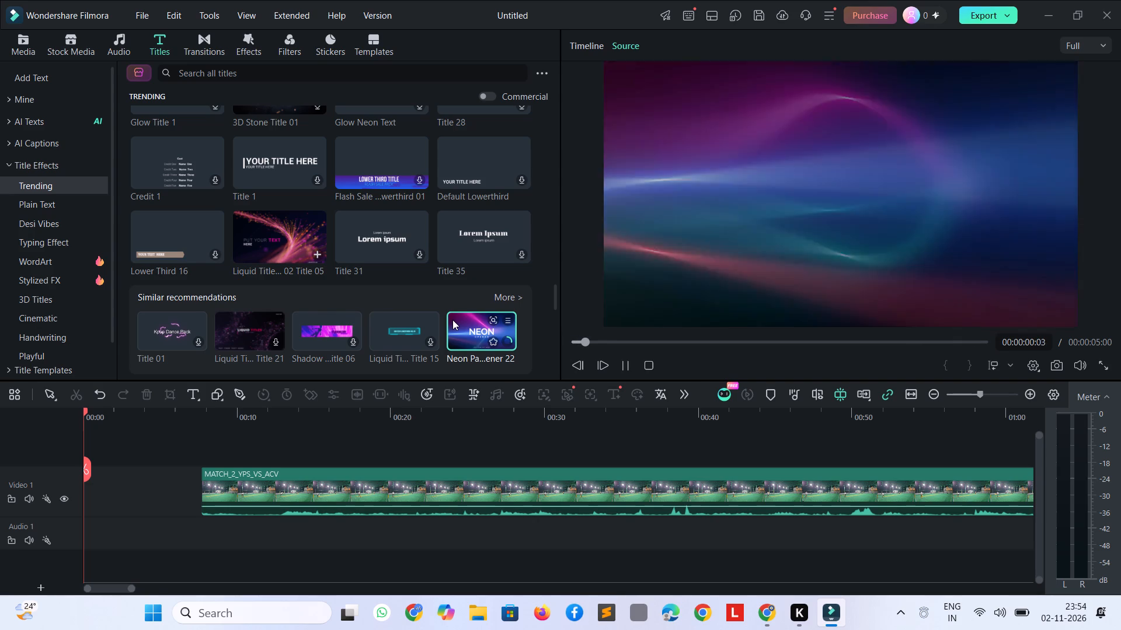
Look further through the trending titles and preview the 3D VENOM text, Cyber Motion Text and Glitch Title 01 designs.
scroll(400, 243, "down", 2)
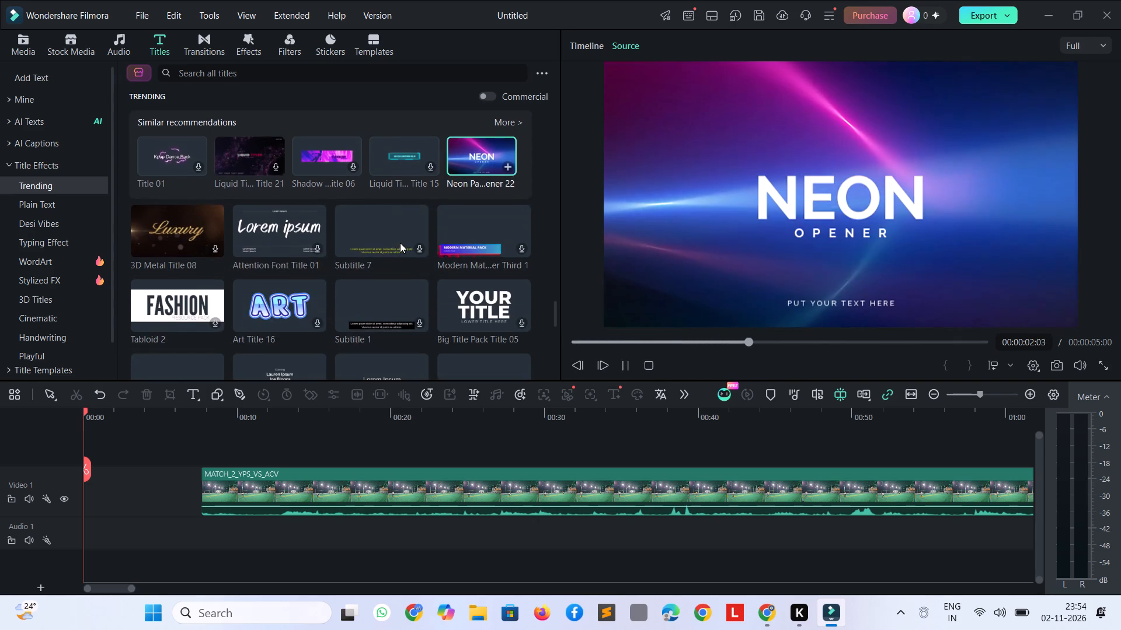
scroll(374, 252, "down", 3)
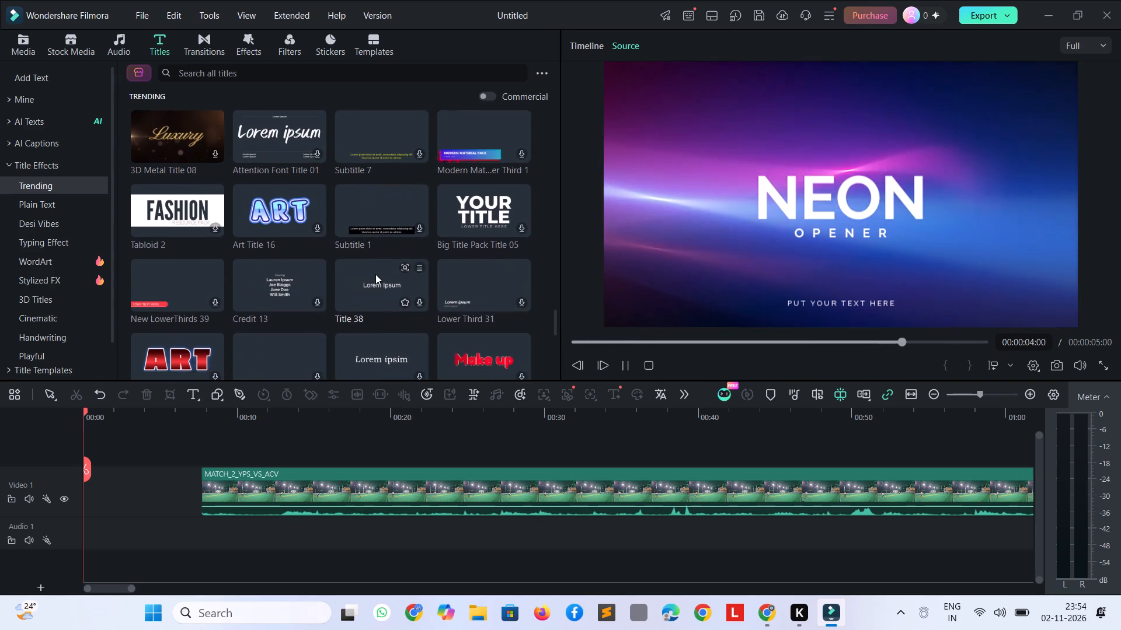
scroll(375, 274, "down", 2)
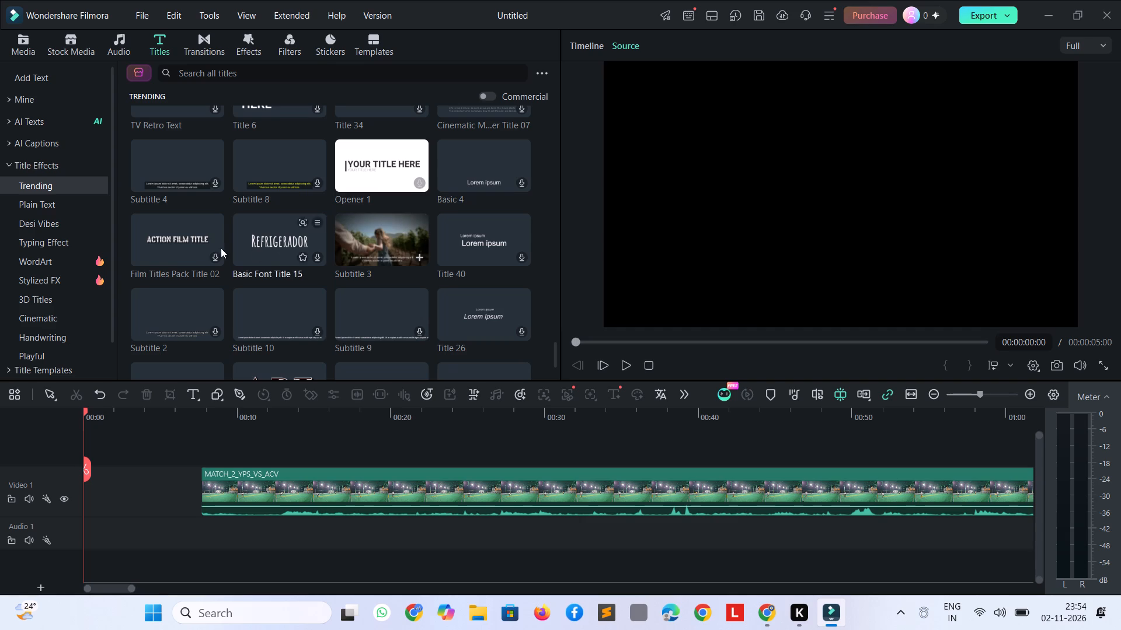
scroll(358, 249, "down", 2)
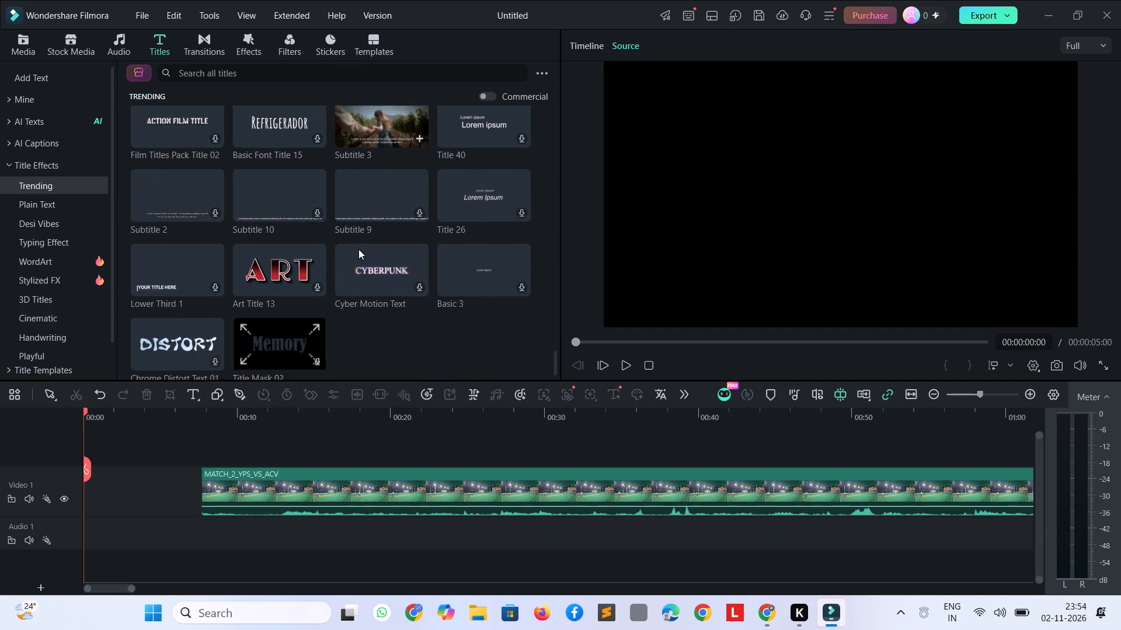
scroll(356, 251, "down", 4)
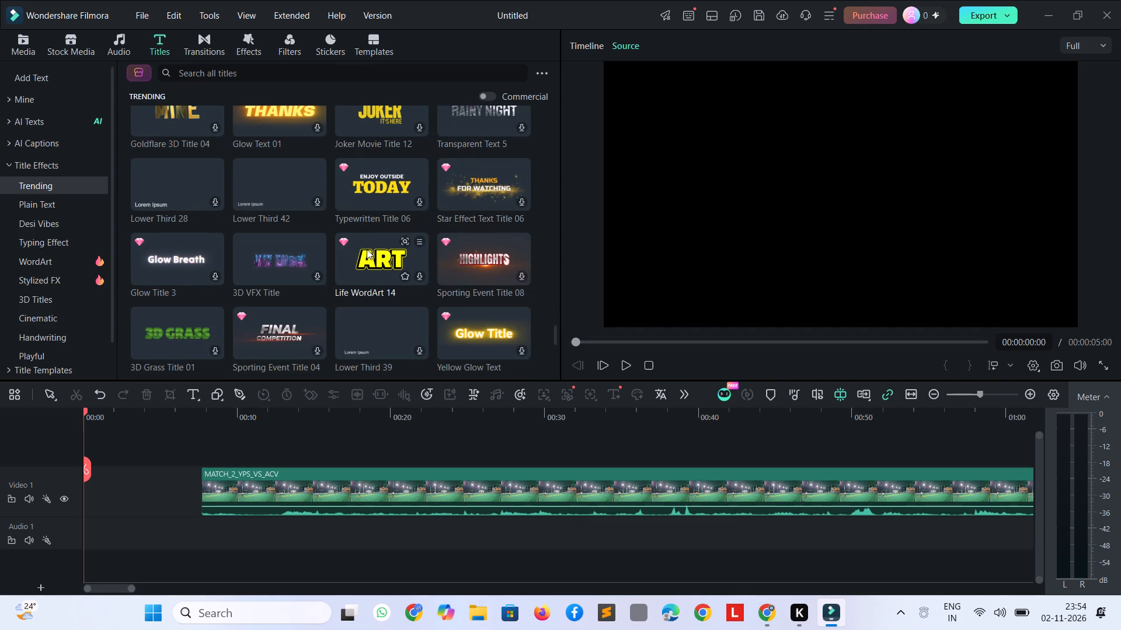
scroll(271, 220, "up", 1)
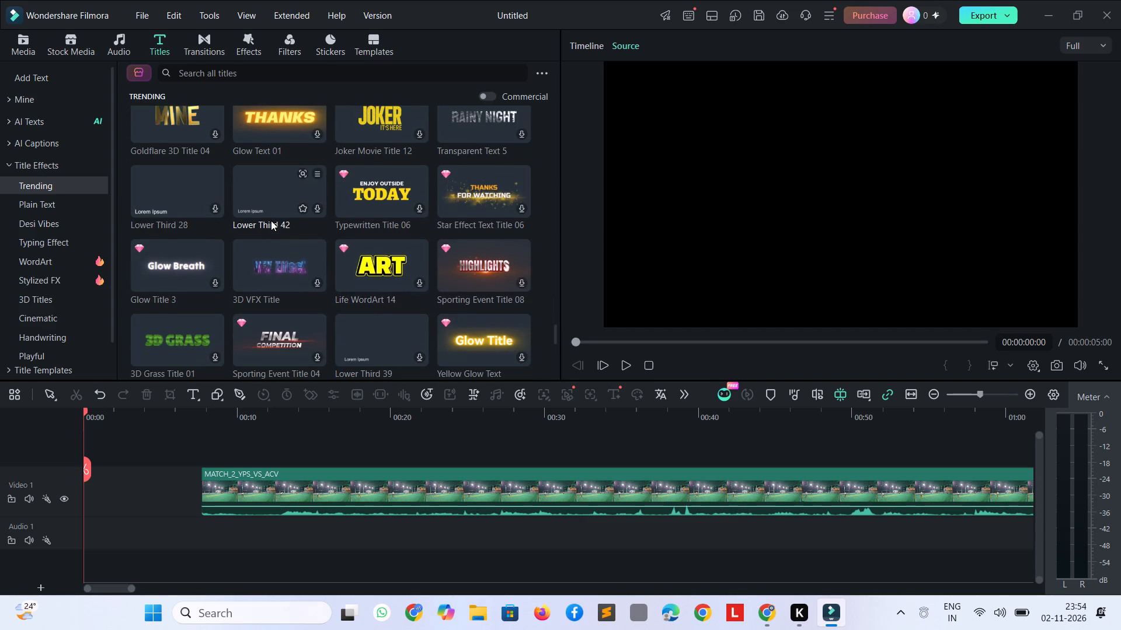
scroll(399, 201, "up", 1)
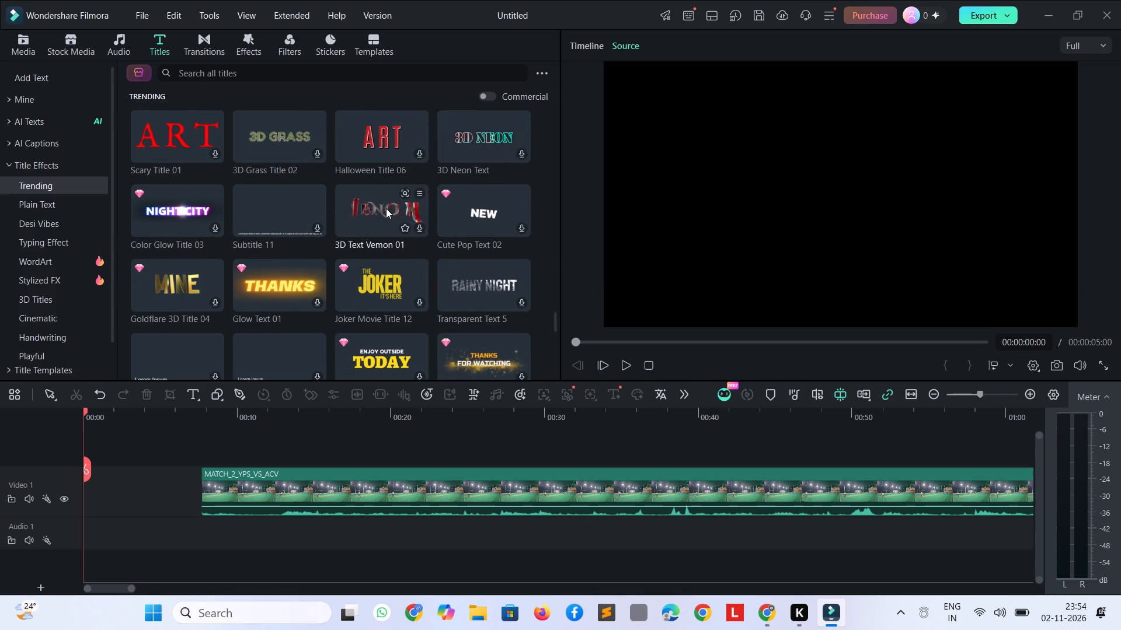
left_click(386, 208)
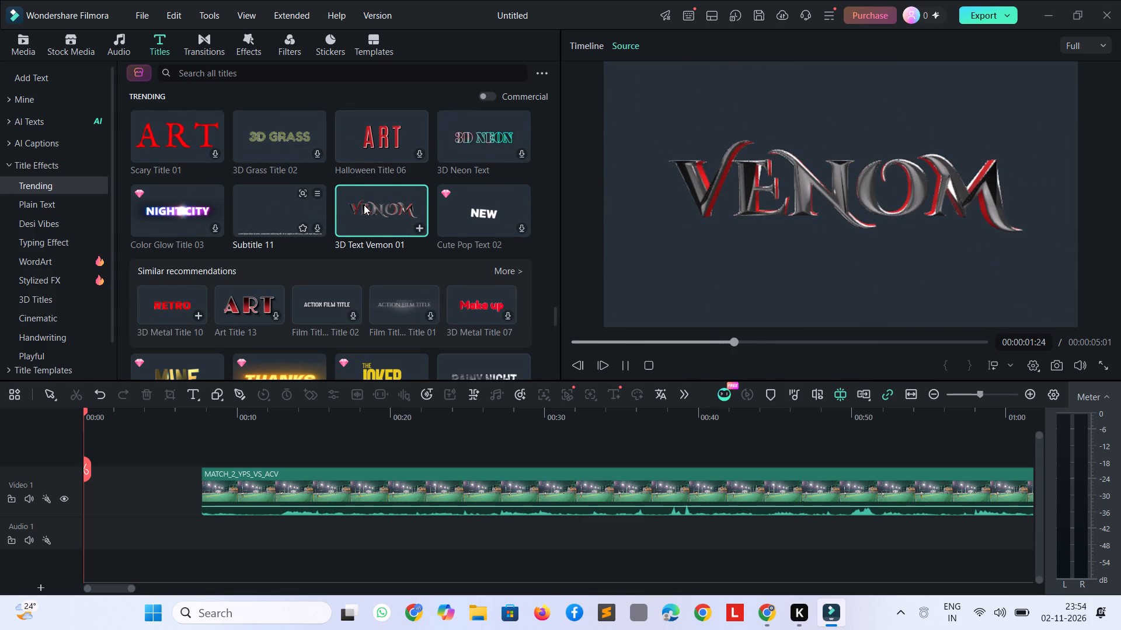
scroll(364, 205, "up", 2)
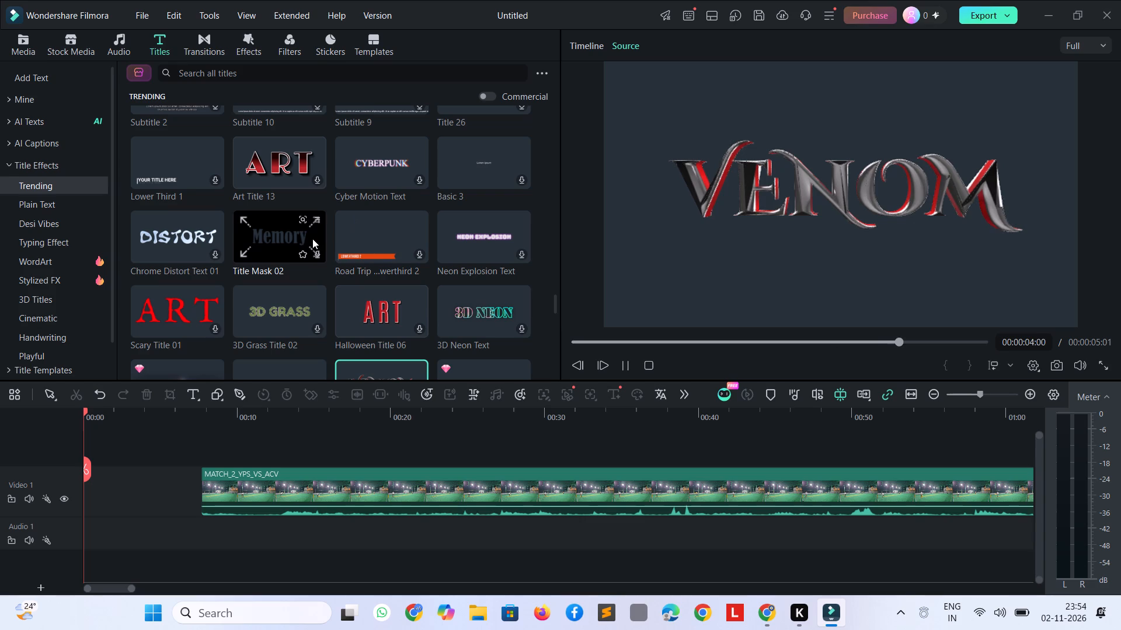
left_click(358, 170)
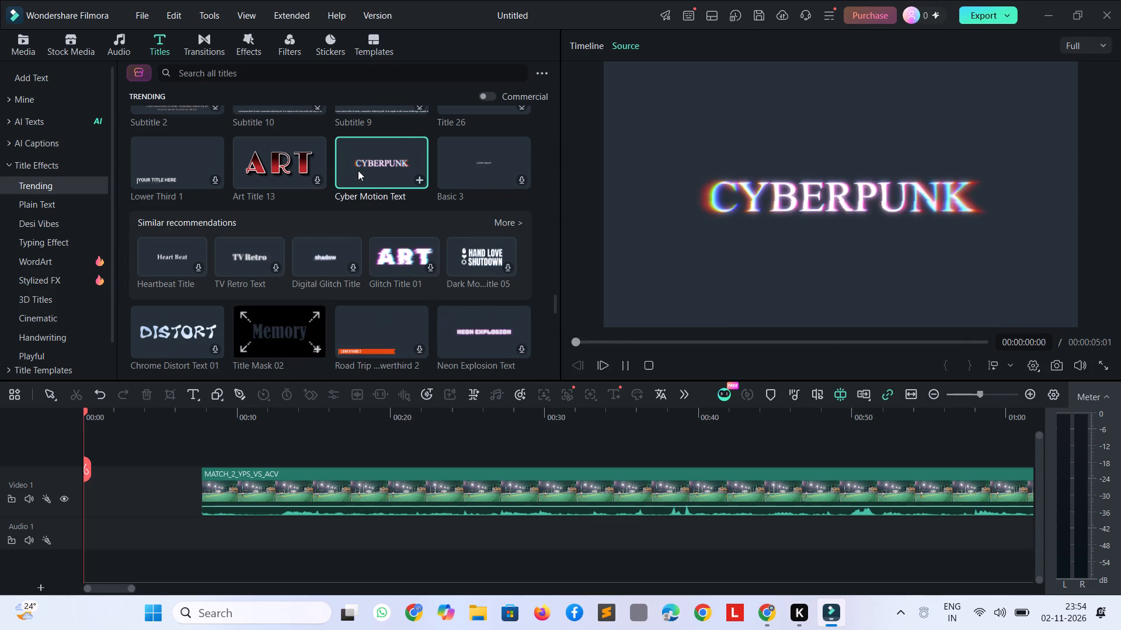
left_click(384, 255)
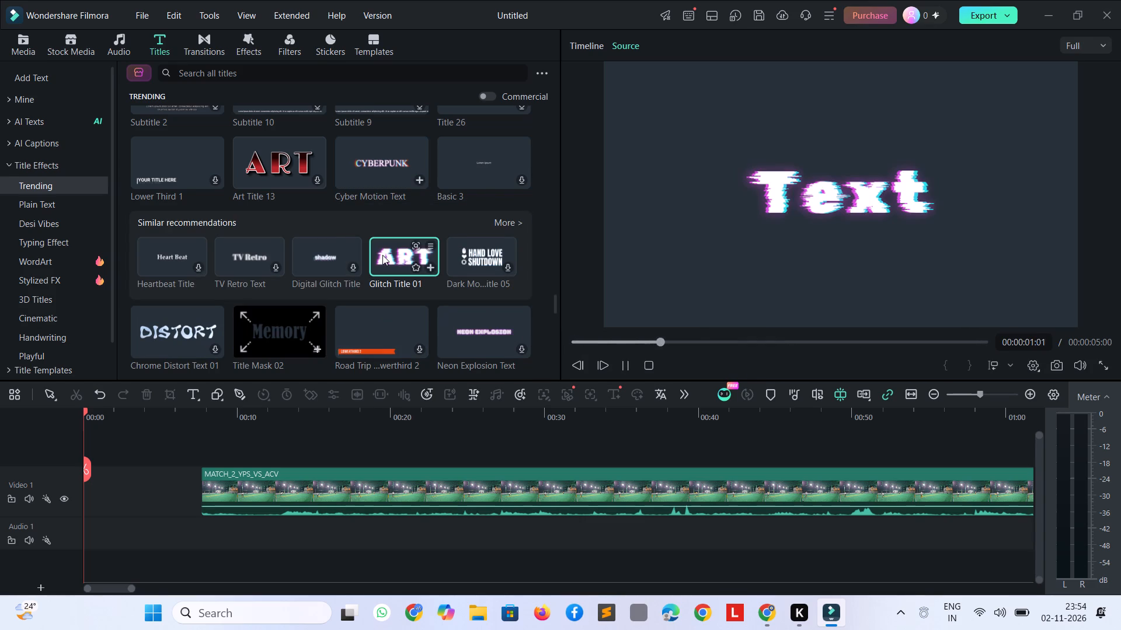
Look through the rest of the trending title designs and the Plain Text titles for a suitable opener.
scroll(315, 247, "down", 3)
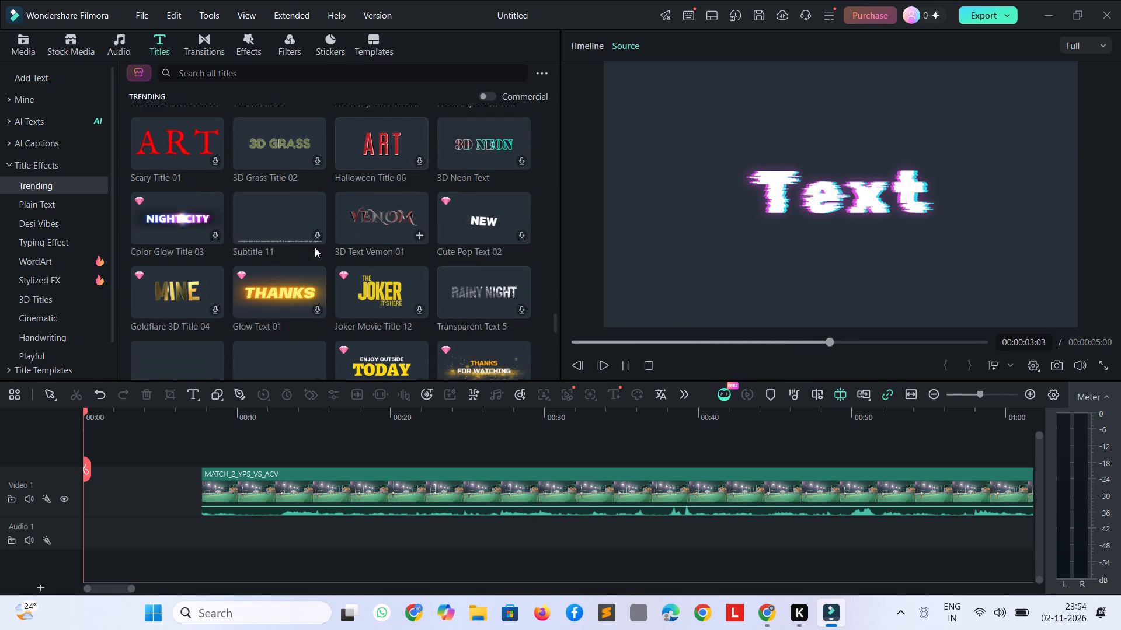
scroll(314, 244, "down", 3)
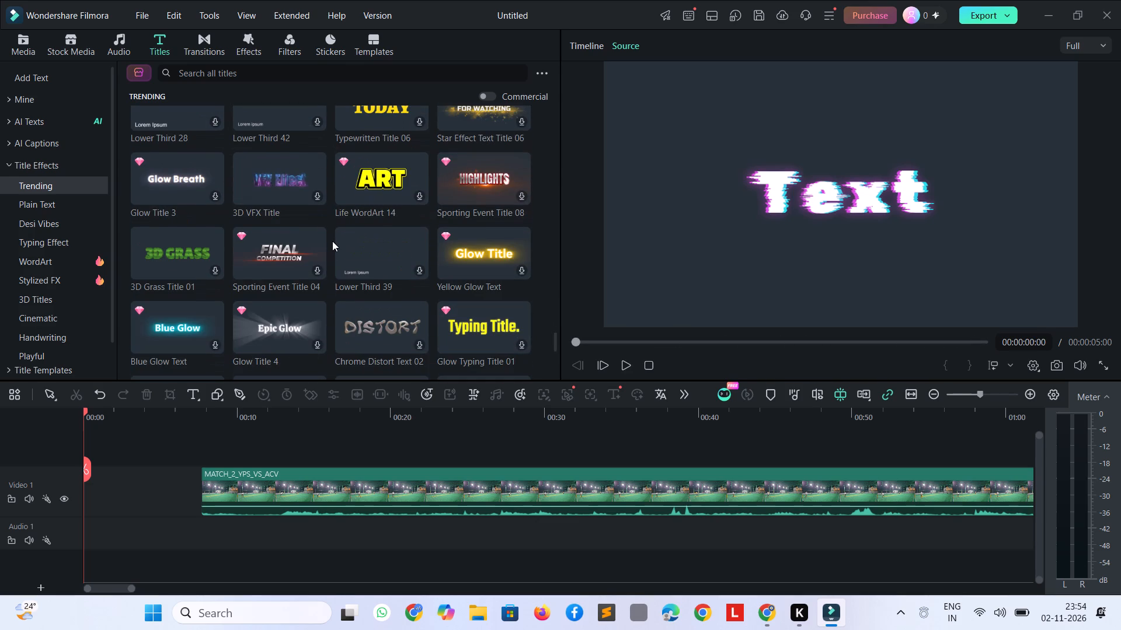
scroll(347, 258, "down", 2)
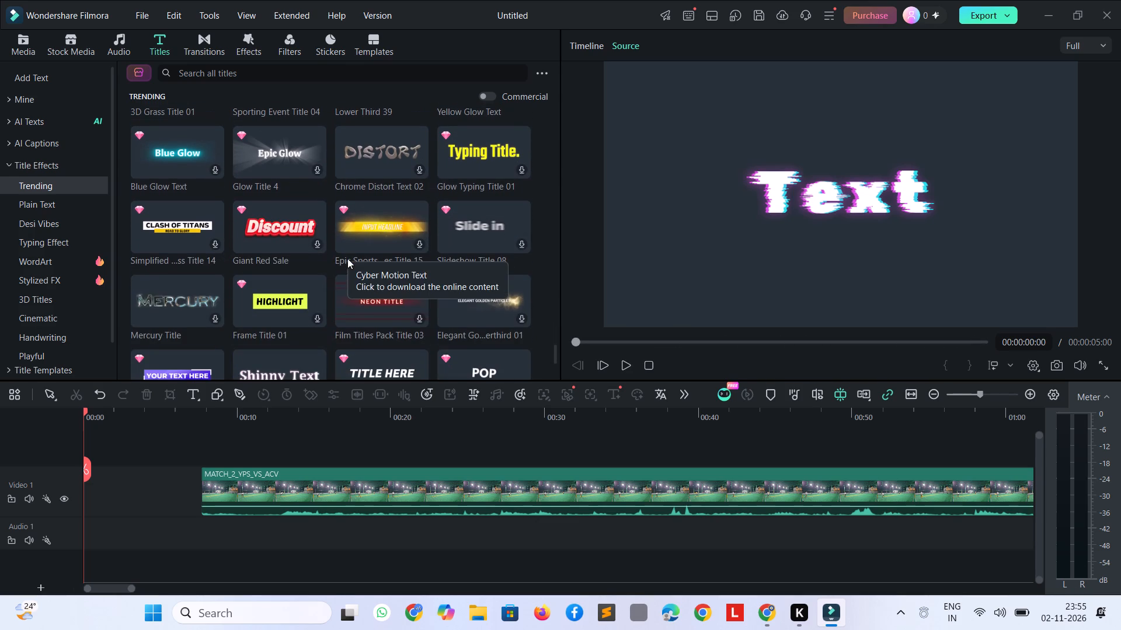
scroll(347, 258, "down", 4)
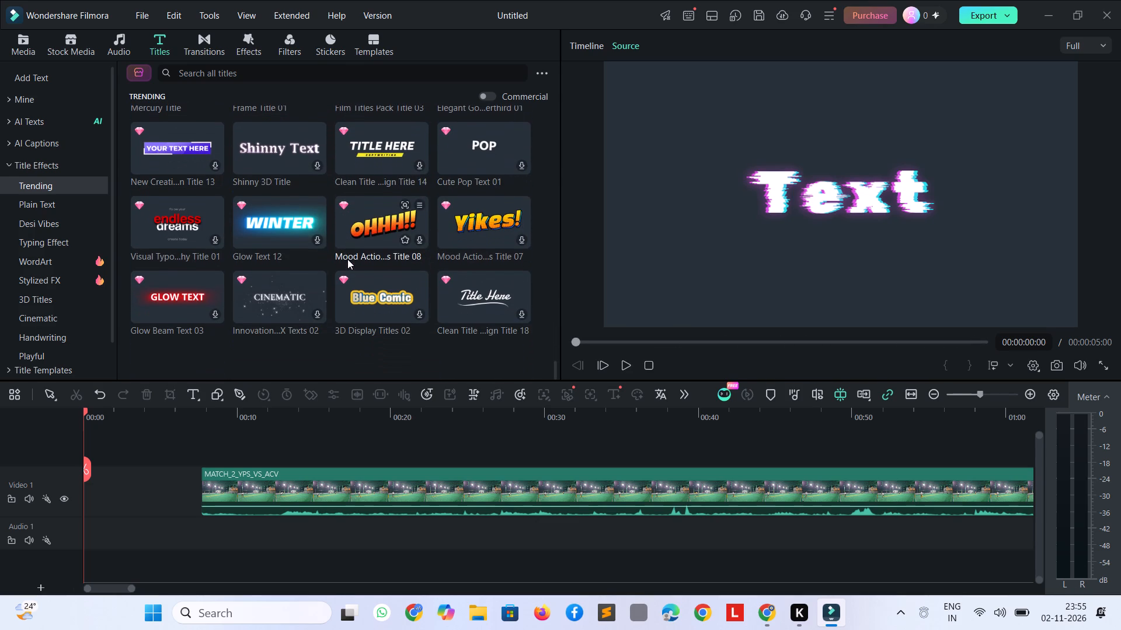
scroll(347, 260, "down", 2)
scroll(267, 251, "down", 3)
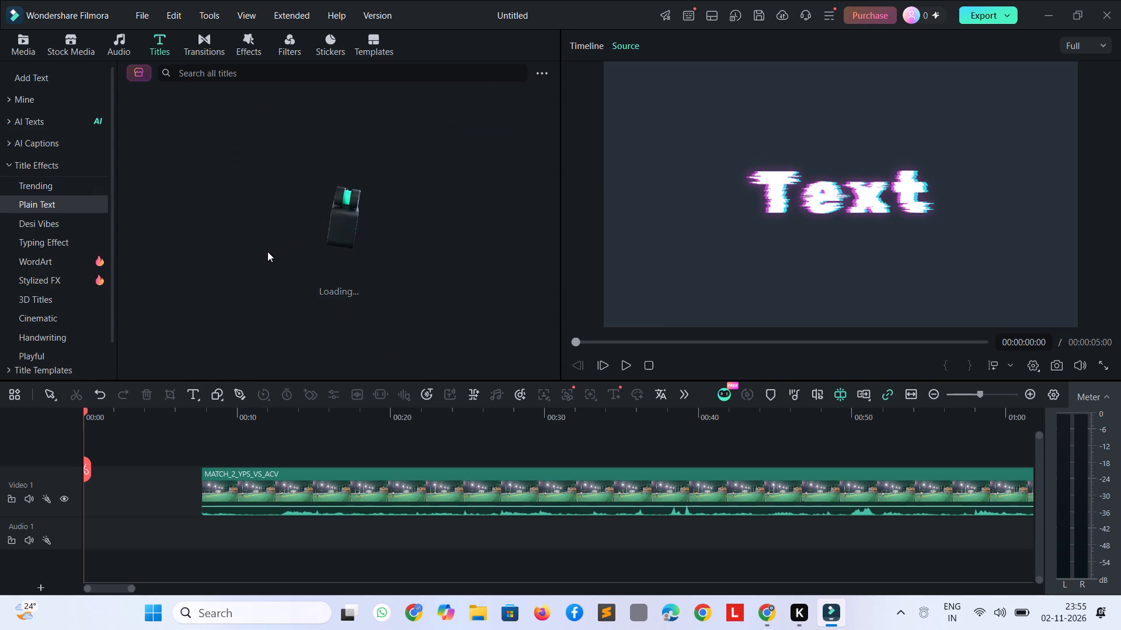
scroll(267, 251, "down", 1)
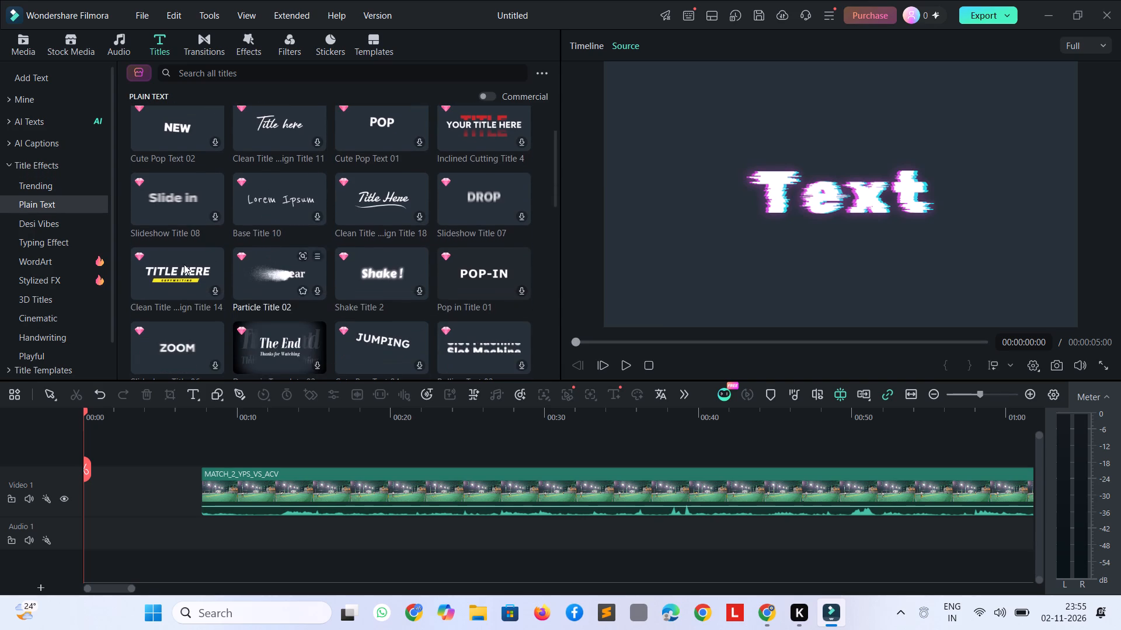
Browse the 3D Titles category and preview 3D Metallic Title 13, 3D Text Game MG and 3D Ice Title 03.
left_click(41, 296)
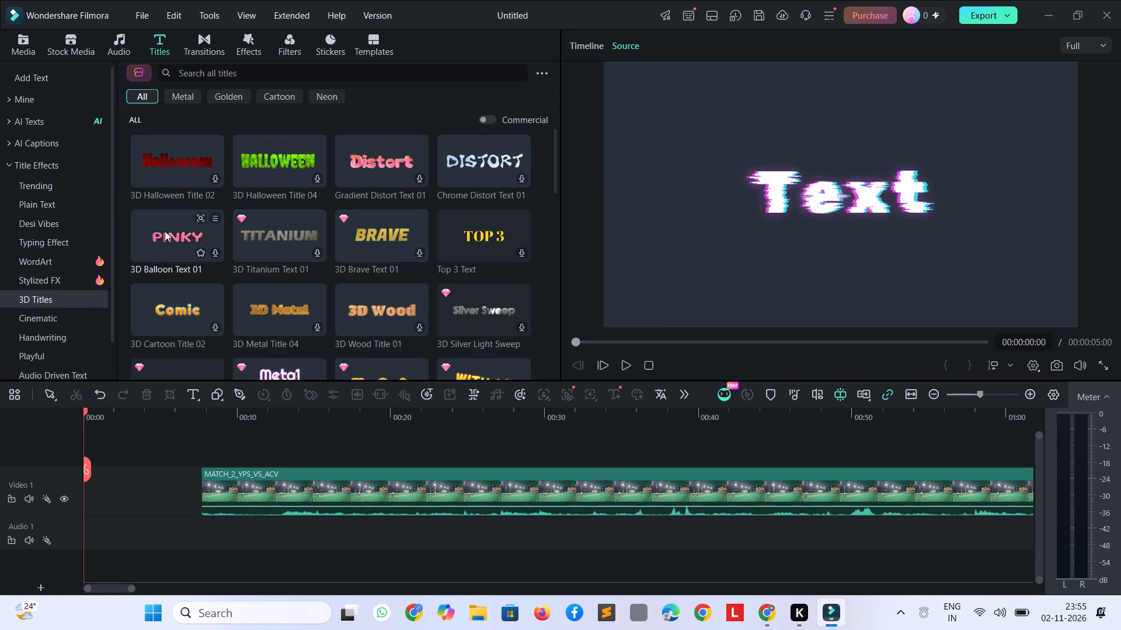
scroll(222, 240, "down", 5)
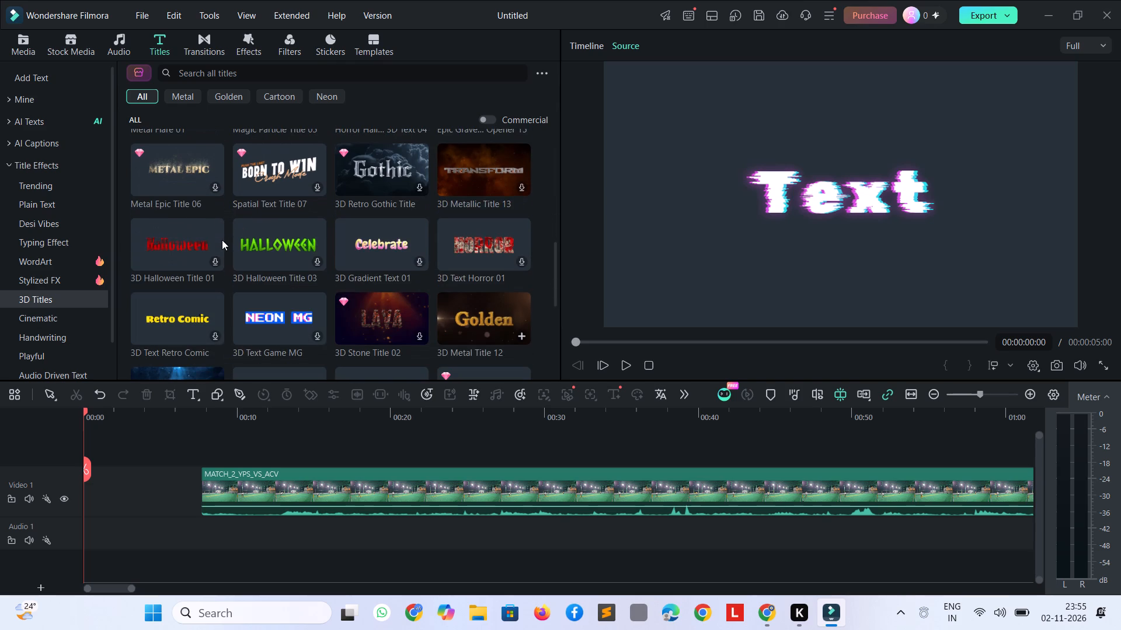
left_click(445, 166)
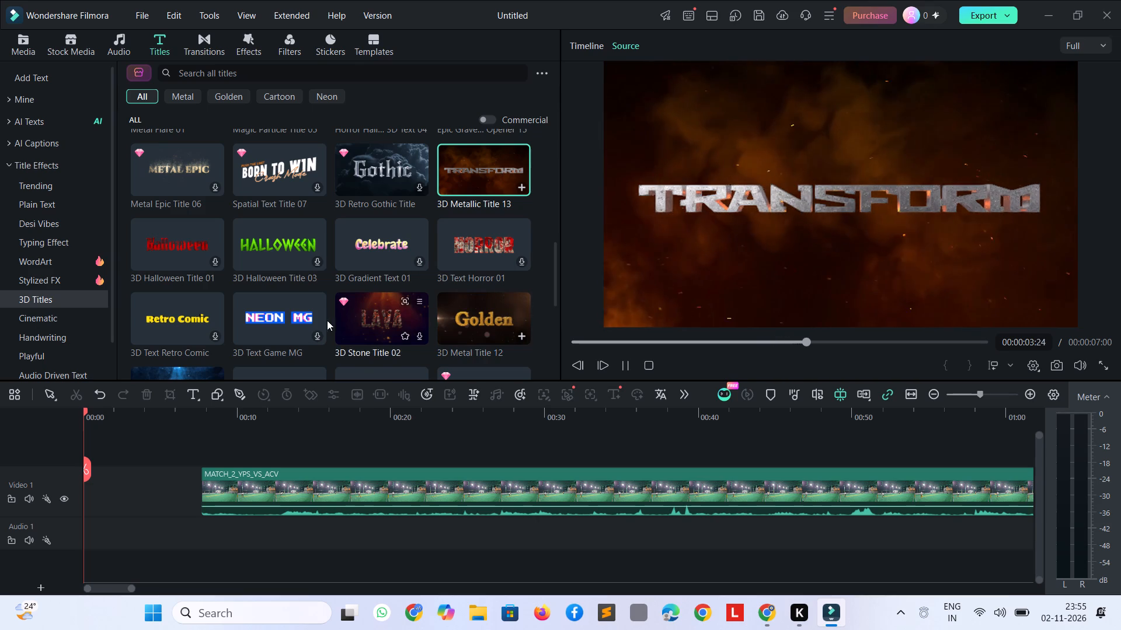
left_click(296, 317)
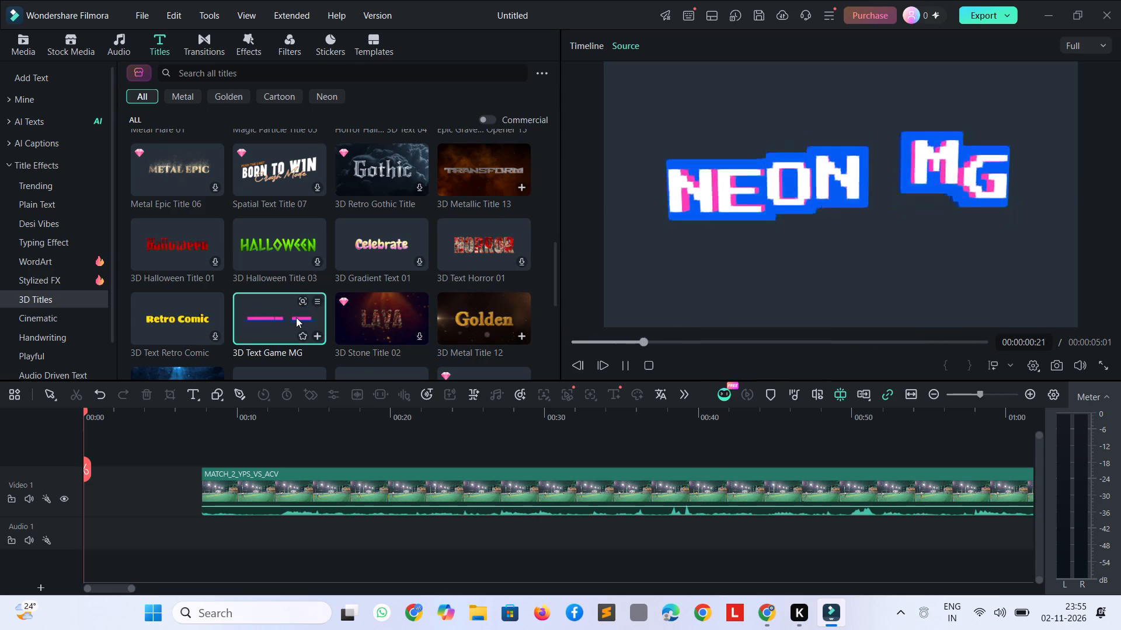
scroll(295, 317, "down", 3)
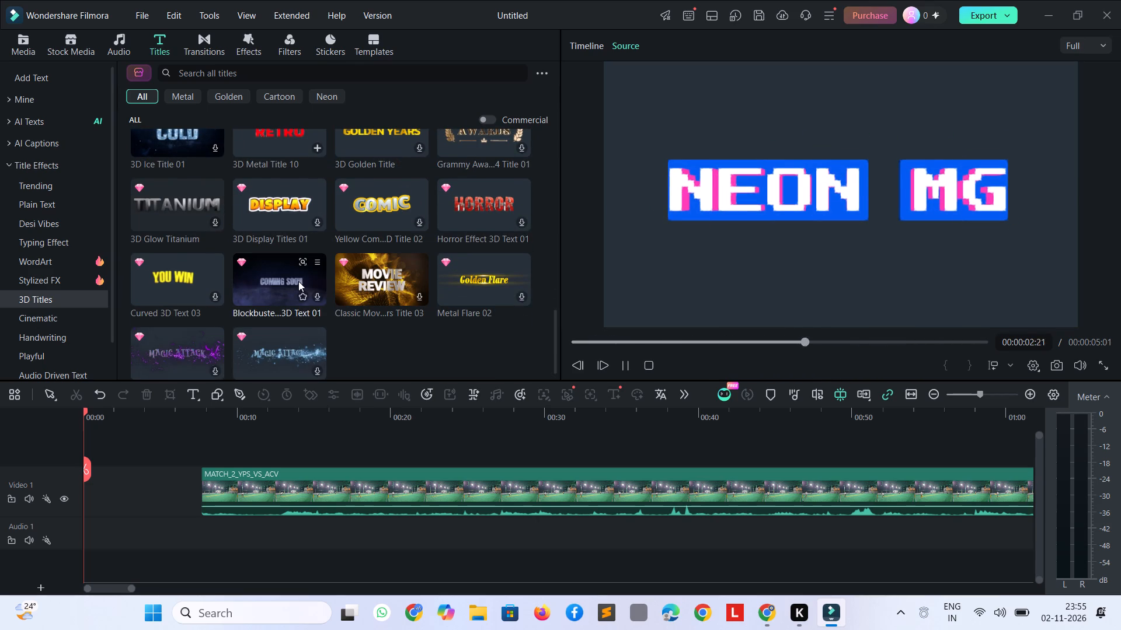
scroll(293, 297, "down", 4)
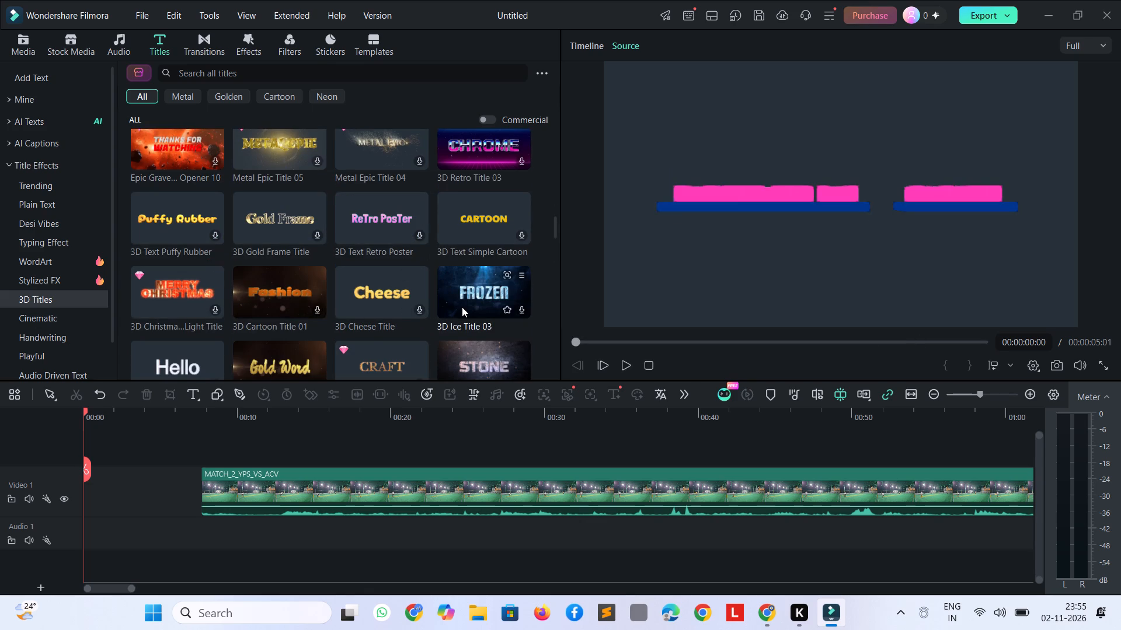
left_click(462, 307)
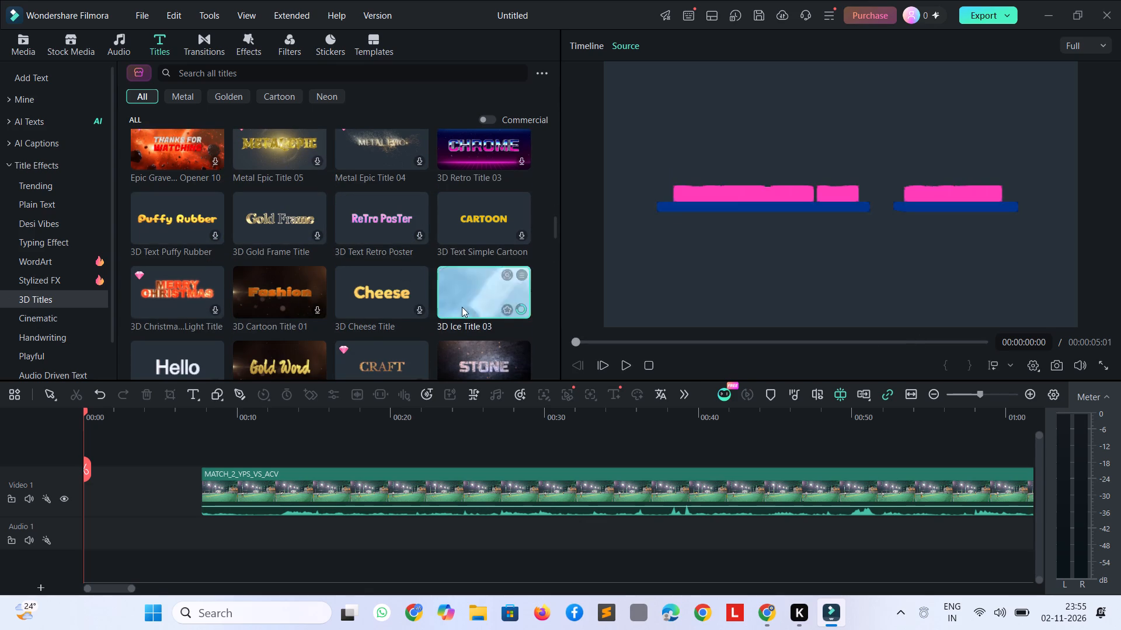
scroll(322, 279, "down", 4)
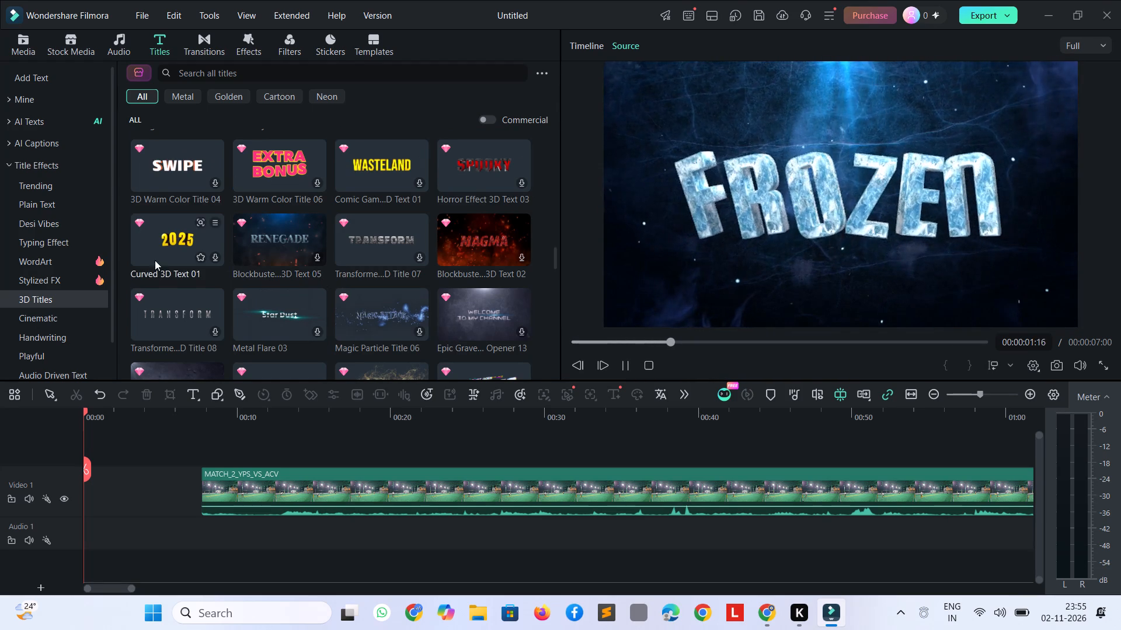
Look through the Retro designs in the Cinematic title category.
left_click(48, 315)
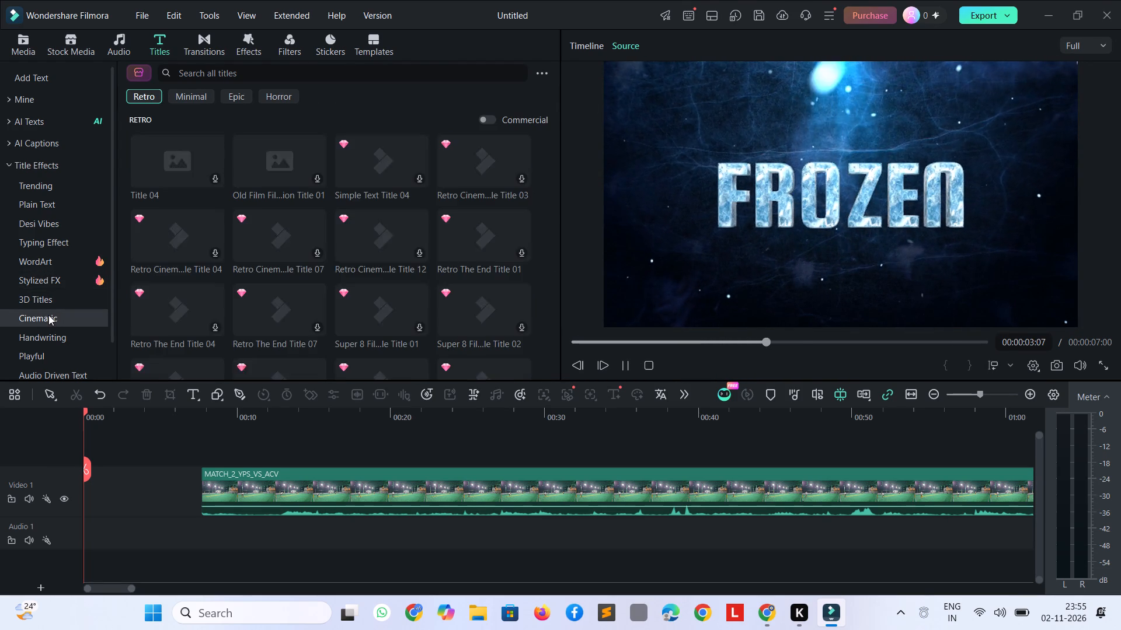
scroll(344, 191, "down", 2)
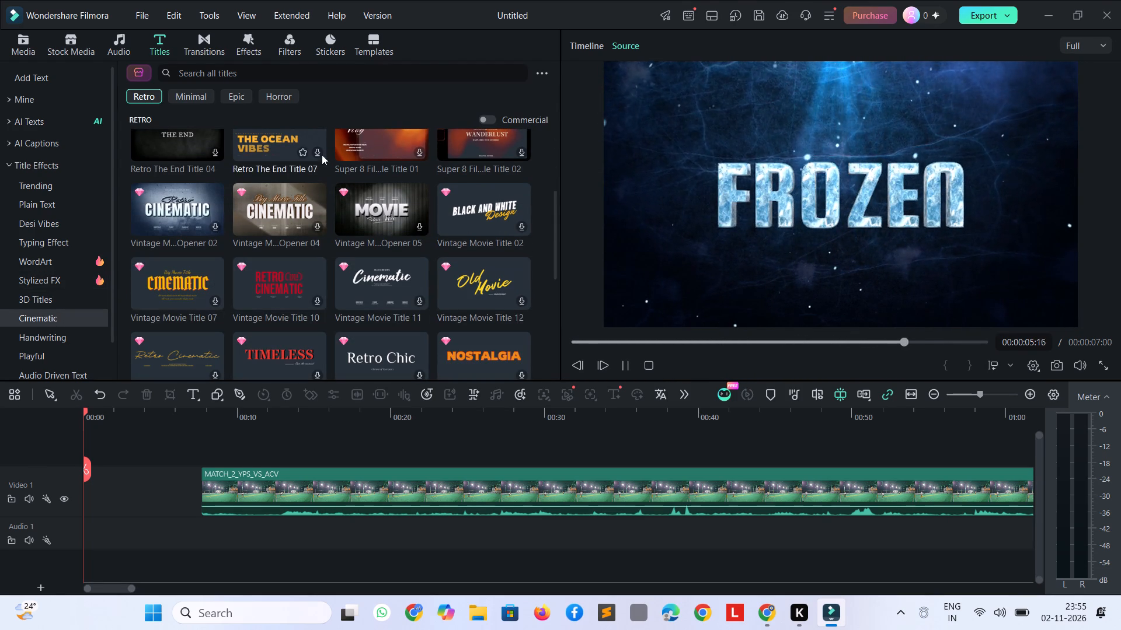
Search the titles for "galaxy" and preview the 3D Planets Titles Vol 02 Title 21 design.
left_click(308, 69)
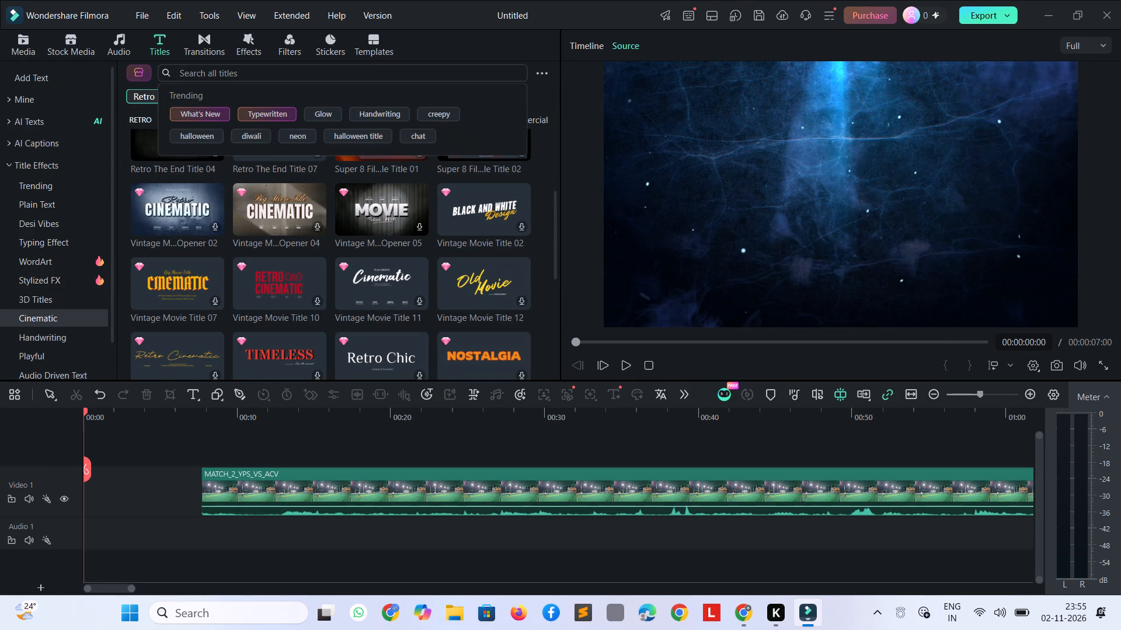
key("space")
key("BackSpace")
type("Galaxy")
left_click(194, 91)
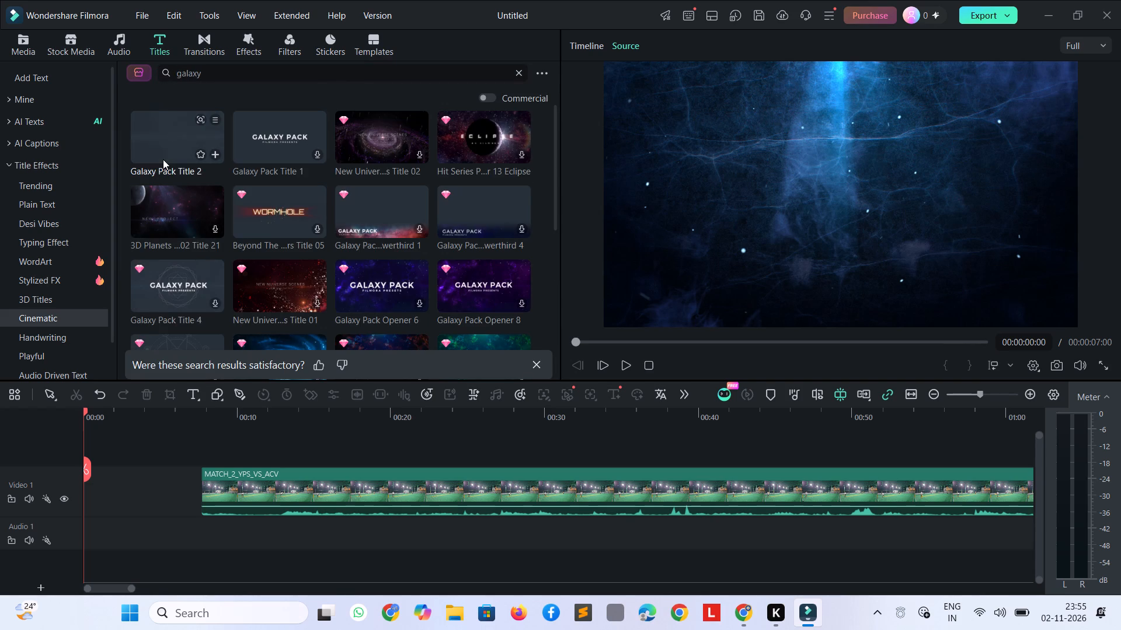
left_click(159, 220)
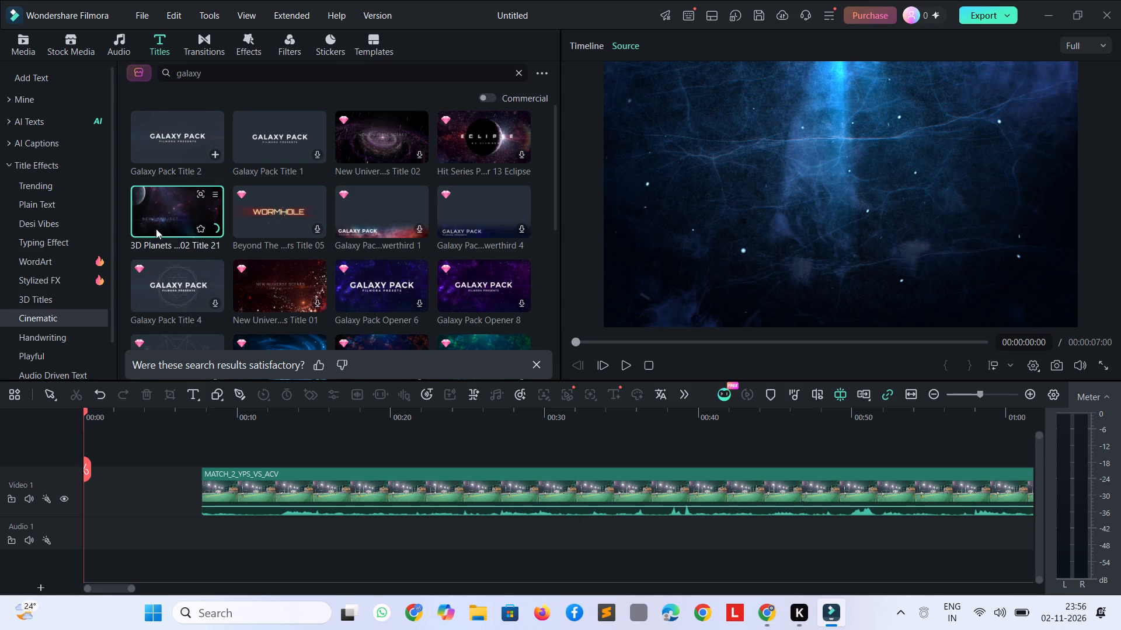
Look through the rest of the "galaxy" title results for a suitable opener.
scroll(200, 226, "down", 1)
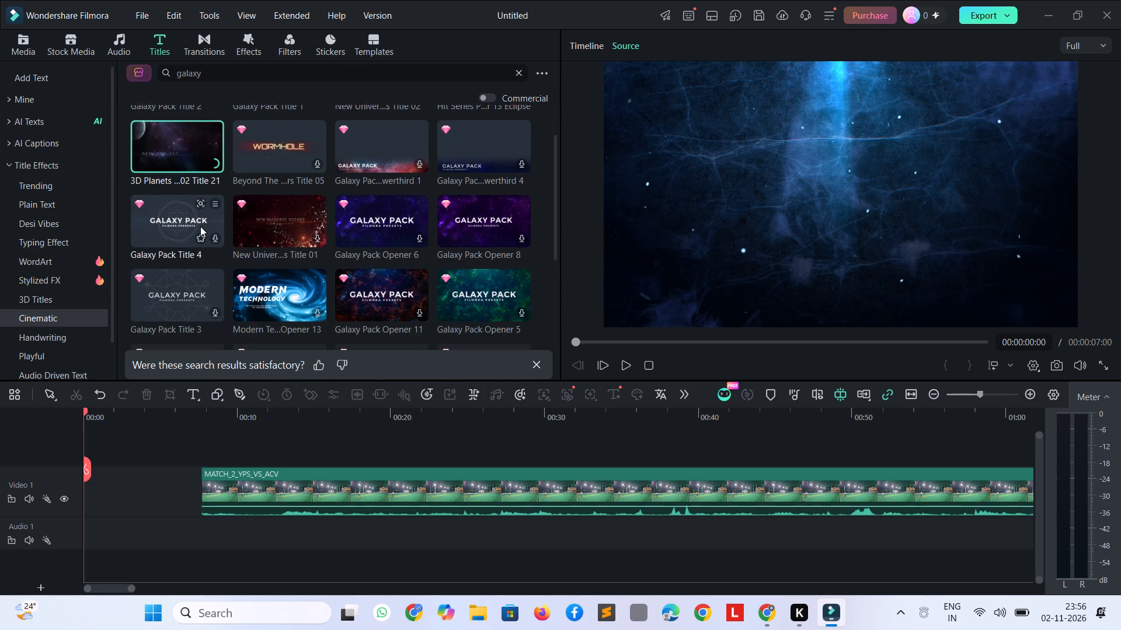
scroll(200, 226, "down", 2)
scroll(200, 226, "up", 2)
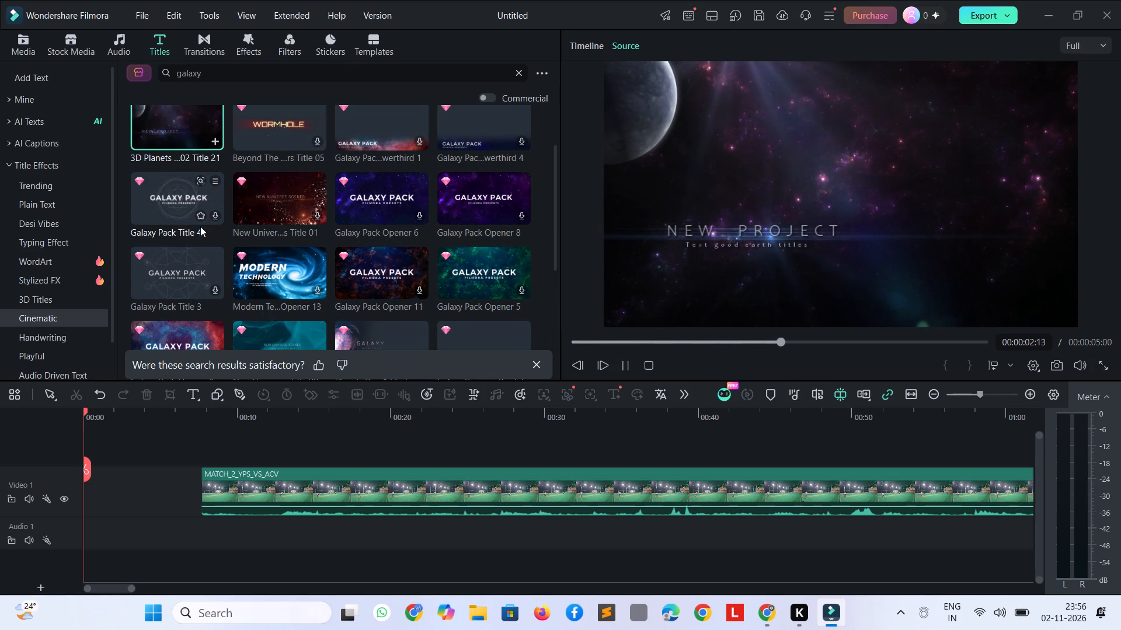
scroll(200, 226, "up", 1)
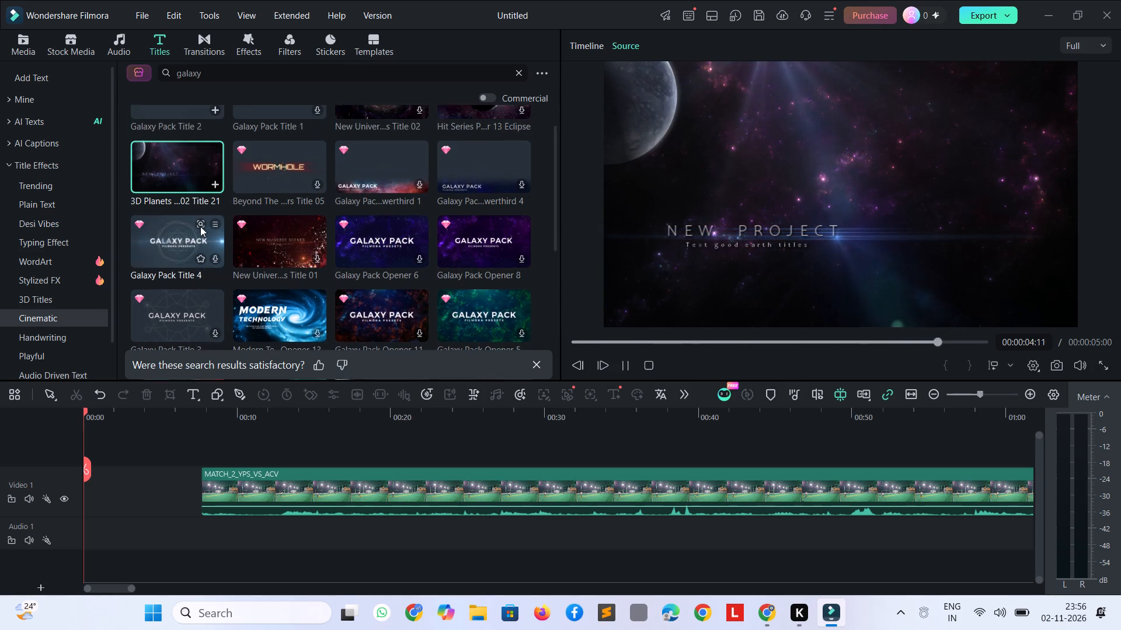
scroll(200, 226, "up", 1)
scroll(200, 226, "down", 3)
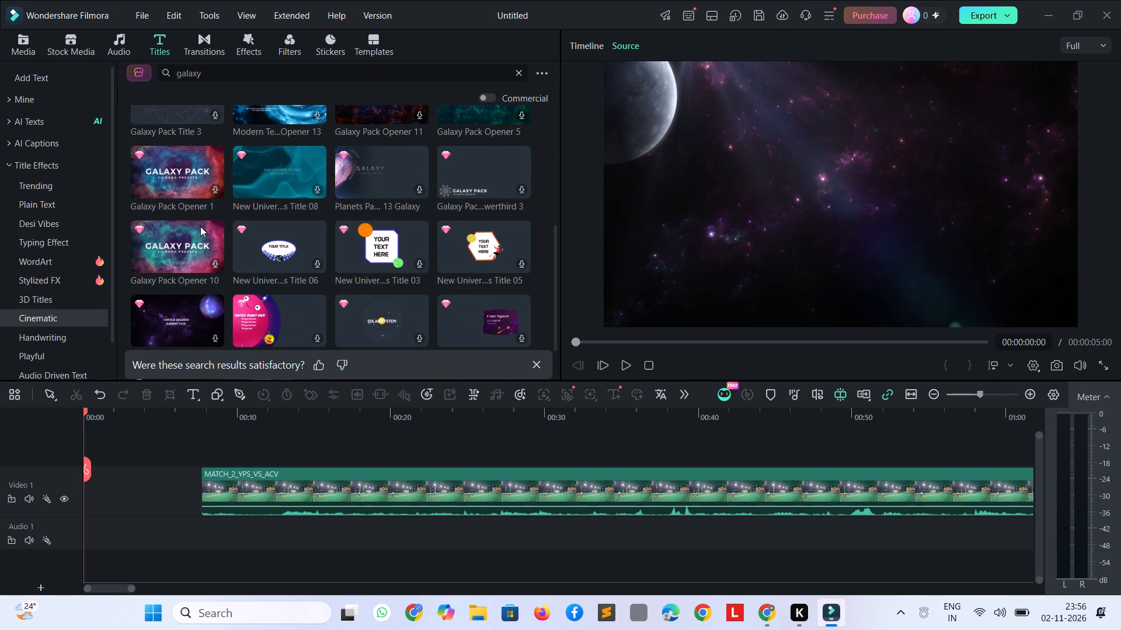
scroll(200, 226, "down", 6)
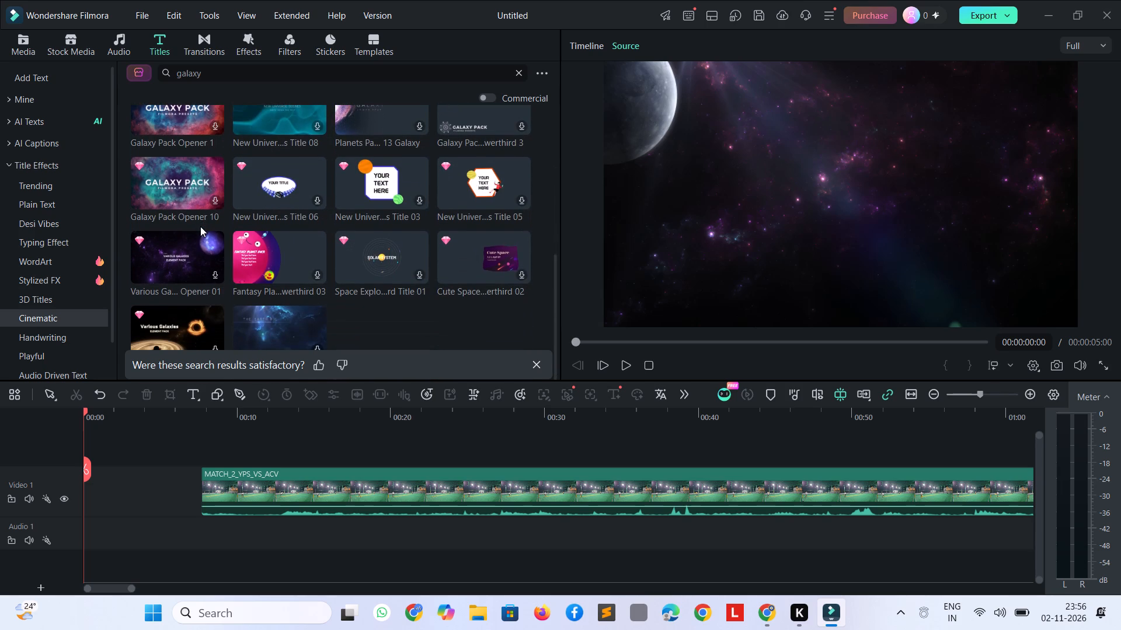
scroll(212, 275, "down", 2)
scroll(434, 311, "down", 4)
scroll(447, 317, "up", 4)
scroll(408, 317, "down", 10)
Browse titles similar to the last galaxy result and preview 3D Planets Titles Vol 02 Title 09 and Title 12.
left_click(305, 316)
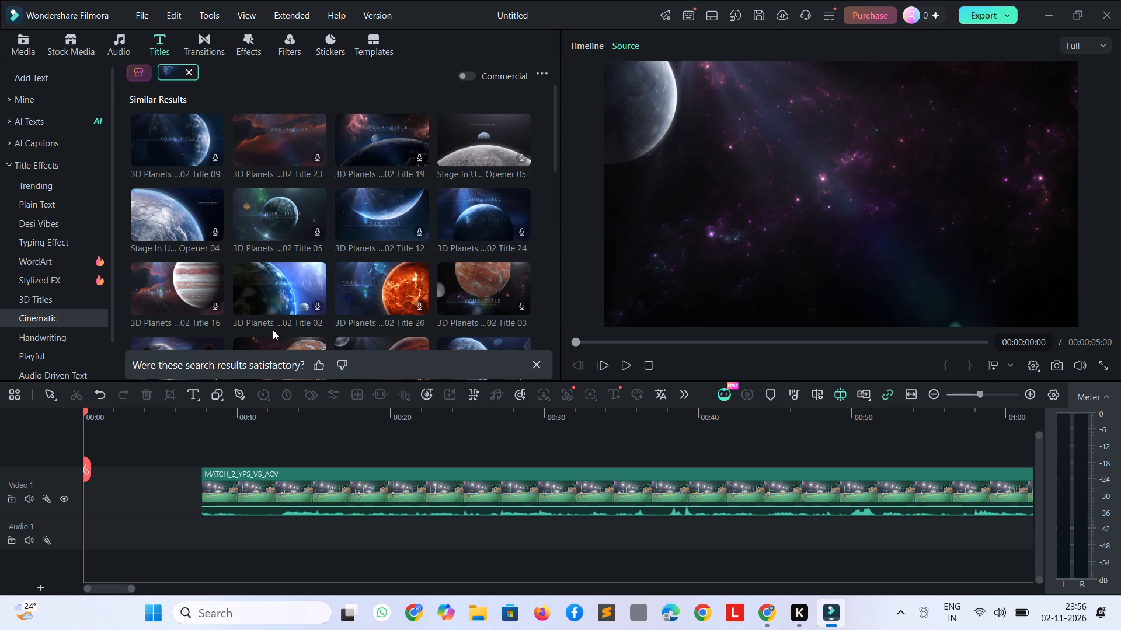
left_click(161, 135)
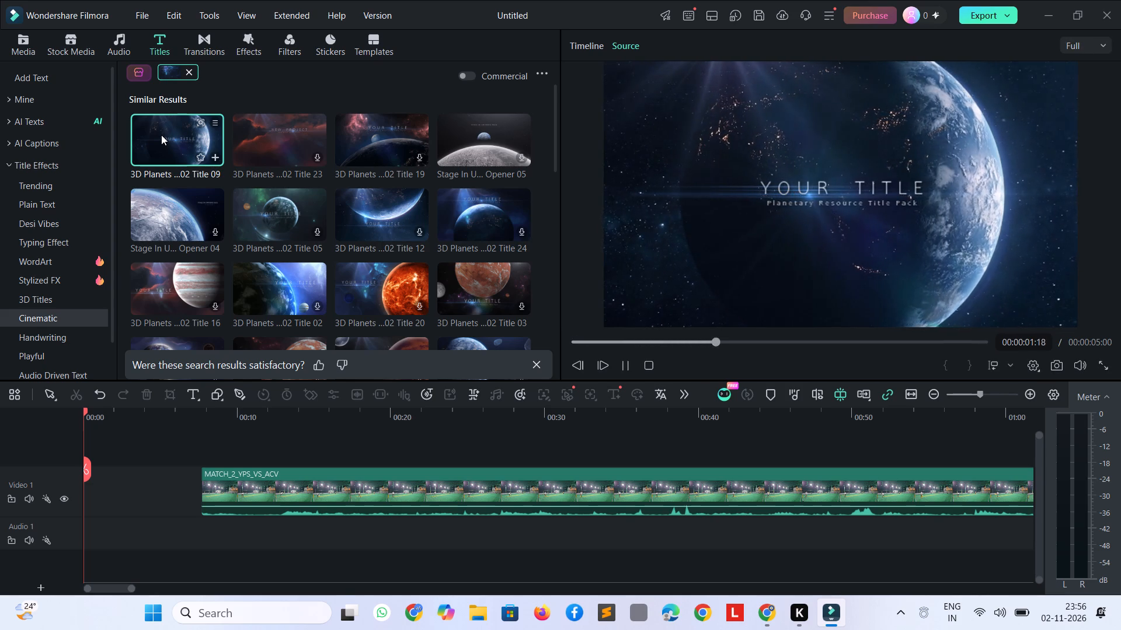
left_click(399, 209)
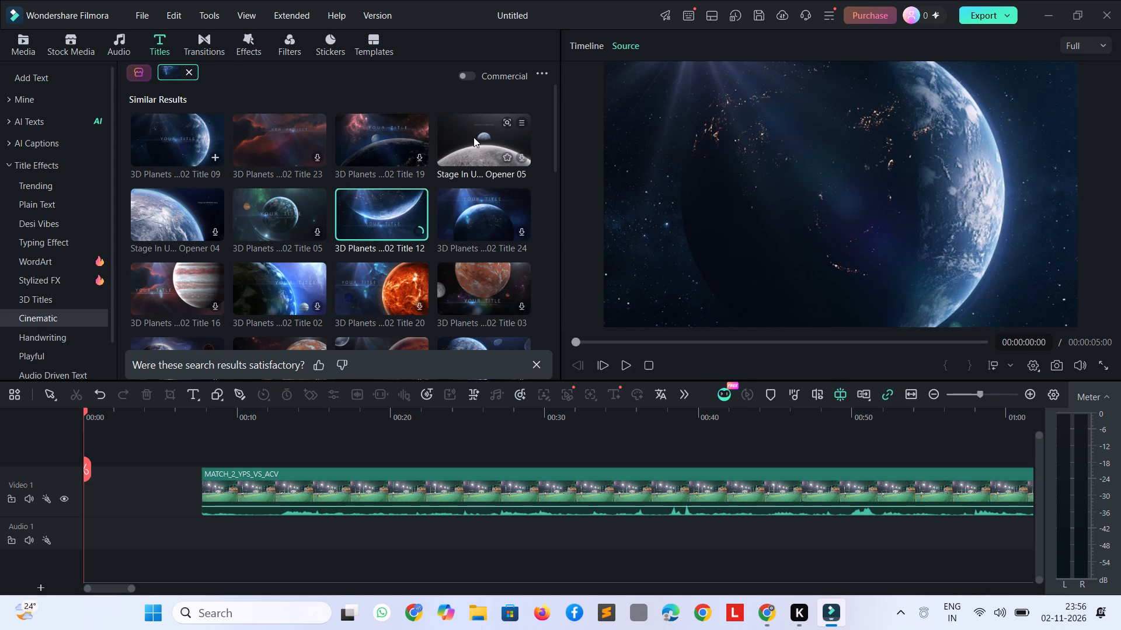
scroll(352, 204, "down", 3)
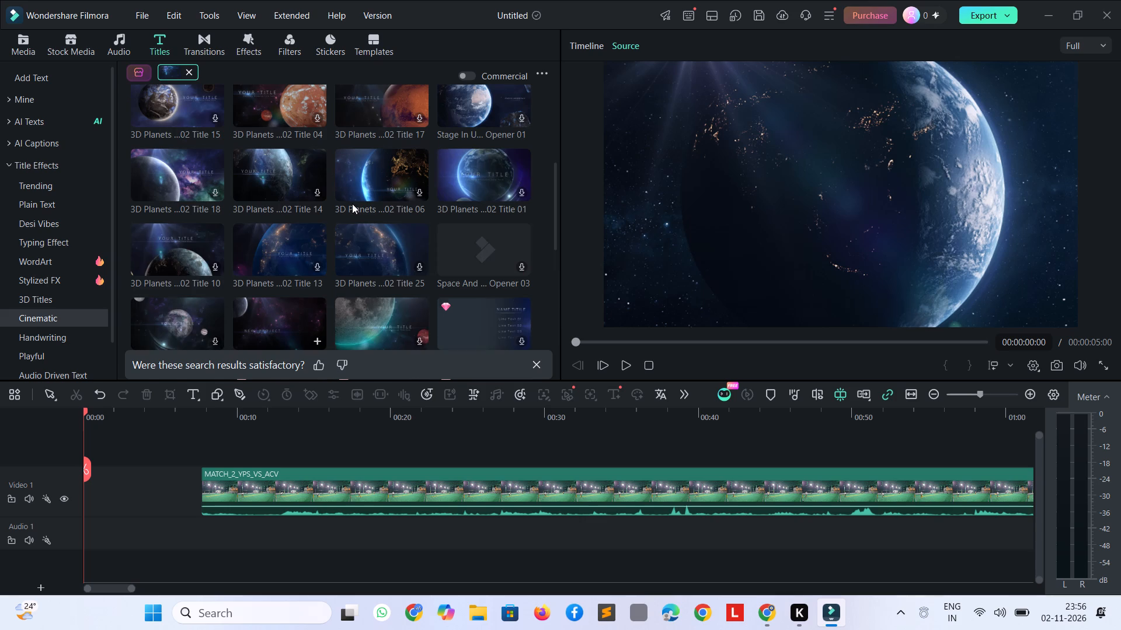
scroll(352, 204, "down", 5)
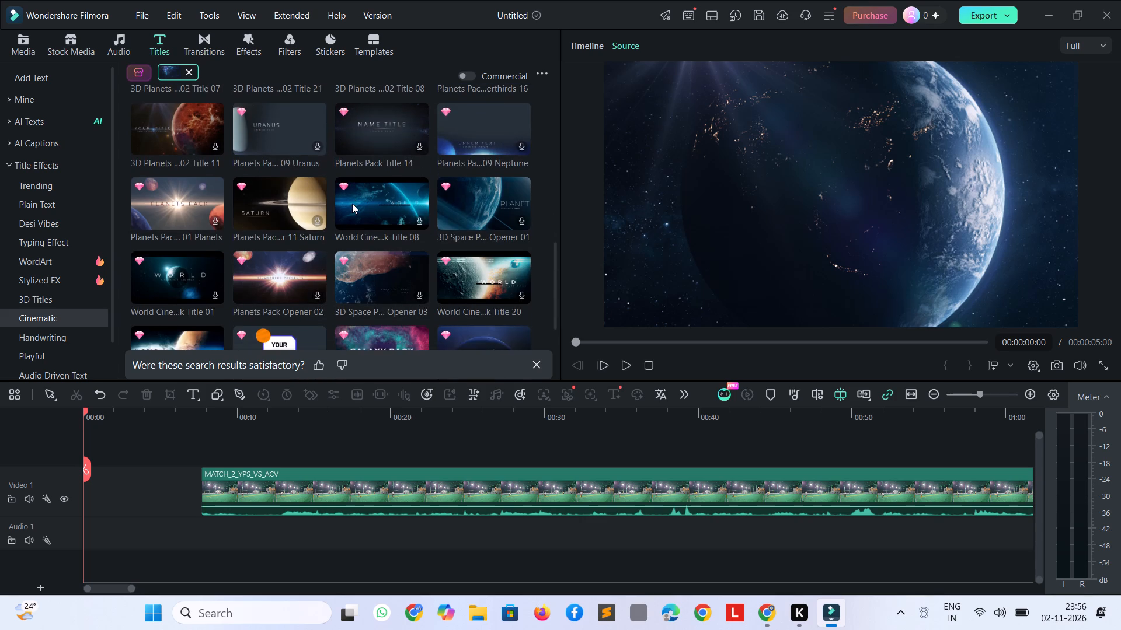
scroll(415, 149, "up", 2)
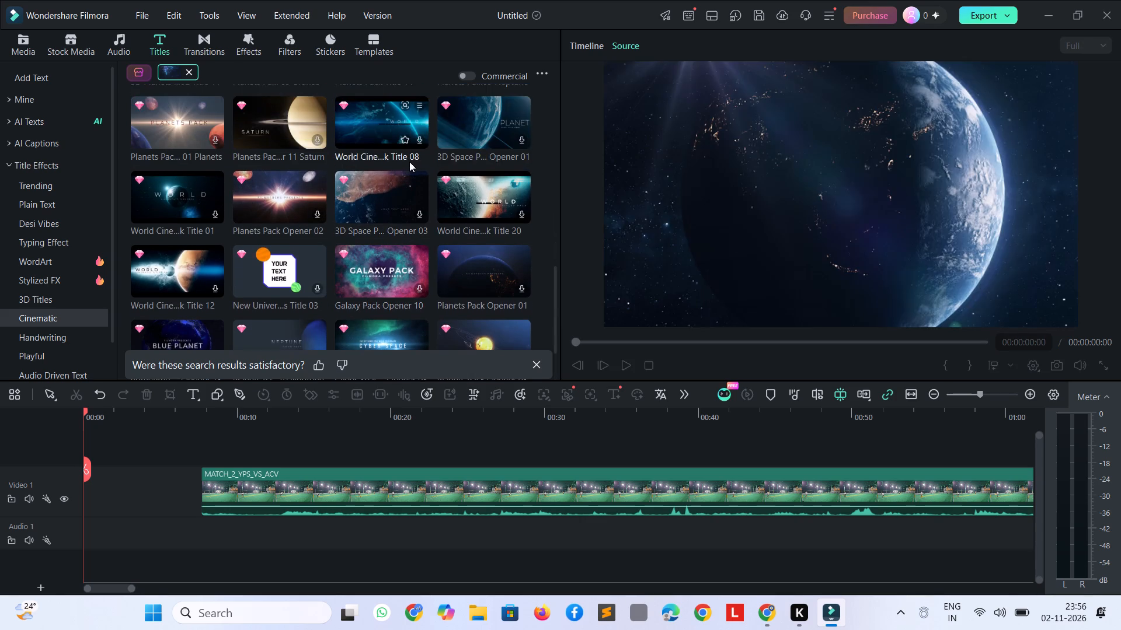
scroll(409, 162, "up", 4)
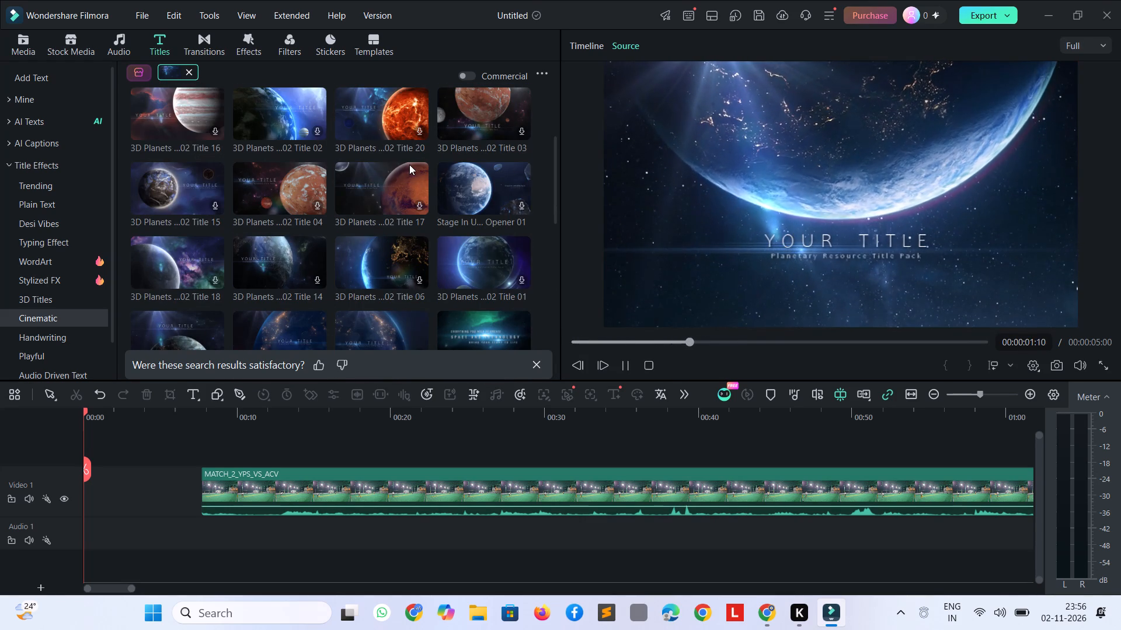
scroll(409, 164, "up", 2)
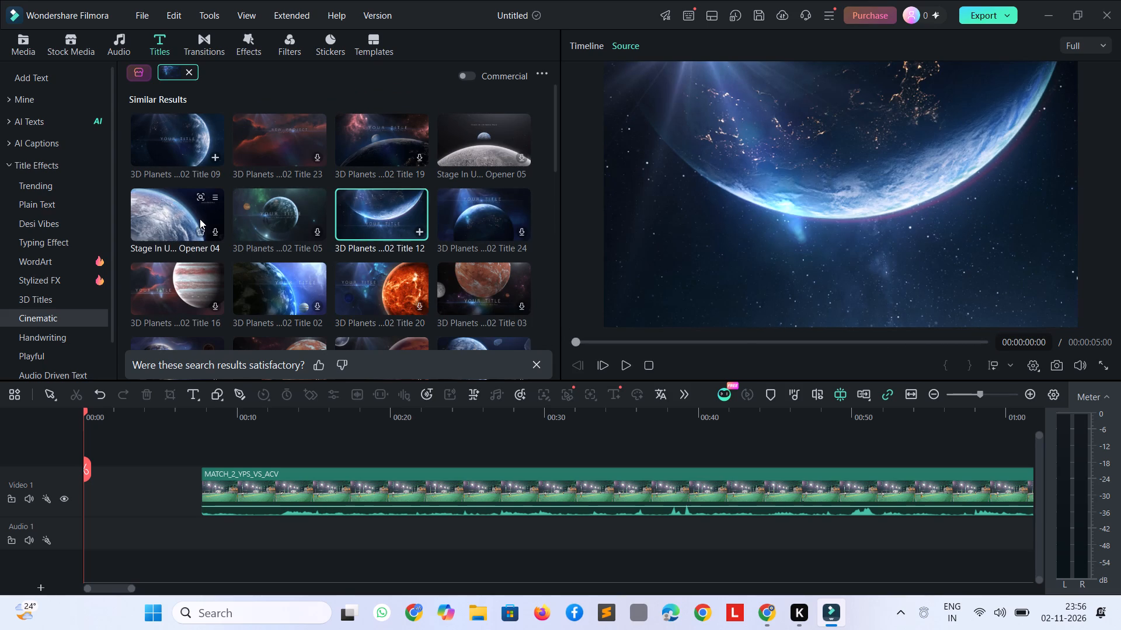
scroll(423, 174, "up", 3)
scroll(507, 175, "up", 2)
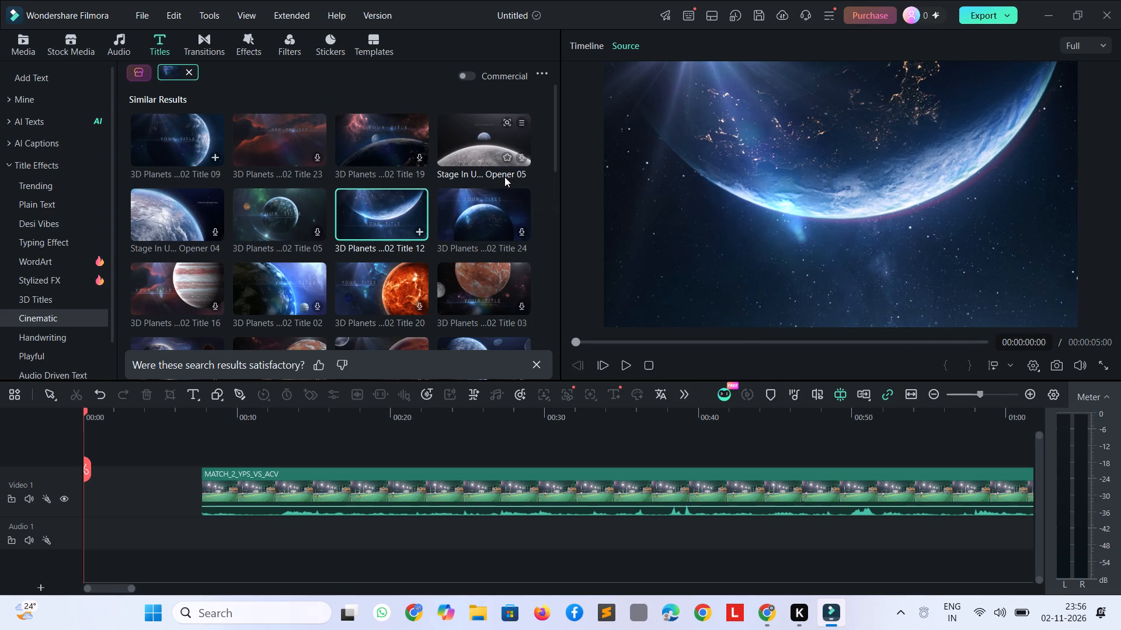
scroll(504, 177, "up", 2)
Preview the Stage In Universe Opener 05 design and select 3D Planets Titles Vol 02 Title 24 for preview.
left_click(481, 145)
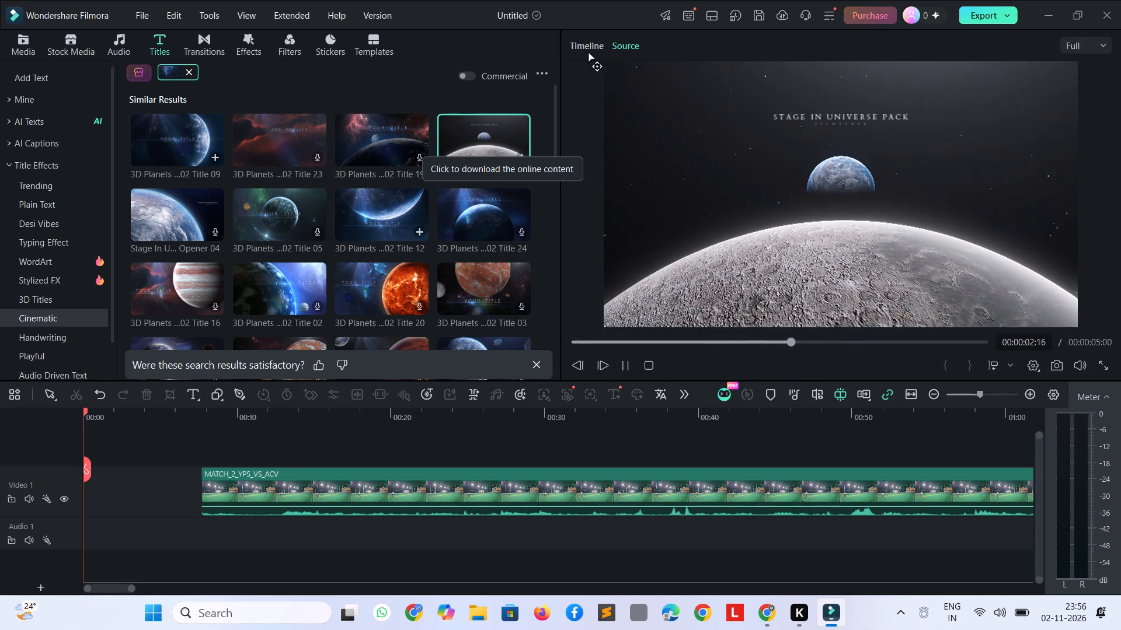
left_click(474, 225)
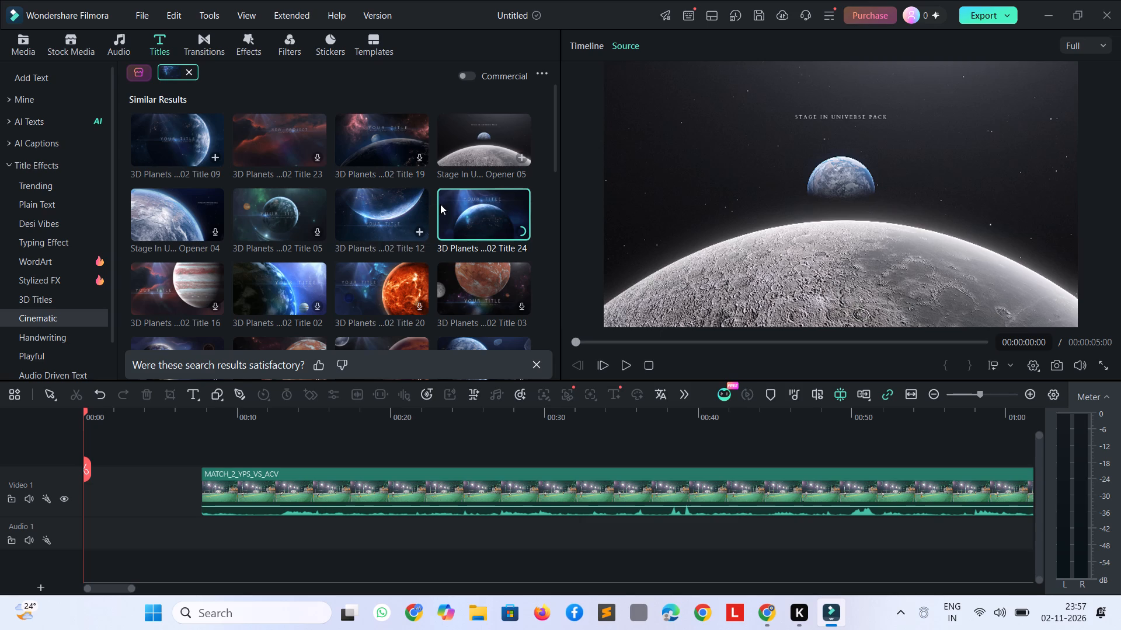
Play the timeline's opening gap briefly and delete the MATCH_2_YPS_VS_ACV clip from Video 1.
left_click(272, 507)
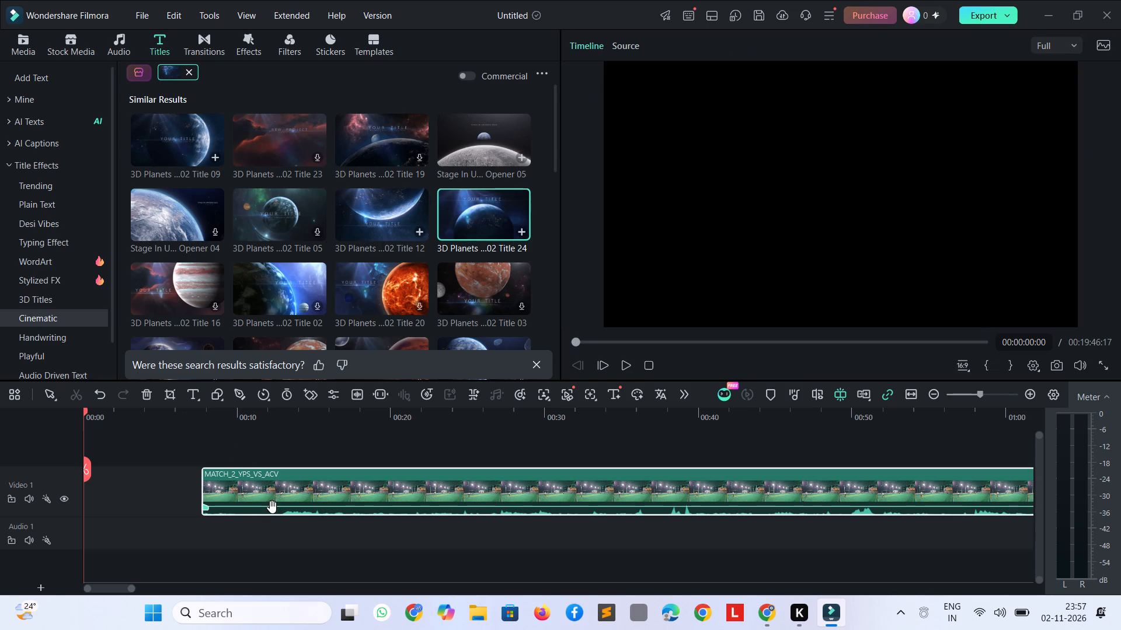
key("space")
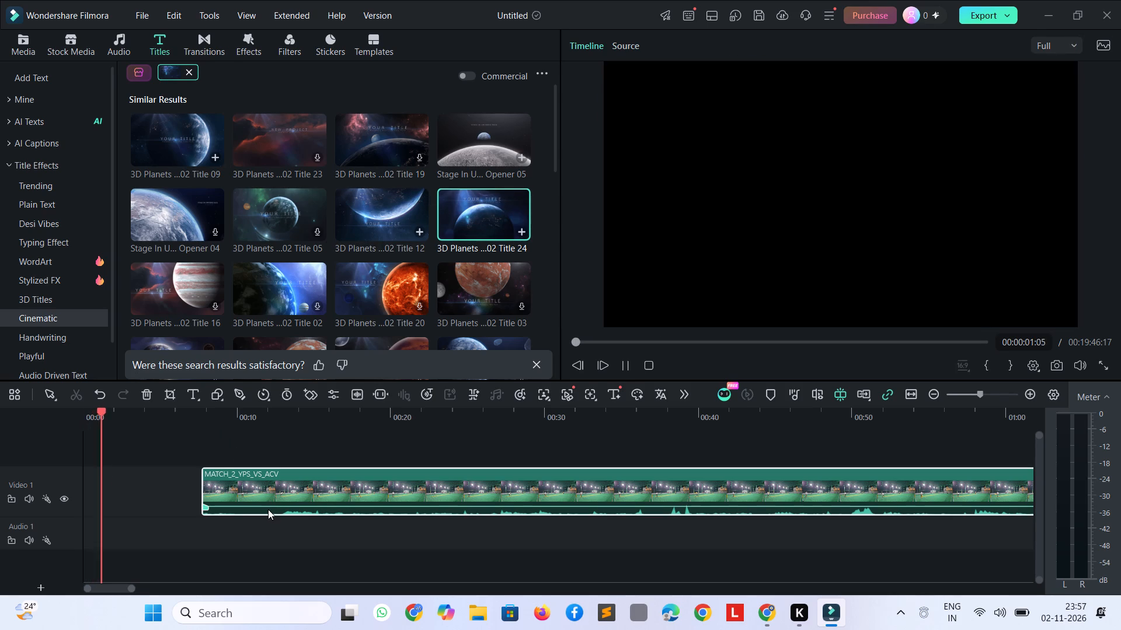
key("space")
key("Delete")
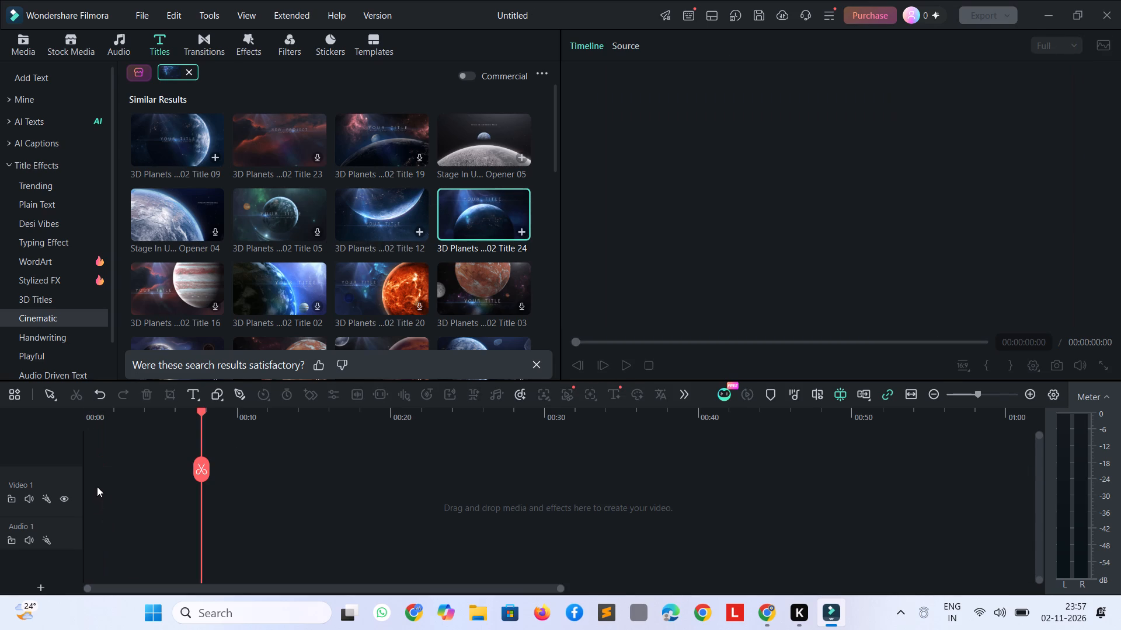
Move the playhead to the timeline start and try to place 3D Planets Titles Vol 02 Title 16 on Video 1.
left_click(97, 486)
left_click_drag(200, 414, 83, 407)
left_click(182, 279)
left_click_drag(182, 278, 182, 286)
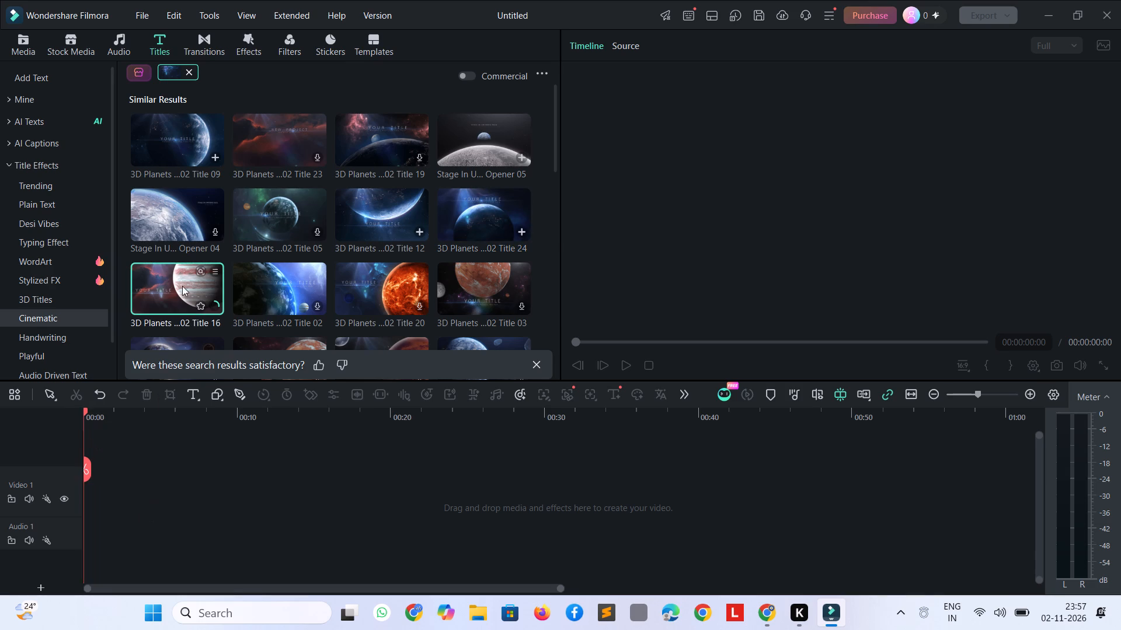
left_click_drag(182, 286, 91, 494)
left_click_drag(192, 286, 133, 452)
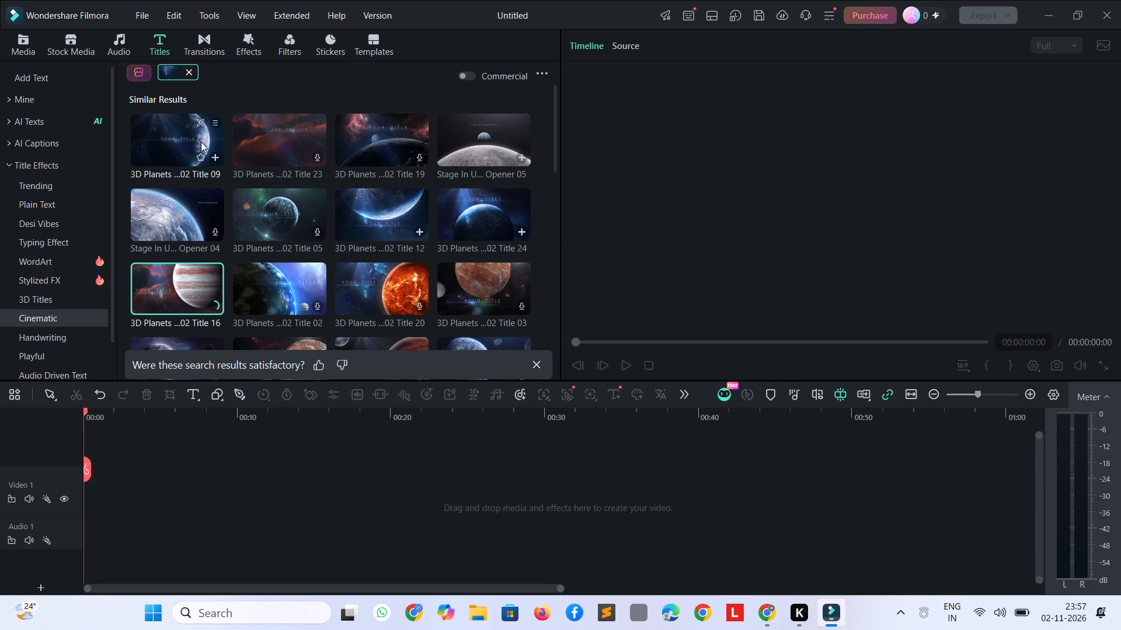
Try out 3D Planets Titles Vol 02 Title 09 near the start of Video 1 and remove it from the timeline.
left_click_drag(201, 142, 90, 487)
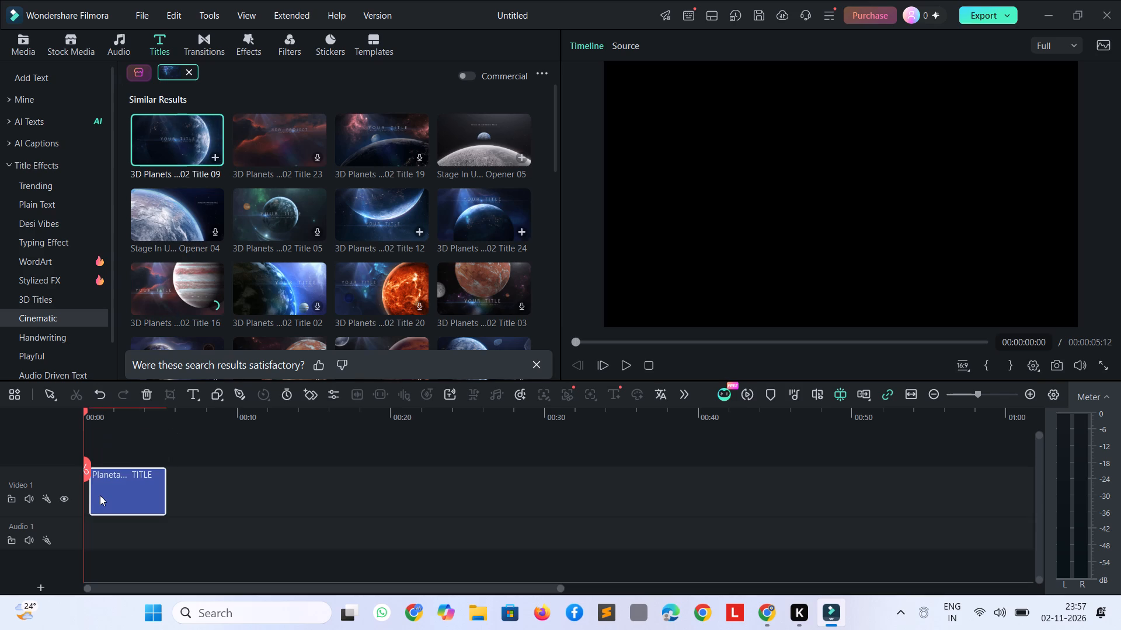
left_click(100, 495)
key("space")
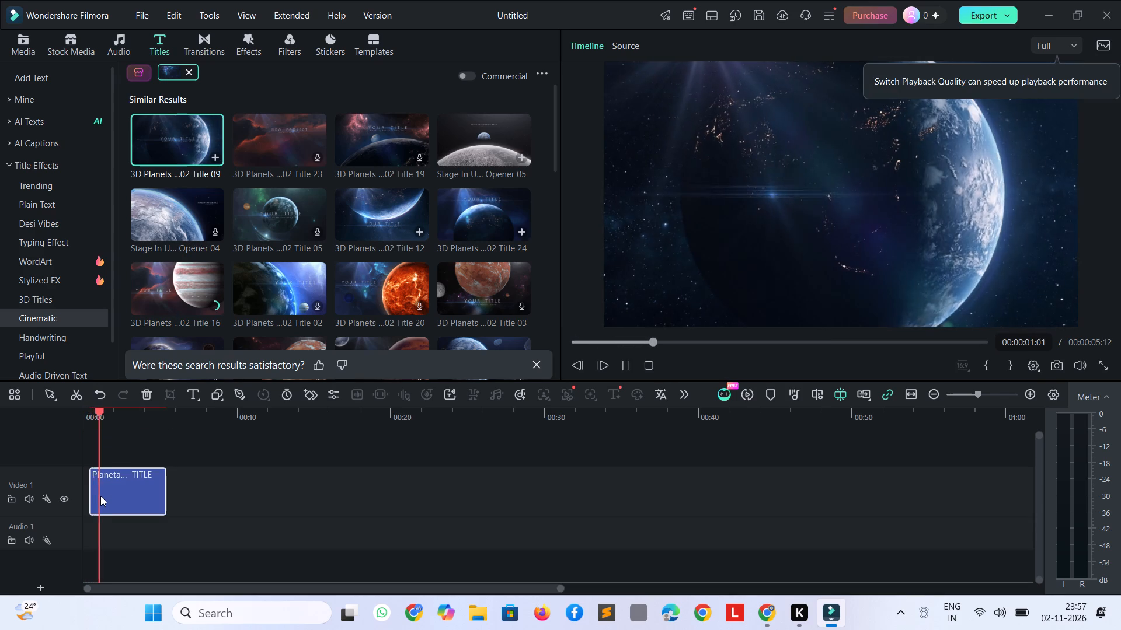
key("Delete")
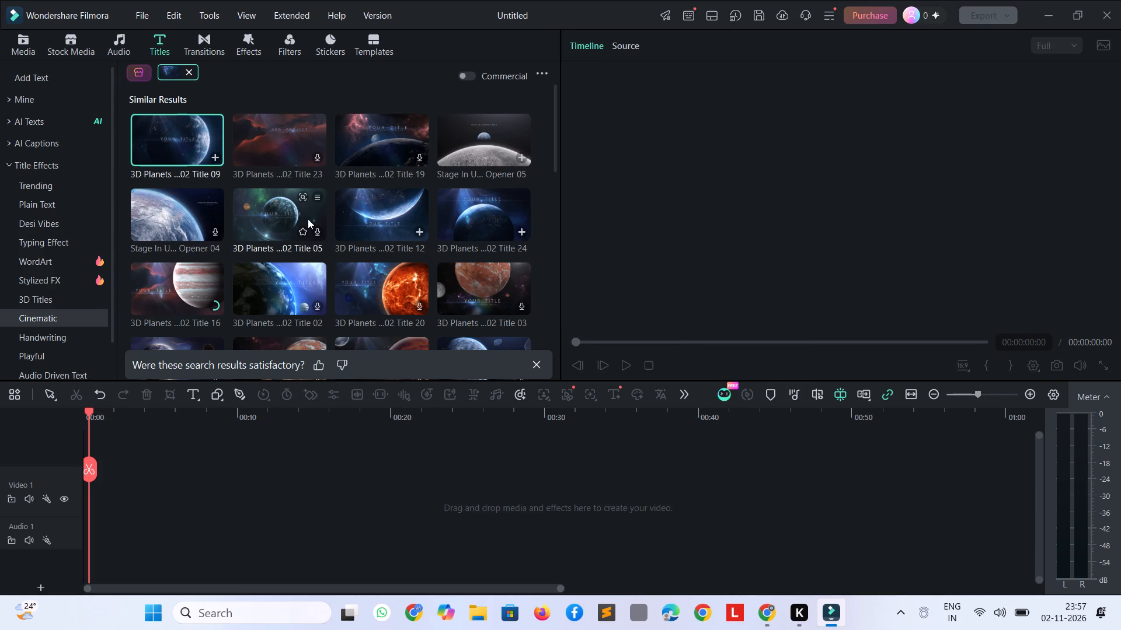
Select the 3D Planets Titles Vol 02 Title 23 design for preview.
left_click(271, 133)
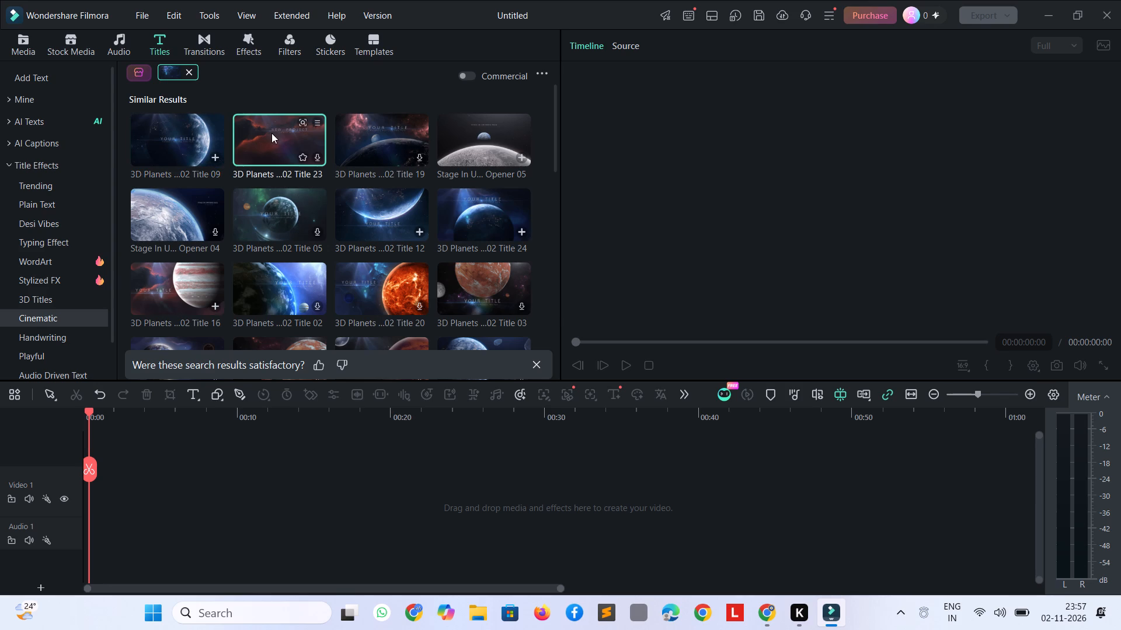
Clear the similar-results filter, search the titles for "cosmic" and look through the results for a suitable opener.
left_click(190, 74)
left_click(190, 74)
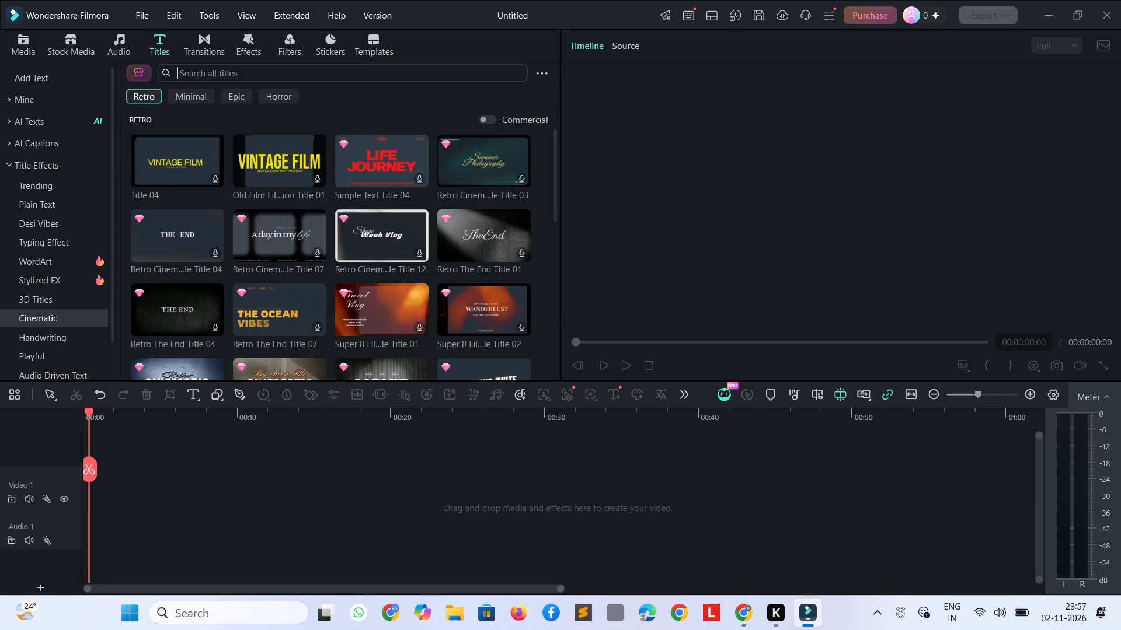
key("c")
type("osmic")
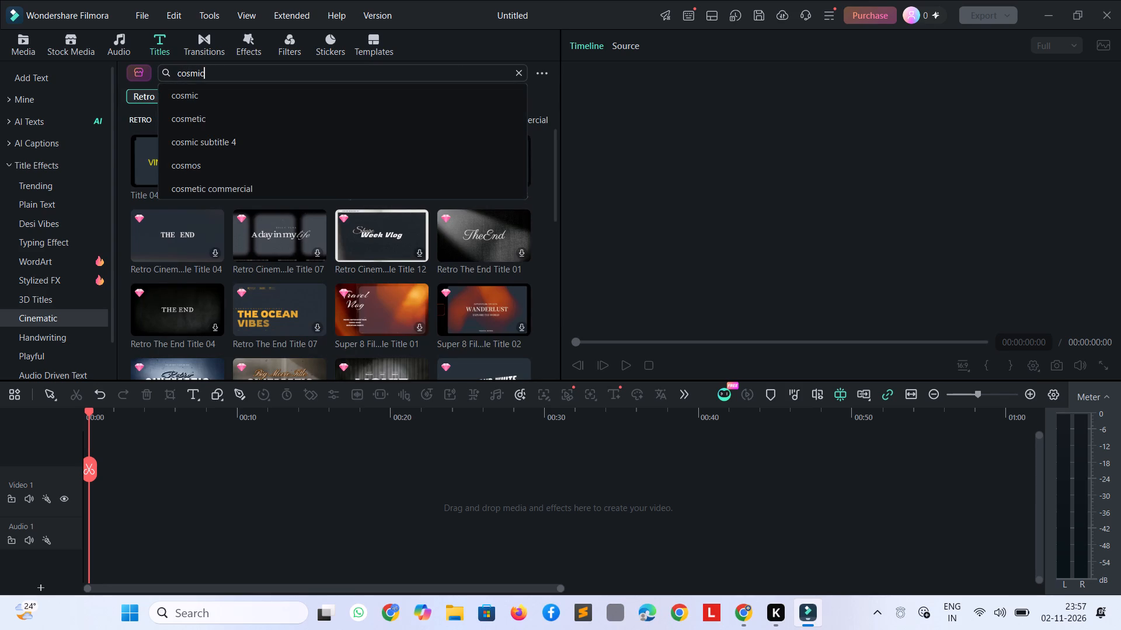
key("Return")
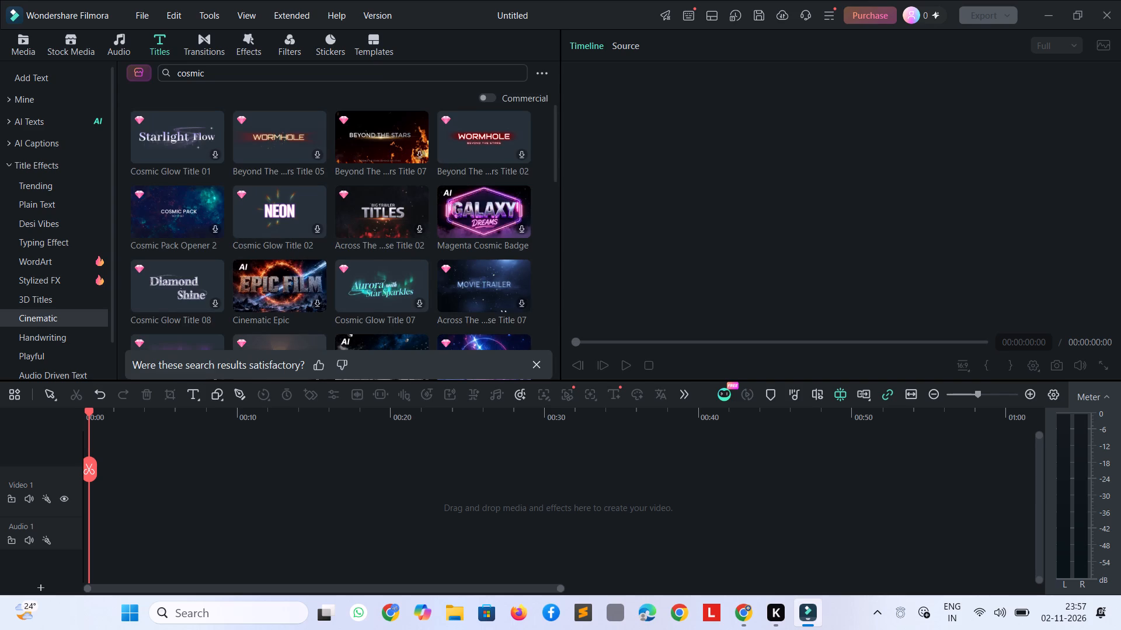
scroll(185, 249, "down", 3)
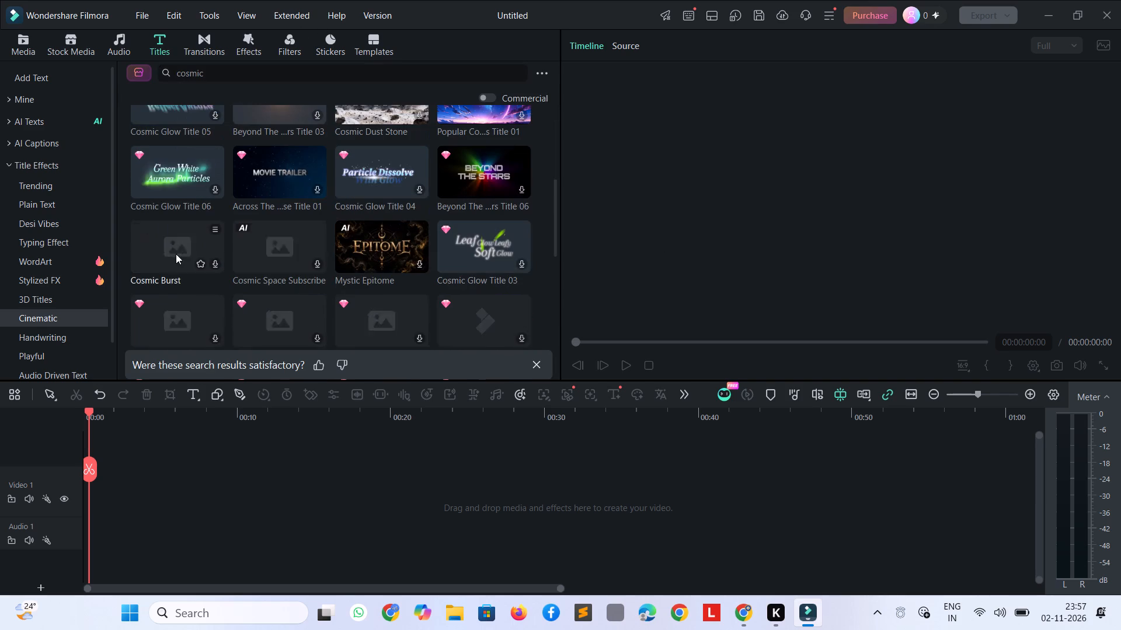
scroll(452, 242, "down", 1)
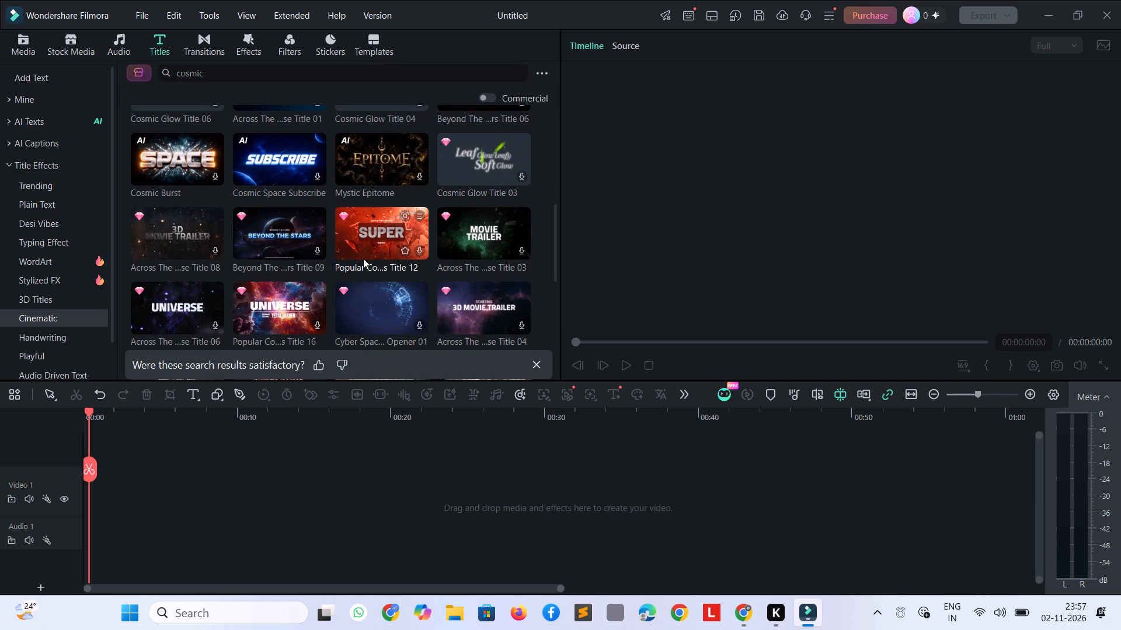
scroll(361, 257, "down", 1)
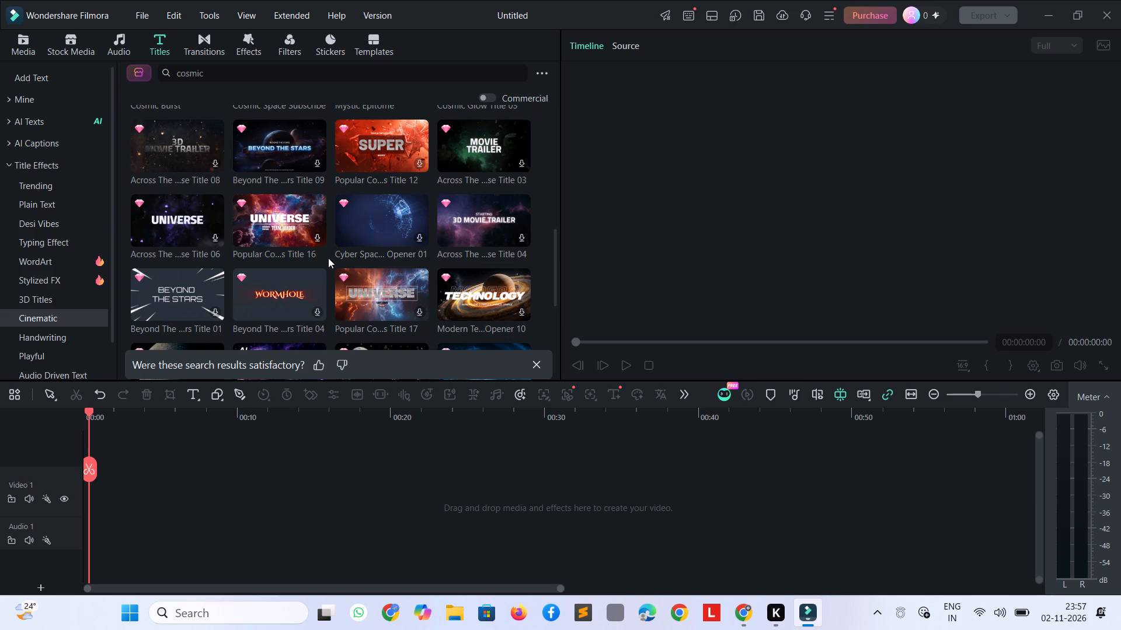
scroll(300, 209, "down", 2)
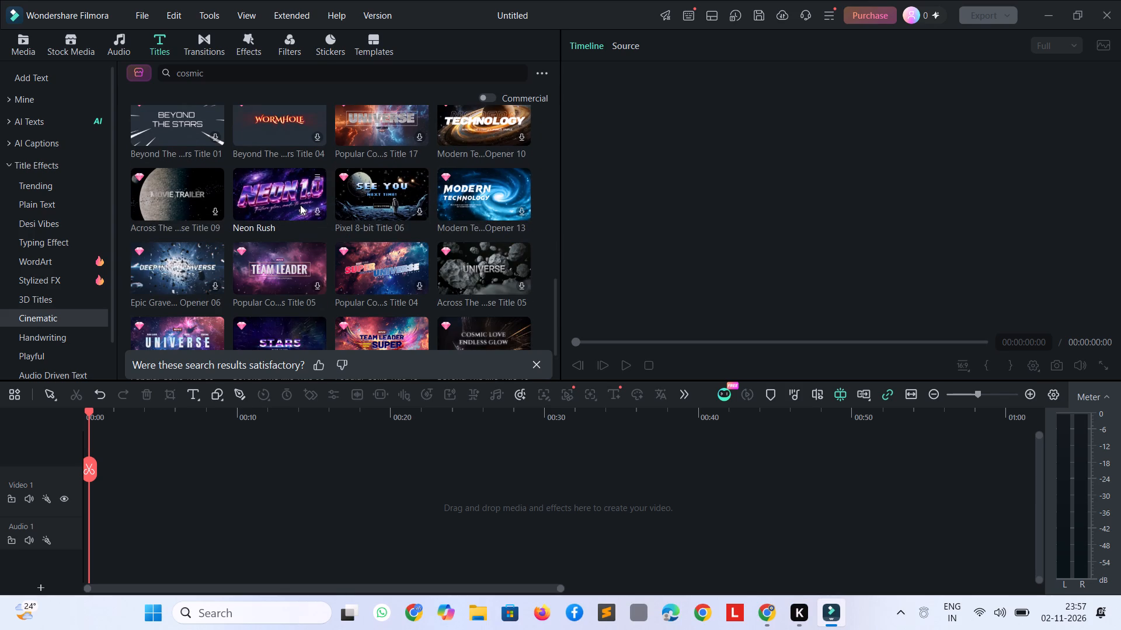
scroll(300, 205, "down", 4)
scroll(333, 167, "down", 2)
scroll(343, 226, "down", 2)
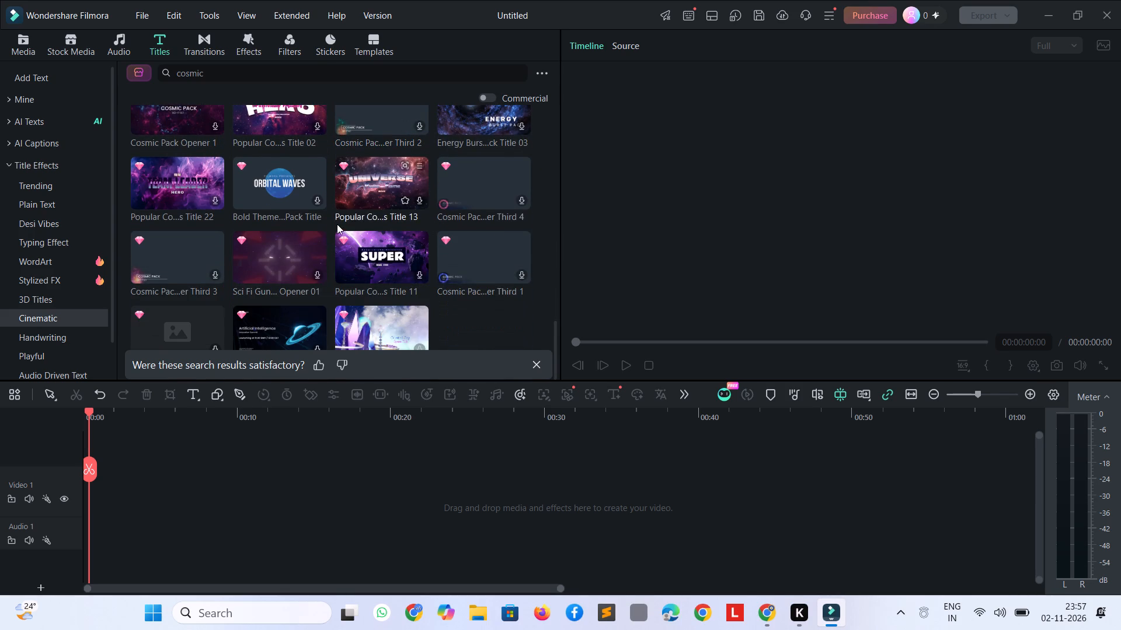
Browse the Trending titles and place the "Classic Film Title" Opener 03 at the very start of Video 1.
scroll(329, 224, "down", 3)
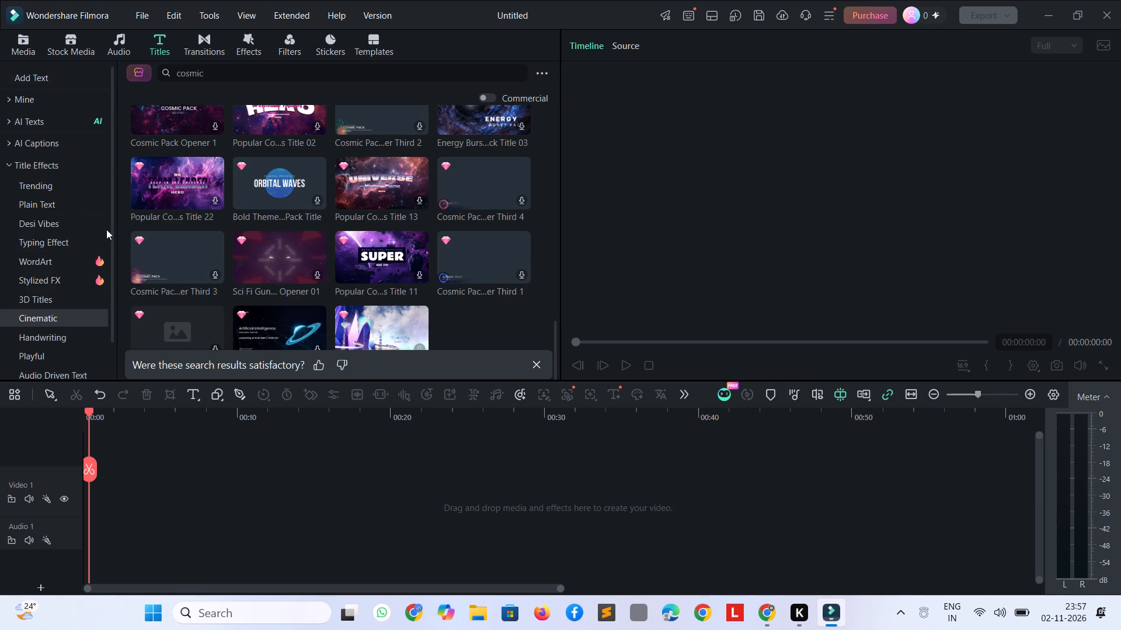
left_click(69, 188)
scroll(228, 198, "down", 3)
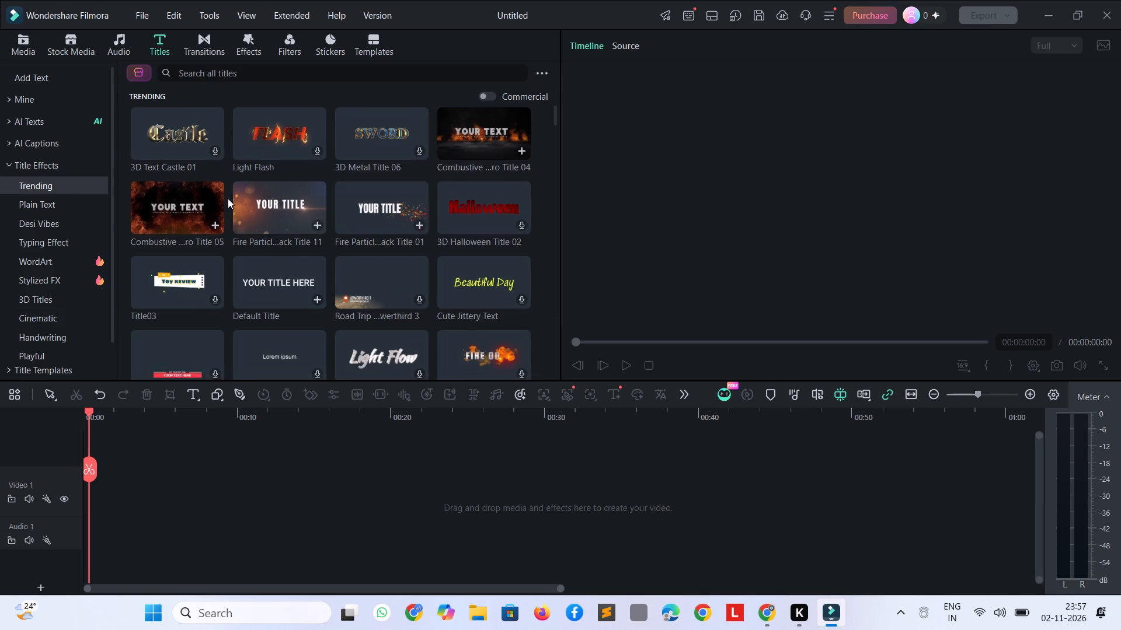
scroll(228, 198, "down", 8)
left_click(174, 220)
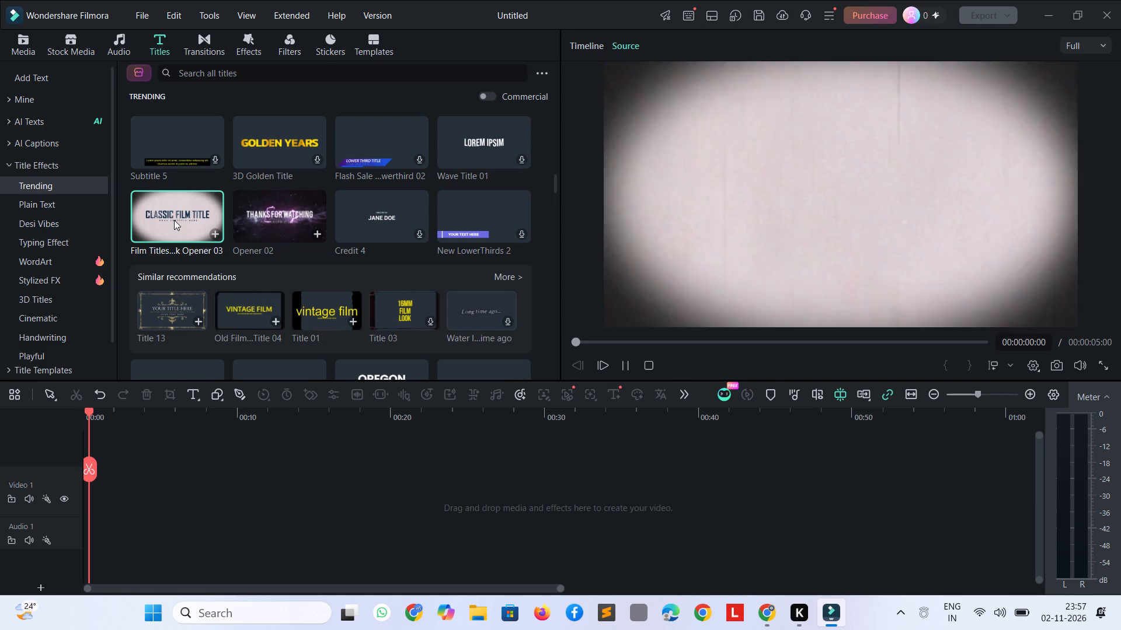
left_click_drag(174, 220, 180, 243)
left_click_drag(91, 414, 75, 413)
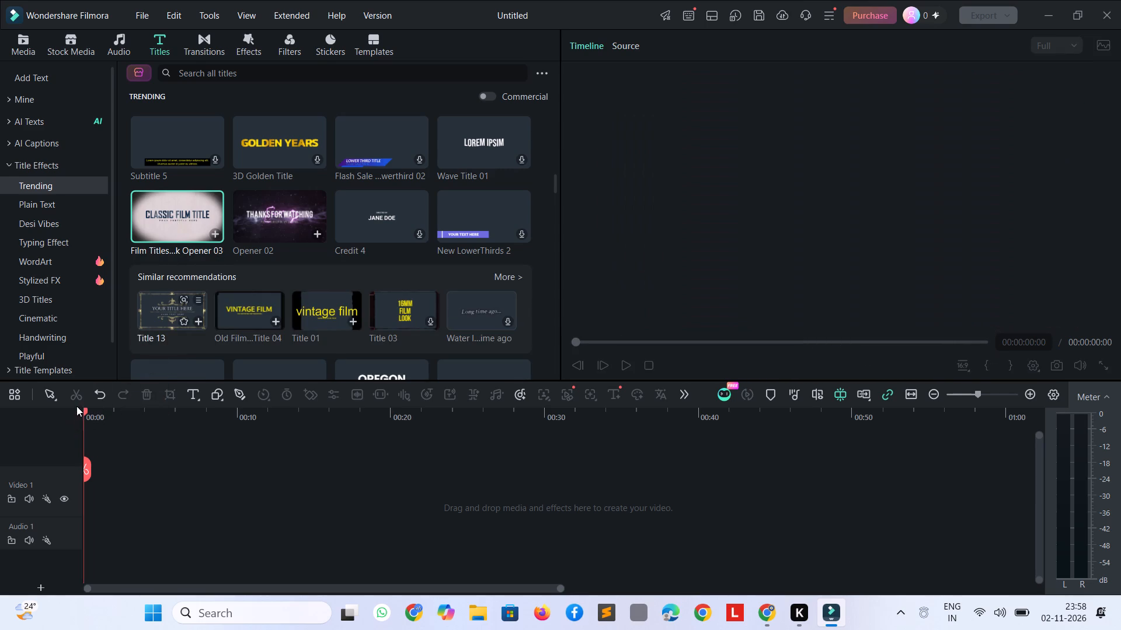
left_click_drag(169, 229, 107, 490)
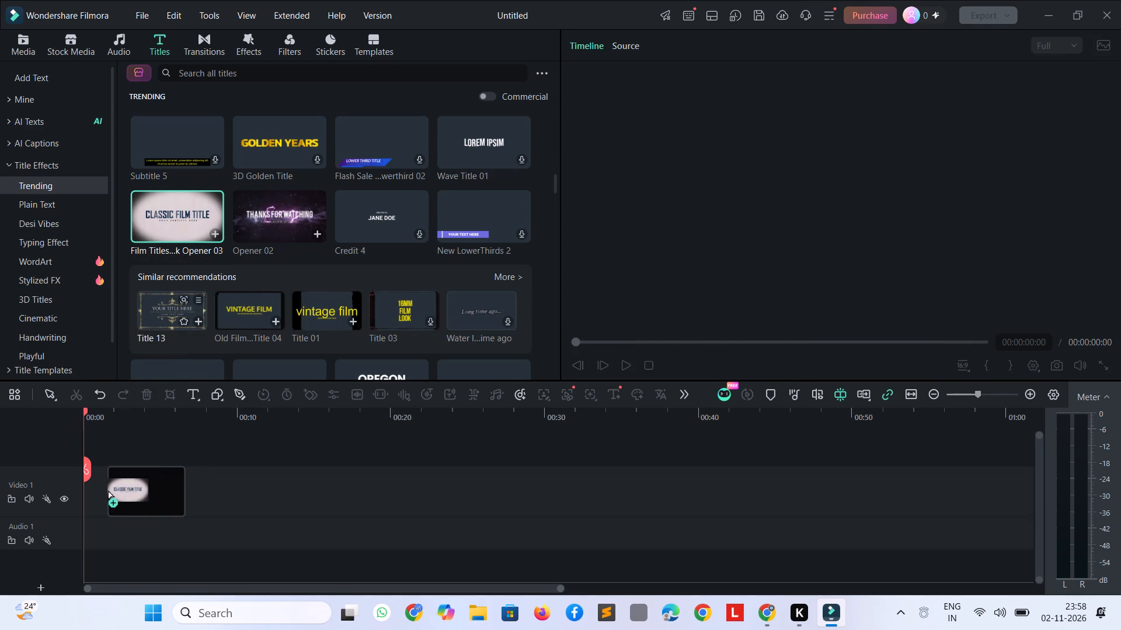
left_click_drag(107, 490, 85, 499)
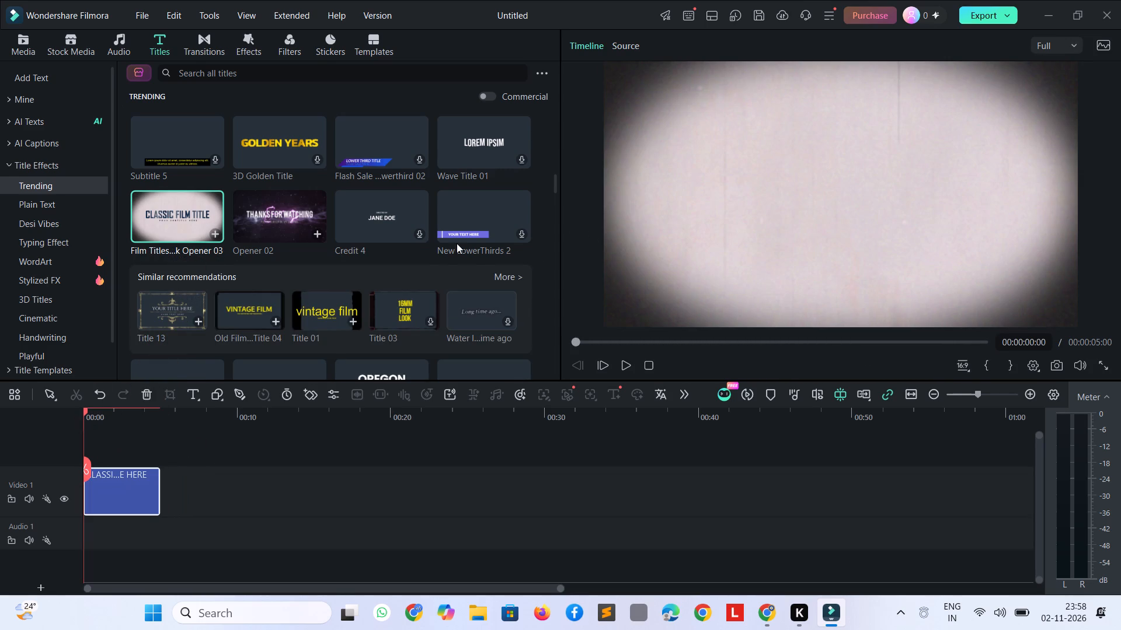
Play the opener until its text shows and replace the main title text "CLASSIC FILM TITLE" with "ABHISHEK".
key("space")
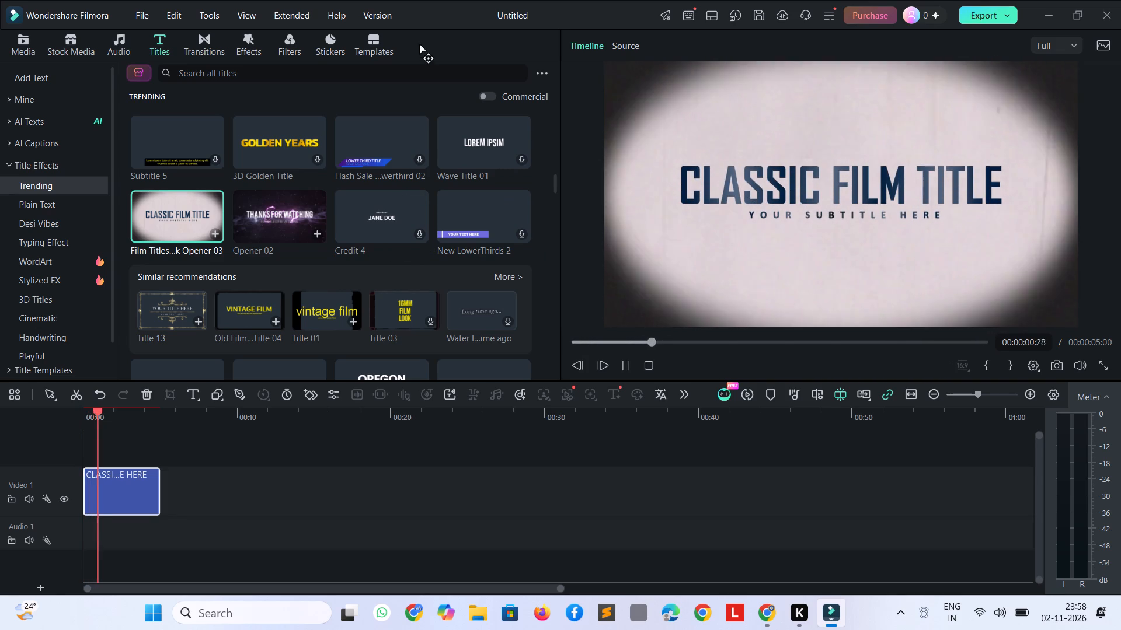
key("space")
left_click(681, 191)
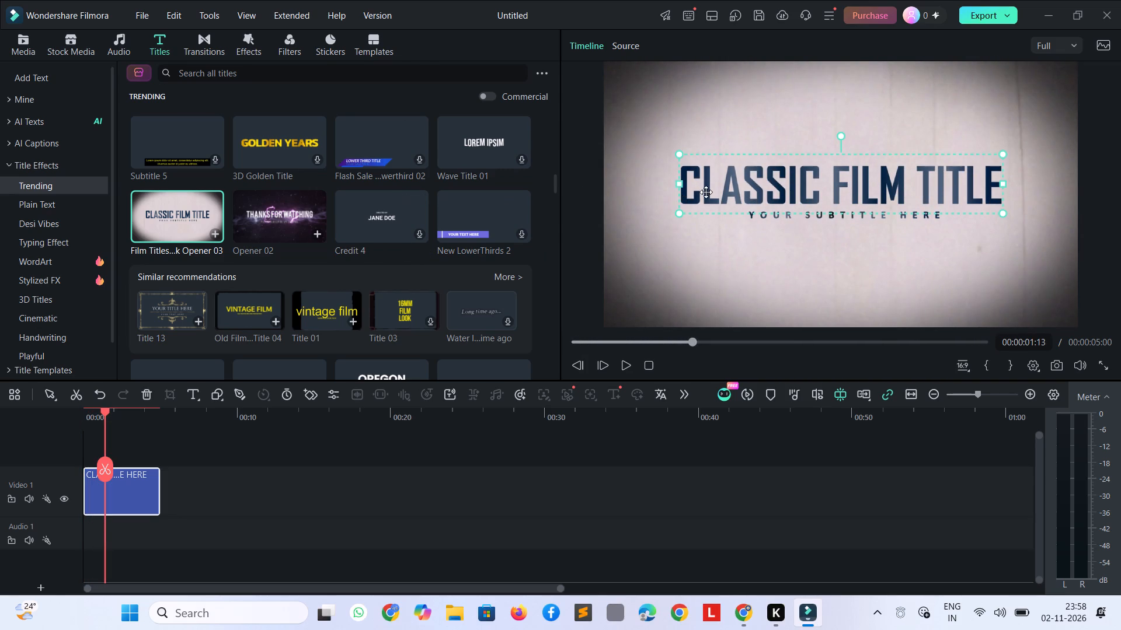
double_click(707, 191)
key("ctrl+a")
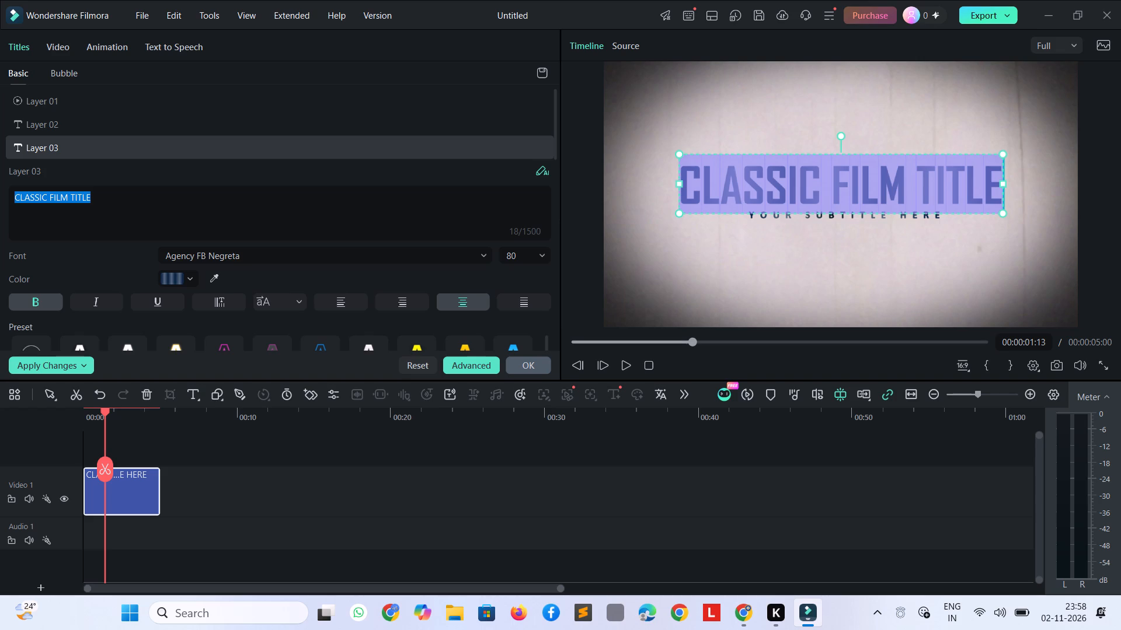
key("shift+a")
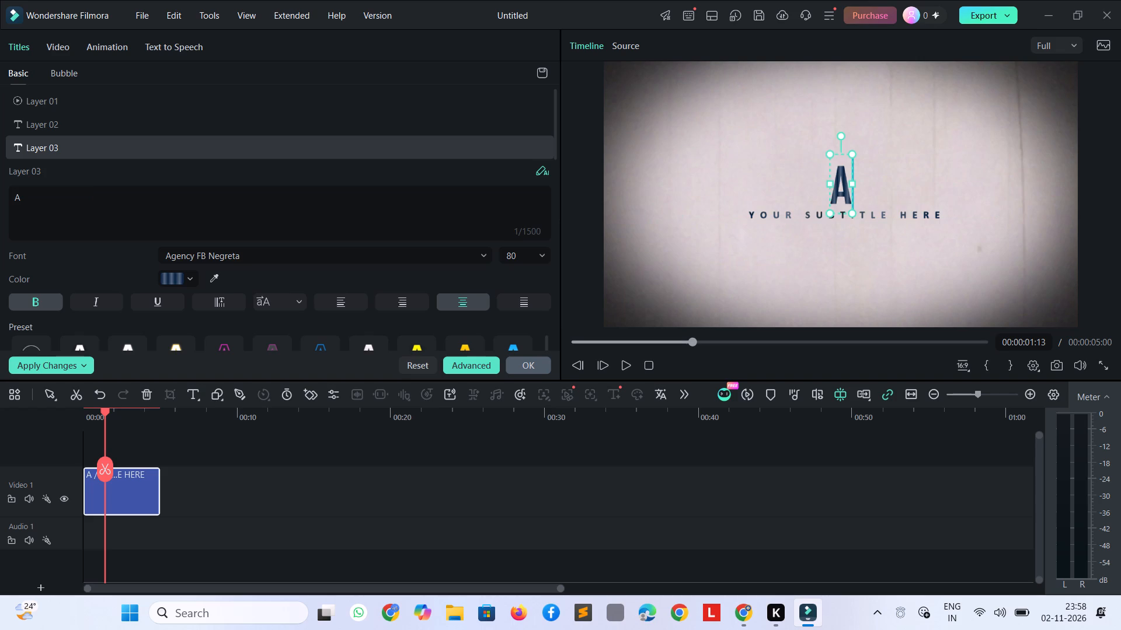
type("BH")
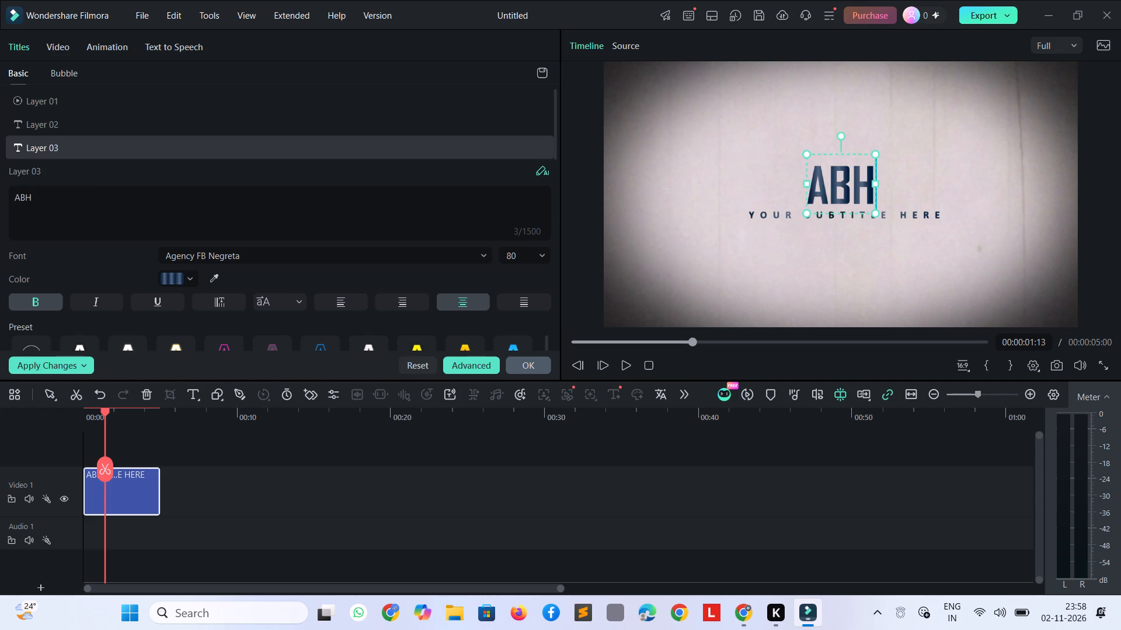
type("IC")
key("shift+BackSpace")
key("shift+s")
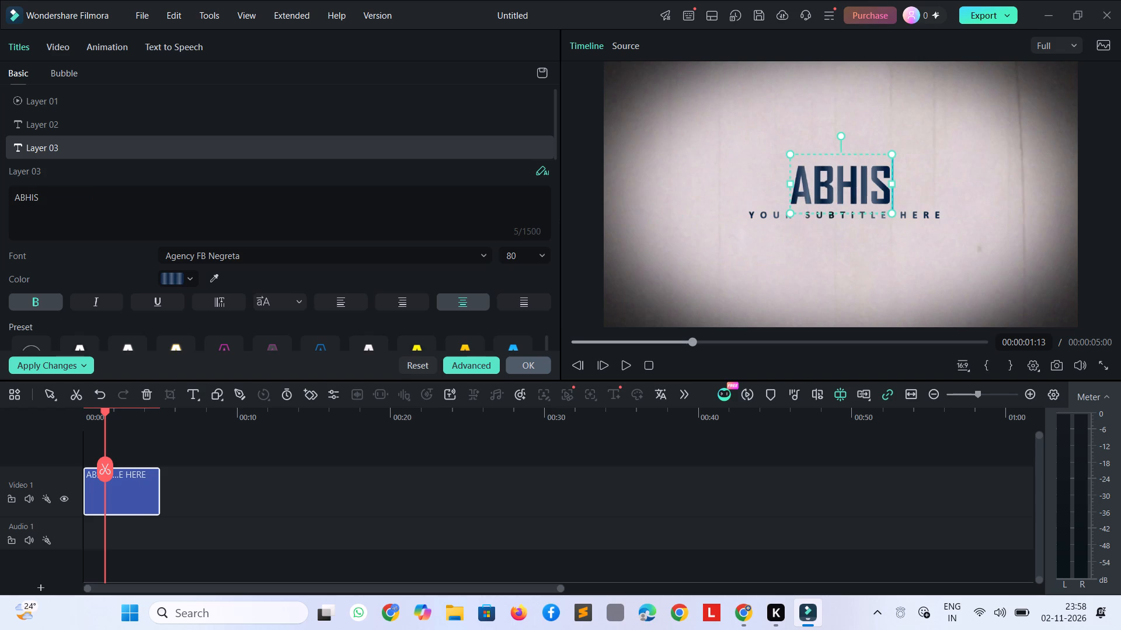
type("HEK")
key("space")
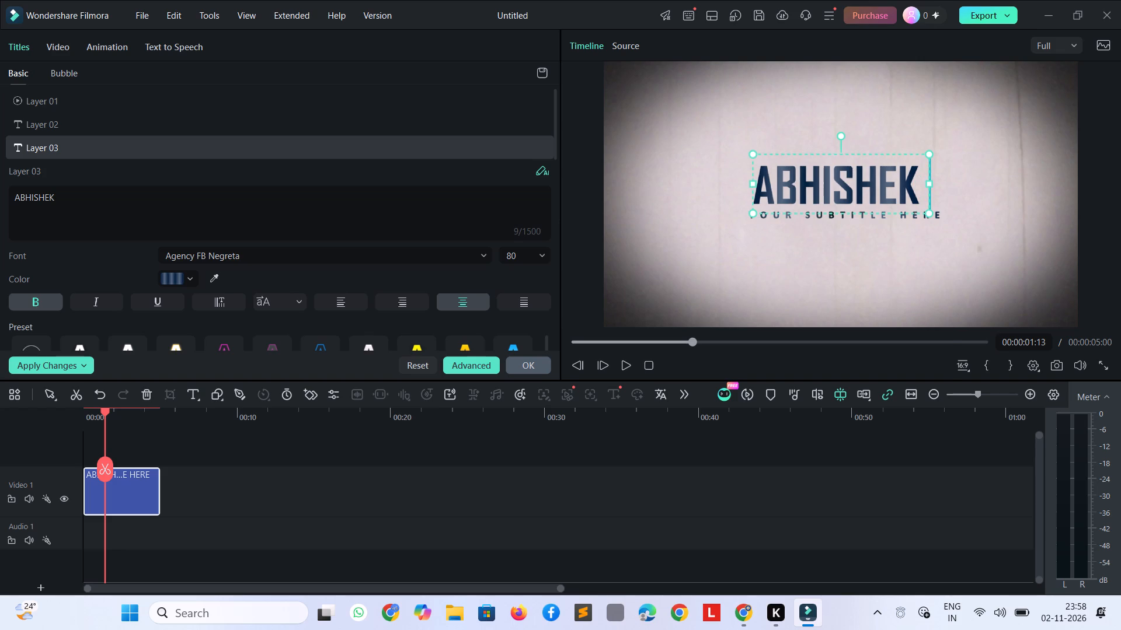
Switch to Chrome and search Google for "el" followed by the person's full name.
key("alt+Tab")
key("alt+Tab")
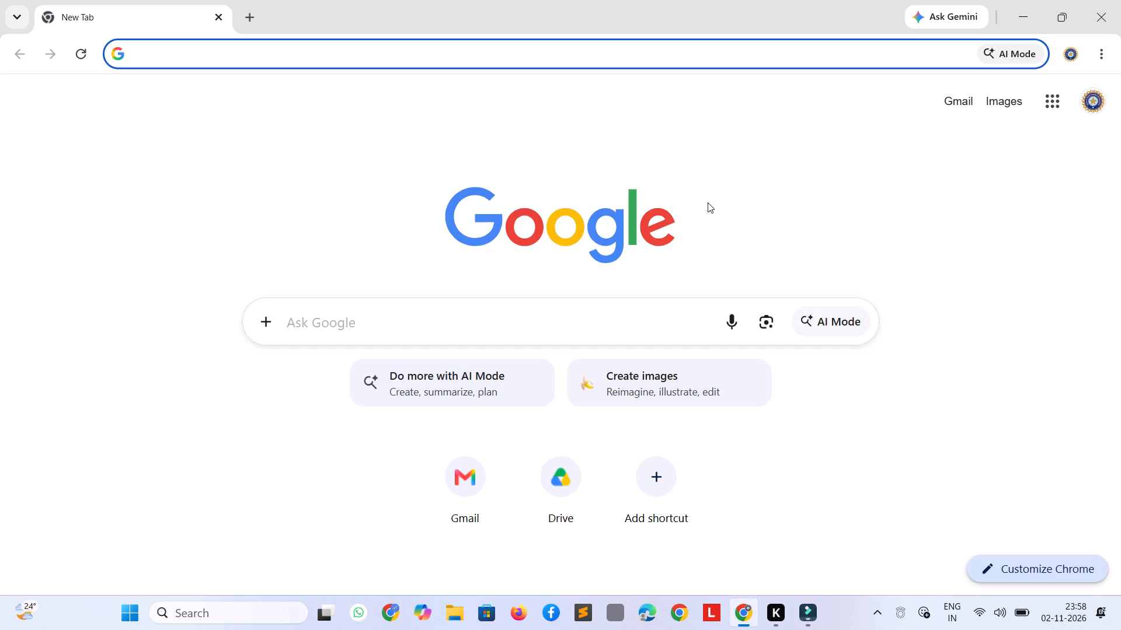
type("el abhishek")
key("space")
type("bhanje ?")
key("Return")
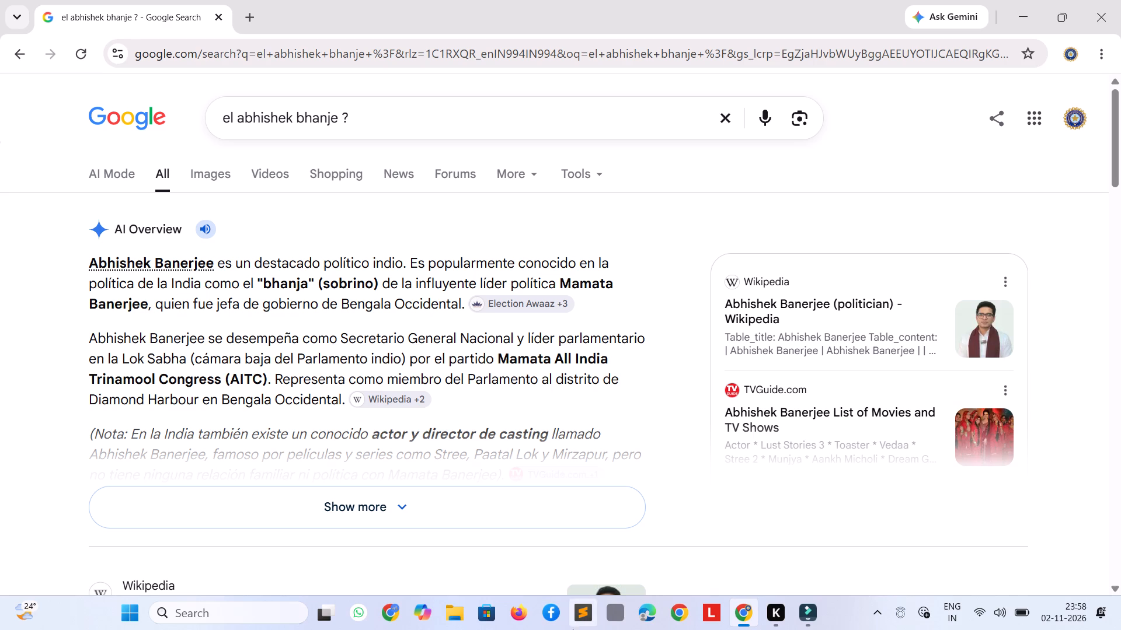
Search Google for "el dorado means ?" and expand the AI overview.
left_click_drag(474, 132, 161, 118)
type("EL DO")
key("Down")
key("space")
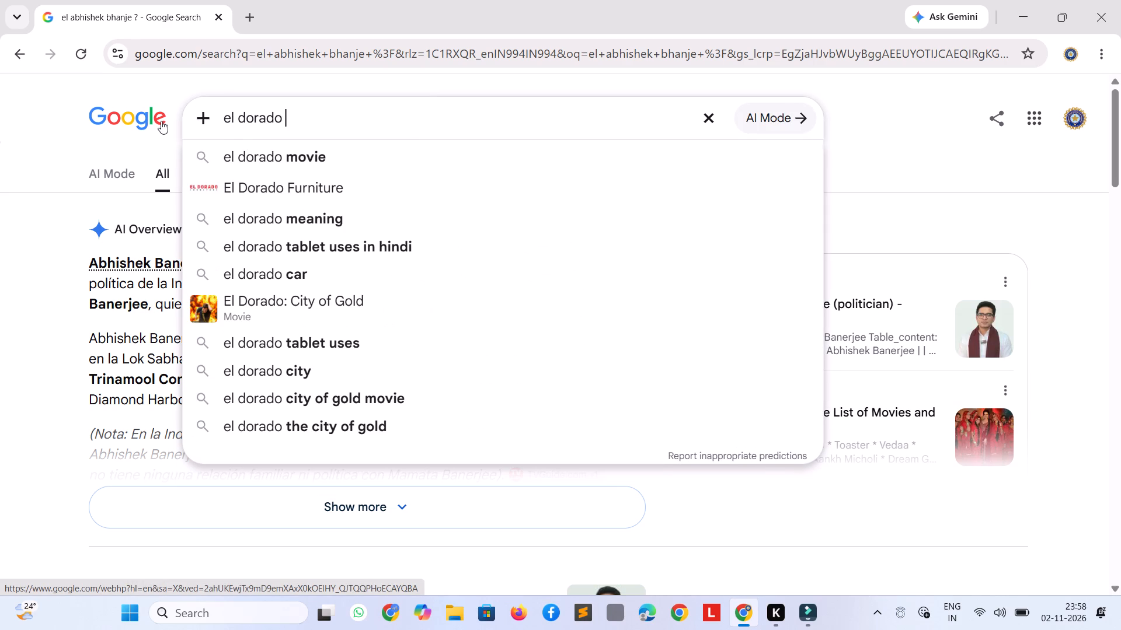
type("means ?")
key("space")
key("Return")
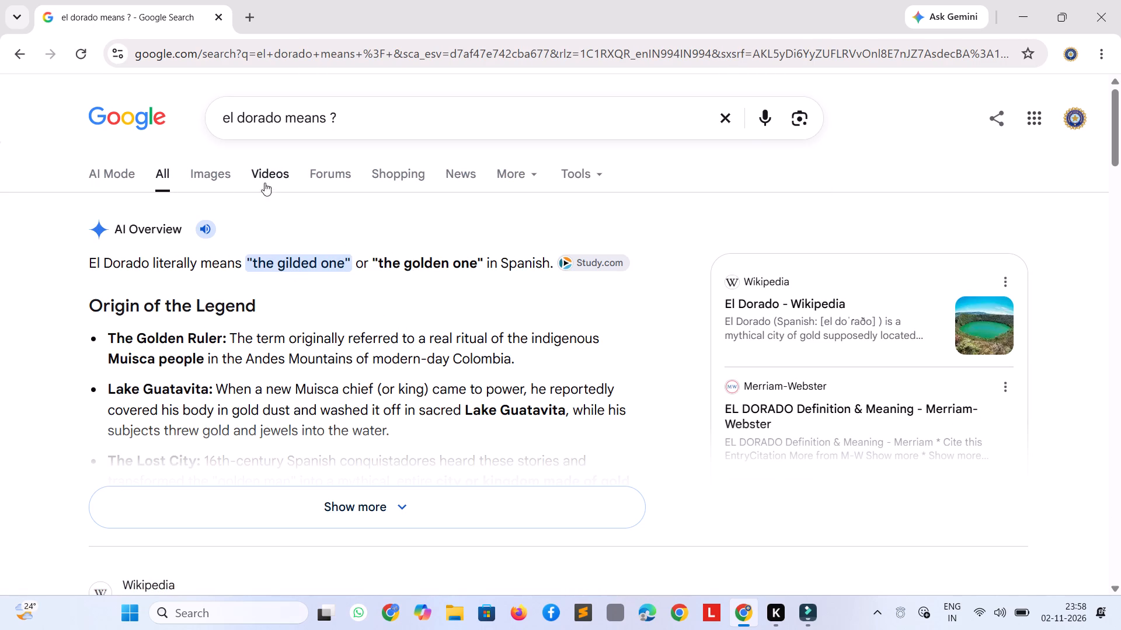
left_click_drag(340, 120, 169, 114)
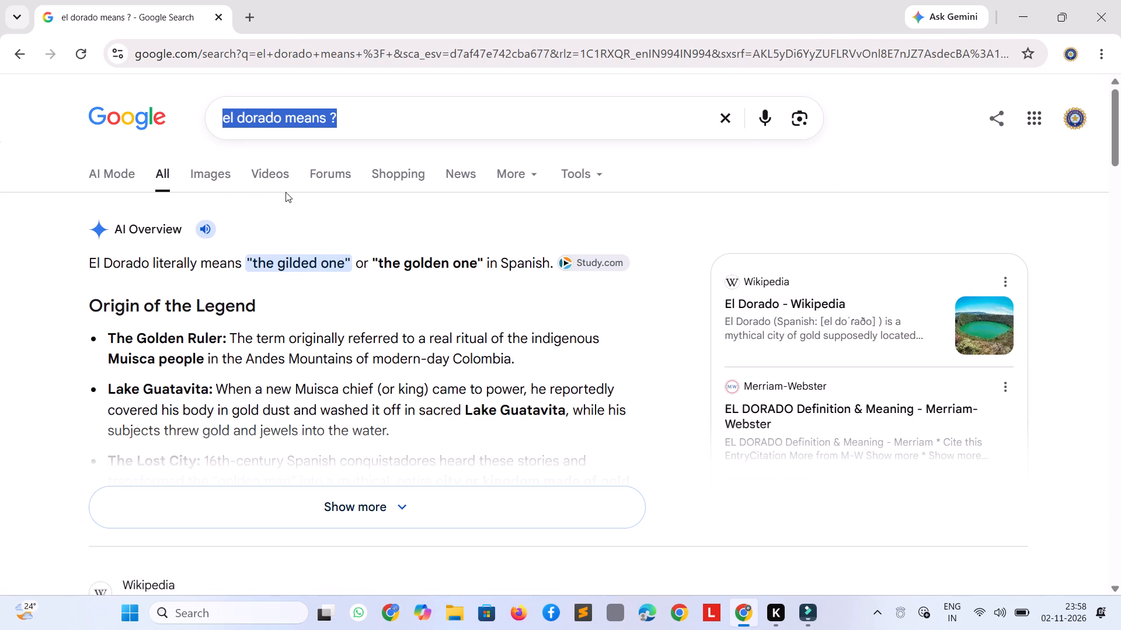
left_click(215, 528)
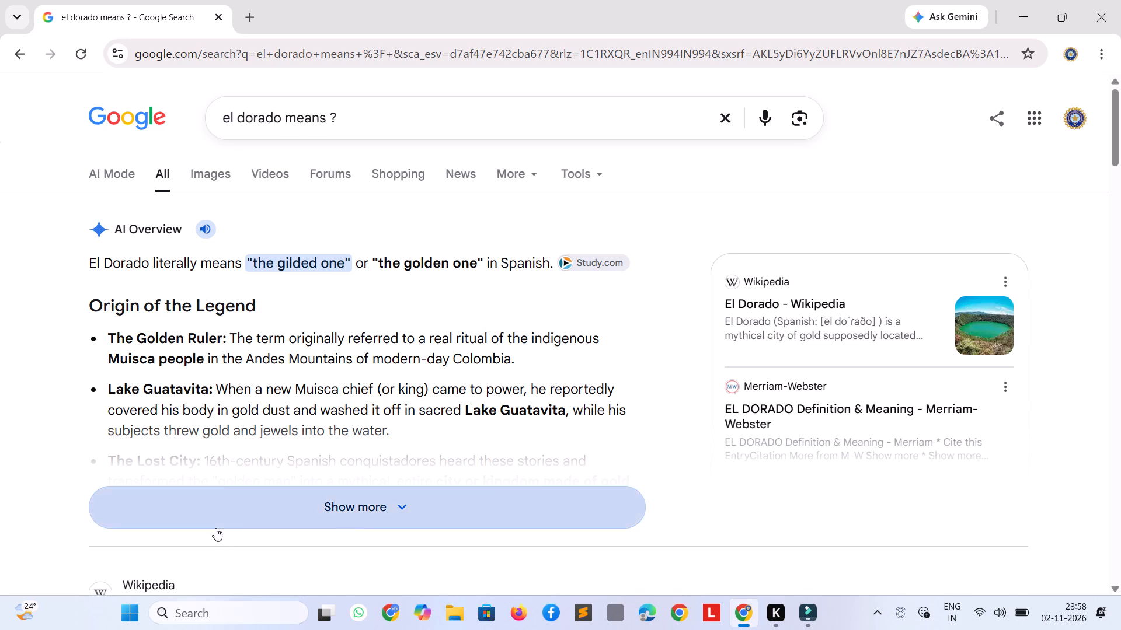
Ask the follow-up "mala Abhishek ya nava la EL as use karaycha ahe mi kasa use karu shkto ? tya meaning kasa asu shkto".
scroll(219, 478, "down", 5)
left_click(219, 478)
type("mala Abhishek ya nava la EL")
key("space")
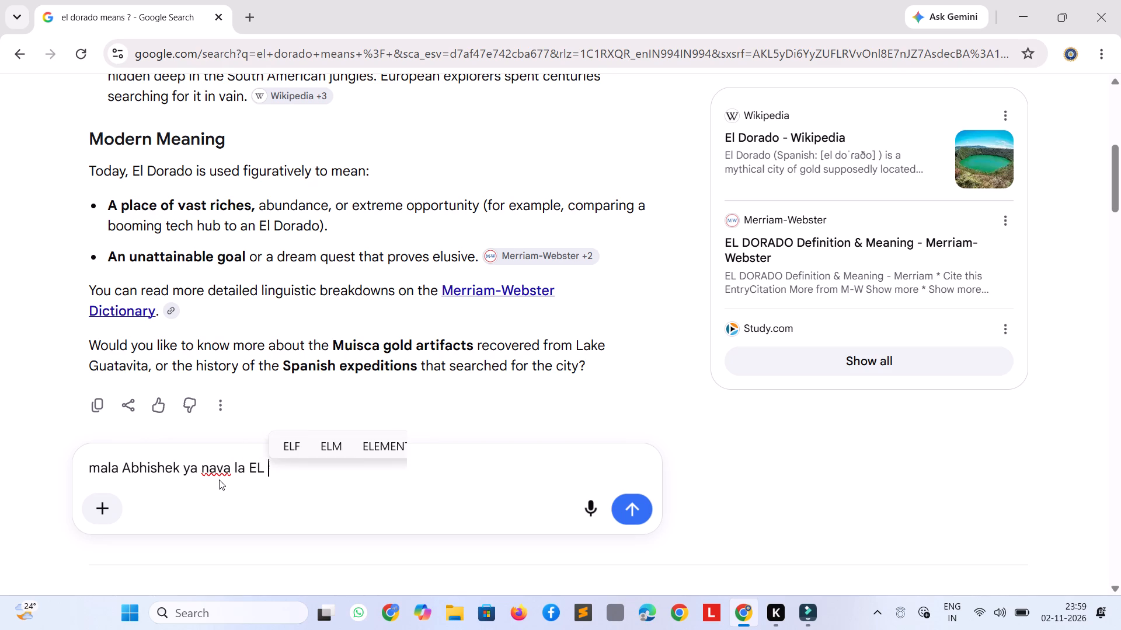
type("as use karaycha ahen")
key("space")
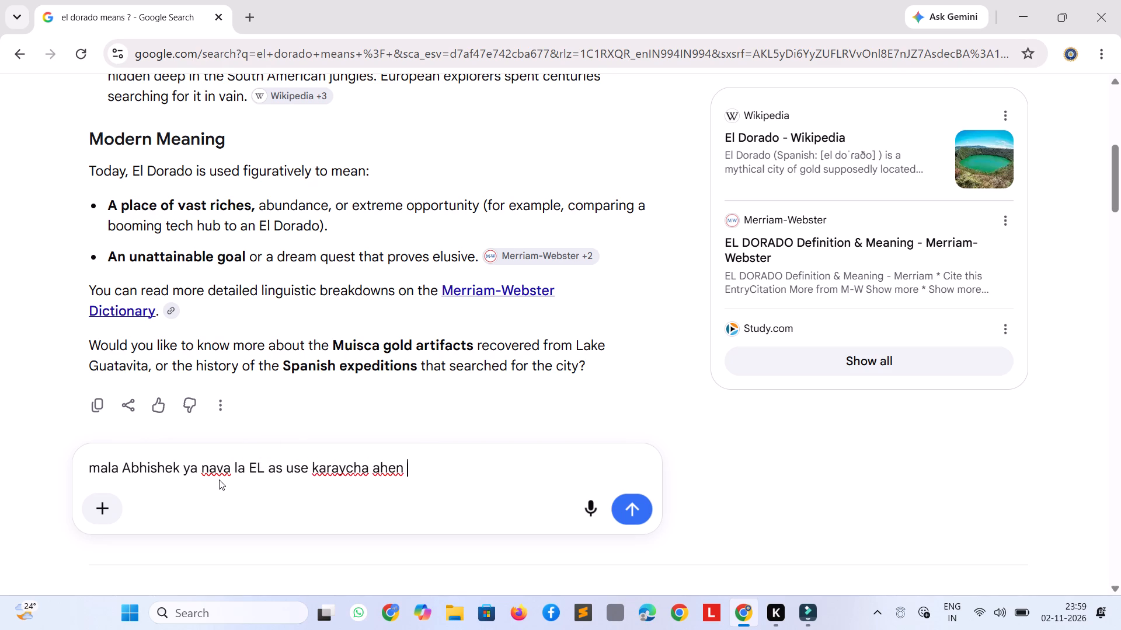
key("BackSpace")
key("BackSpace")
key("space")
type("mi kasa use klaru")
key("BackSpace")
key("BackSpace")
key("BackSpace")
key("BackSpace")
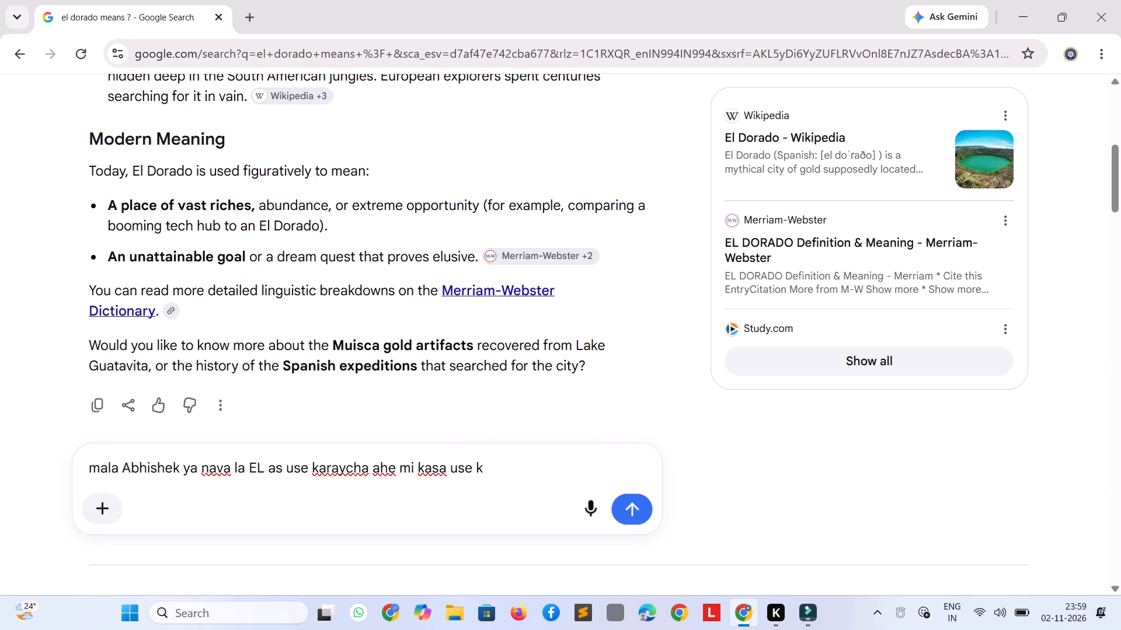
type("aru shkto ?")
key("space")
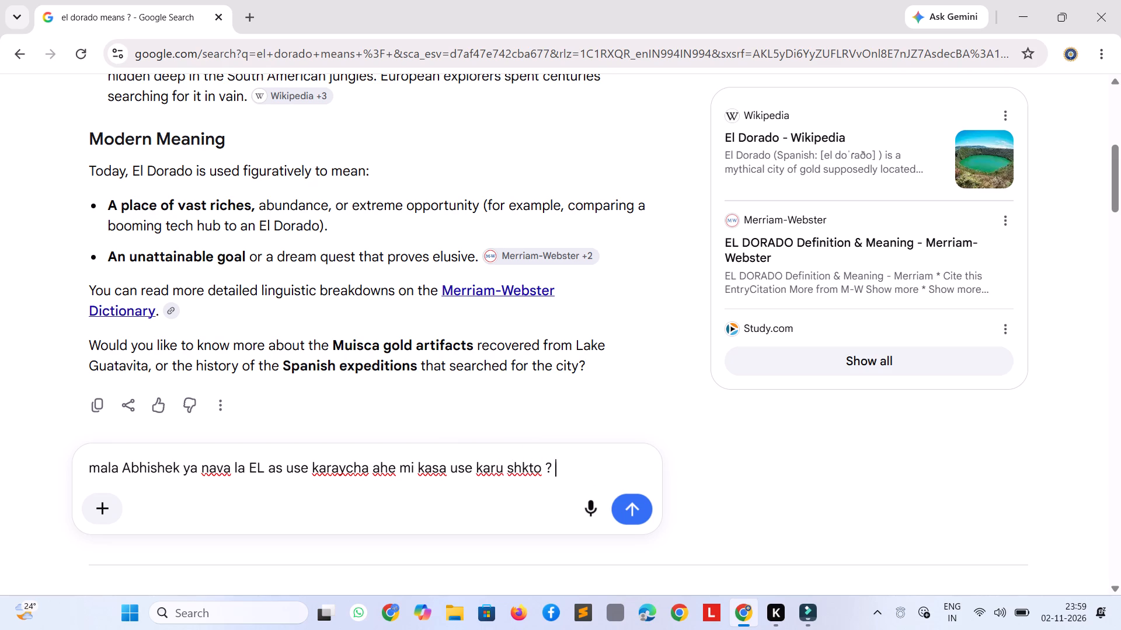
type("tya m")
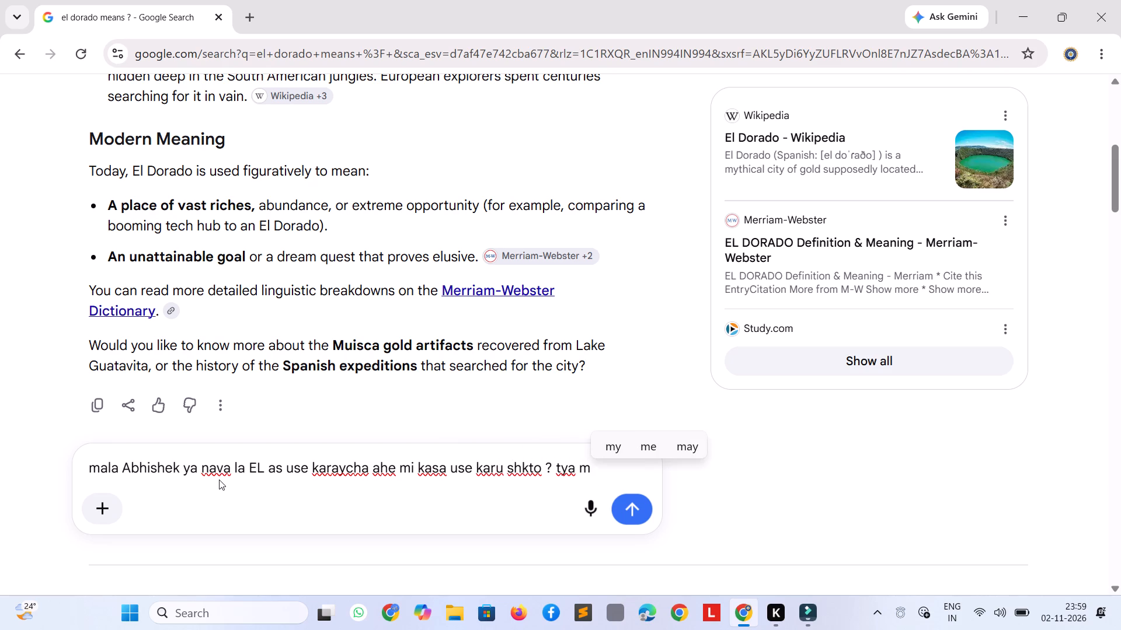
type("ea")
type("ning")
key("space")
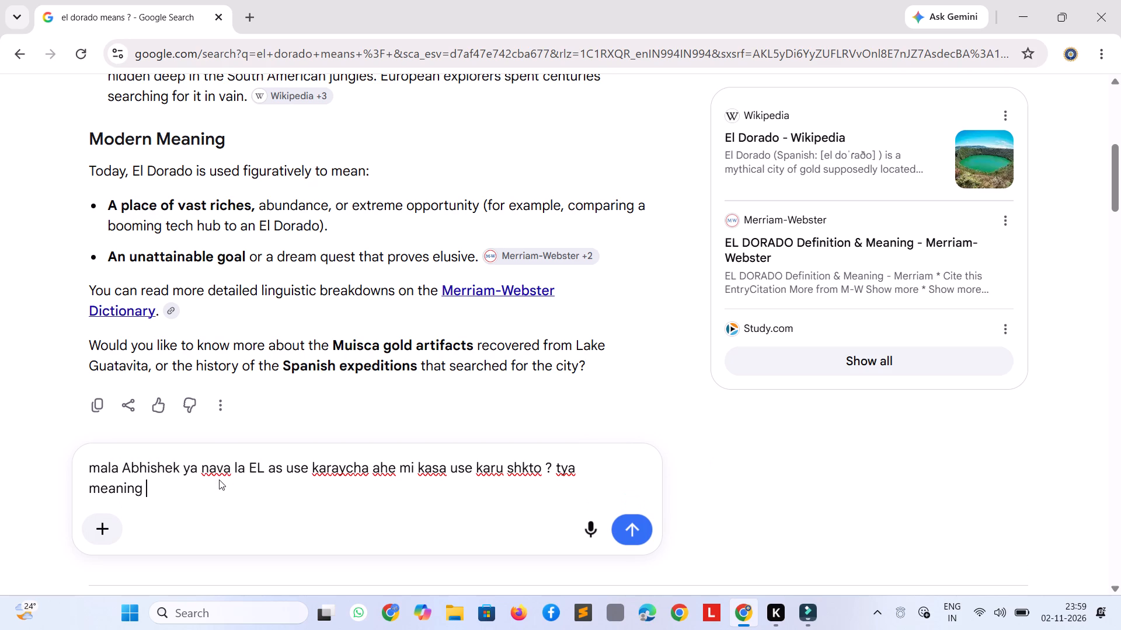
type("kasa asu shkto")
key("space")
key("Return")
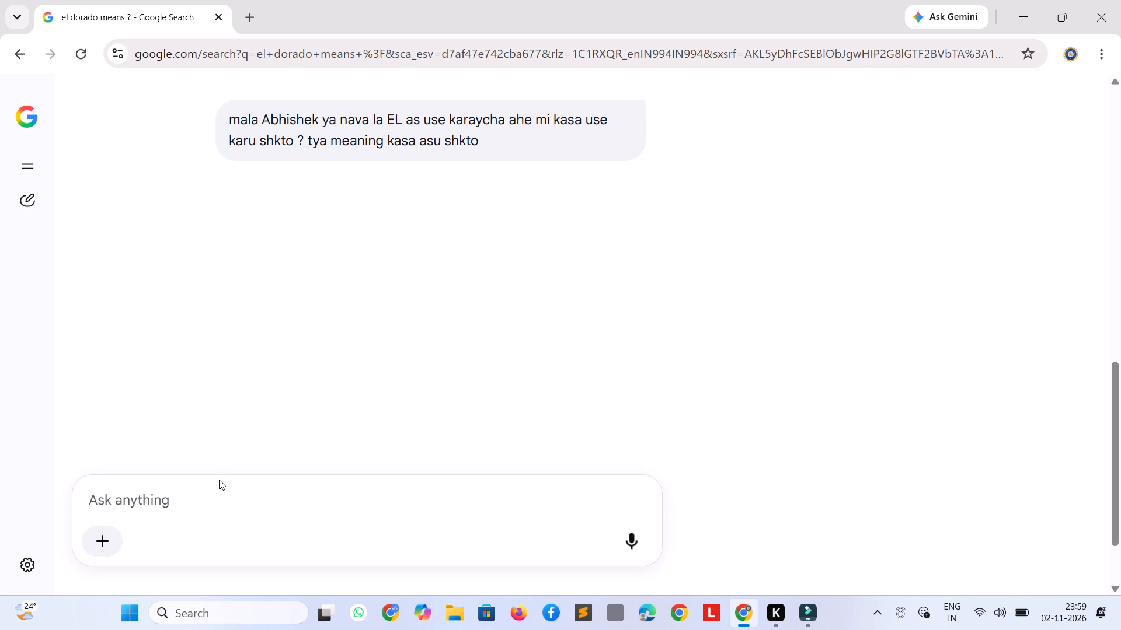
Set the Windows display brightness to about the middle of its range.
left_click(1023, 620)
left_click(982, 487)
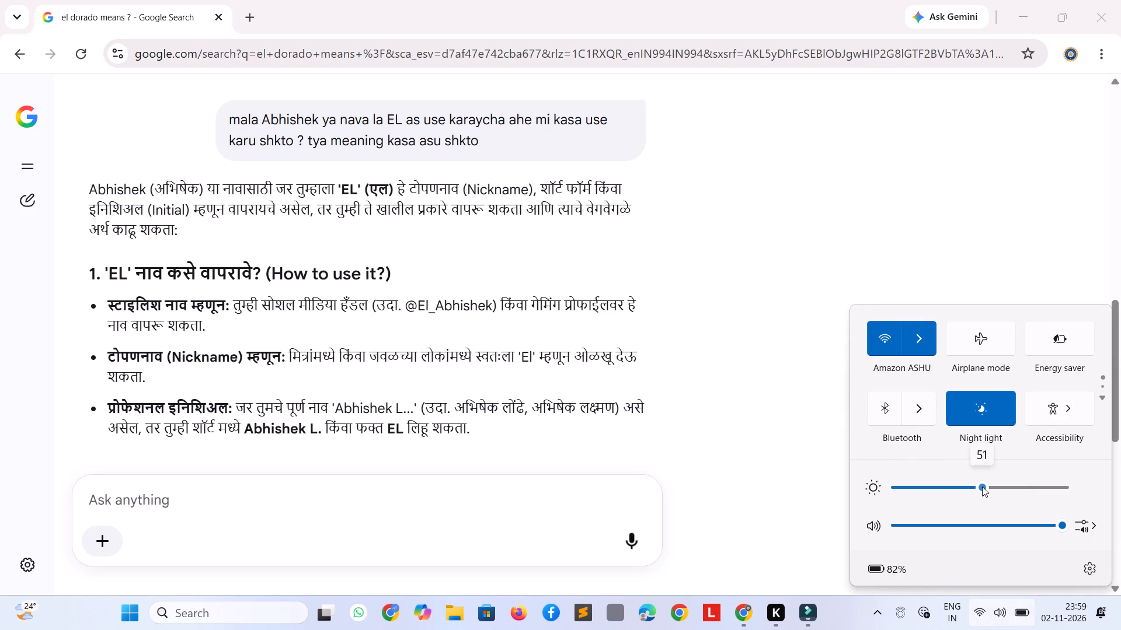
left_click(657, 204)
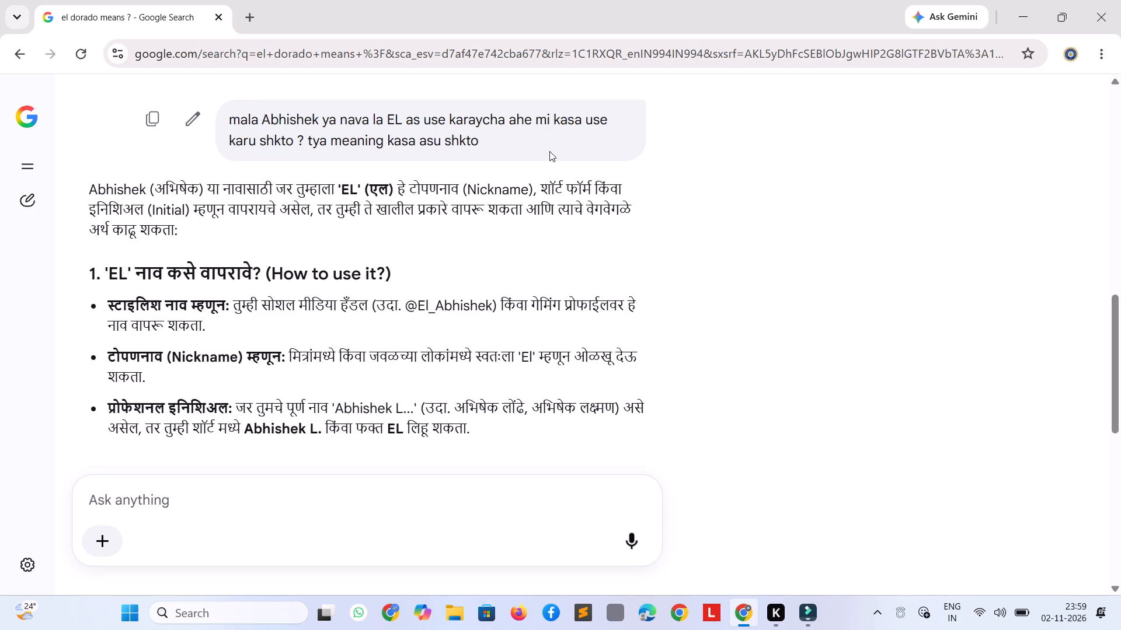
Edit the submitted question by adding "Videdeo" after "karaycha ahe" and resubmit it.
left_click(202, 124)
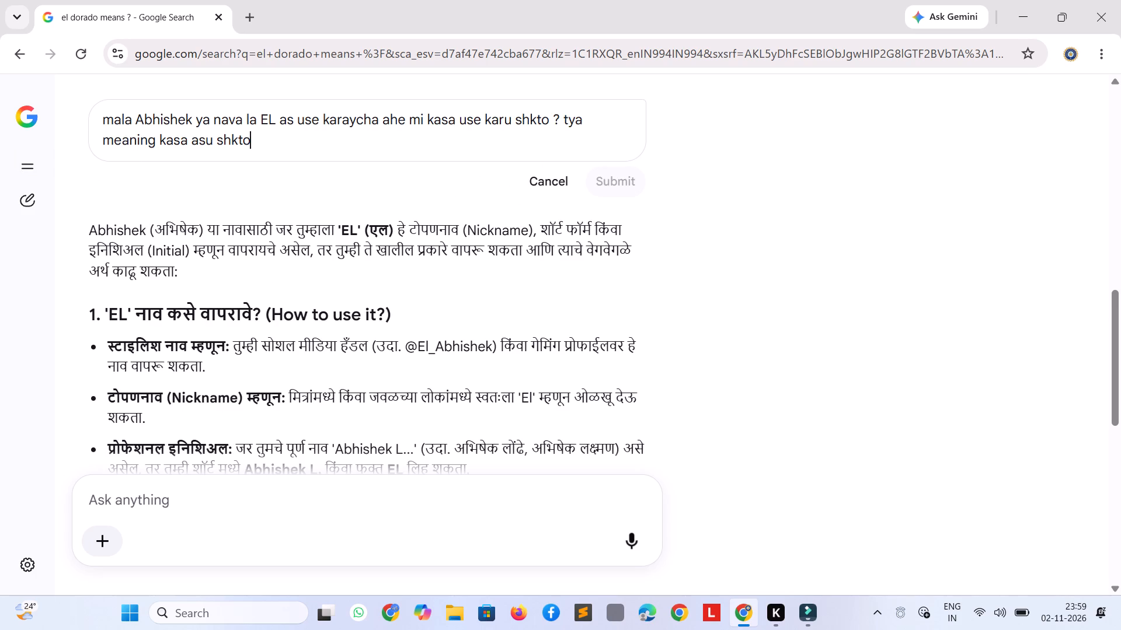
left_click(408, 118)
key("space")
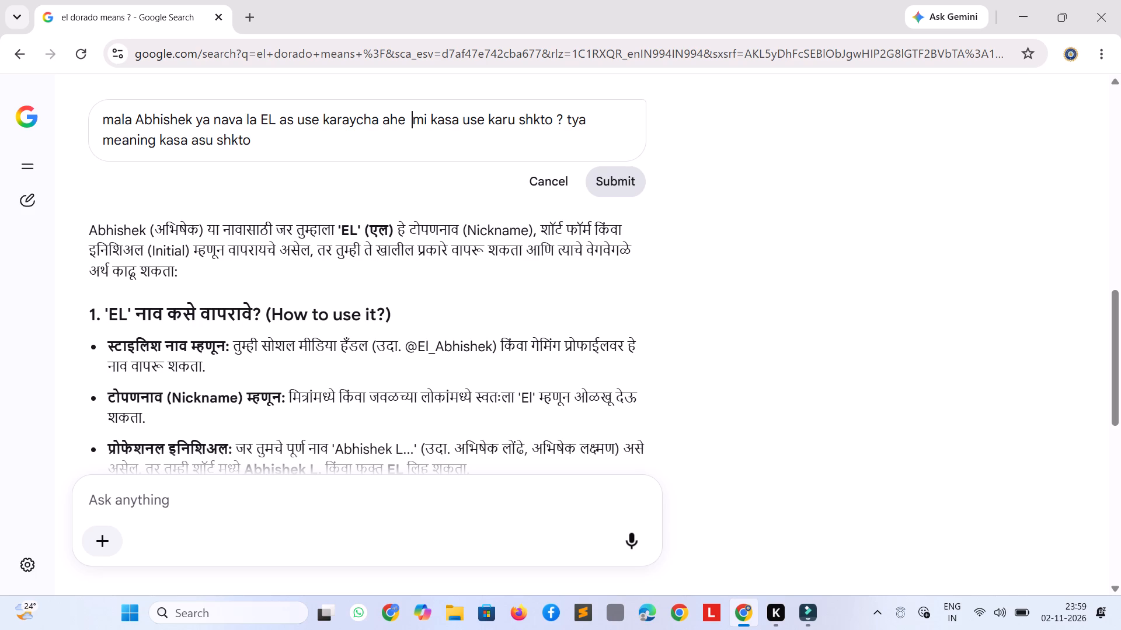
type("Videdeo")
key("space")
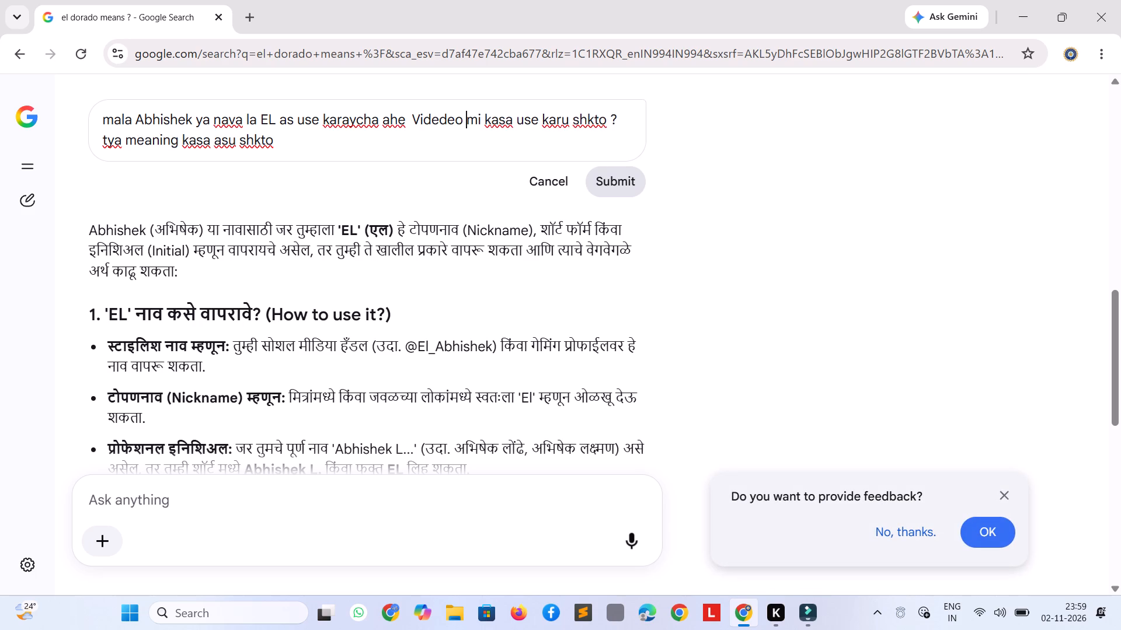
key("Return")
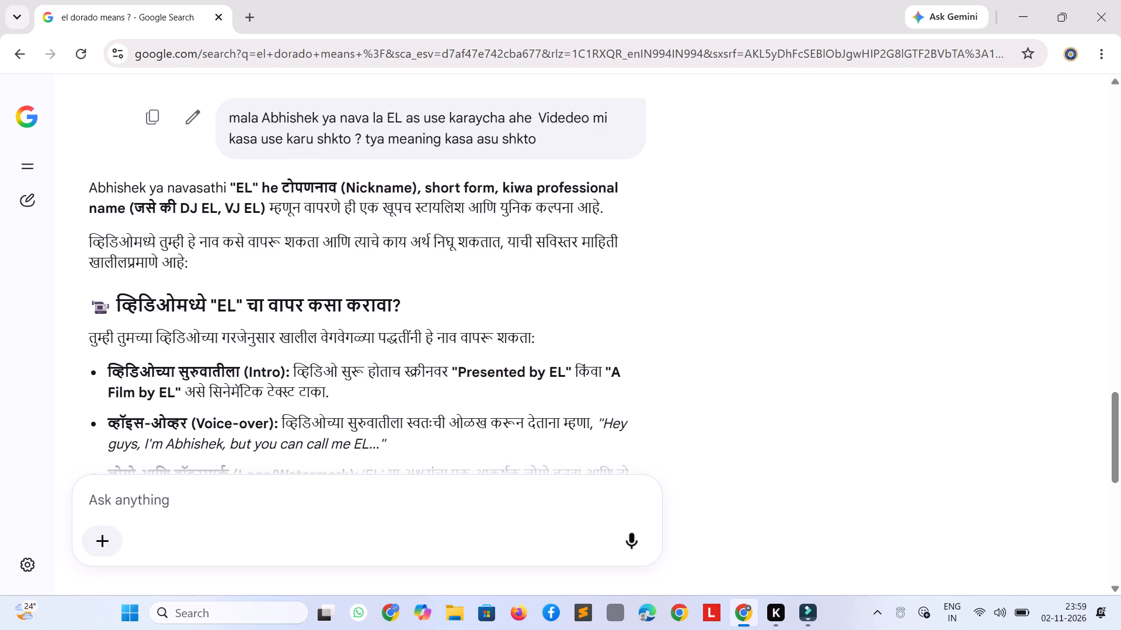
Edit the submitted question, replacing "Videdeo" with "Video Intro madhe ,", and resubmit it.
left_click(187, 121)
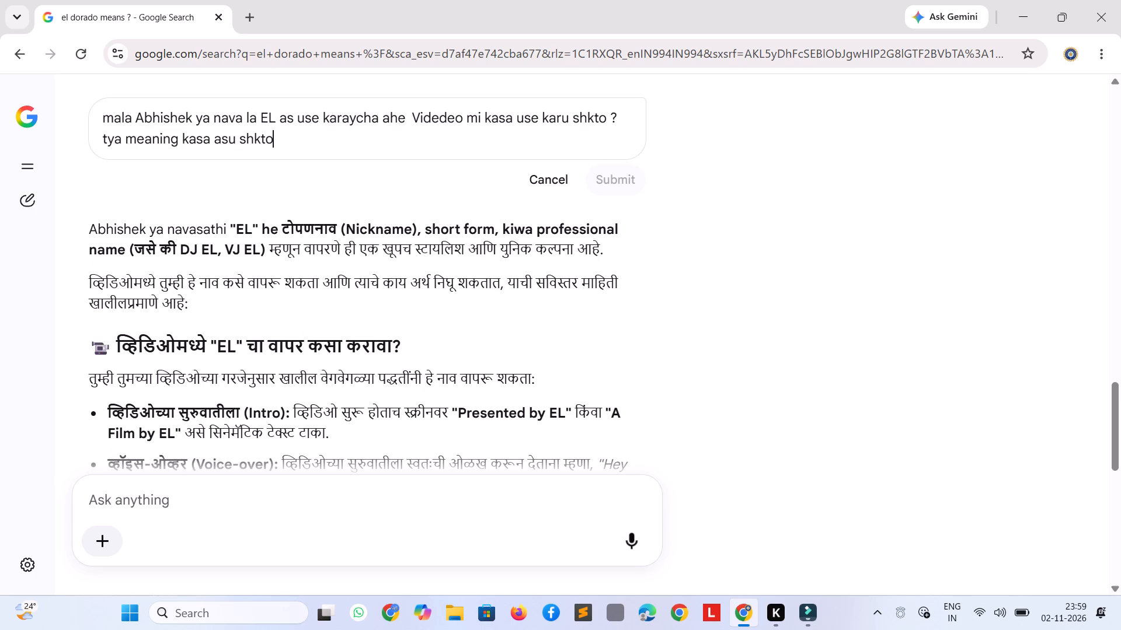
left_click(462, 118)
key("BackSpace")
key("BackSpace")
key("BackSpace")
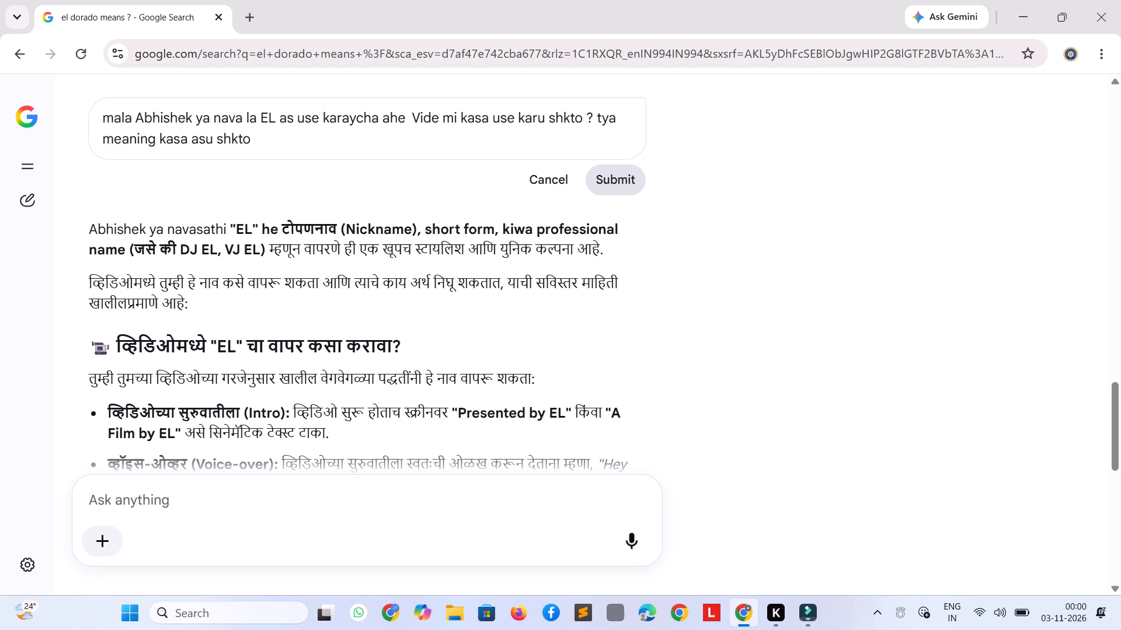
type("o")
key("space")
type("IDn")
key("BackSpace")
key("BackSpace")
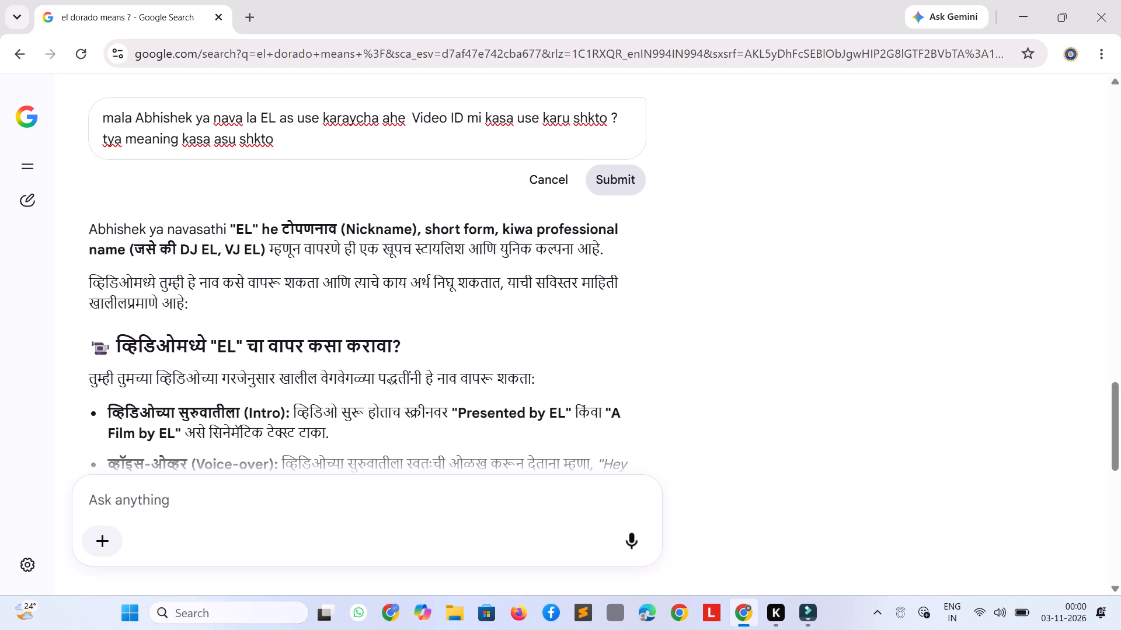
type("ntro madhe")
key("space")
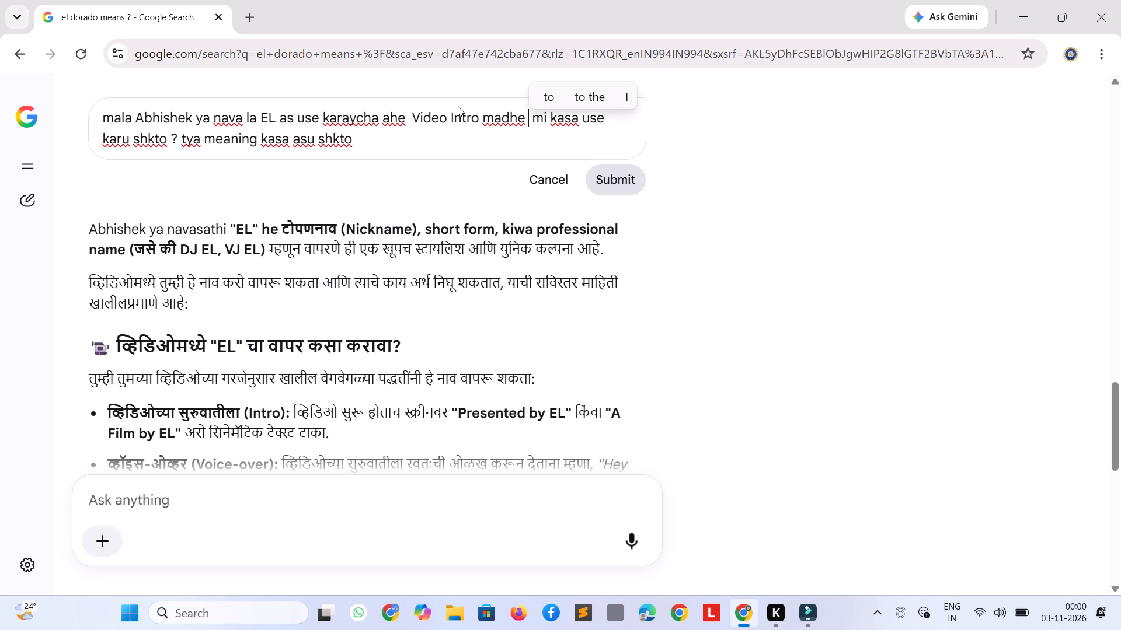
type(",")
key("space")
key("Return")
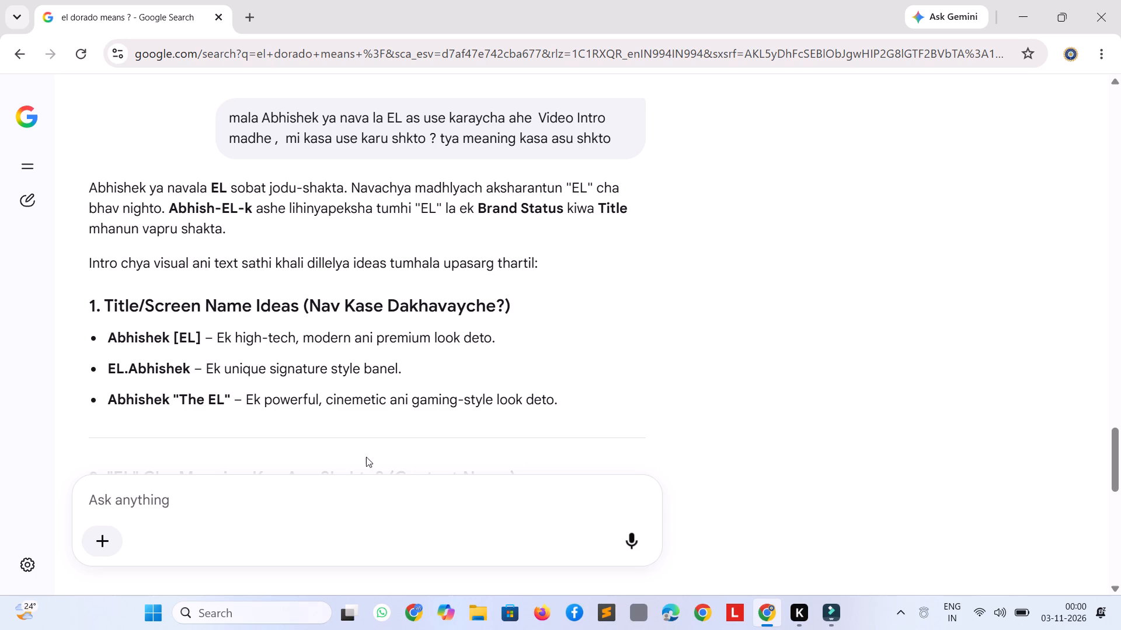
Read the answer, reply "GAming turf cricket" as the video type, and choose to use Search without content apps.
scroll(329, 361, "down", 5)
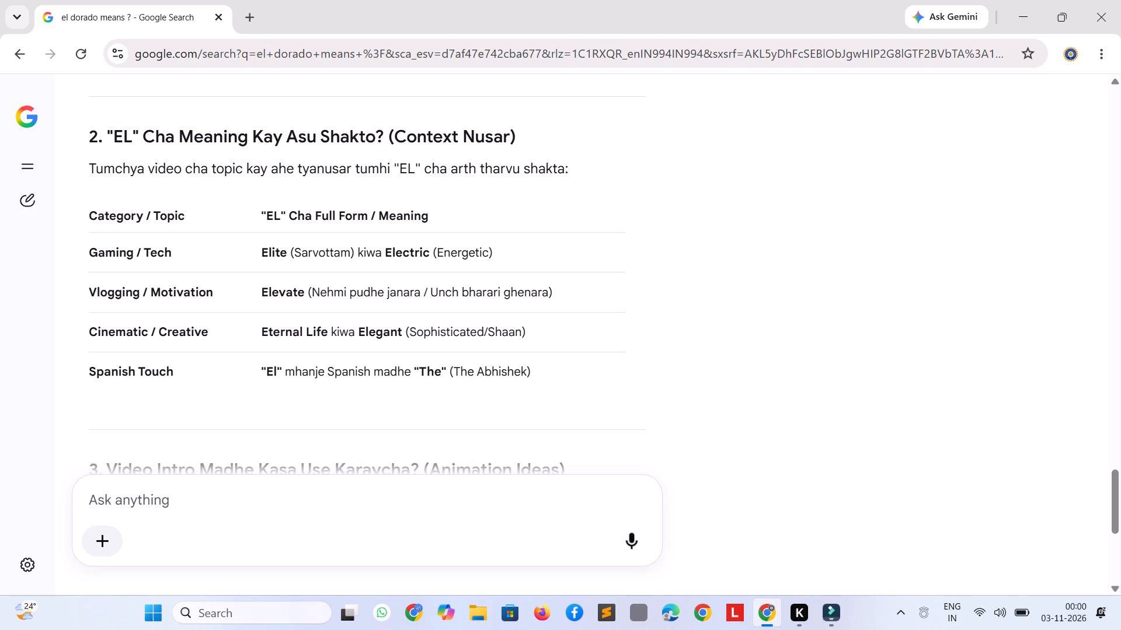
scroll(319, 377, "down", 3)
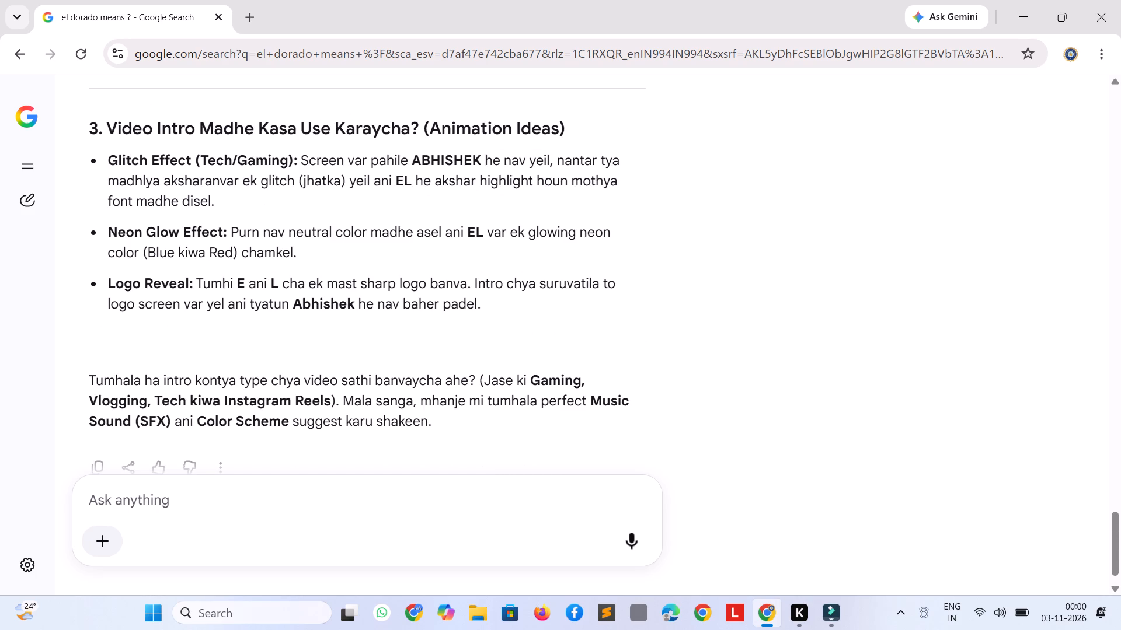
left_click(353, 495)
type("GAming")
key("space")
type("turf chr")
key("BackSpace")
key("BackSpace")
type("ricket")
key("space")
key("Return")
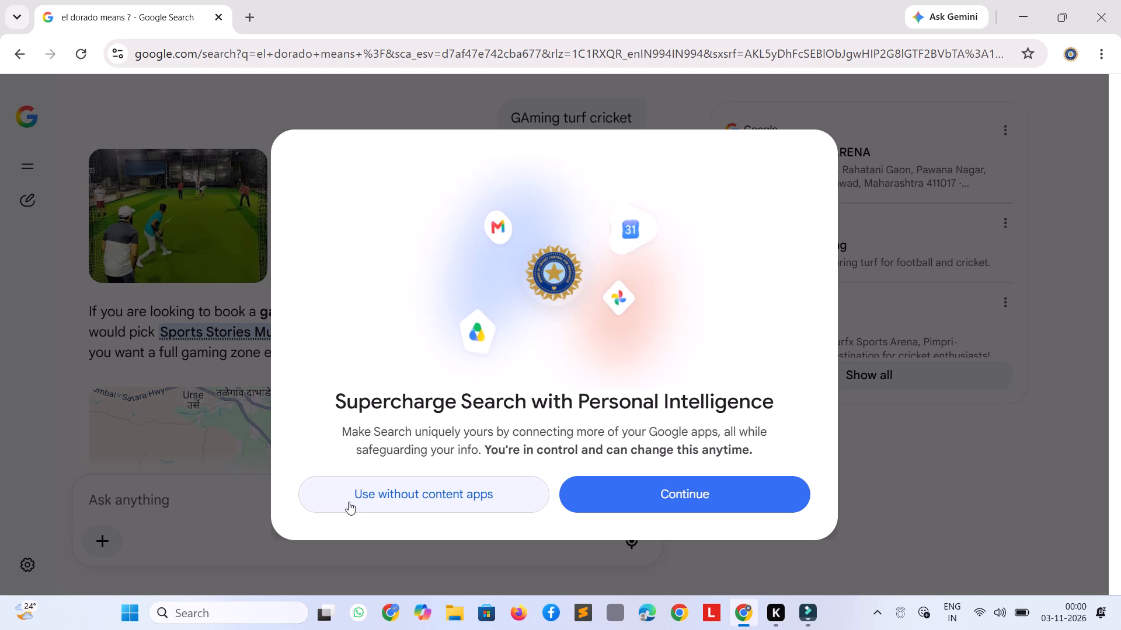
left_click(349, 502)
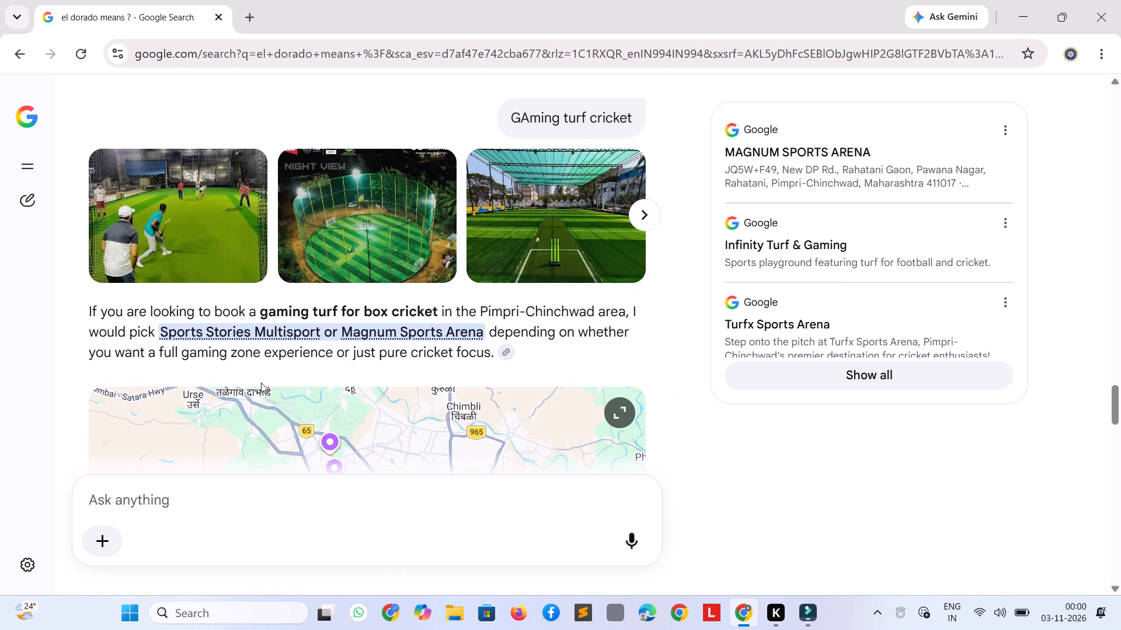
Replace the "GAming turf cricket" message text with the copied question "umhala ha intro kontya type chya video sathi banvaycha ahe?".
scroll(209, 312, "up", 2)
scroll(311, 283, "down", 4)
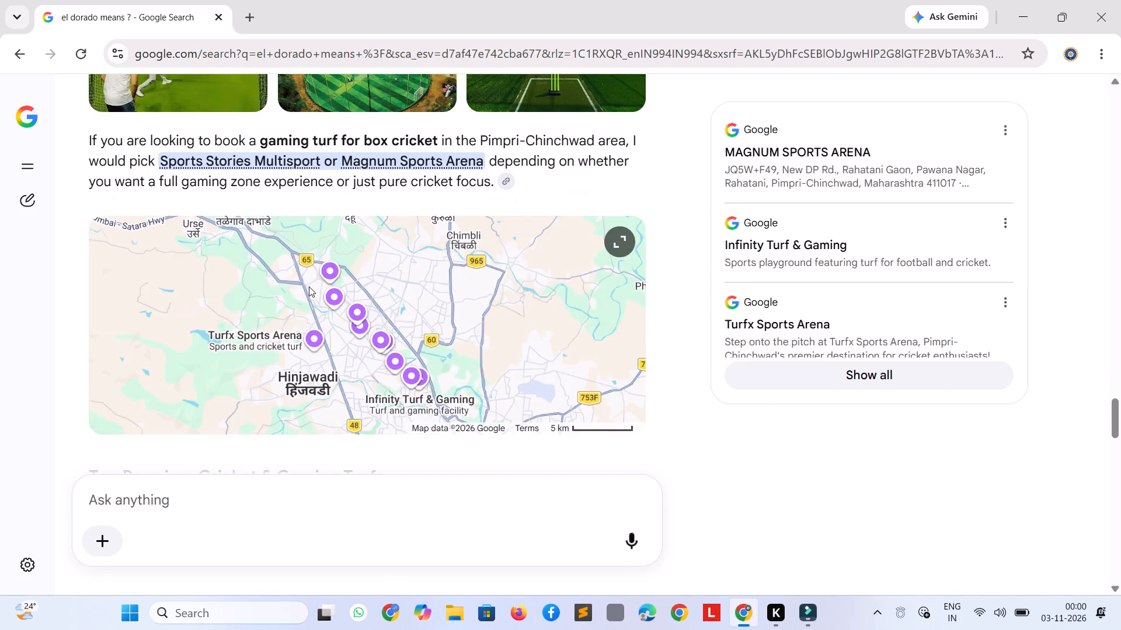
scroll(309, 286, "up", 11)
scroll(309, 288, "down", 2)
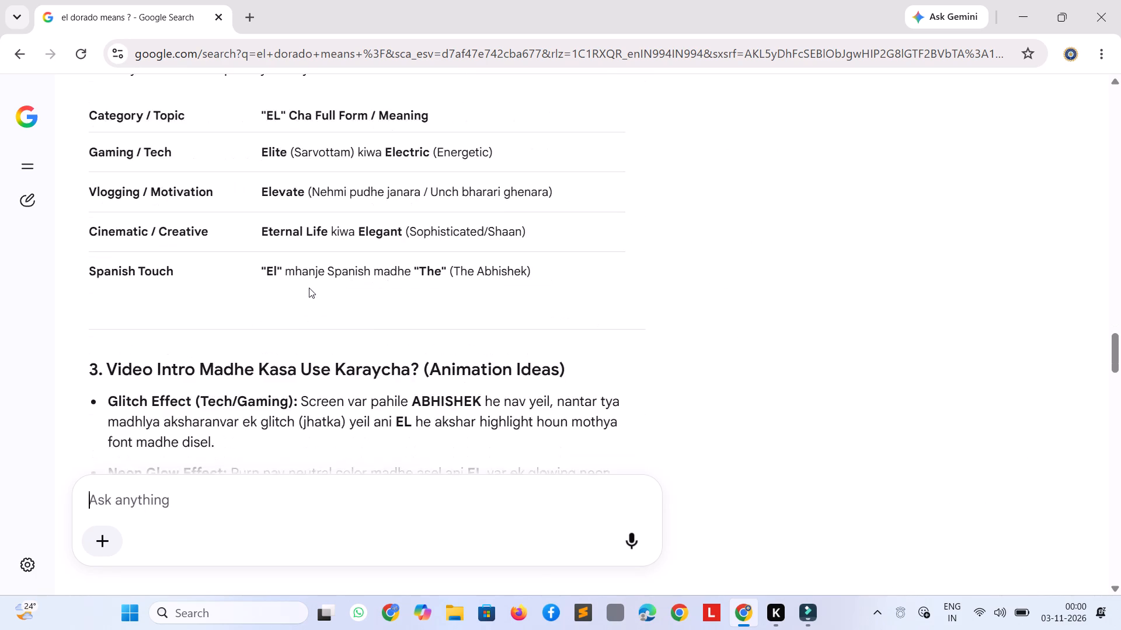
scroll(309, 288, "down", 3)
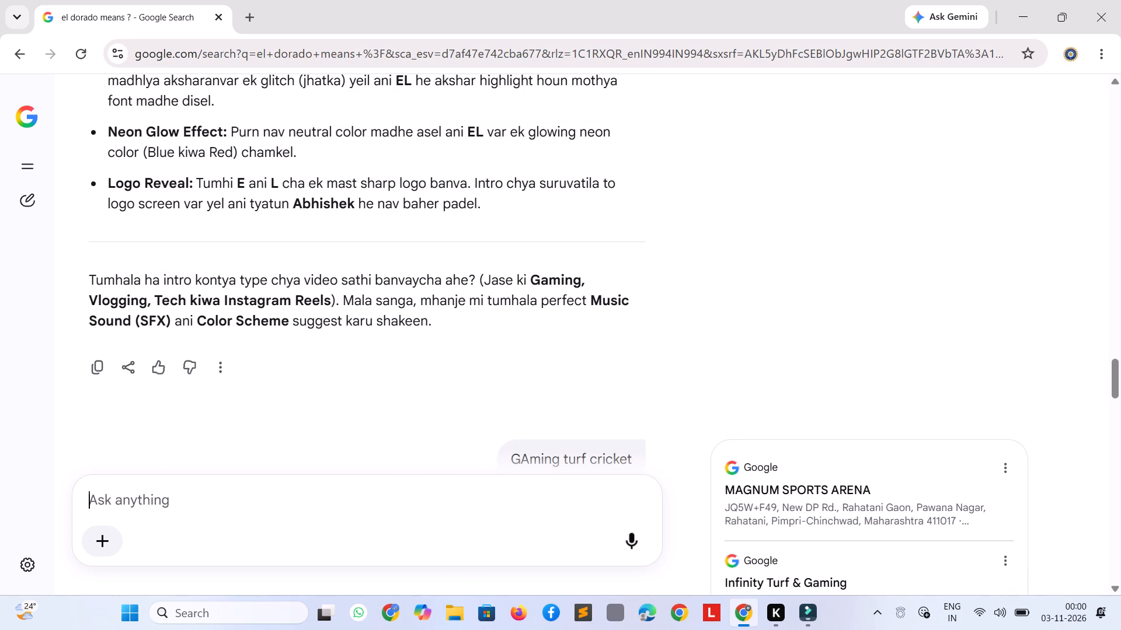
left_click_drag(95, 282, 481, 274)
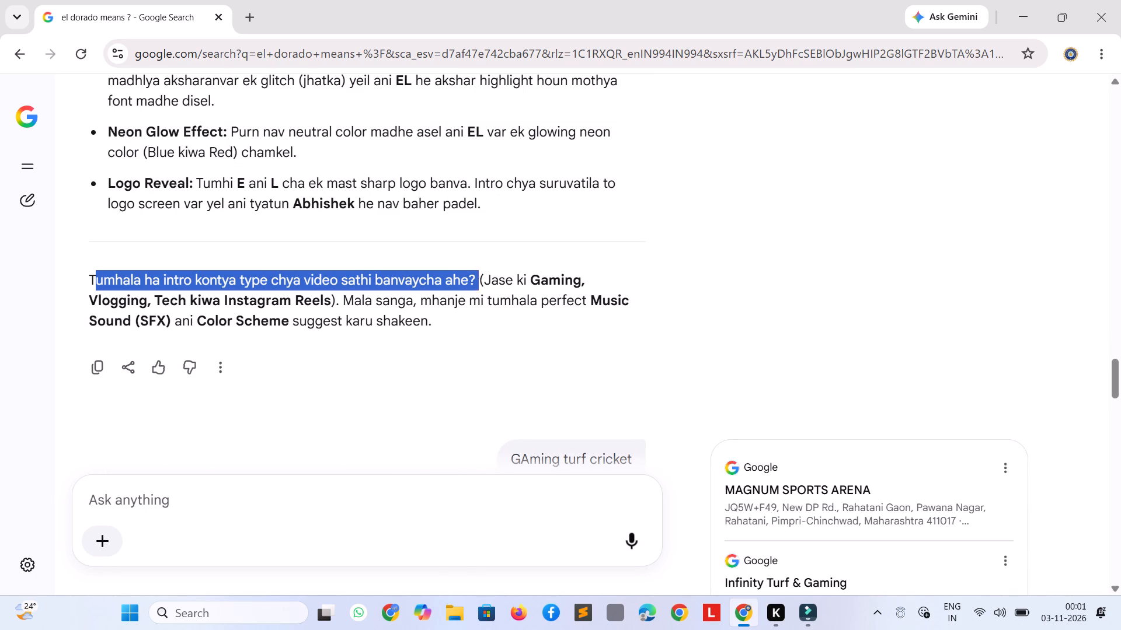
left_click_drag(481, 274, 482, 276)
key("ctrl+c")
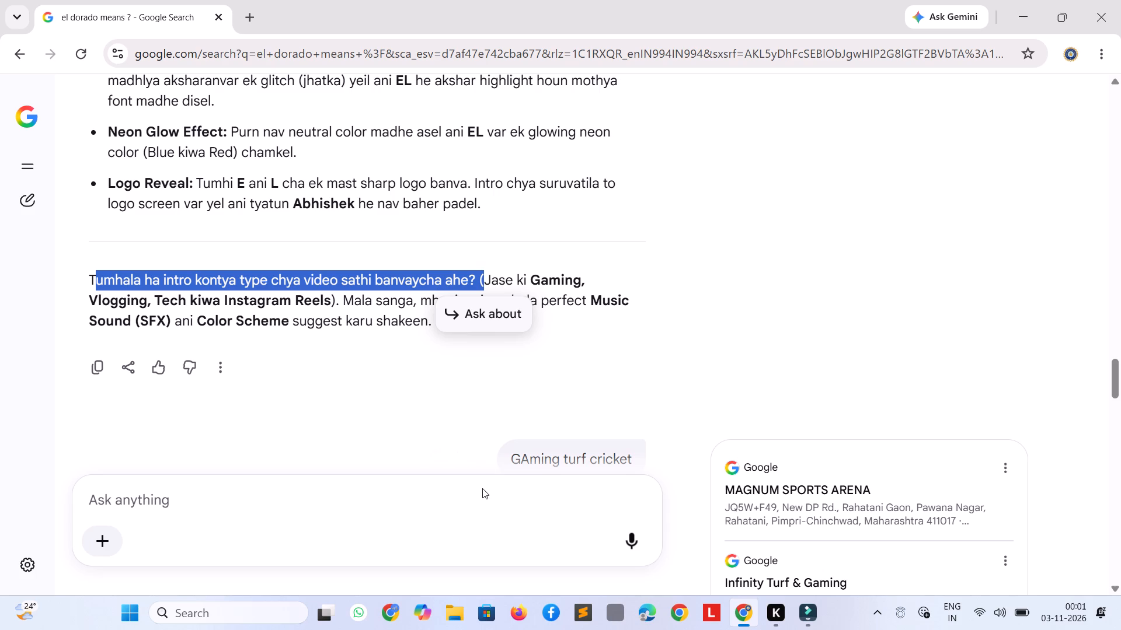
left_click(479, 455)
left_click_drag(391, 463, 183, 460)
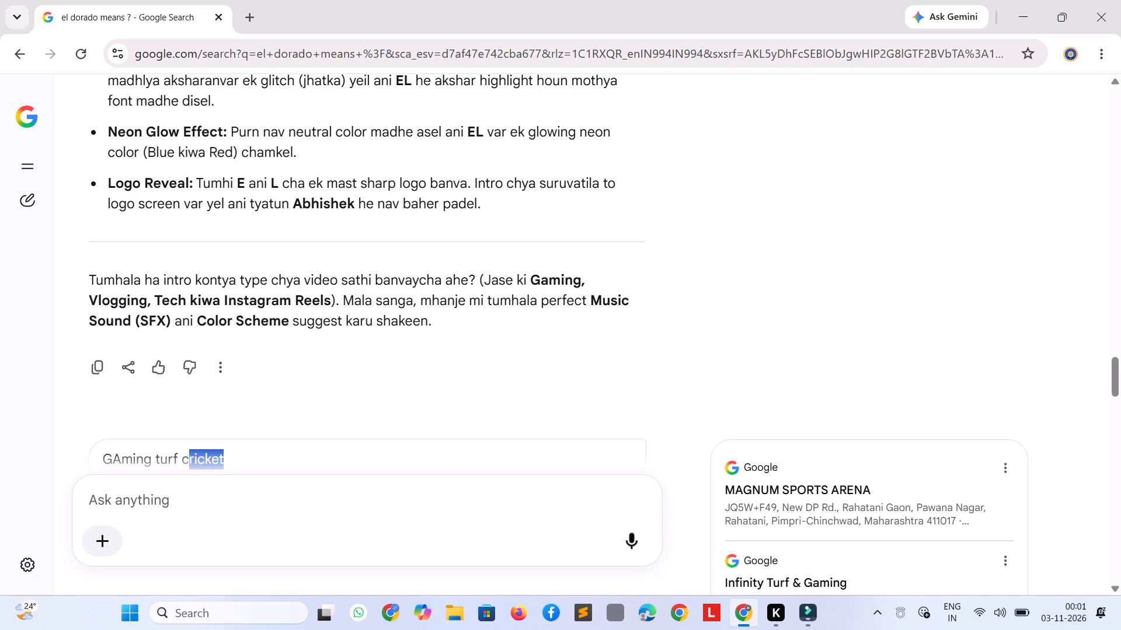
left_click_drag(183, 460, 94, 457)
key("ctrl+v")
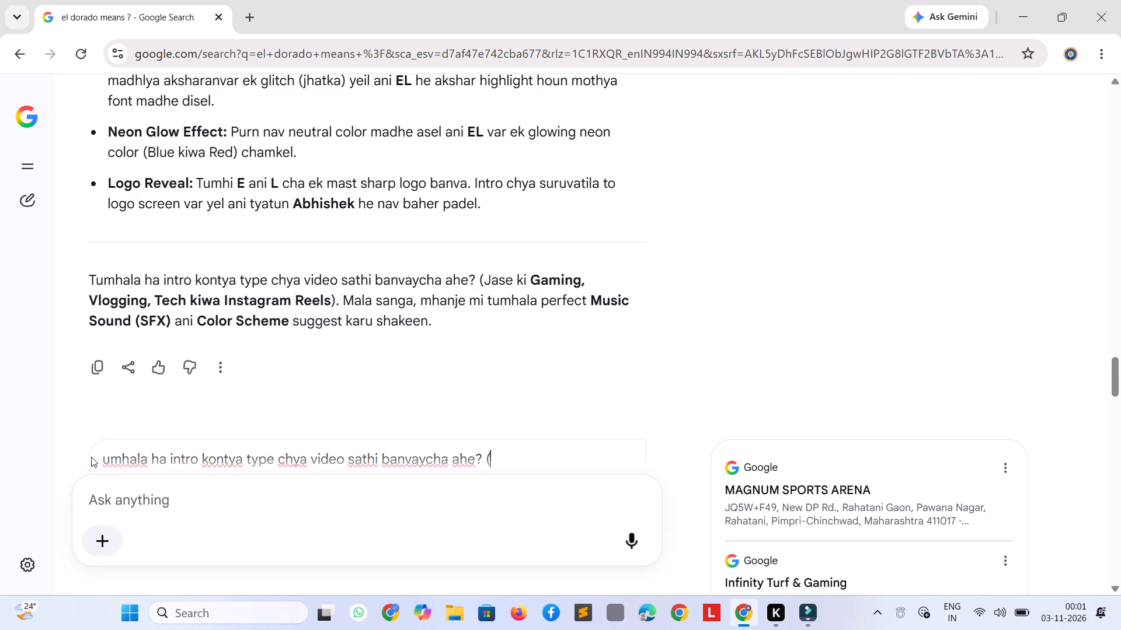
Remove the stray bracket, add "Answer is Turf cricket" after the copied question, and resubmit the message.
key("BackSpace")
key("space")
type("Anser")
key("space")
key("BackSpace")
key("BackSpace")
key("BackSpace")
key("BackSpace")
type("swer si")
key("BackSpace")
key("BackSpace")
type("is GAming")
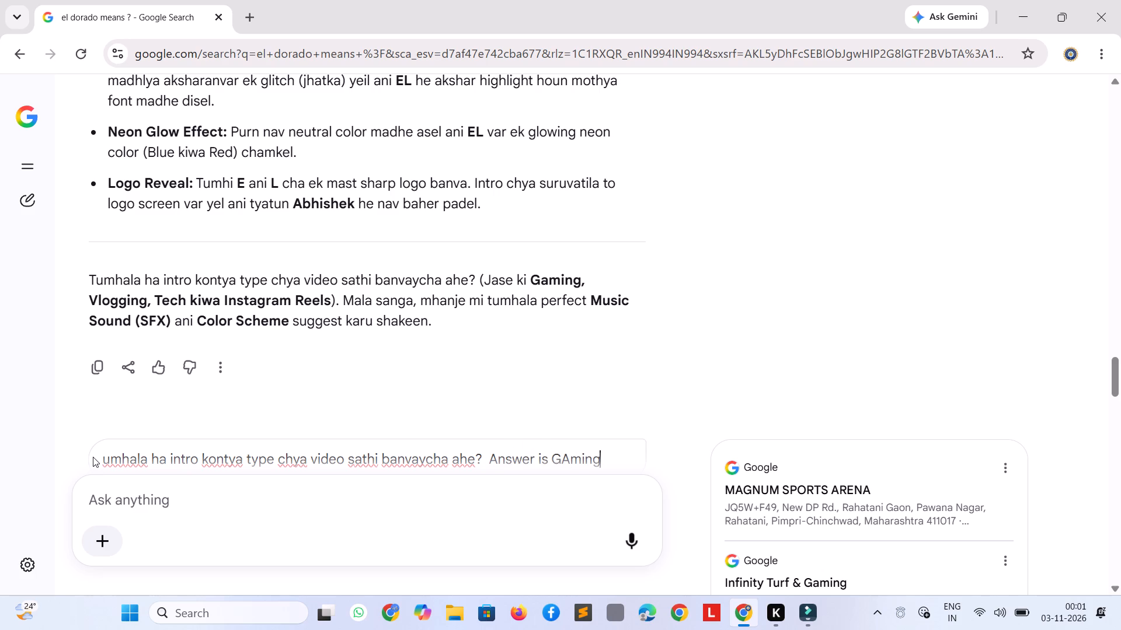
key("BackSpace")
key("BackSpace")
key("BackSpace")
key("BackSpace")
key("BackSpace")
key("BackSpace")
key("BackSpace")
key("space")
type("Turf cricket")
key("space")
key("Return")
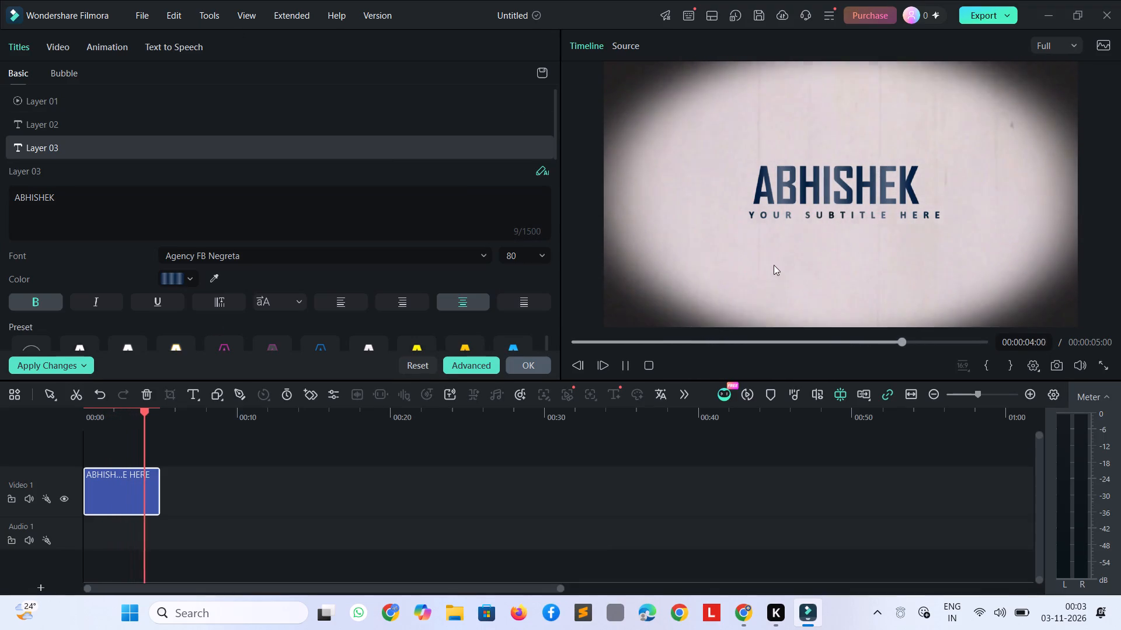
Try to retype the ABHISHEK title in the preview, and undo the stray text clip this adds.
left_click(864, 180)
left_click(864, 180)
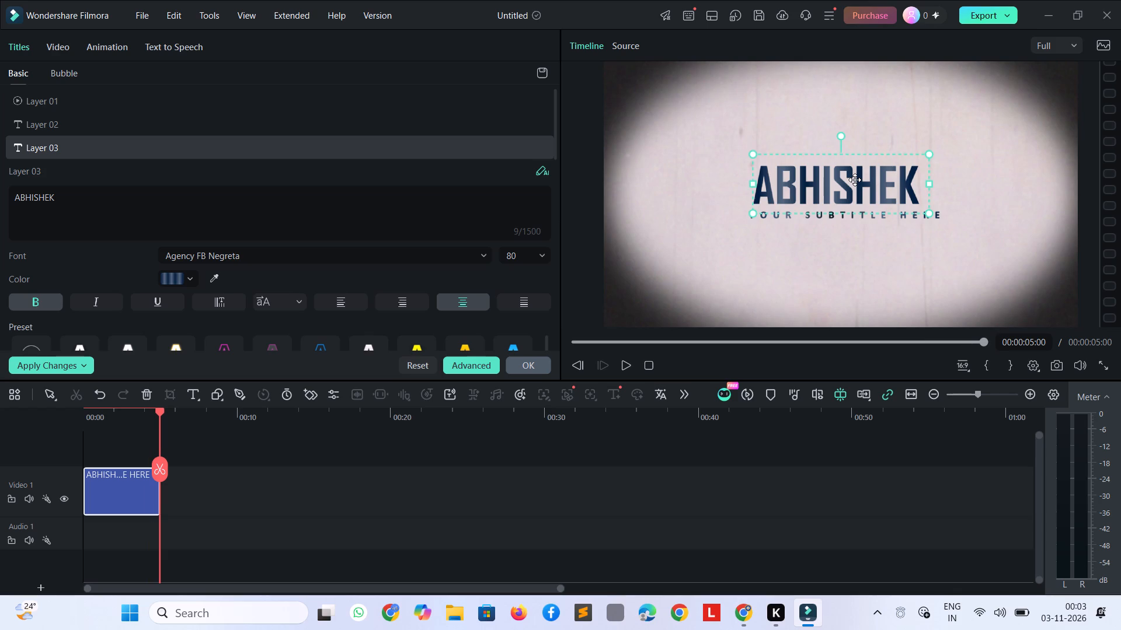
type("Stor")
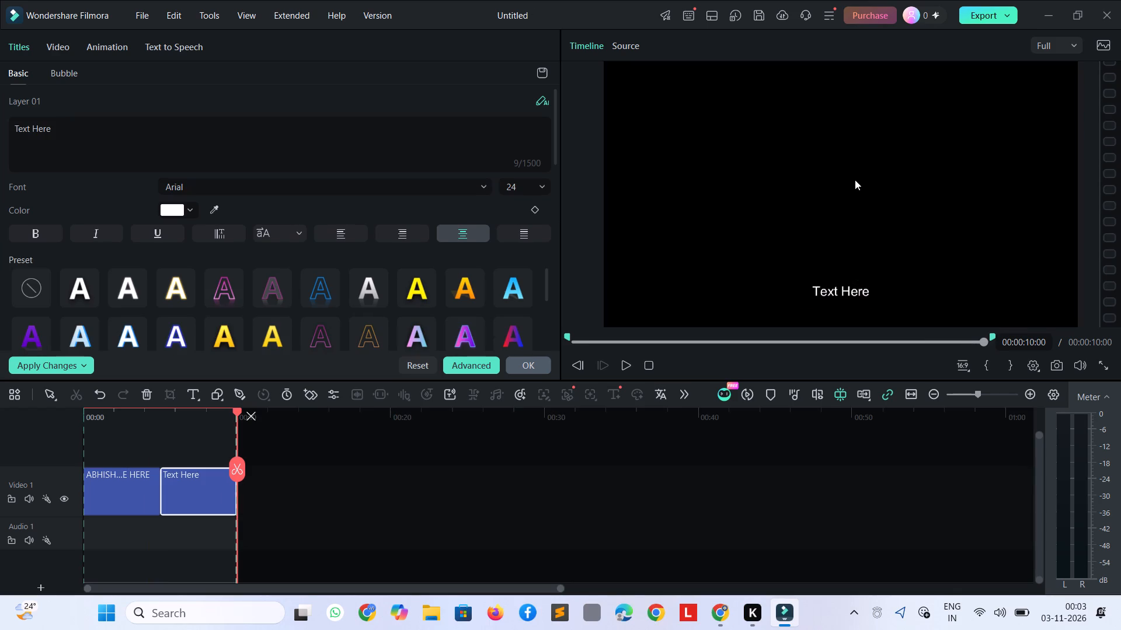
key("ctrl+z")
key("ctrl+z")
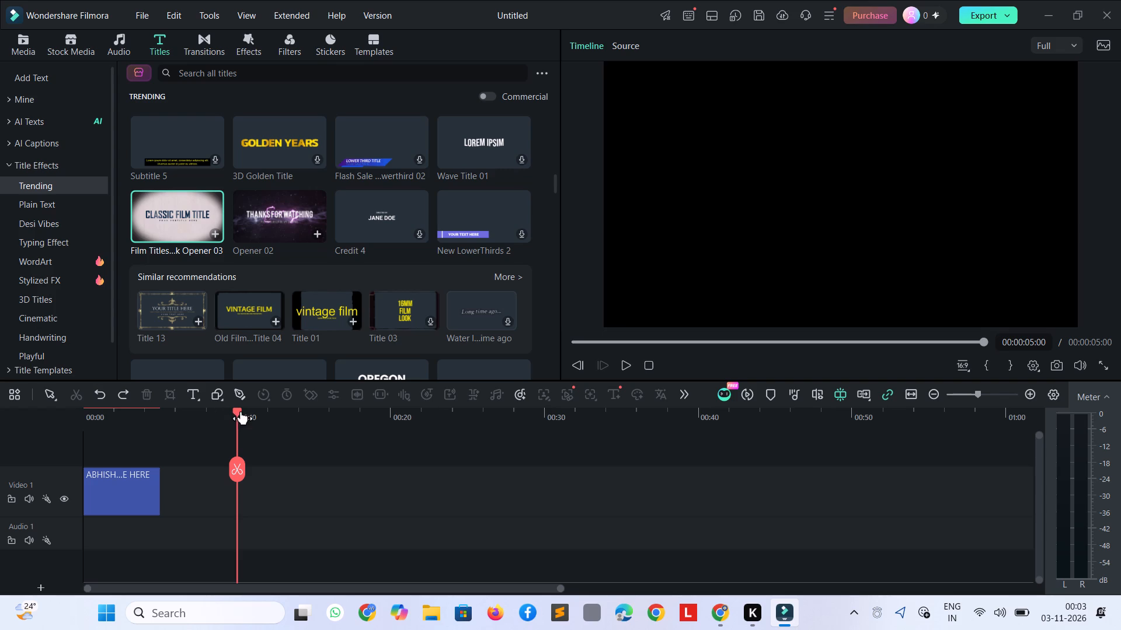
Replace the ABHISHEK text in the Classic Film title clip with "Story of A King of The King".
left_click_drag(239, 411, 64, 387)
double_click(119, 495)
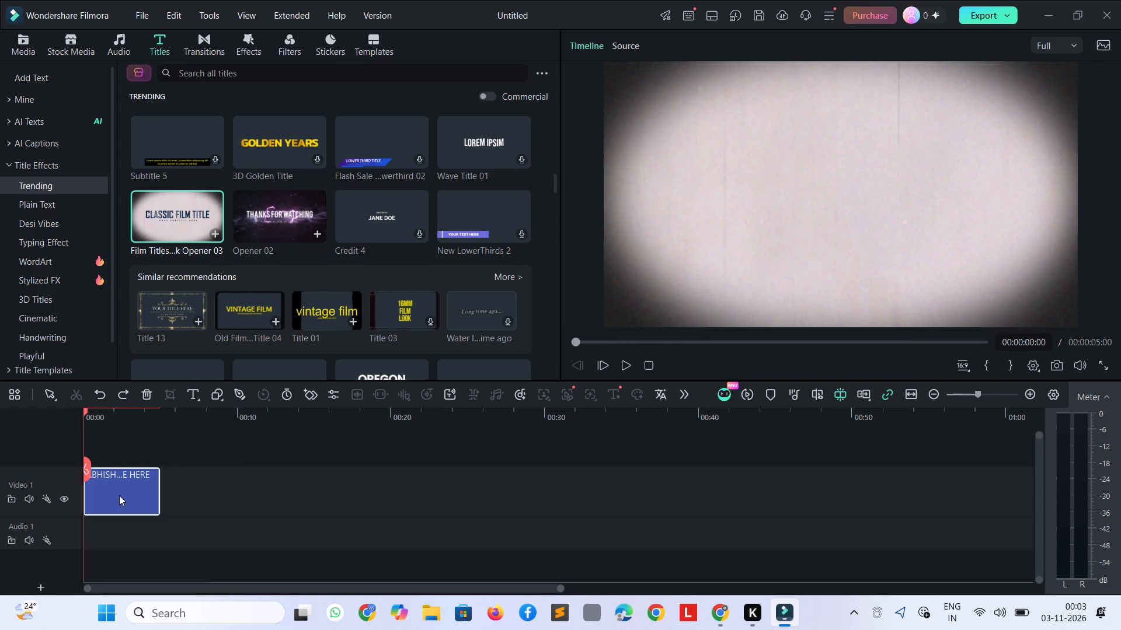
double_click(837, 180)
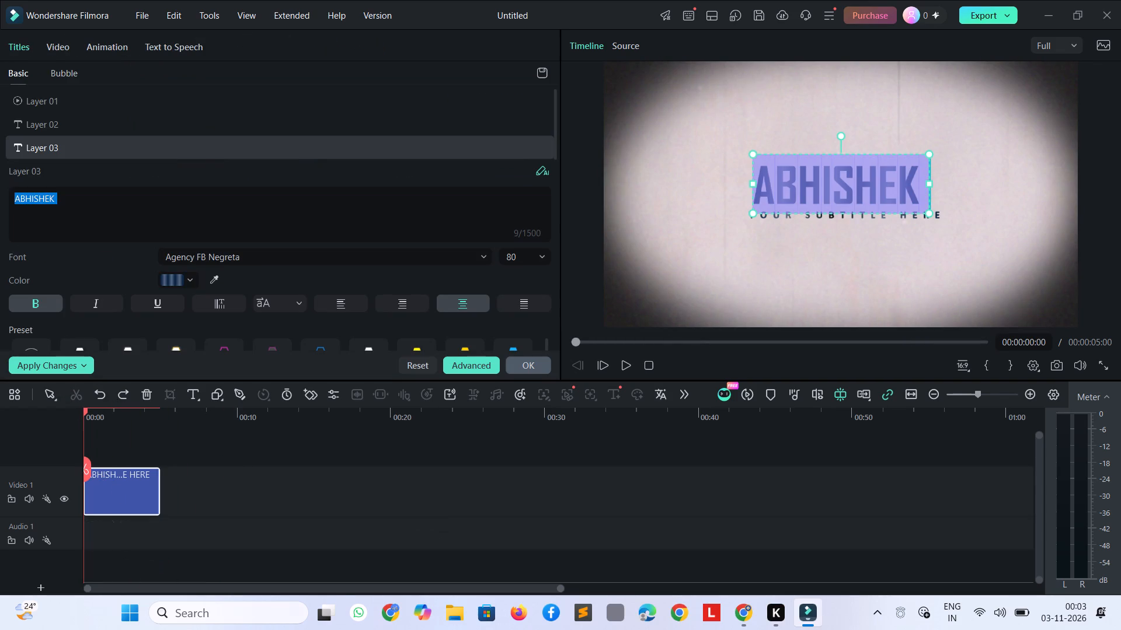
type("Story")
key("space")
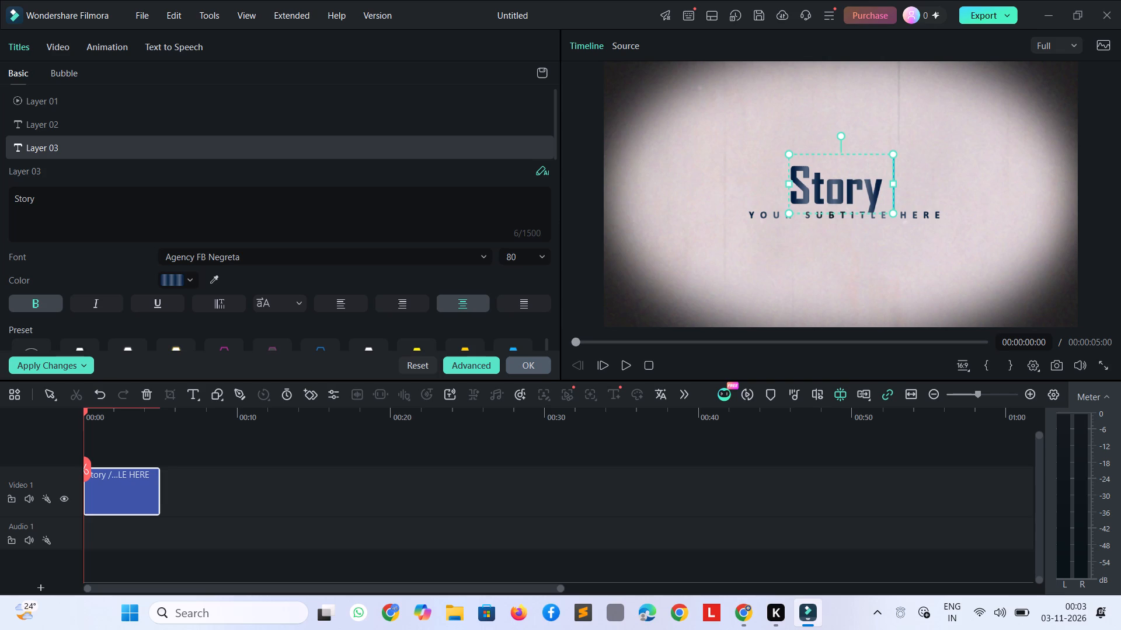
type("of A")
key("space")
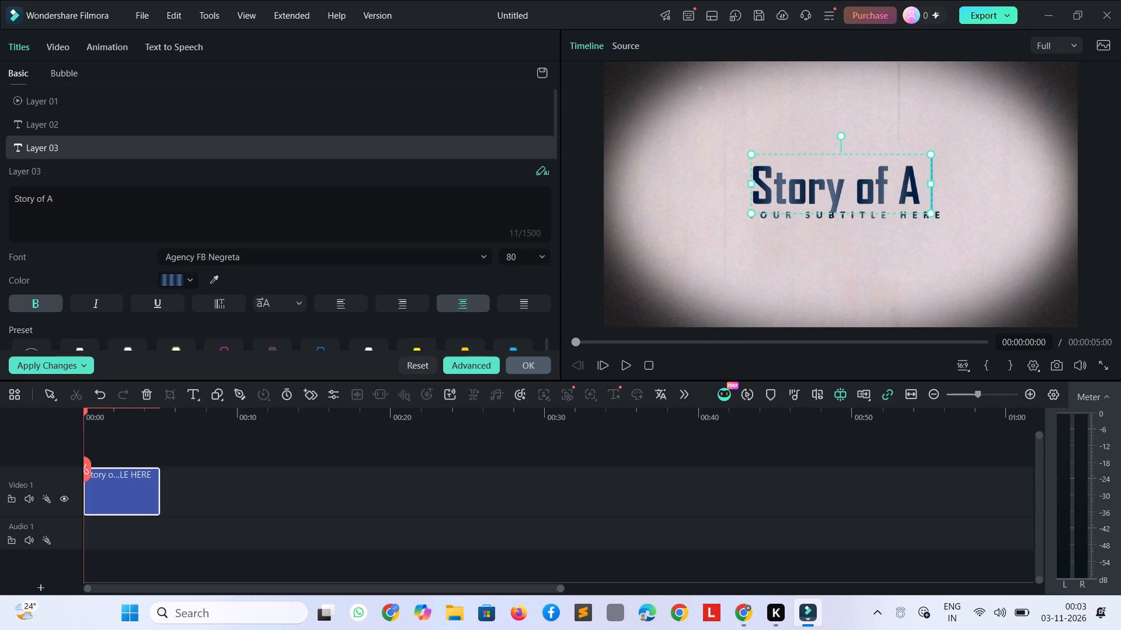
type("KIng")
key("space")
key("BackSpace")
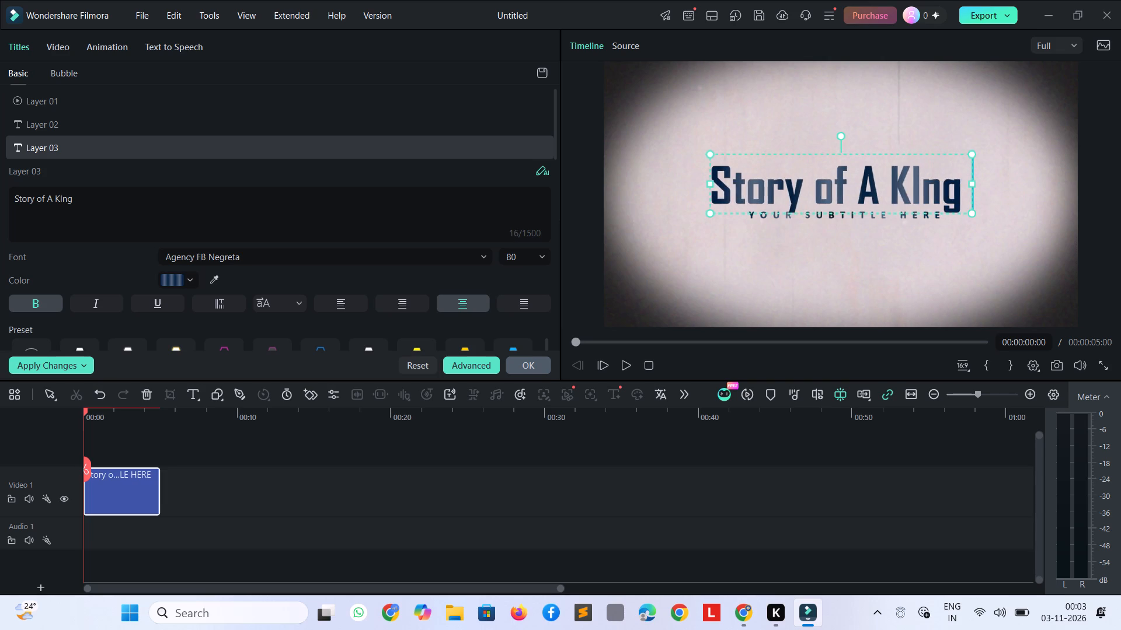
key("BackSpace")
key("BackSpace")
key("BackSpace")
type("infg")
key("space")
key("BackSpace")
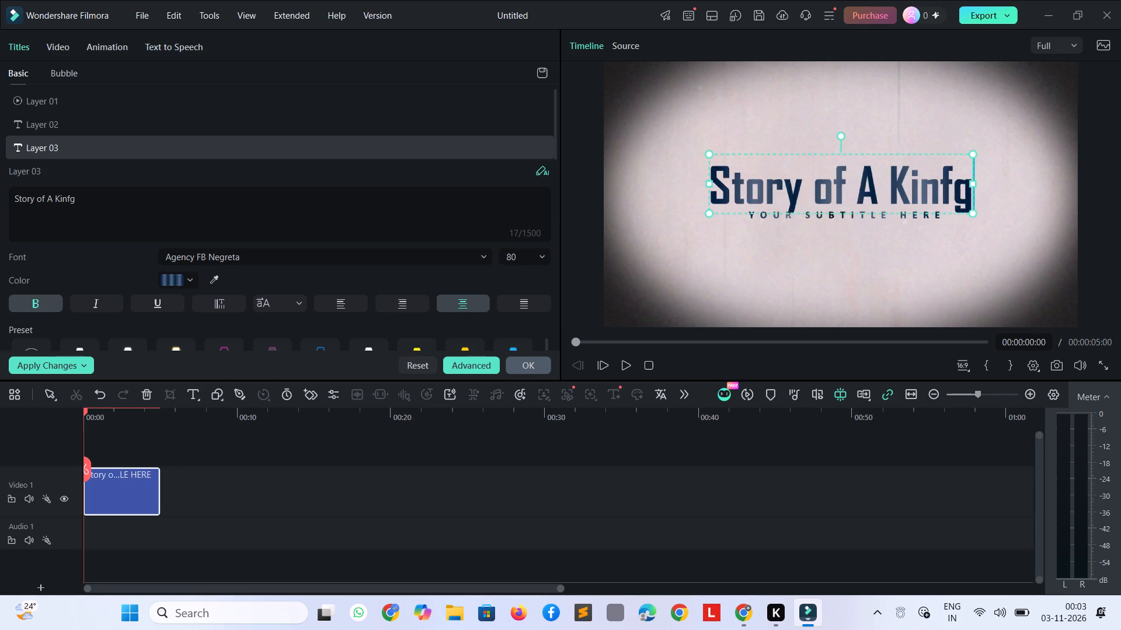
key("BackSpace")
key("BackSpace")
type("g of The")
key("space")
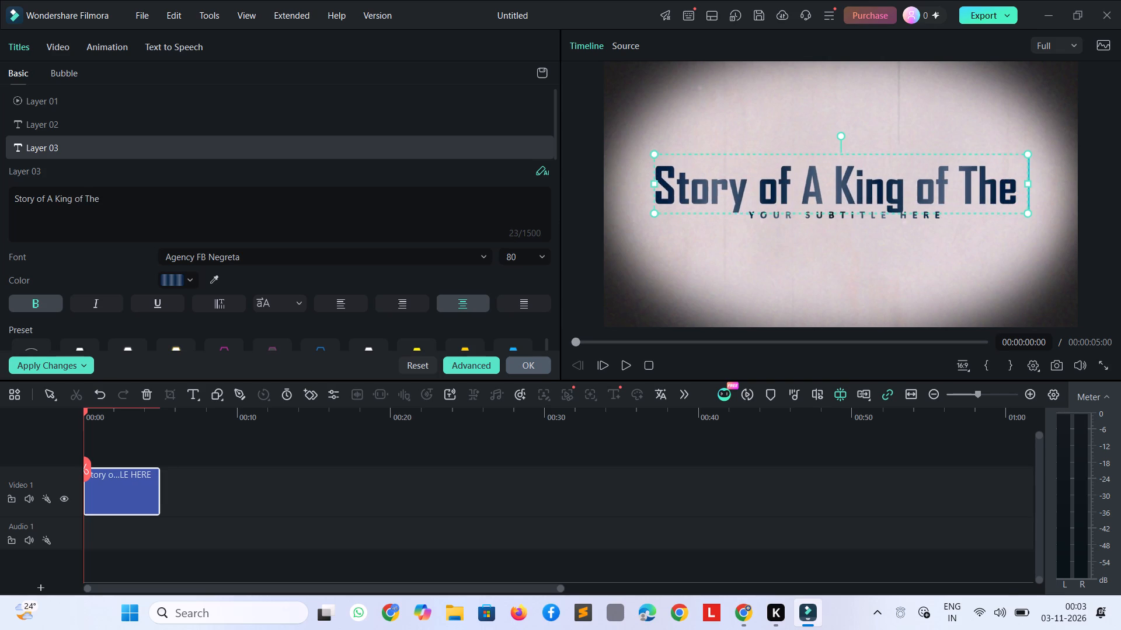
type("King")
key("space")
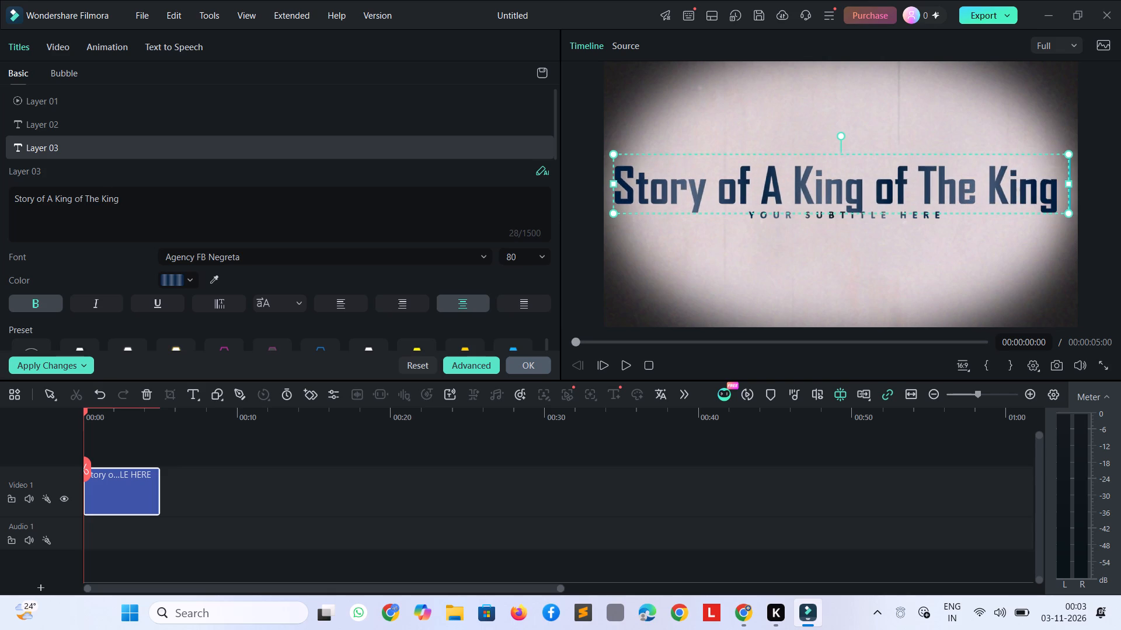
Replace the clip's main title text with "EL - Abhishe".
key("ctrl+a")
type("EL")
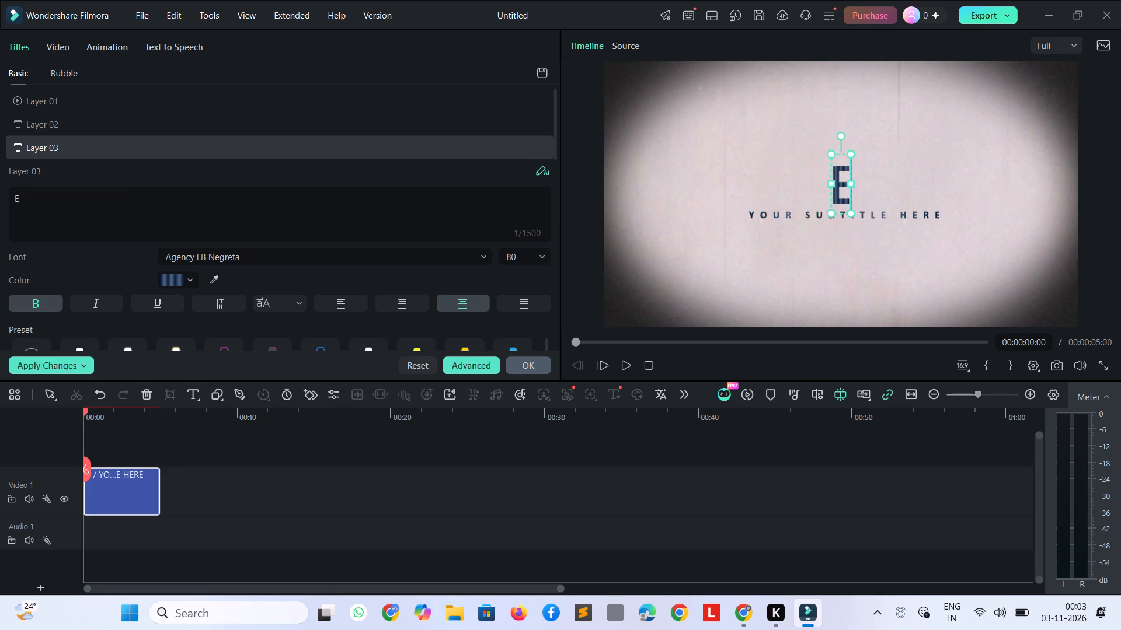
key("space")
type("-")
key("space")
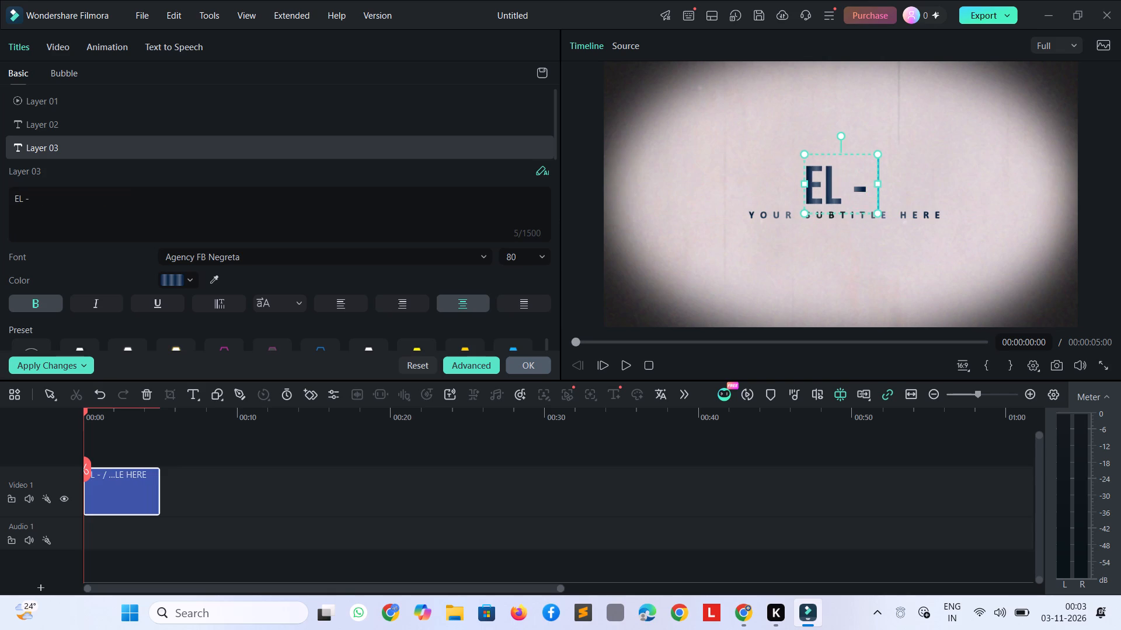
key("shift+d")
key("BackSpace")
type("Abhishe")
Delete all the main title text from the Classic Film clip, keeping its subtitle layer, and close the title editor.
key("BackSpace")
key("BackSpace")
key("BackSpace")
key("BackSpace")
key("BackSpace")
key("BackSpace")
key("BackSpace")
key("BackSpace")
key("BackSpace")
key("BackSpace")
key("BackSpace")
key("BackSpace")
key("BackSpace")
key("BackSpace")
key("BackSpace")
key("BackSpace")
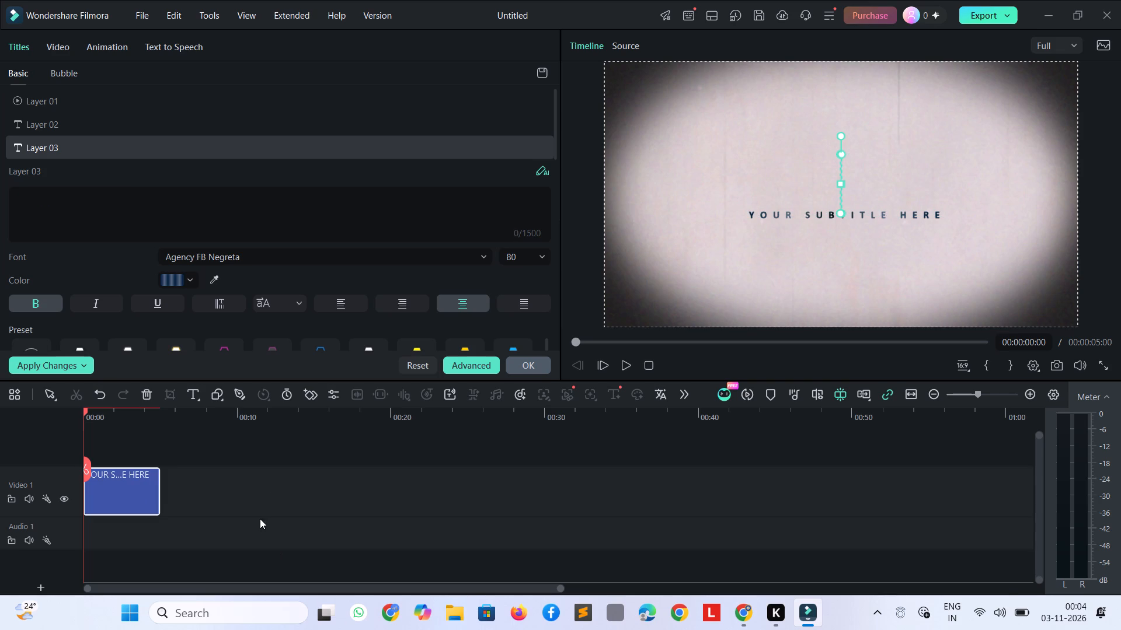
left_click(292, 530)
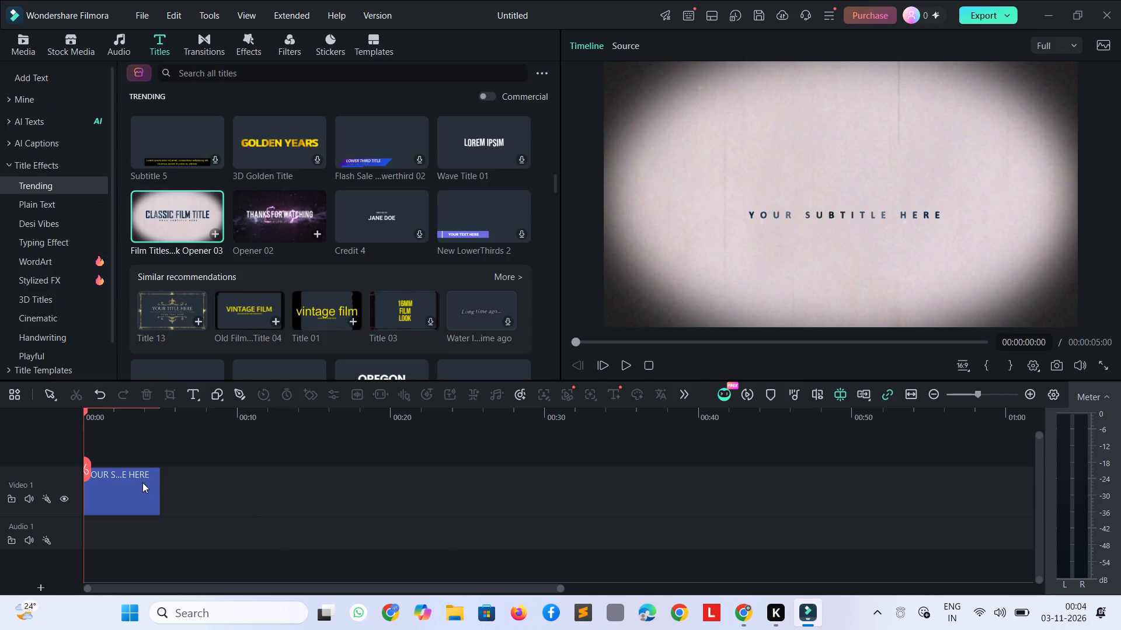
Move the Classic Film clip later on Video 1 to start at about 7 seconds, freeing the timeline's beginning.
left_click_drag(131, 482, 235, 486)
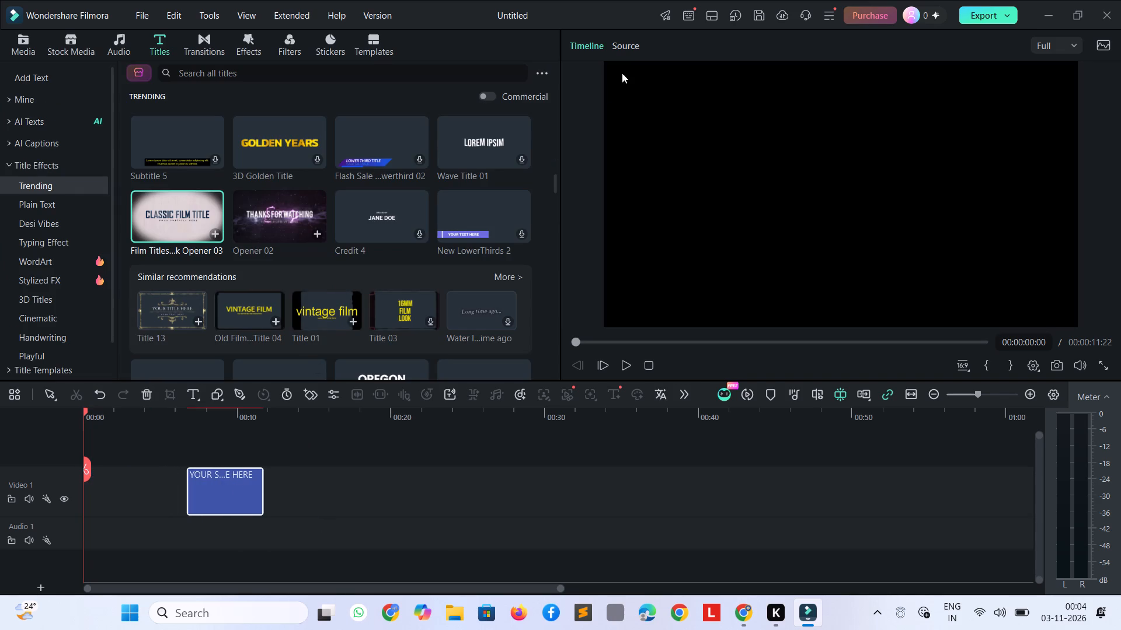
Browse the trending title presets for another opening style and preview Ink Title 4.
scroll(494, 152, "down", 2)
scroll(465, 215, "down", 1)
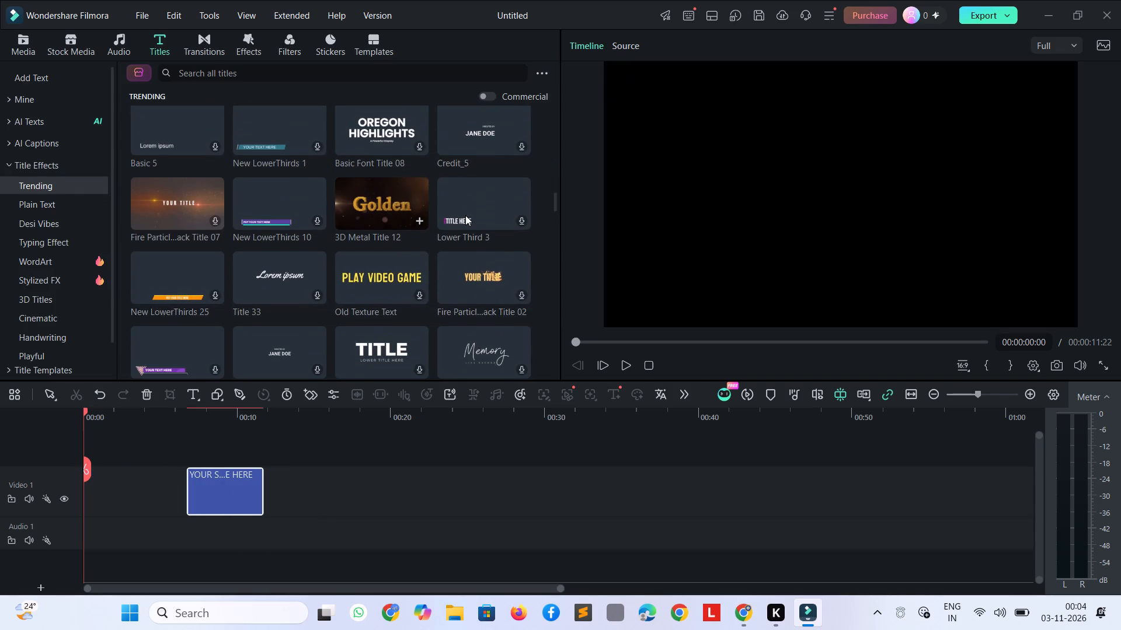
scroll(493, 235, "up", 9)
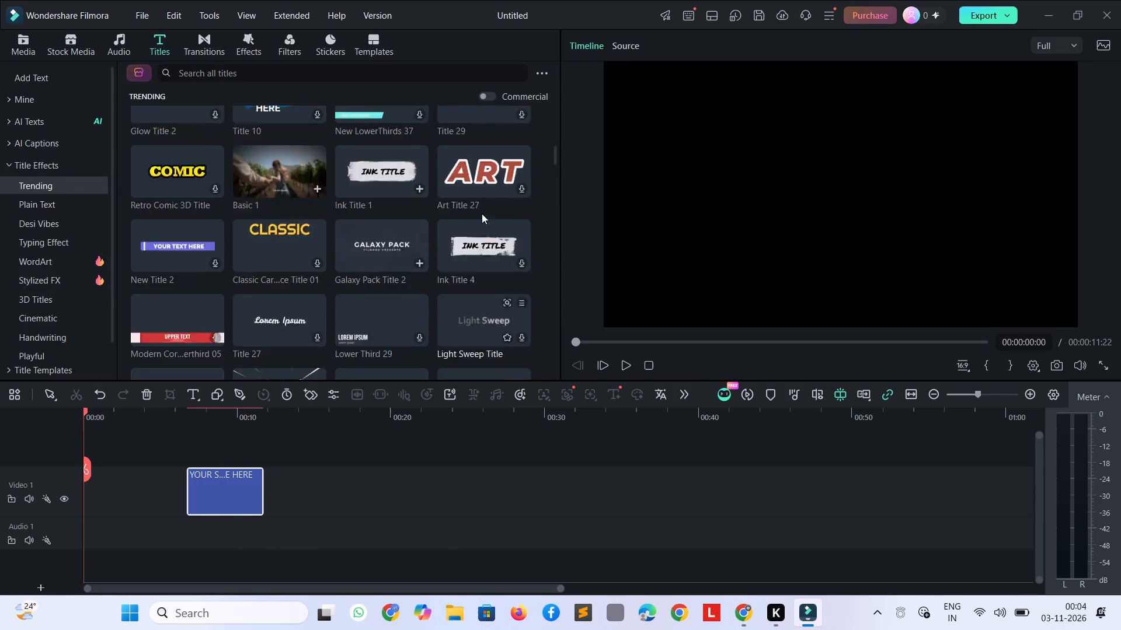
scroll(469, 262, "down", 1)
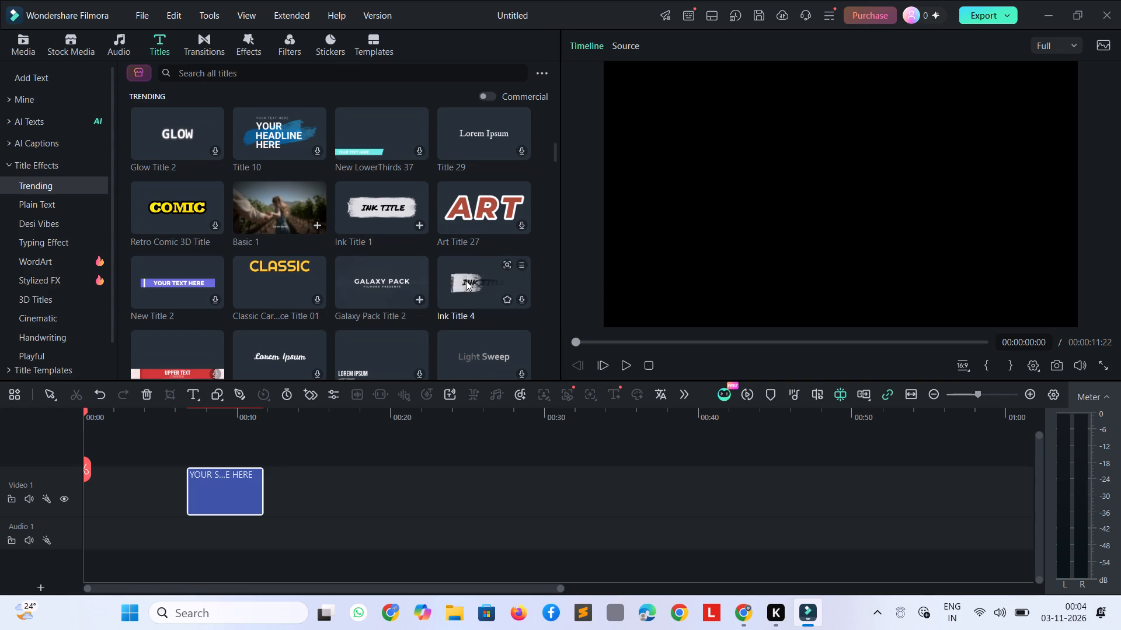
left_click(466, 281)
left_click(466, 278)
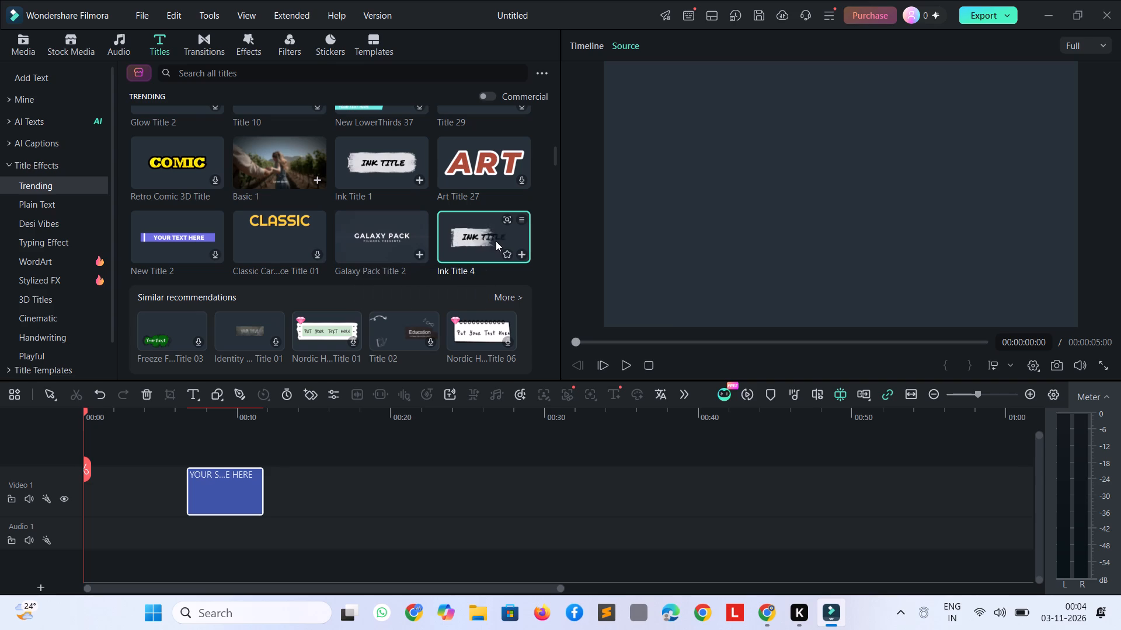
left_click(472, 234)
scroll(311, 169, "down", 6)
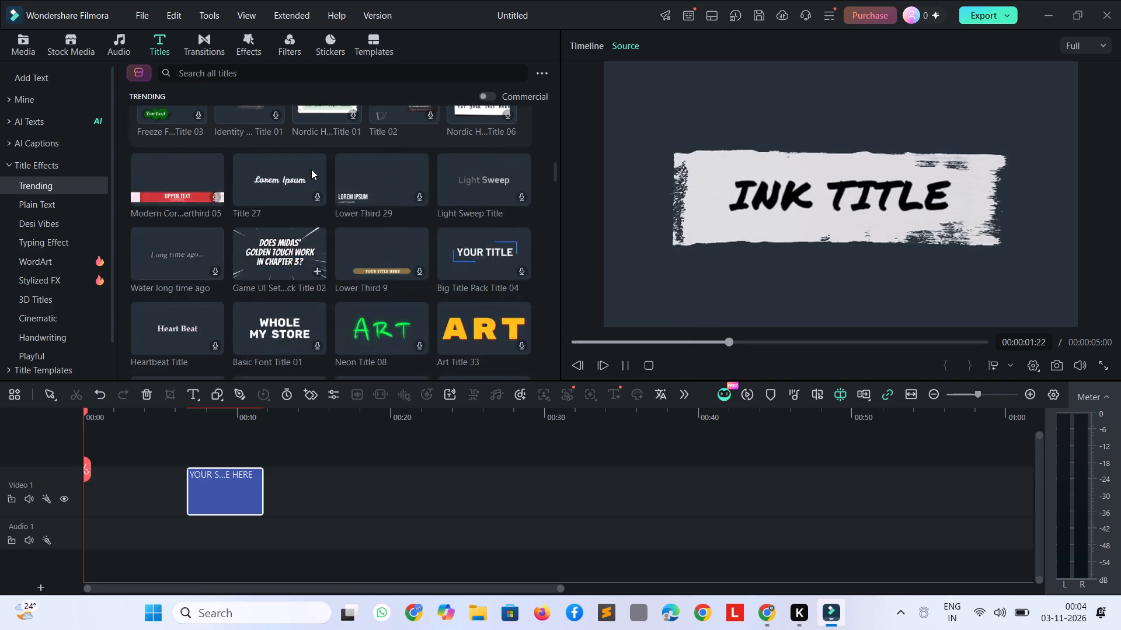
scroll(358, 170, "down", 3)
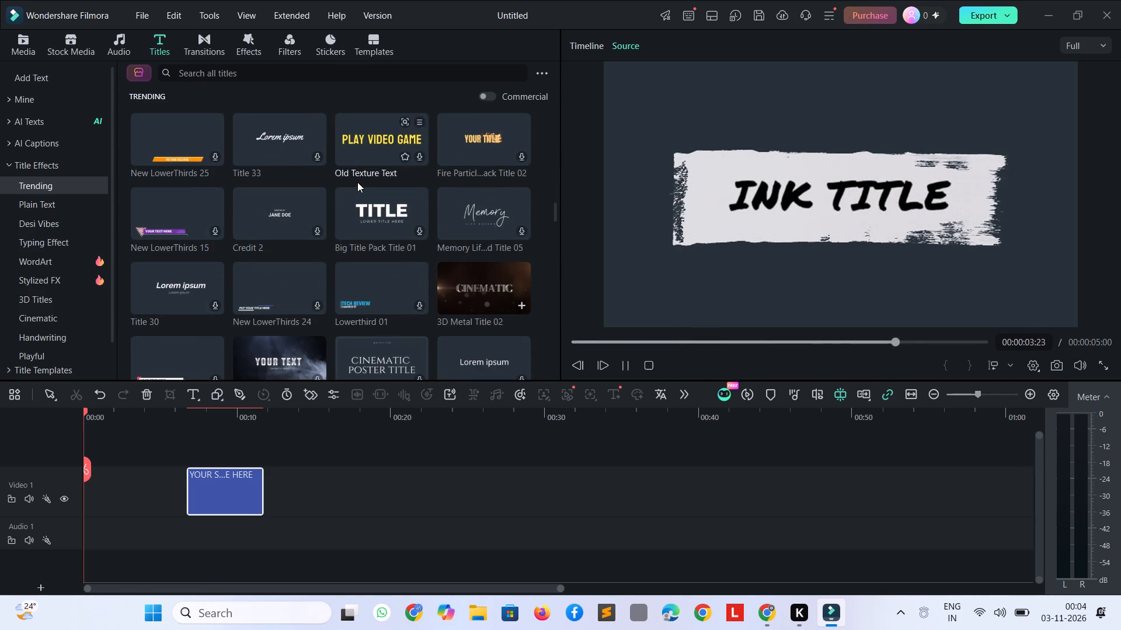
scroll(357, 182, "down", 6)
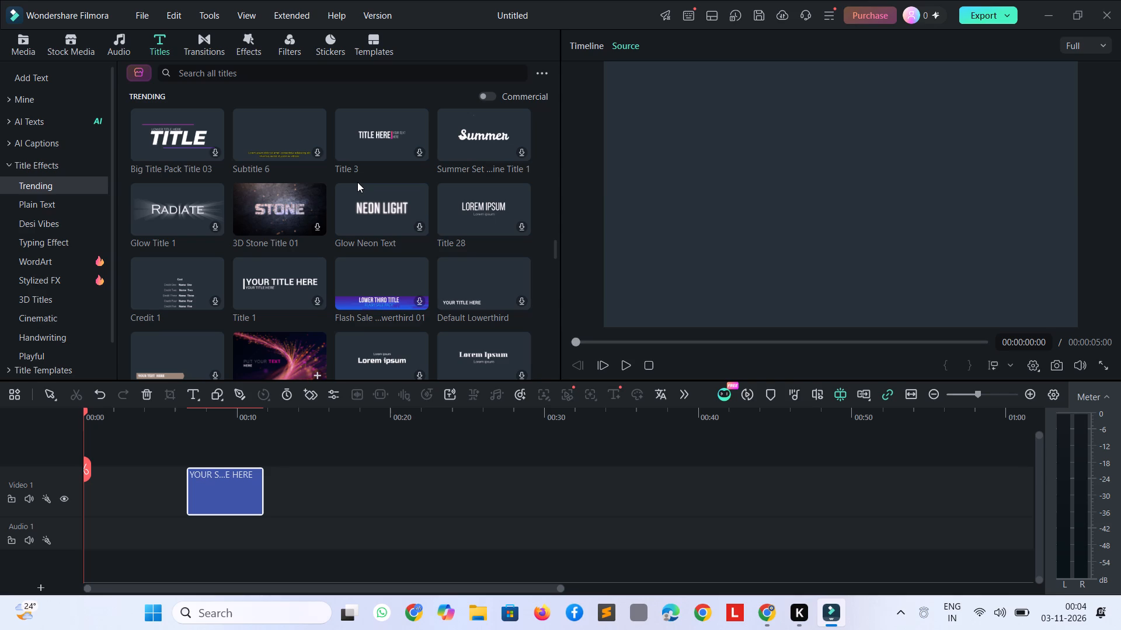
Search the title presets for "ink title" and preview Ink Title 1 and Ink Title 4 to compare them.
left_click(313, 80)
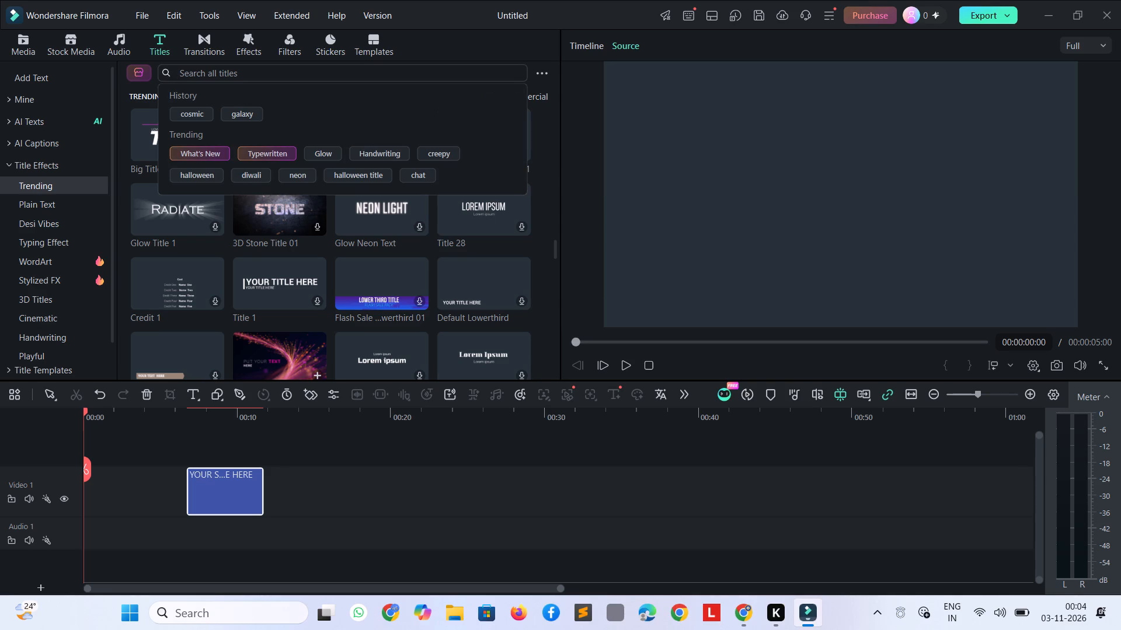
type("ink")
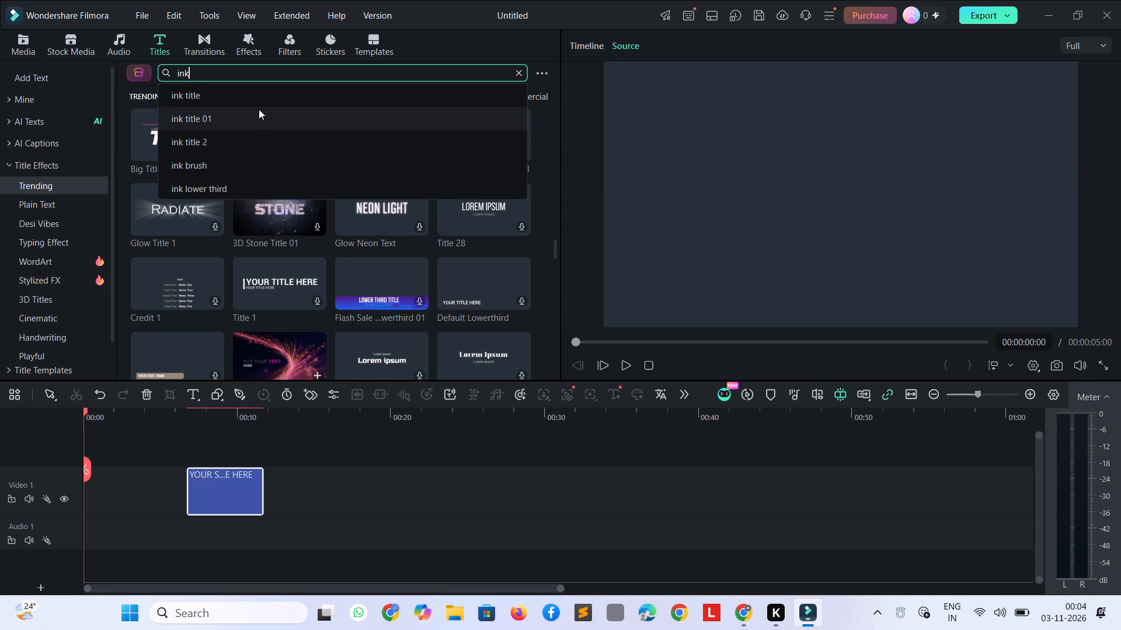
left_click(258, 94)
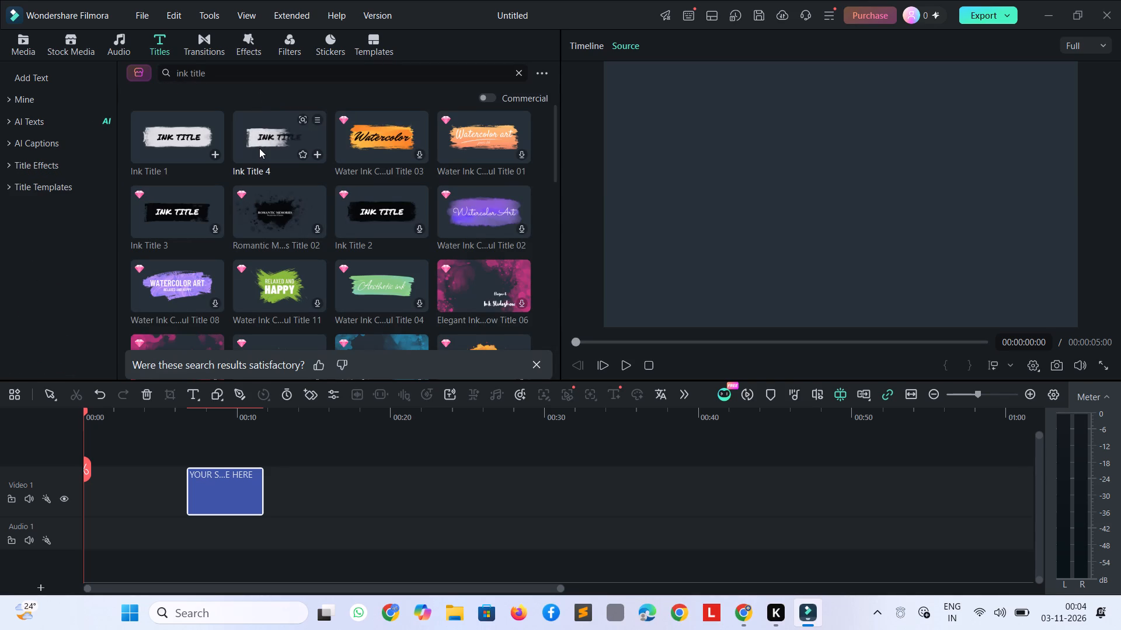
left_click(162, 141)
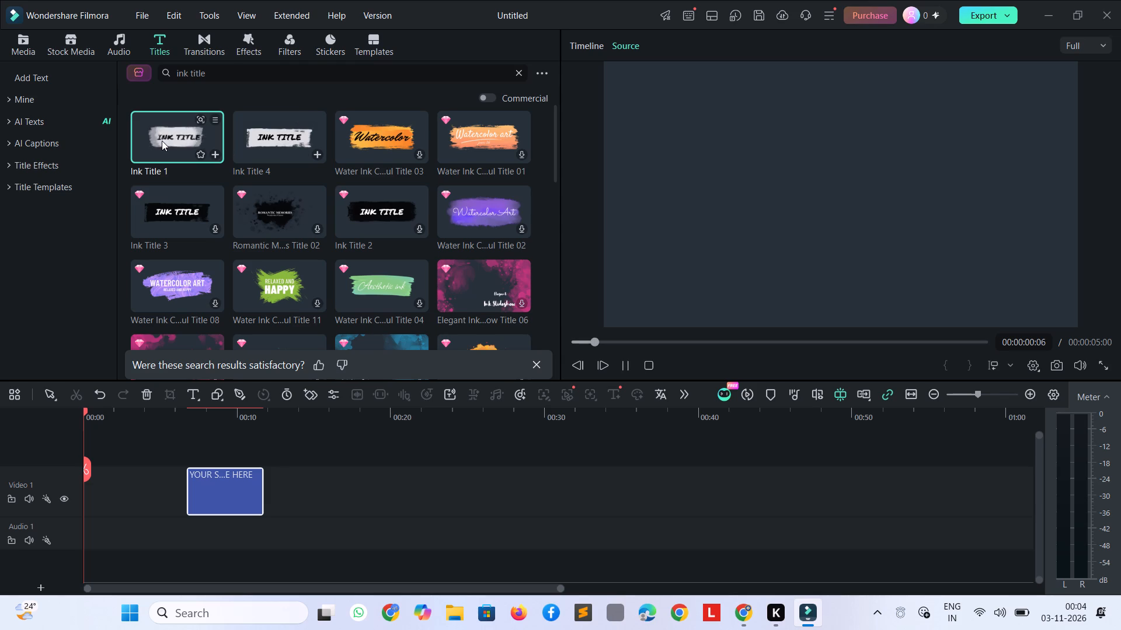
left_click(266, 125)
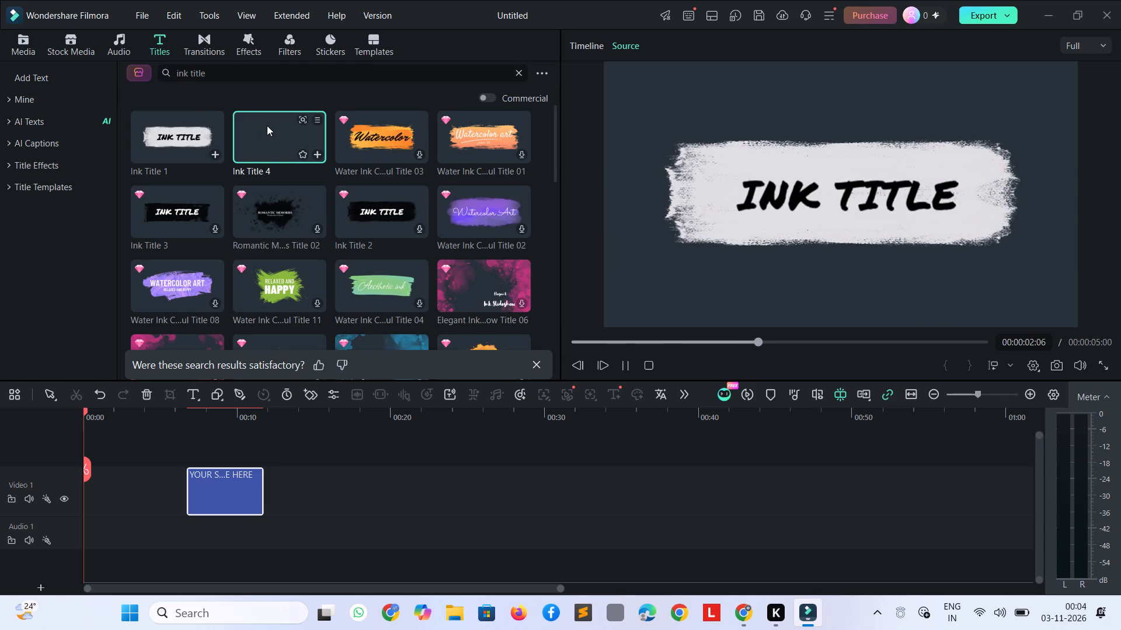
left_click(179, 145)
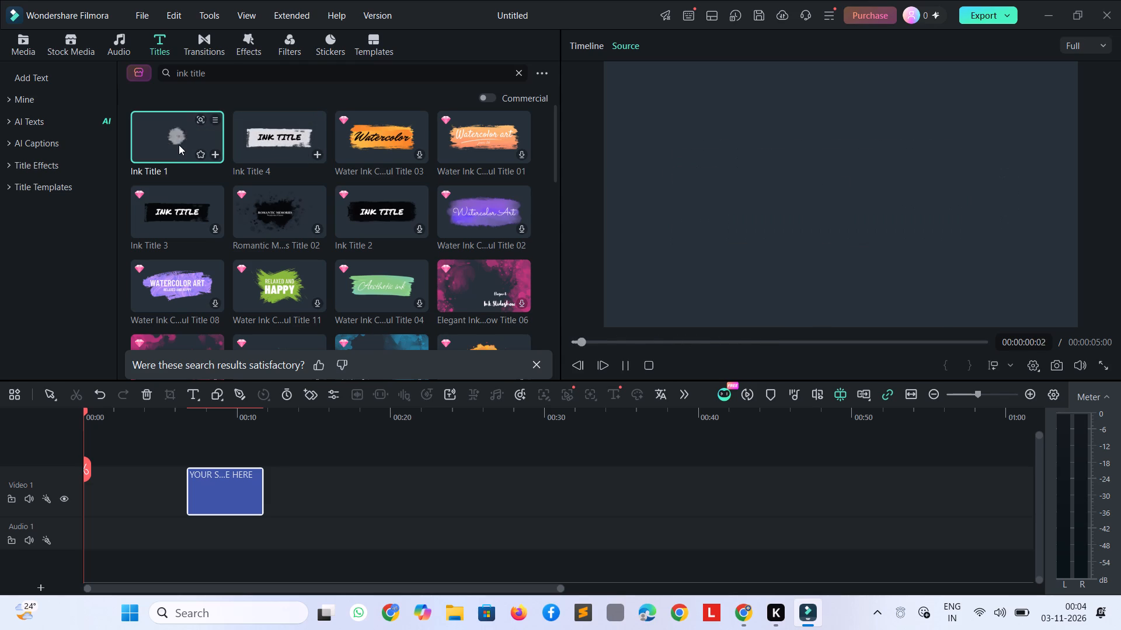
Add Ink Title 1 to the Video 1 track at the very start of the timeline.
left_click_drag(179, 139, 79, 576)
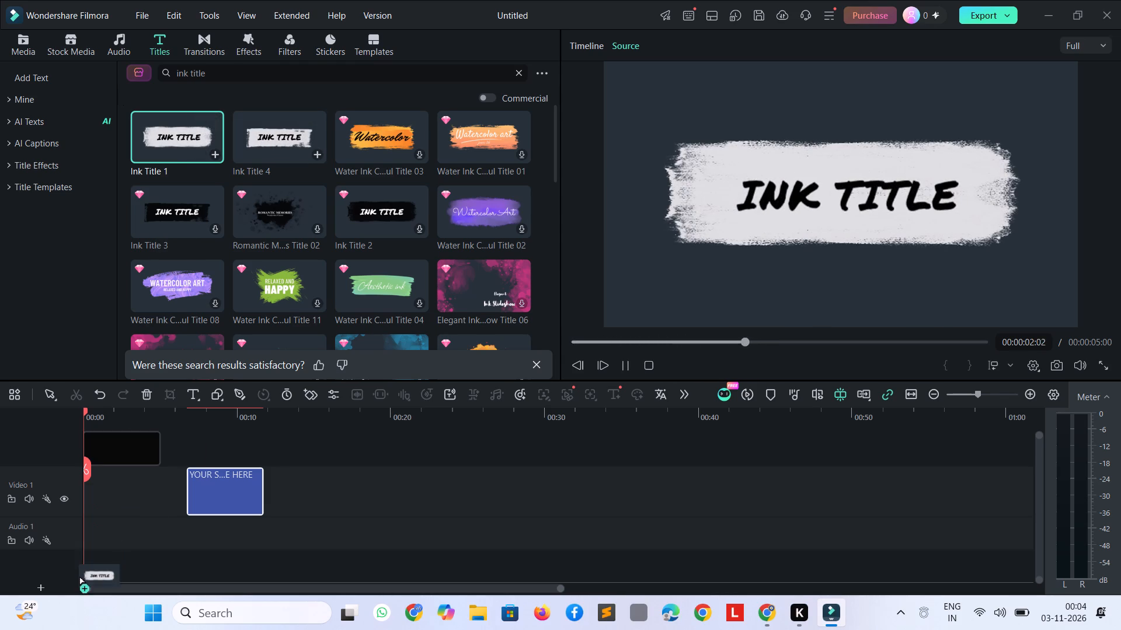
left_click_drag(79, 576, 83, 508)
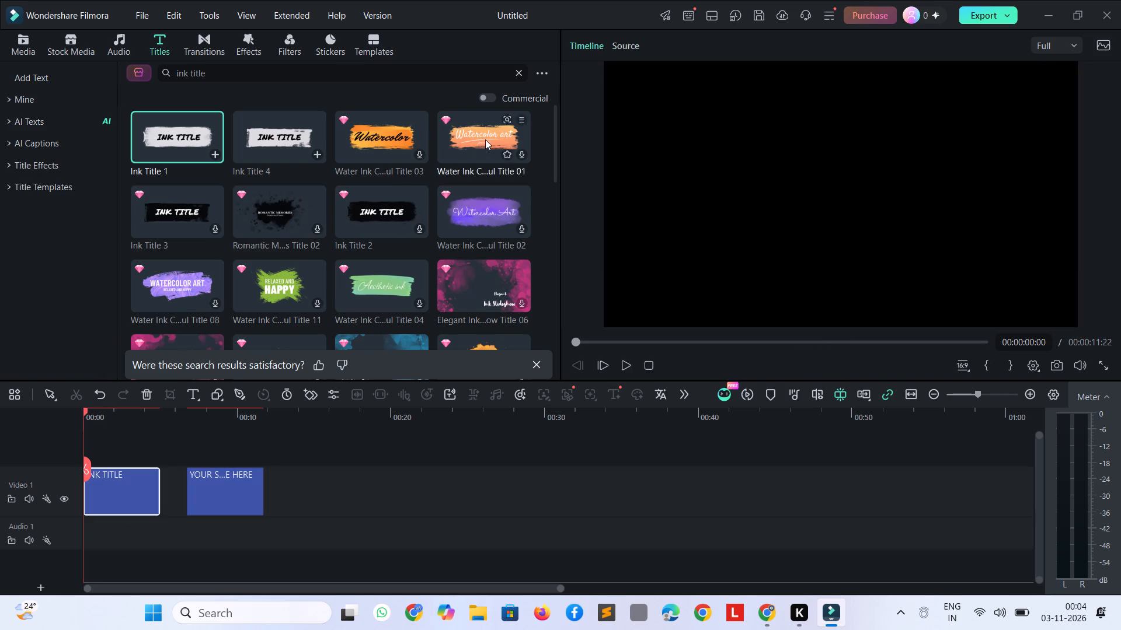
Open the INK TITLE clip for editing and play it through in the preview.
triple_click(124, 486)
key("space")
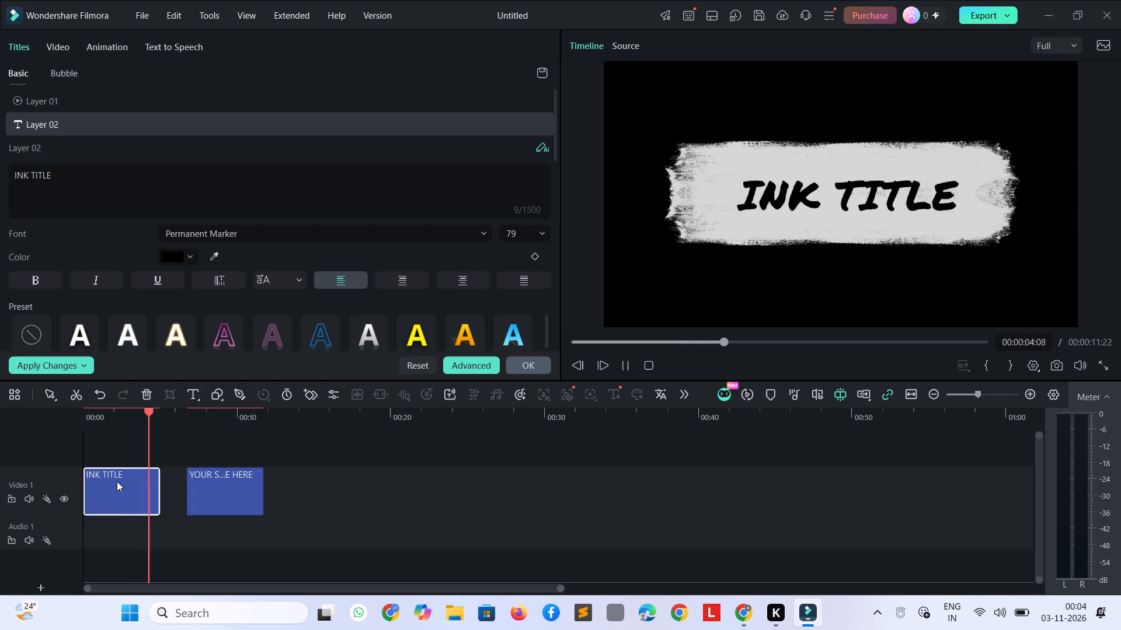
key("space")
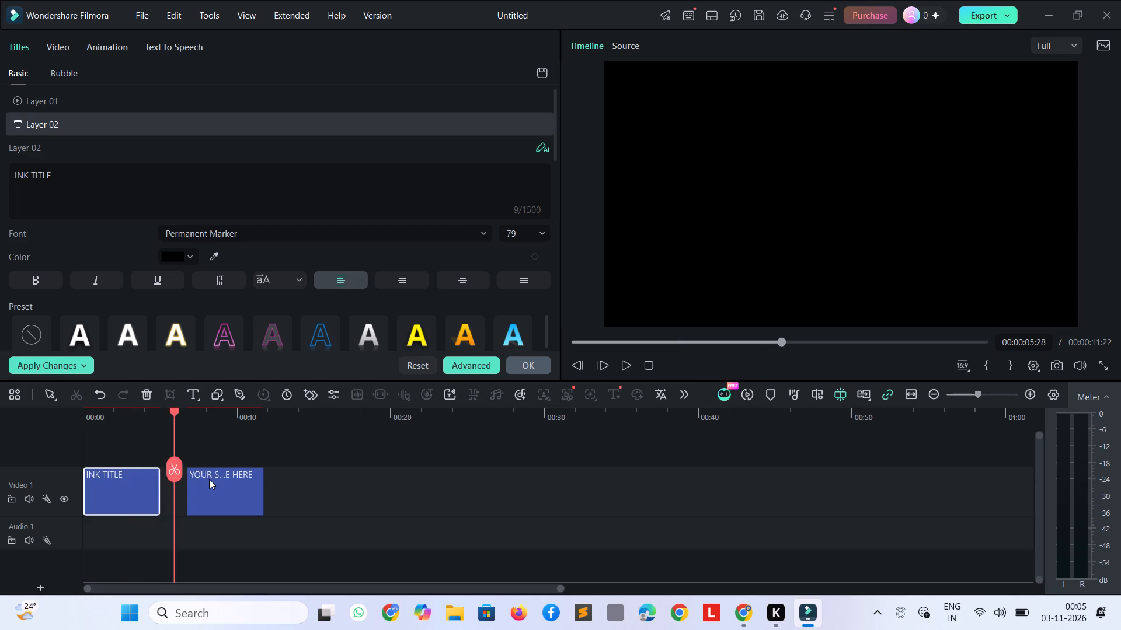
Move the Classic Film clip earlier on Video 1 so it starts directly after the INK TITLE clip.
left_click_drag(215, 484, 190, 484)
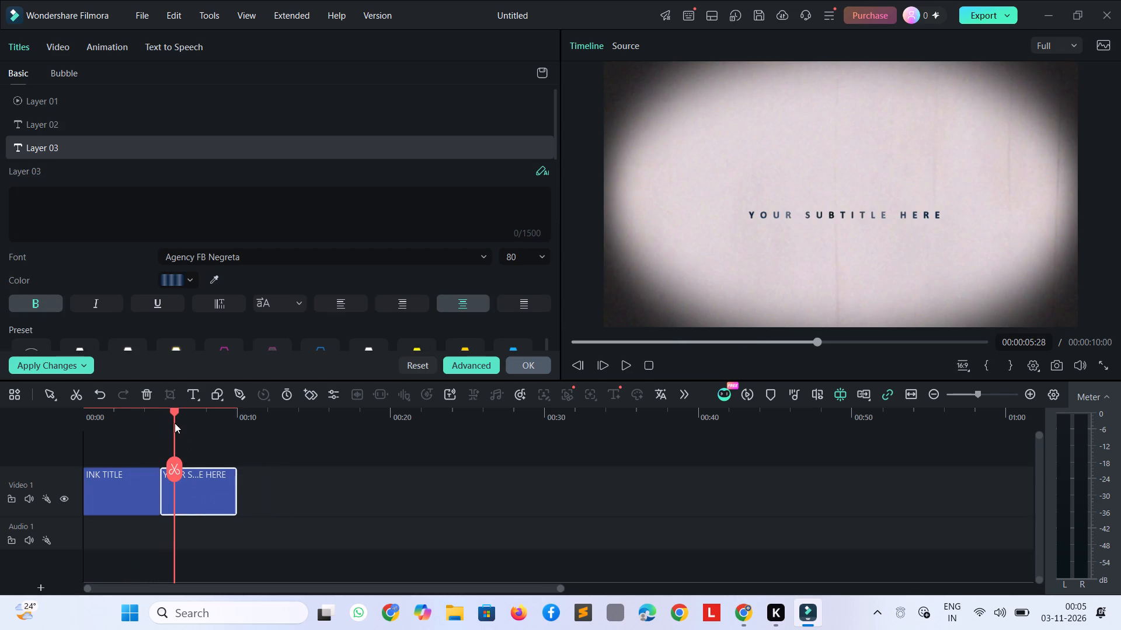
Play the two title clips in sequence from the start of the timeline.
left_click_drag(173, 415, 0, 418)
key("space")
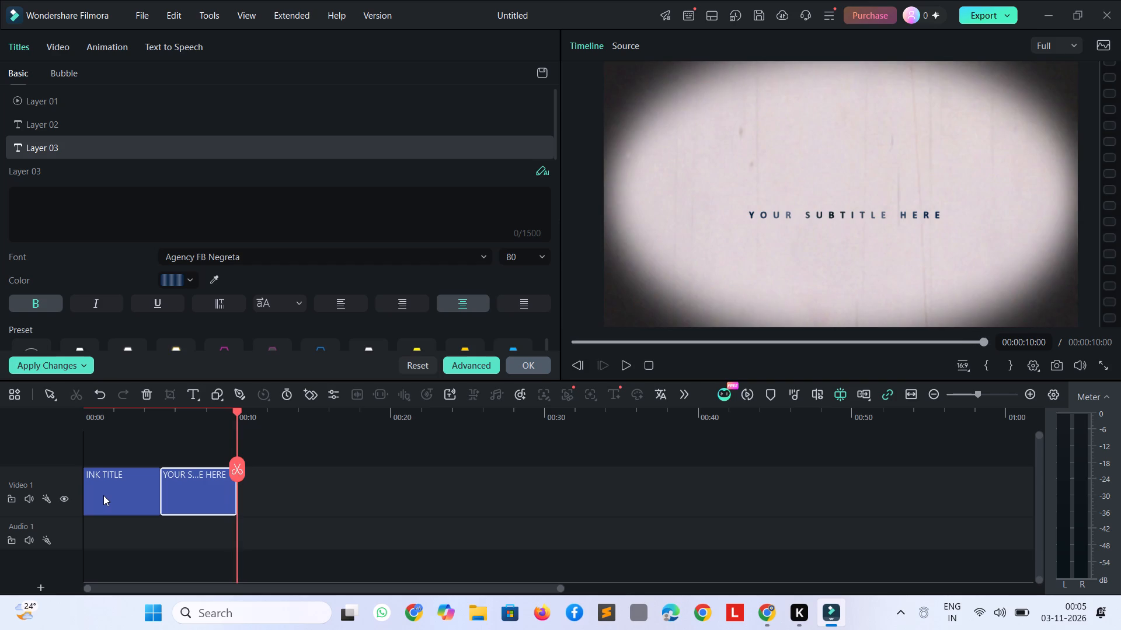
key("space")
Swap the two clips on Video 1 so Classic Film starts at 00:00 and INK TITLE follows directly after it.
left_click_drag(103, 495, 288, 485)
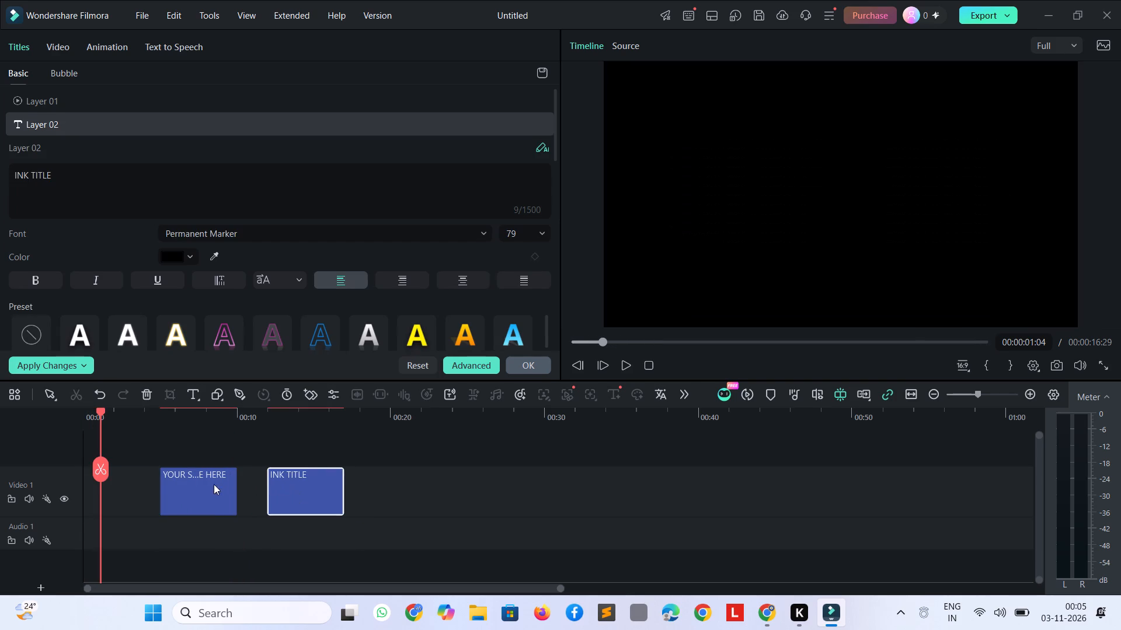
left_click_drag(214, 484, 131, 496)
left_click_drag(310, 481, 243, 488)
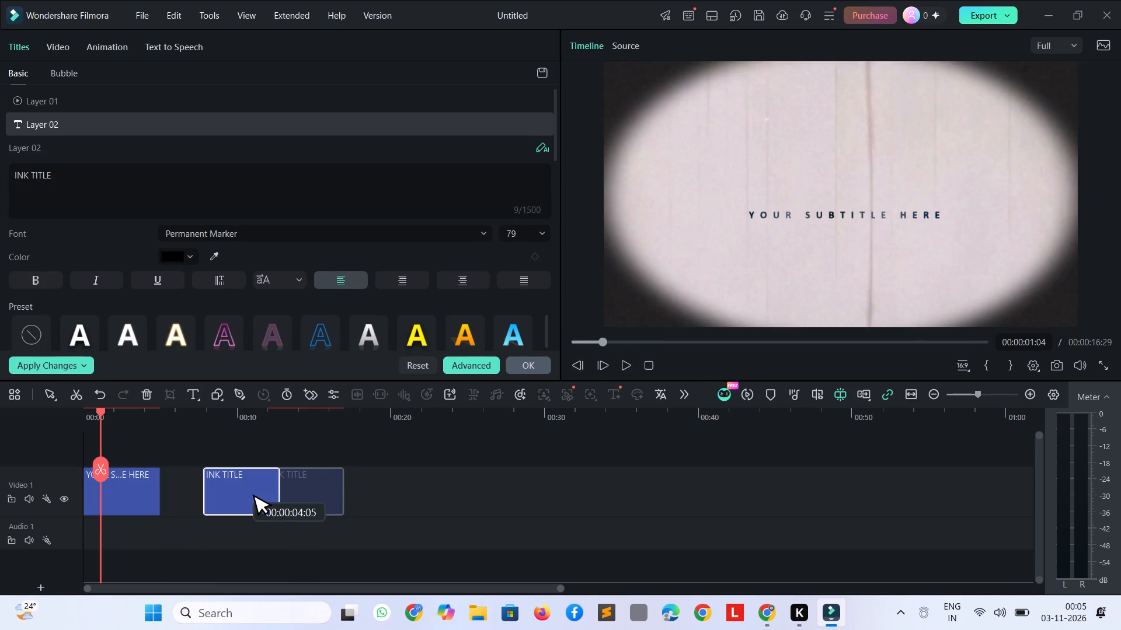
left_click_drag(243, 488, 203, 489)
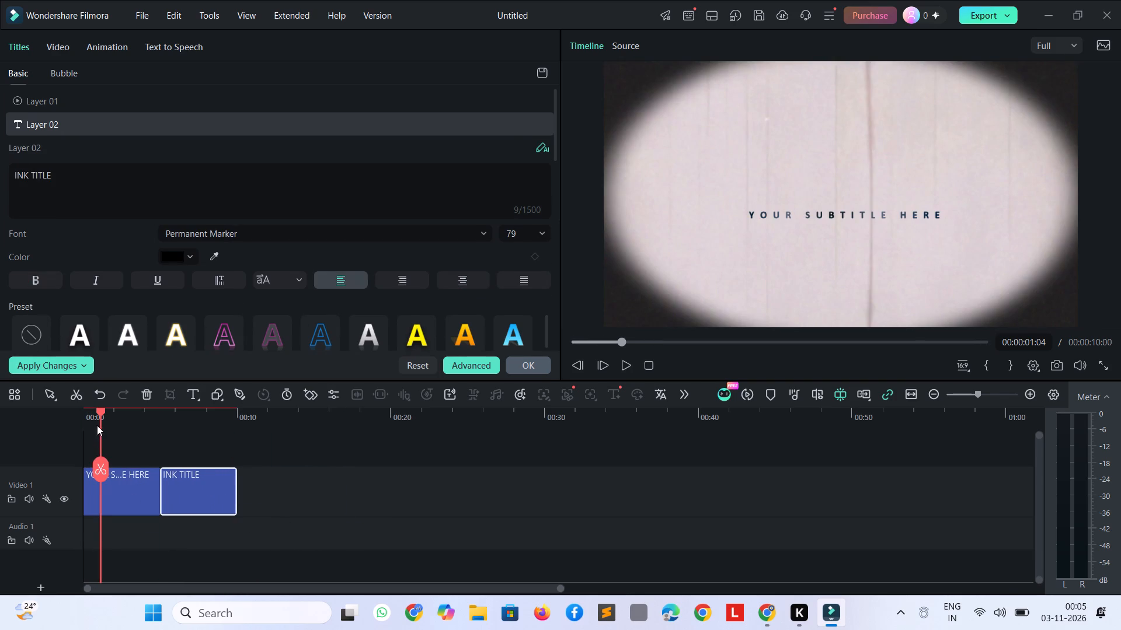
Set the empty Layer 03 text of the Classic Film title at the timeline start to "The Story of King".
left_click_drag(101, 419, 69, 420)
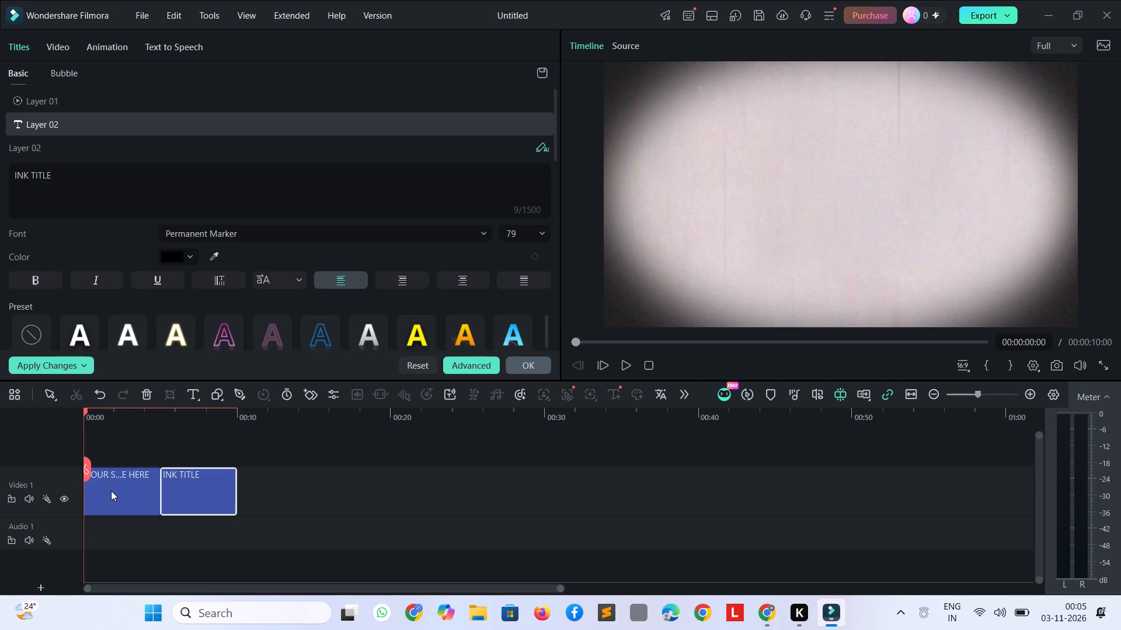
left_click(111, 491)
left_click(103, 487)
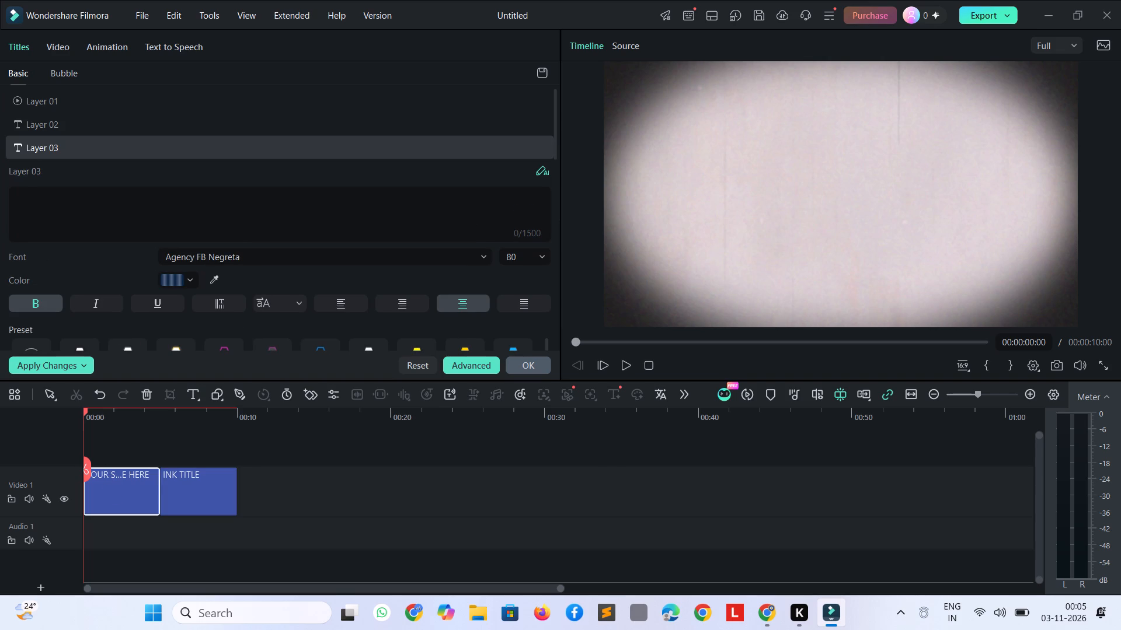
left_click(38, 134)
left_click(42, 149)
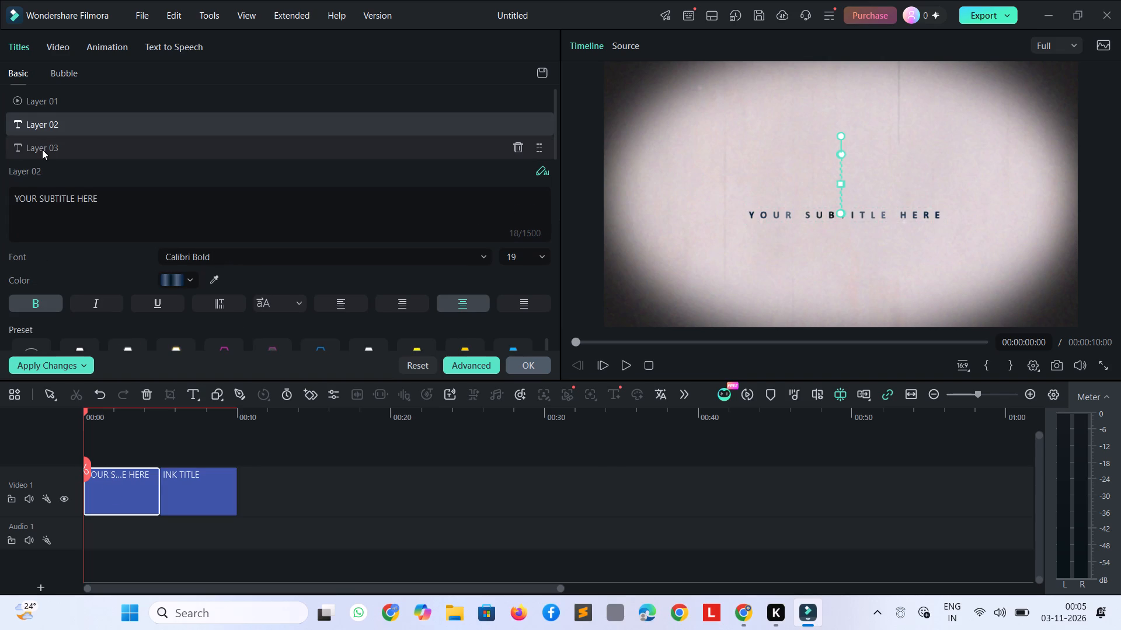
left_click(29, 213)
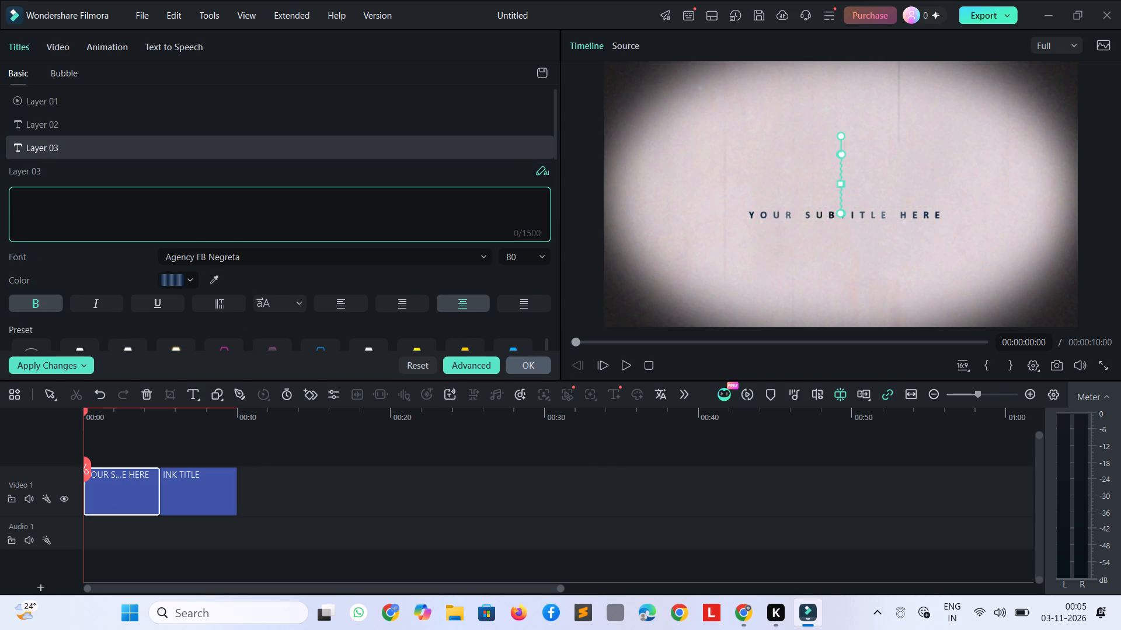
type("The Story of")
key("space")
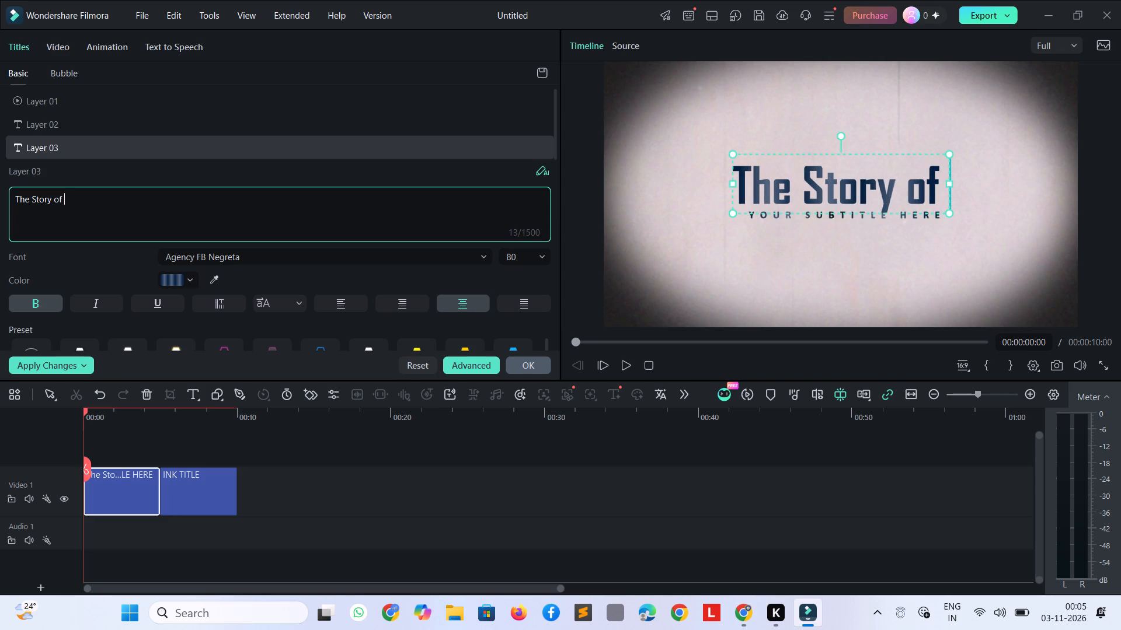
type("King")
key("space")
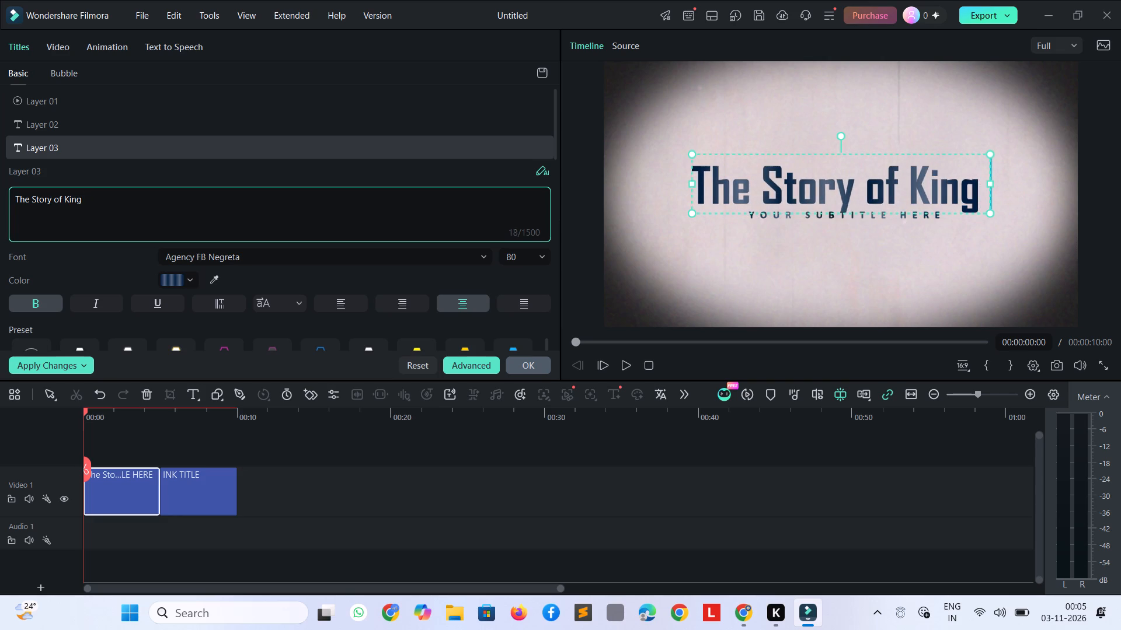
key("BackSpace")
key("BackSpace")
key("BackSpace")
key("BackSpace")
key("BackSpace")
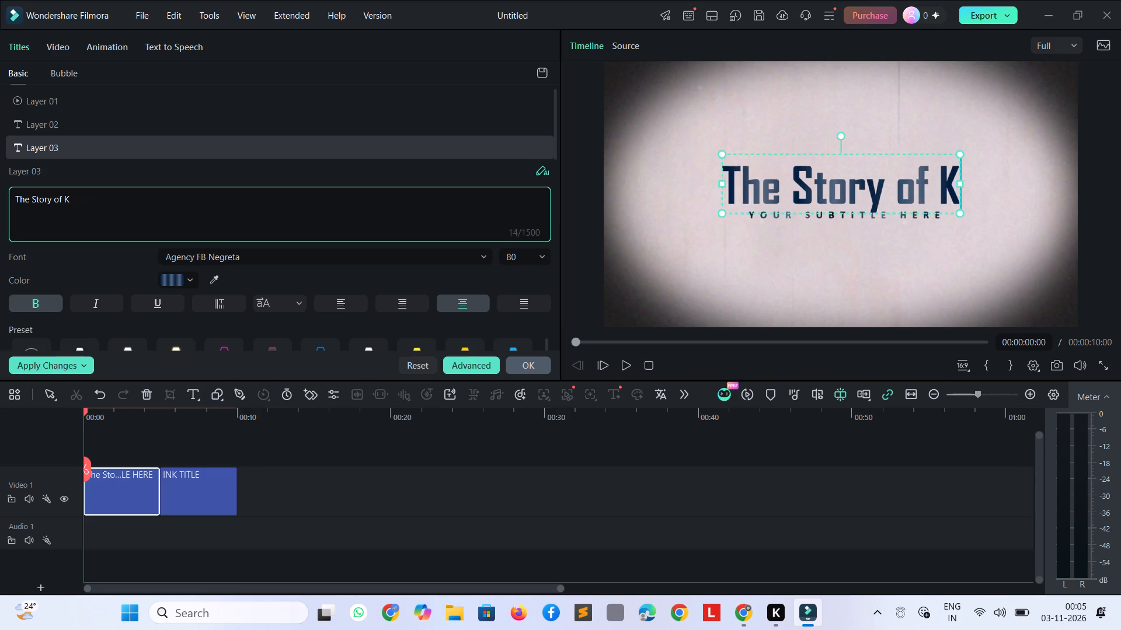
type("ing")
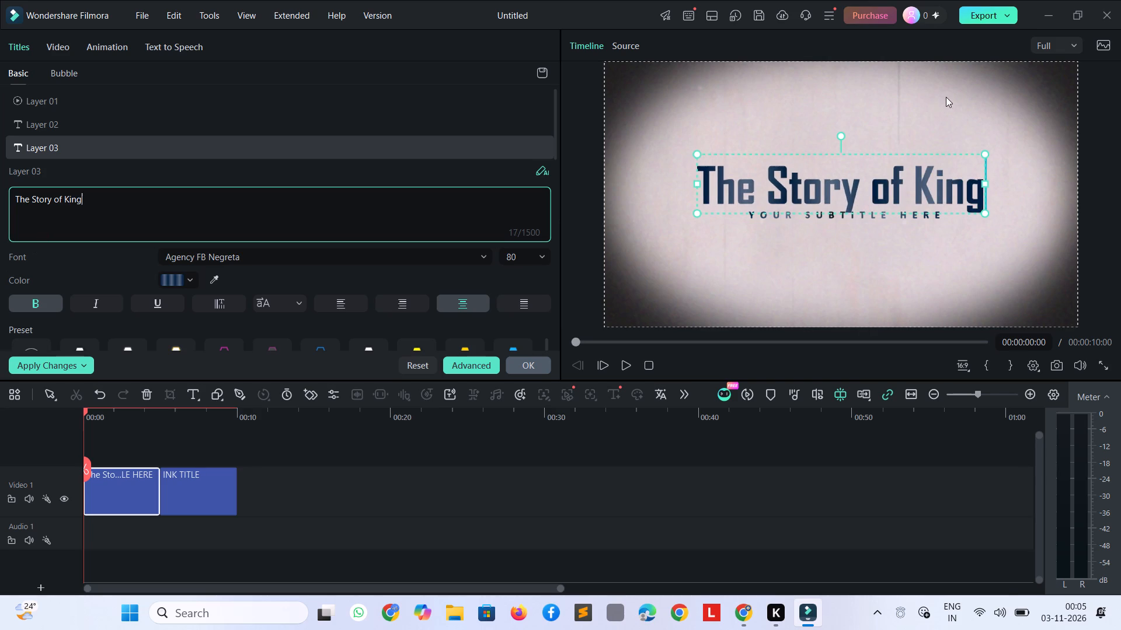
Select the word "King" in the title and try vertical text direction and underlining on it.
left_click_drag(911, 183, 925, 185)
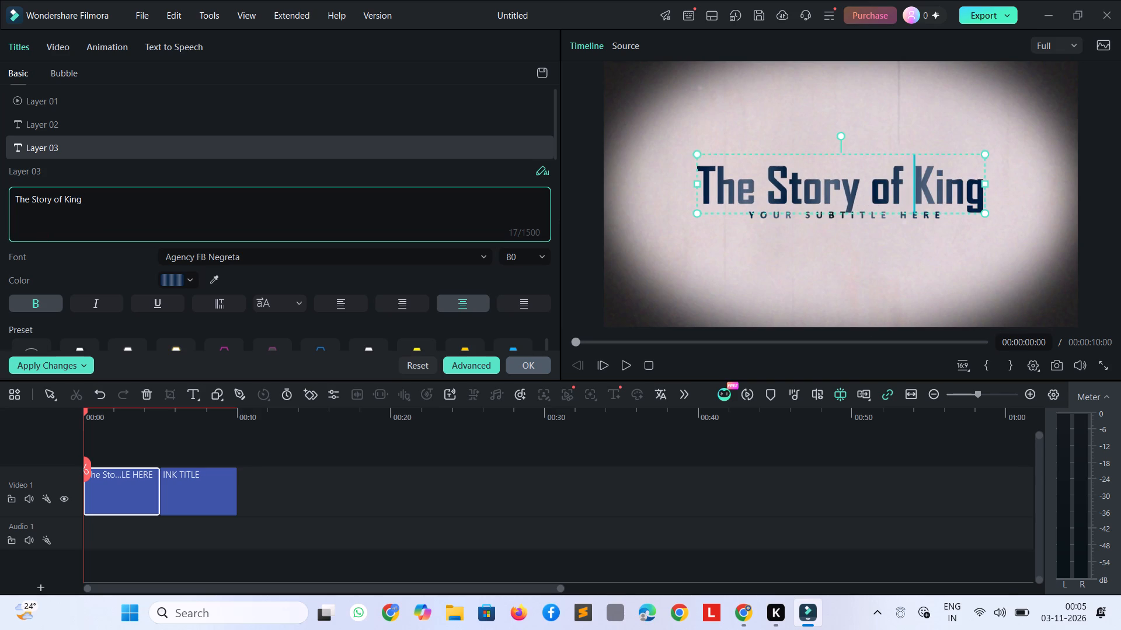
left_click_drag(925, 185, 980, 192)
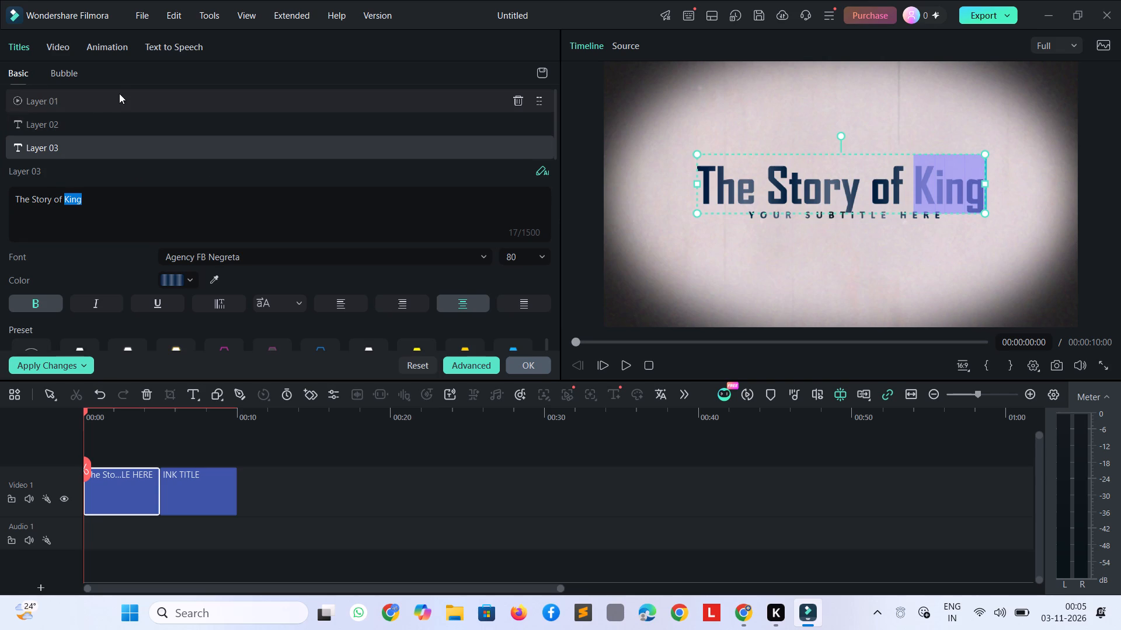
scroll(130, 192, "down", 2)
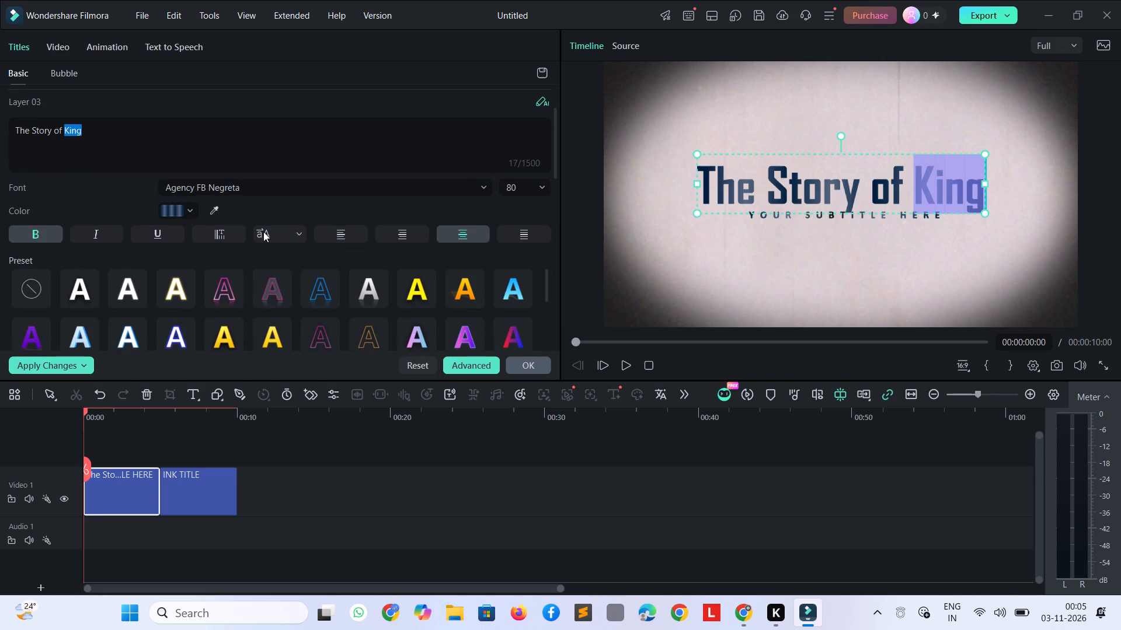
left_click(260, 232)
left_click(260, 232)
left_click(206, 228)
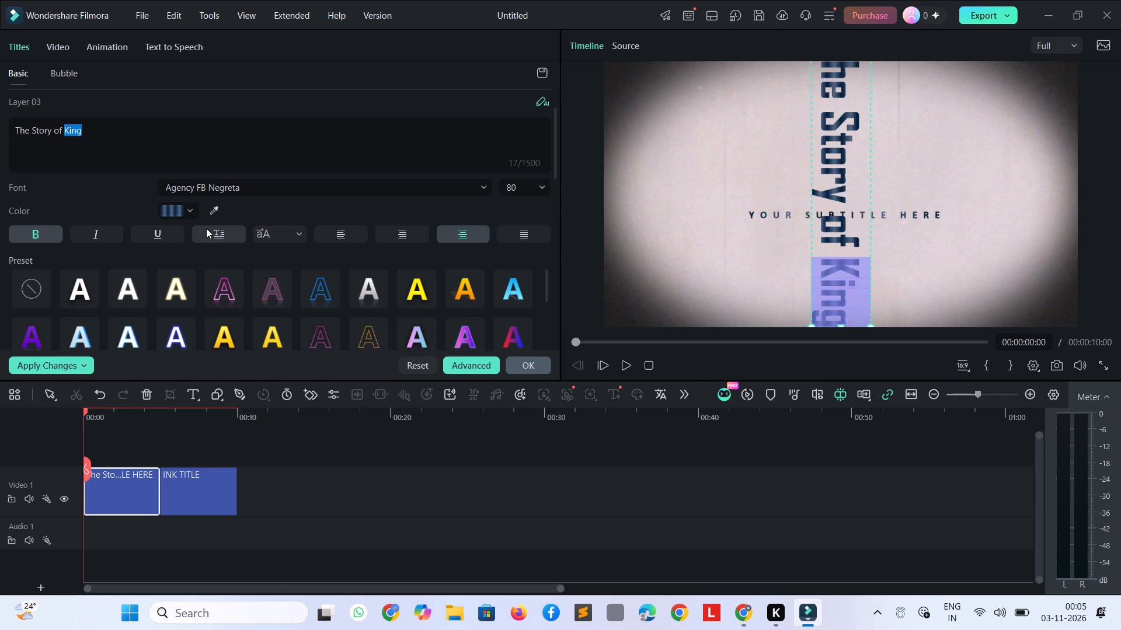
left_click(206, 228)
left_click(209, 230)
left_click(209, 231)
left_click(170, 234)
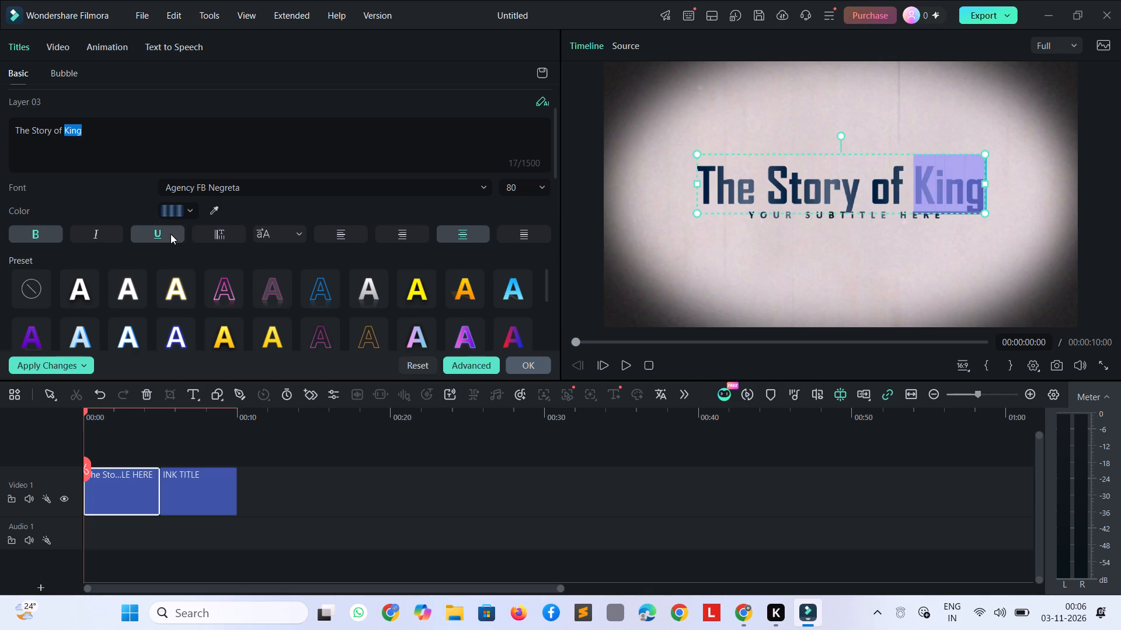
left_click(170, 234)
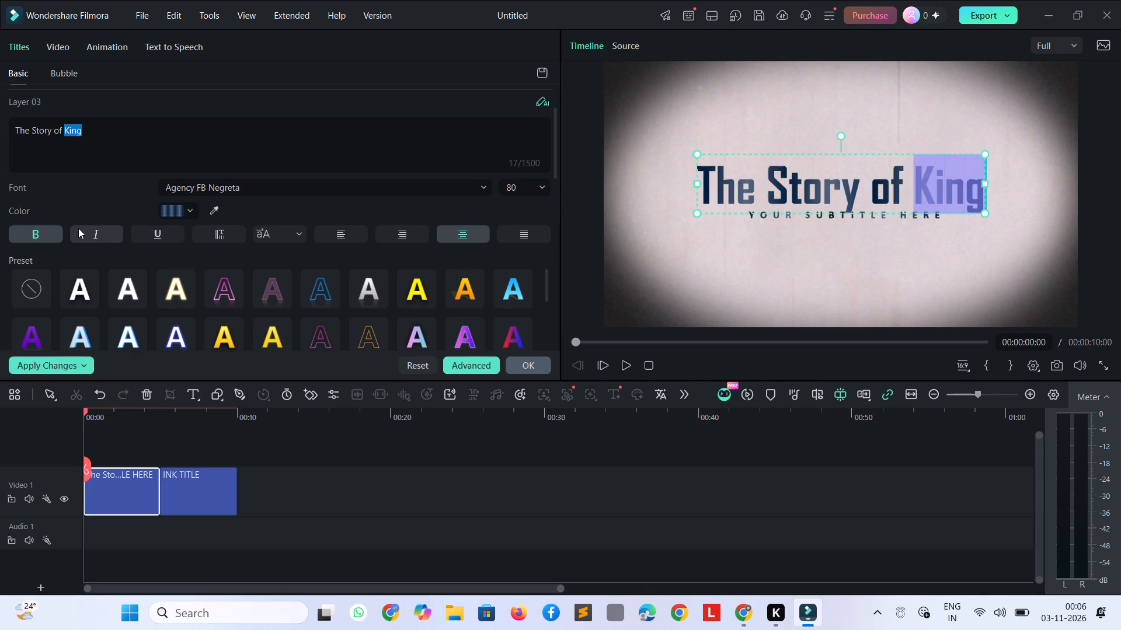
Enable a white outline on the selected word "King" and set the outline blur to 3.
scroll(51, 200, "down", 4)
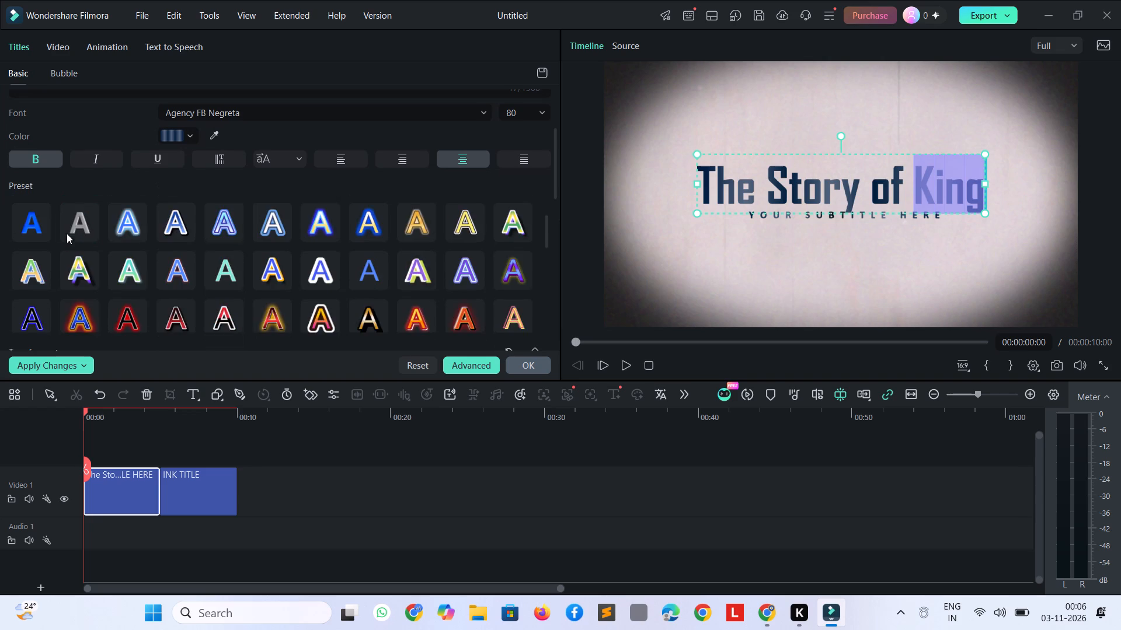
scroll(67, 233, "down", 6)
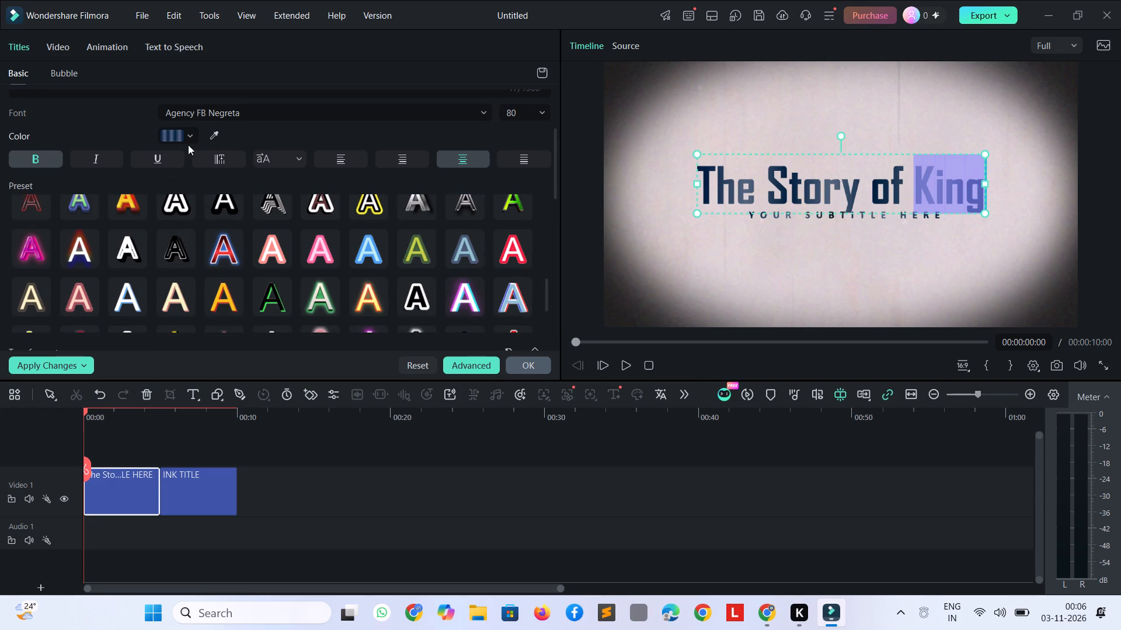
scroll(277, 142, "up", 2)
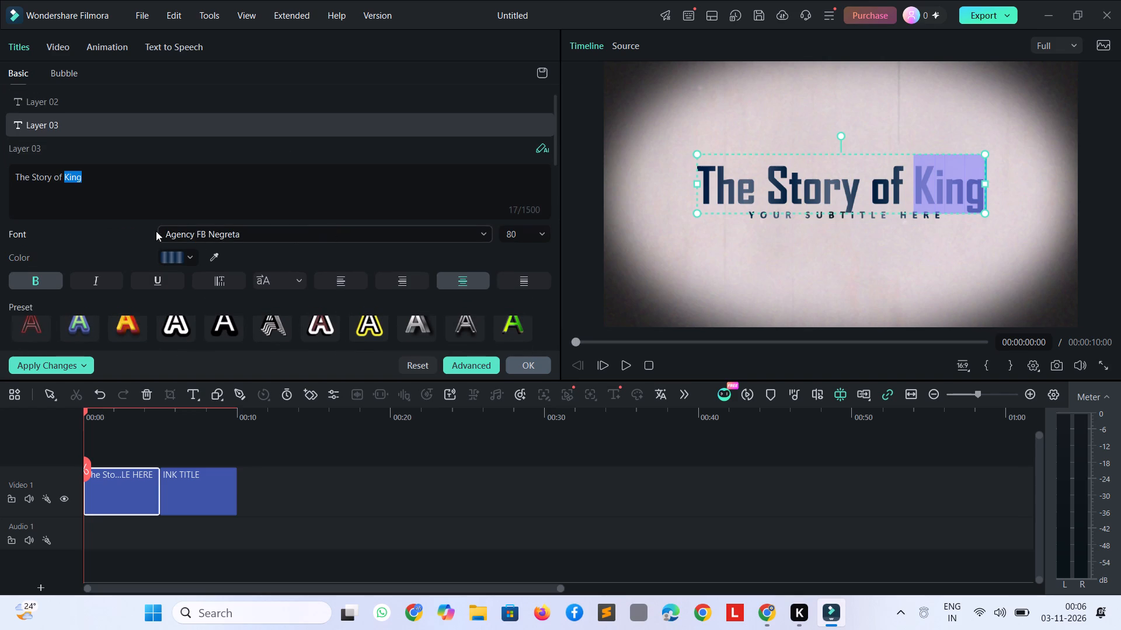
scroll(150, 282, "down", 4)
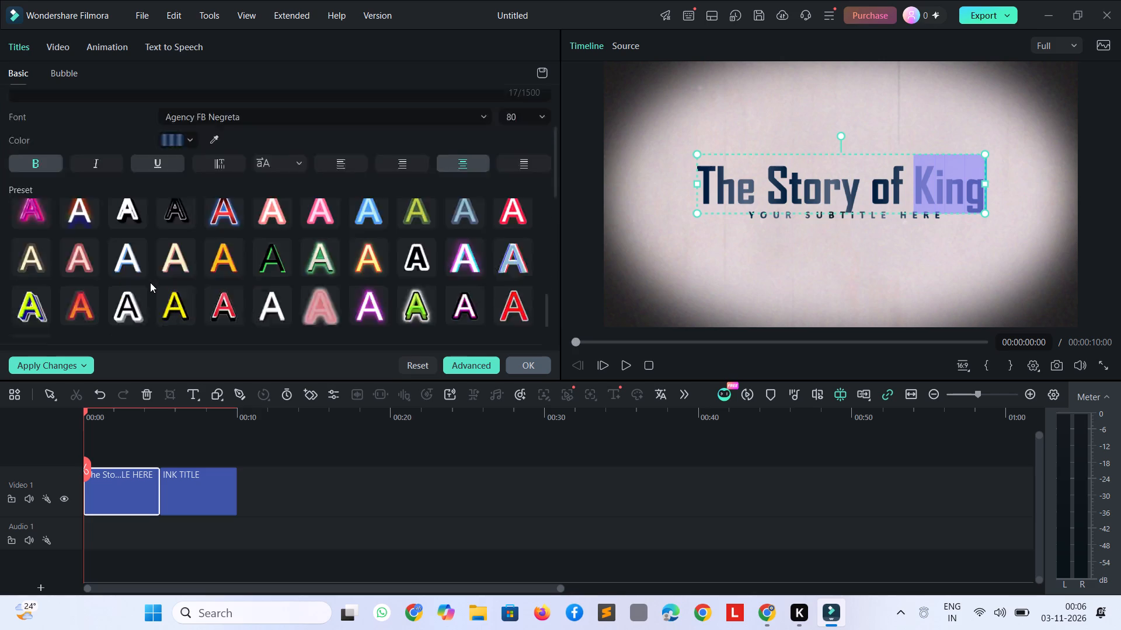
scroll(150, 282, "down", 6)
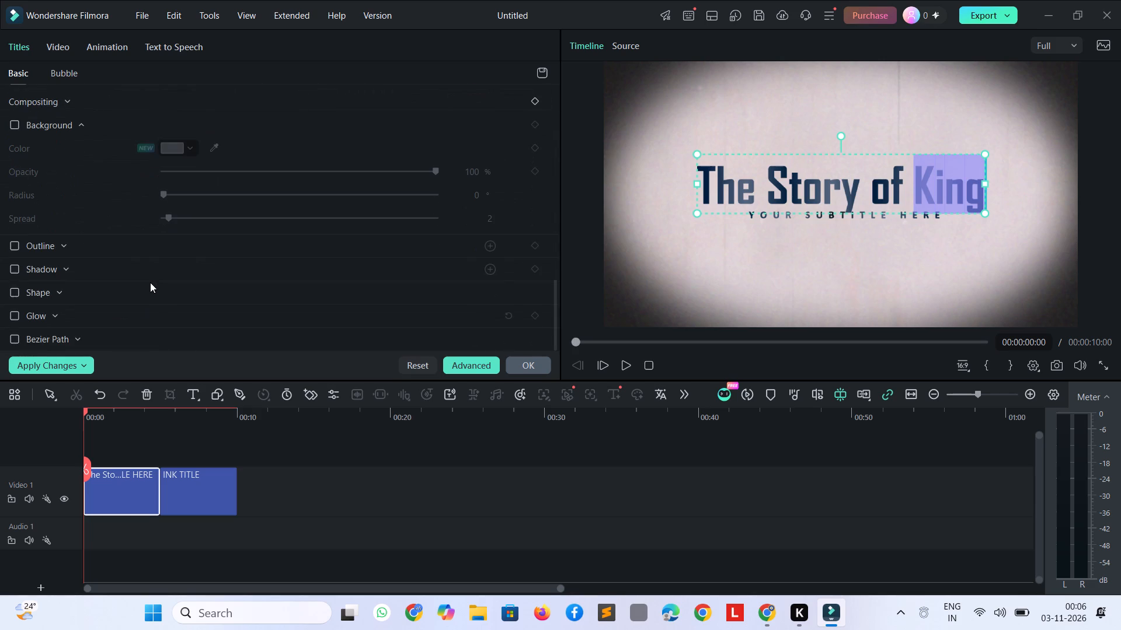
left_click(68, 244)
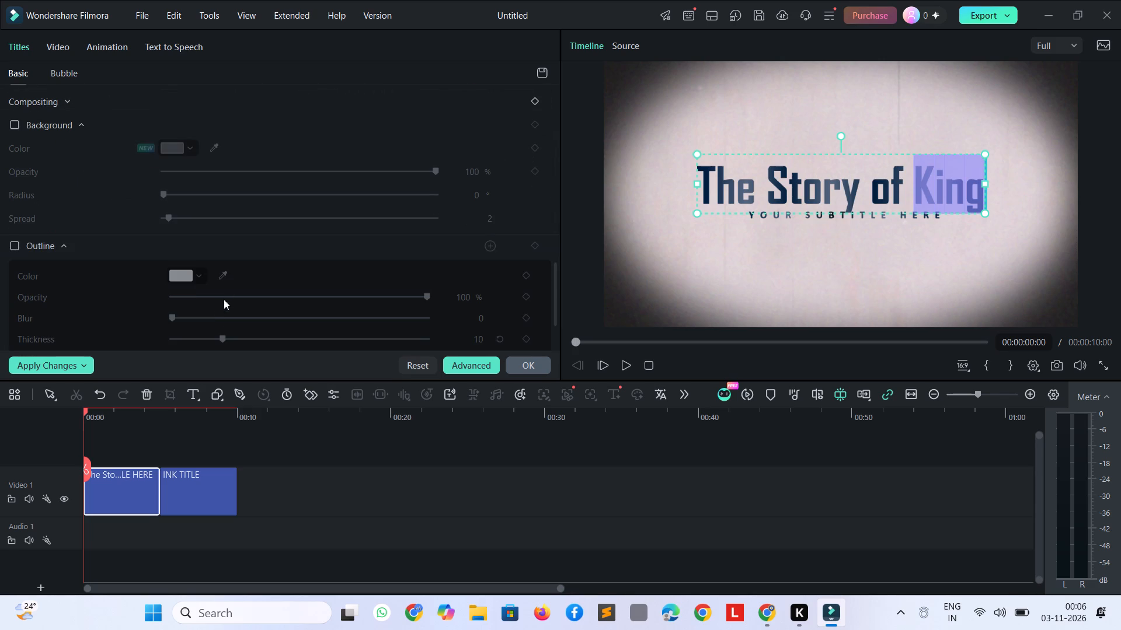
left_click(18, 246)
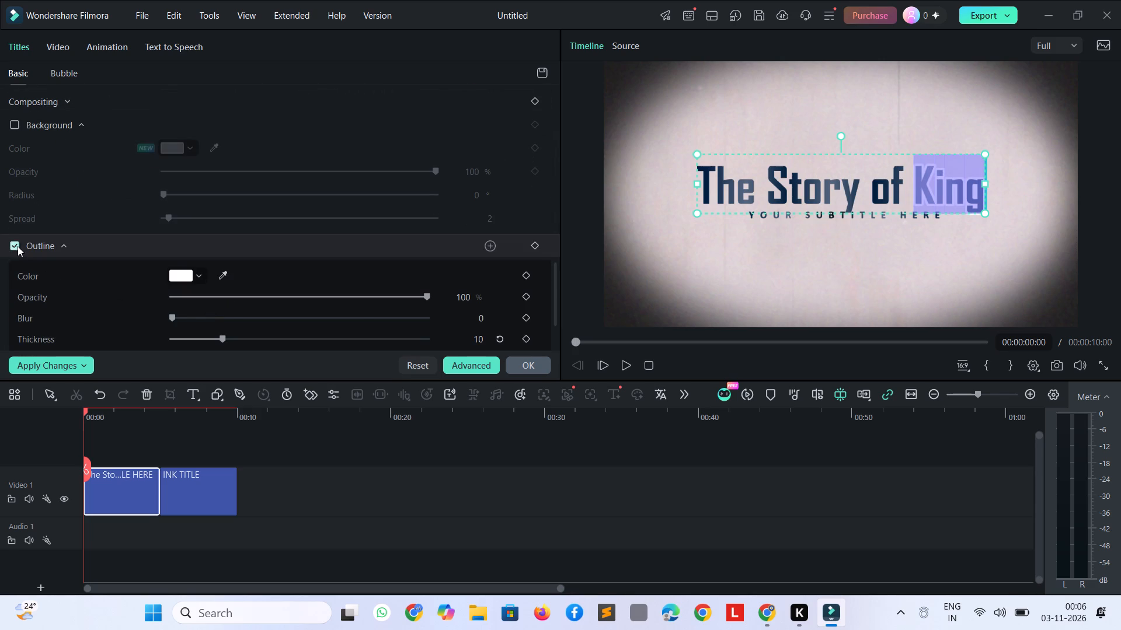
left_click_drag(190, 316, 200, 317)
left_click_drag(200, 317, 252, 328)
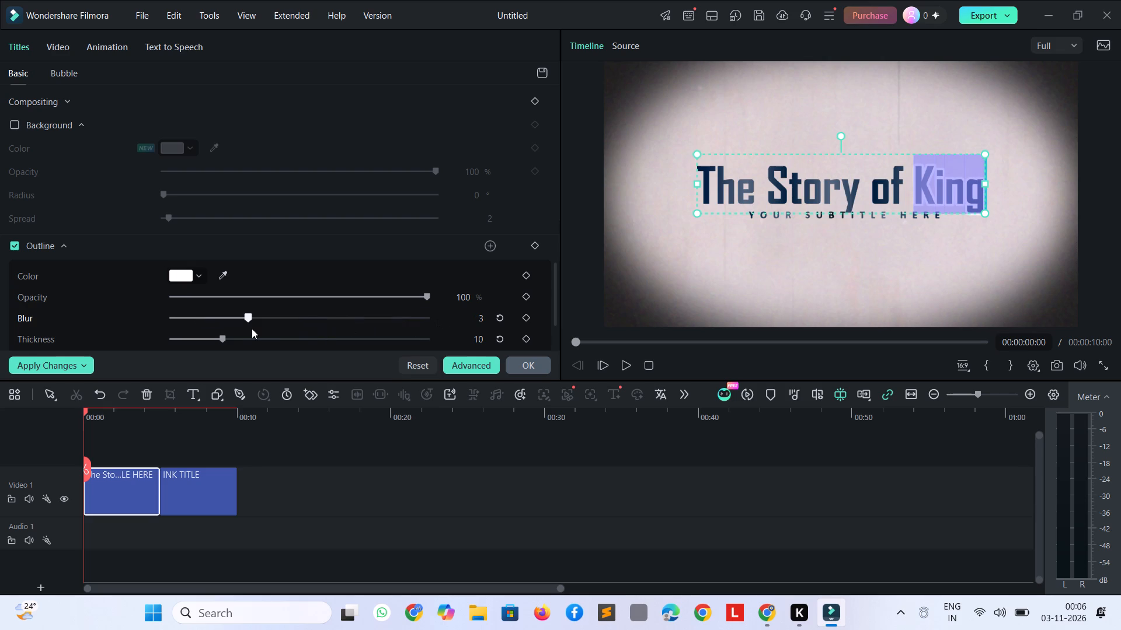
left_click_drag(252, 328, 249, 328)
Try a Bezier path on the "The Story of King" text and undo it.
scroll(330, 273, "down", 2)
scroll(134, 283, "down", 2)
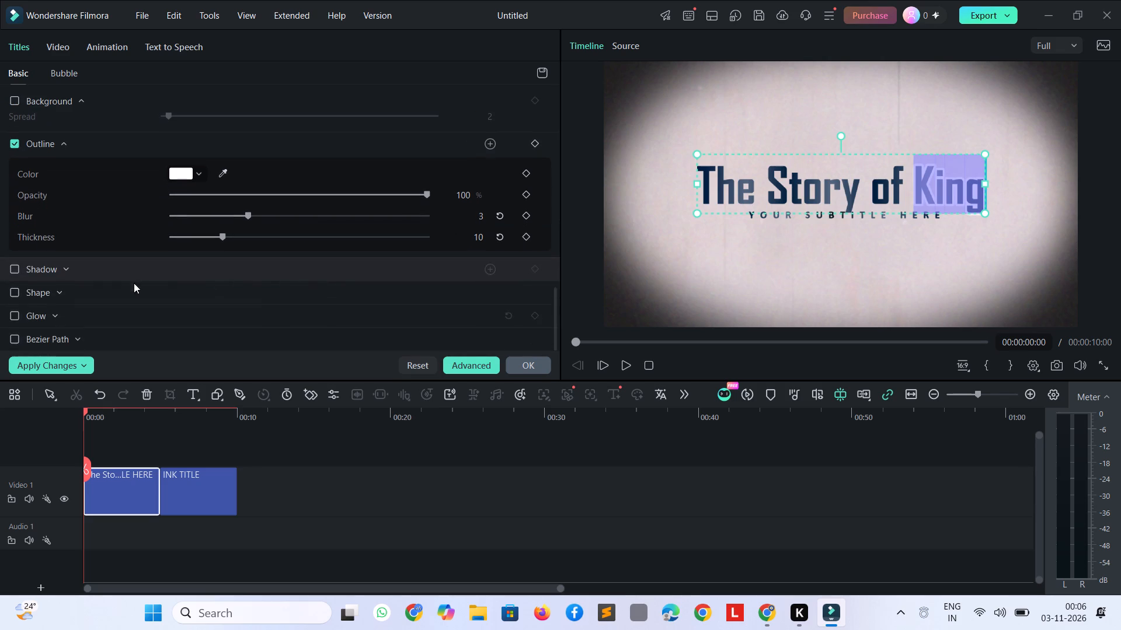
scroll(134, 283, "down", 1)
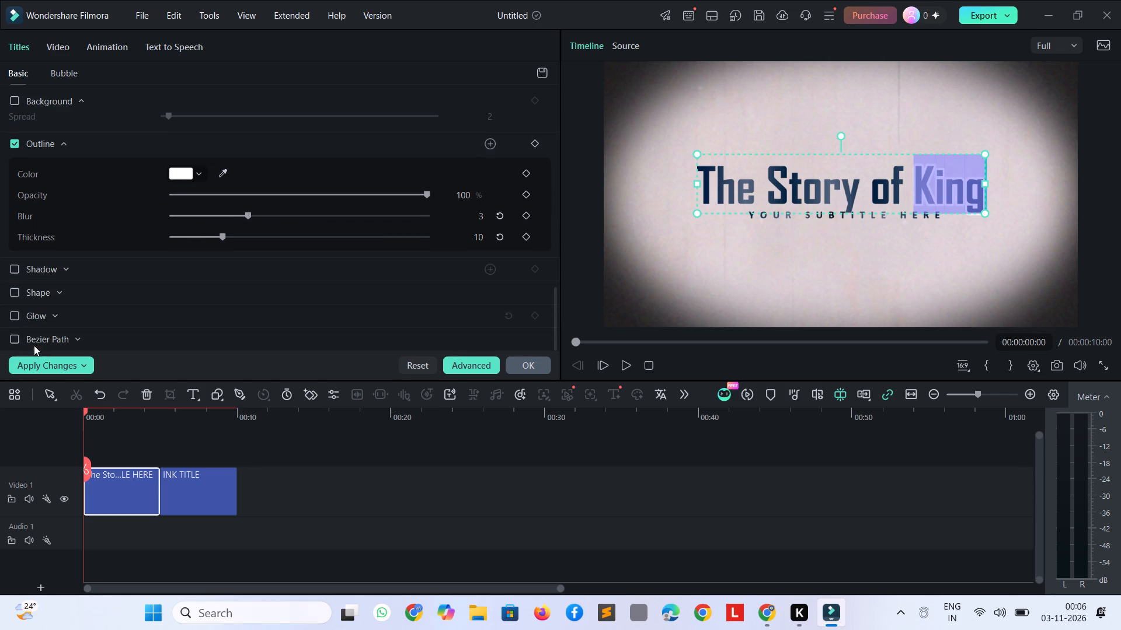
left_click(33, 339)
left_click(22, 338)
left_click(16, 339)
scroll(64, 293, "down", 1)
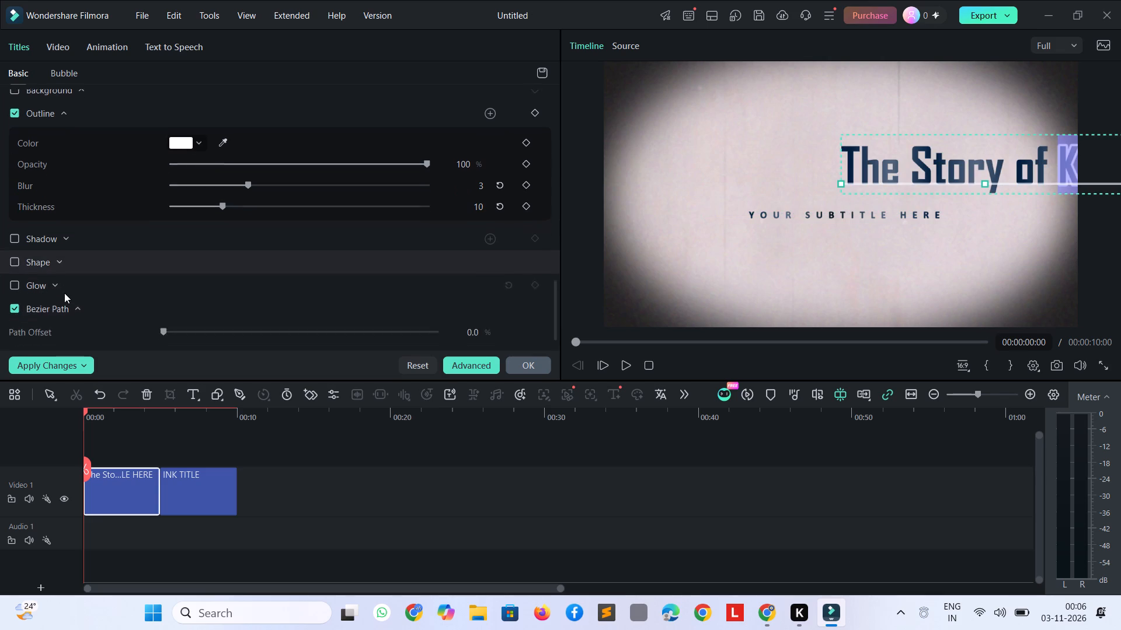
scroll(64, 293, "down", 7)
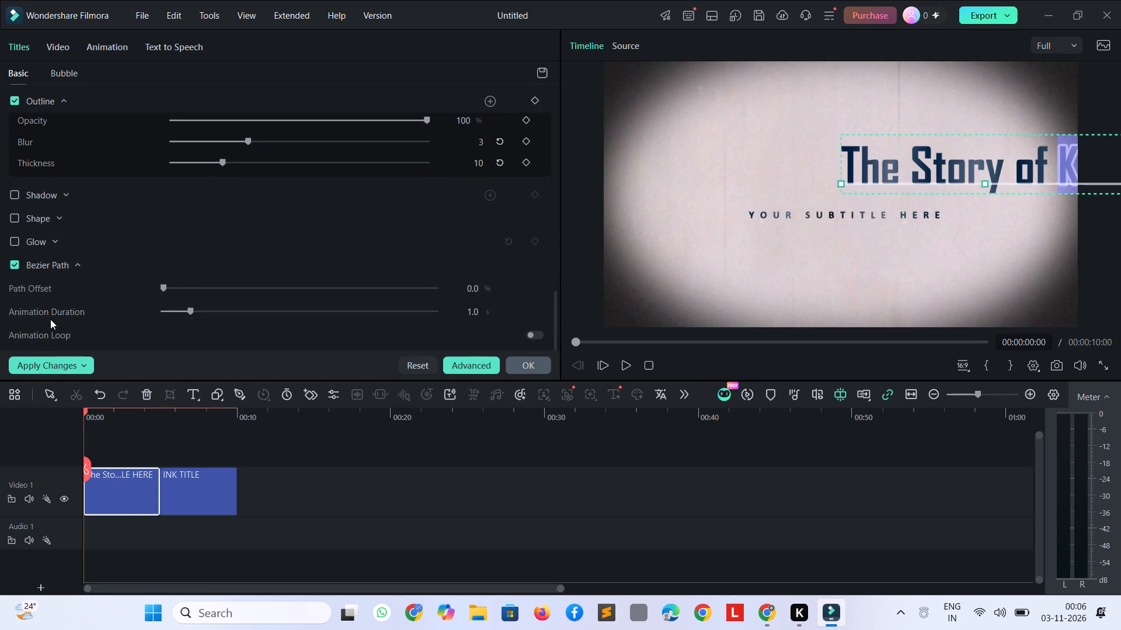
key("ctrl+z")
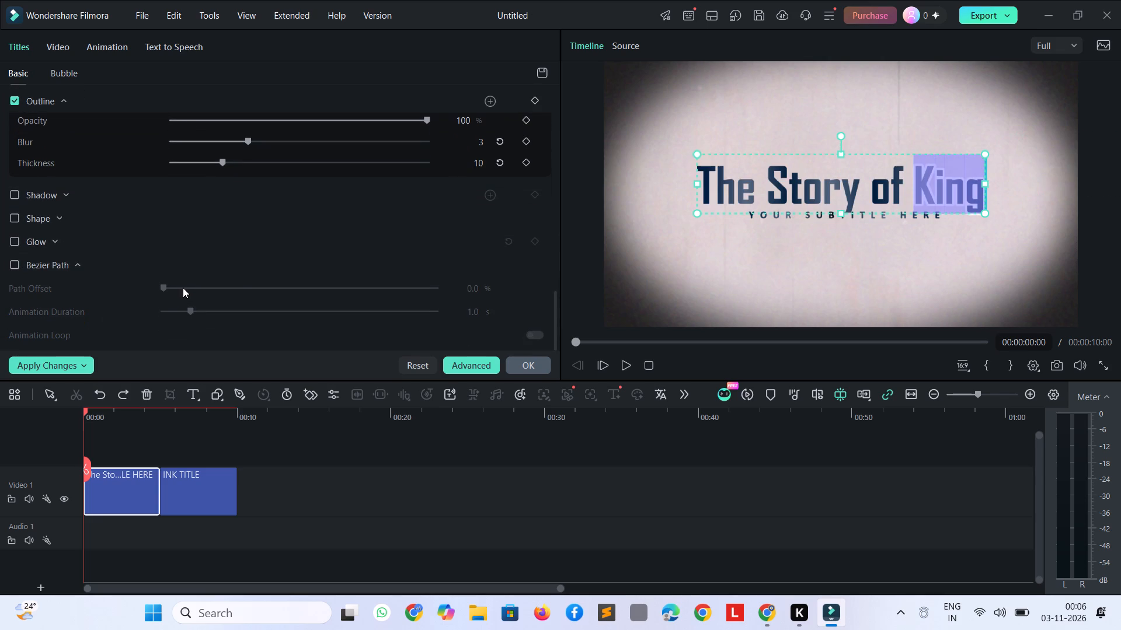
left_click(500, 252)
Undo the outline changes on the word "King" in the opening Classic Film title.
left_click(887, 215)
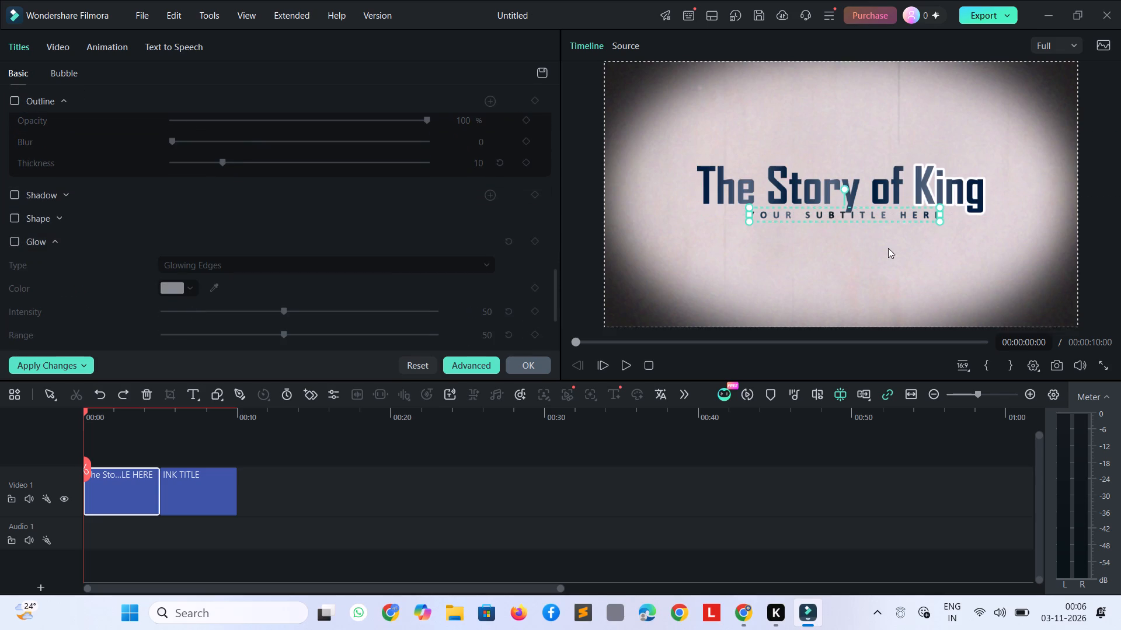
key("ctrl+z")
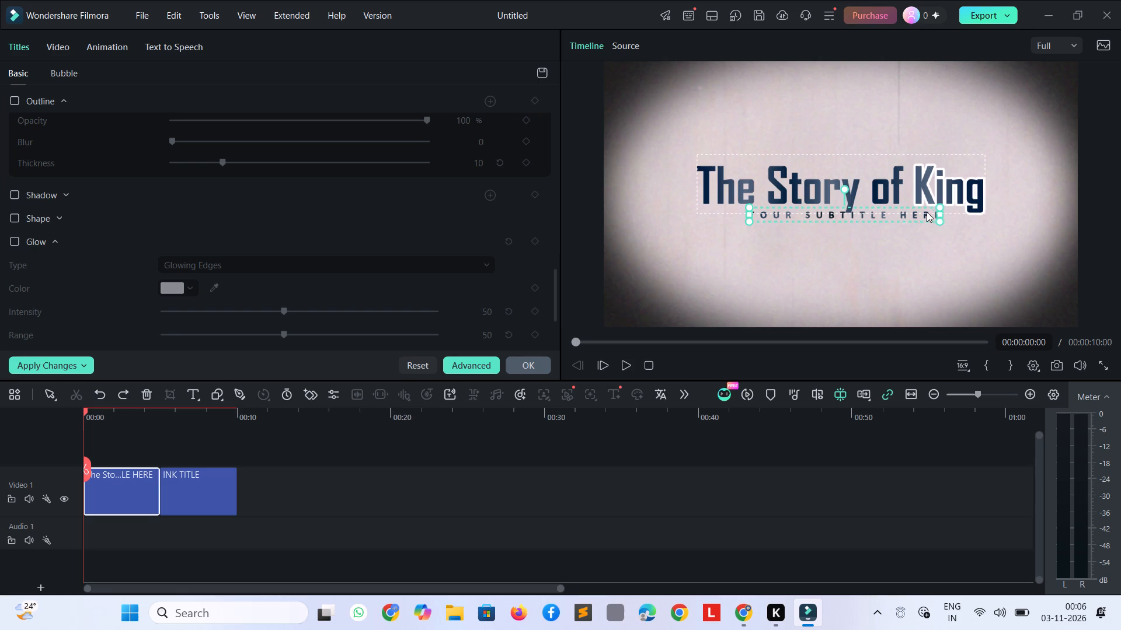
key("ctrl+z")
key("ctrl+z")
key("ctrl+z")
left_click(903, 251)
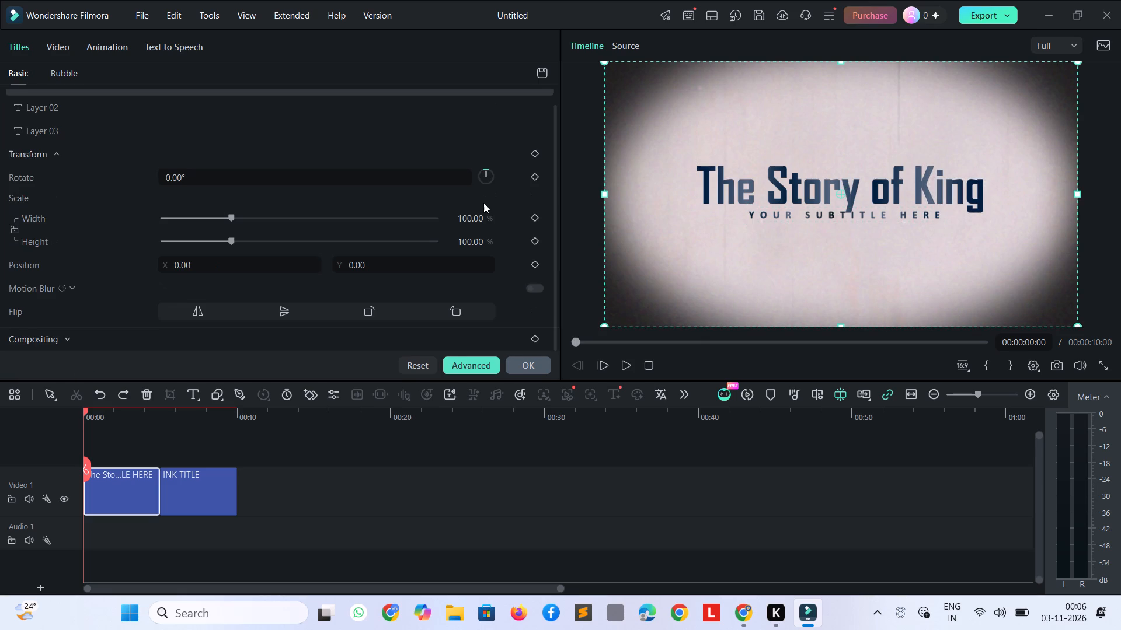
scroll(457, 194, "up", 2)
scroll(402, 143, "up", 6)
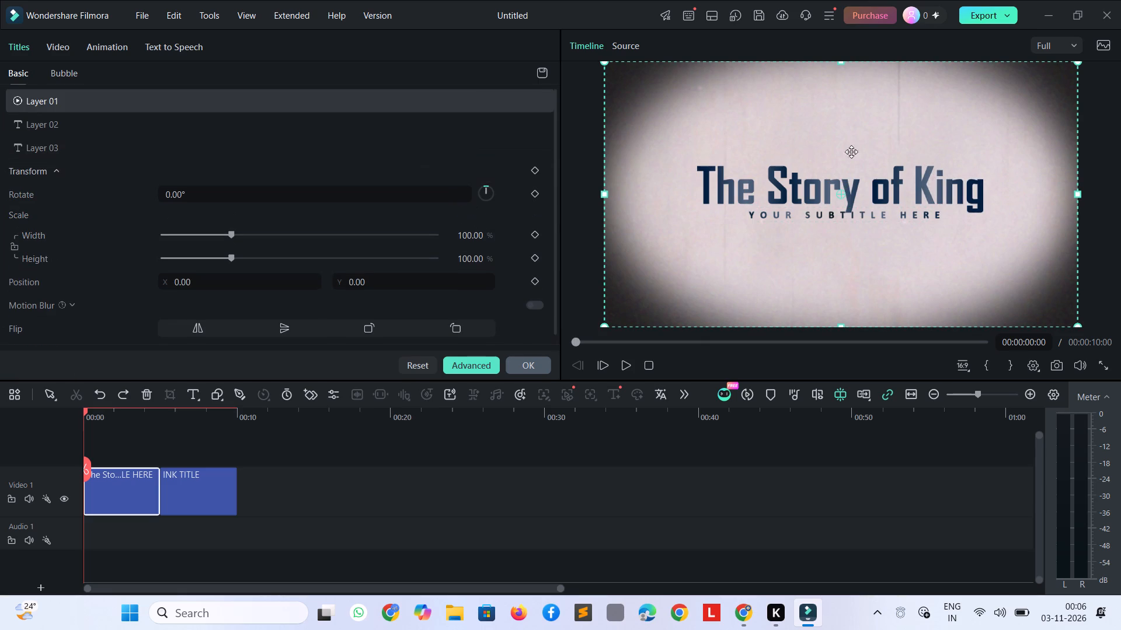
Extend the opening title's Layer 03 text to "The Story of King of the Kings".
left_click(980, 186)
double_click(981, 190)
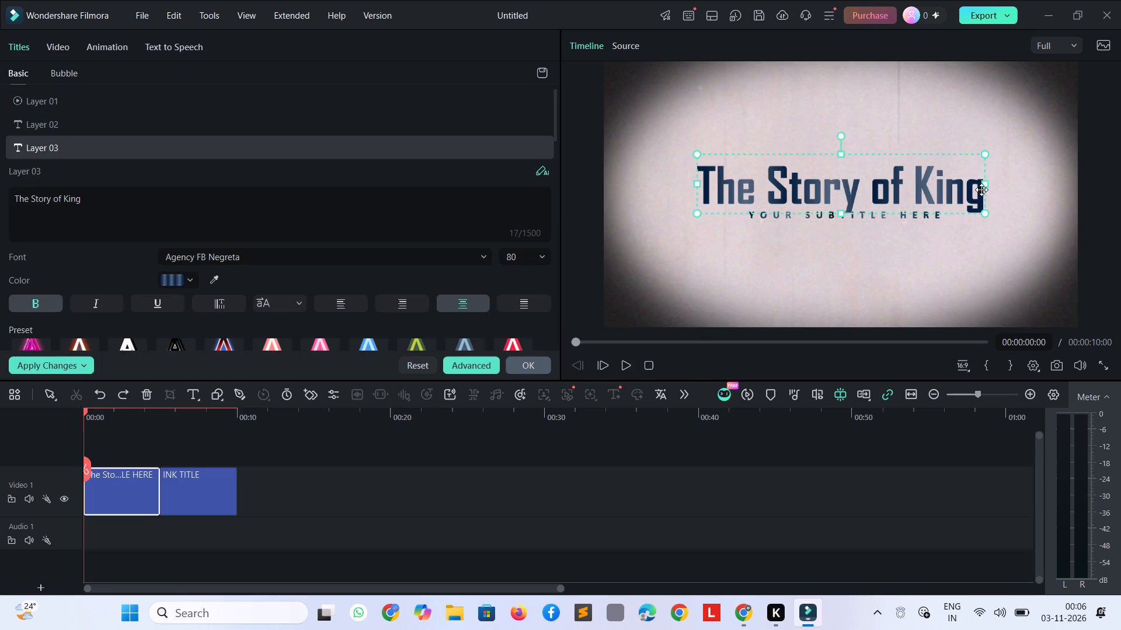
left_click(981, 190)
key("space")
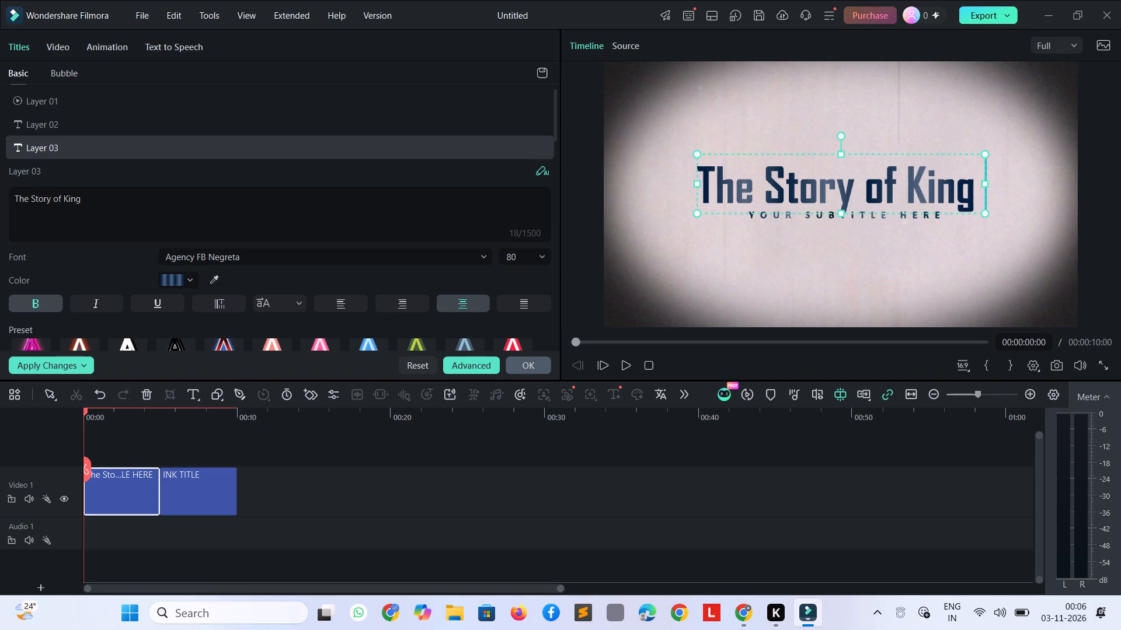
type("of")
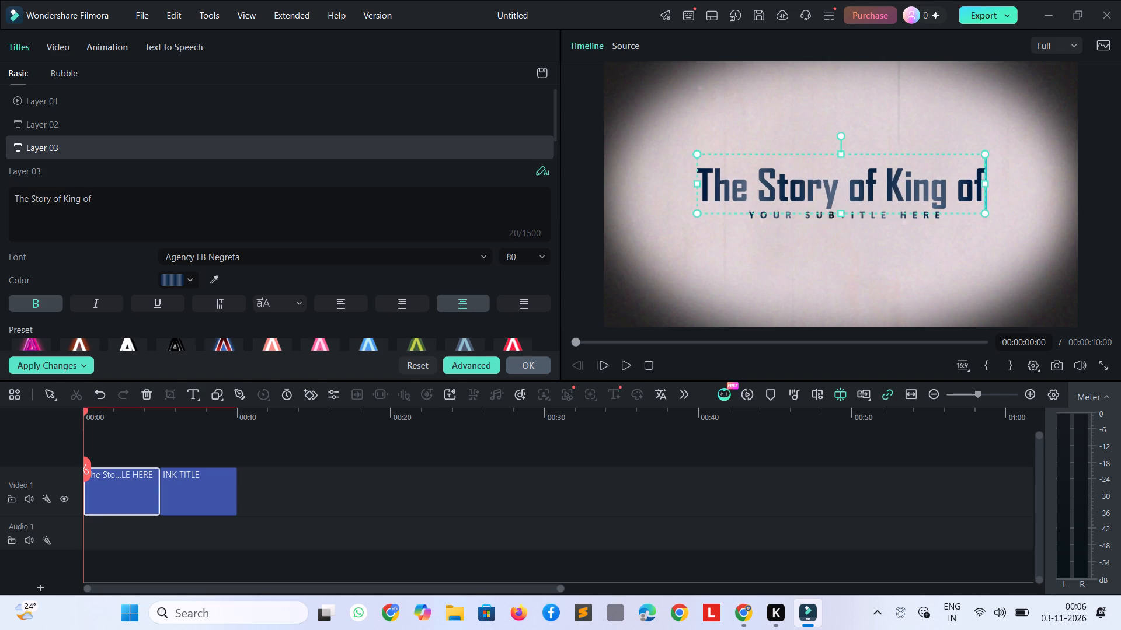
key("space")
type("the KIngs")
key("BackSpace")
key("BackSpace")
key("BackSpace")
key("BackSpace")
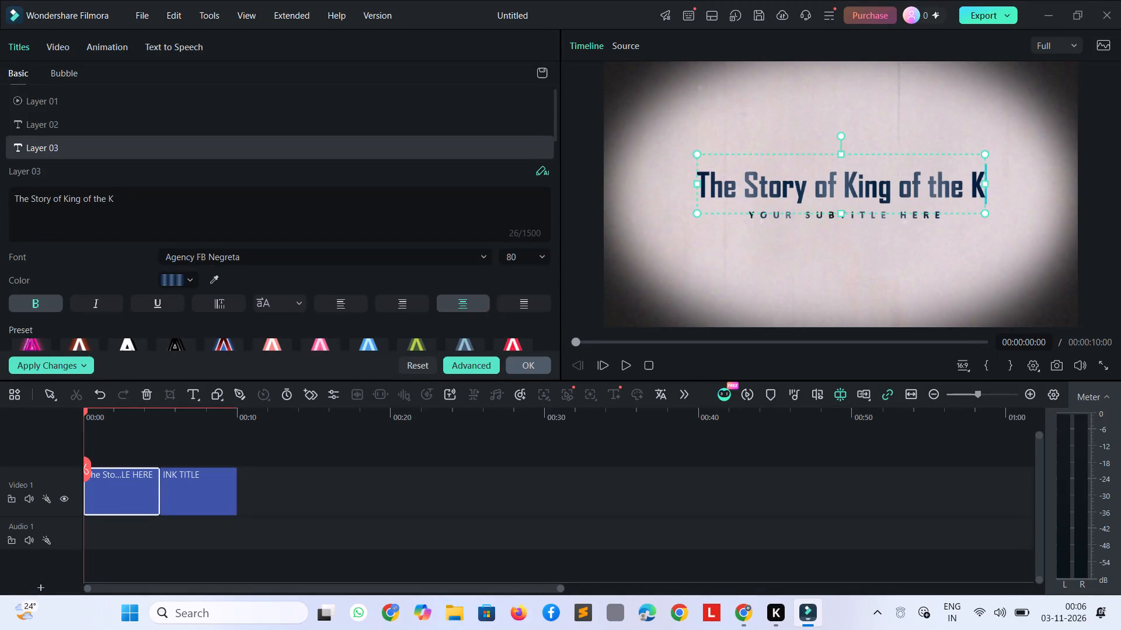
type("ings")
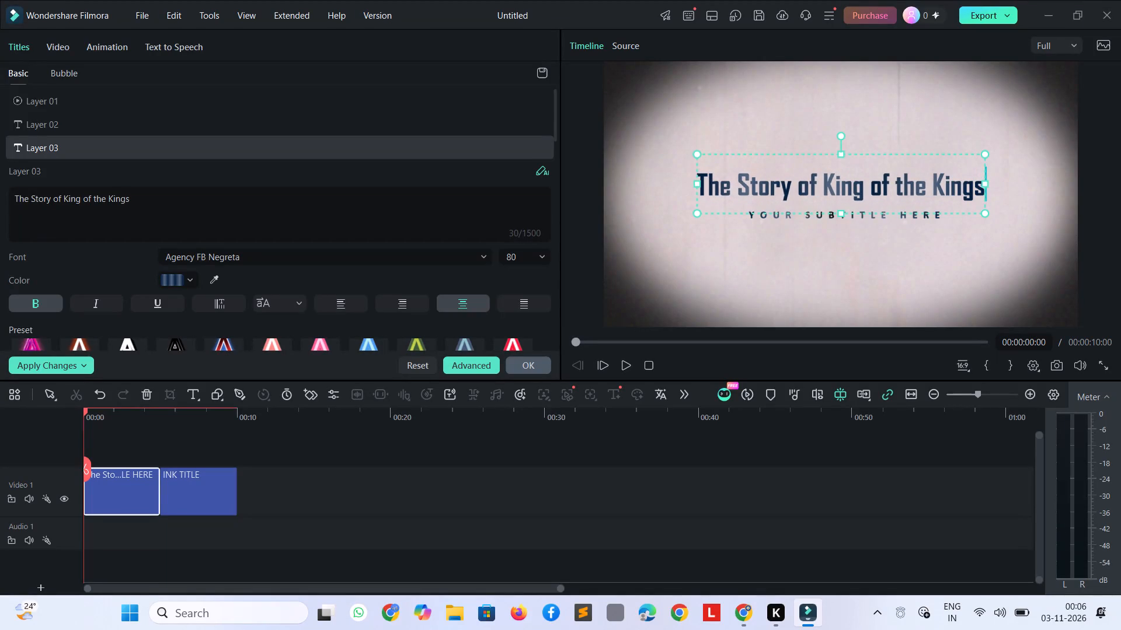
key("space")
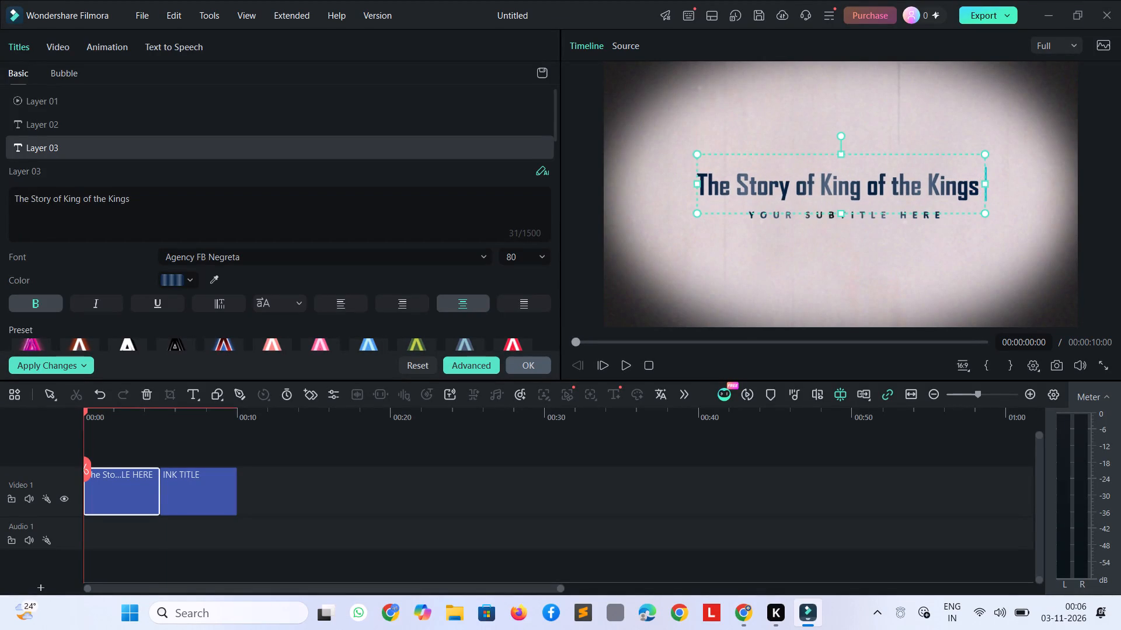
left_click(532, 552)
Play the timeline to check both title clips, replaying the opening title from the start.
key("space")
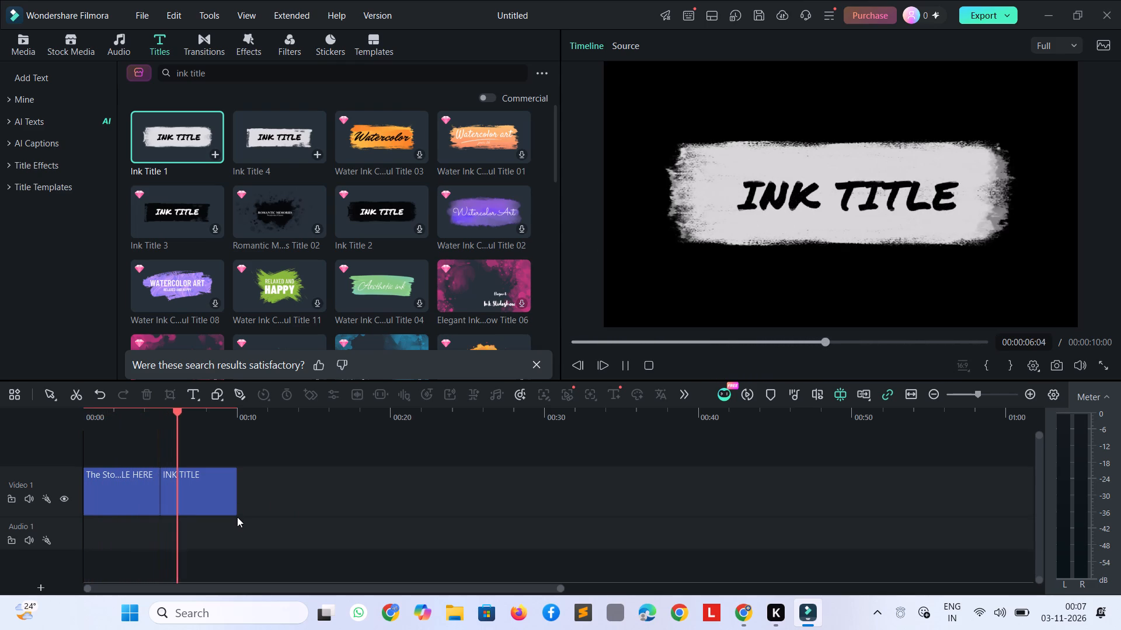
key("space")
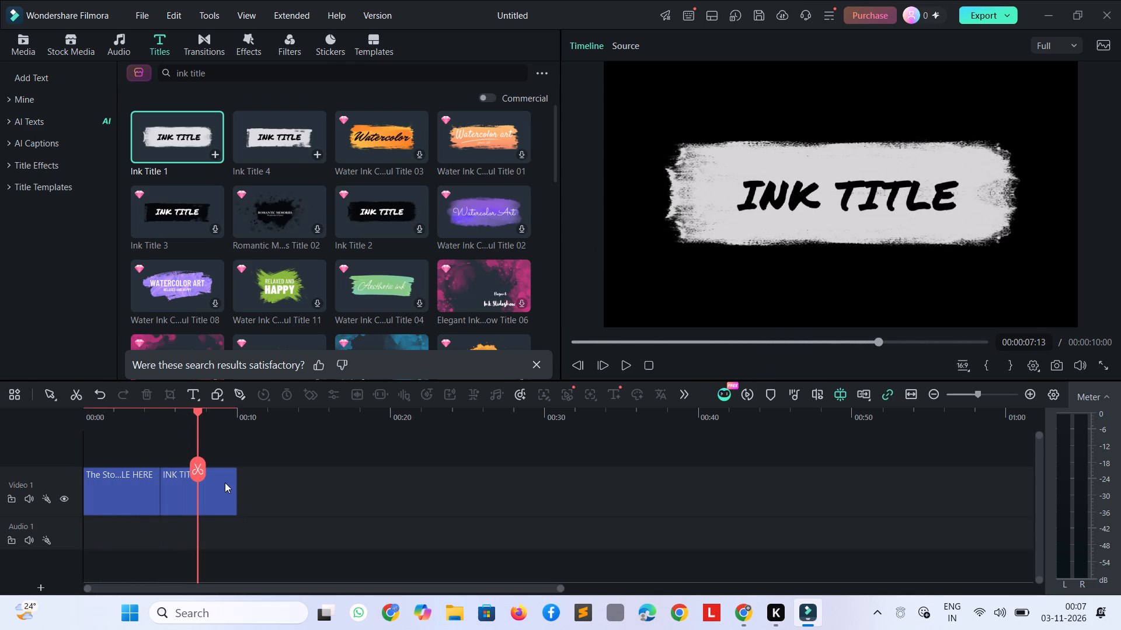
left_click_drag(197, 415, 76, 414)
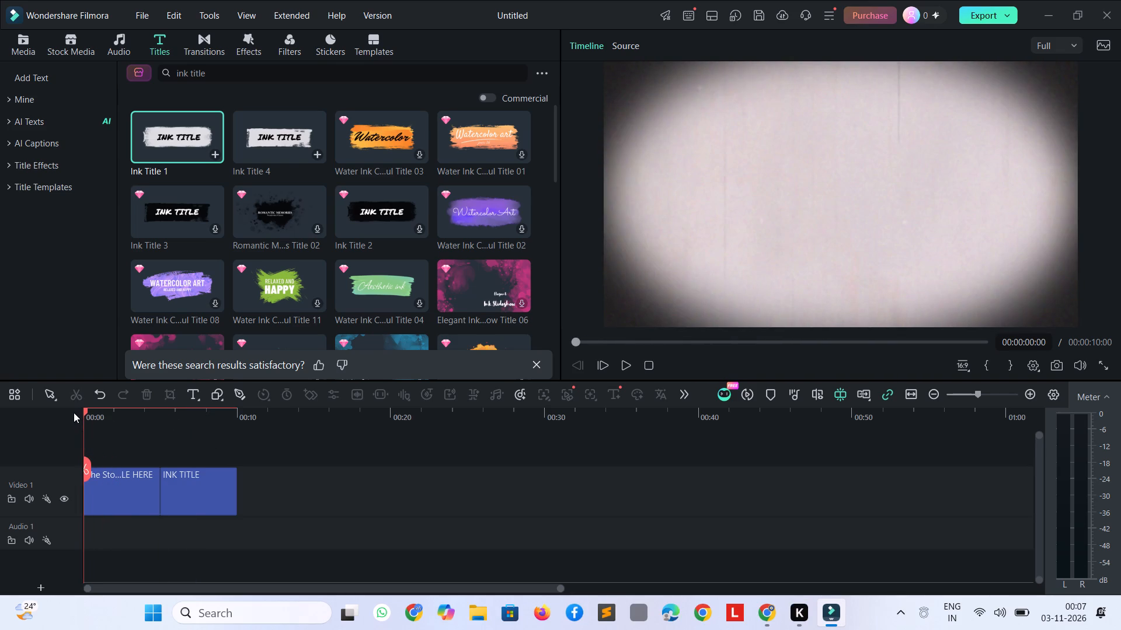
key("space")
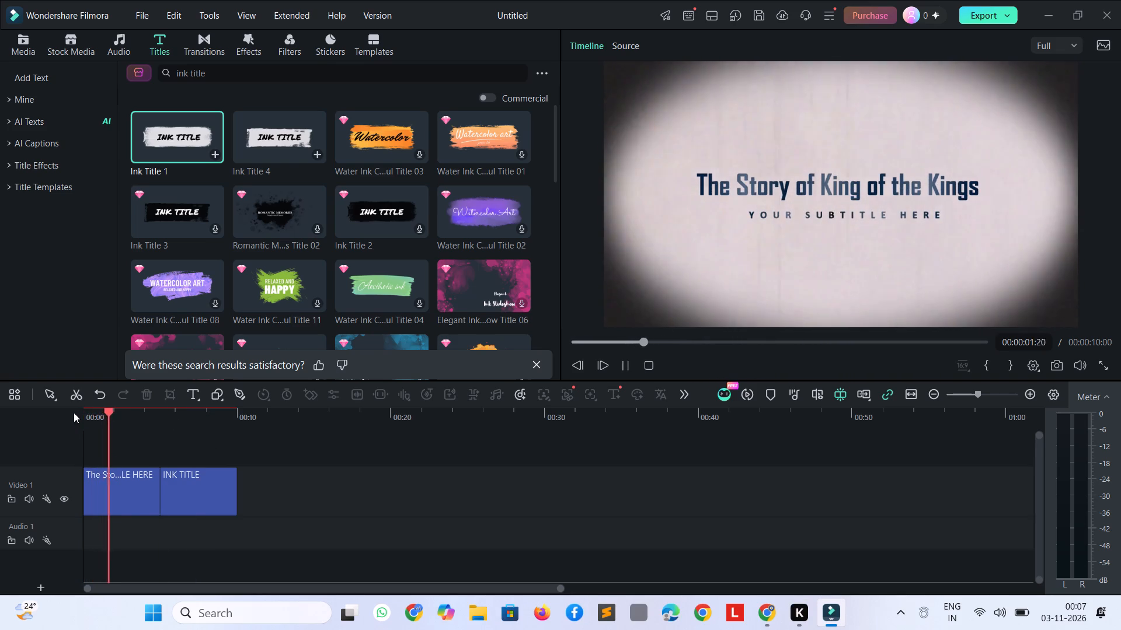
key("space")
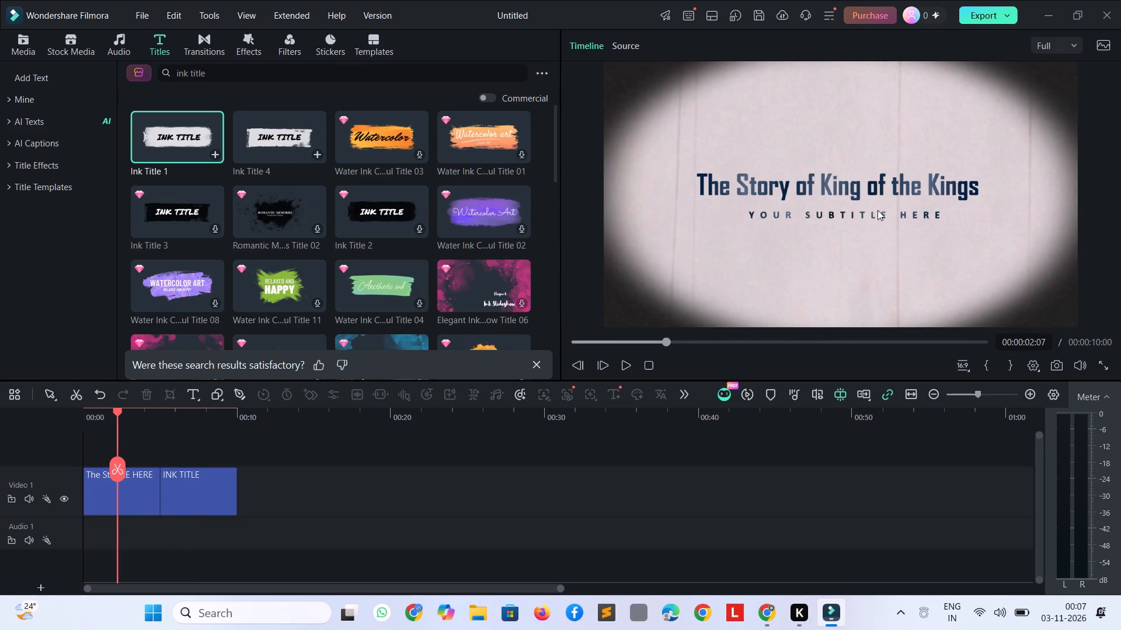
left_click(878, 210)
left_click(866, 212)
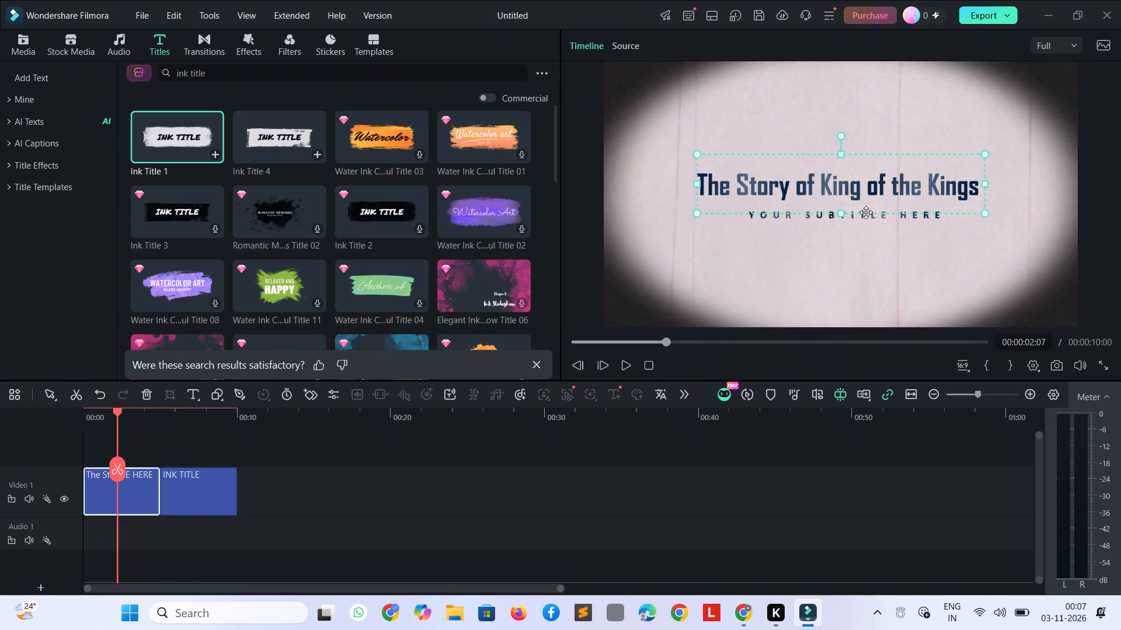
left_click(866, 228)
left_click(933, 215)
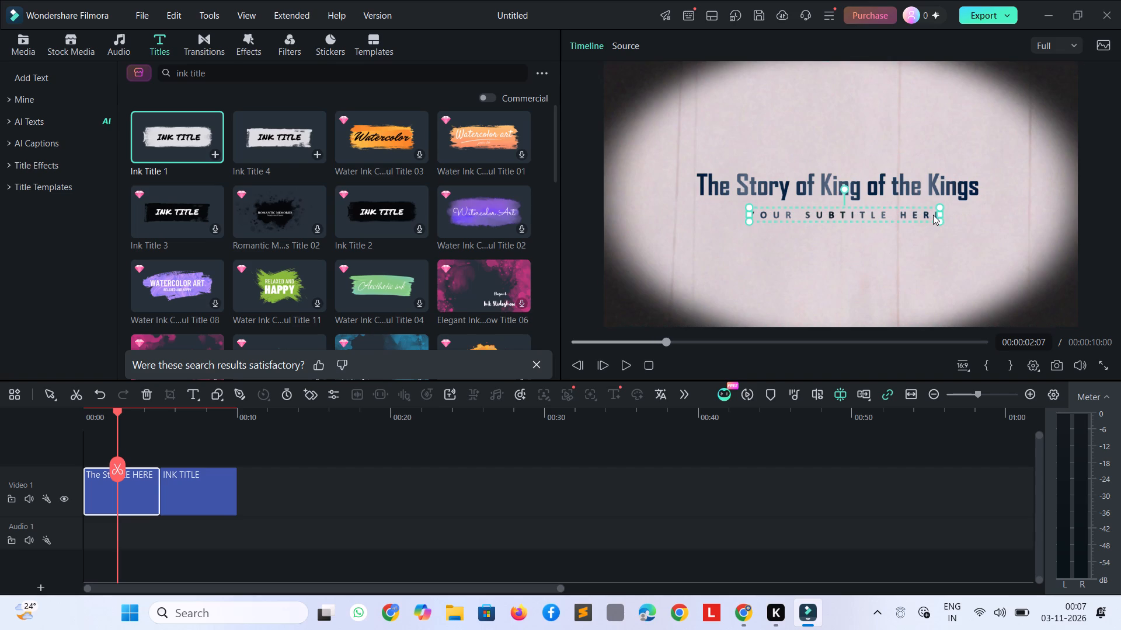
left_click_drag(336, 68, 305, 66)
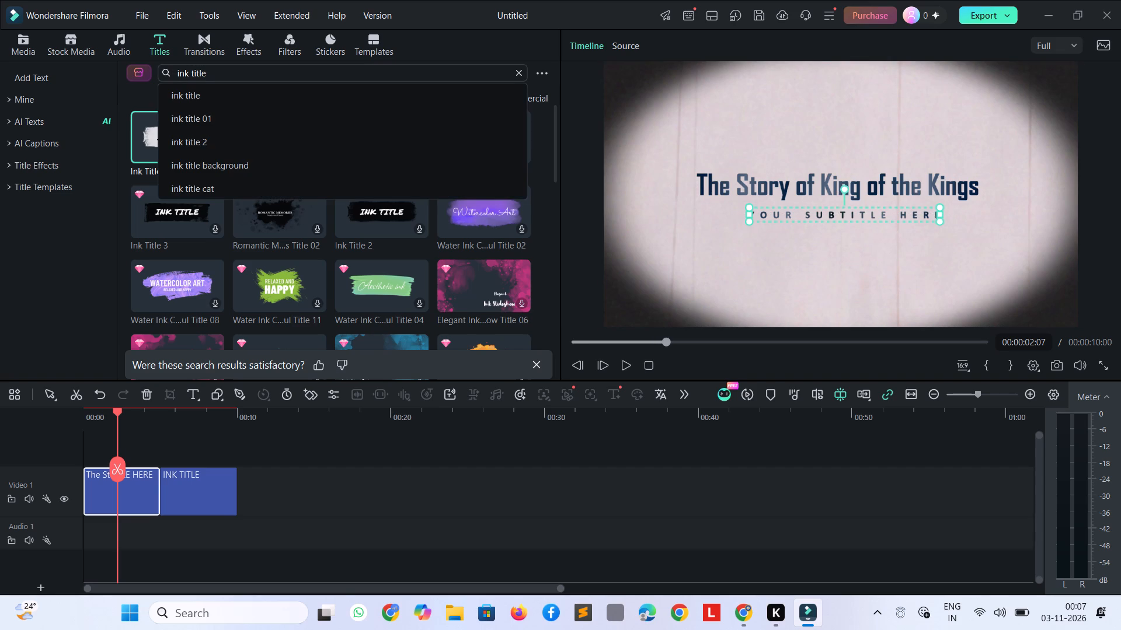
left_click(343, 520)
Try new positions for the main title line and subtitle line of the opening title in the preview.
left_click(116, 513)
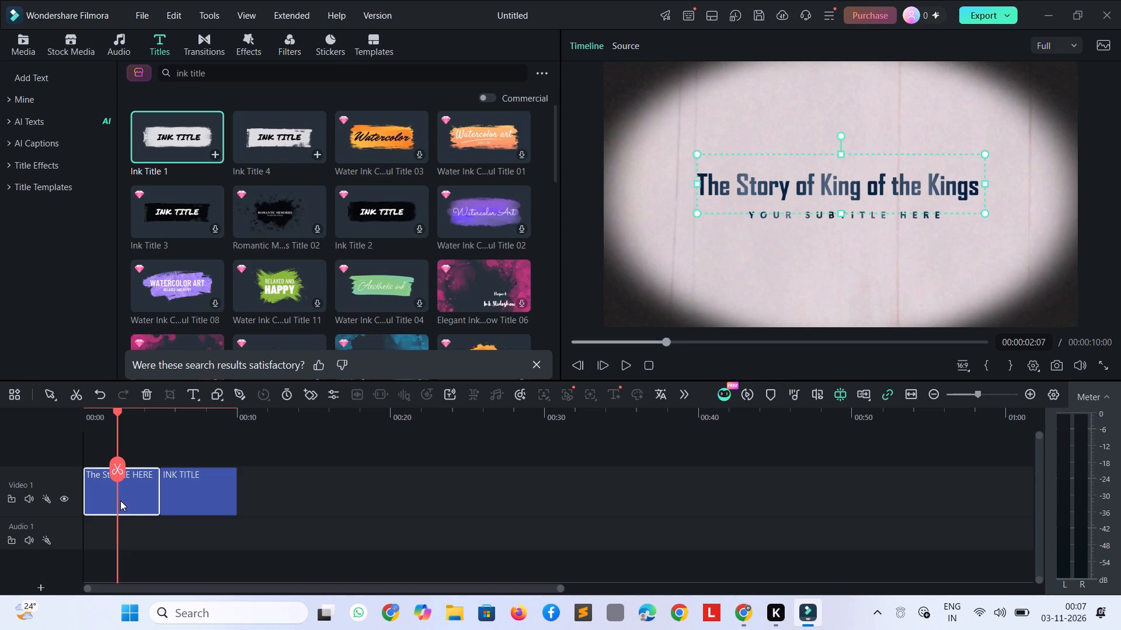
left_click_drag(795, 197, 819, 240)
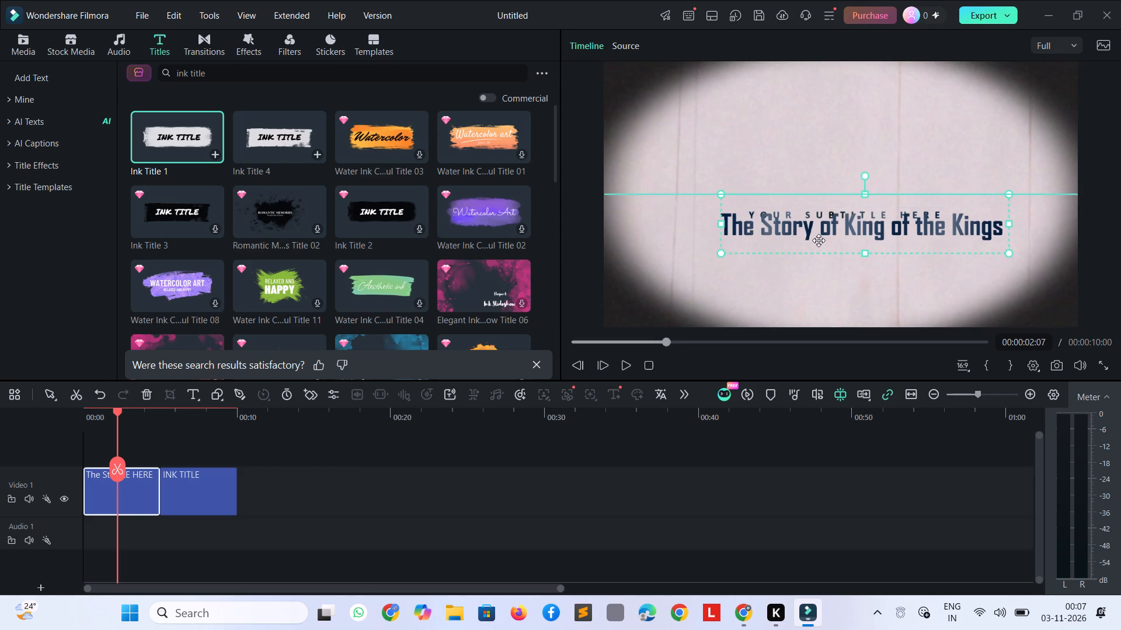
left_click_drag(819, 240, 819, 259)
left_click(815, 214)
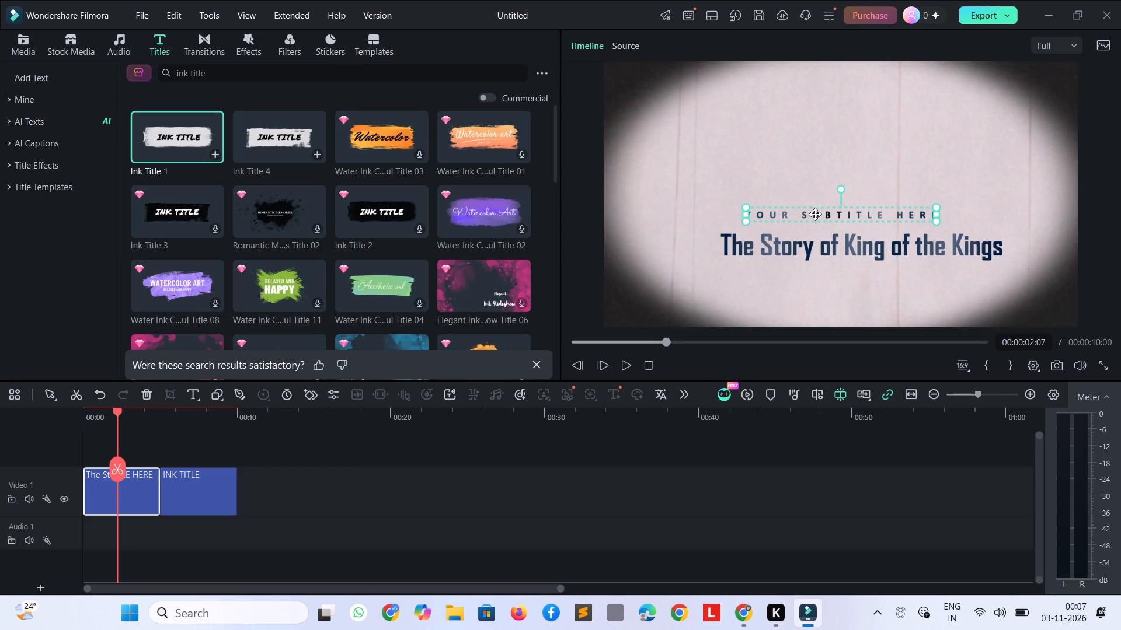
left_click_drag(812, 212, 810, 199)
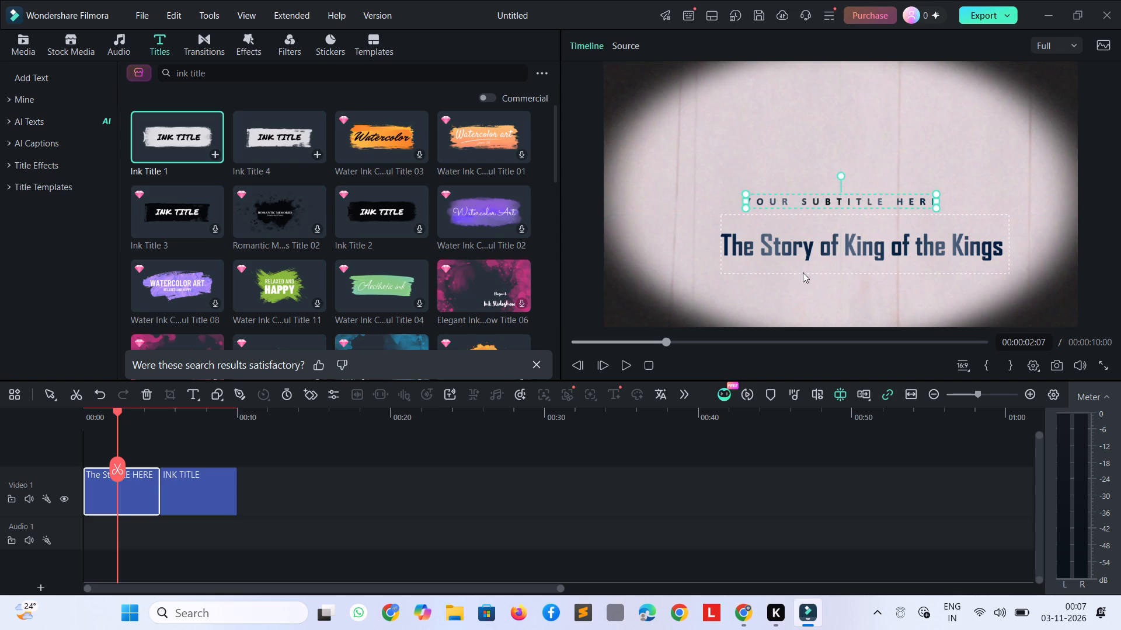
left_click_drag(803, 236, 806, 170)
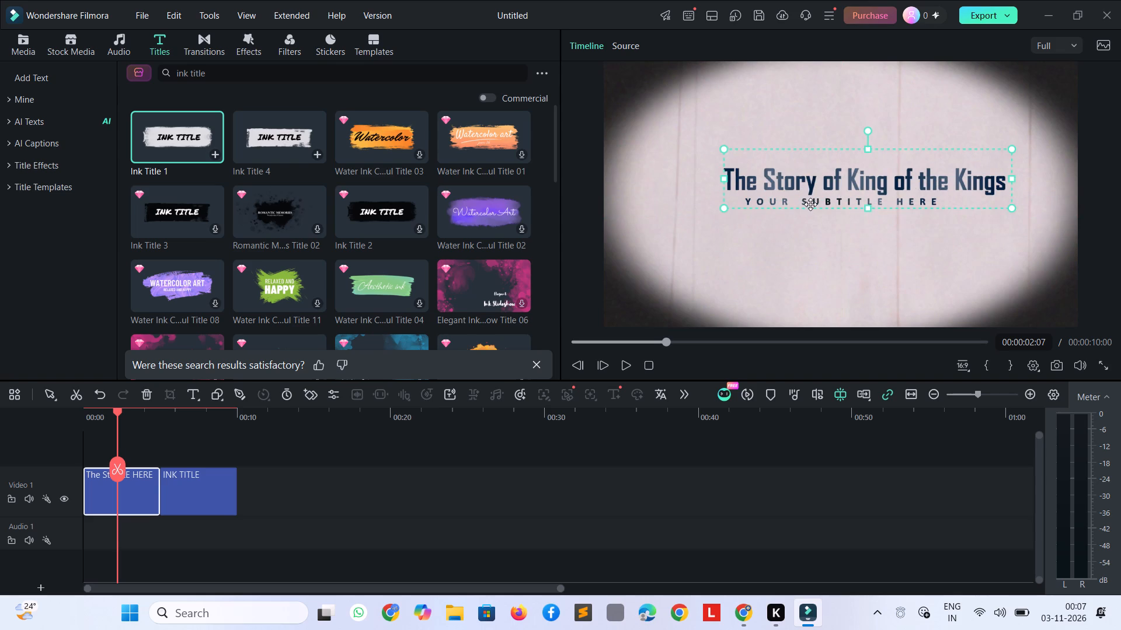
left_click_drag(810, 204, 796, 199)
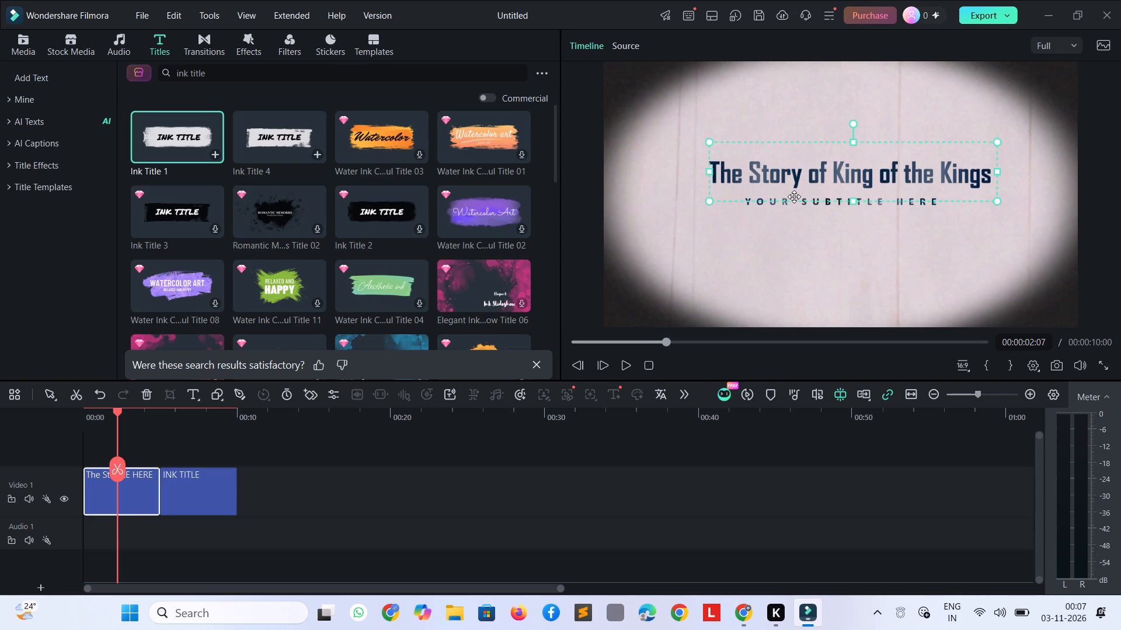
Undo the title repositioning and text edits until the main title line reads "The S".
key("ctrl+z")
key("ctrl+z")
key("ctrl+z")
key("ctrl+z")
key("ctrl+z")
key("ctrl+z")
key("ctrl+z")
key("ctrl+z")
key("ctrl+z")
key("ctrl+z")
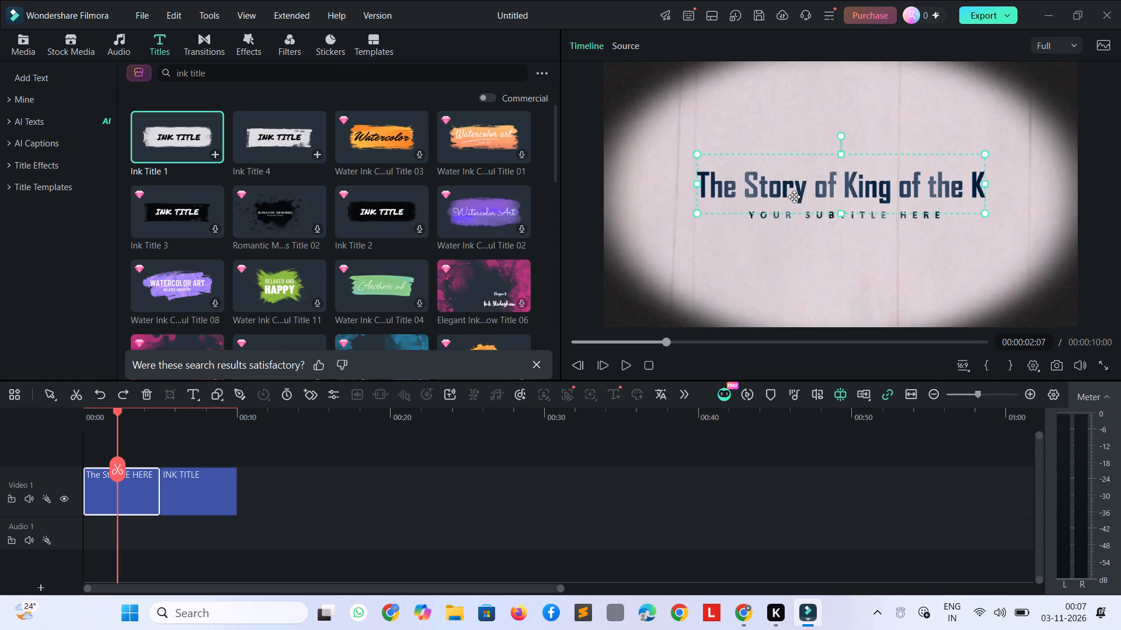
key("ctrl+z")
key("ctrl+z")
key("ctrl+z")
key("ctrl+z")
key("ctrl+z")
key("ctrl+z")
key("ctrl+z")
key("ctrl+z")
key("ctrl+z")
key("ctrl+z")
key("ctrl+z")
key("ctrl+z")
key("ctrl+z")
key("ctrl+z")
key("ctrl+z")
key("ctrl+z")
key("ctrl+z")
key("ctrl+z")
key("ctrl+z")
key("ctrl+z")
key("ctrl+z")
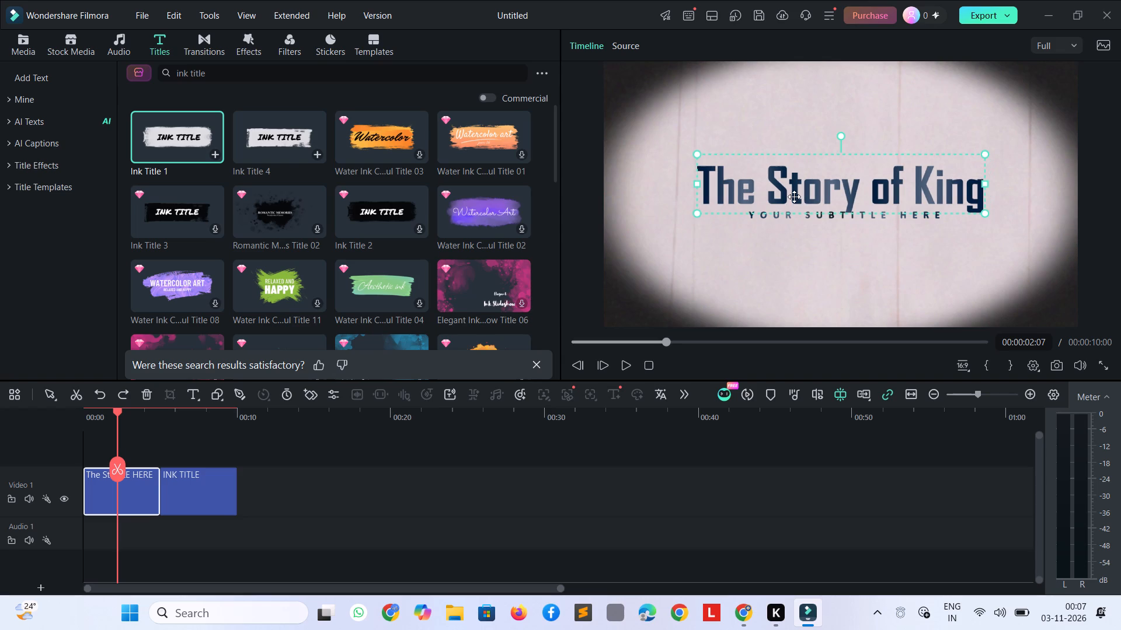
key("ctrl+z")
key("ctrl+z")
key("ctrl+z")
key("ctrl+z")
key("ctrl+z")
key("ctrl+z")
key("ctrl+z")
key("ctrl+z")
key("ctrl+z")
key("ctrl+z")
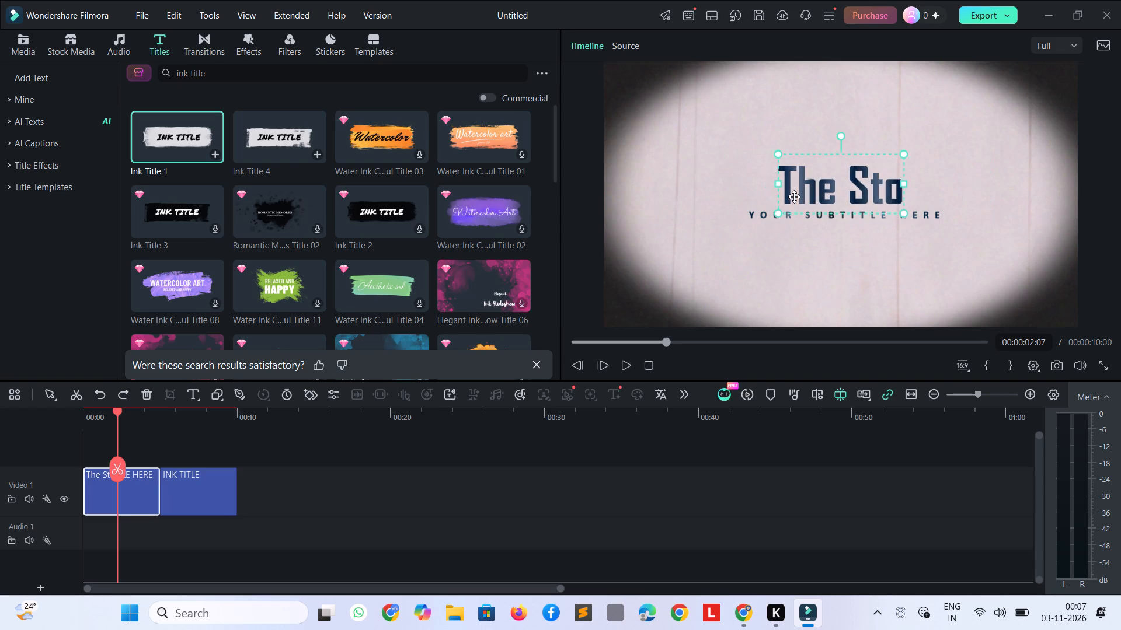
key("ctrl+z")
key("ctrl+z")
Try to continue the title text with "toru" and undo back to "The".
type("toru")
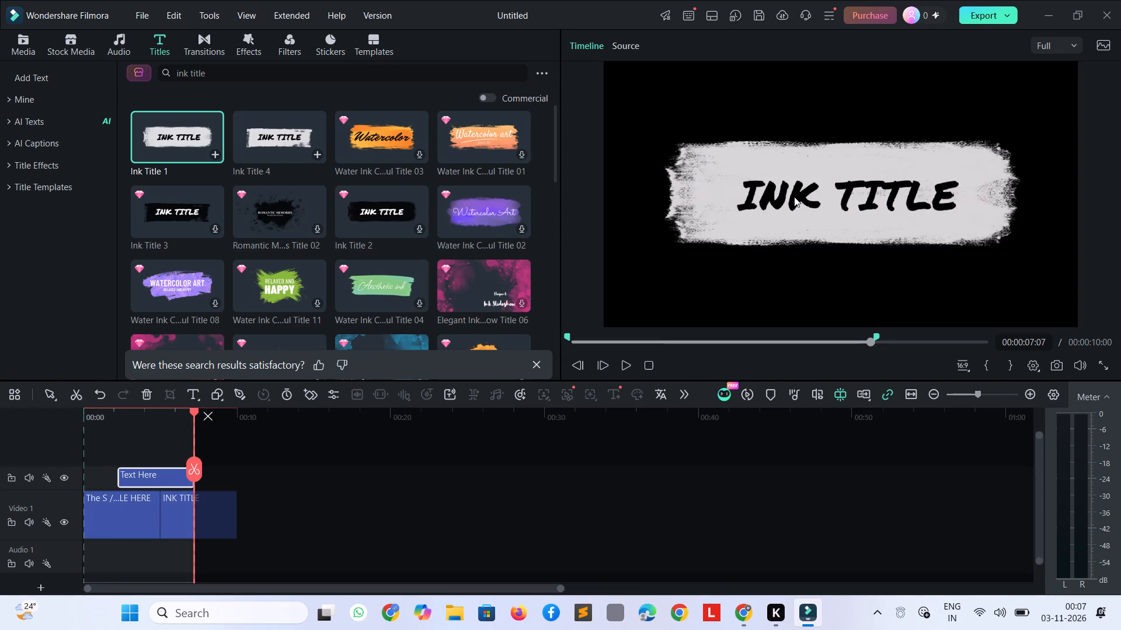
key("ctrl+z")
key("ctrl+z")
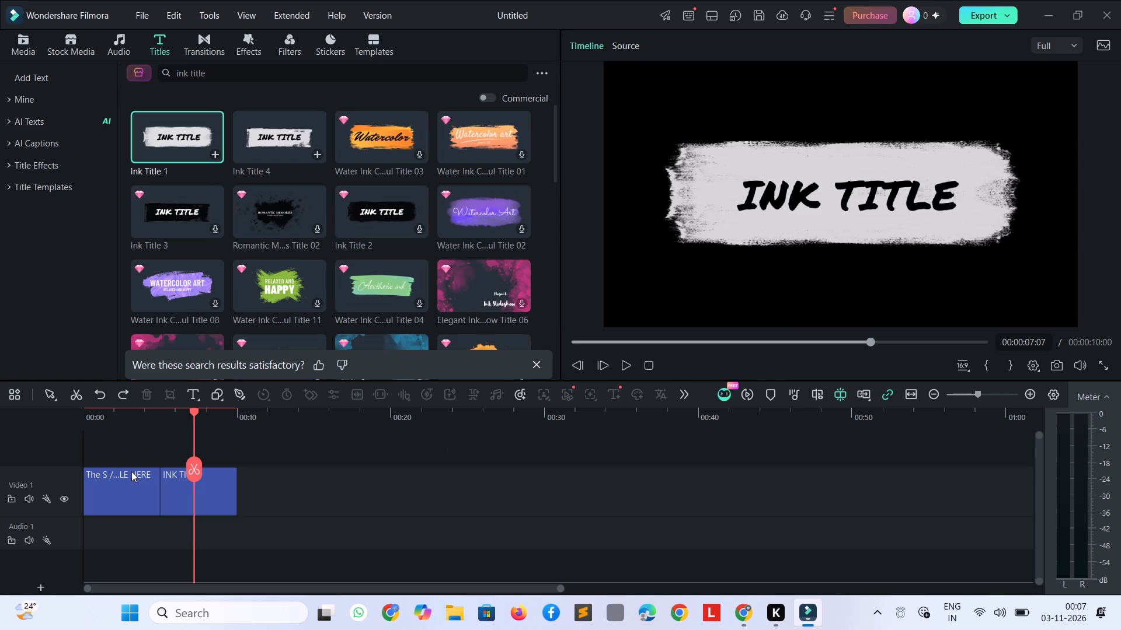
key("ctrl+z")
Play the opening title clip from the timeline start to check its shortened text.
left_click_drag(193, 414, 51, 416)
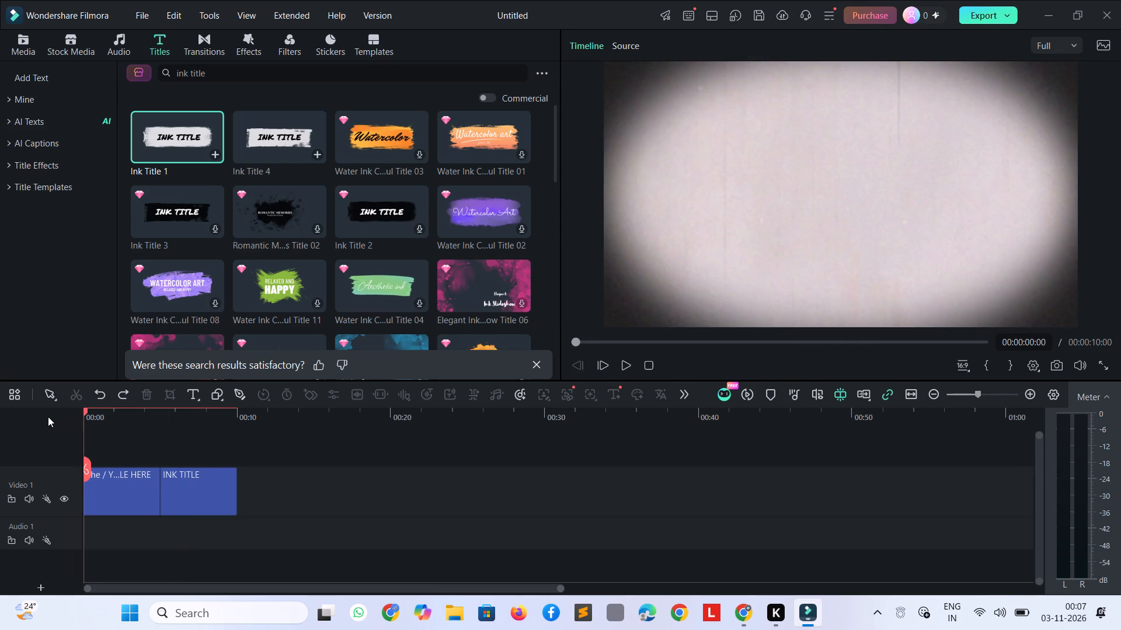
key("space")
key("space")
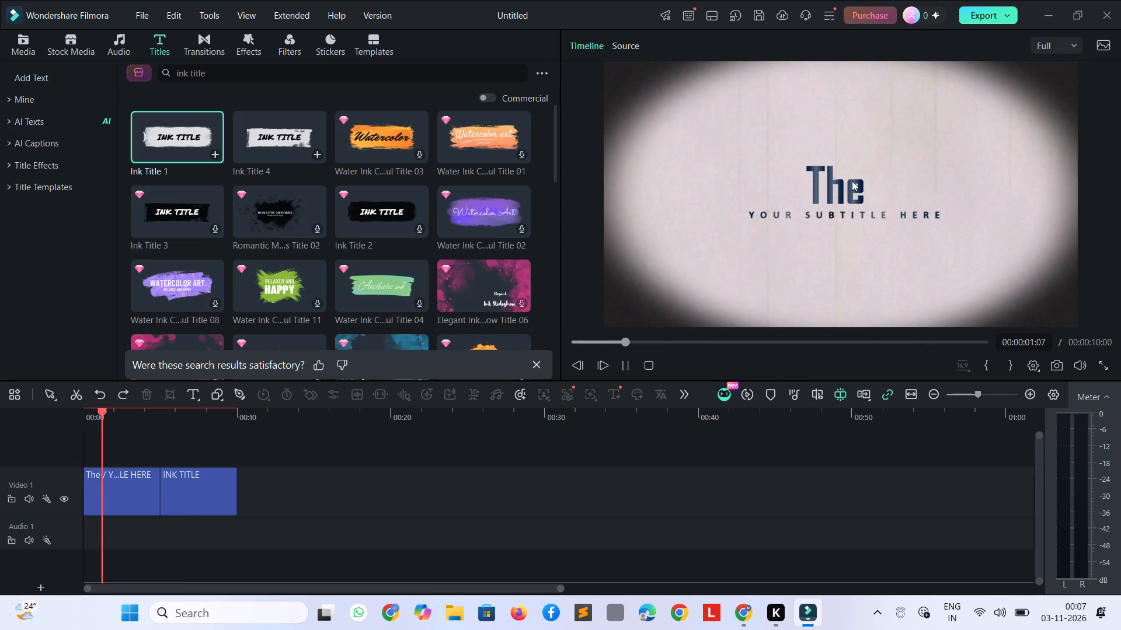
left_click(852, 181)
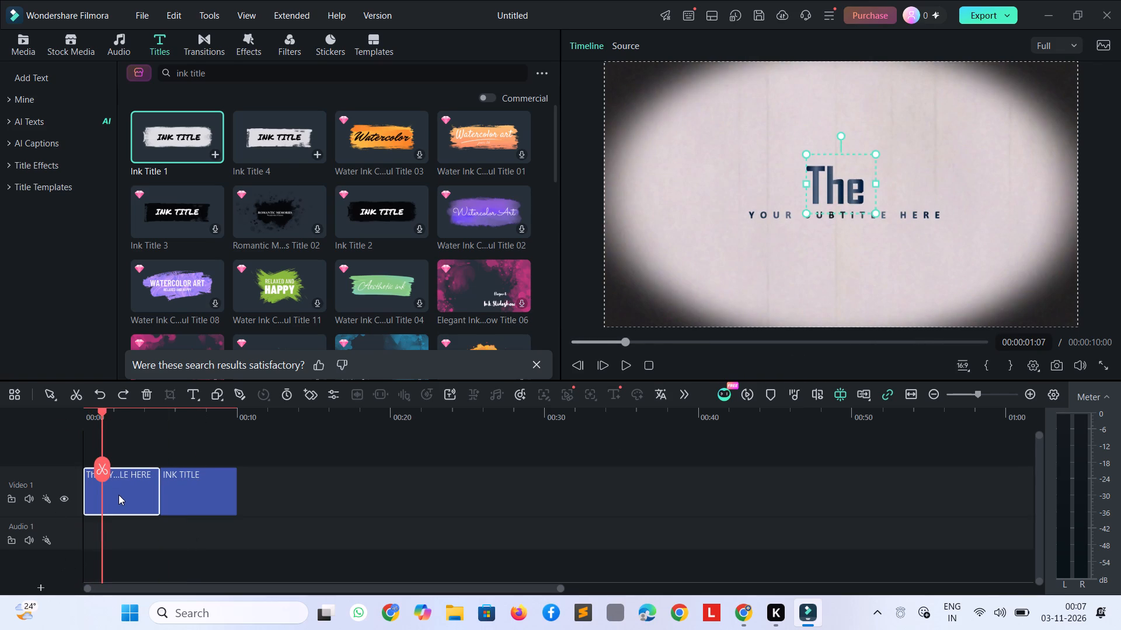
left_click(119, 495)
key("space")
key("space")
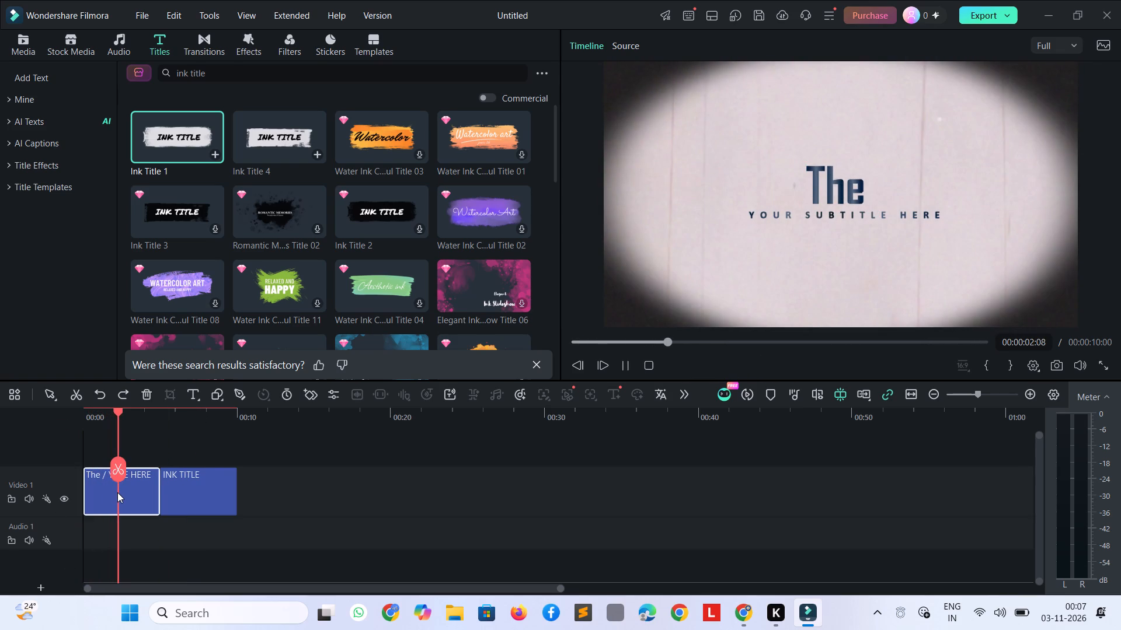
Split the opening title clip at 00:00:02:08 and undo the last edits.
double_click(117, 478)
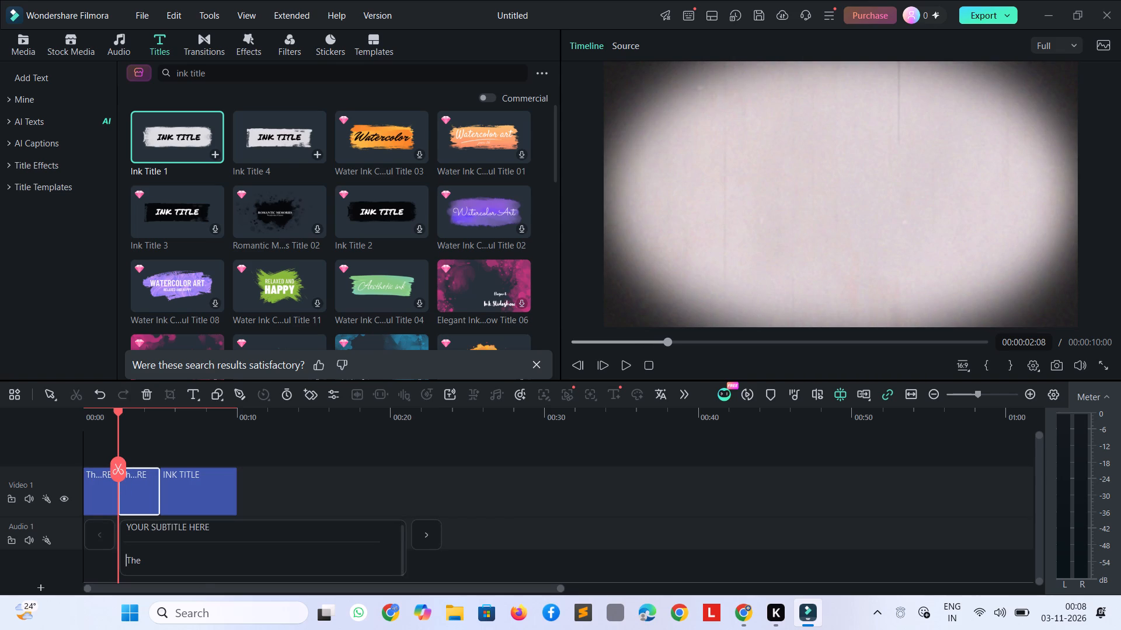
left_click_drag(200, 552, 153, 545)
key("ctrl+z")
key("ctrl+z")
Delete the Ink Title clip and both pieces of the opening title to empty the timeline.
left_click(254, 488)
left_click(215, 485)
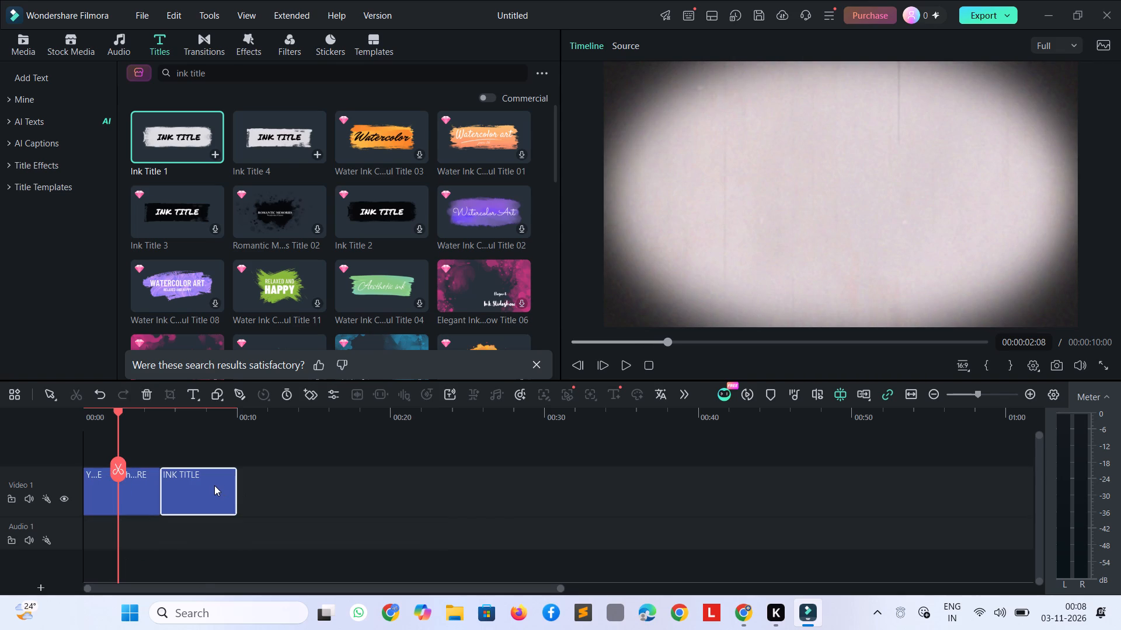
key("Delete")
left_click(97, 505)
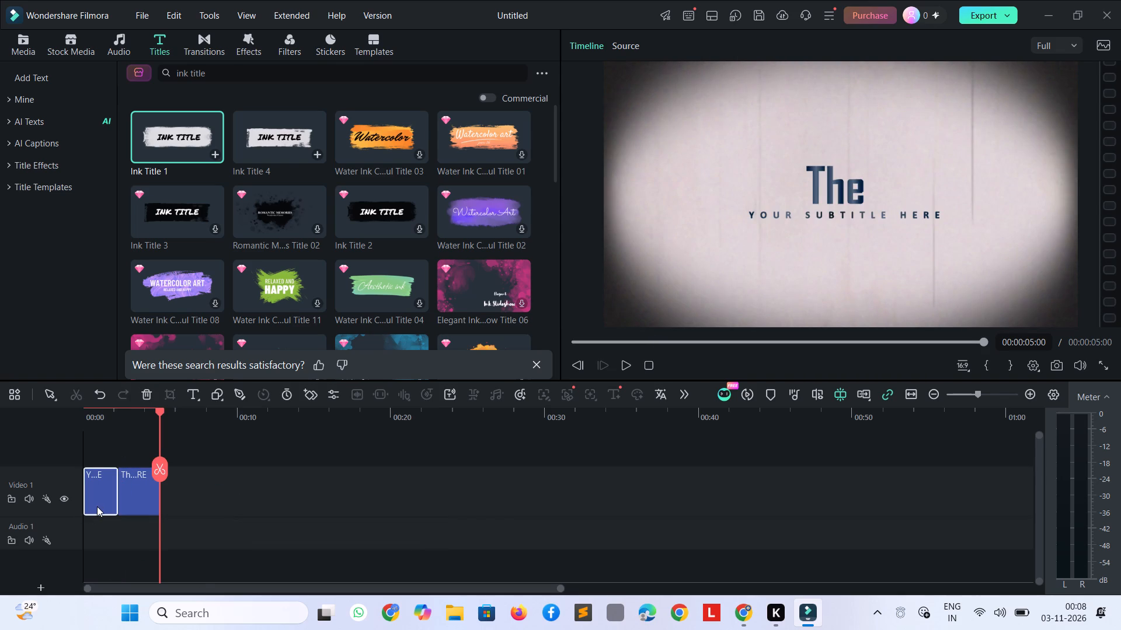
key("Delete")
left_click(97, 506)
key("Delete")
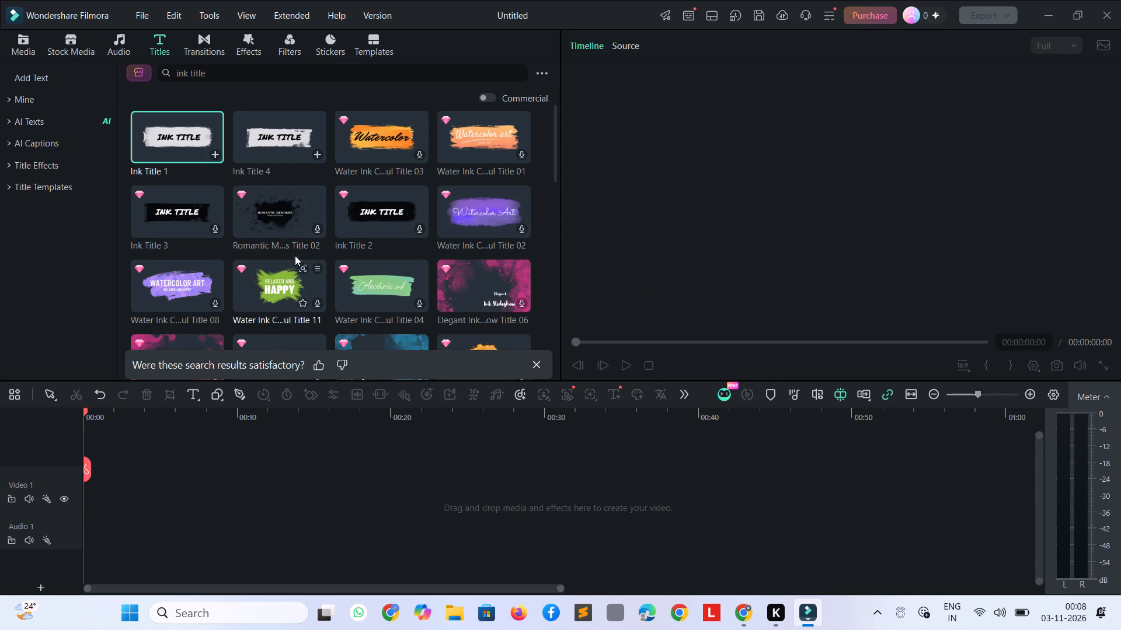
Clear the title search and add the Classic Film Title (Opener 03) from the trending title effects at the start of Video 1.
left_click_drag(213, 75, 85, 66)
key("BackSpace")
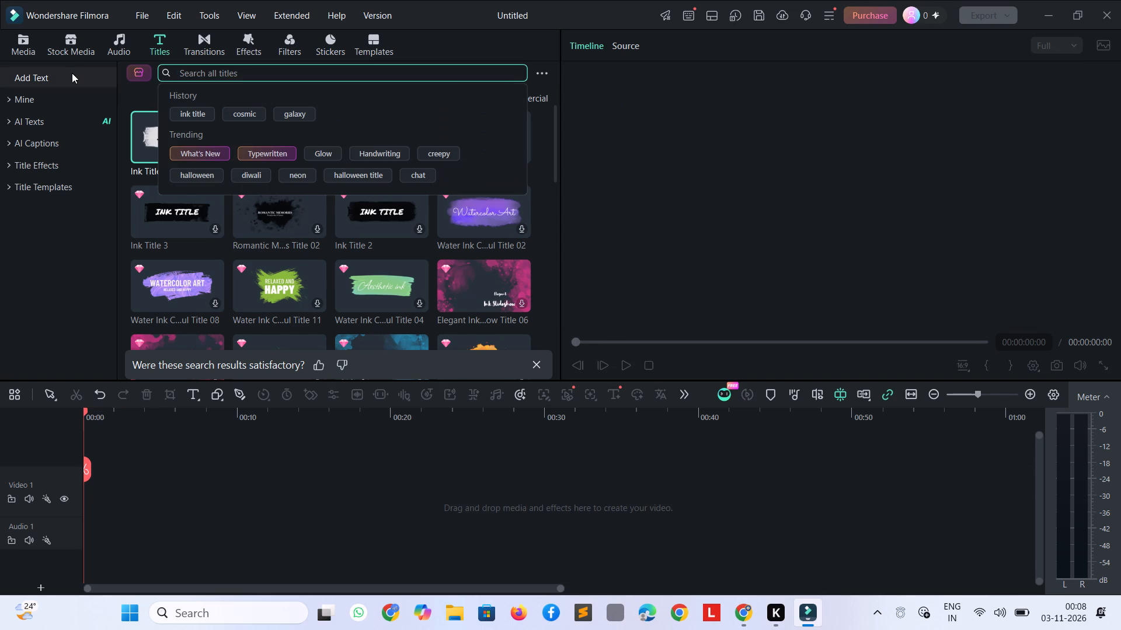
left_click(37, 166)
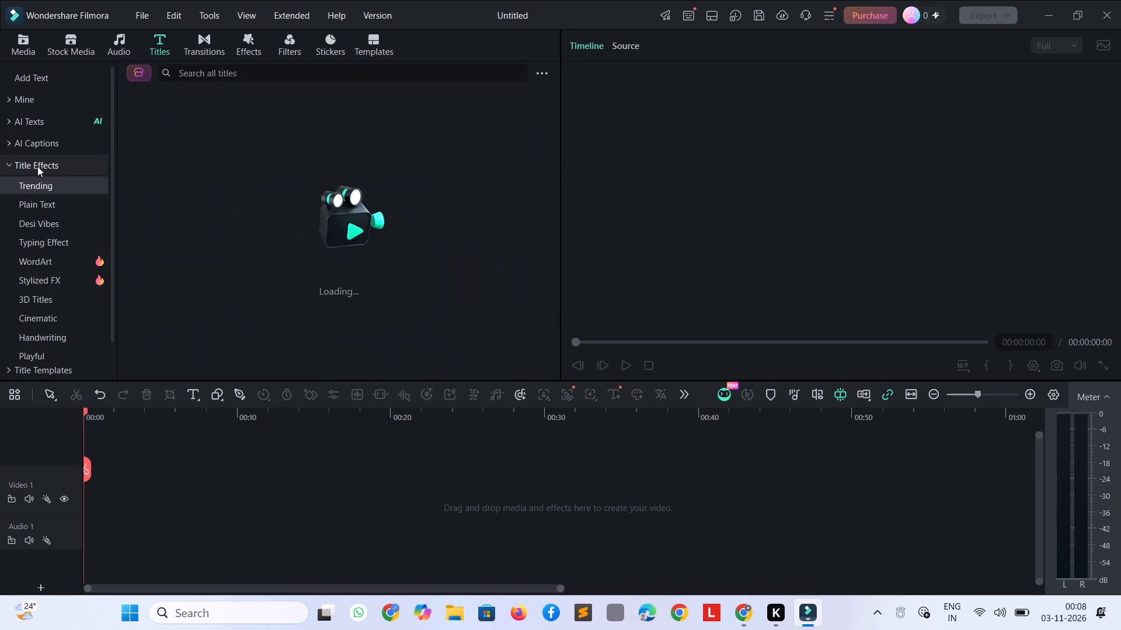
scroll(252, 166, "down", 2)
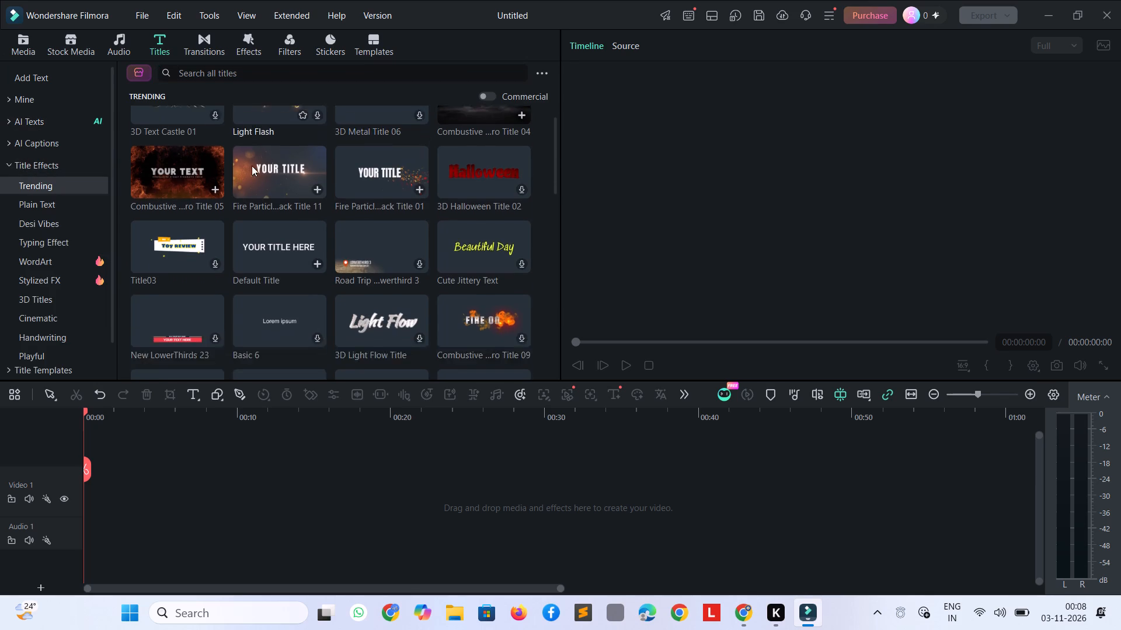
scroll(231, 275, "down", 2)
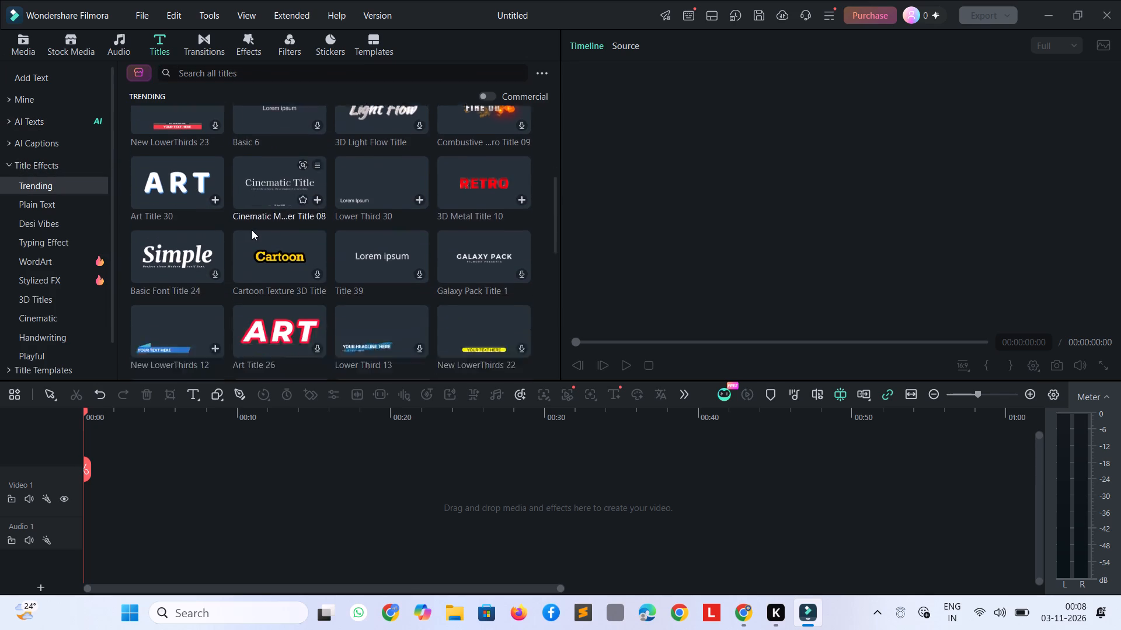
scroll(252, 230, "down", 3)
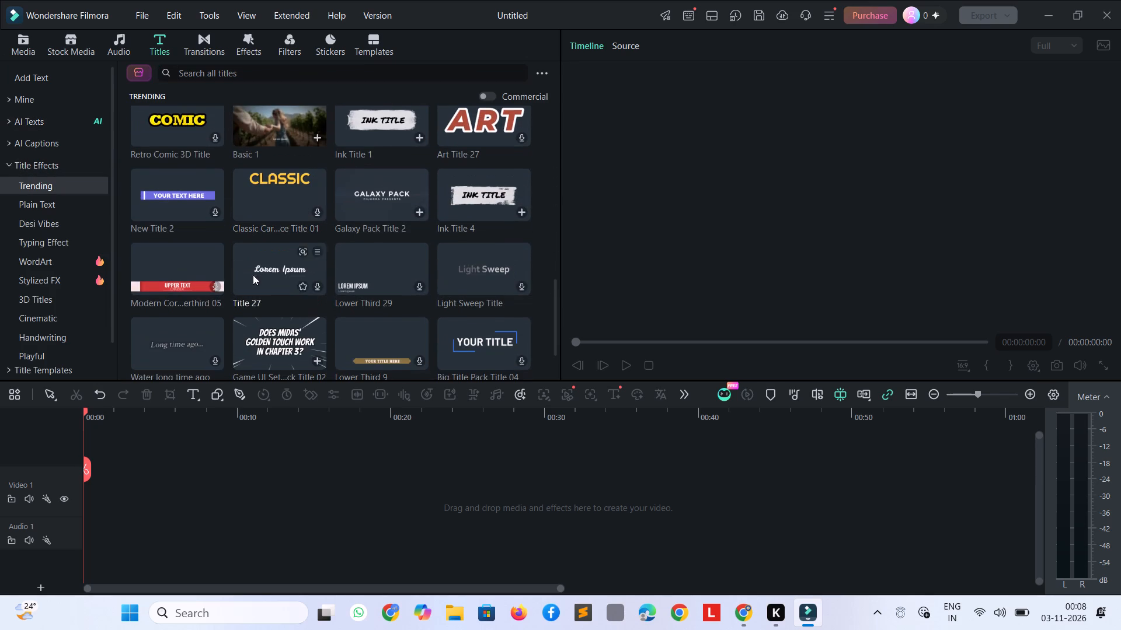
scroll(204, 230, "down", 2)
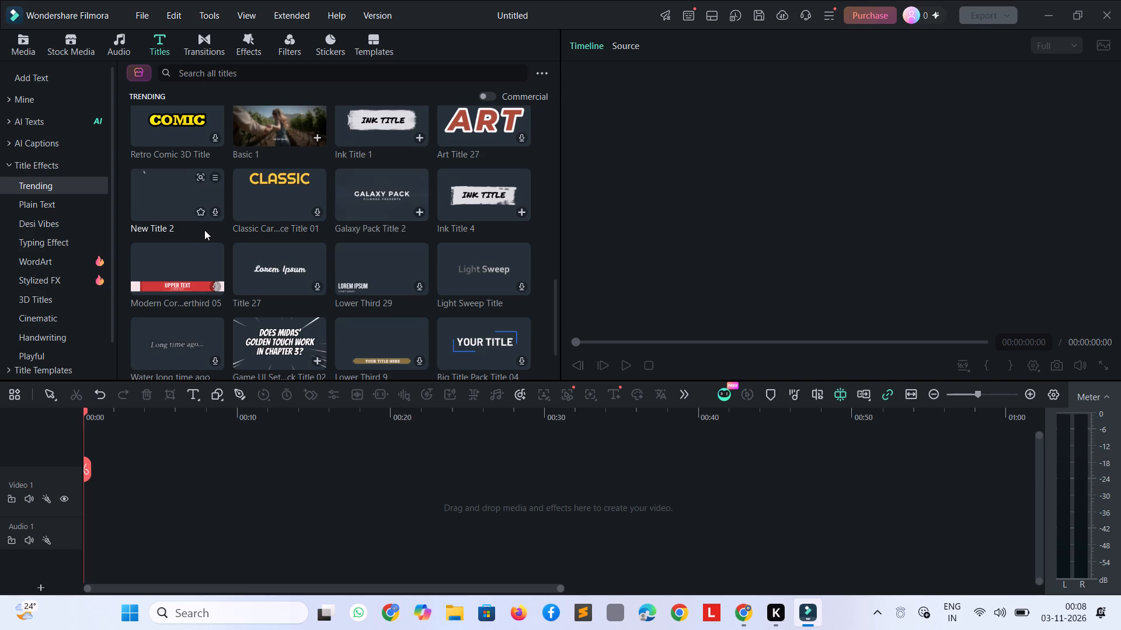
scroll(204, 230, "down", 4)
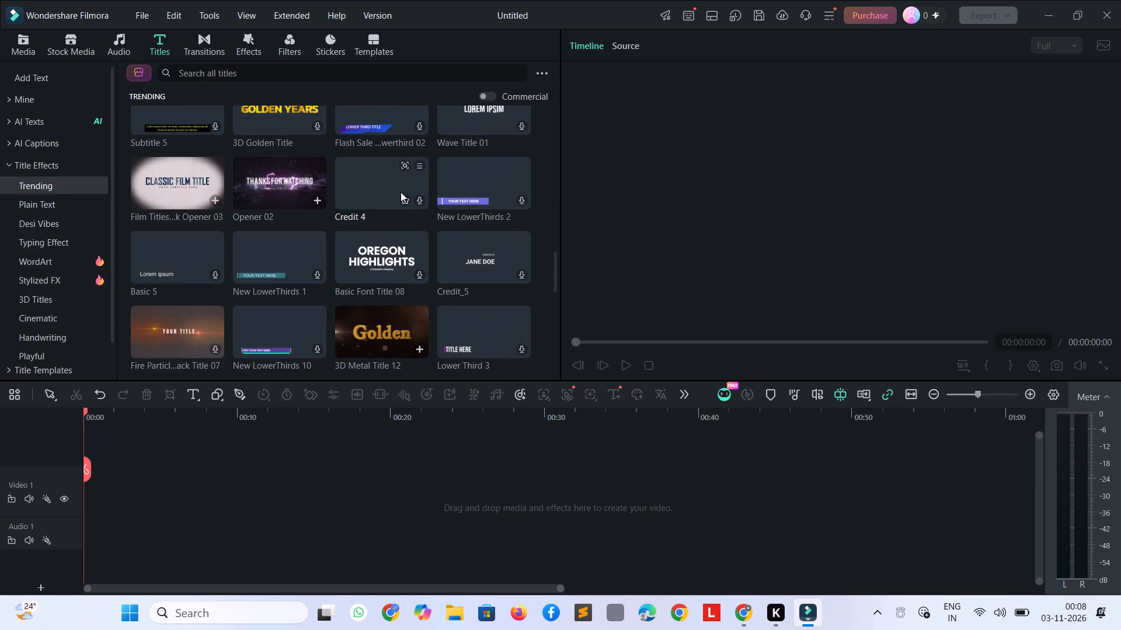
left_click_drag(176, 185, 99, 477)
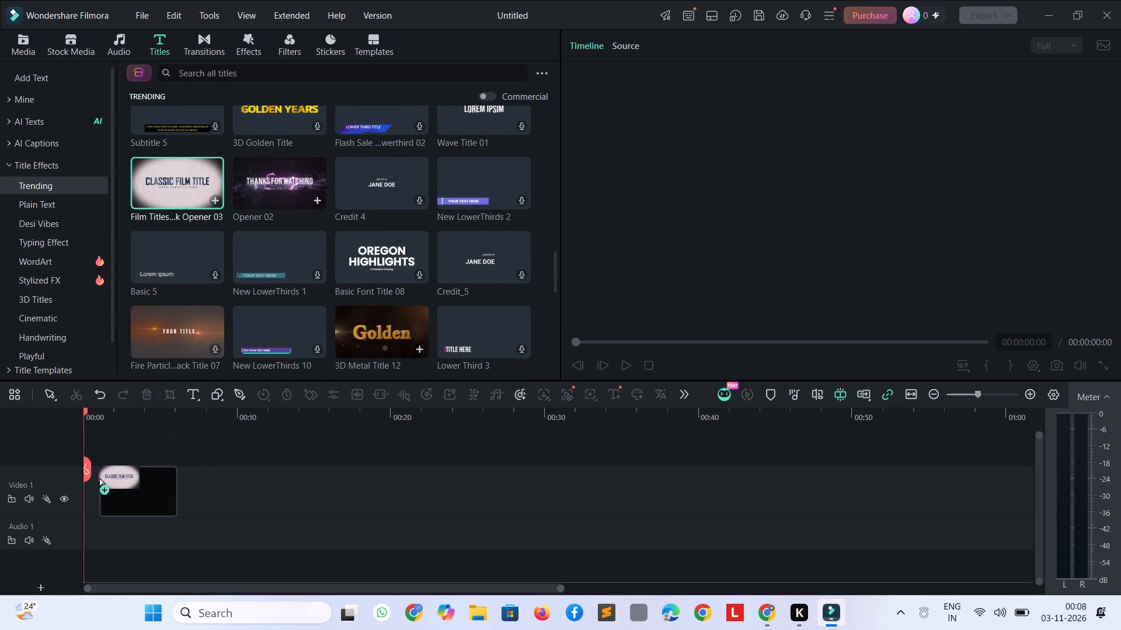
left_click_drag(99, 477, 82, 480)
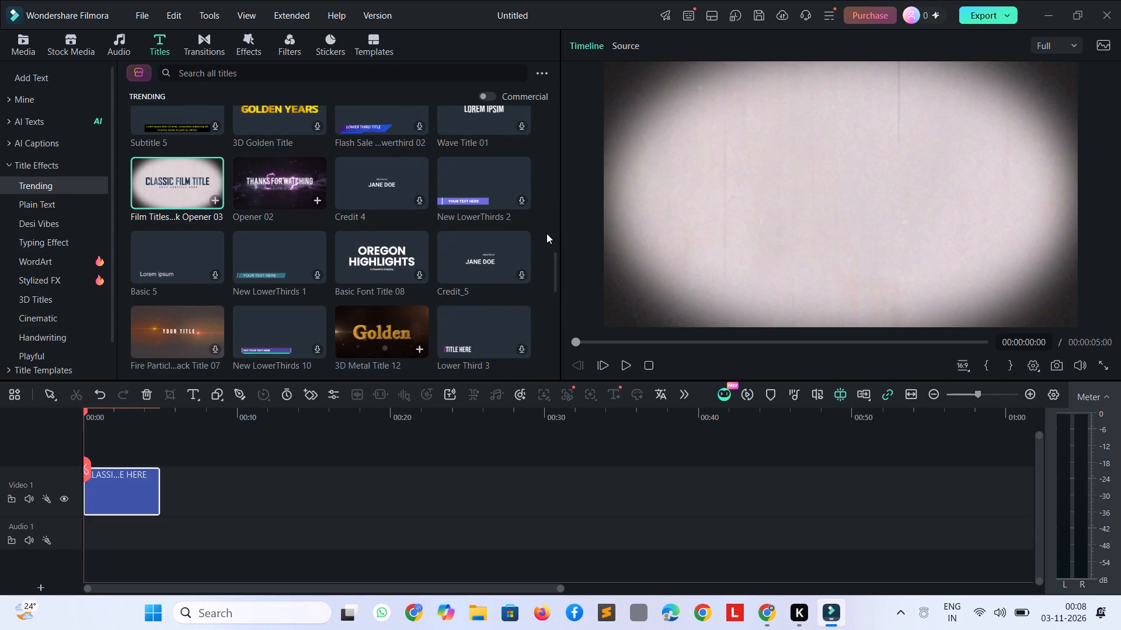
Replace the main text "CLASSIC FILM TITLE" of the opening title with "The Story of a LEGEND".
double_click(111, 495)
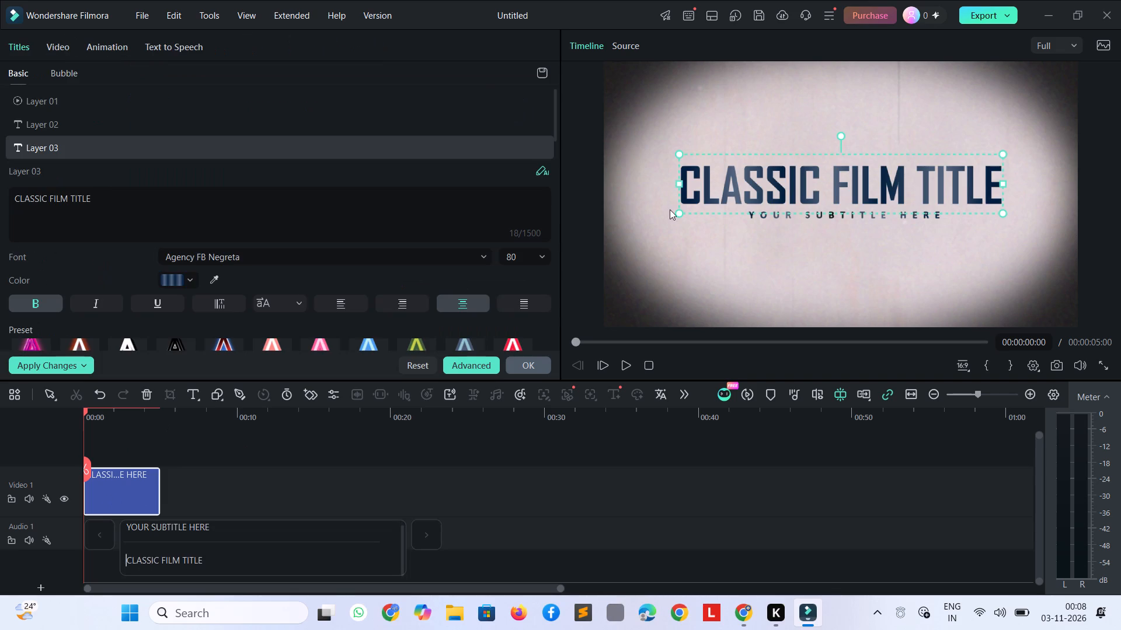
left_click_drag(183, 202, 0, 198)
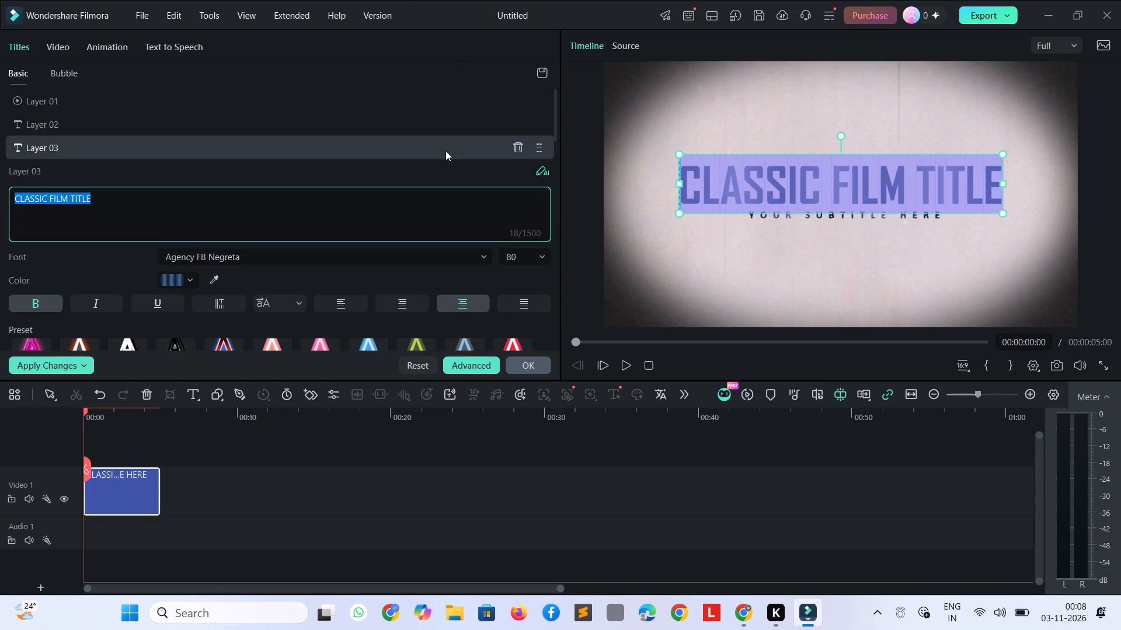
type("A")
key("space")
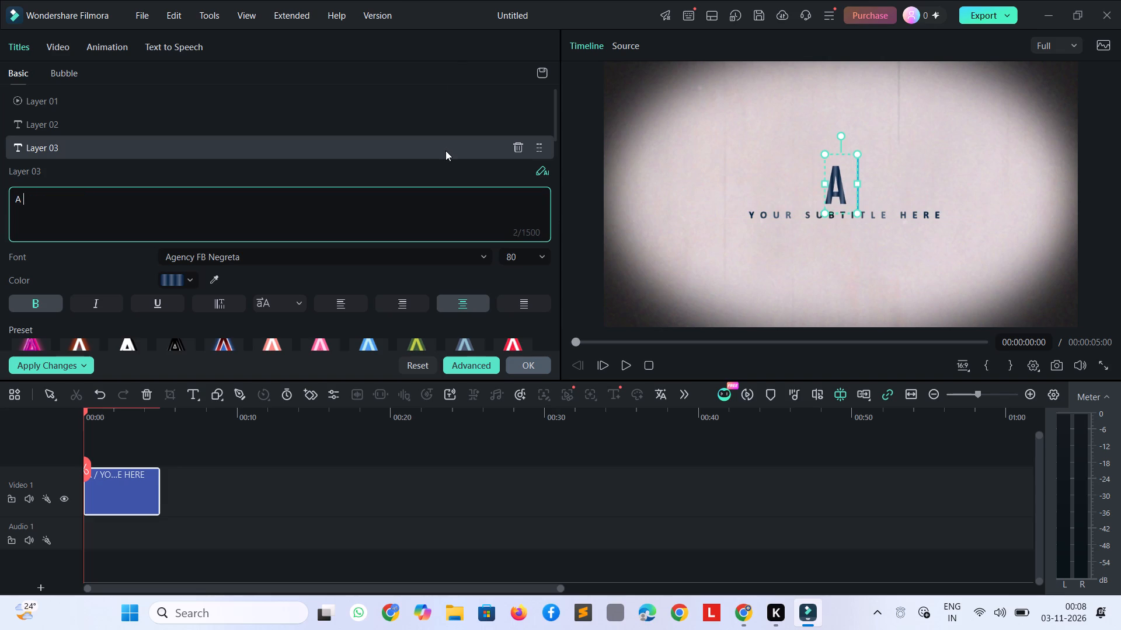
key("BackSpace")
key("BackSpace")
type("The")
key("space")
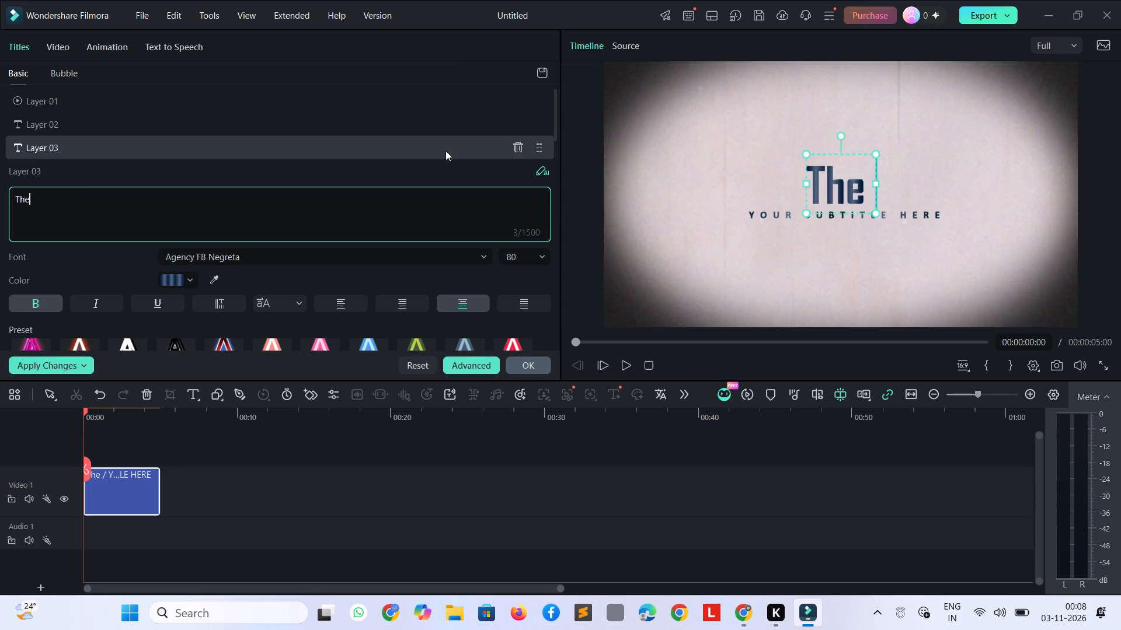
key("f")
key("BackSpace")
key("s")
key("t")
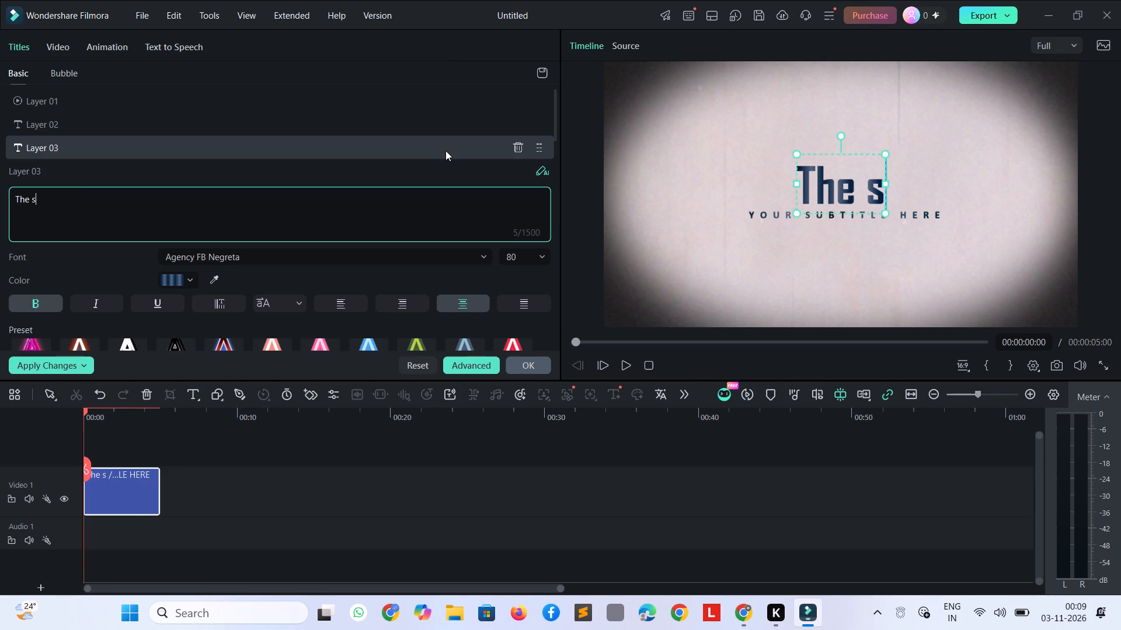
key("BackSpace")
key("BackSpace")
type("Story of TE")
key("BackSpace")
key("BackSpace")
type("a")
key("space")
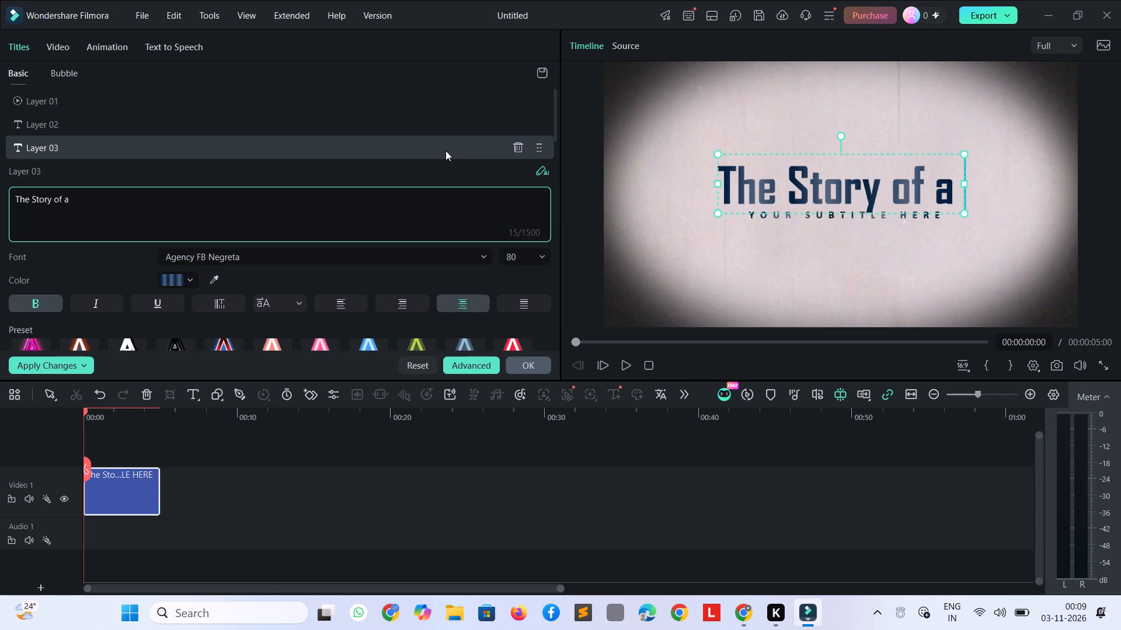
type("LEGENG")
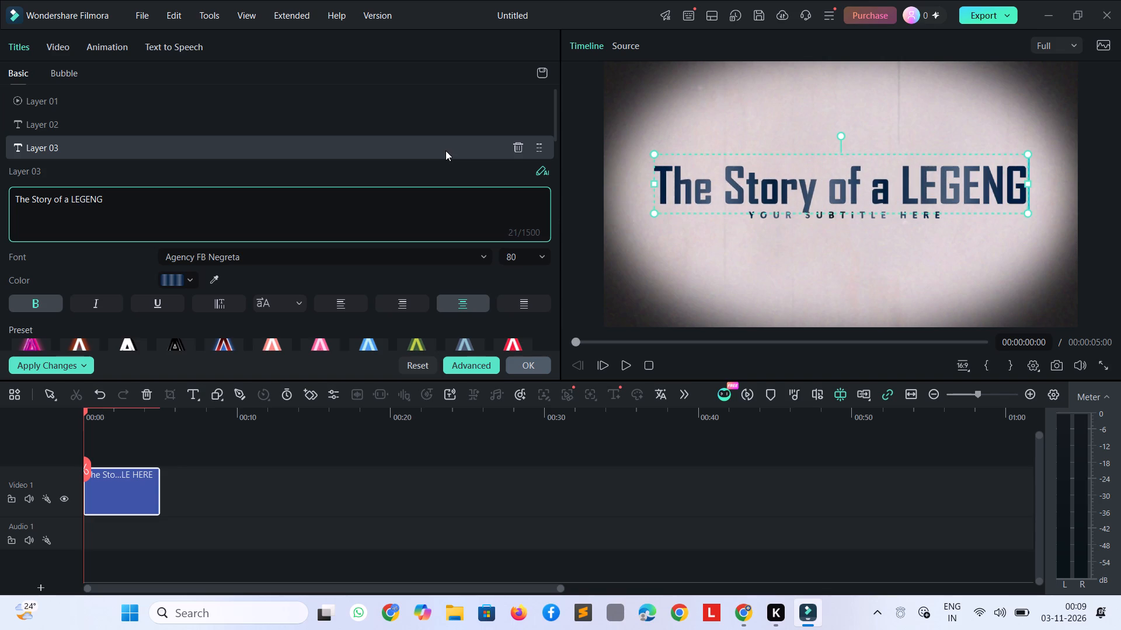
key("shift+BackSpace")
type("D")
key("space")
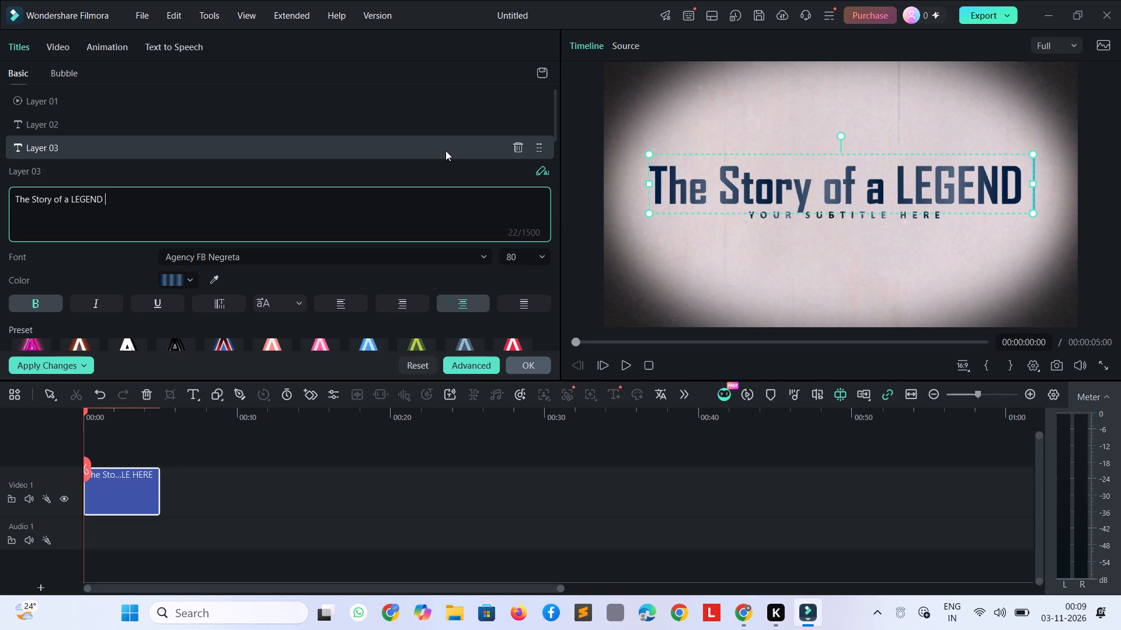
Replace the main title text with "EL-DORADO".
key("BackSpace")
key("BackSpace")
key("BackSpace")
key("BackSpace")
key("BackSpace")
key("BackSpace")
key("BackSpace")
key("BackSpace")
key("BackSpace")
key("BackSpace")
key("BackSpace")
key("BackSpace")
key("BackSpace")
key("BackSpace")
key("BackSpace")
key("BackSpace")
key("BackSpace")
key("BackSpace")
key("BackSpace")
key("BackSpace")
key("BackSpace")
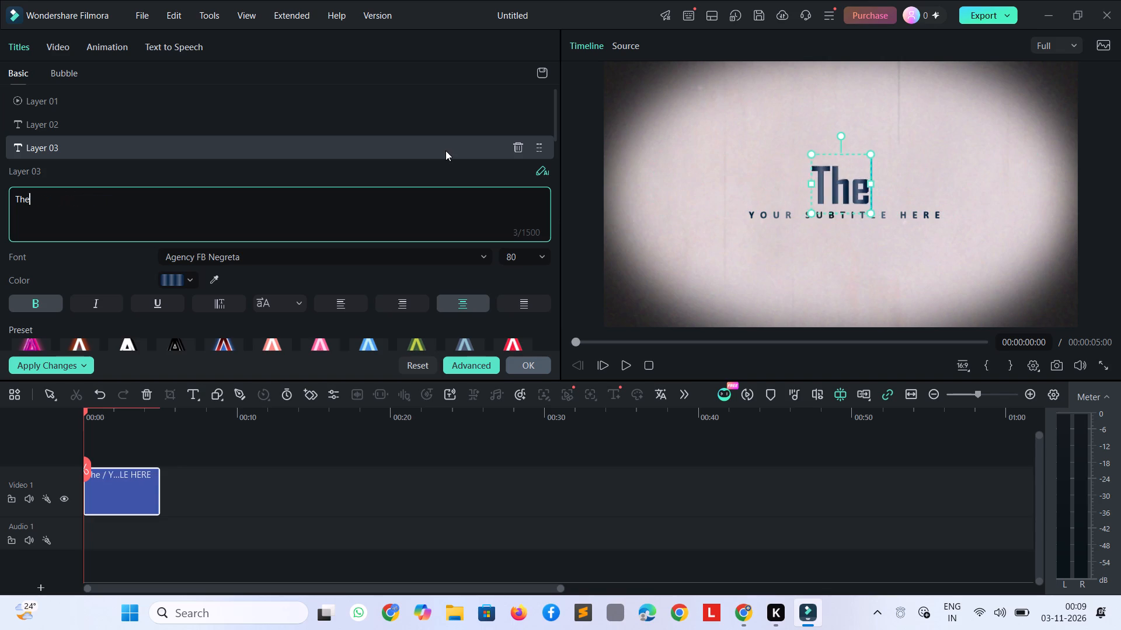
key("BackSpace")
key("BackSpace")
key("BackSpace")
type("EL")
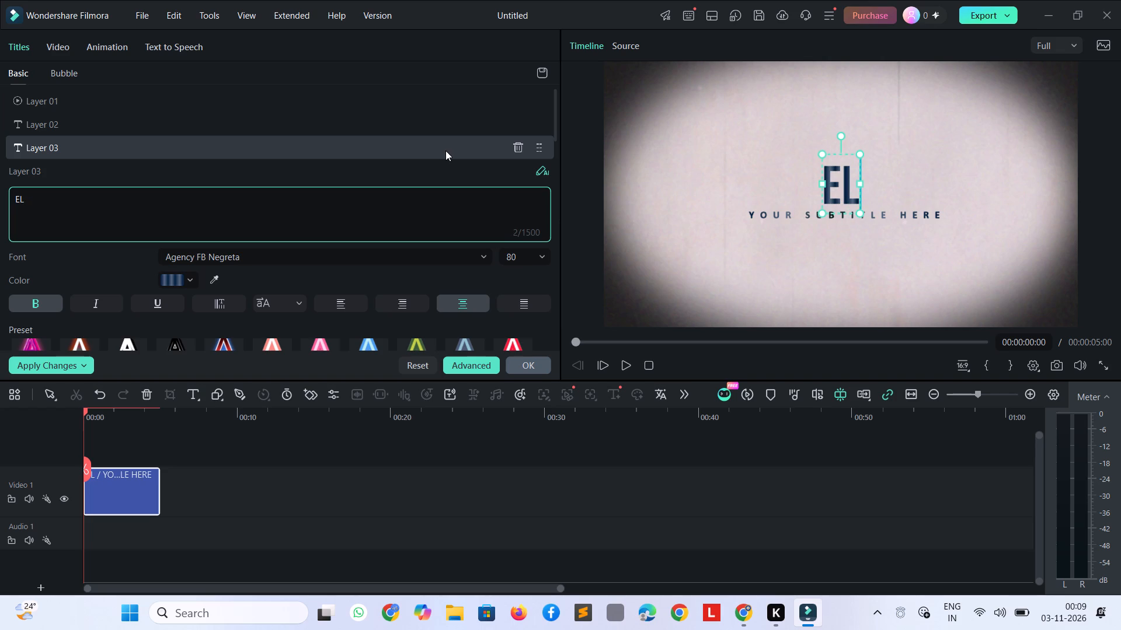
type("-DORT")
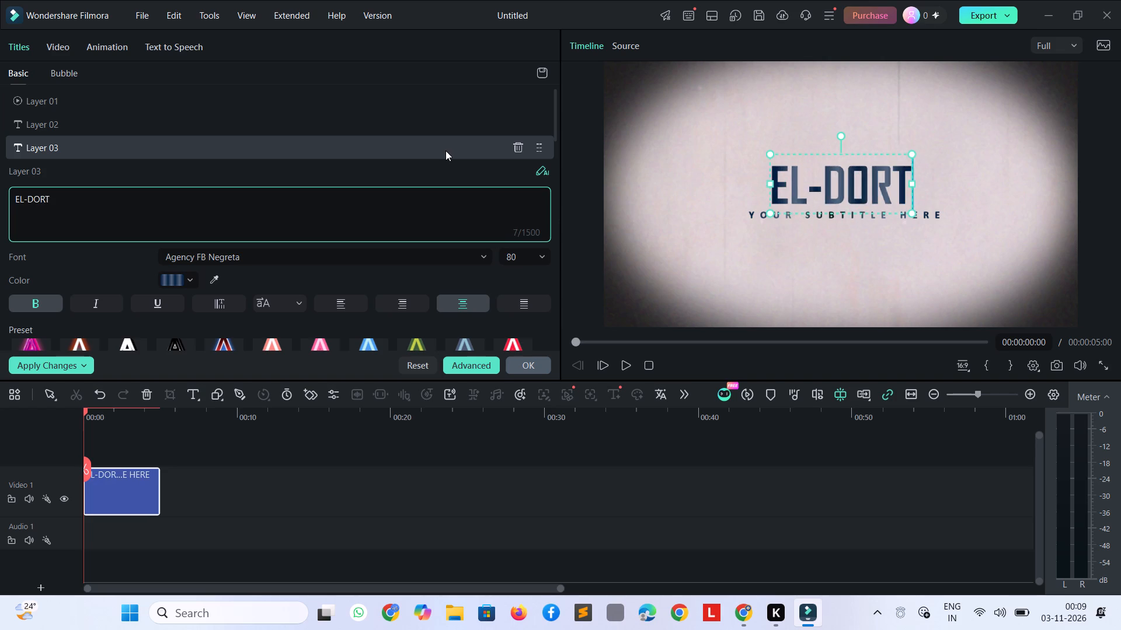
key("shift+BackSpace")
type("ADO")
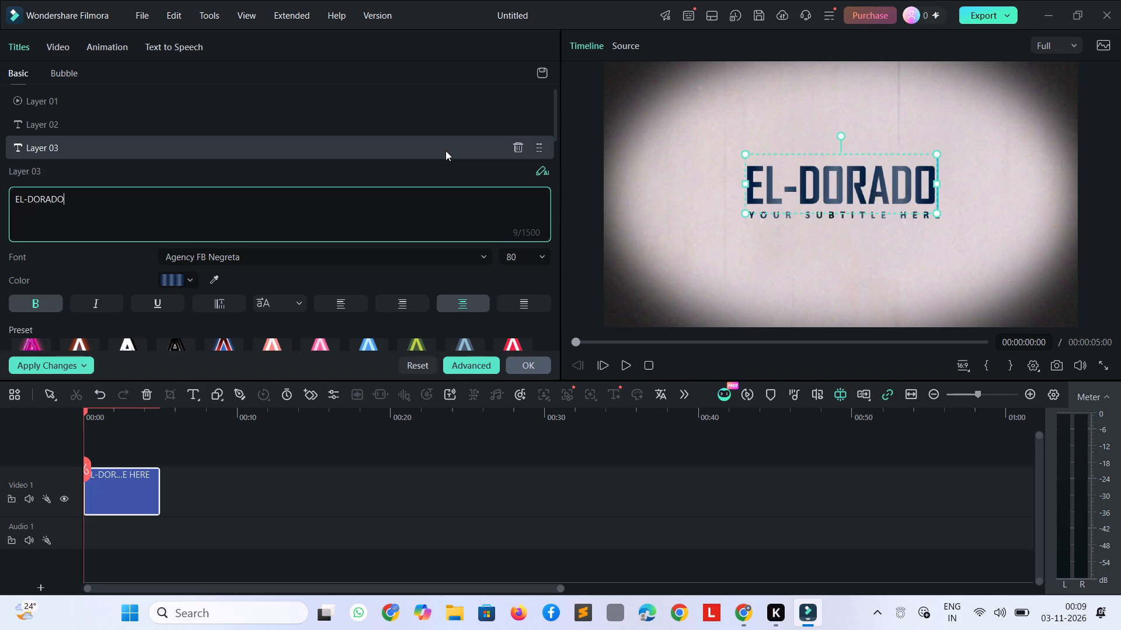
Move the subtitle line slightly lower beneath the main title in the preview to leave a clear gap.
left_click(758, 213)
left_click(753, 219)
left_click_drag(756, 217, 757, 224)
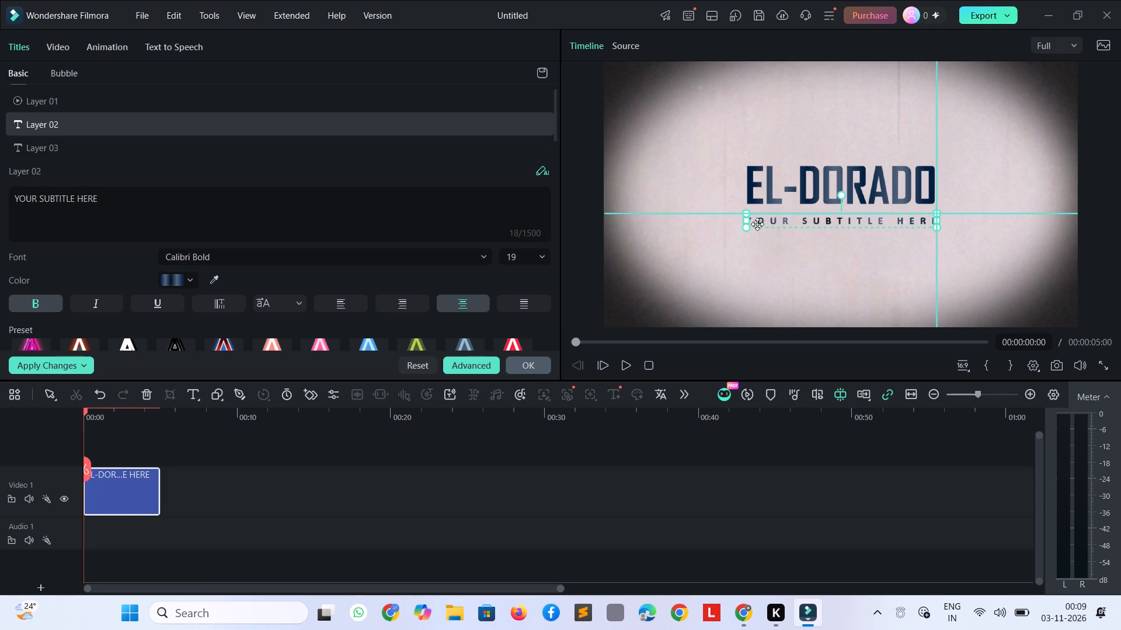
left_click_drag(757, 224, 758, 232)
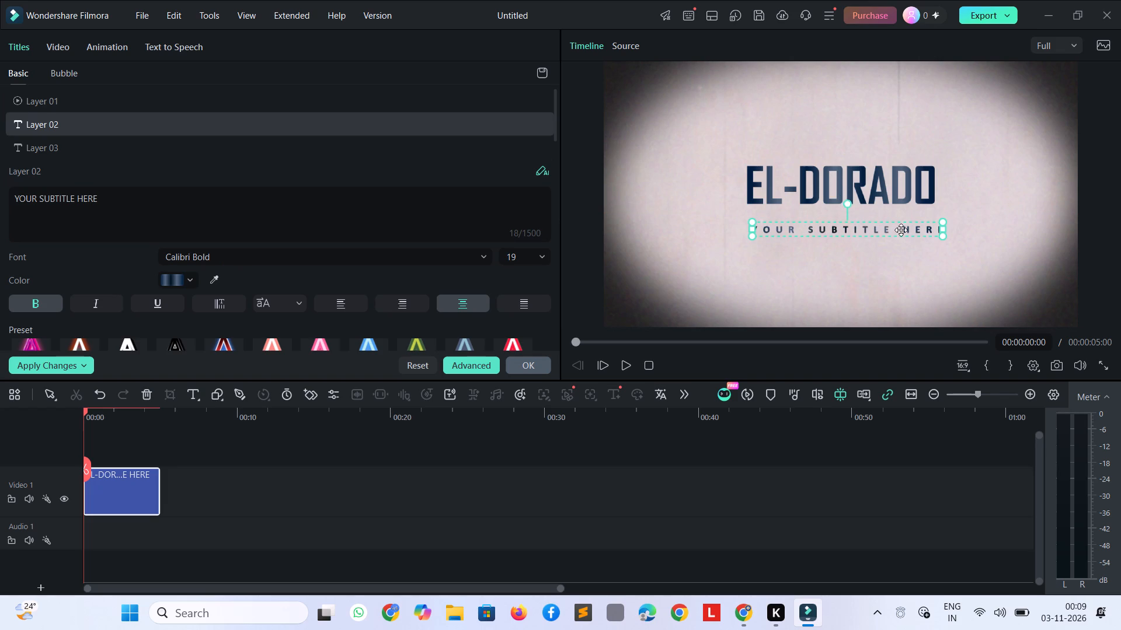
Replace the subtitle text with "A Story of a LEGEND".
left_click(901, 230)
left_click(922, 226)
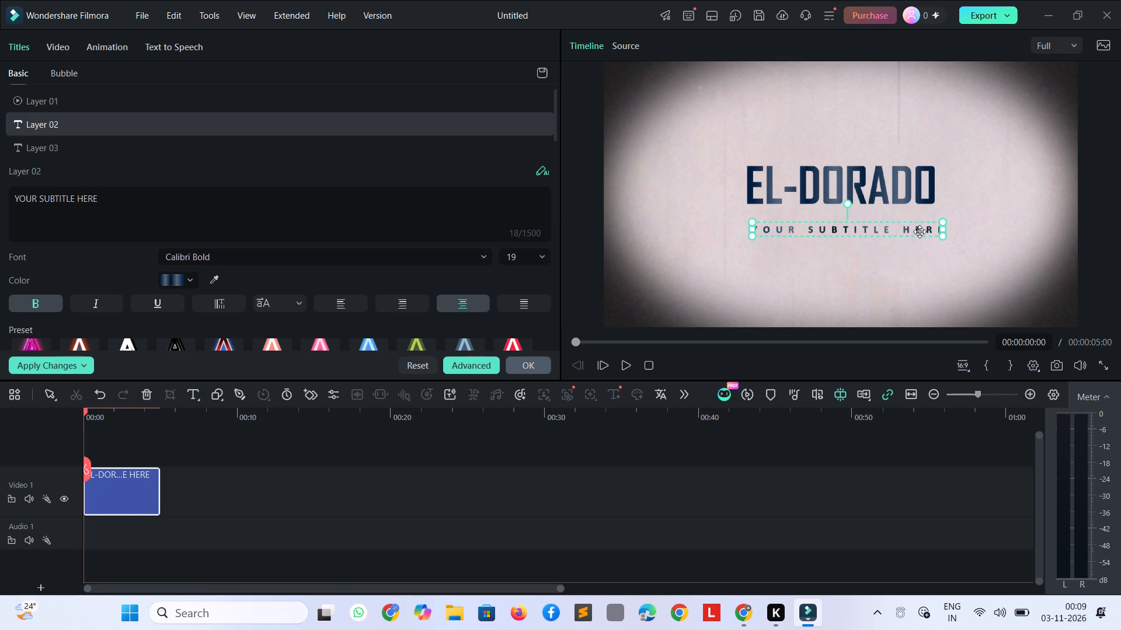
double_click(920, 232)
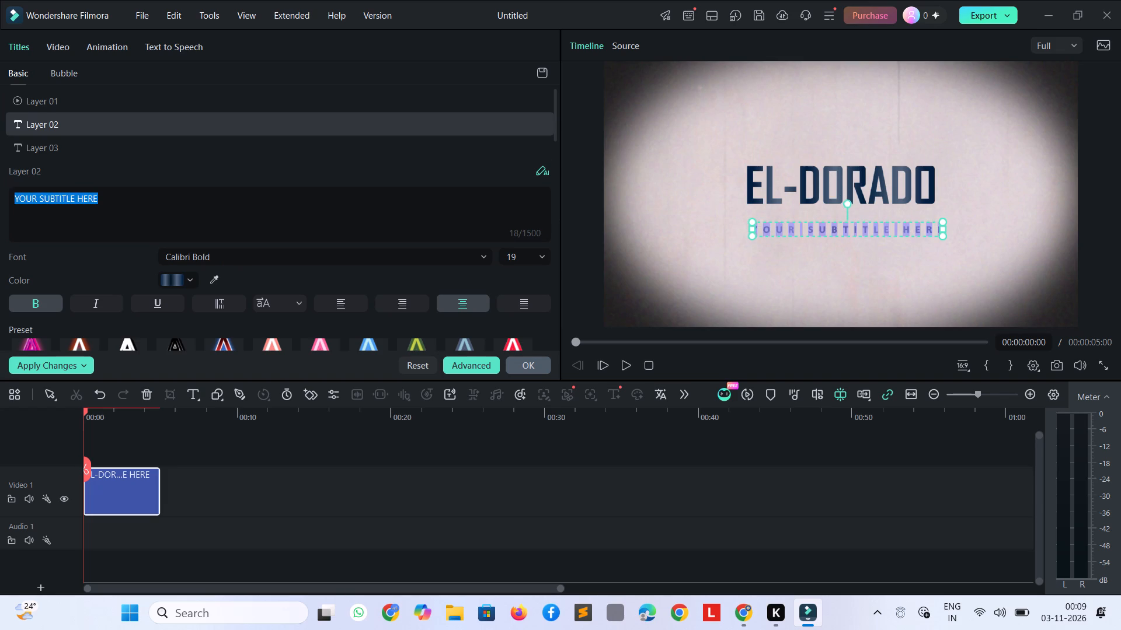
key("shift+a")
key("space")
key("space")
type("St")
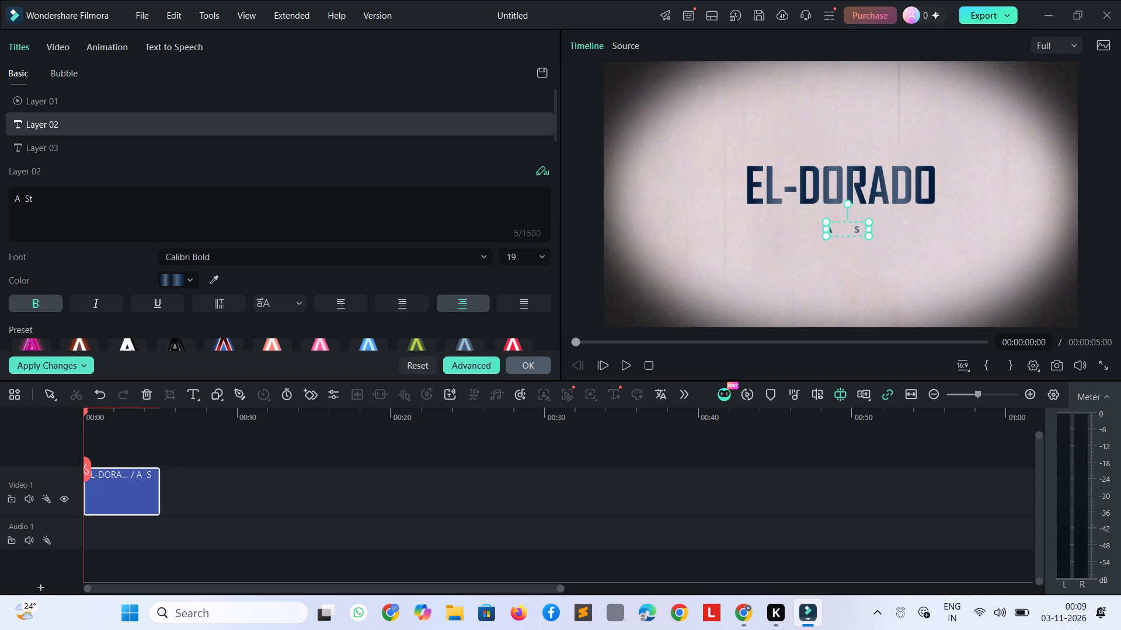
type("ory of a")
key("space")
type("LEGE")
type("ND")
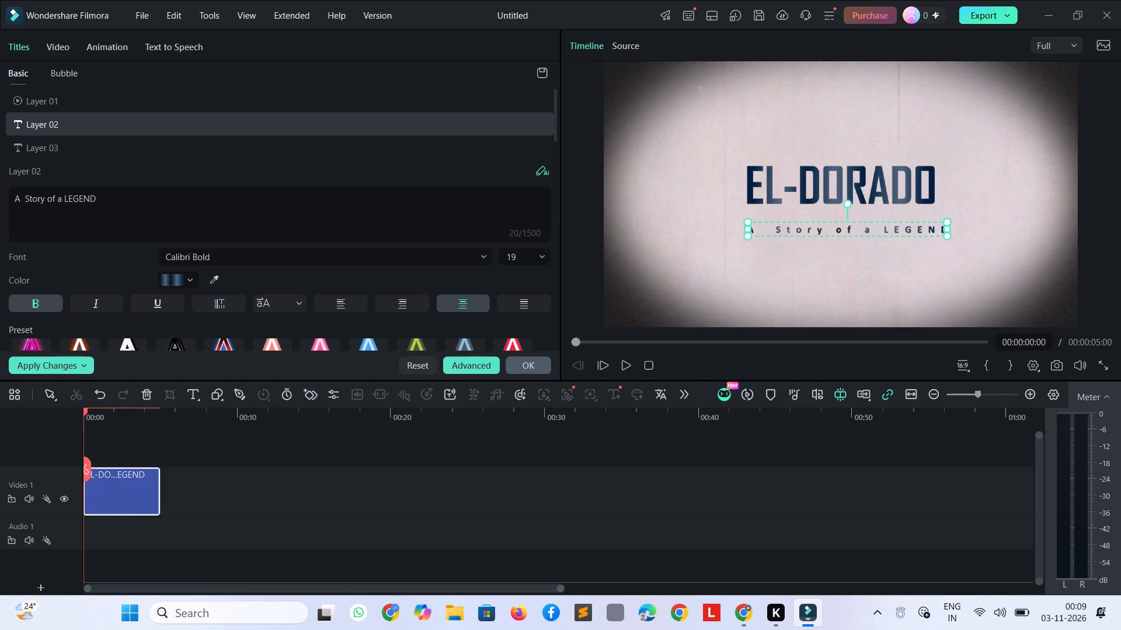
key("space")
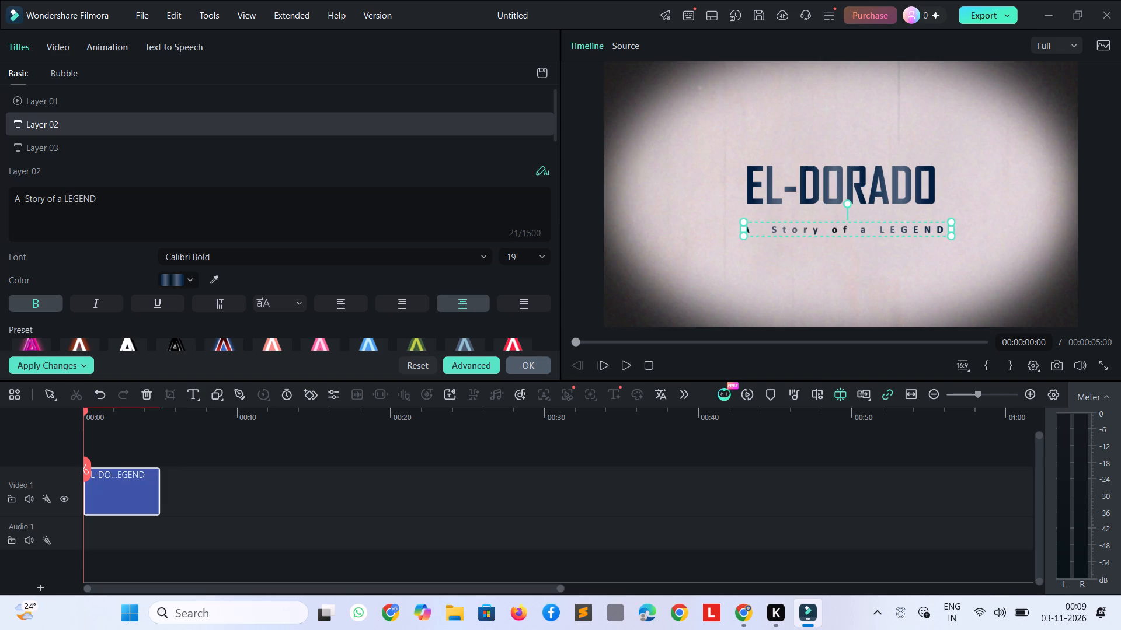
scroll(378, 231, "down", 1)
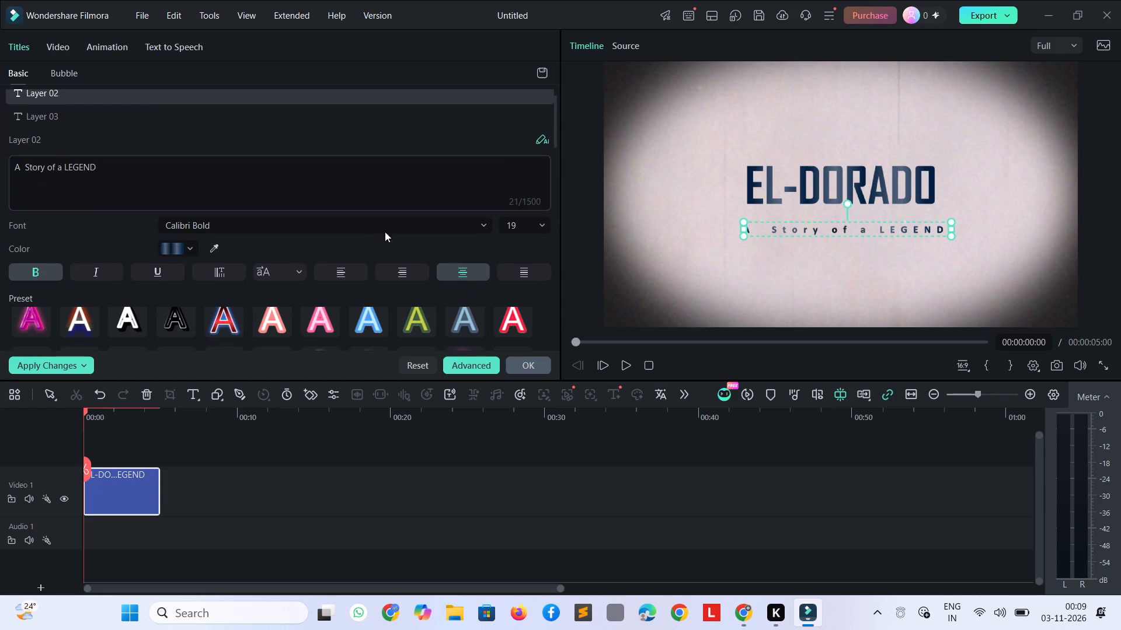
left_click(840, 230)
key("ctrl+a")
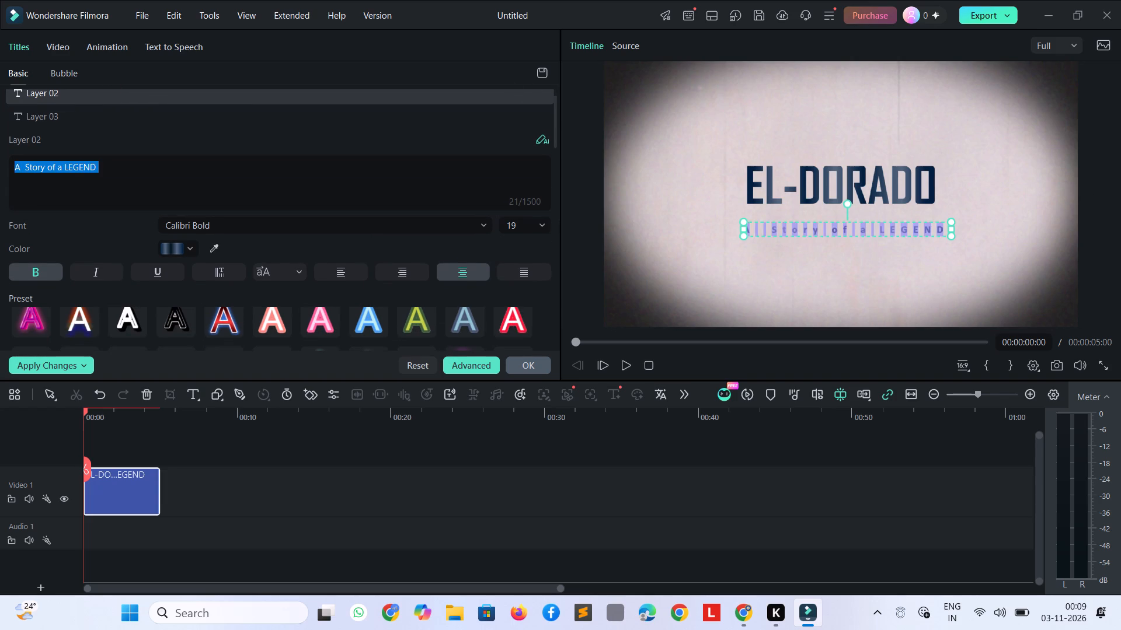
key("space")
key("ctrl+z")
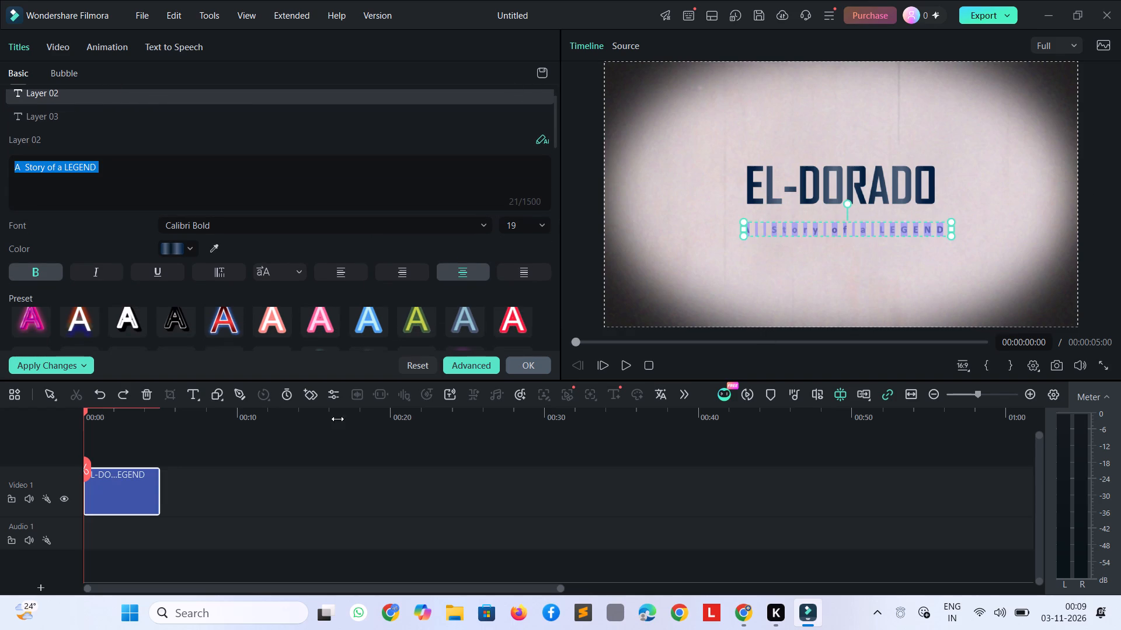
Play back the opening title to check how the main text and subtitle appear.
left_click(620, 369)
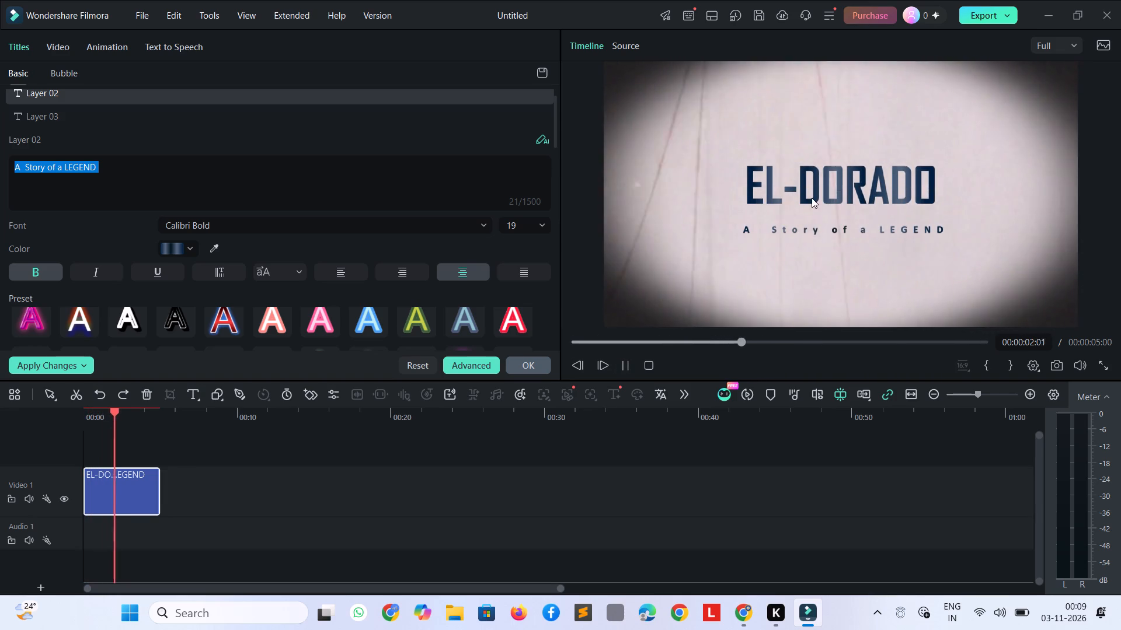
key("space")
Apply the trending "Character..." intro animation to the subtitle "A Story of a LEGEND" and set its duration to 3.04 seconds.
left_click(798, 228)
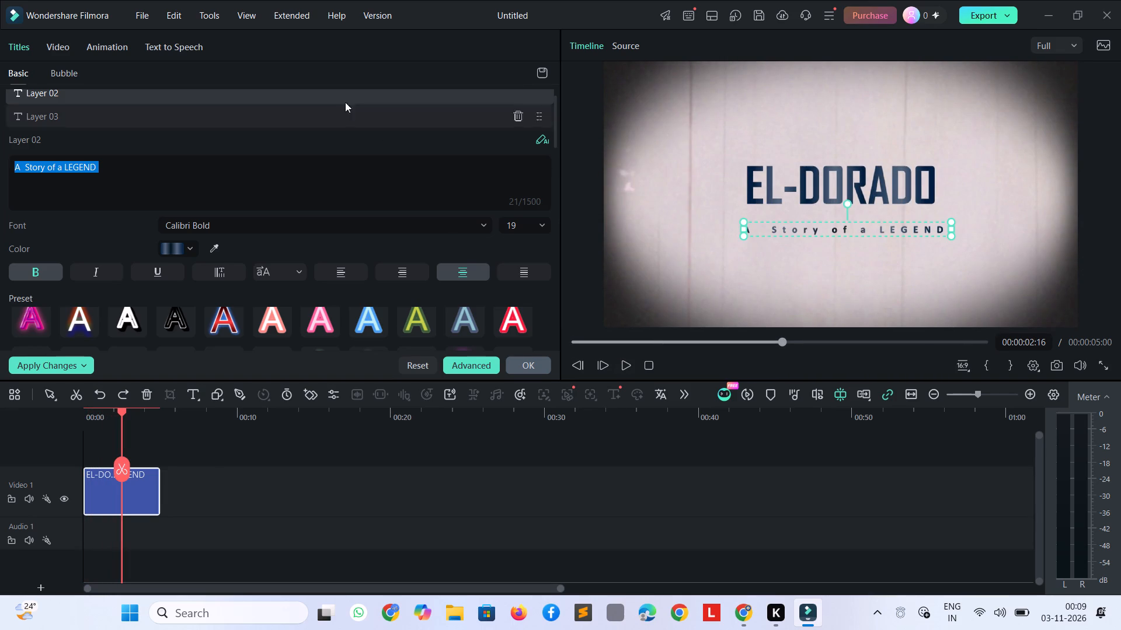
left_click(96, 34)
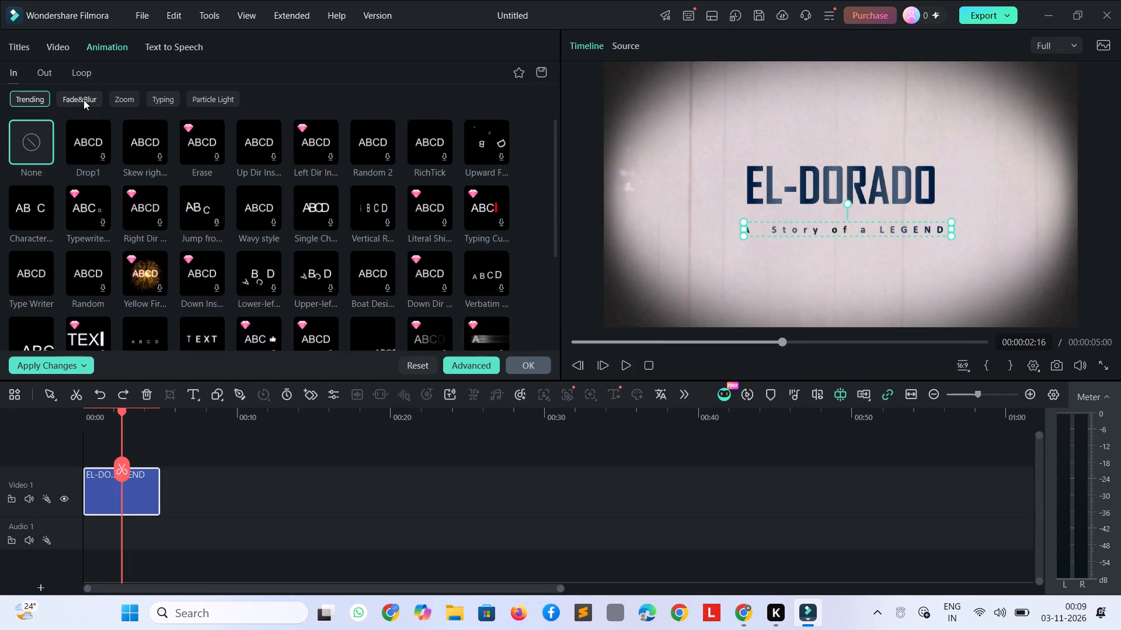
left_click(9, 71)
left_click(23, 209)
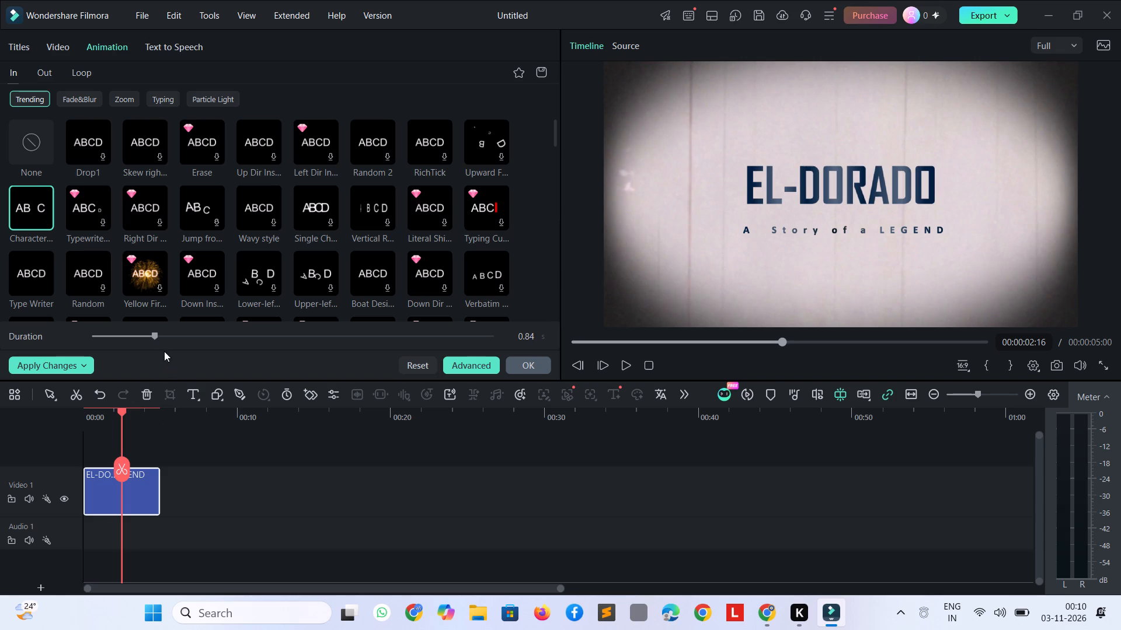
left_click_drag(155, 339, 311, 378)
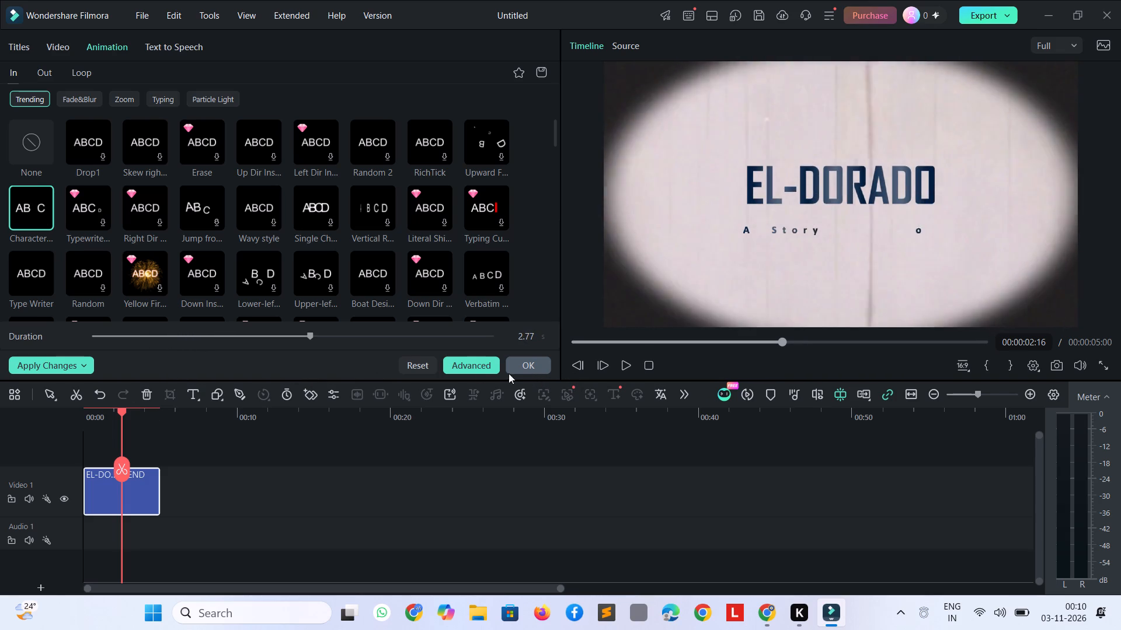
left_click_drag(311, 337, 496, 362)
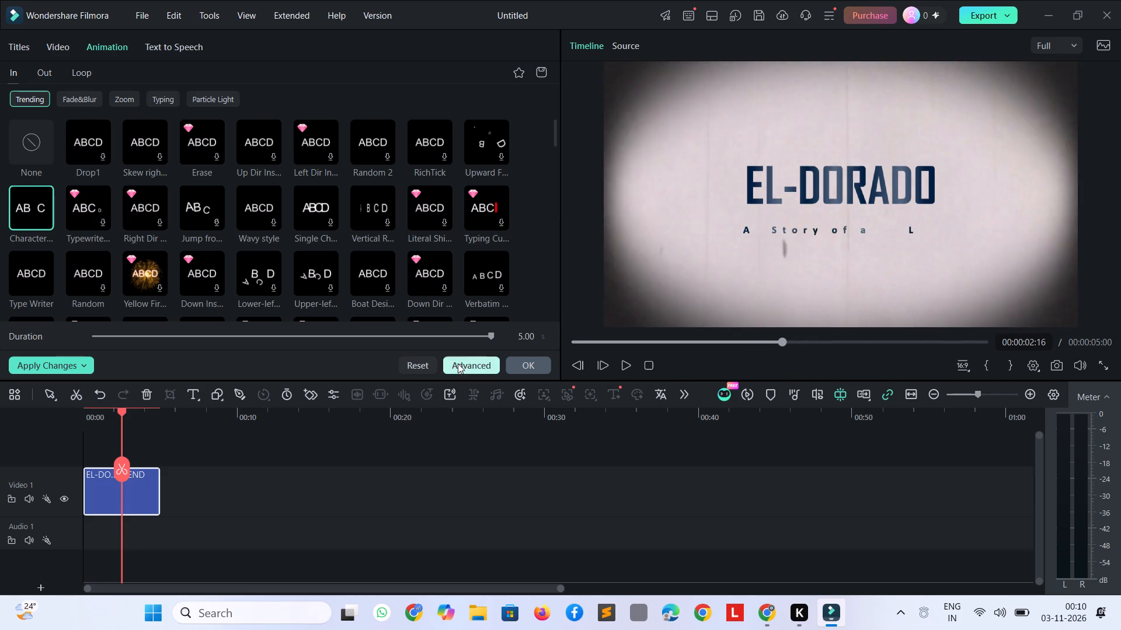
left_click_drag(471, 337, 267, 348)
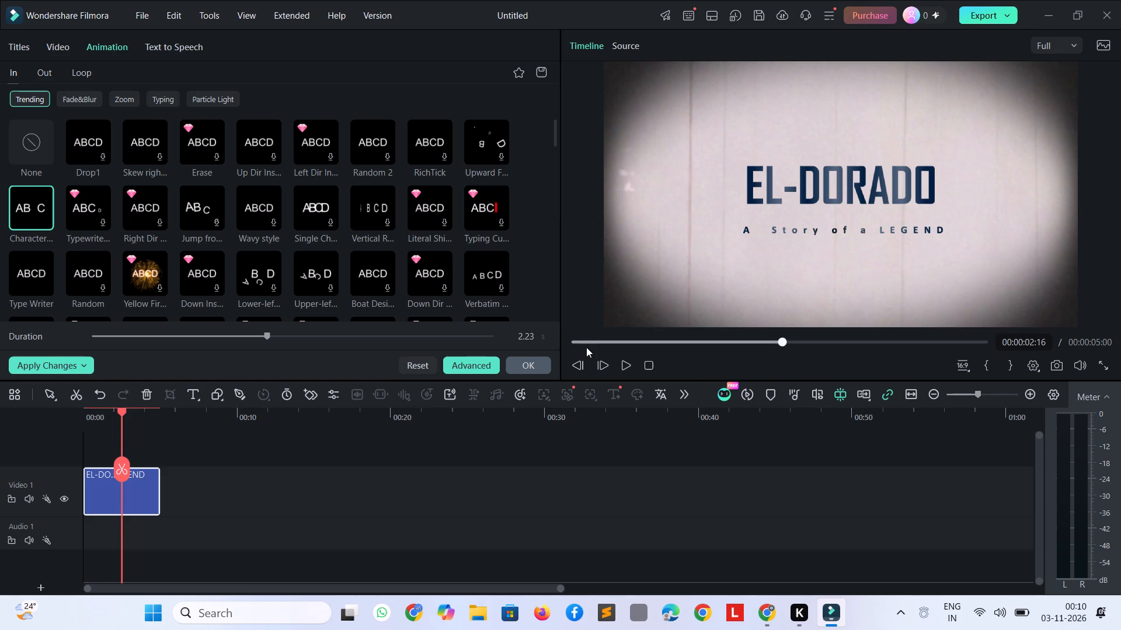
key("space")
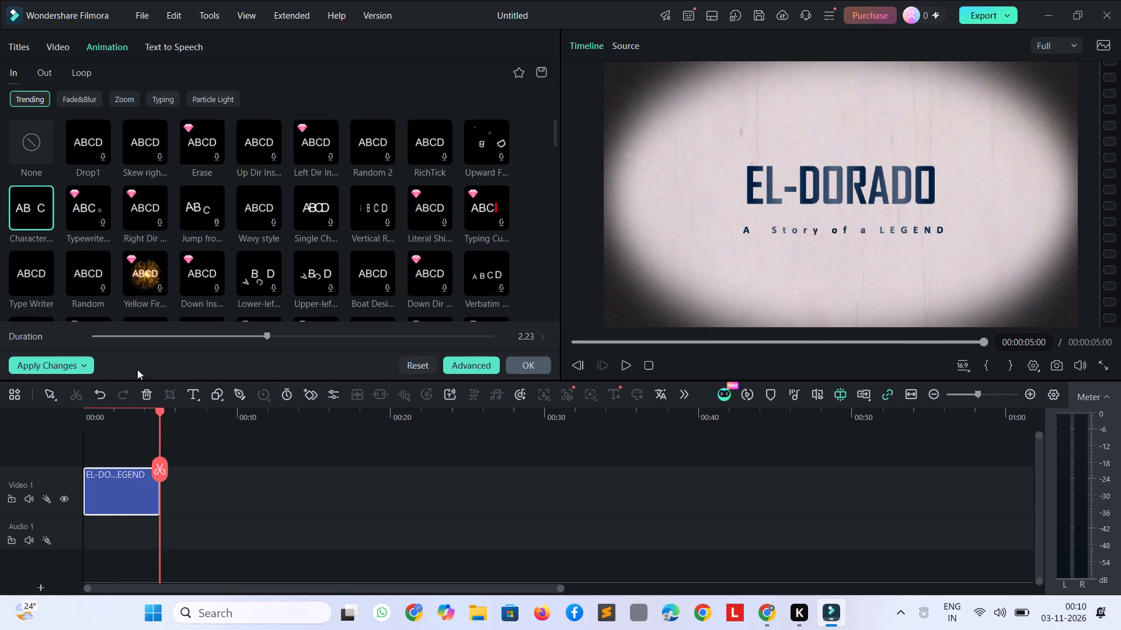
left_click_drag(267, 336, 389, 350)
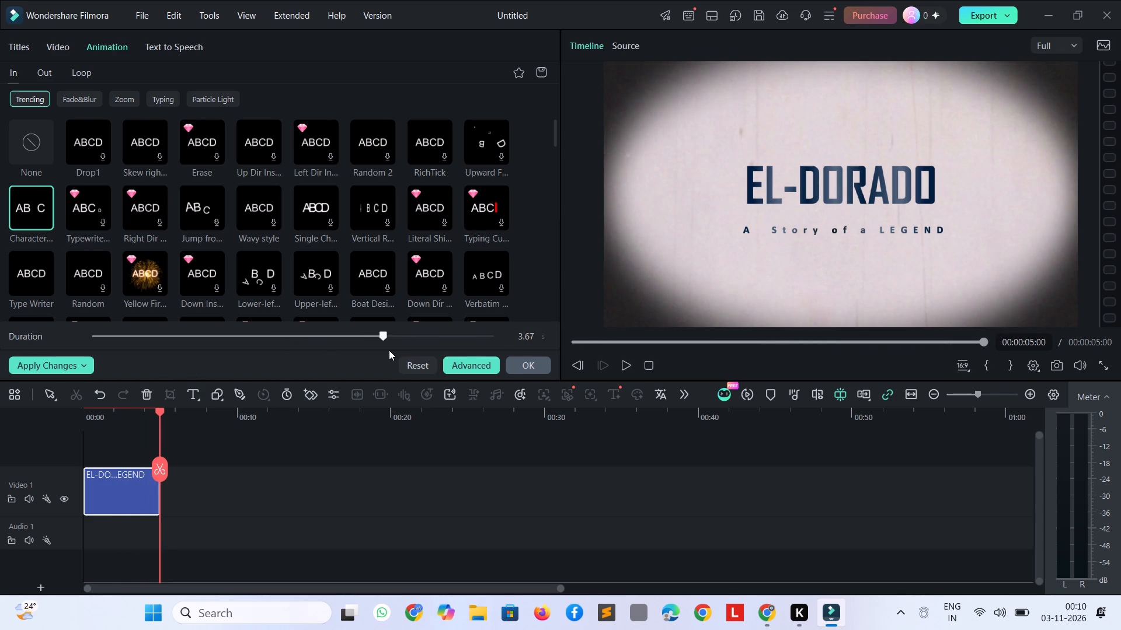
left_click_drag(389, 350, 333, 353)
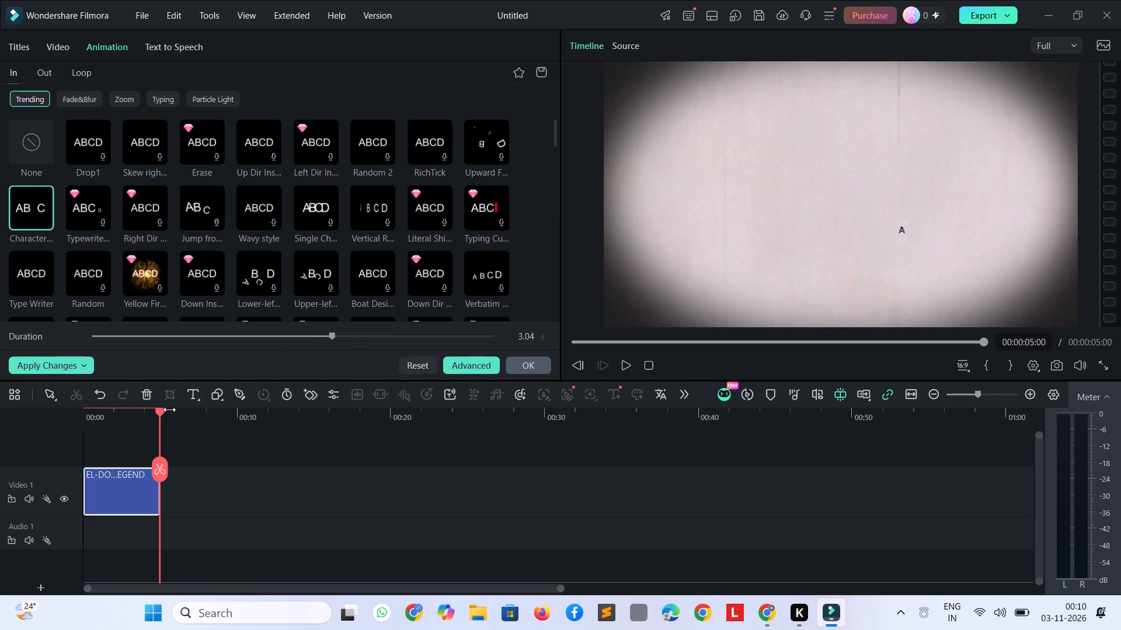
Play the opening title from the start to review the subtitle's intro animation timing.
left_click_drag(163, 412, 162, 412)
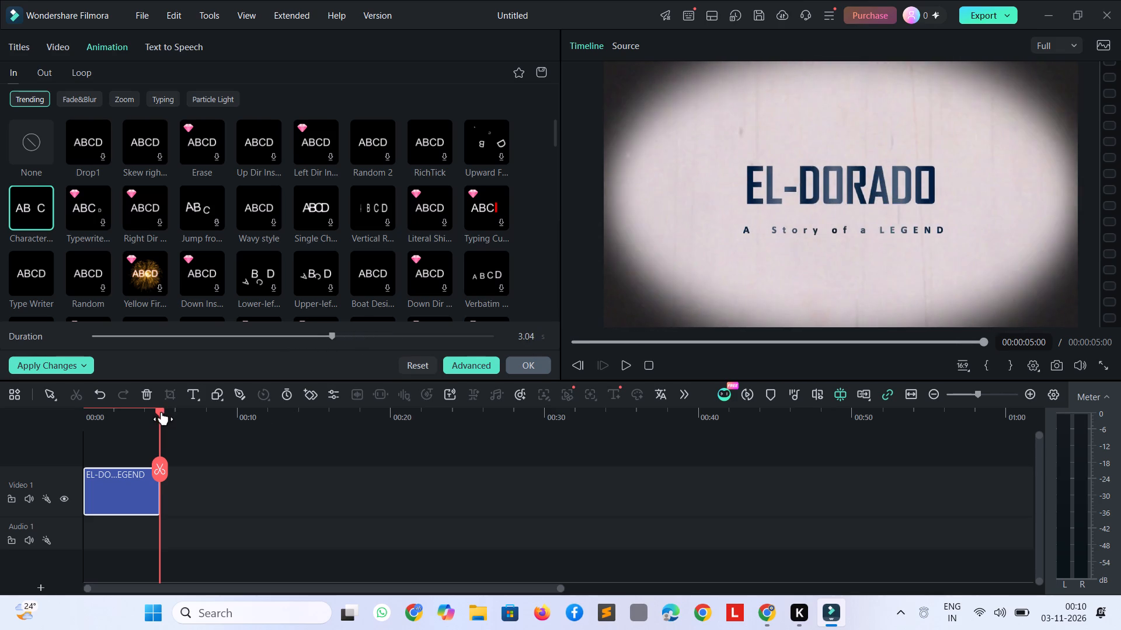
left_click_drag(162, 412, 65, 405)
key("space")
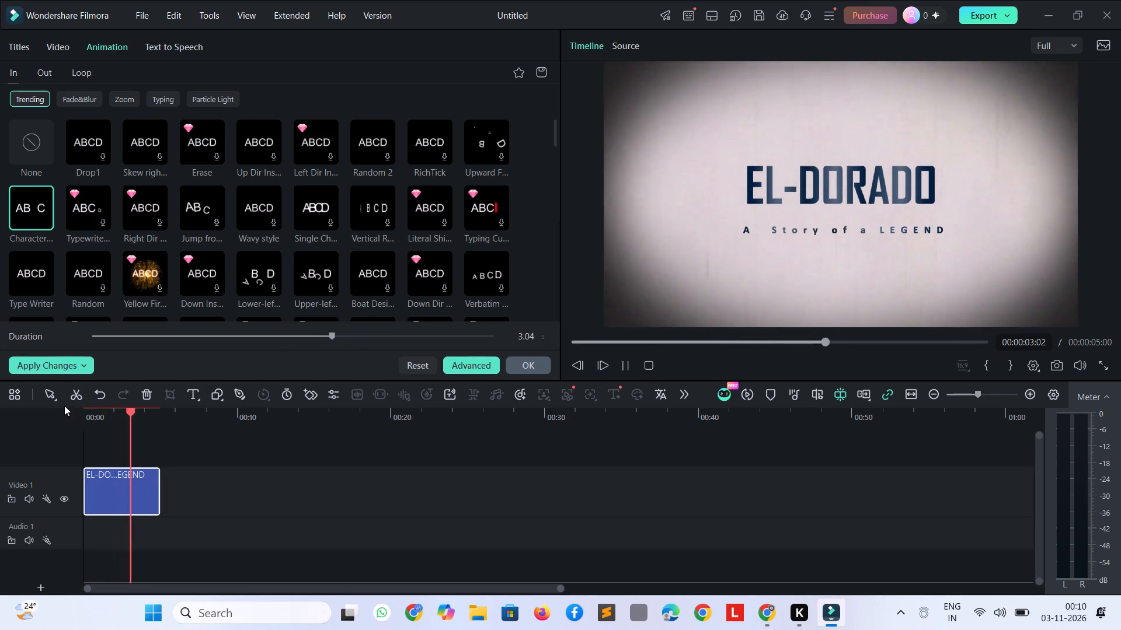
key("space")
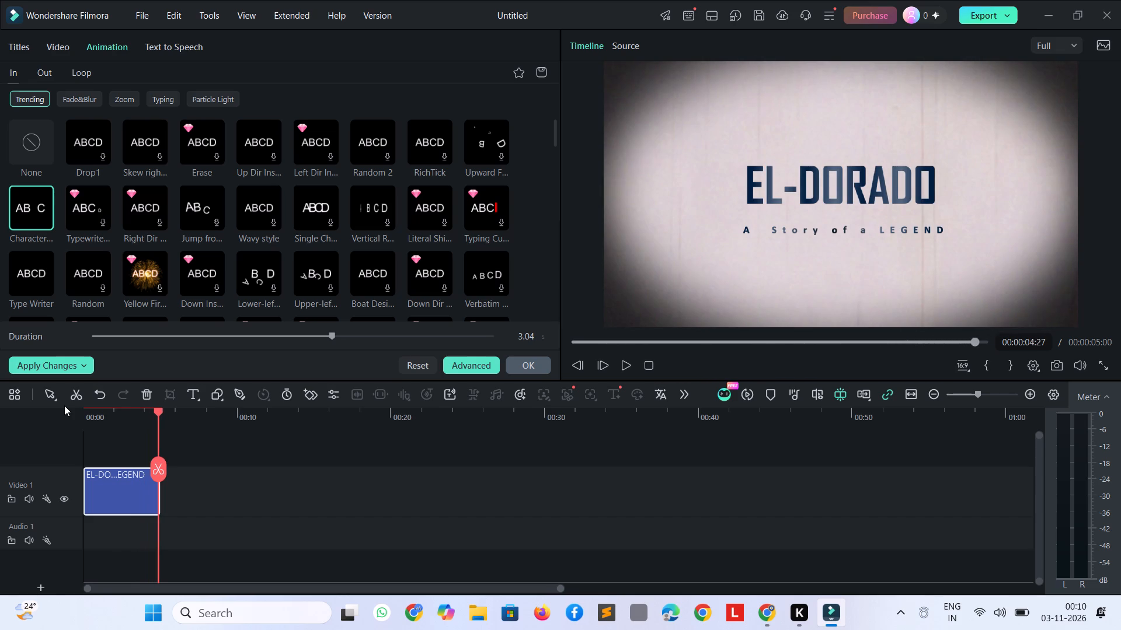
left_click_drag(161, 411, 153, 413)
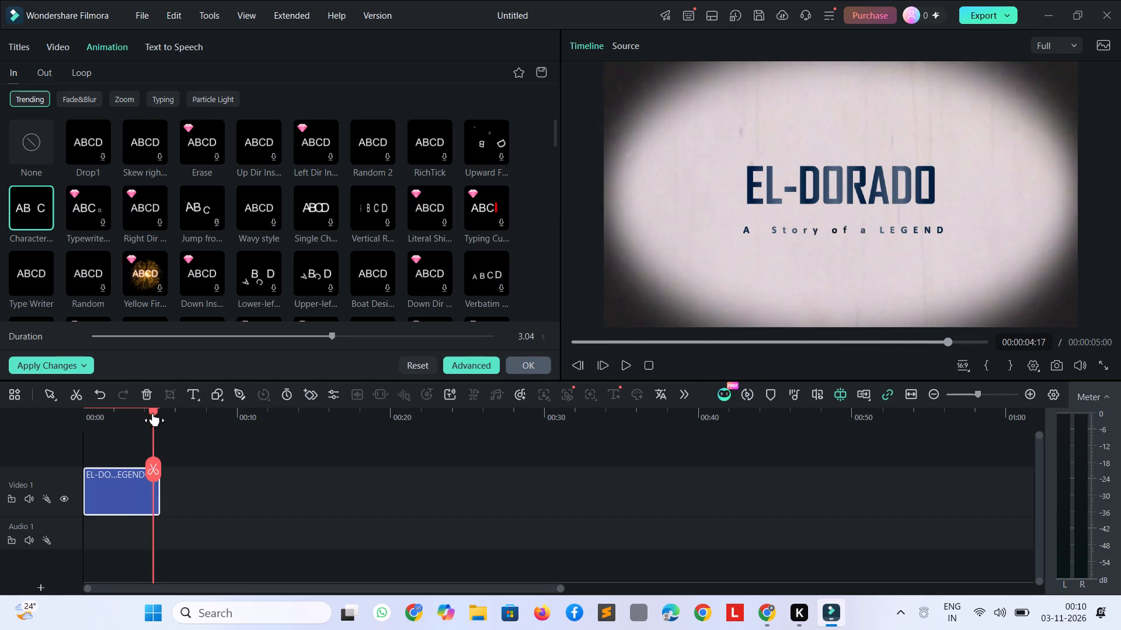
left_click_drag(153, 413, 138, 415)
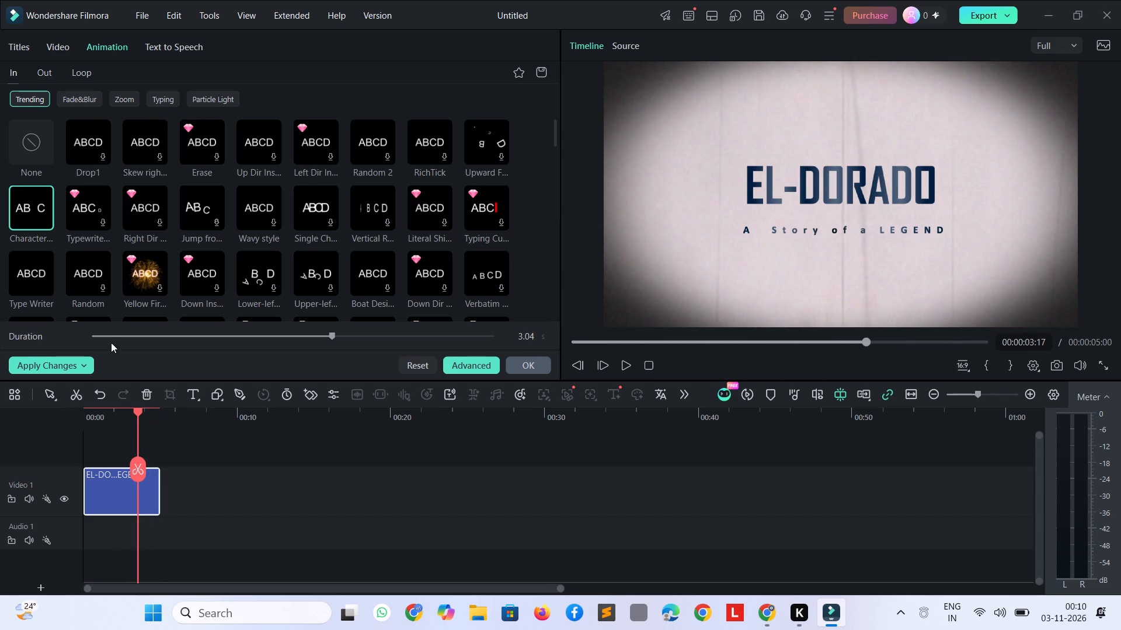
Apply the trending "Fade out" exit animation to the subtitle and play the opening title from the start to check it.
left_click(37, 73)
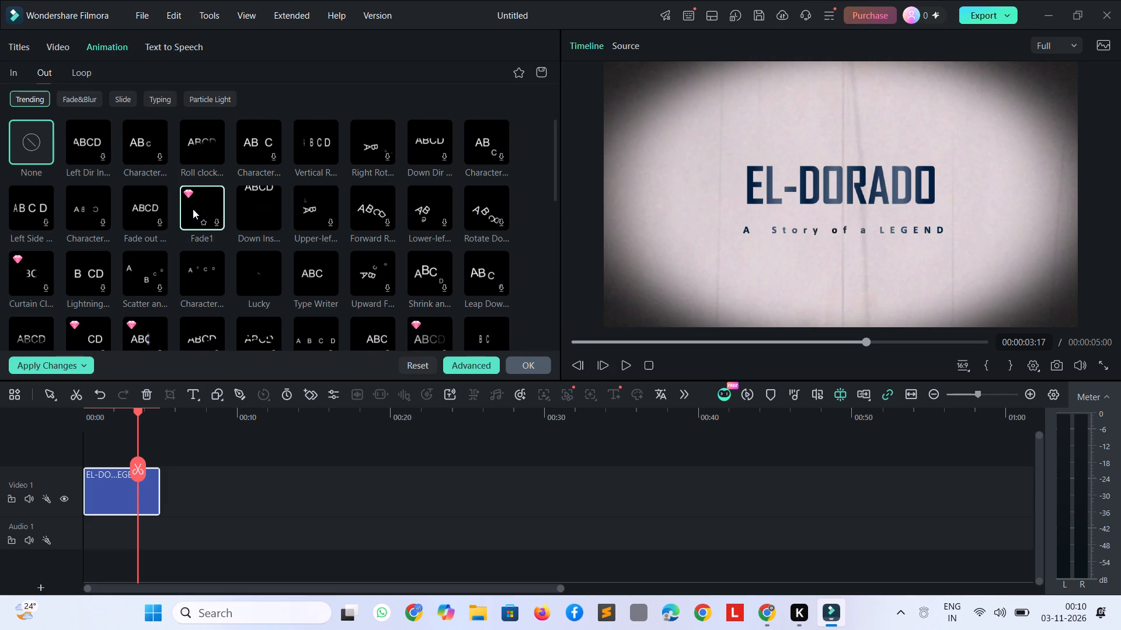
left_click(156, 207)
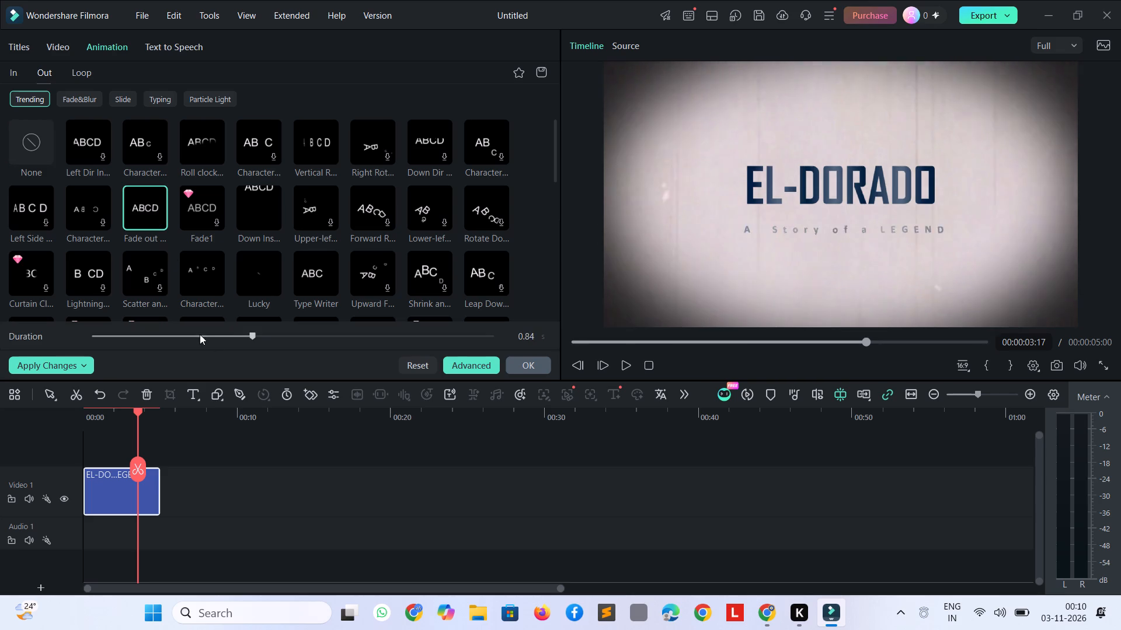
key("space")
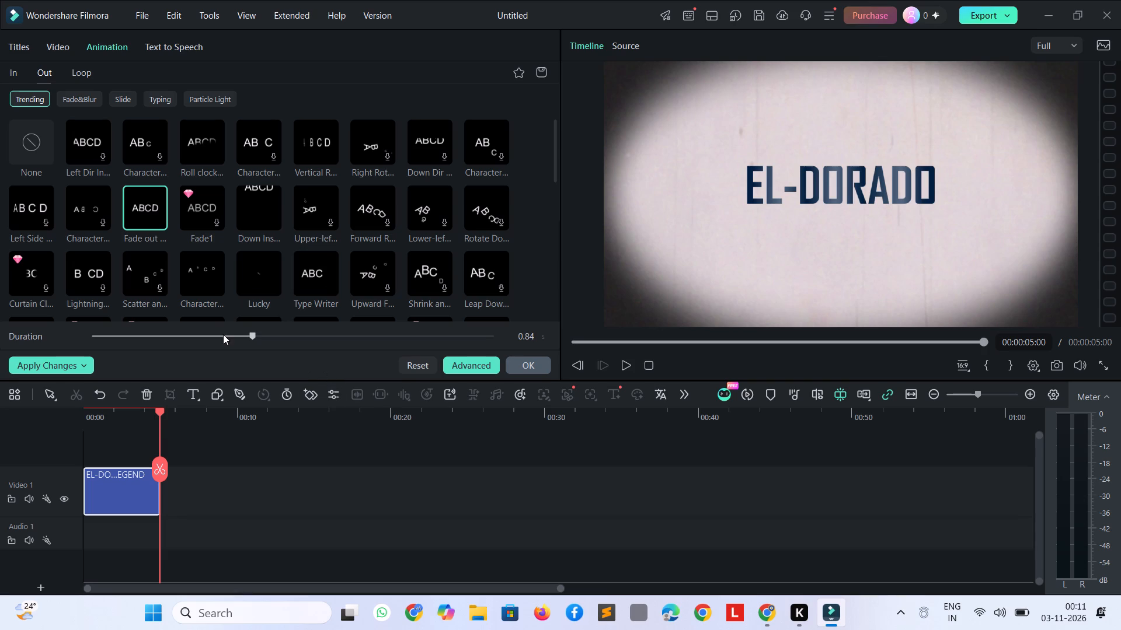
left_click_drag(162, 418, 115, 412)
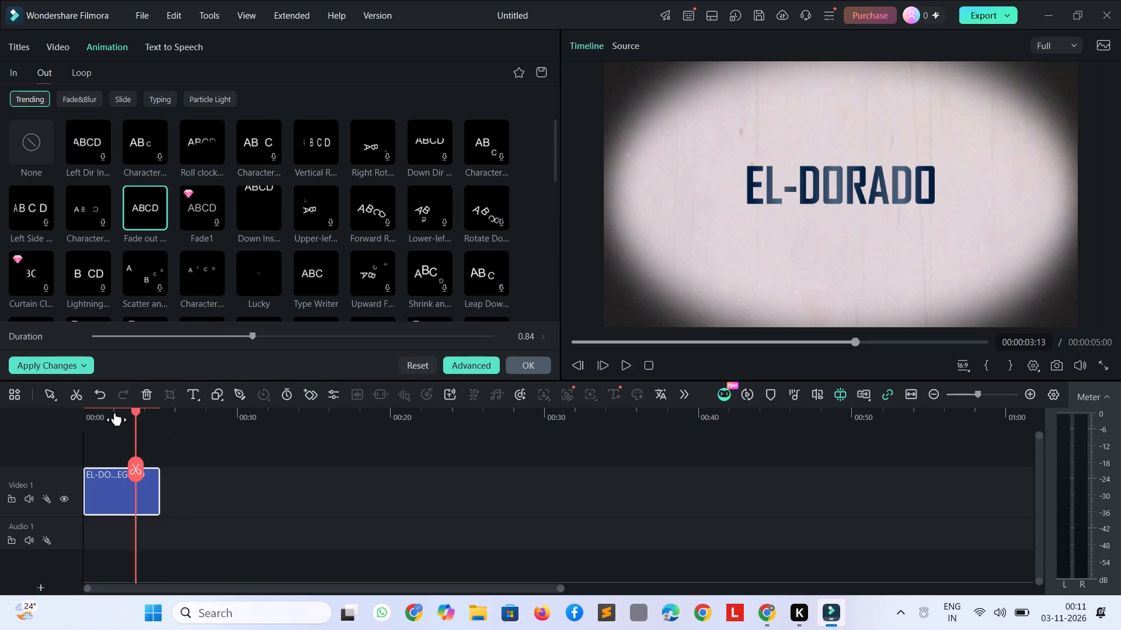
left_click_drag(115, 412, 46, 410)
key("space")
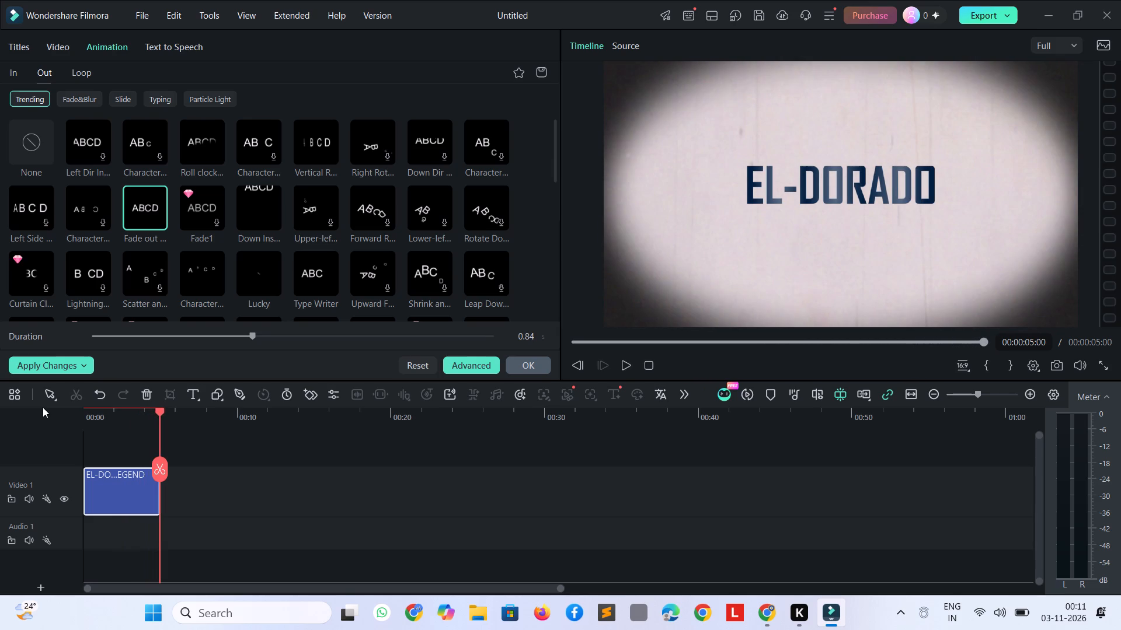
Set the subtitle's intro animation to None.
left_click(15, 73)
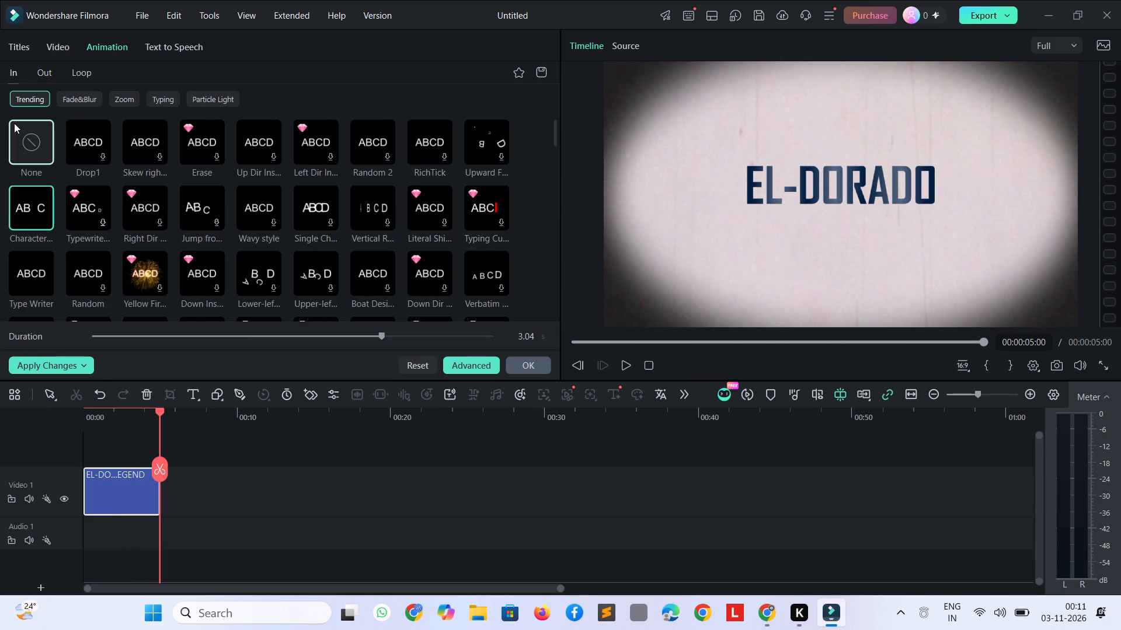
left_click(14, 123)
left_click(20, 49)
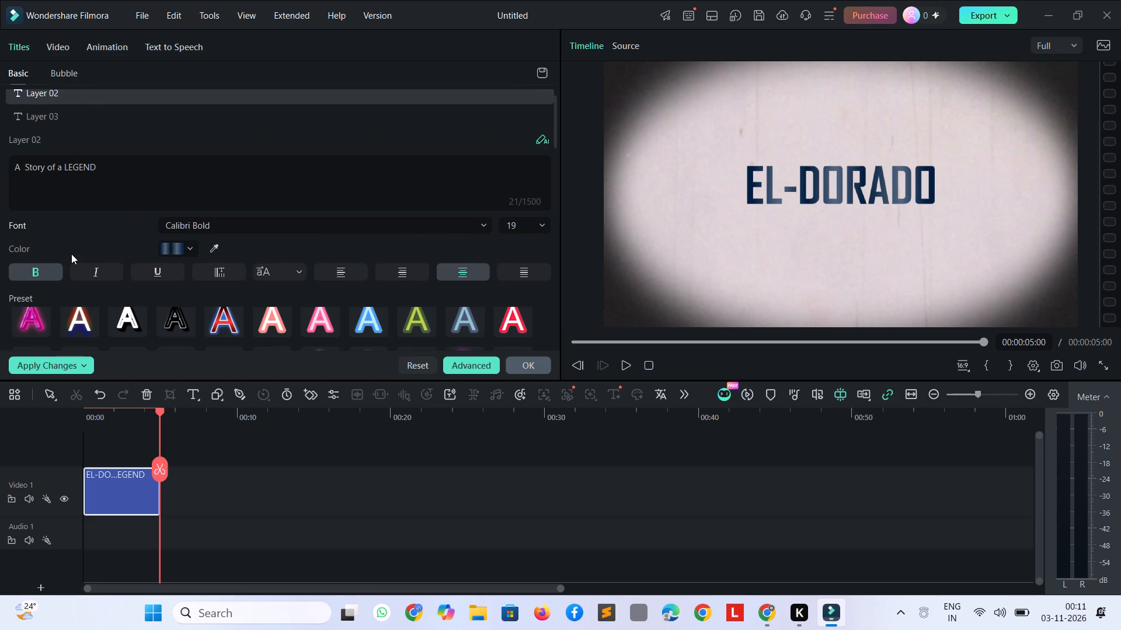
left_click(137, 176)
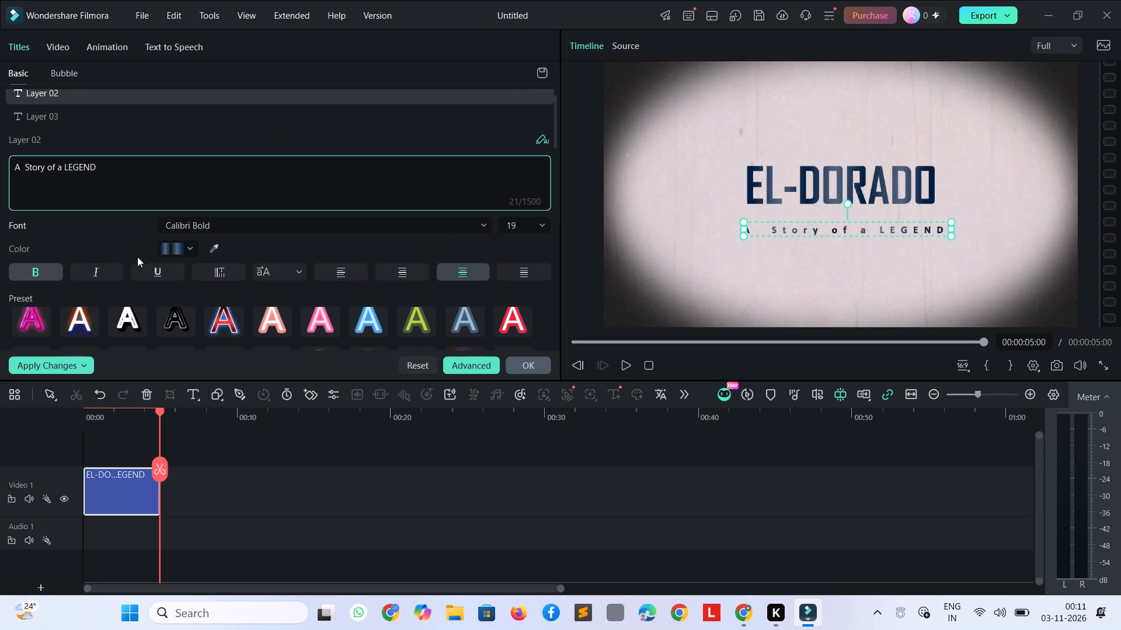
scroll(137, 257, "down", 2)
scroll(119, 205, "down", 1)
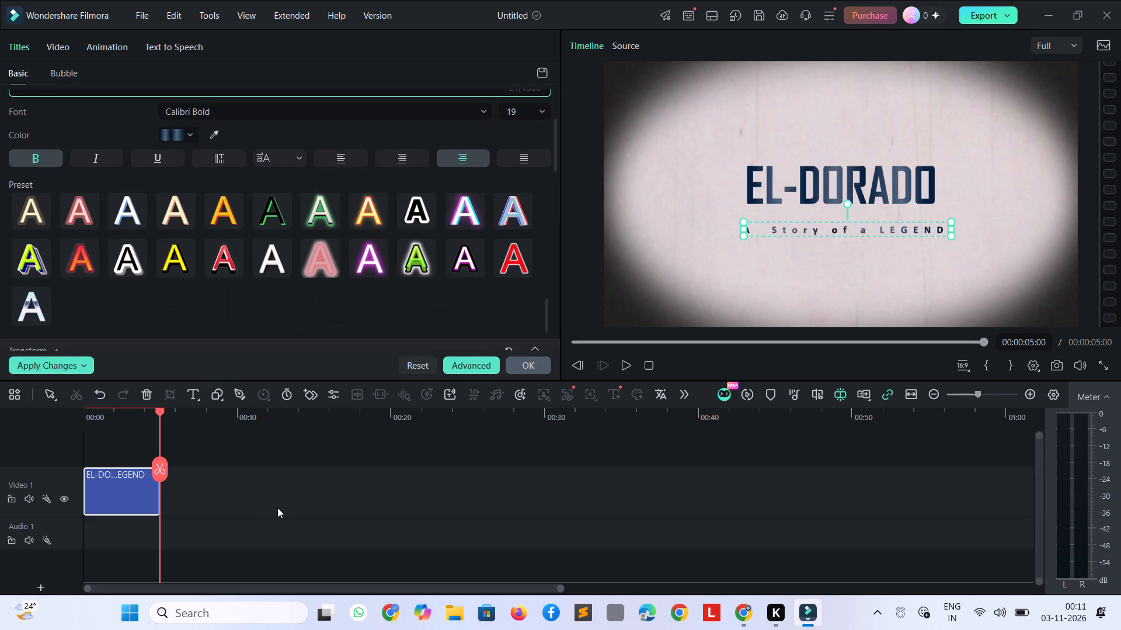
Add the Ink Title 1 title from the Trending title effects to Video 1, directly after the opening title.
left_click(244, 456)
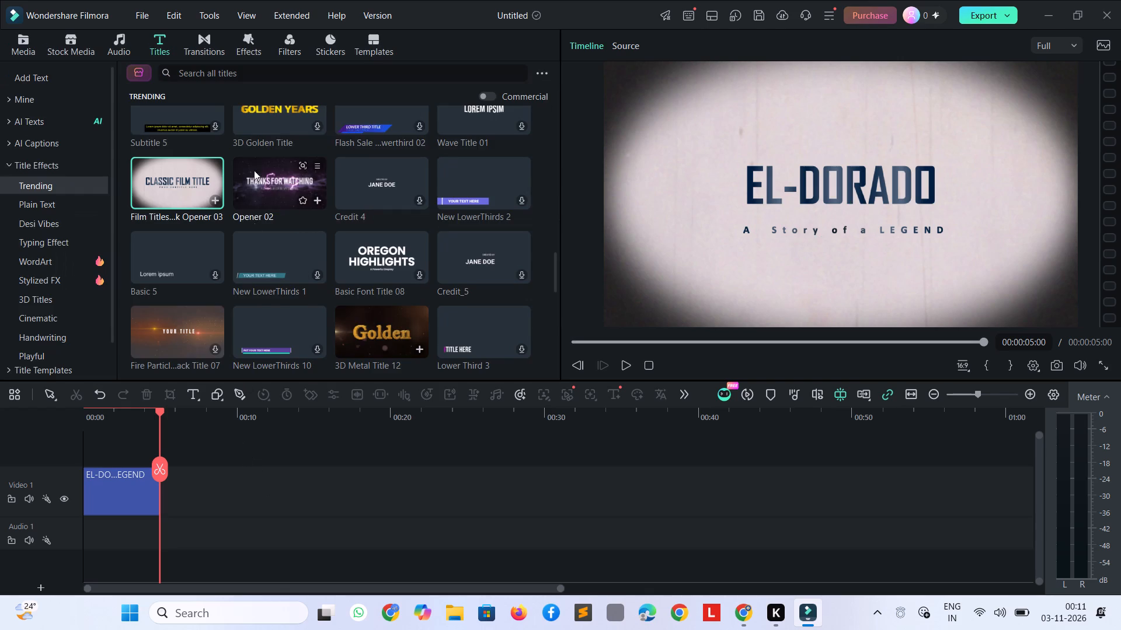
scroll(466, 208, "up", 2)
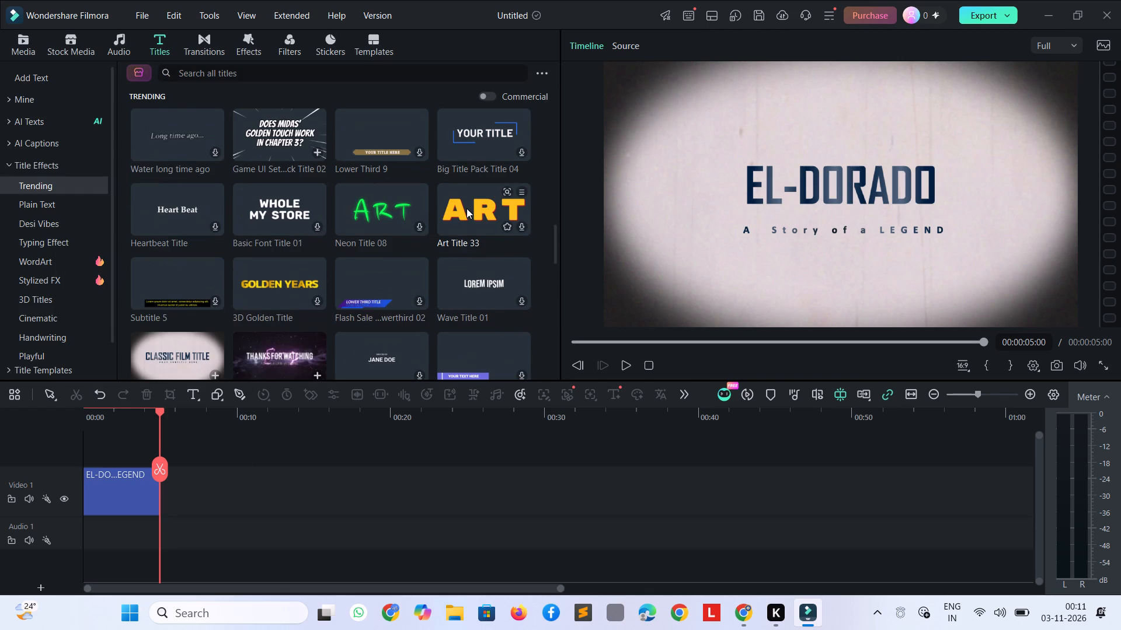
scroll(462, 209, "up", 5)
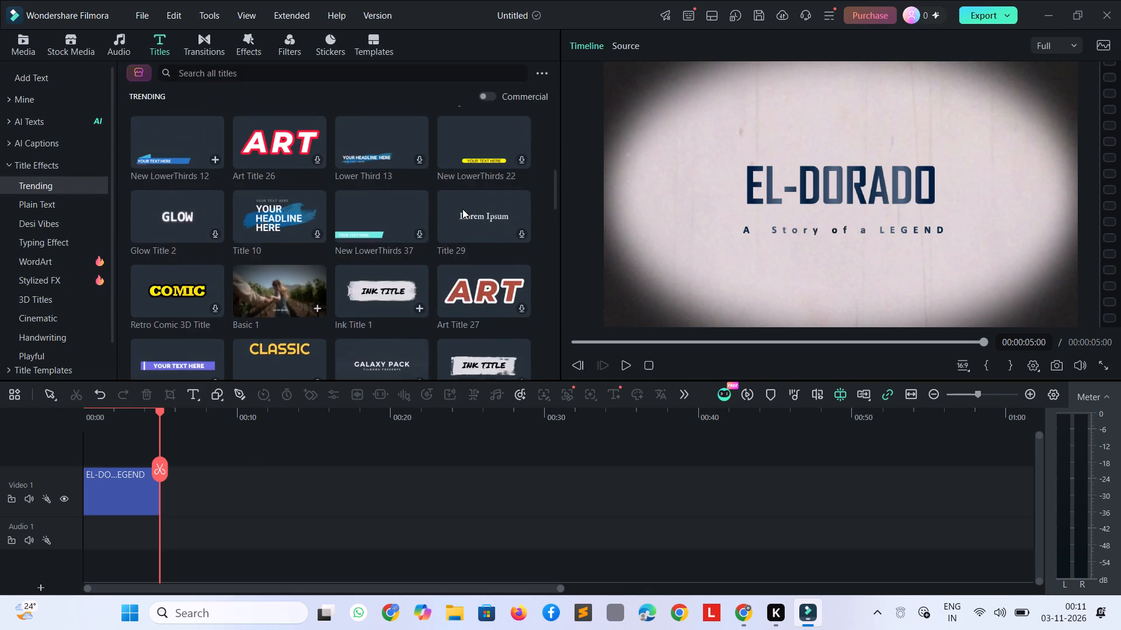
scroll(462, 209, "up", 3)
scroll(462, 209, "down", 4)
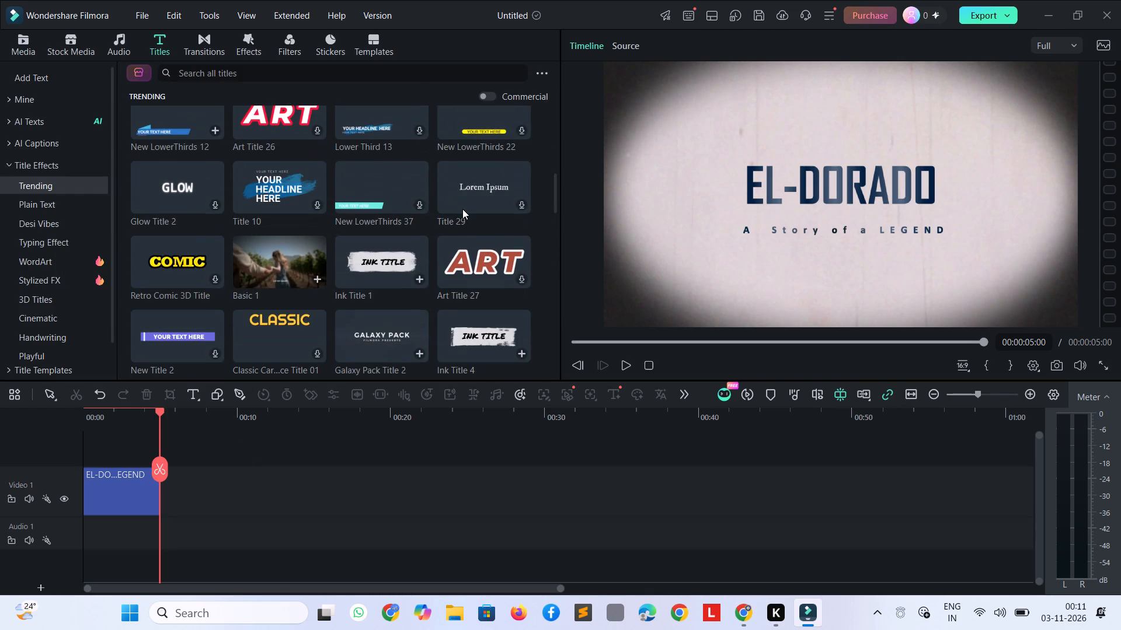
left_click_drag(367, 265, 369, 269)
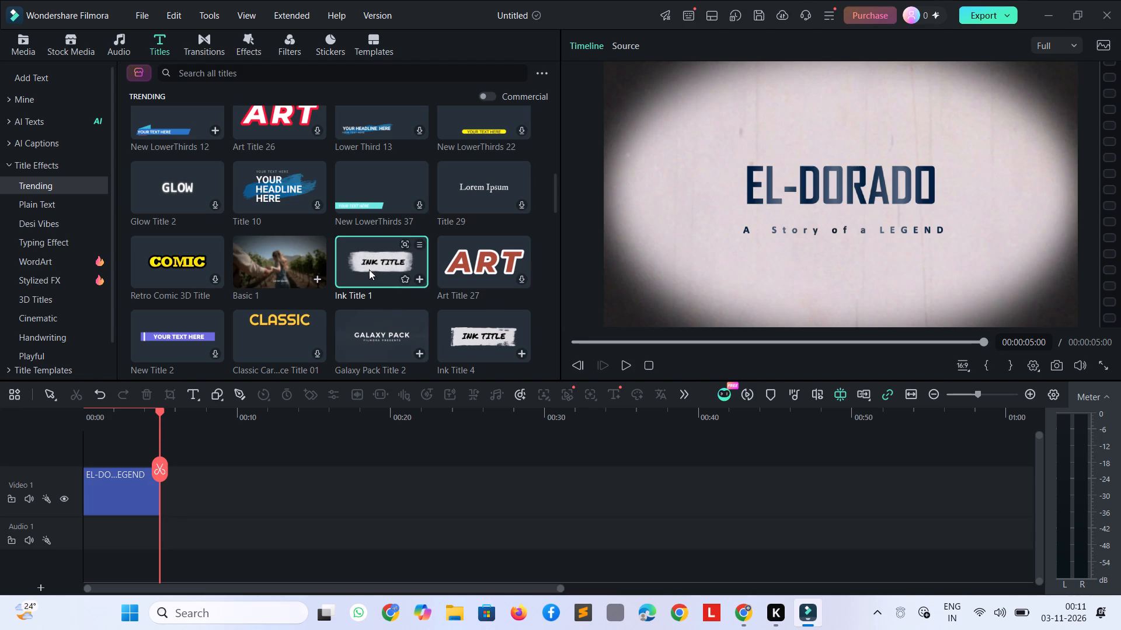
left_click_drag(369, 269, 161, 490)
Play the newly added ink title and return the playhead to its start at 00:00:05:00.
key("space")
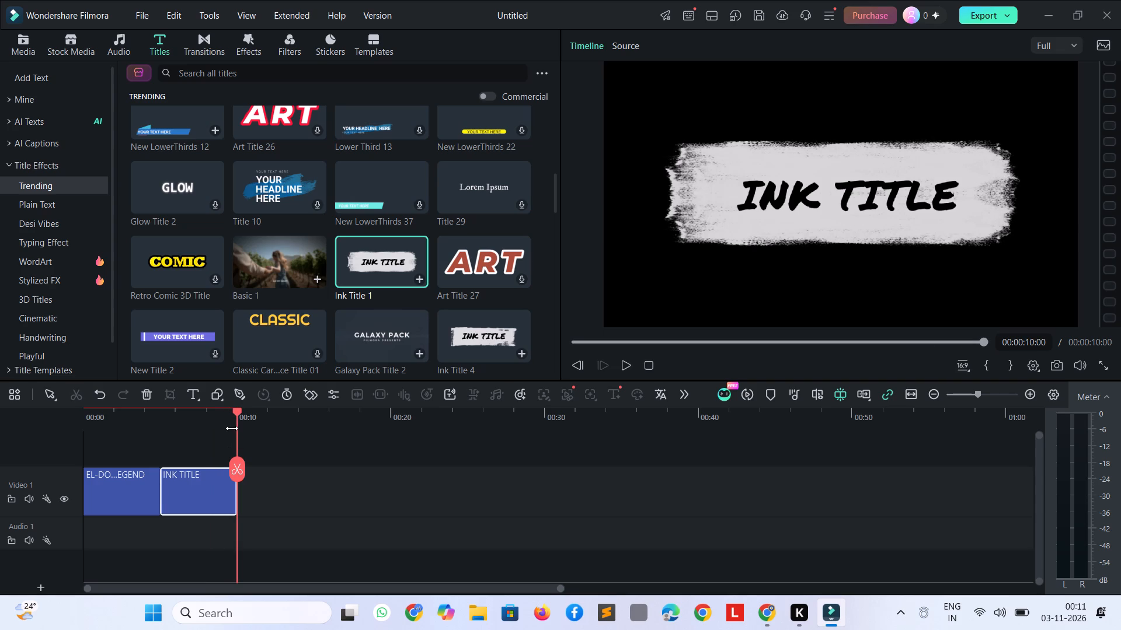
left_click_drag(236, 415, 234, 415)
left_click_drag(234, 415, 156, 426)
Change the opening title's main heading to "EL-ABHISHEK" by replacing the word after the hyphen.
left_click(187, 479)
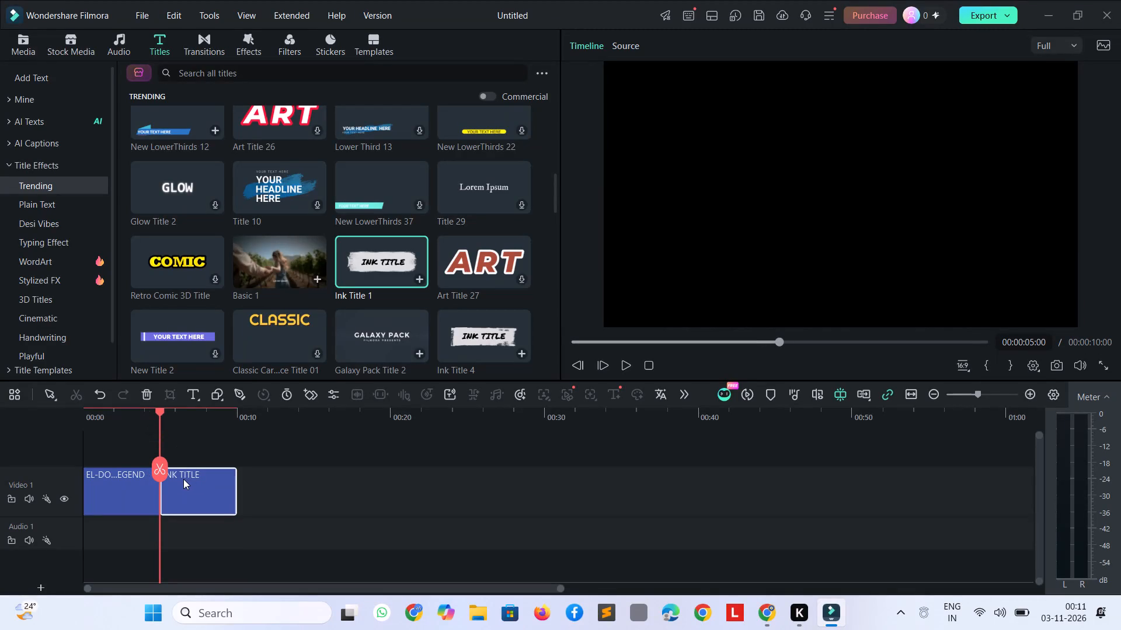
left_click(134, 478)
left_click(134, 478)
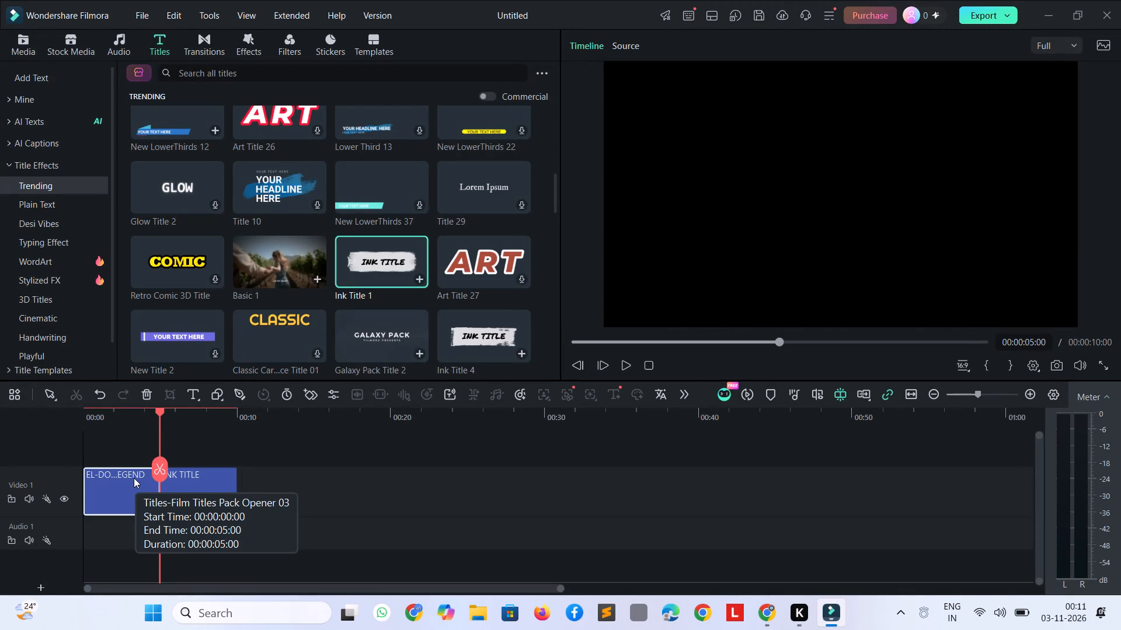
double_click(134, 478)
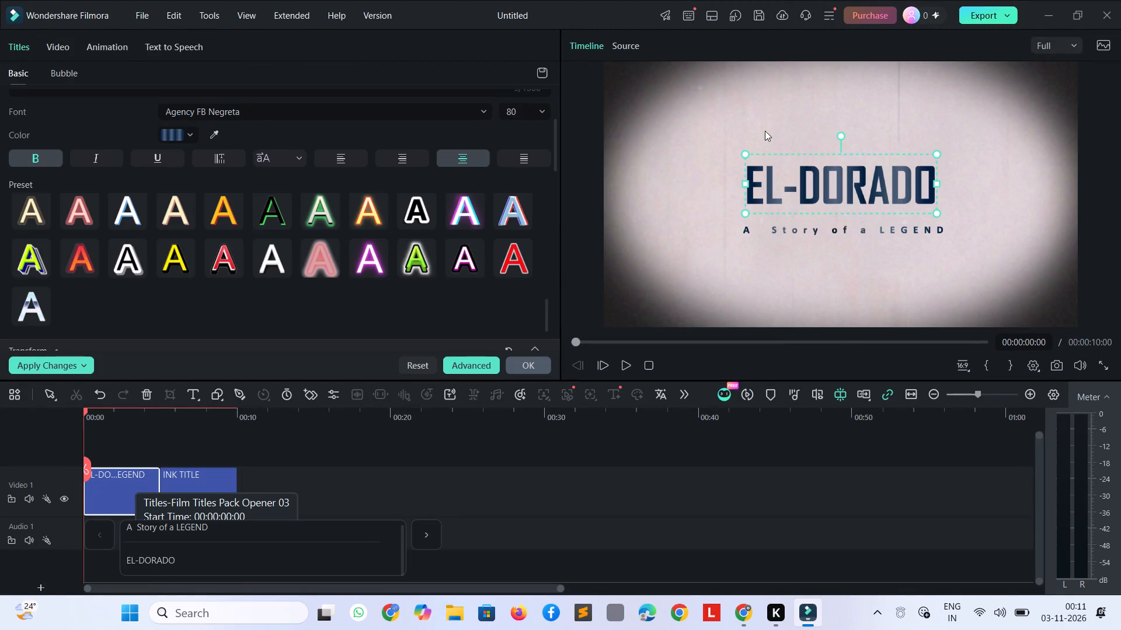
left_click(810, 191)
left_click(810, 191)
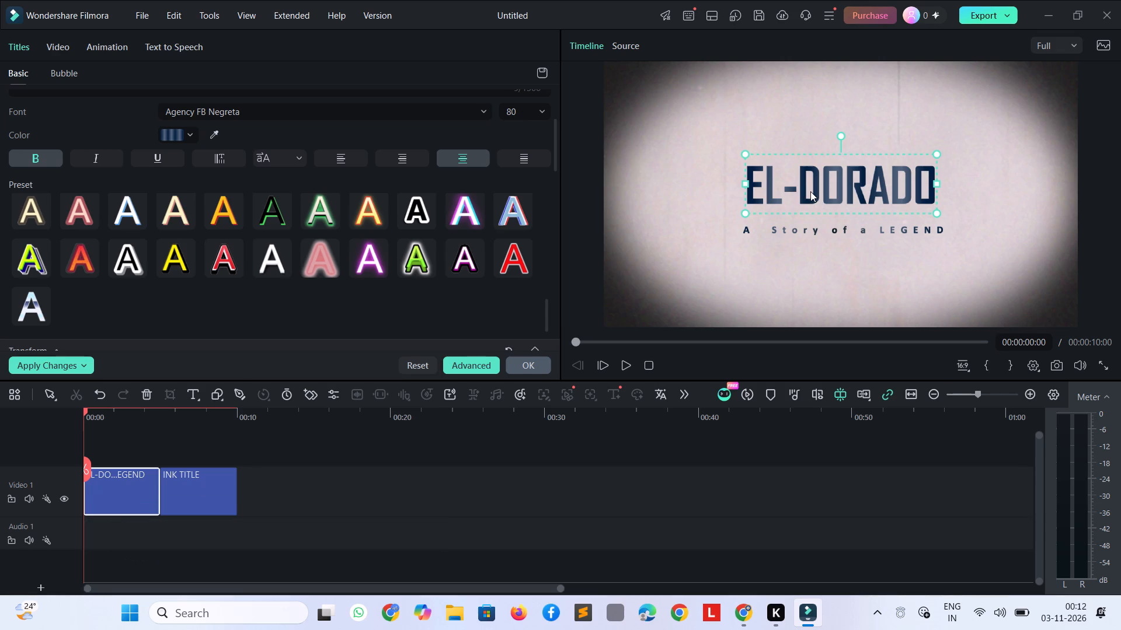
double_click(810, 191)
left_click(810, 191)
key("Right")
key("Right")
key("Right")
key("Right")
key("Right")
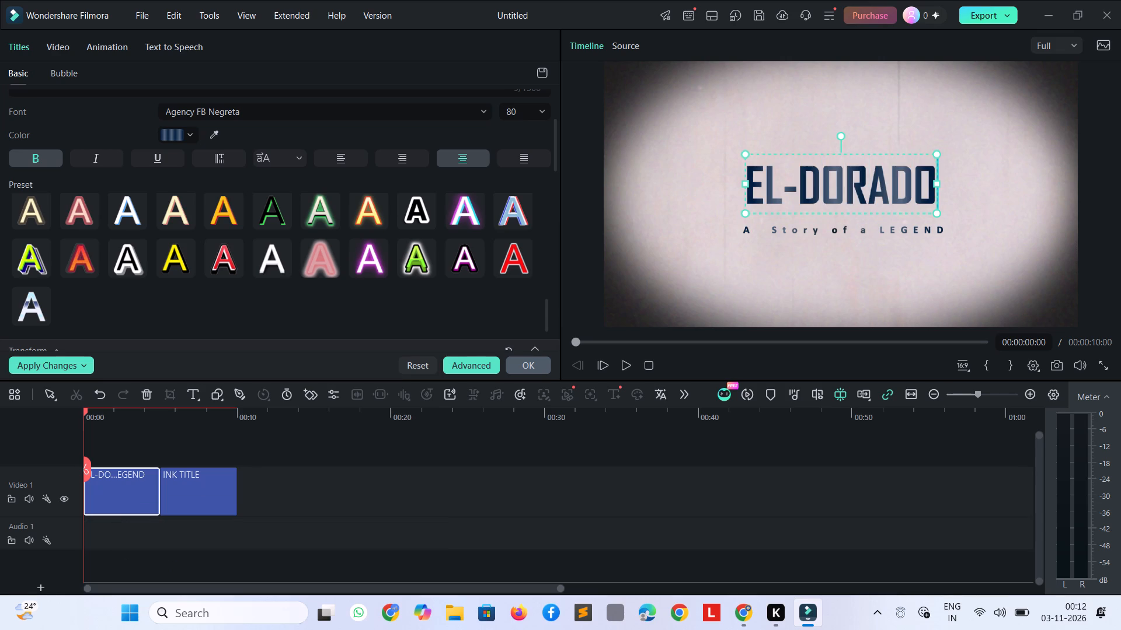
key("ctrl+BackSpace")
key("ctrl+BackSpace")
key("BackSpace")
key("BackSpace")
key("BackSpace")
key("BackSpace")
key("BackSpace")
key("BackSpace")
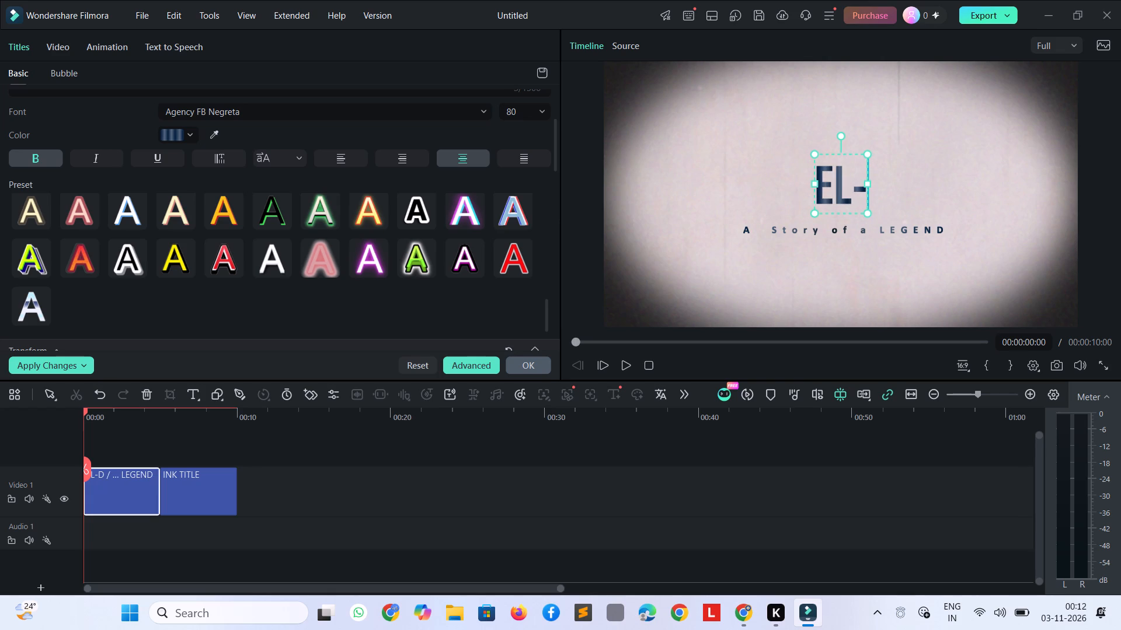
type("ABHIS")
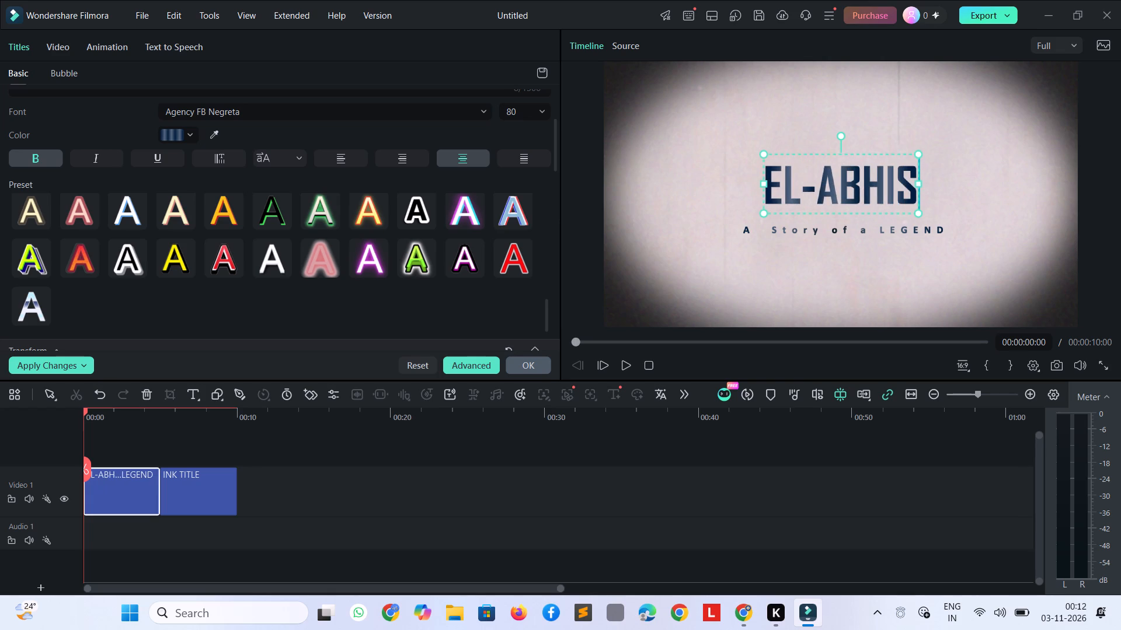
type("HEK")
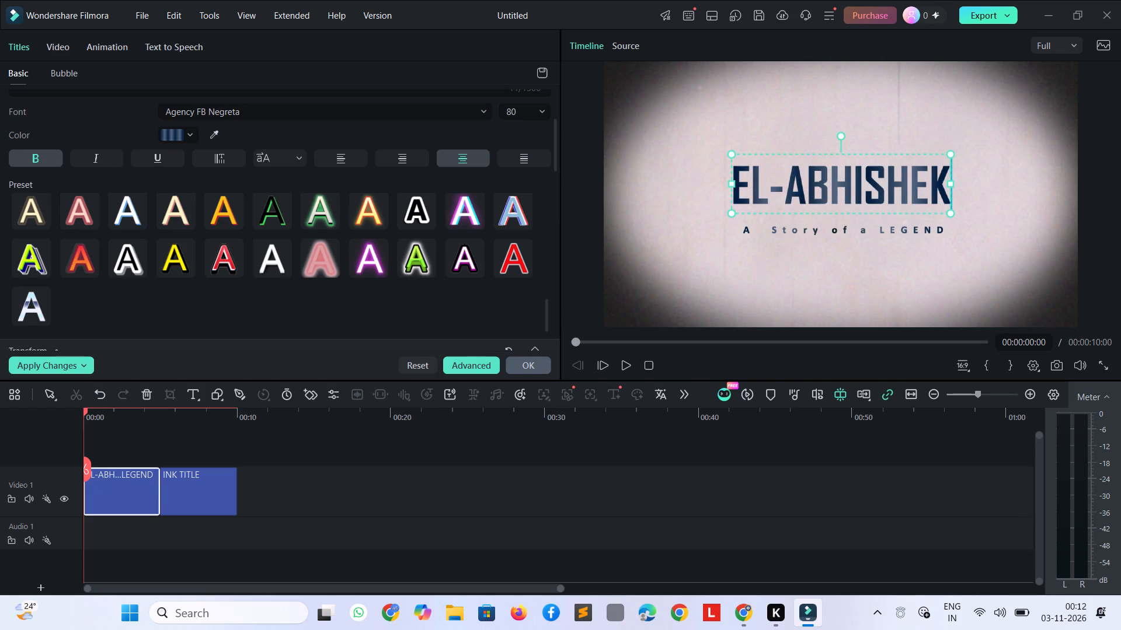
key("space")
key("BackSpace")
left_click(299, 453)
Replace the placeholder text of the ink title on Video 1 with "ABHISHEK".
left_click(192, 470)
double_click(192, 473)
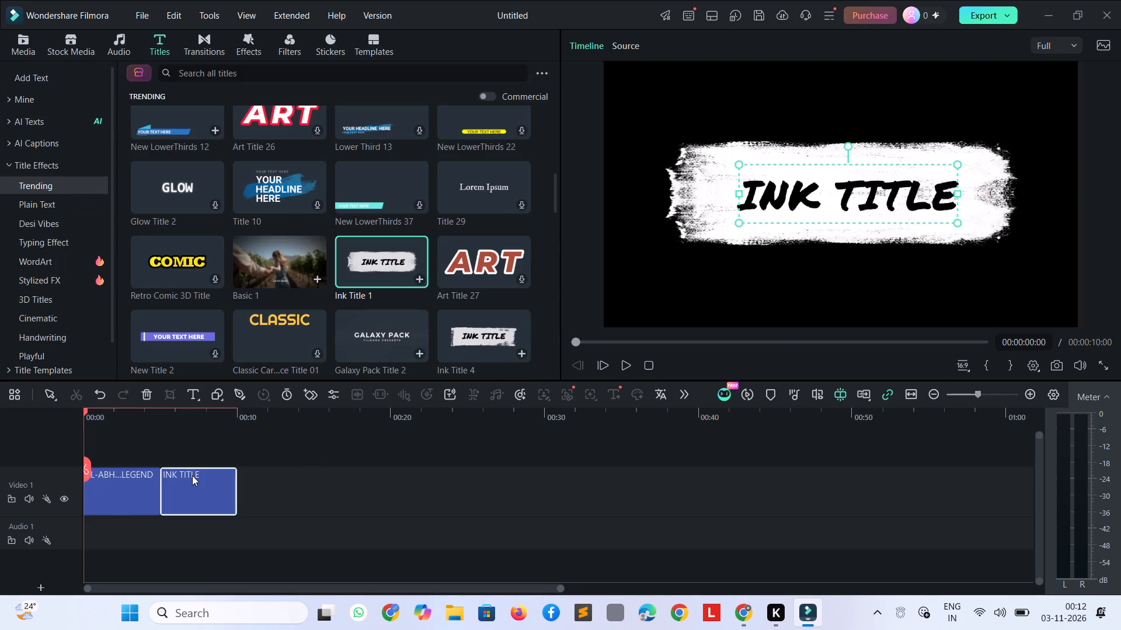
double_click(909, 197)
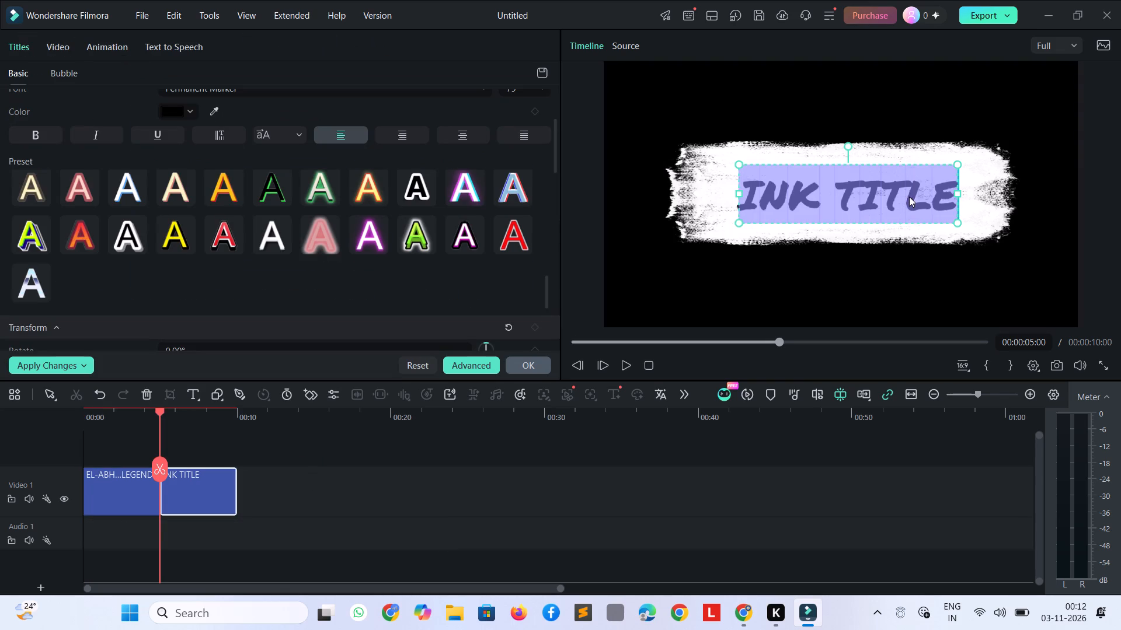
type("ABHIS")
type("HEK")
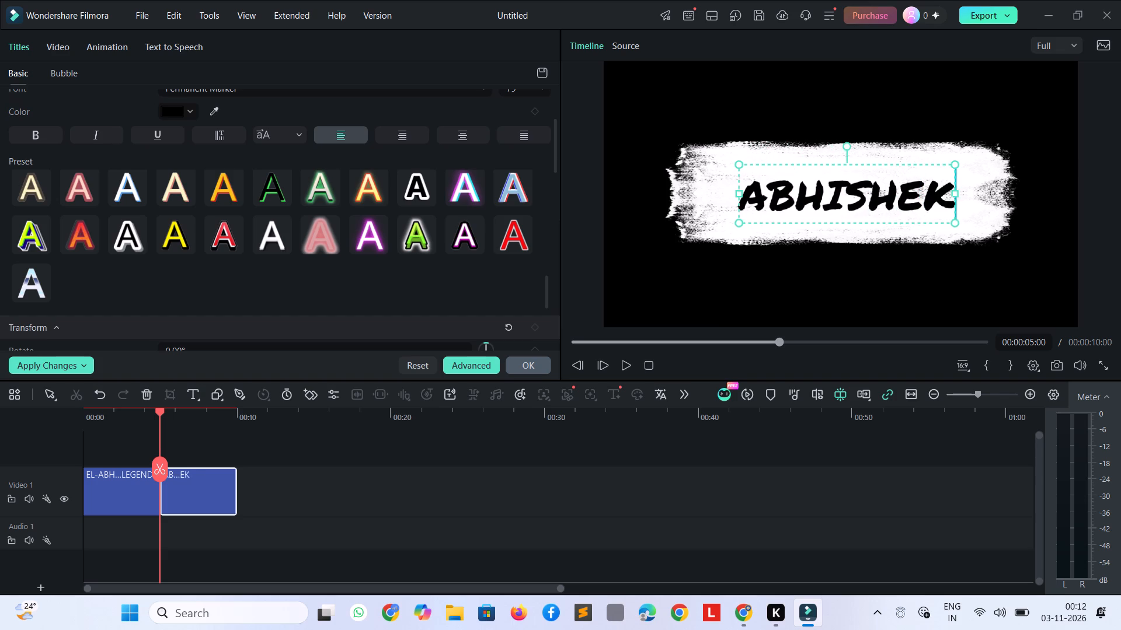
key("space")
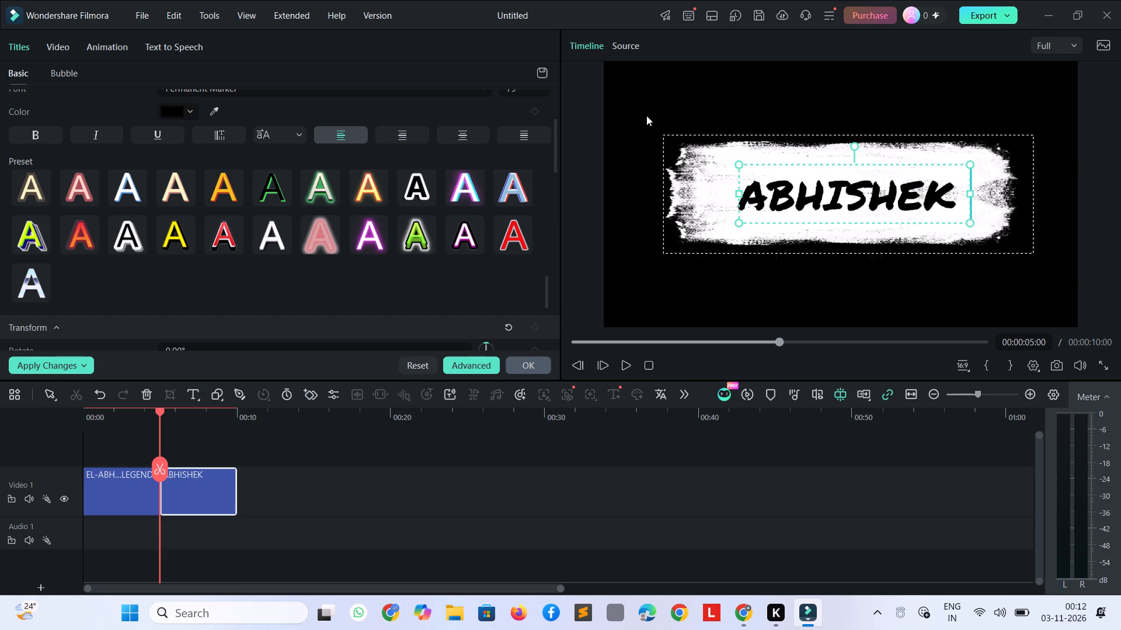
left_click(429, 445)
Play the ink title from 00:00:05:00 to review its animation with the new text.
key("space")
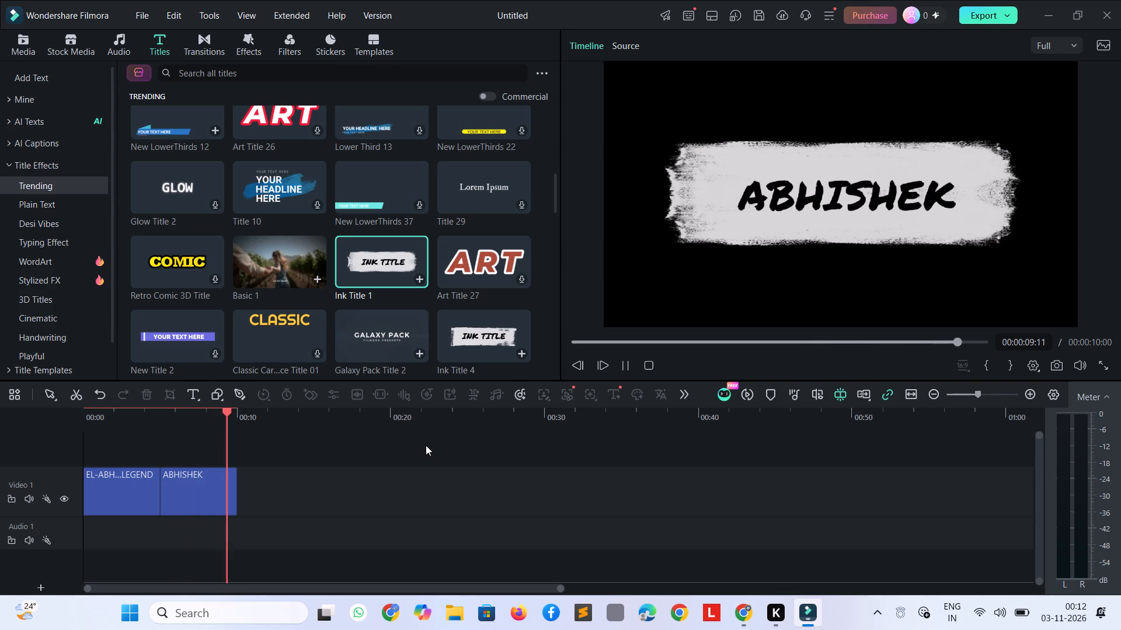
key("space")
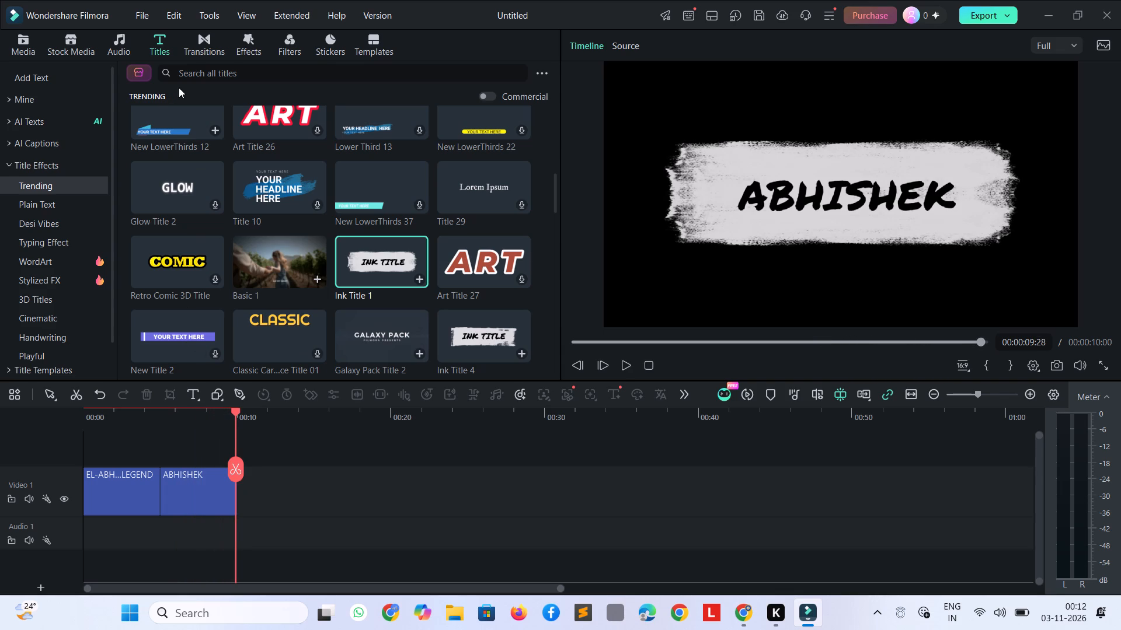
Search the titles for "galaxy" and preview 3D Planets Title 21 and the blue nebula title at the end of the results.
left_click(191, 72)
key("g")
key("a")
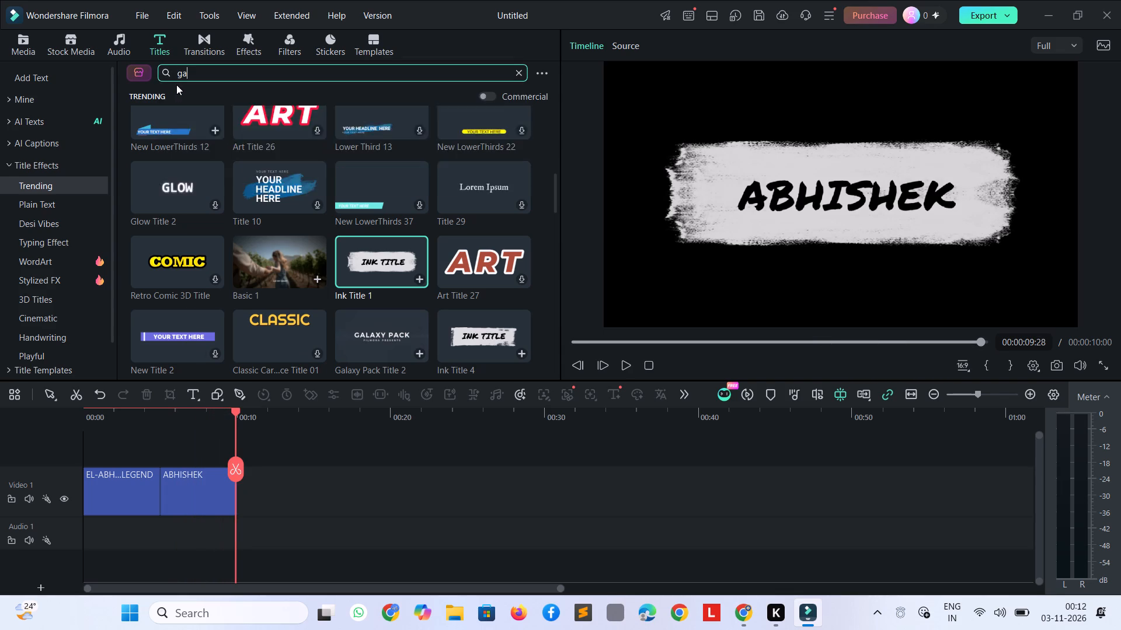
left_click(204, 166)
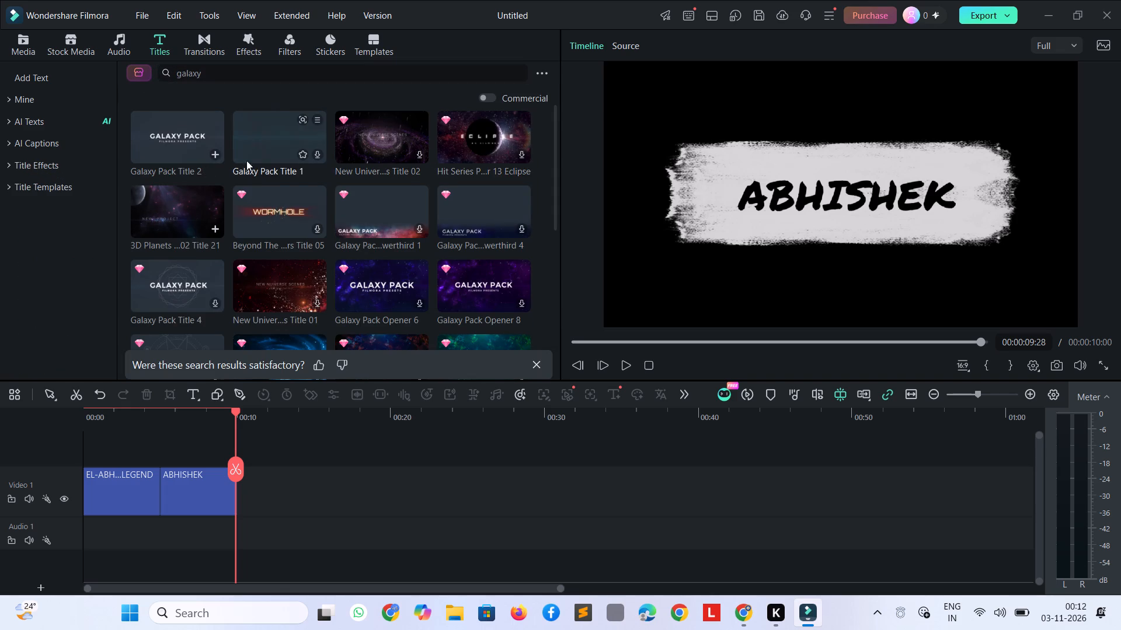
left_click(212, 214)
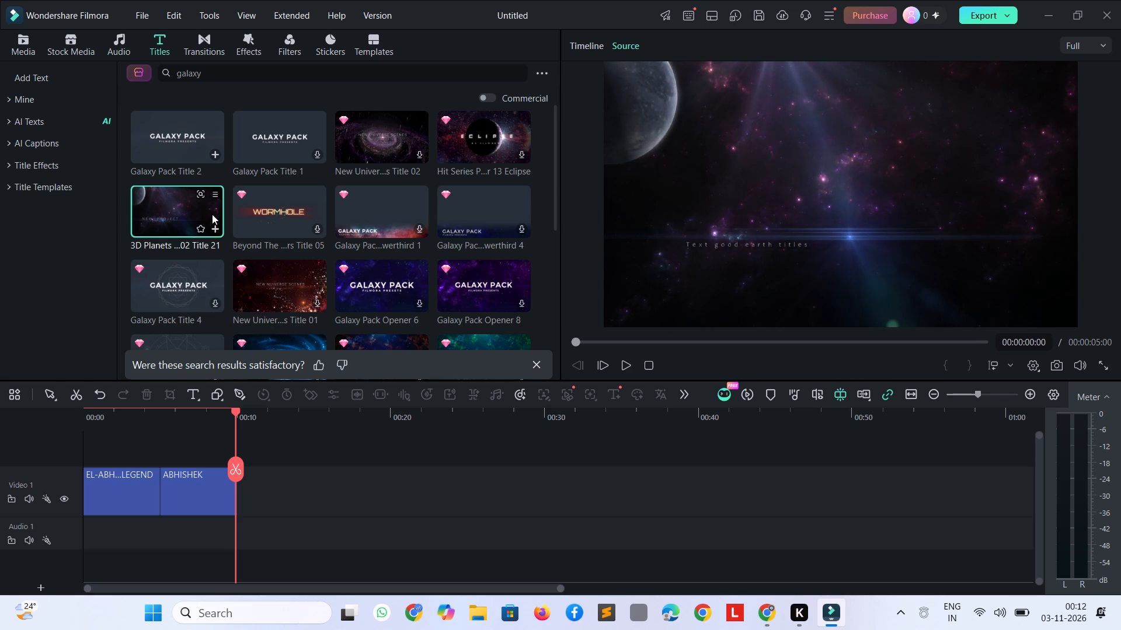
scroll(94, 219, "down", 2)
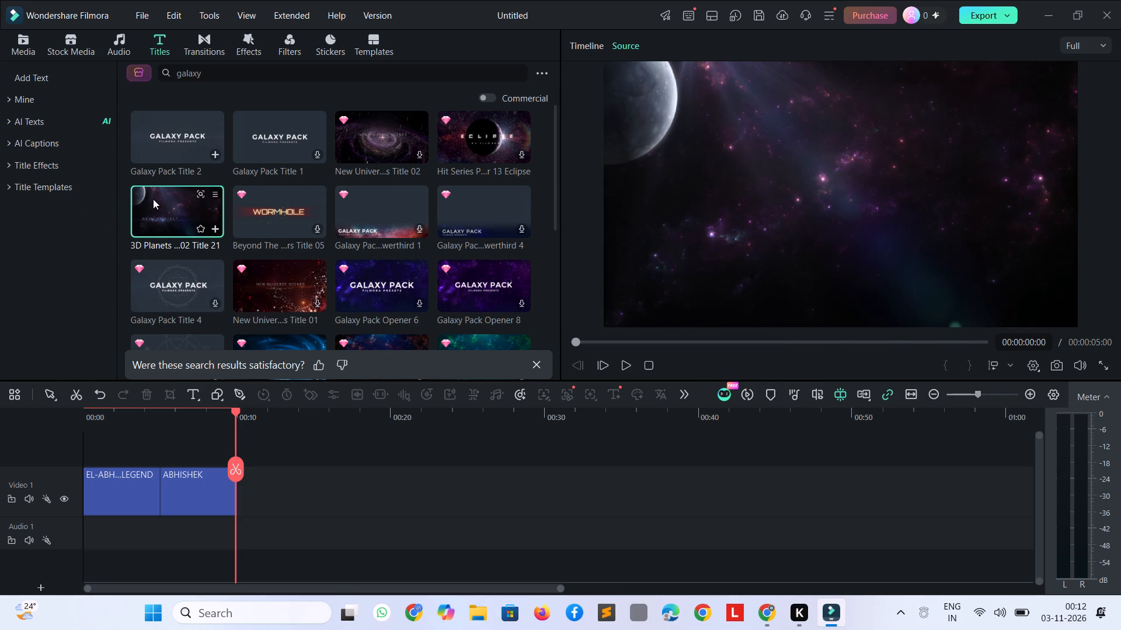
scroll(153, 199, "down", 5)
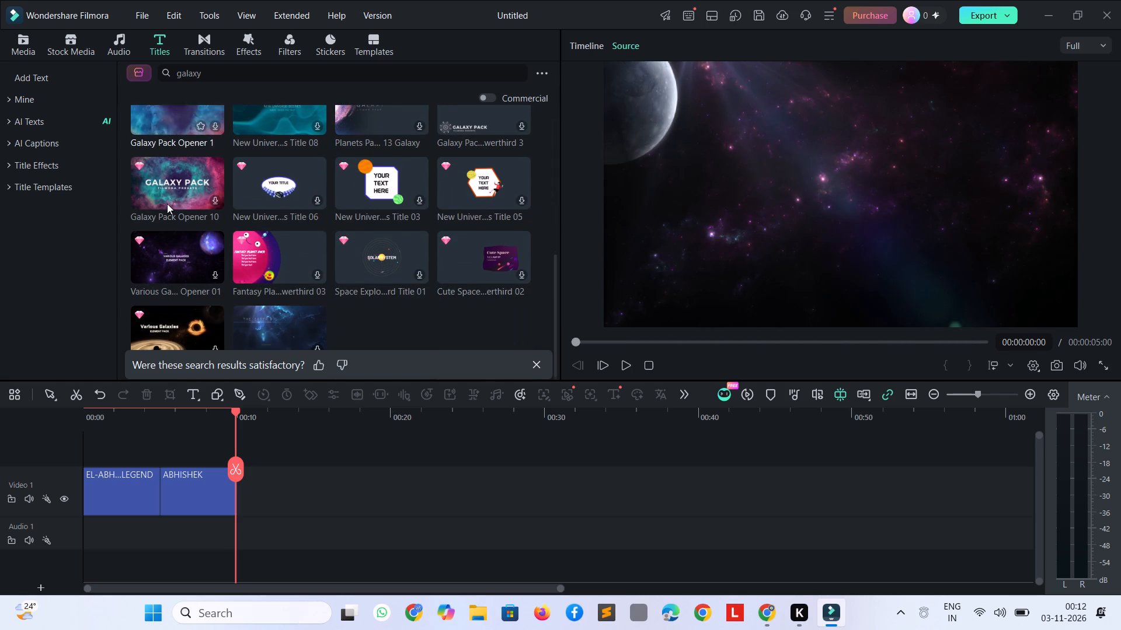
scroll(167, 204, "down", 4)
scroll(267, 329, "down", 2)
left_click(267, 327)
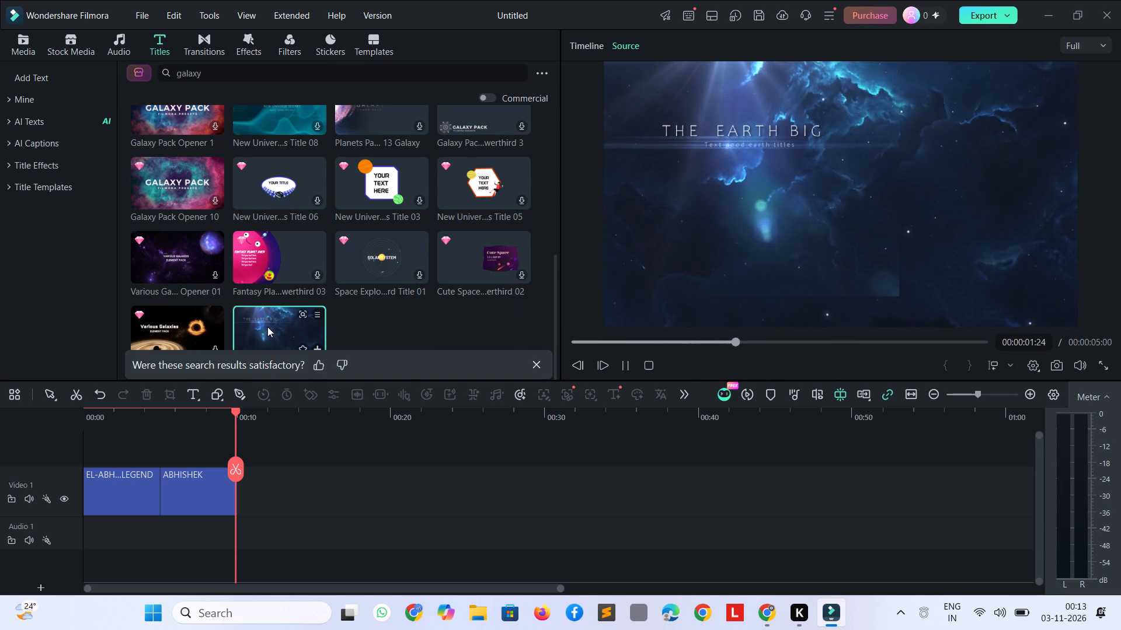
scroll(284, 267, "down", 3)
scroll(285, 269, "up", 1)
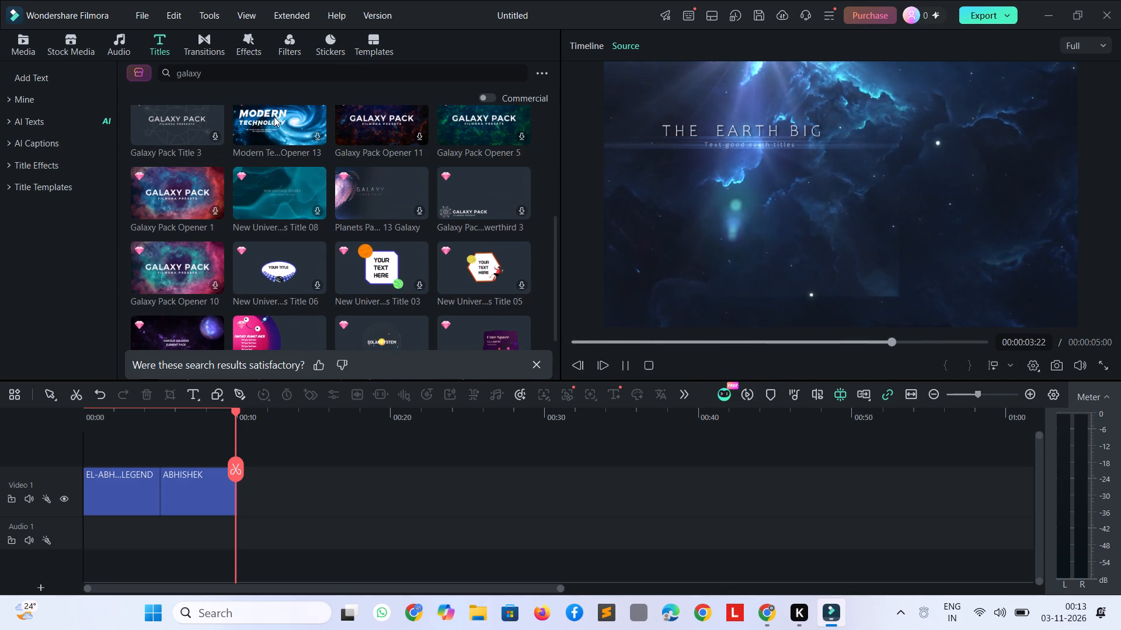
Replace the "galaxy" title search with a search for "cosmos".
left_click(272, 76)
left_click_drag(272, 76, 180, 72)
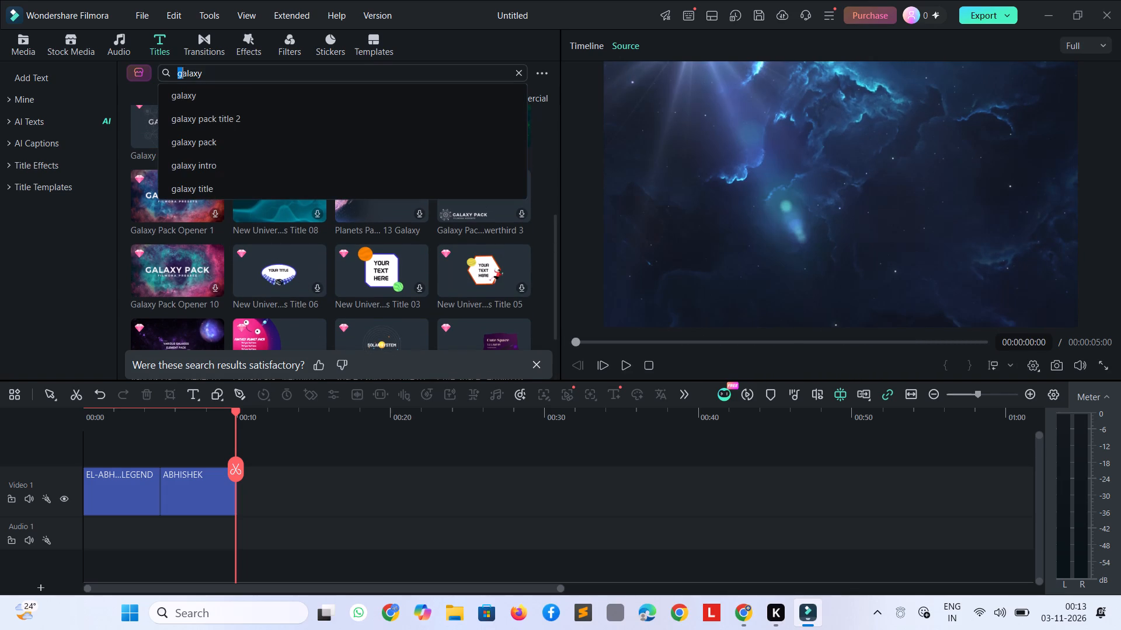
double_click(227, 69)
key("c")
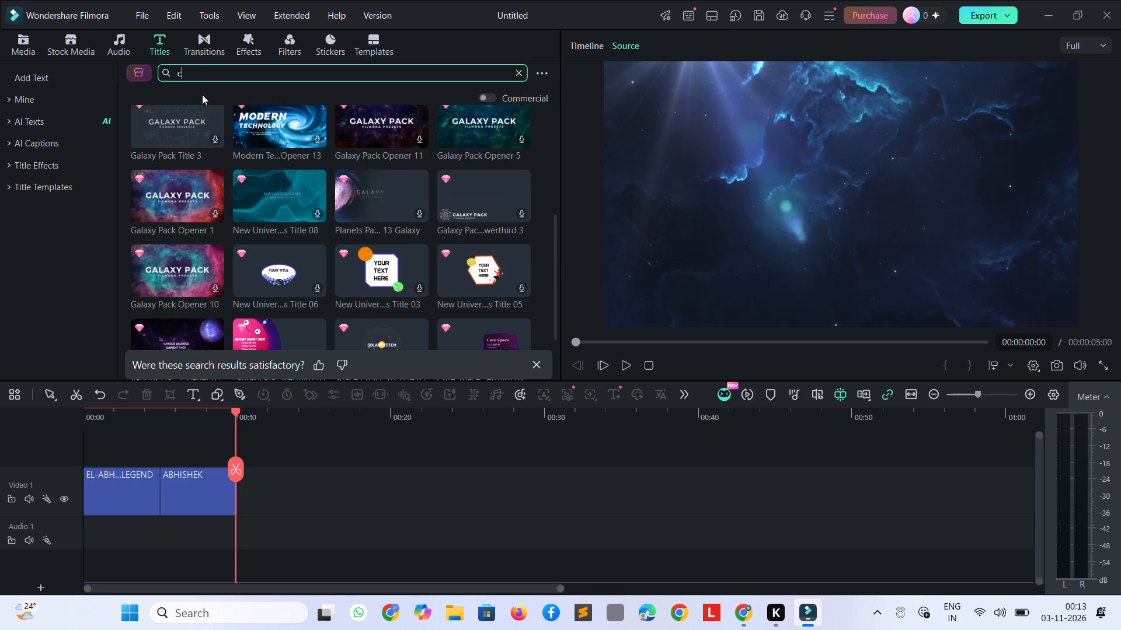
type("os")
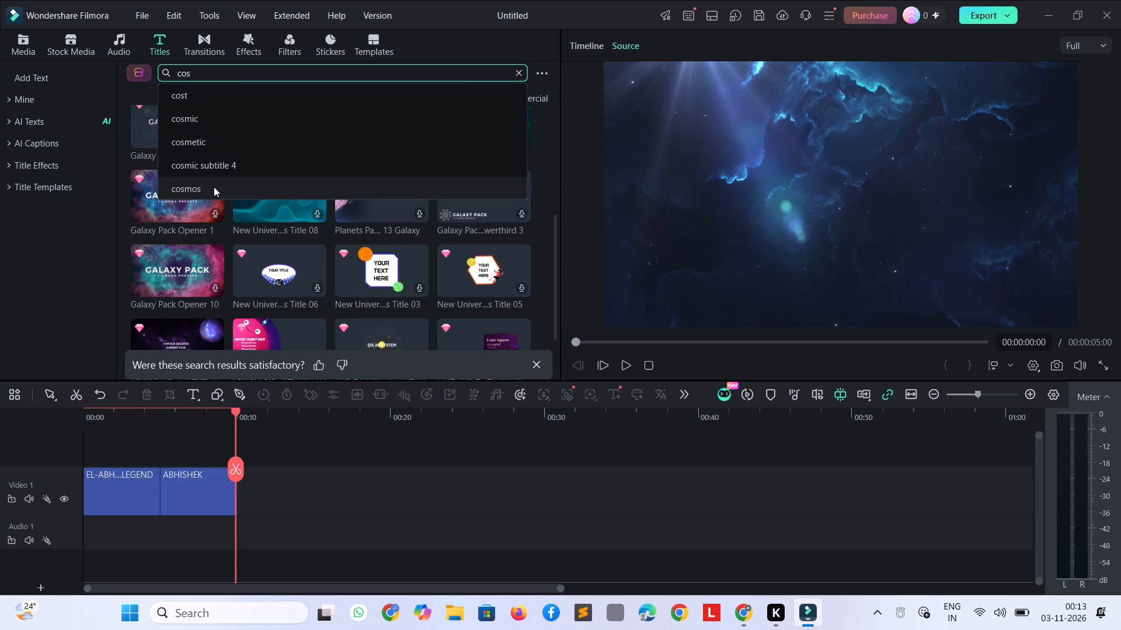
left_click(214, 187)
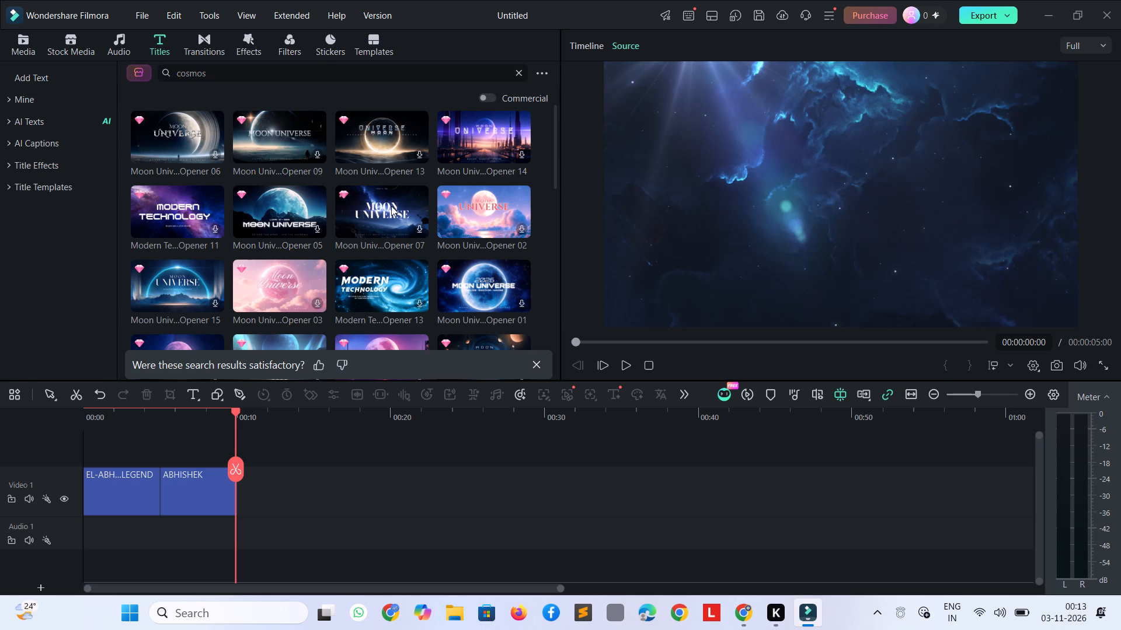
Browse to the end of the cosmos results and preview 3D Planets Titles Vol 02 Title 02 and Title 05.
scroll(301, 184, "down", 3)
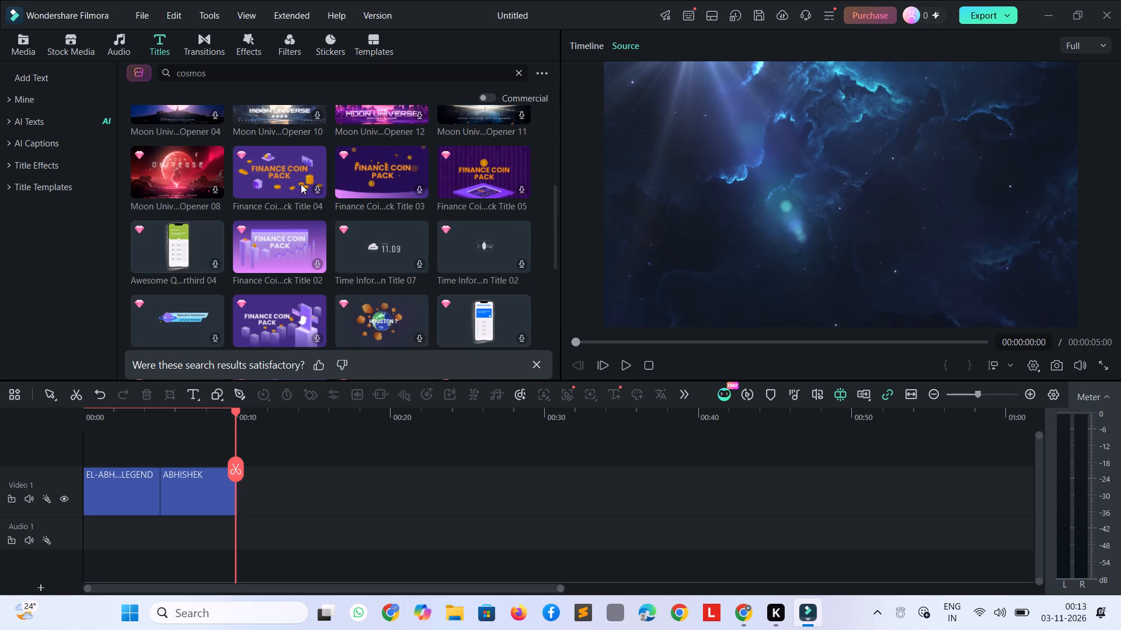
scroll(301, 184, "down", 4)
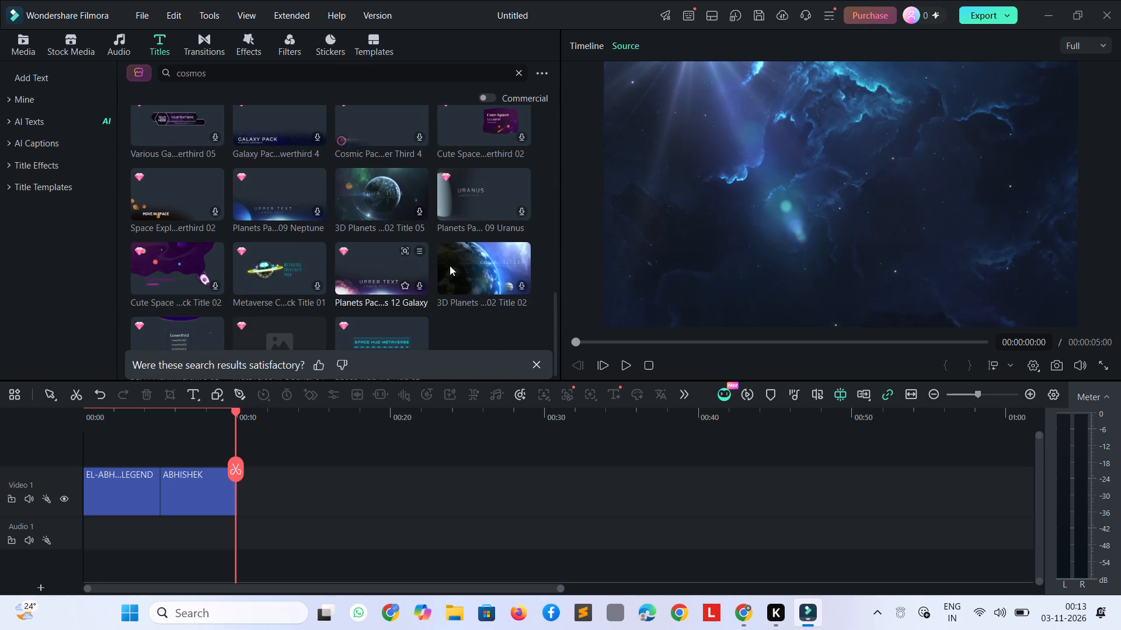
left_click(464, 268)
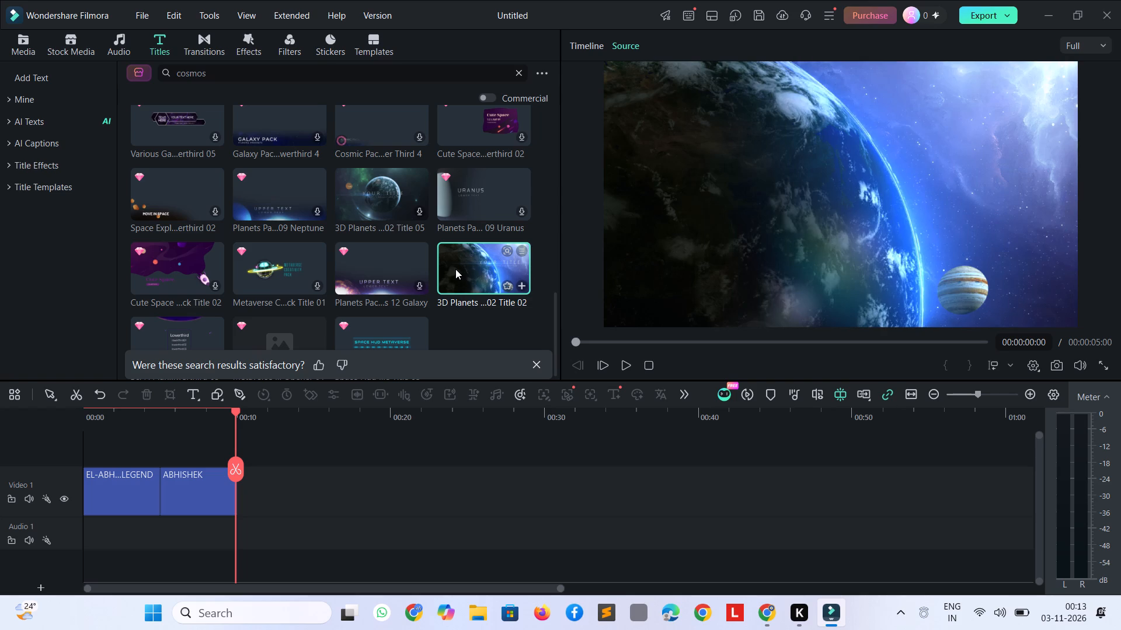
left_click(381, 201)
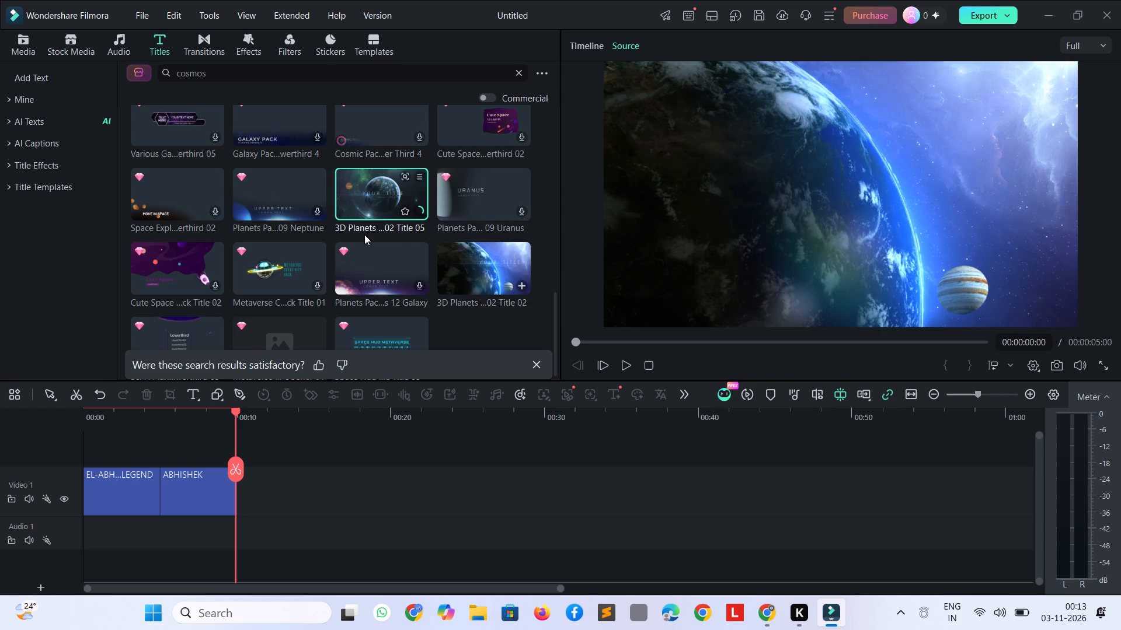
scroll(364, 235, "down", 1)
scroll(374, 188, "down", 4)
scroll(363, 237, "down", 3)
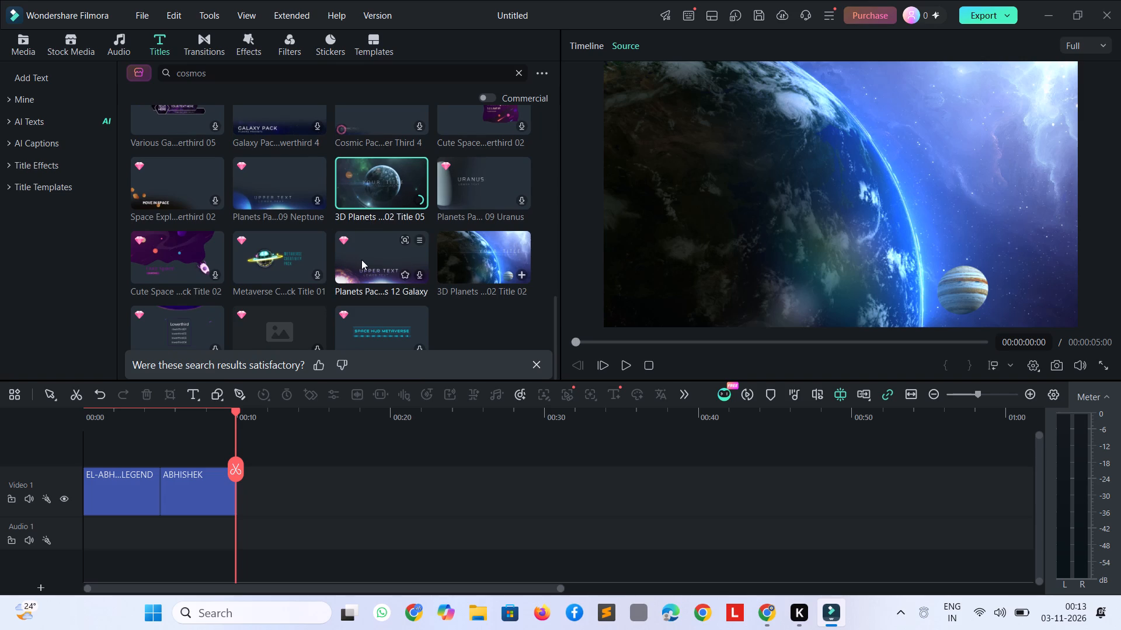
scroll(361, 260, "down", 5)
scroll(361, 267, "up", 5)
scroll(361, 267, "down", 9)
left_click(540, 362)
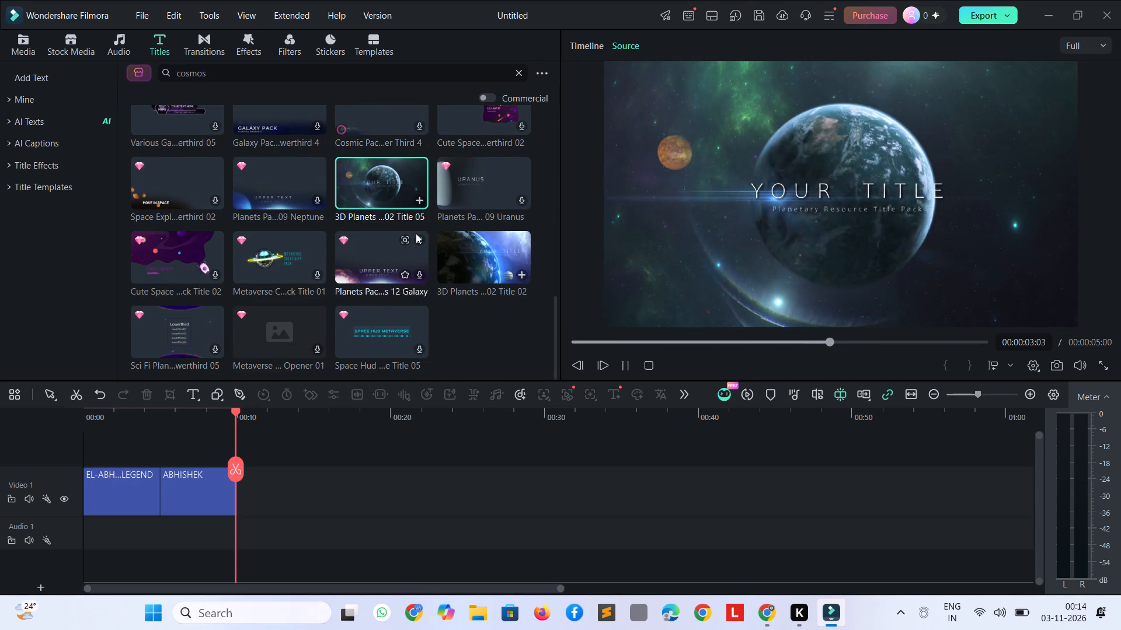
left_click(469, 250)
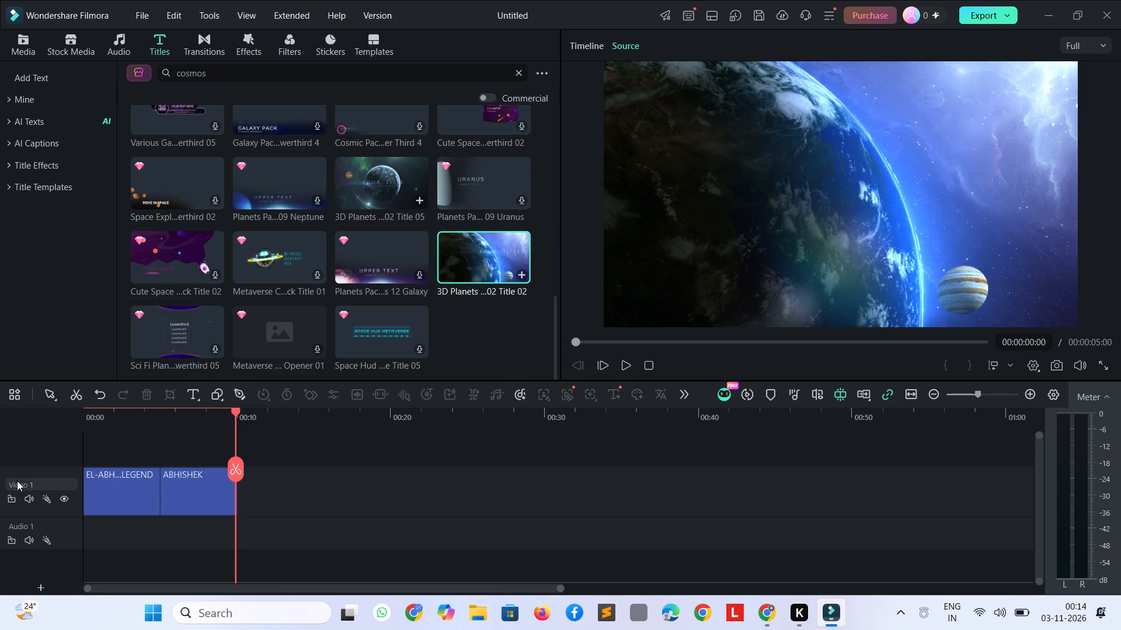
Delete the "EL-ABHISHEK" film title and the "ABHISHEK" ink title from Video 1.
left_click(104, 488)
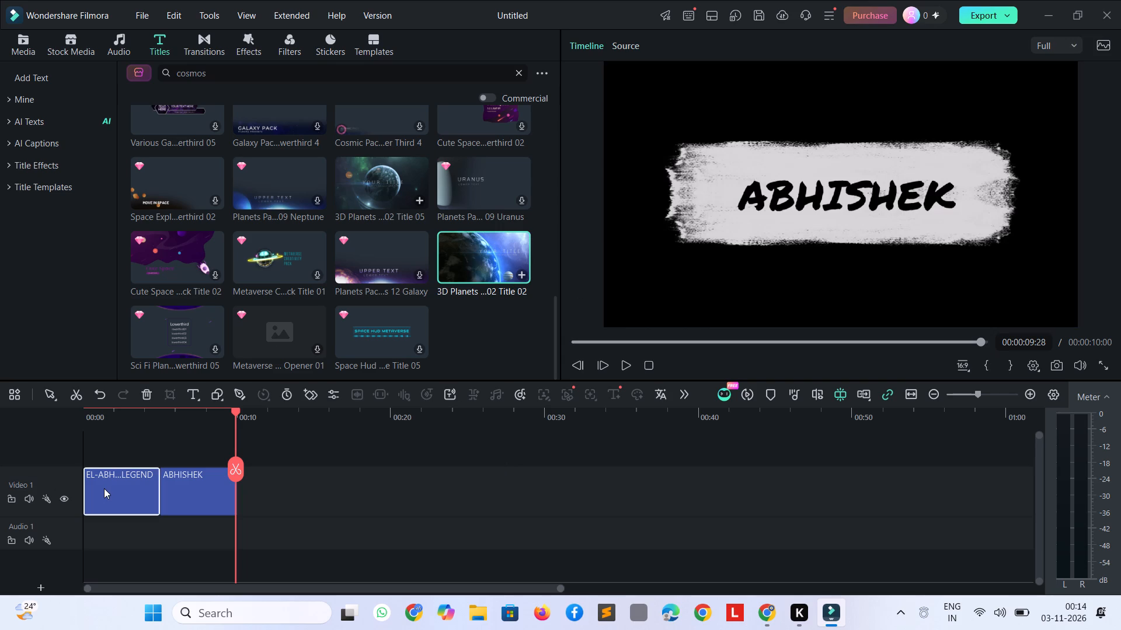
key("Delete")
scroll(104, 488, "up", 1)
left_click(104, 488)
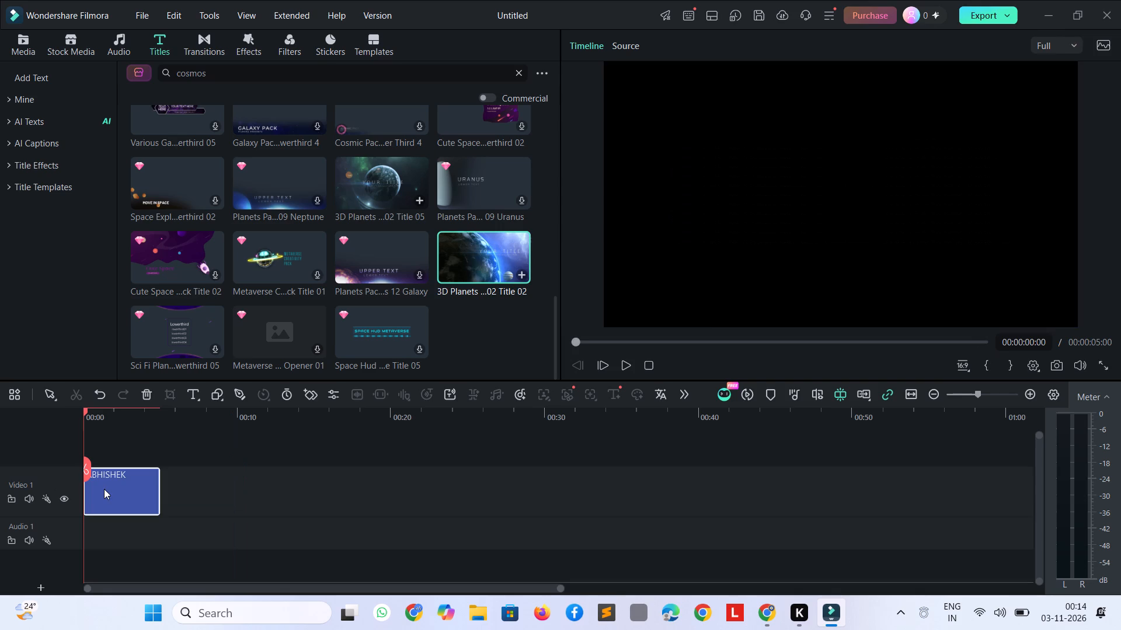
key("Delete")
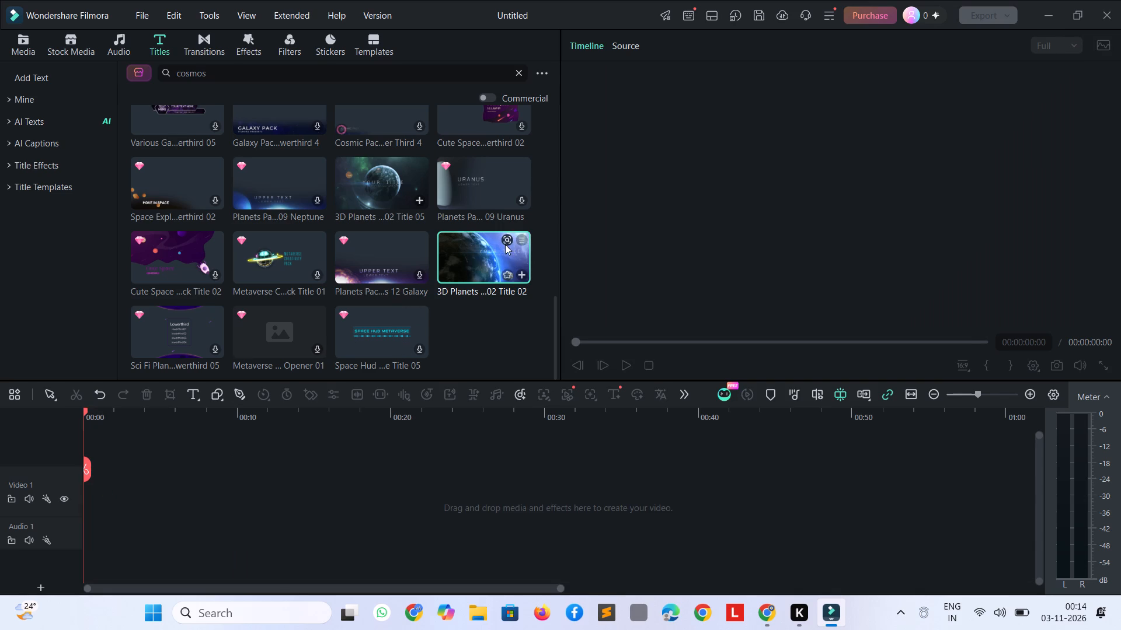
Add 3D Planets Titles Vol 02 Title 02 at the start of Video 1 and Title 05 directly after it.
left_click(369, 186)
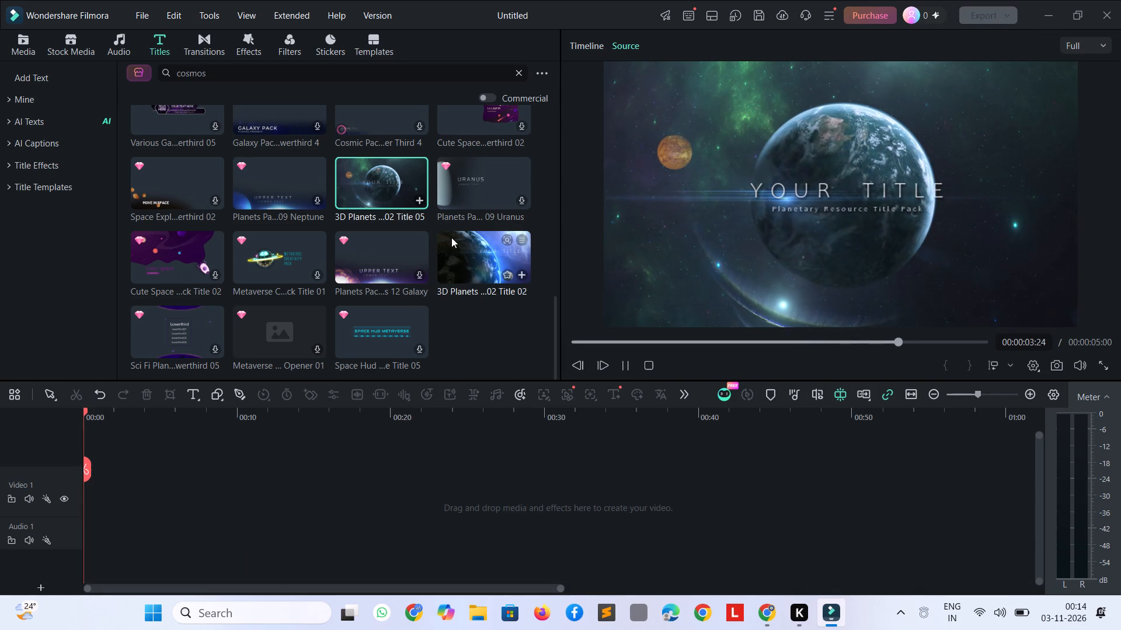
key("space")
left_click_drag(452, 240, 302, 383)
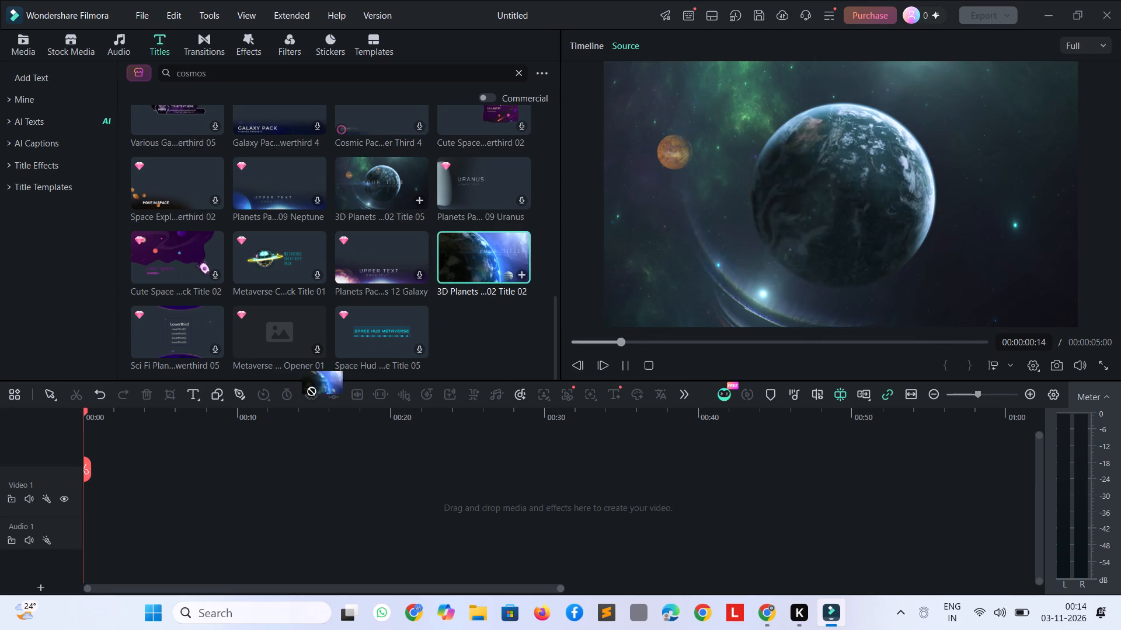
left_click_drag(302, 383, 82, 491)
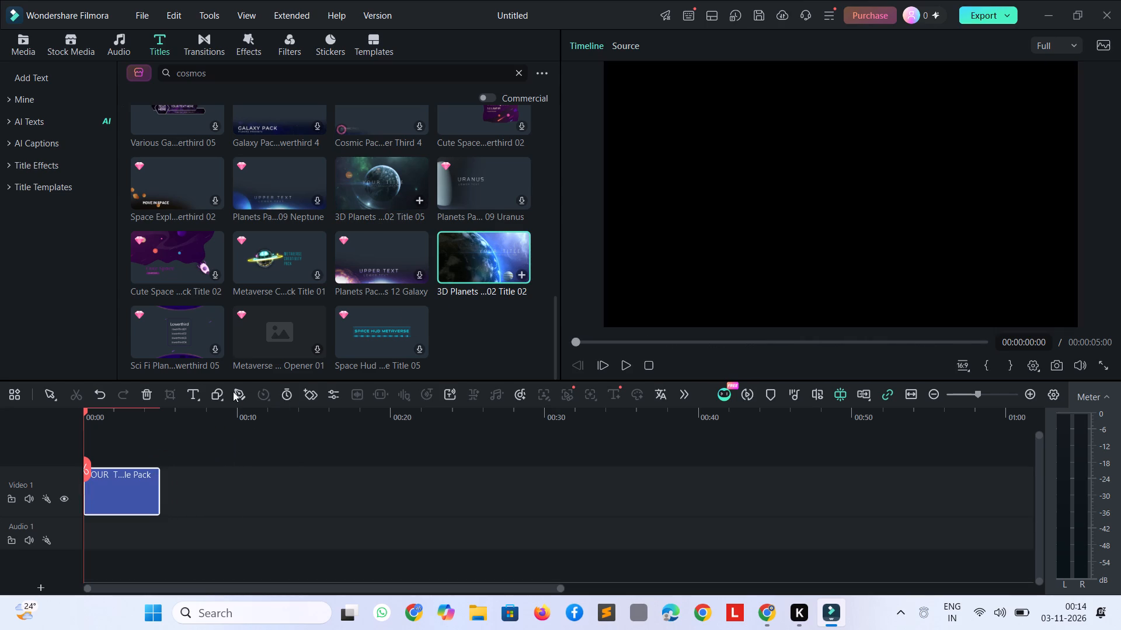
left_click(360, 194)
left_click_drag(363, 190, 333, 309)
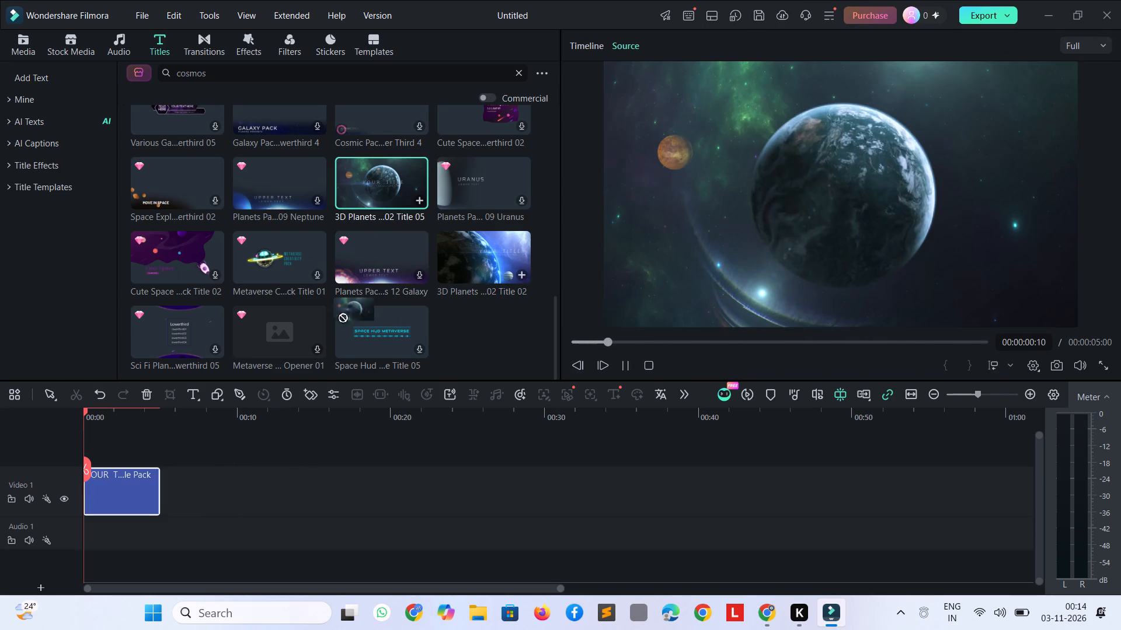
left_click_drag(333, 309, 159, 483)
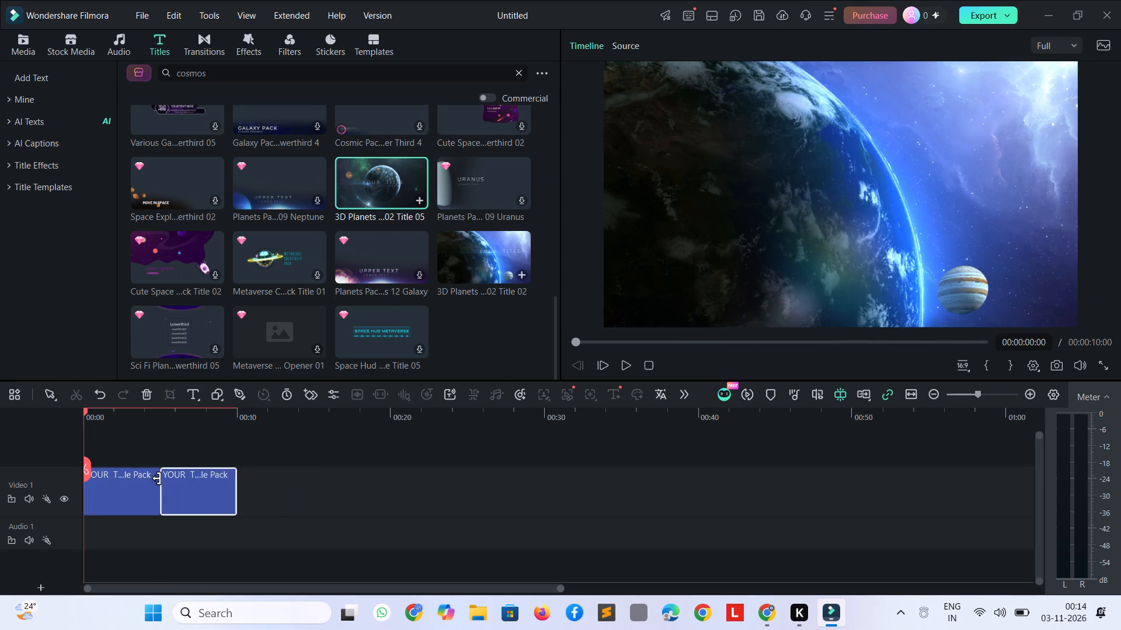
Play the first planet title until its text shows and replace its "YOUR TITLE" heading with "The GOD OF COSMOS".
key("space")
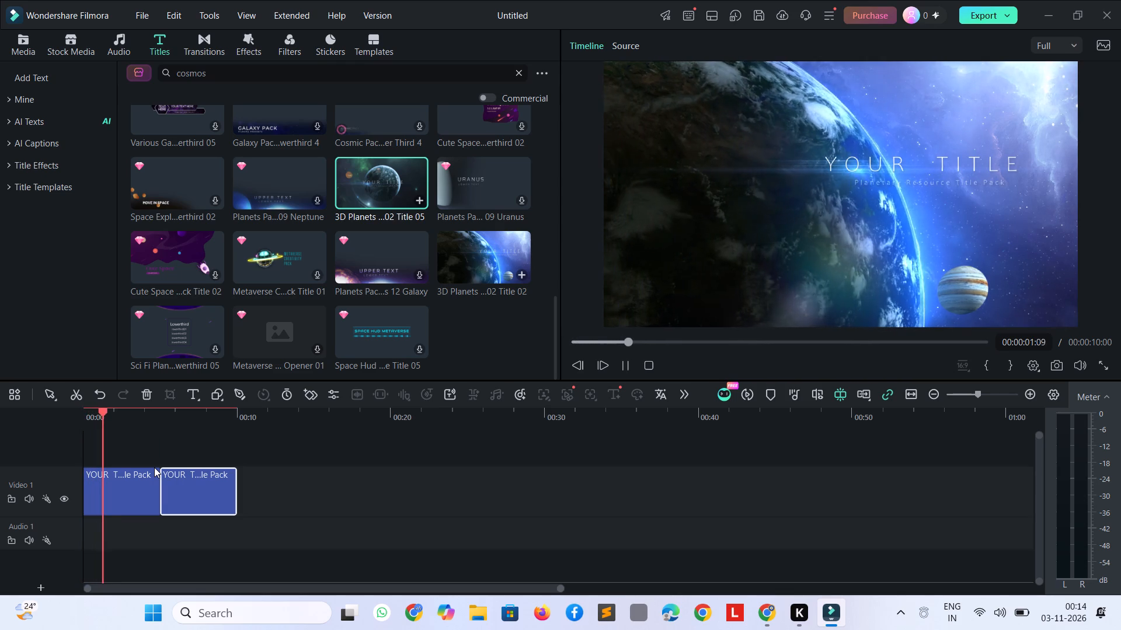
key("space")
left_click(117, 470)
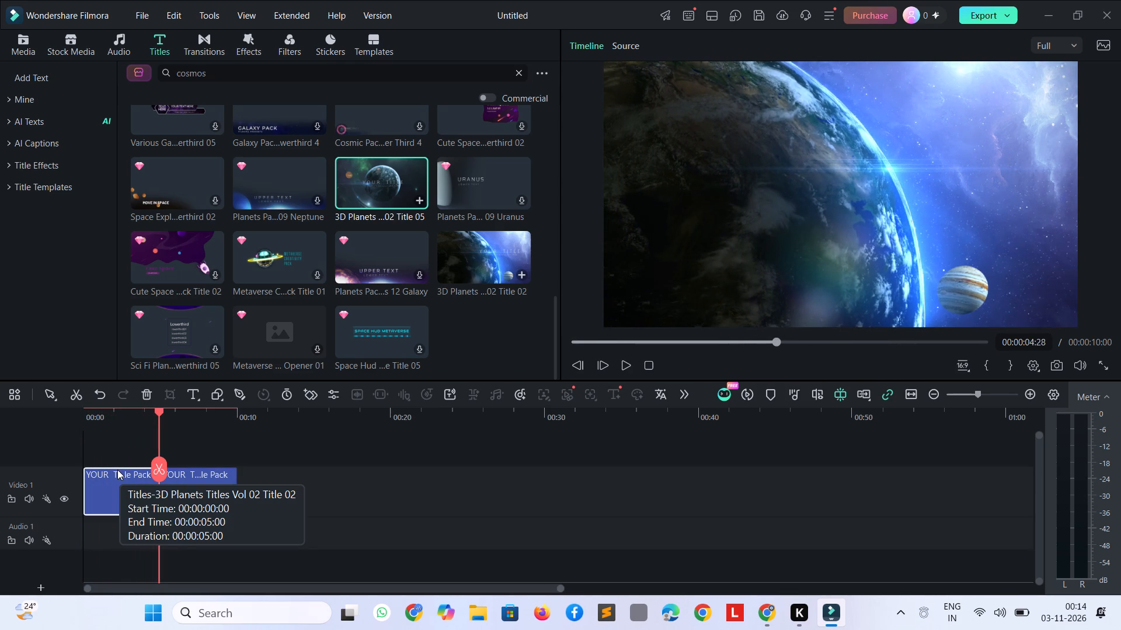
double_click(117, 470)
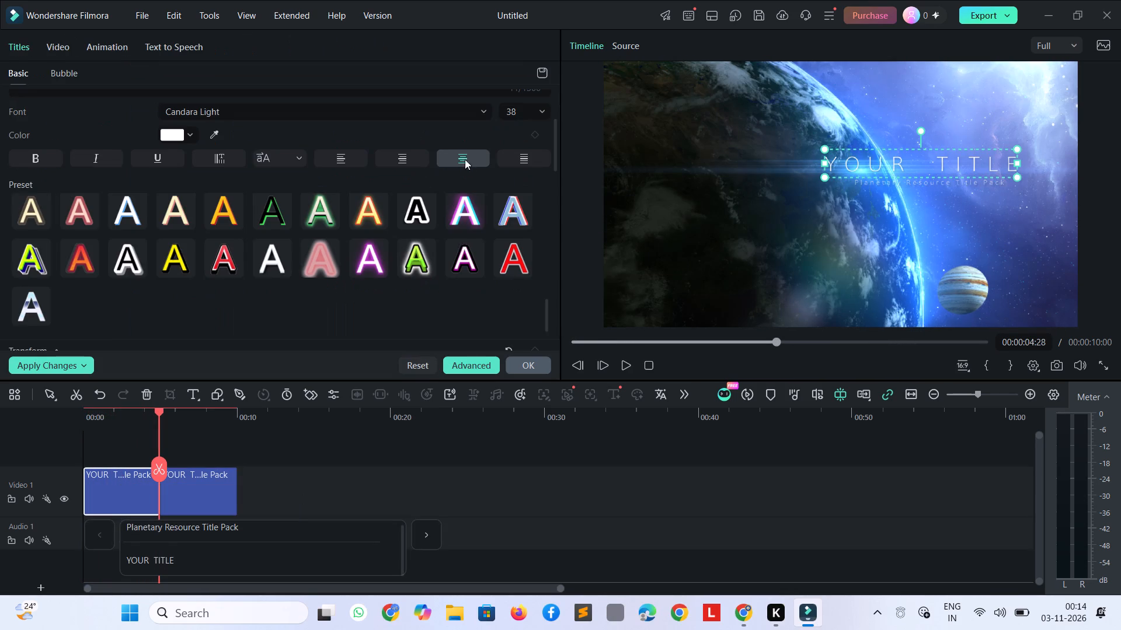
scroll(357, 202, "up", 3)
scroll(298, 201, "up", 2)
scroll(131, 100, "up", 4)
scroll(168, 246, "down", 3)
scroll(169, 251, "up", 4)
double_click(128, 468)
left_click_drag(186, 568, 106, 559)
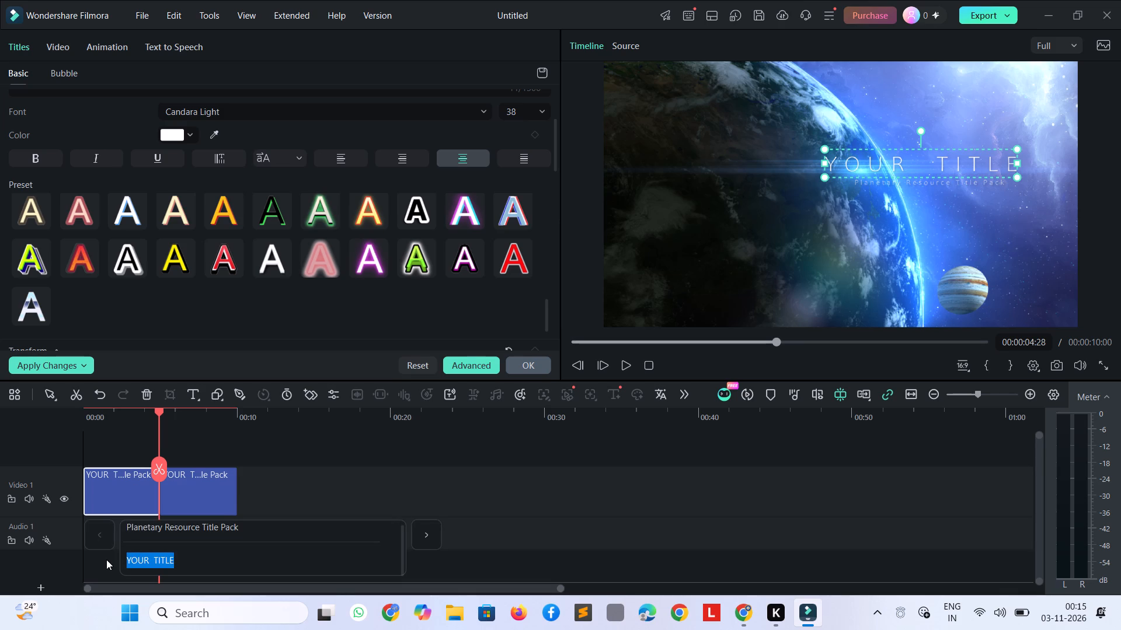
type("THe F")
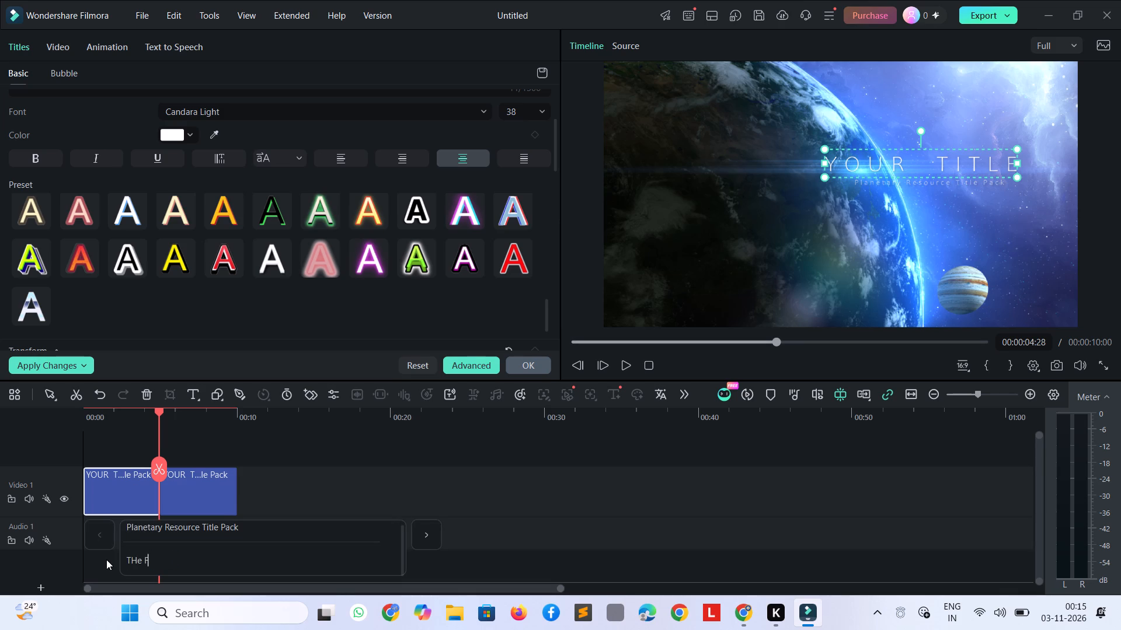
key("BackSpace")
key("BackSpace")
key("BackSpace")
key("BackSpace")
type("he GId")
key("BackSpace")
key("BackSpace")
type("OD OF COSMOS")
key("space")
left_click(288, 529)
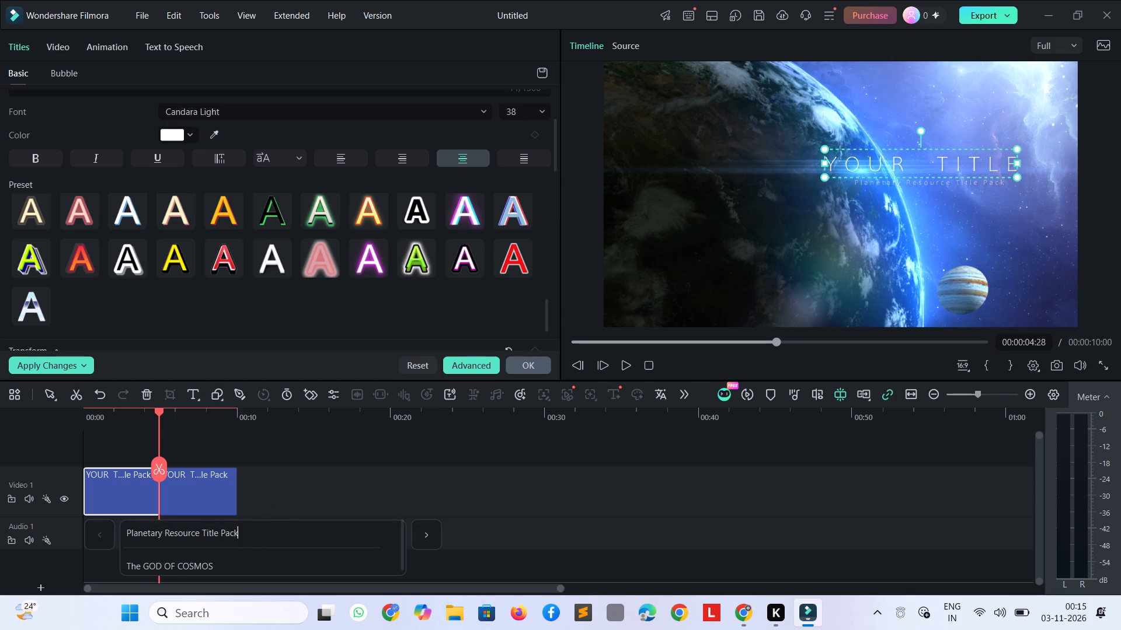
Move the subtitle further below the heading and shift the heading left and slightly up so it fits in the frame.
left_click(896, 182)
left_click_drag(896, 182, 922, 203)
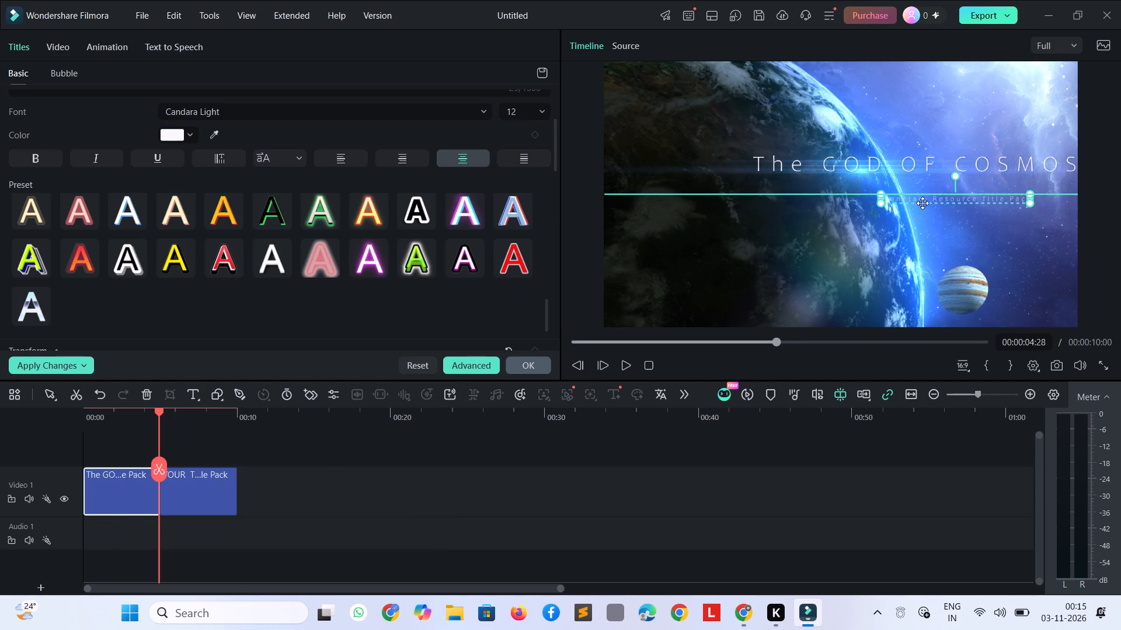
left_click_drag(922, 203, 888, 197)
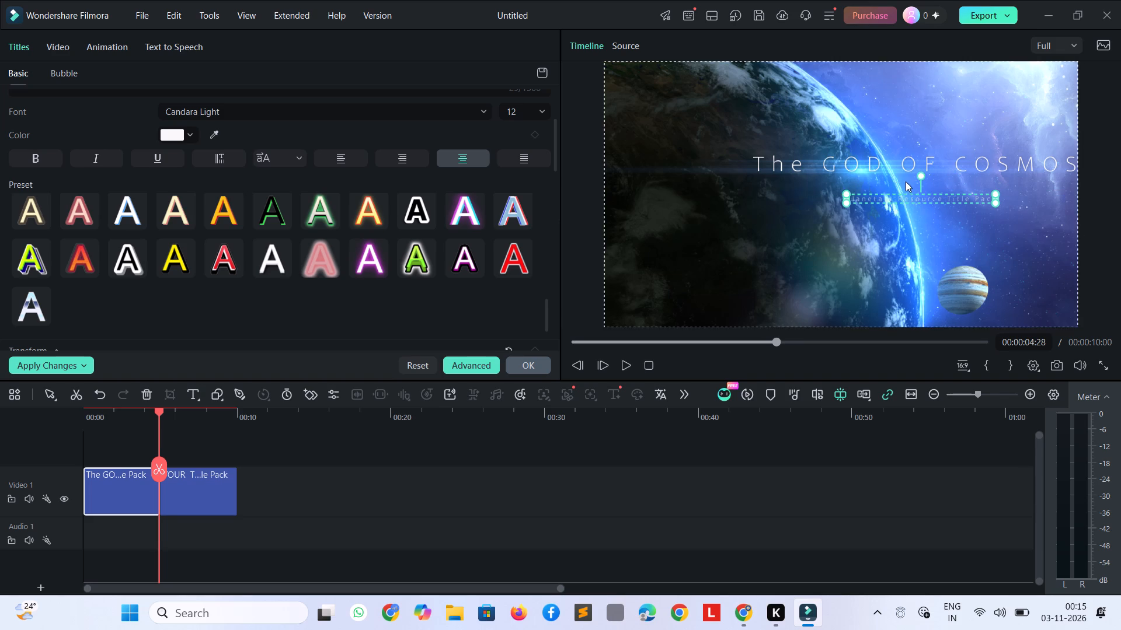
left_click_drag(900, 165, 865, 159)
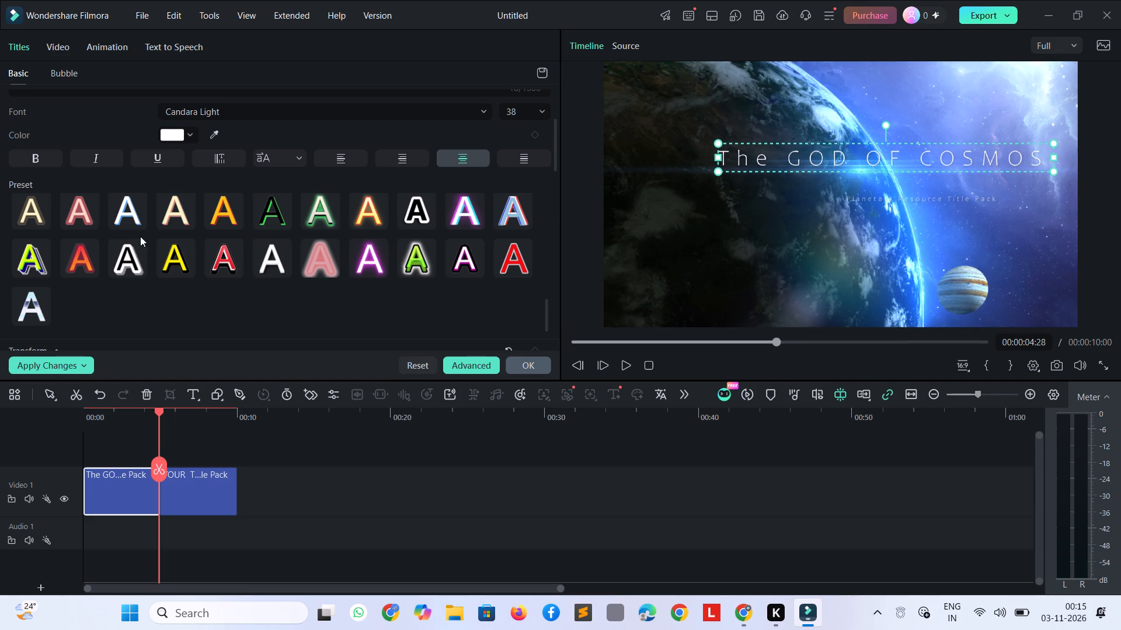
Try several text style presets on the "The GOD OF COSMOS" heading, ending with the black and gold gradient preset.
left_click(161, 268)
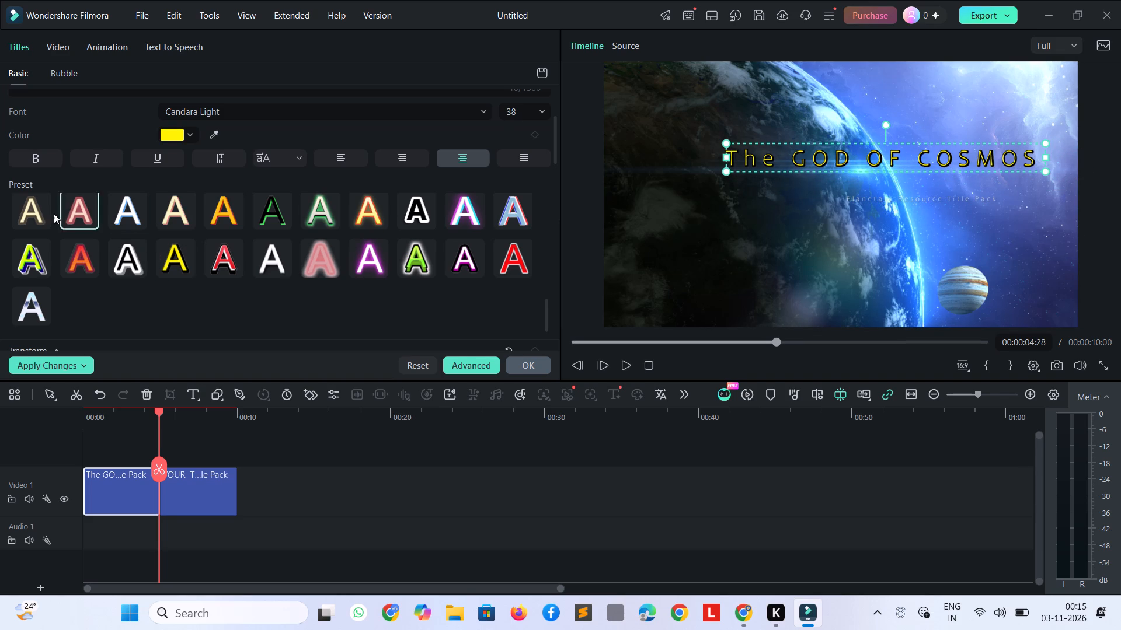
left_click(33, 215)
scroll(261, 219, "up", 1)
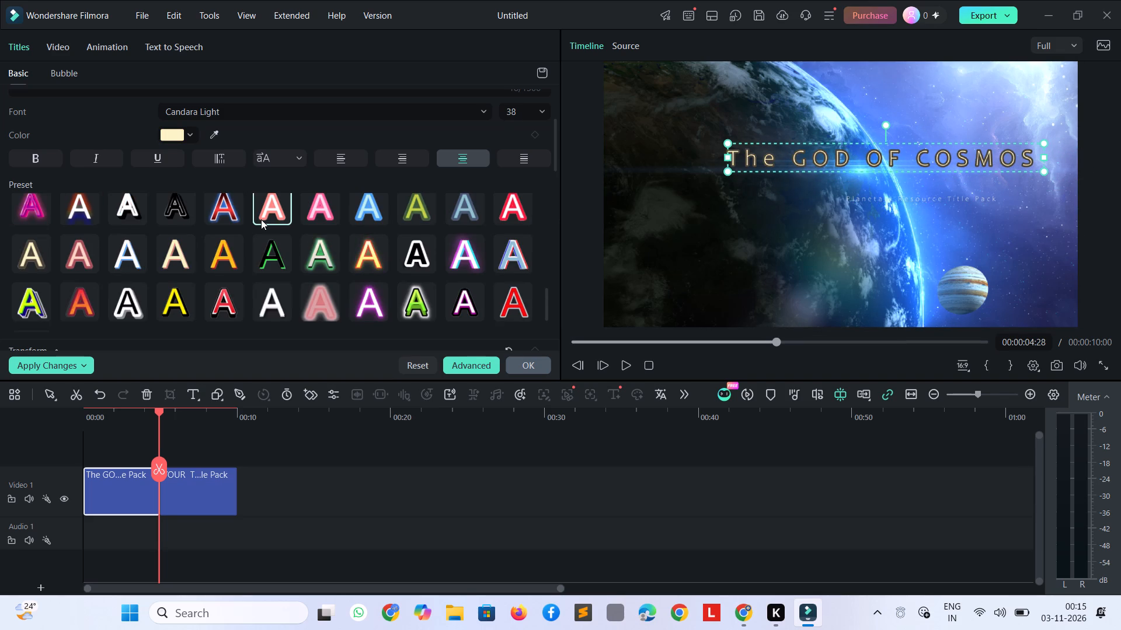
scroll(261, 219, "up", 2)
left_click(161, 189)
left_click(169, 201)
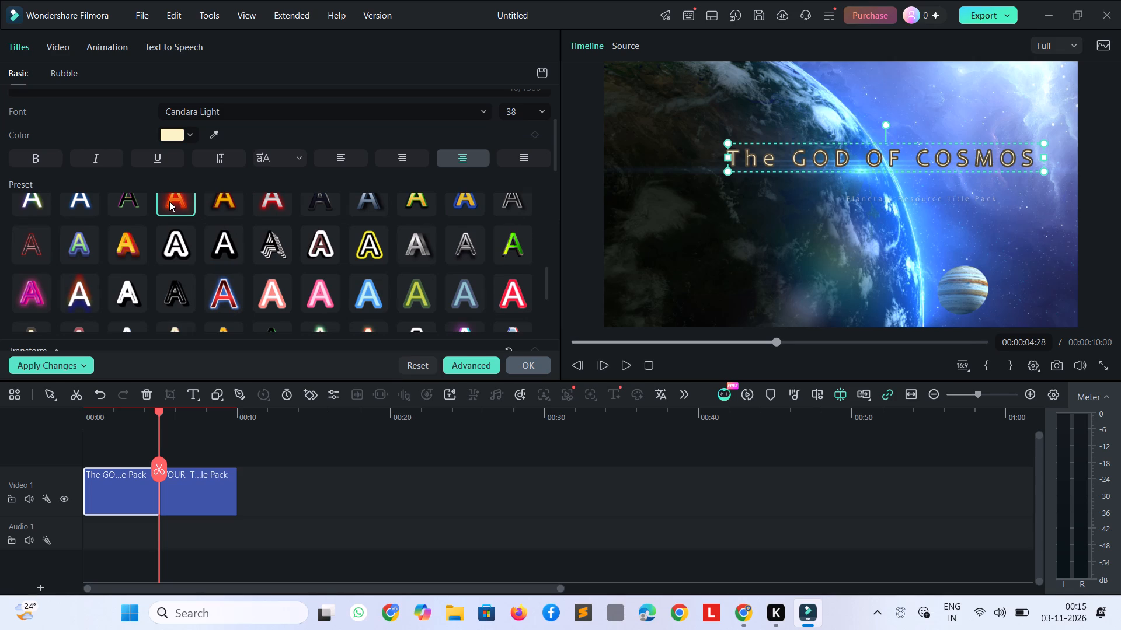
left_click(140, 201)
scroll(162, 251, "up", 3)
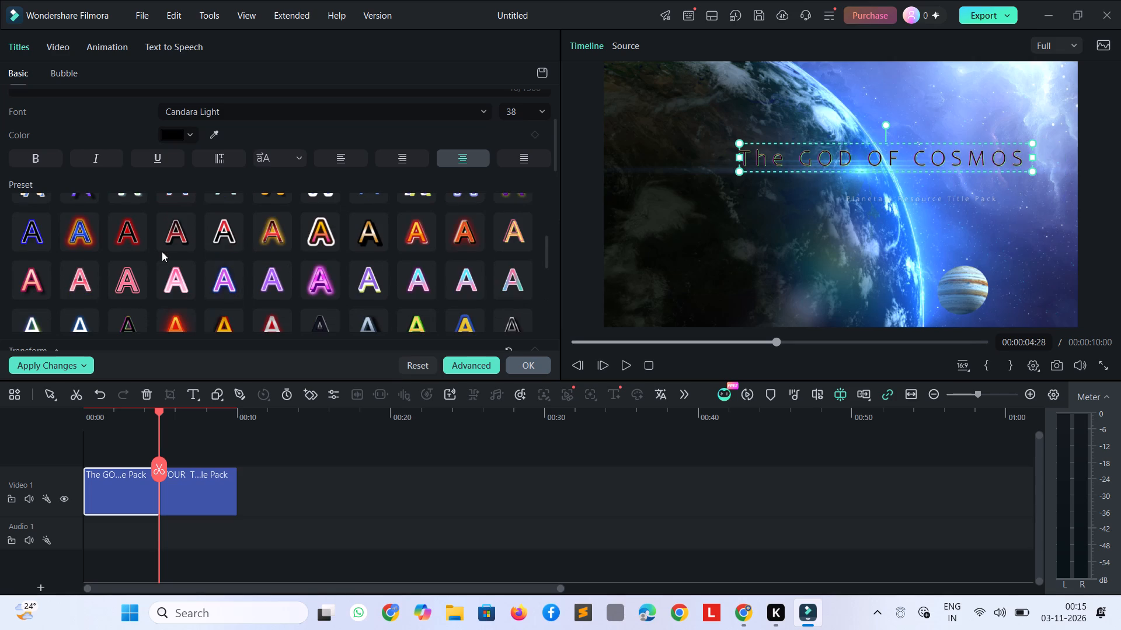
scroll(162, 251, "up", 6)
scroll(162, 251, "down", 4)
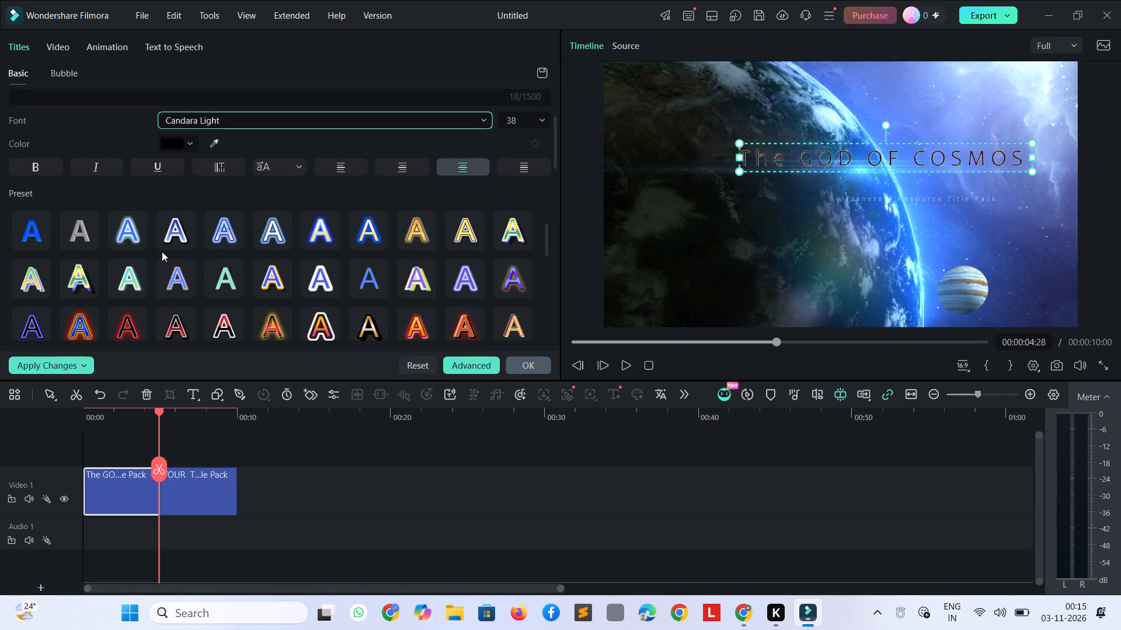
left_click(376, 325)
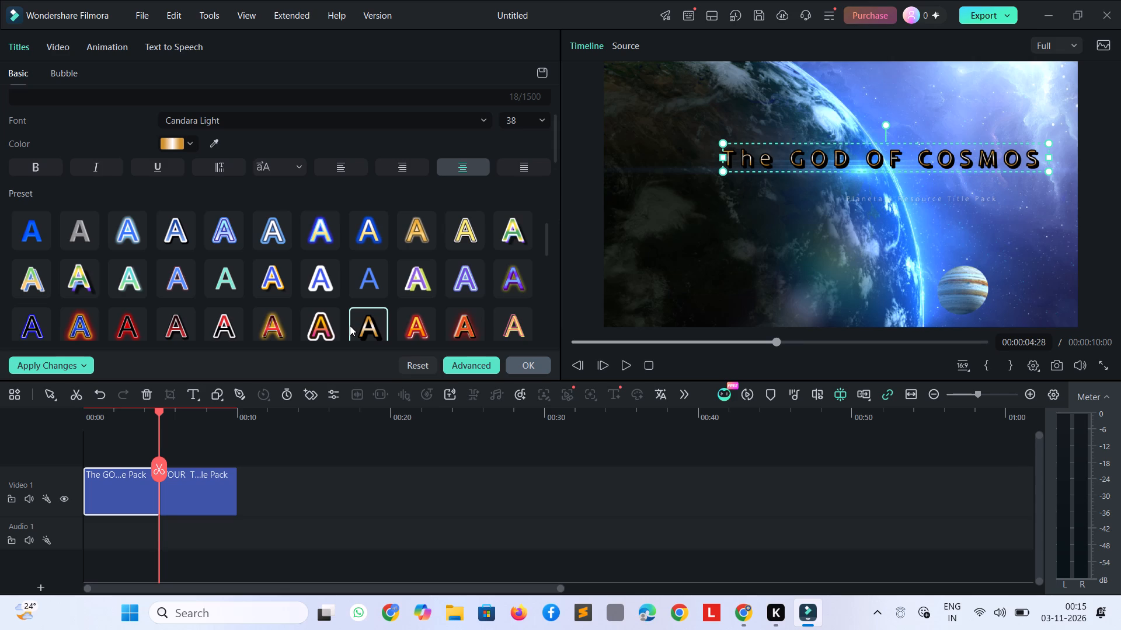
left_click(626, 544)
Delete the "The GOD OF COSMOS" heading from the first planet title.
left_click(114, 485)
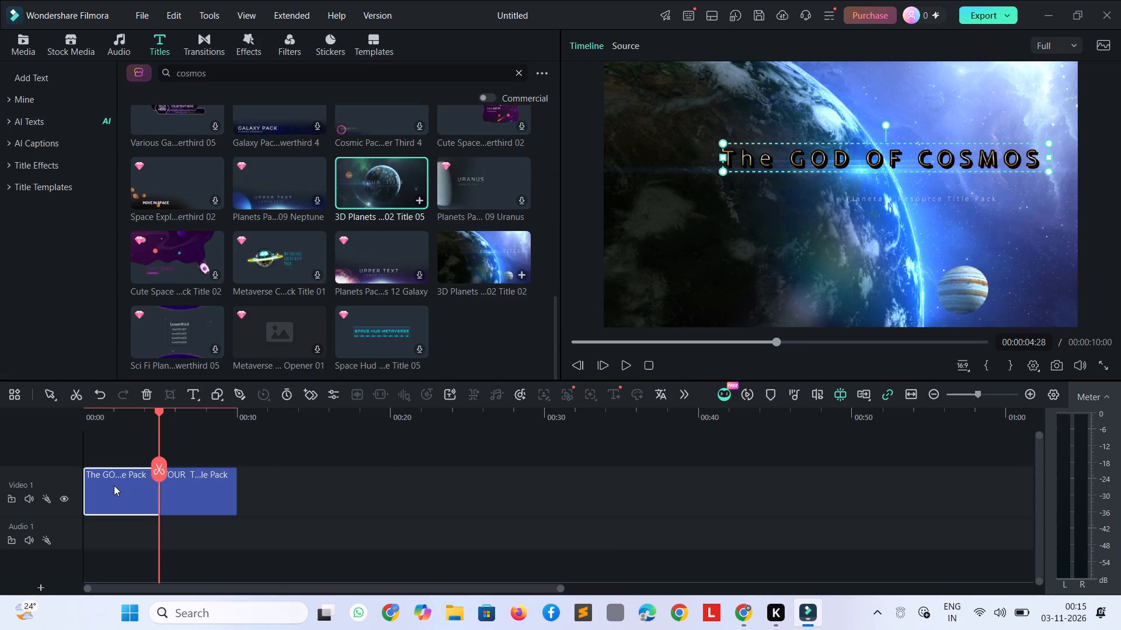
left_click(798, 163)
key("BackSpace")
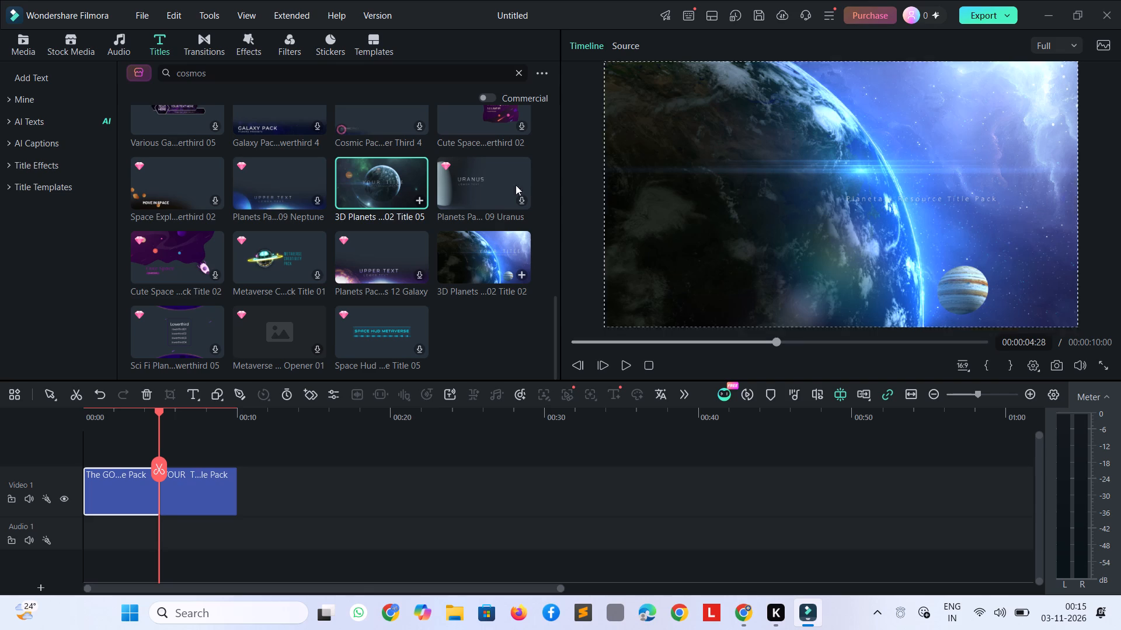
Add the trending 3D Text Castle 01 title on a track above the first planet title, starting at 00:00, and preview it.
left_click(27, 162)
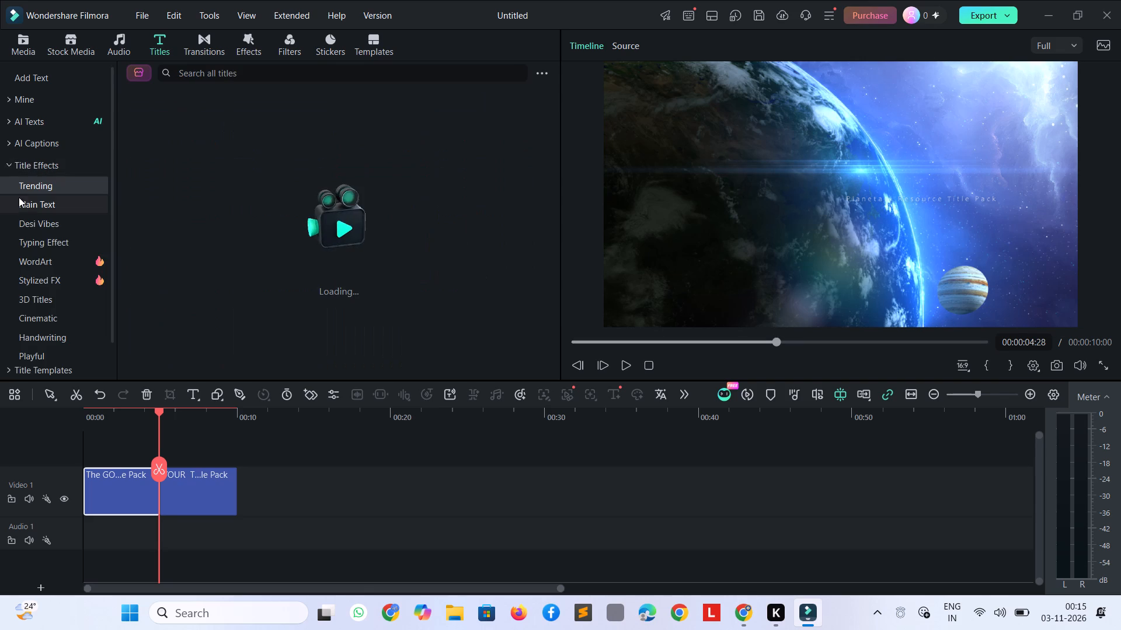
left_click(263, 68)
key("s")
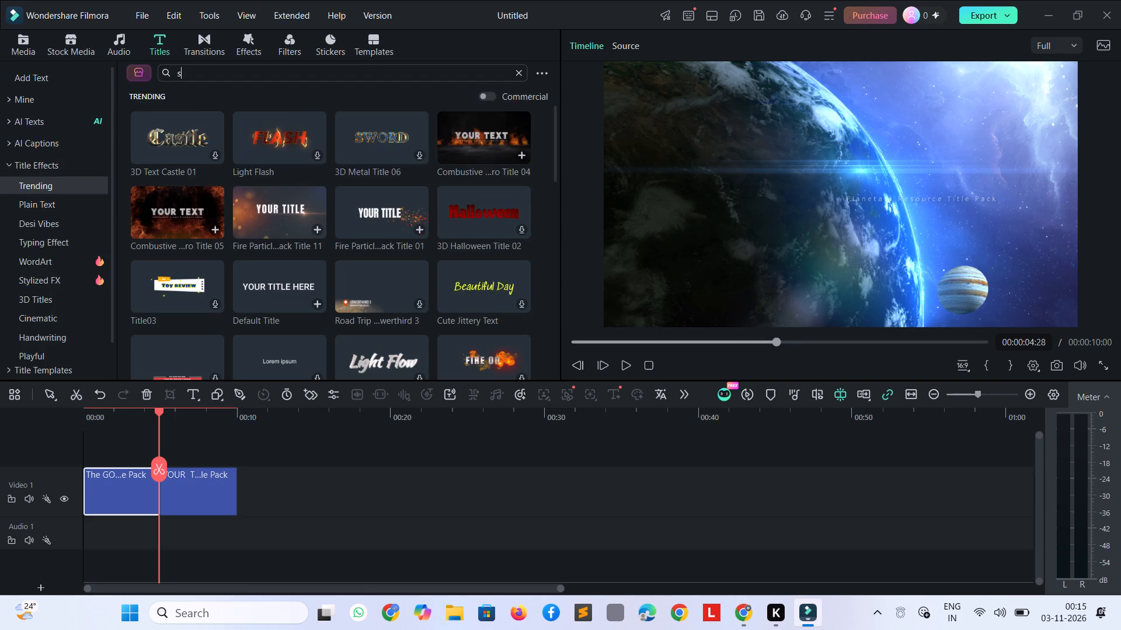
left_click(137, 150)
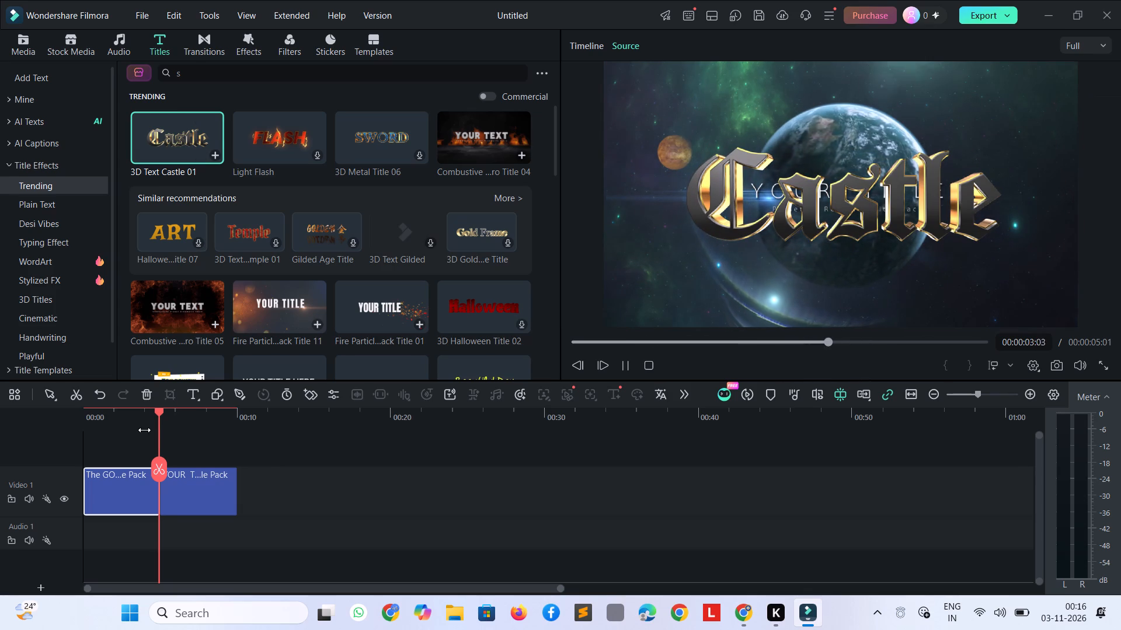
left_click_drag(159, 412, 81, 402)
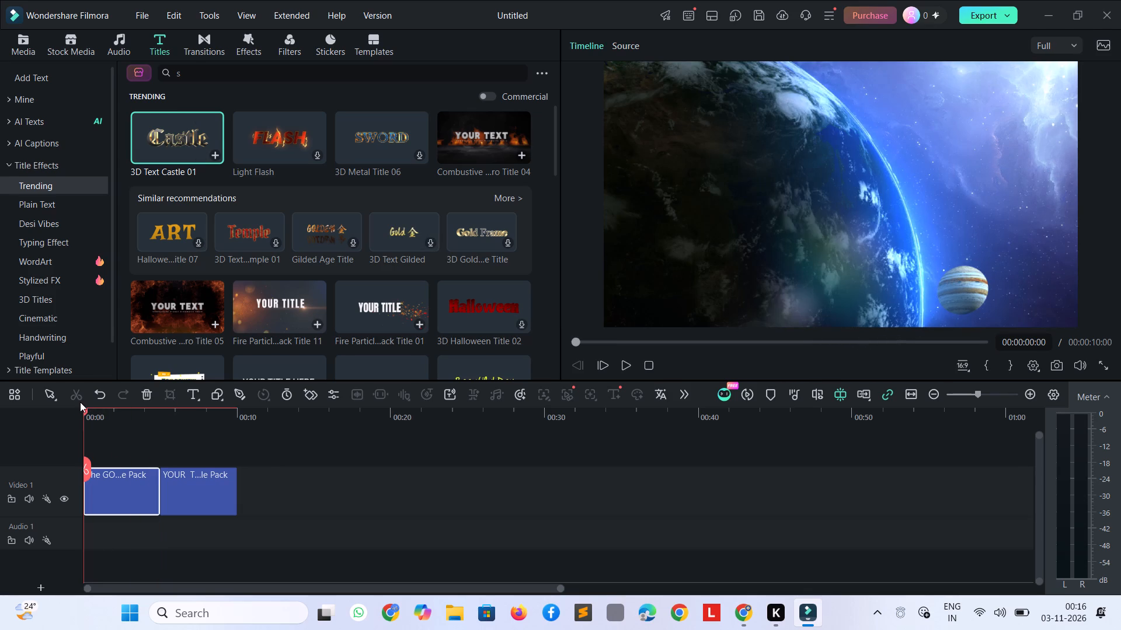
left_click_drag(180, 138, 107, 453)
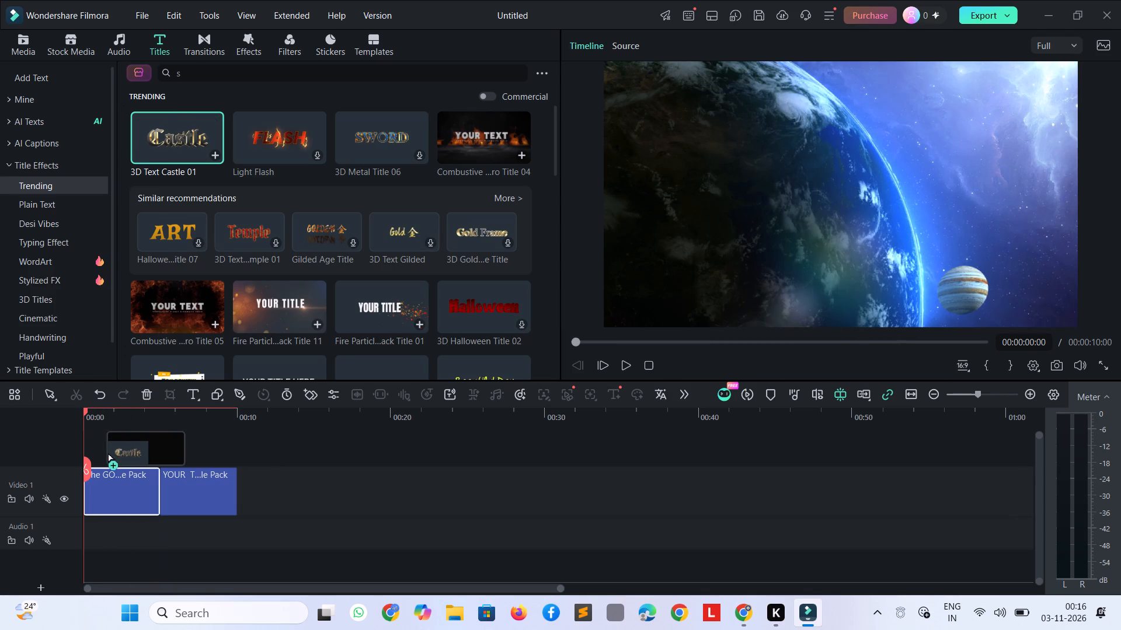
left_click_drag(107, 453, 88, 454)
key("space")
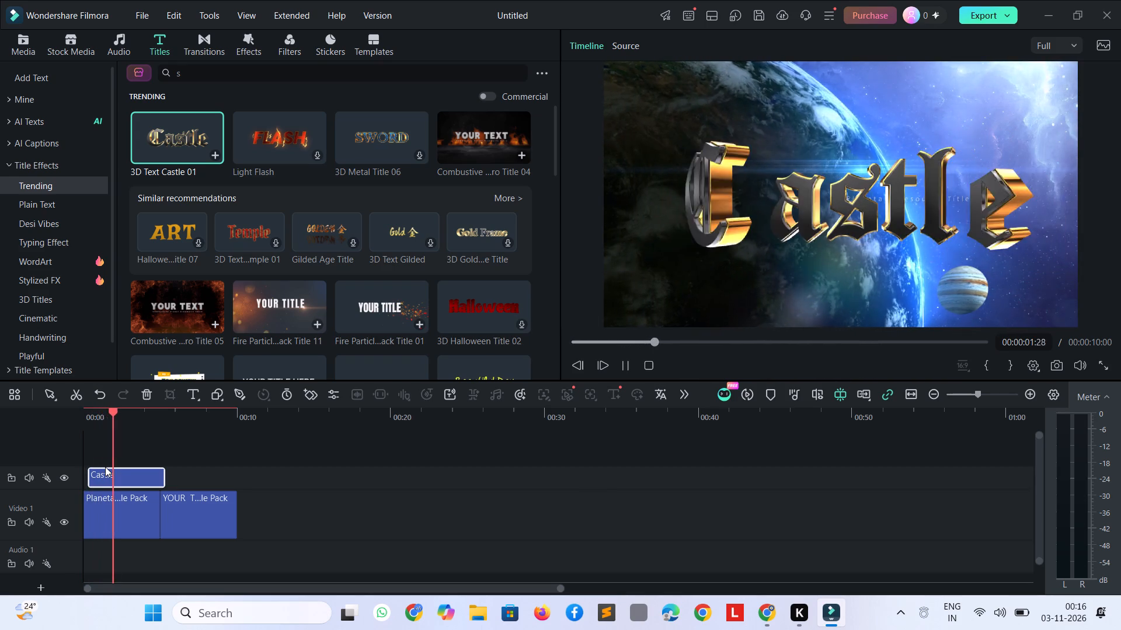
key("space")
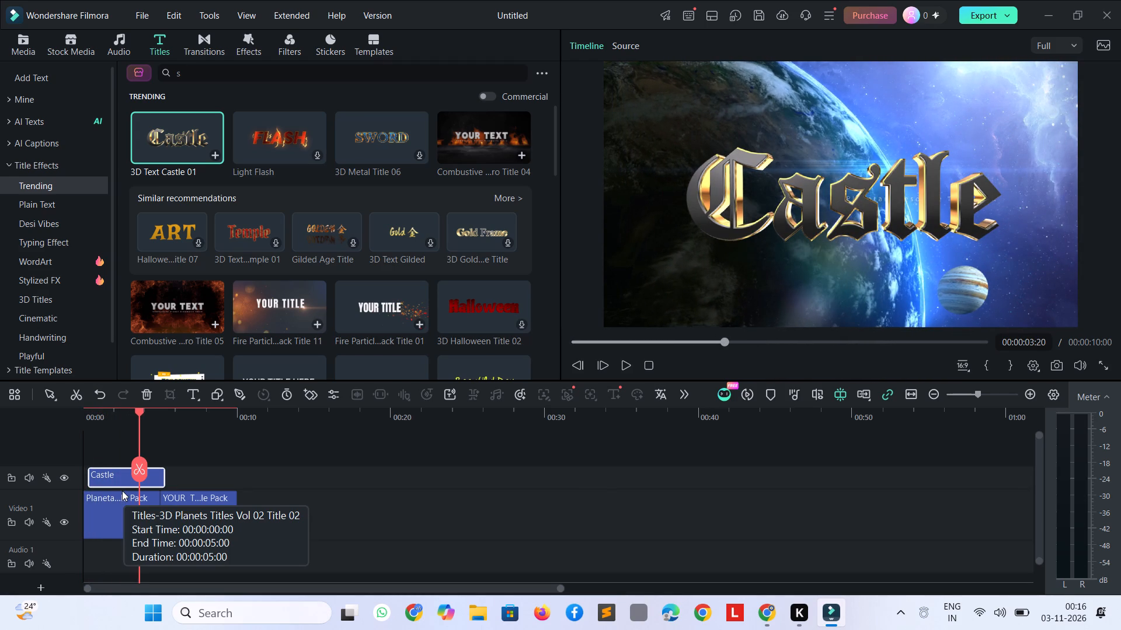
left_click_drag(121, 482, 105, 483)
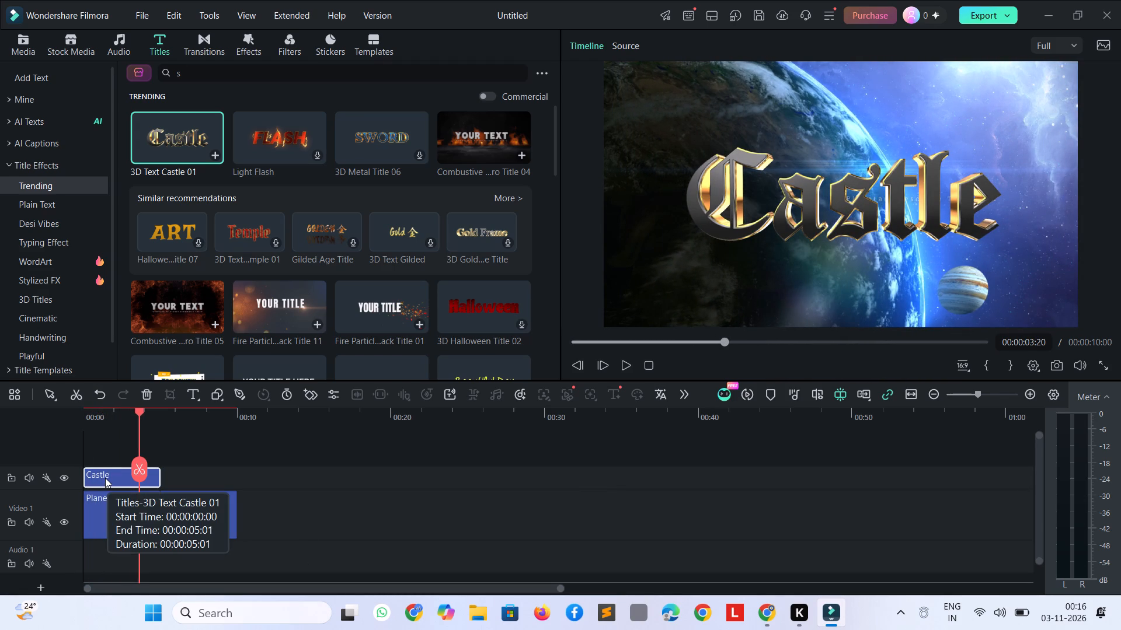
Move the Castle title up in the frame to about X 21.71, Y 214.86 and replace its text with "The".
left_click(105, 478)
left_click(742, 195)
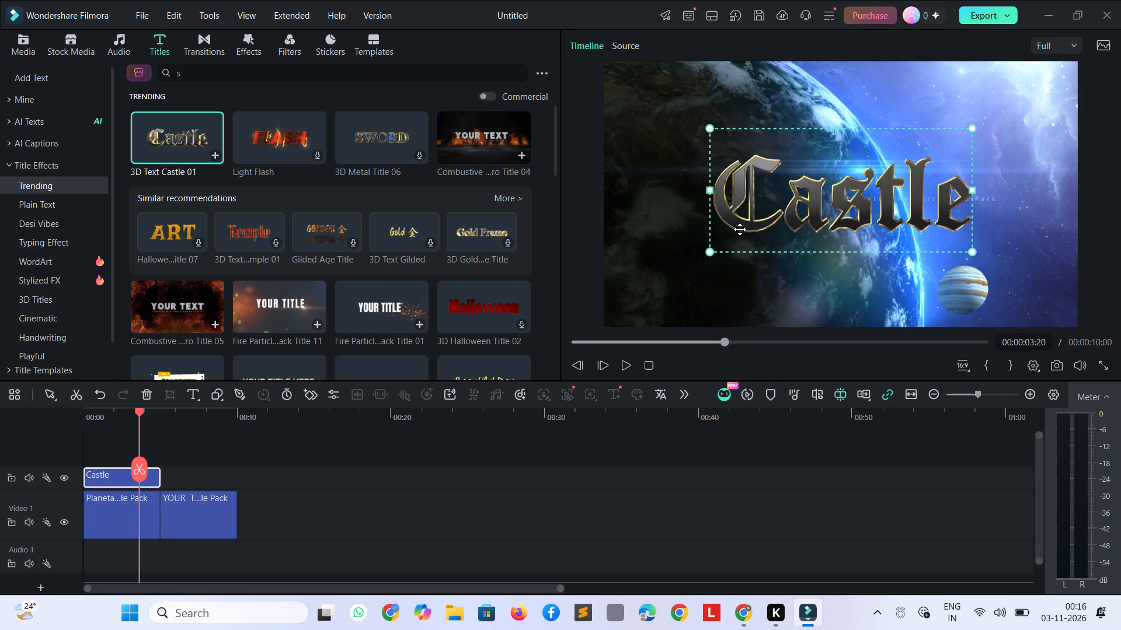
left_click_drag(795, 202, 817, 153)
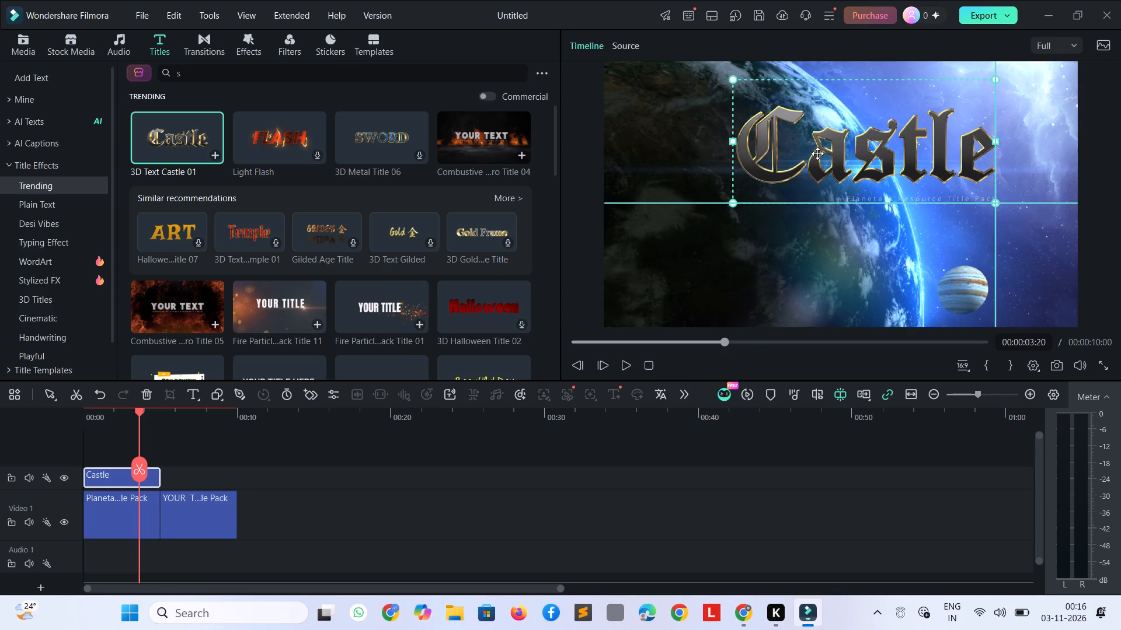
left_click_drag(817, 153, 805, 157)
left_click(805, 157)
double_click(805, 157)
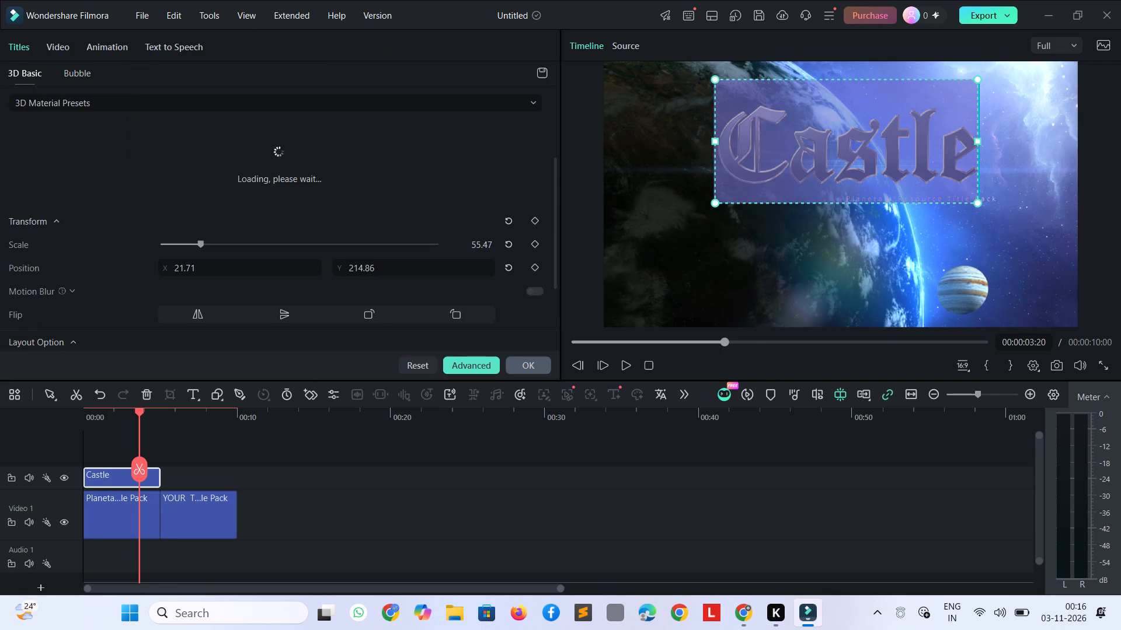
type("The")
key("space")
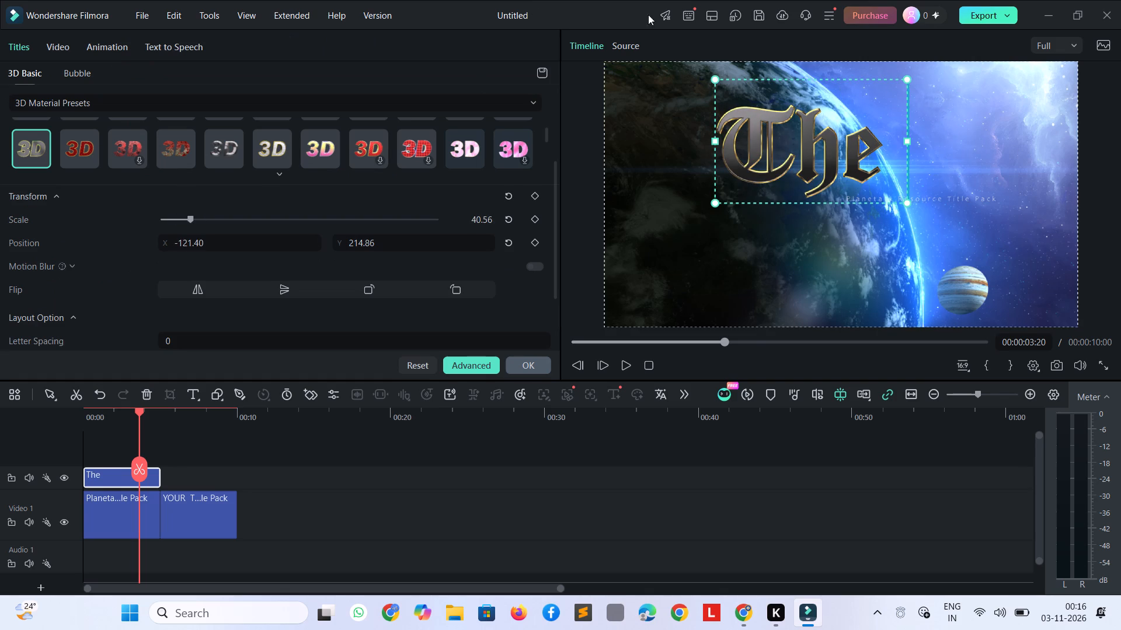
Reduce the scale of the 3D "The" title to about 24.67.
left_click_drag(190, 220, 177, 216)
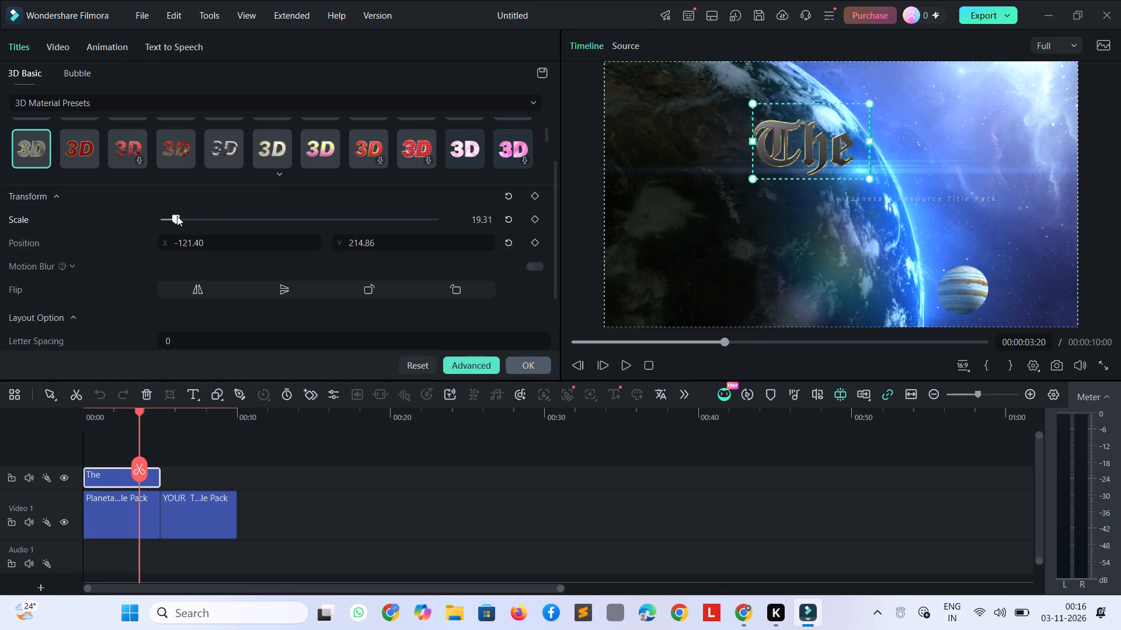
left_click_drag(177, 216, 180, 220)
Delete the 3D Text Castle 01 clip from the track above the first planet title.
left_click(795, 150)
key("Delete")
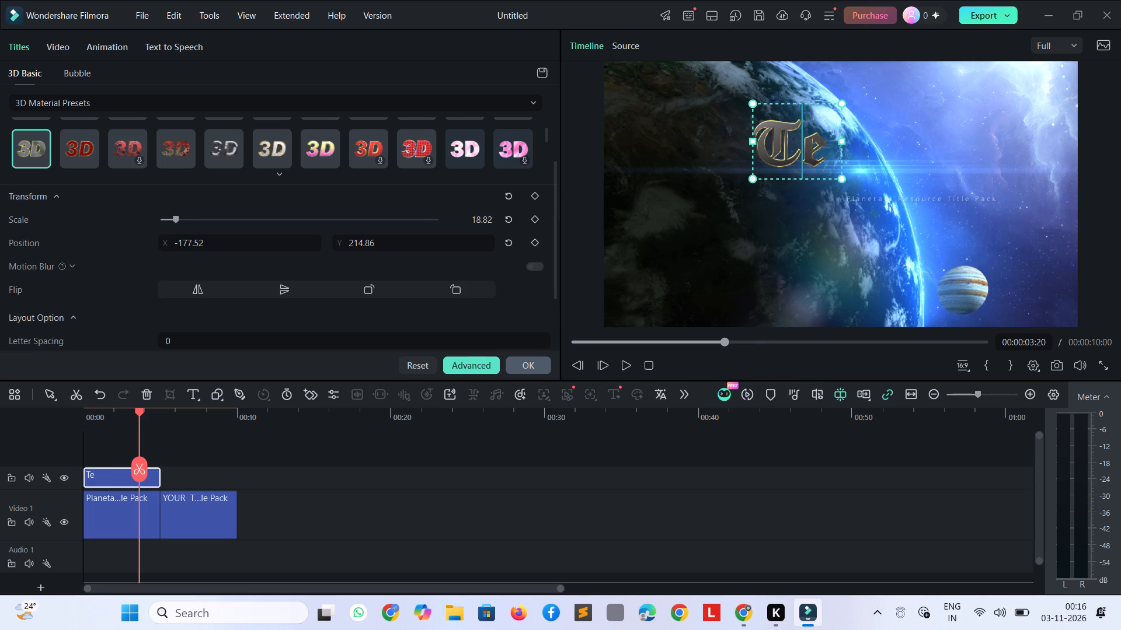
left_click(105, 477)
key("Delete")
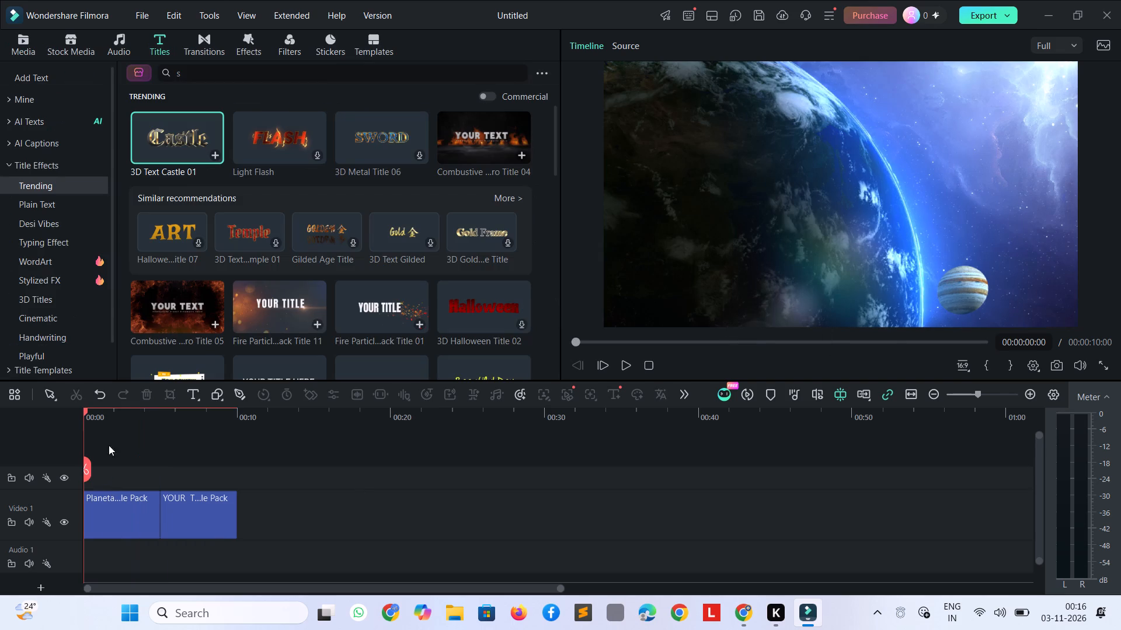
Search the titles library for "sword" and look through the results for a suitable heading style.
left_click(213, 74)
key("w")
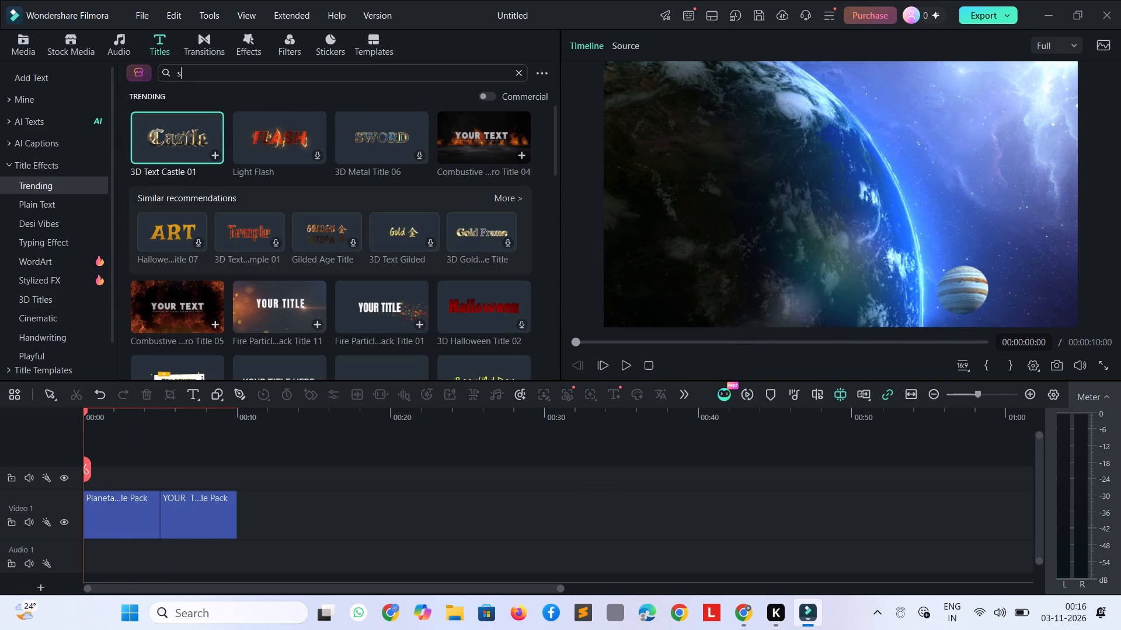
left_click(214, 139)
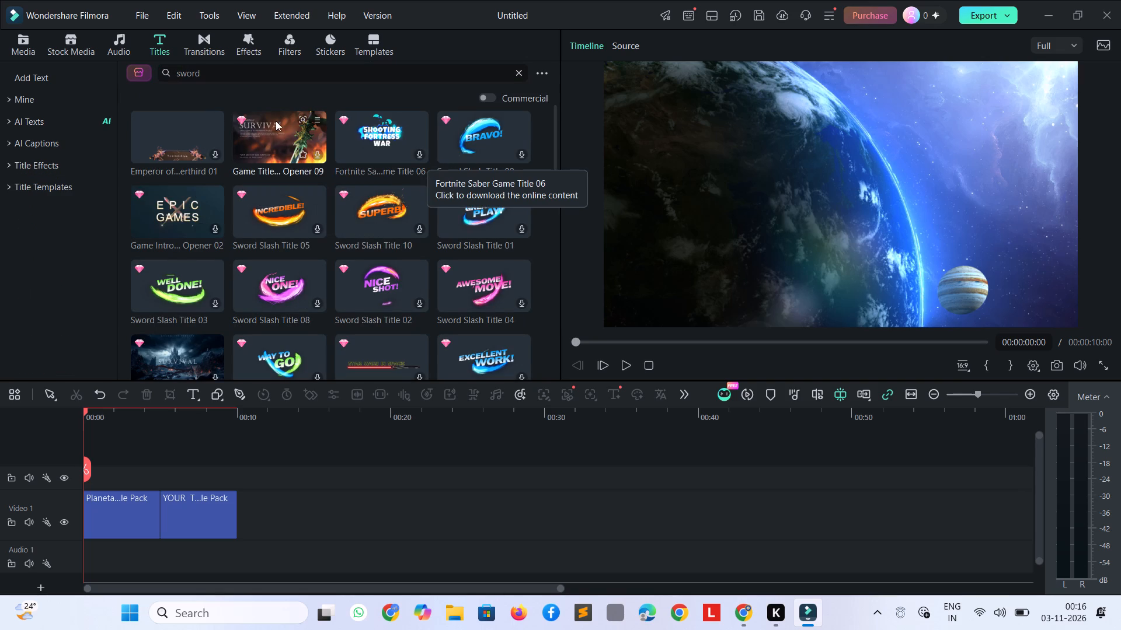
scroll(354, 231, "down", 4)
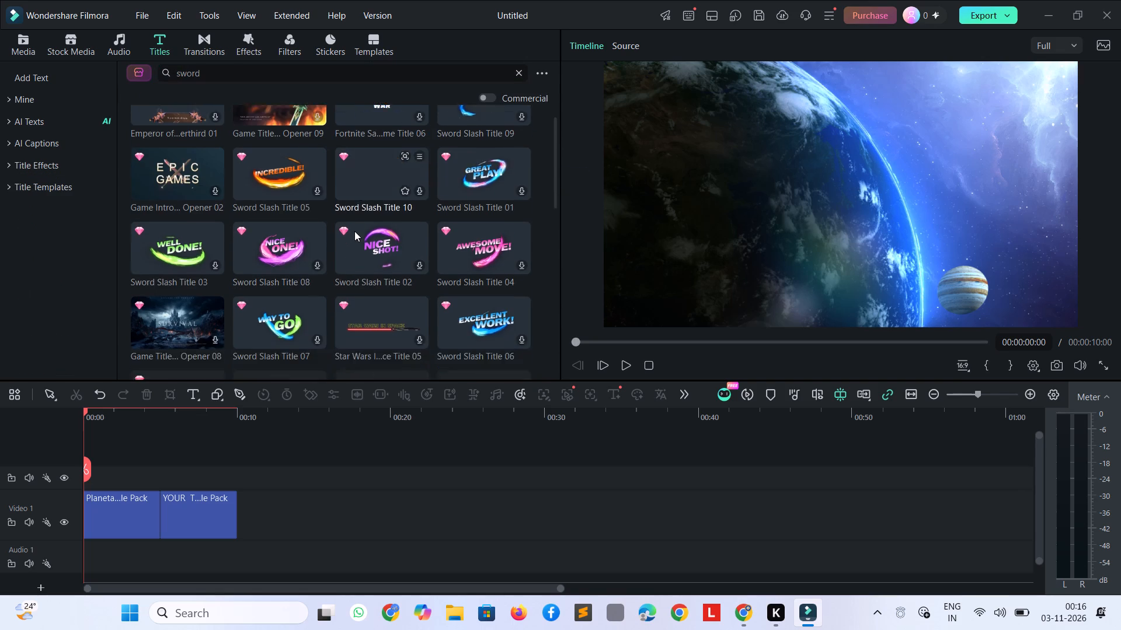
scroll(248, 128, "down", 3)
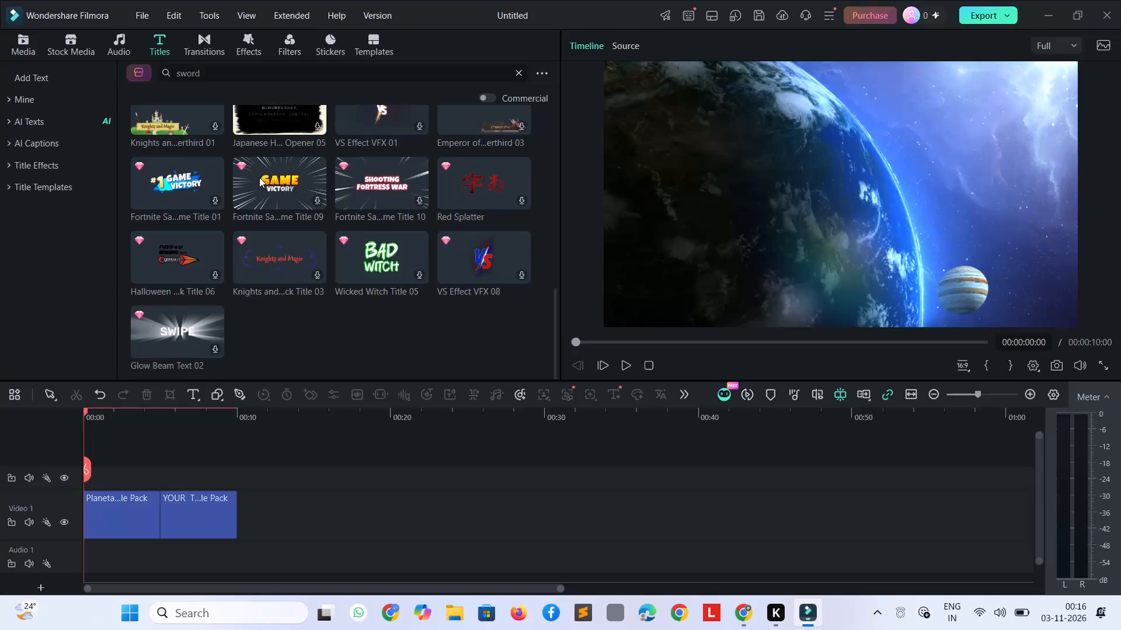
scroll(259, 177, "down", 4)
scroll(252, 231, "up", 7)
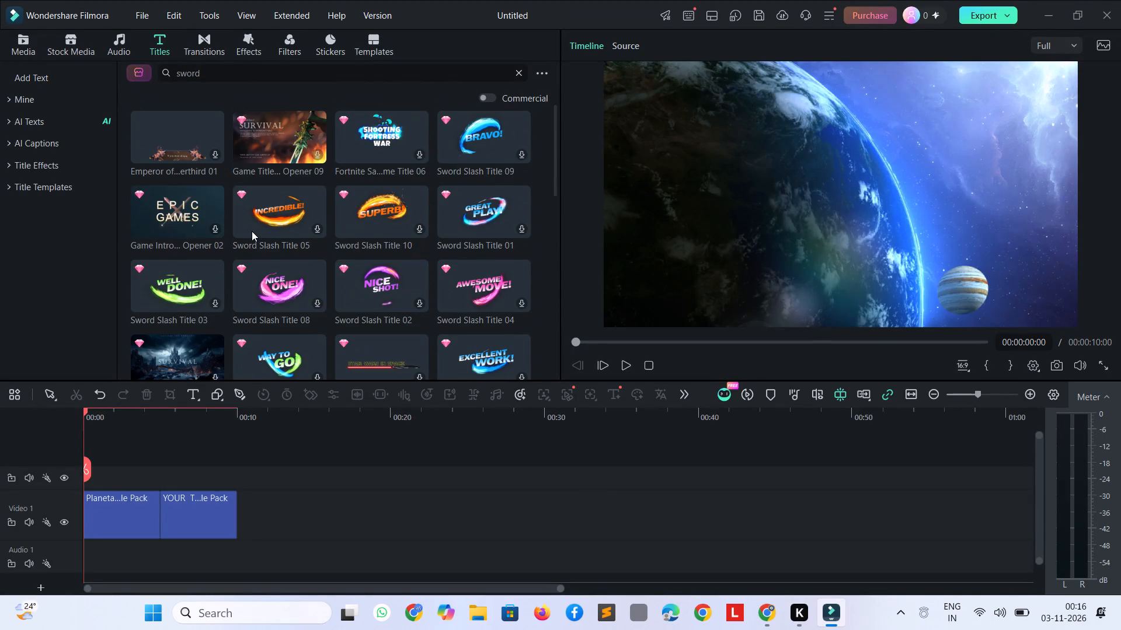
Look through the Trending, Plain Text and Desi Vibes title effects for a suitable heading style.
left_click(52, 166)
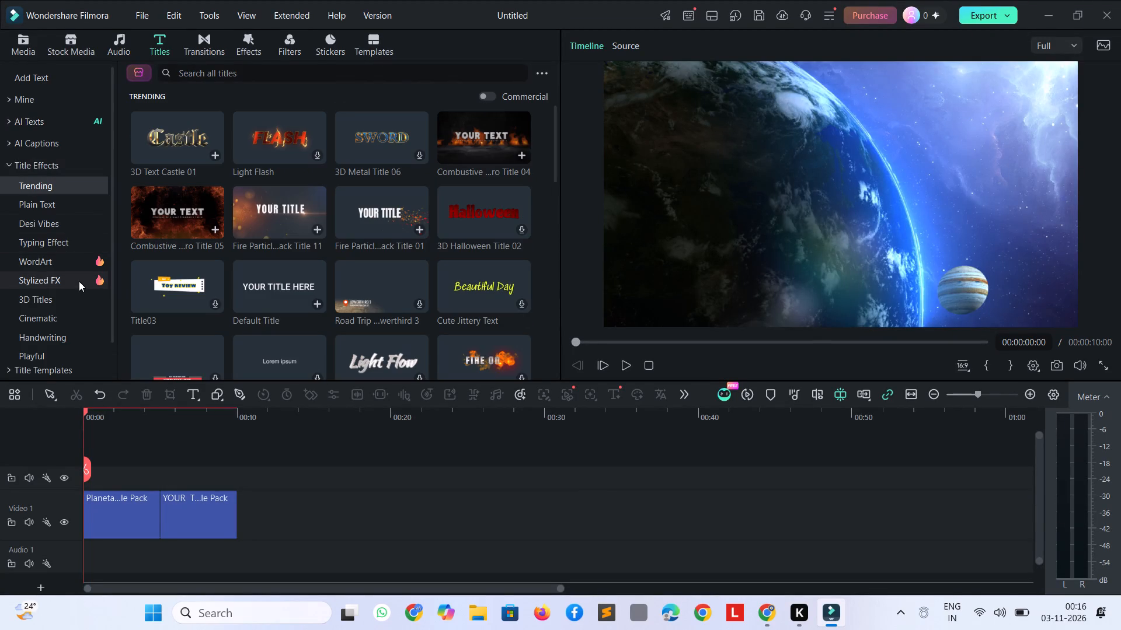
scroll(214, 191, "down", 4)
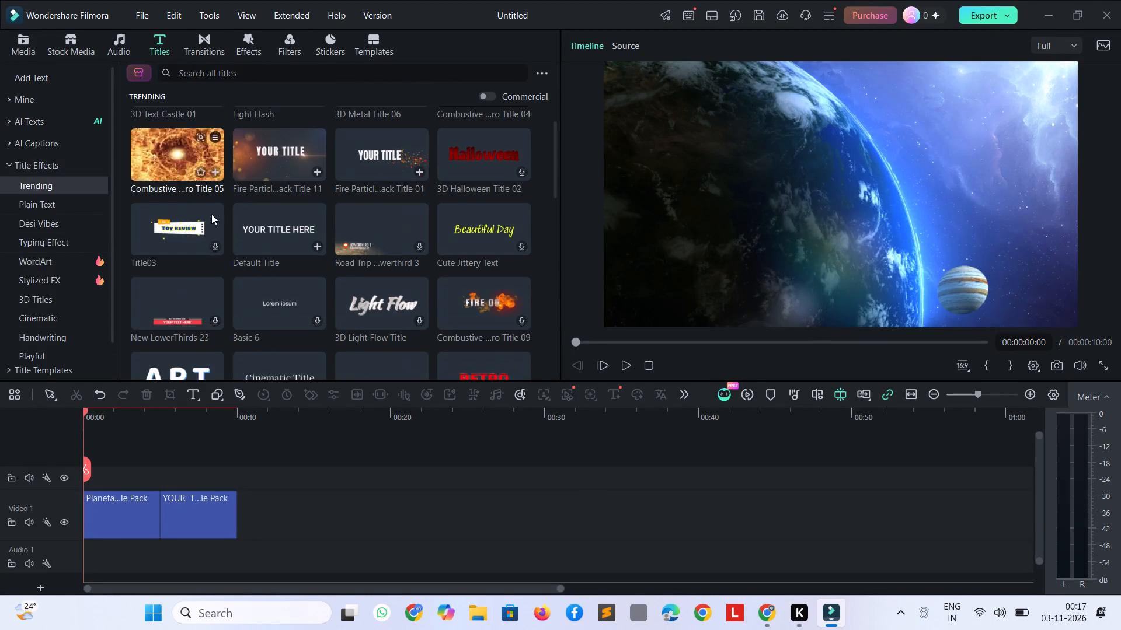
scroll(214, 228, "down", 20)
scroll(214, 228, "down", 5)
scroll(319, 193, "down", 14)
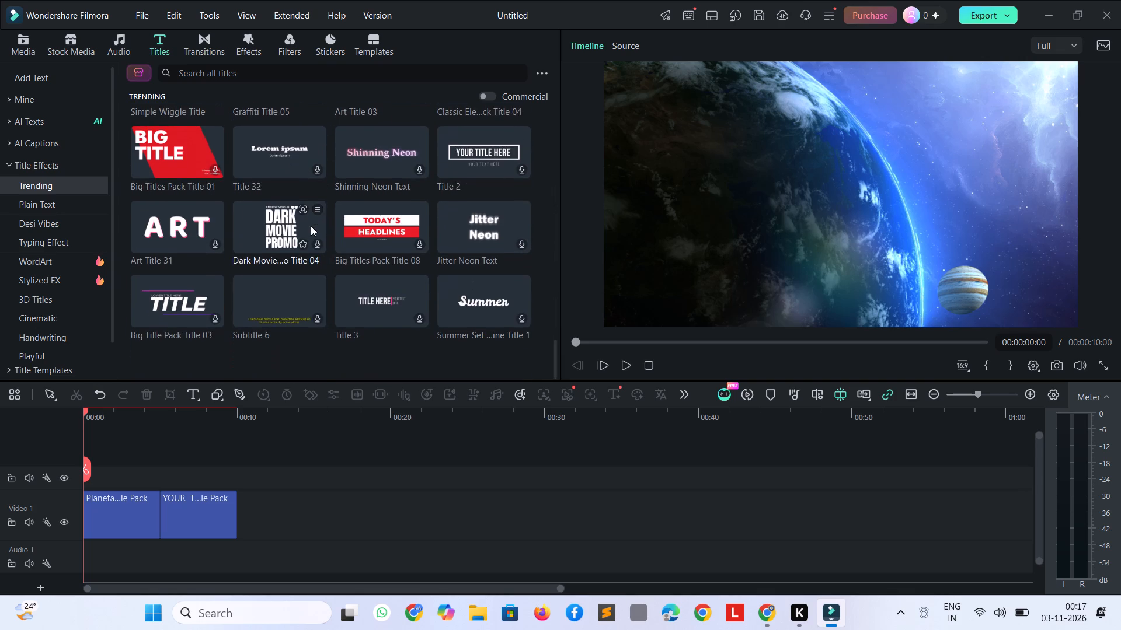
scroll(311, 226, "down", 20)
scroll(311, 226, "down", 20)
scroll(311, 226, "down", 8)
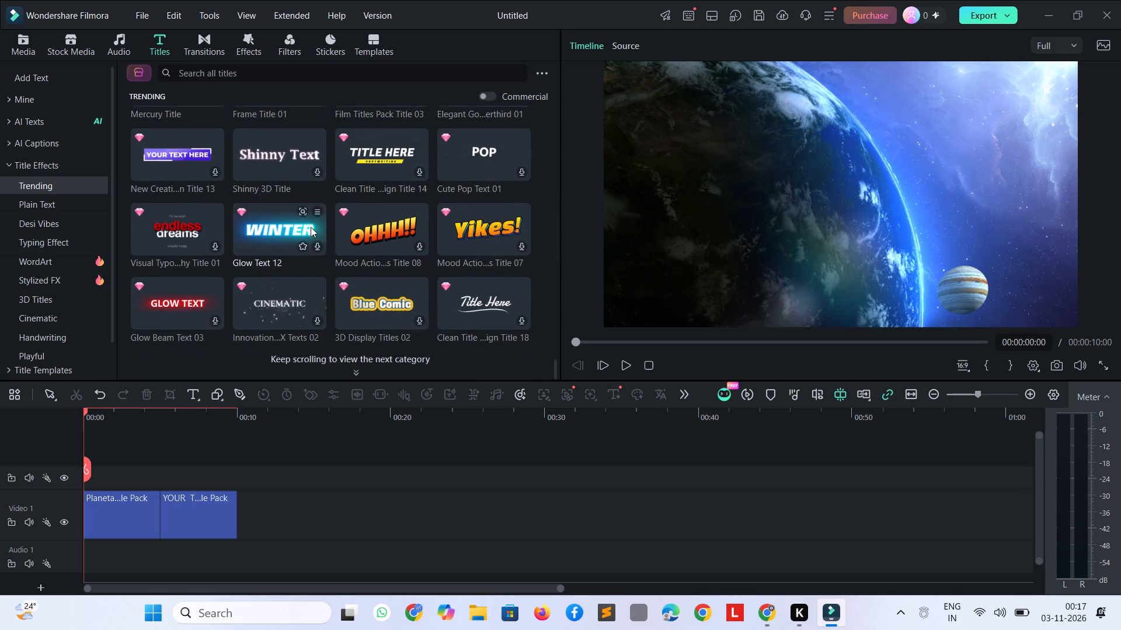
scroll(311, 227, "down", 20)
scroll(311, 227, "down", 10)
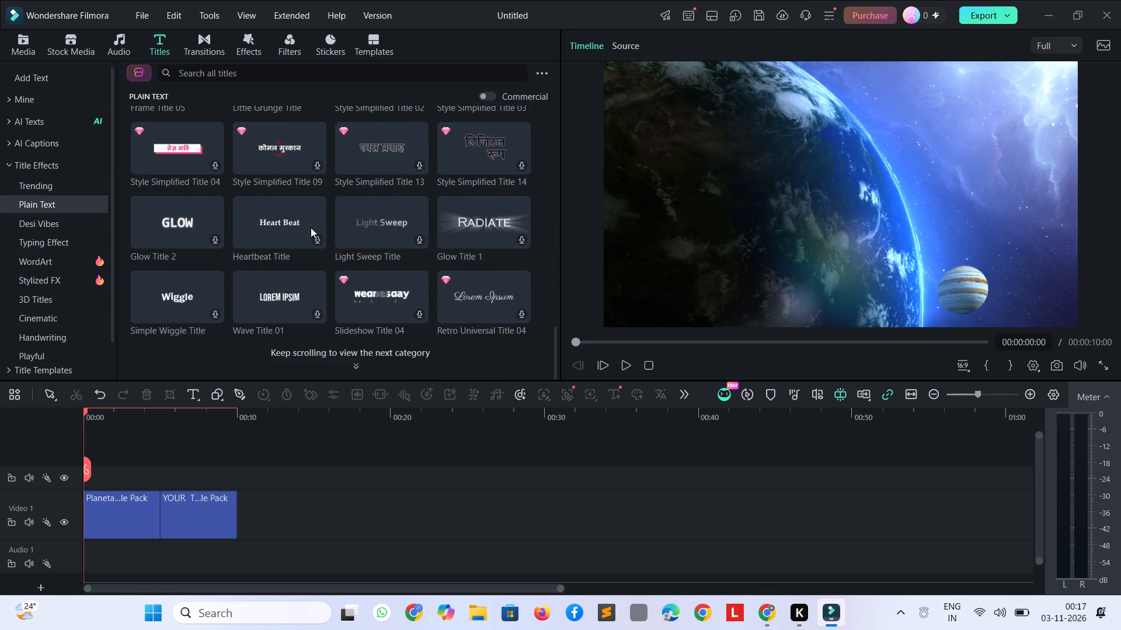
scroll(311, 228, "down", 5)
scroll(311, 228, "up", 2)
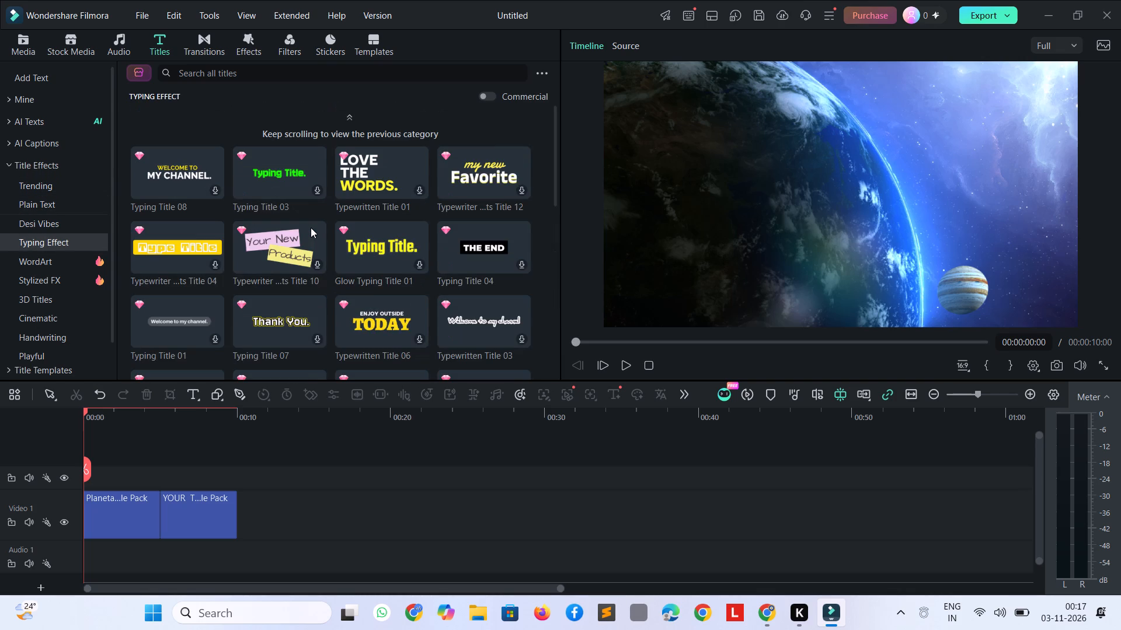
scroll(311, 228, "up", 10)
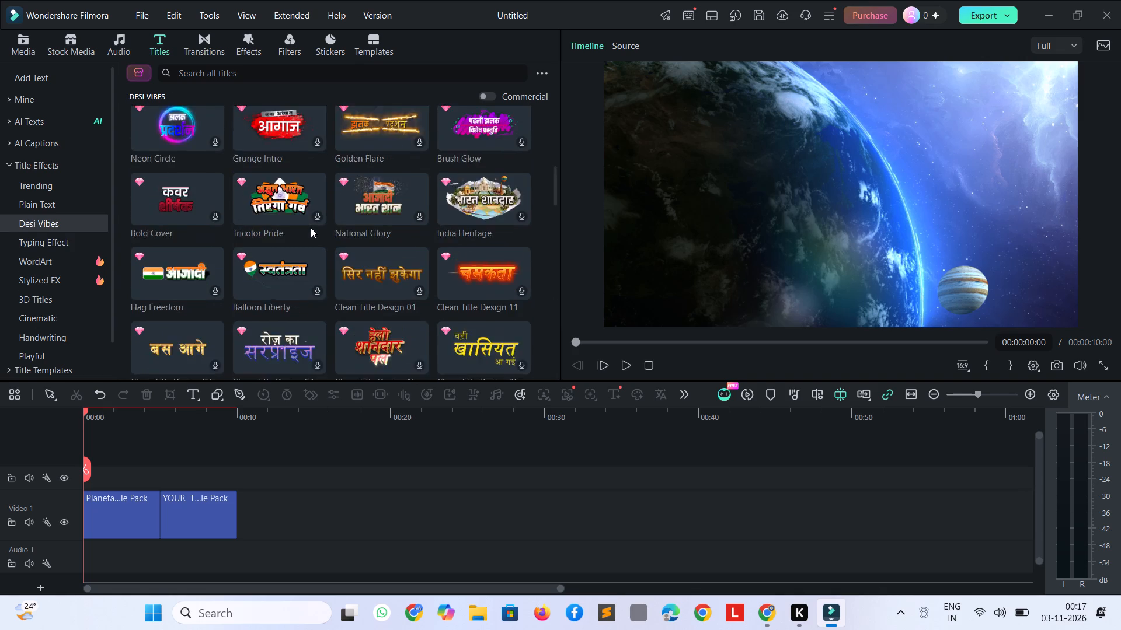
scroll(311, 228, "up", 5)
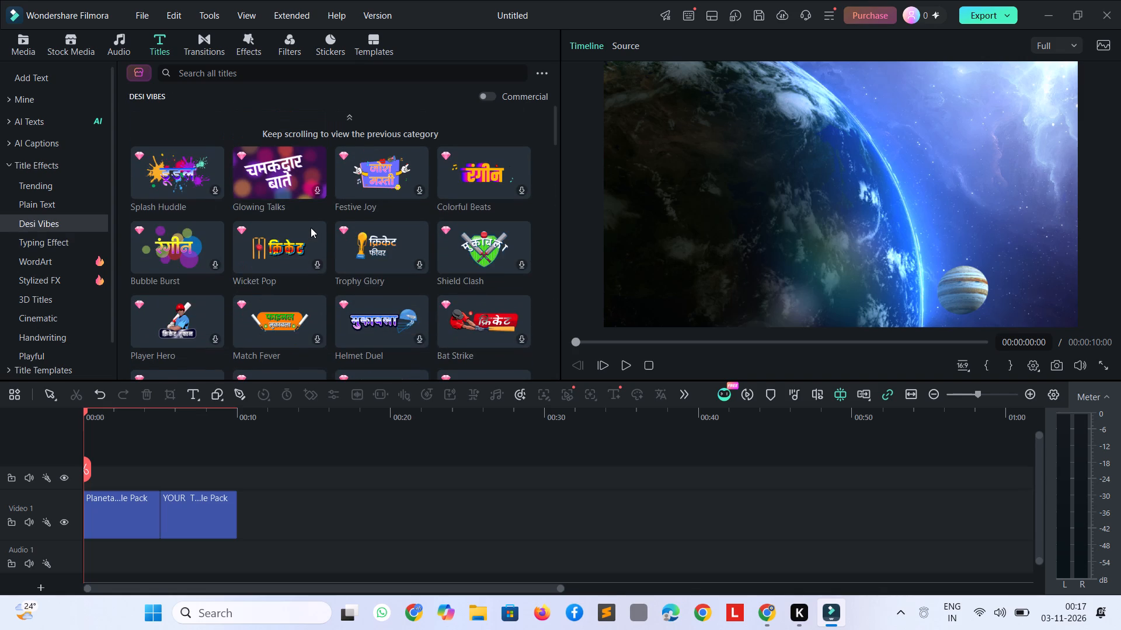
scroll(311, 228, "up", 16)
scroll(311, 228, "up", 6)
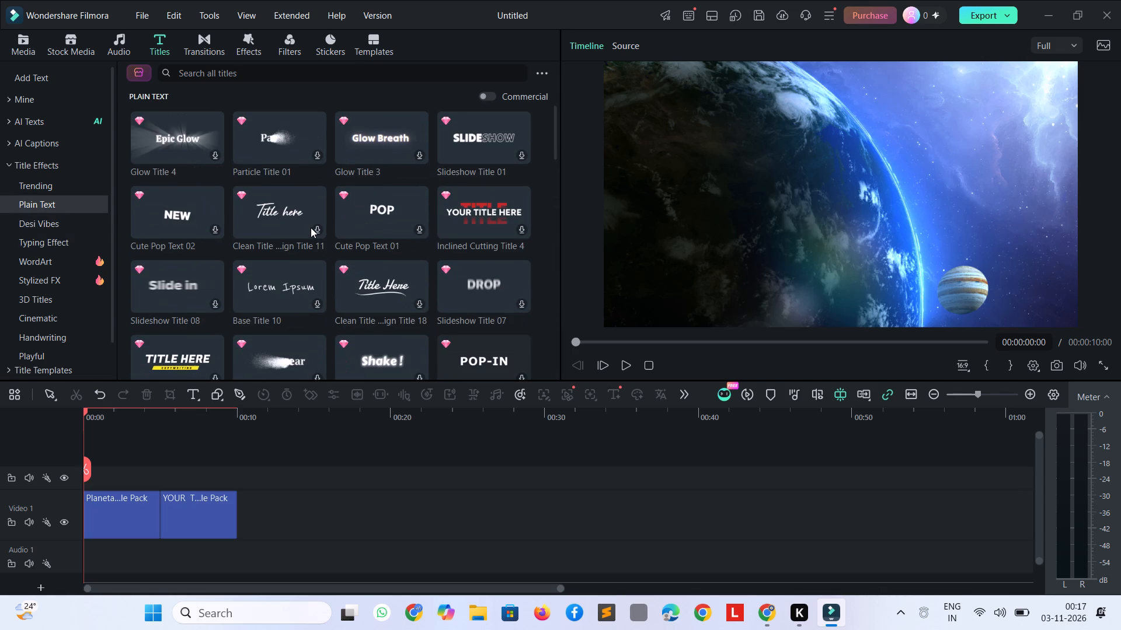
scroll(311, 228, "up", 11)
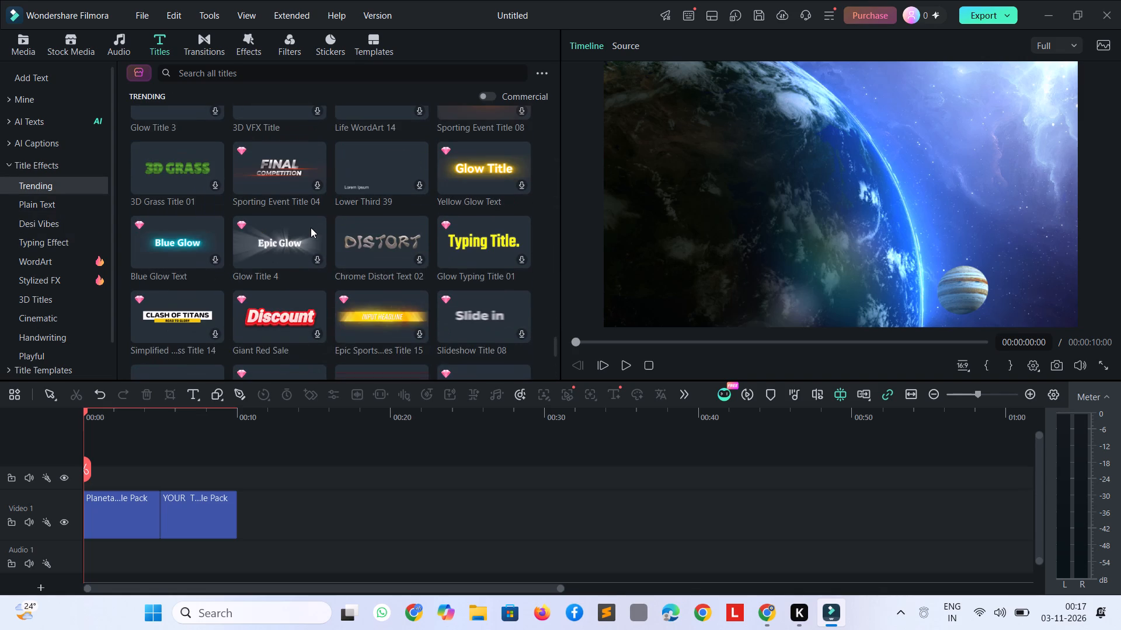
scroll(311, 228, "up", 9)
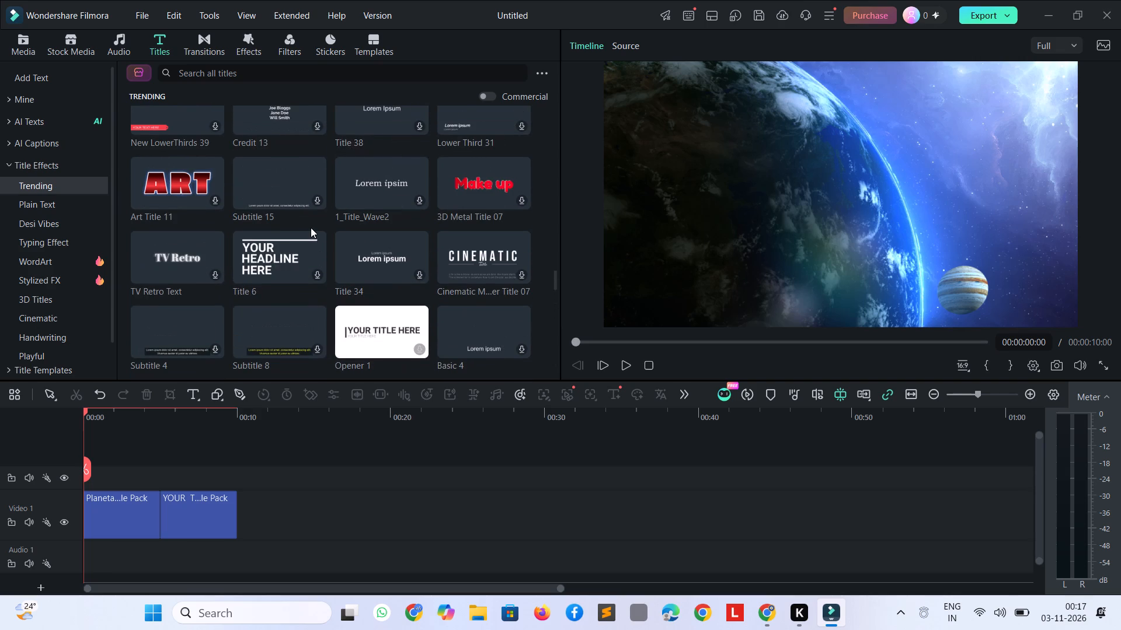
scroll(311, 228, "down", 2)
scroll(311, 228, "up", 4)
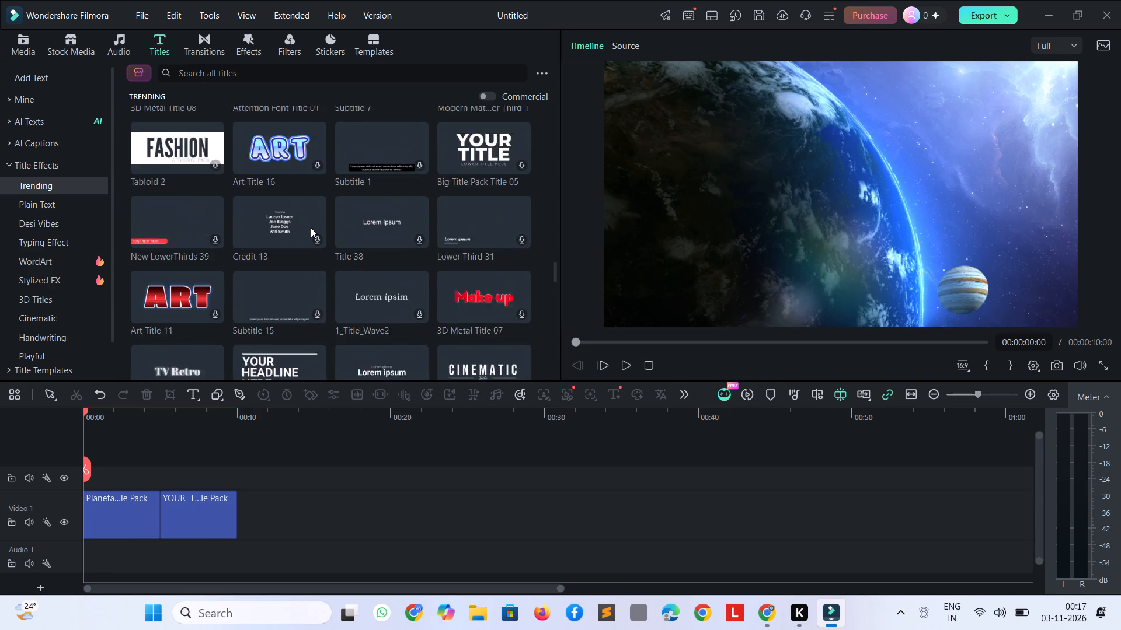
scroll(311, 228, "up", 11)
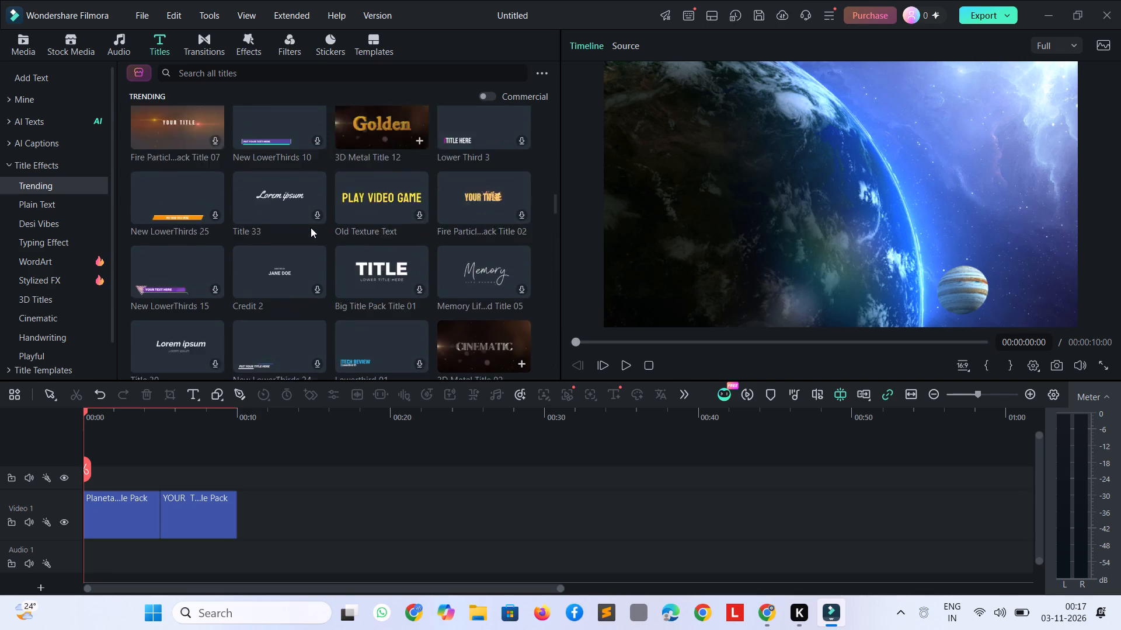
scroll(311, 228, "up", 4)
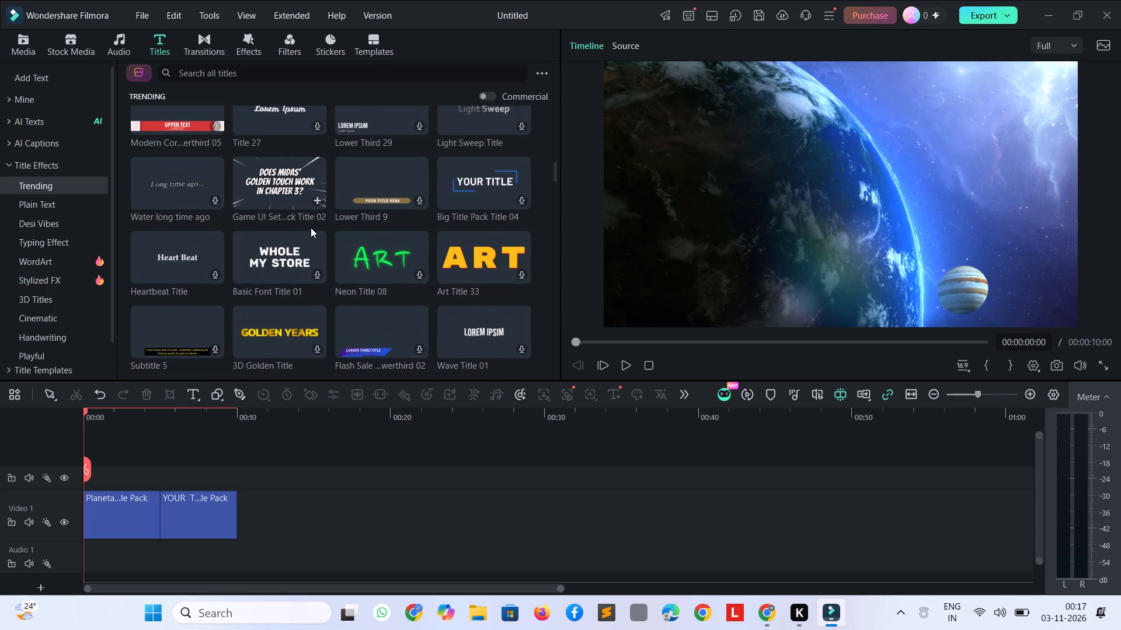
scroll(311, 228, "up", 4)
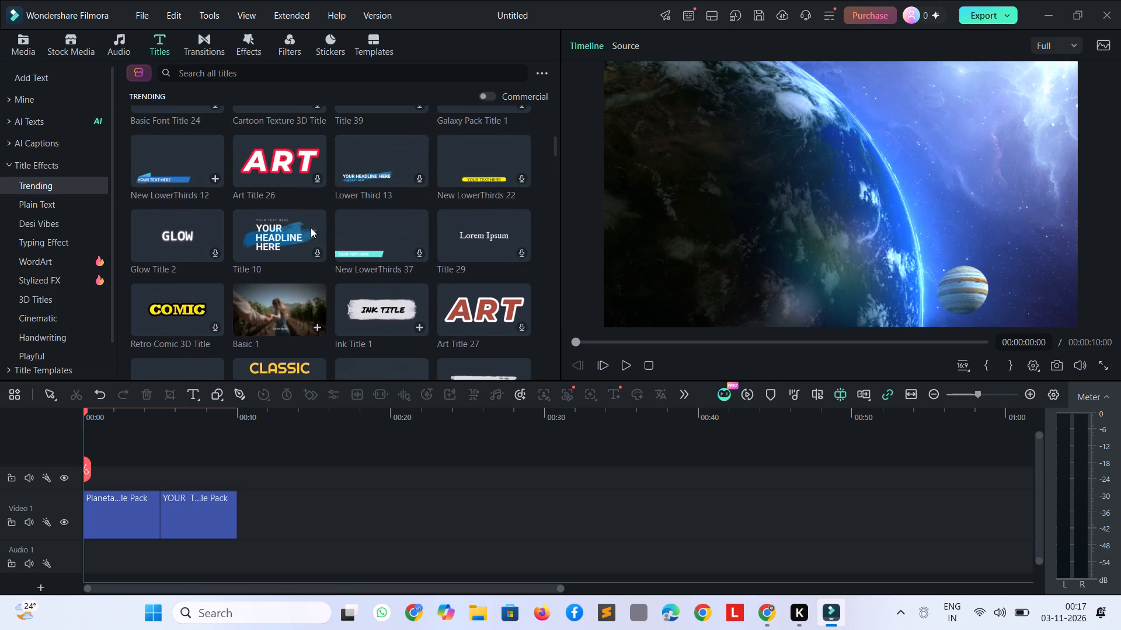
scroll(311, 228, "up", 6)
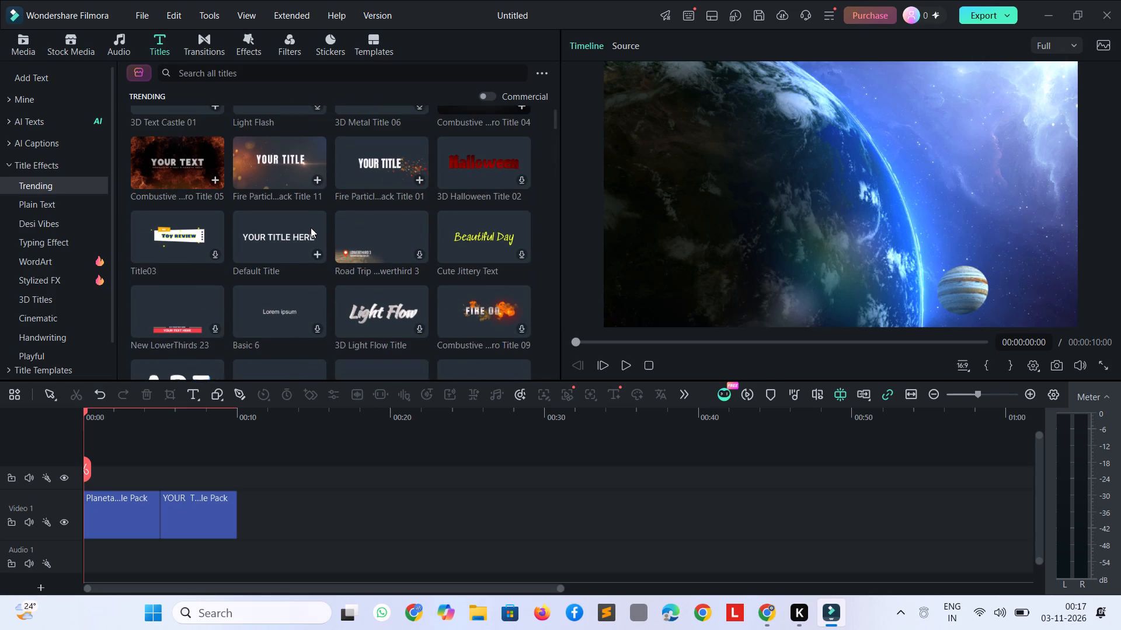
scroll(311, 228, "up", 2)
scroll(311, 228, "down", 2)
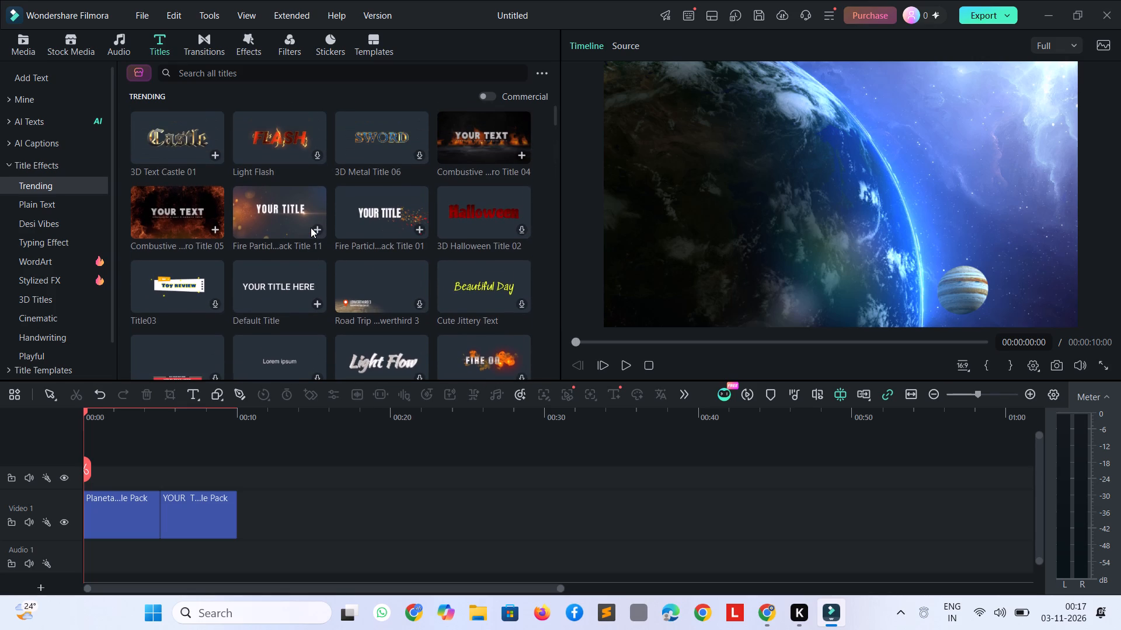
scroll(311, 228, "down", 15)
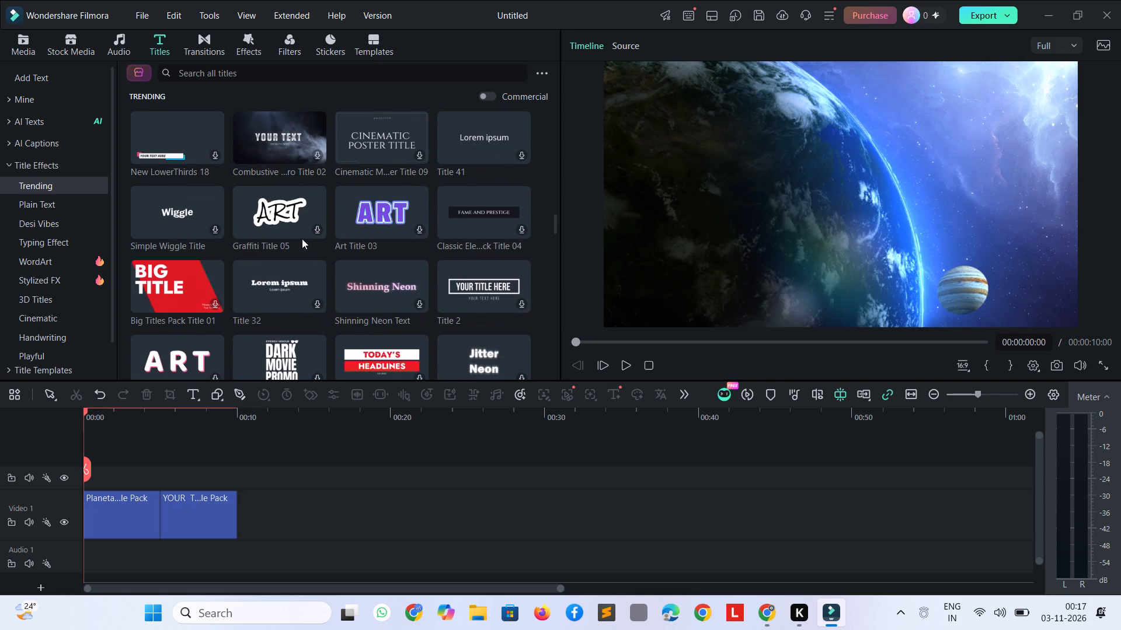
Look through the whole 3D Titles category for a heading style that suits the space theme.
left_click(51, 306)
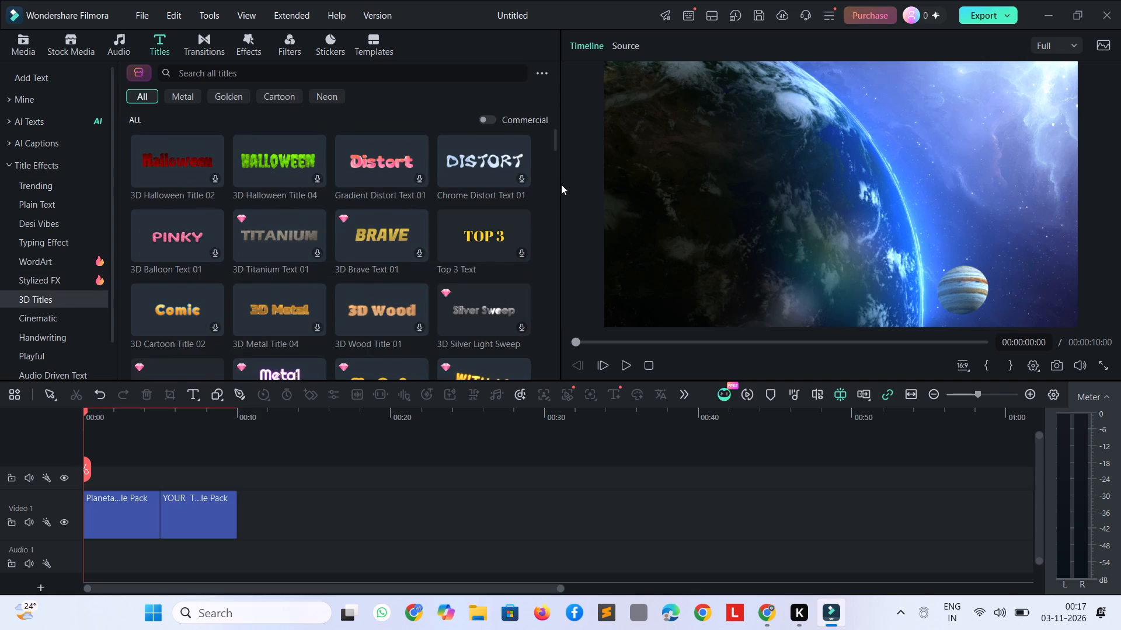
scroll(445, 198, "down", 10)
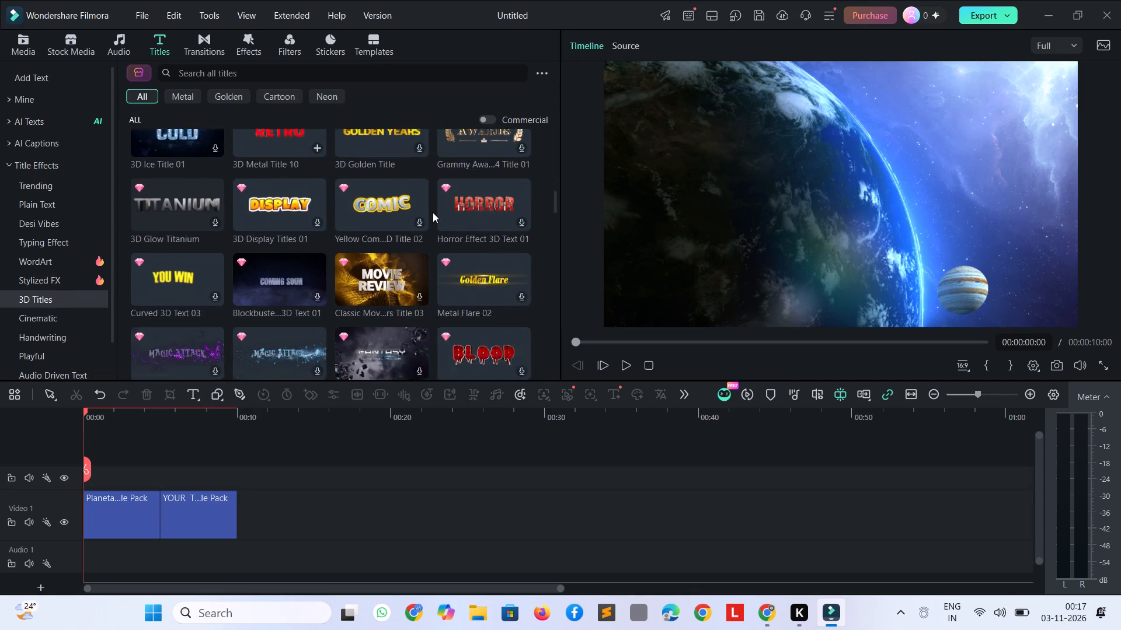
scroll(433, 212, "down", 6)
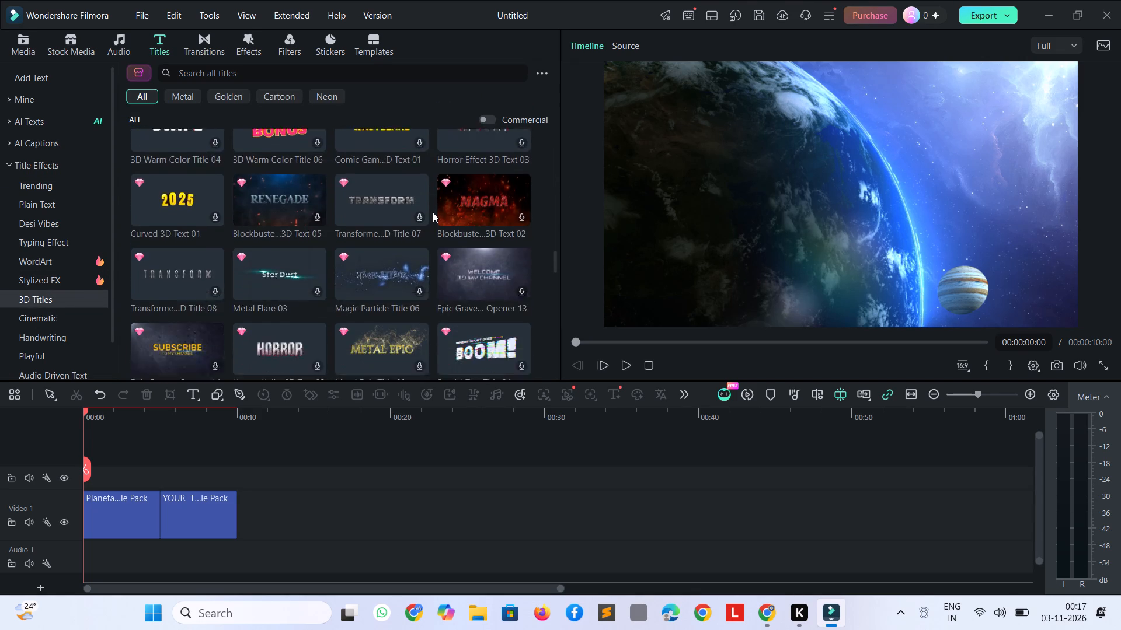
scroll(433, 212, "down", 6)
scroll(433, 212, "up", 2)
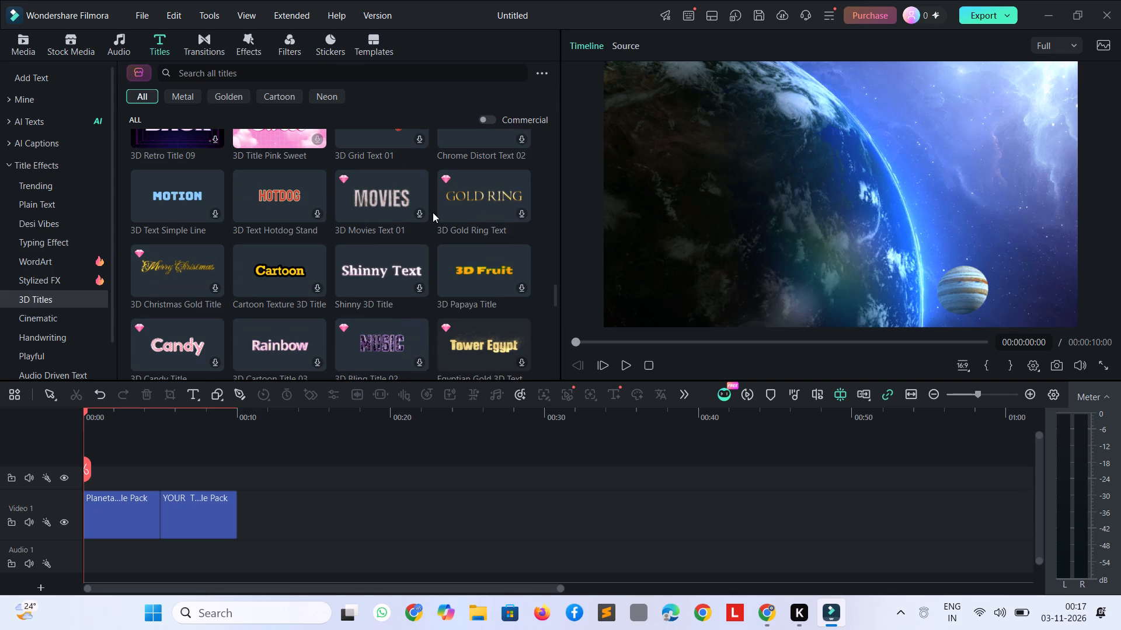
scroll(433, 212, "down", 5)
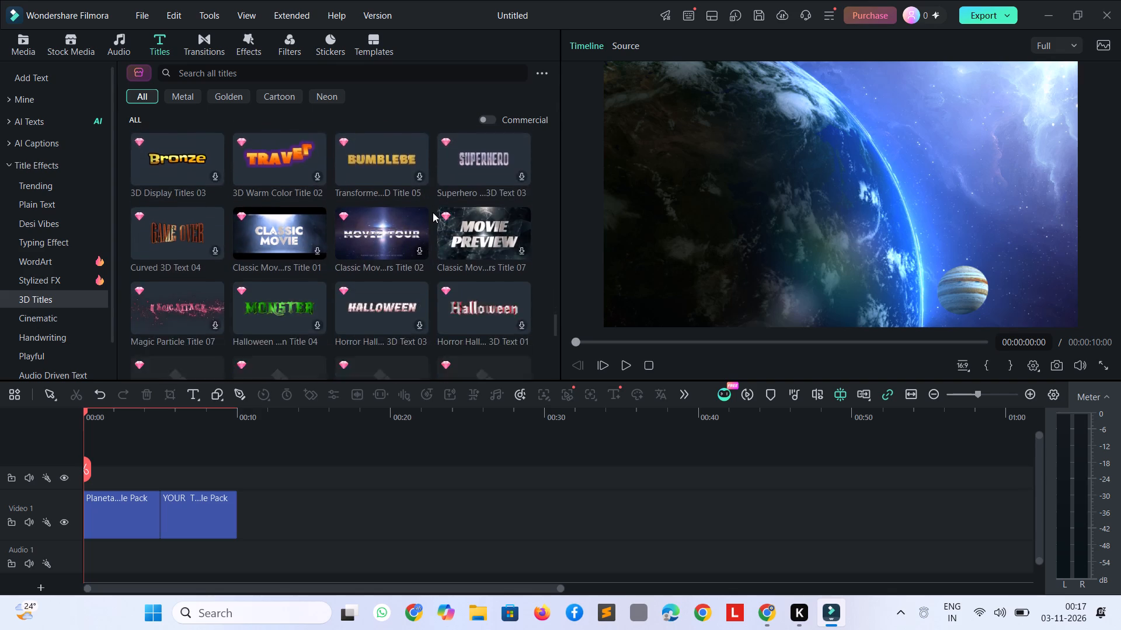
scroll(433, 212, "down", 6)
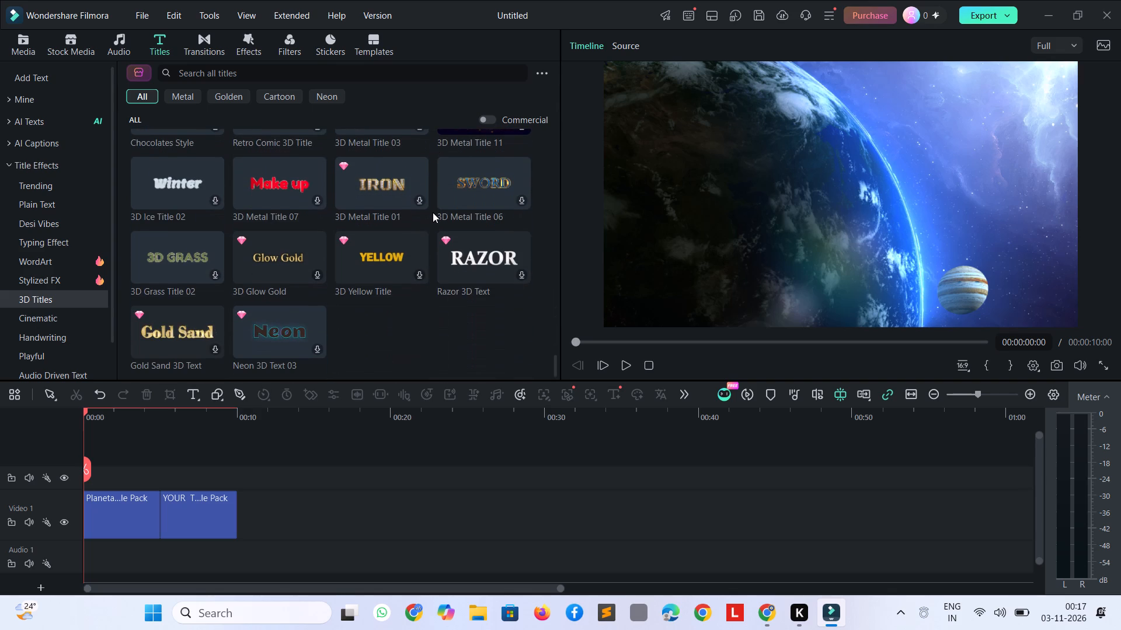
scroll(433, 212, "down", 3)
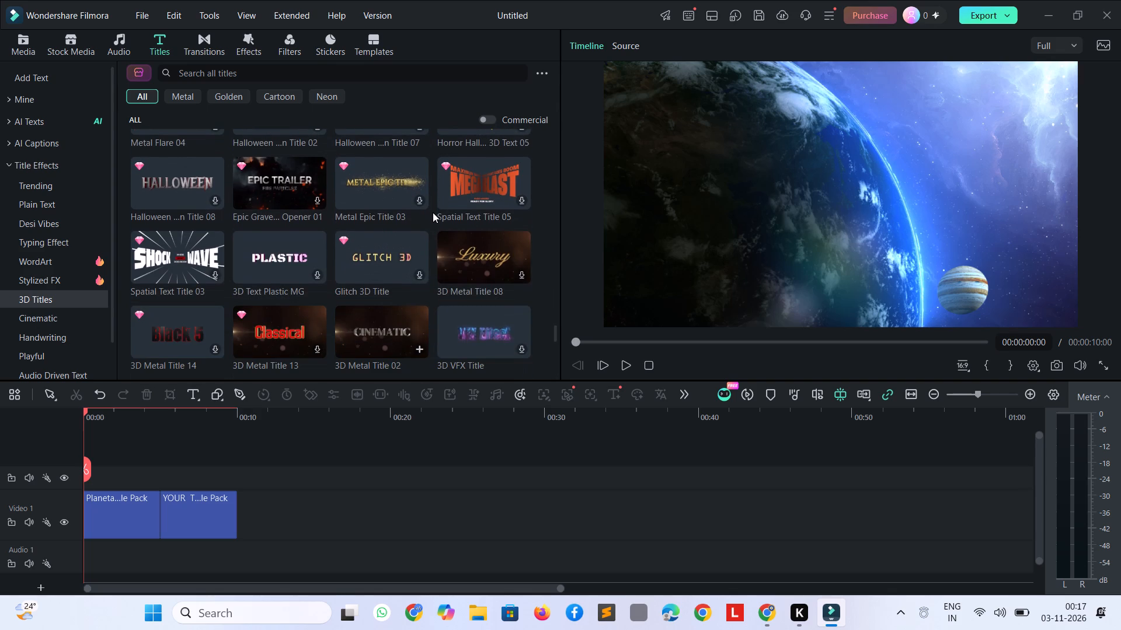
scroll(433, 212, "down", 2)
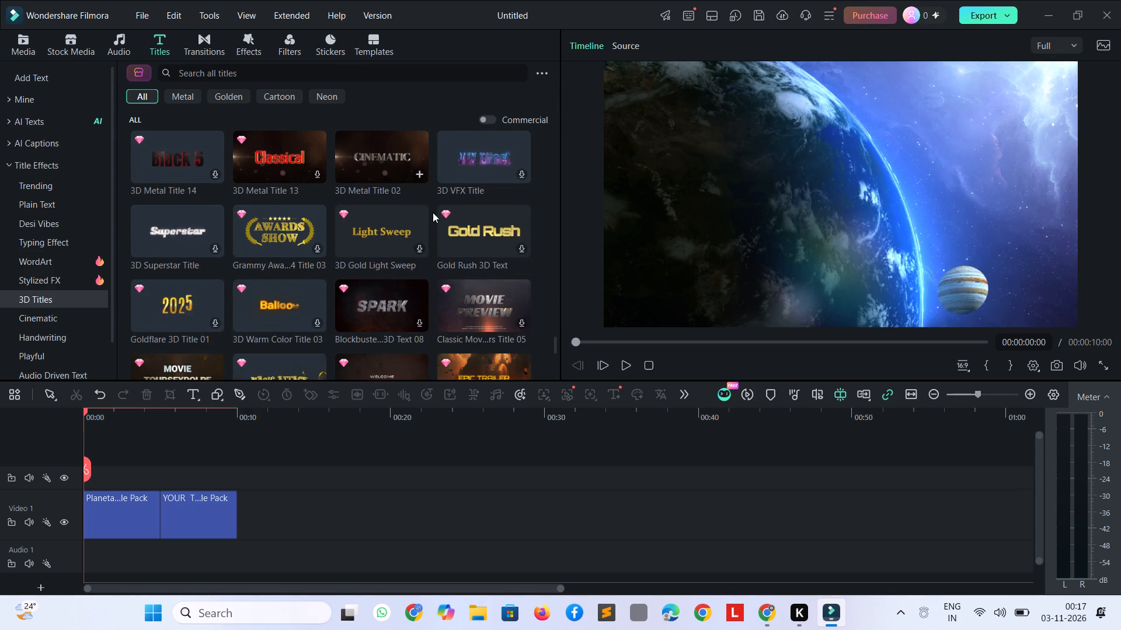
scroll(433, 212, "down", 6)
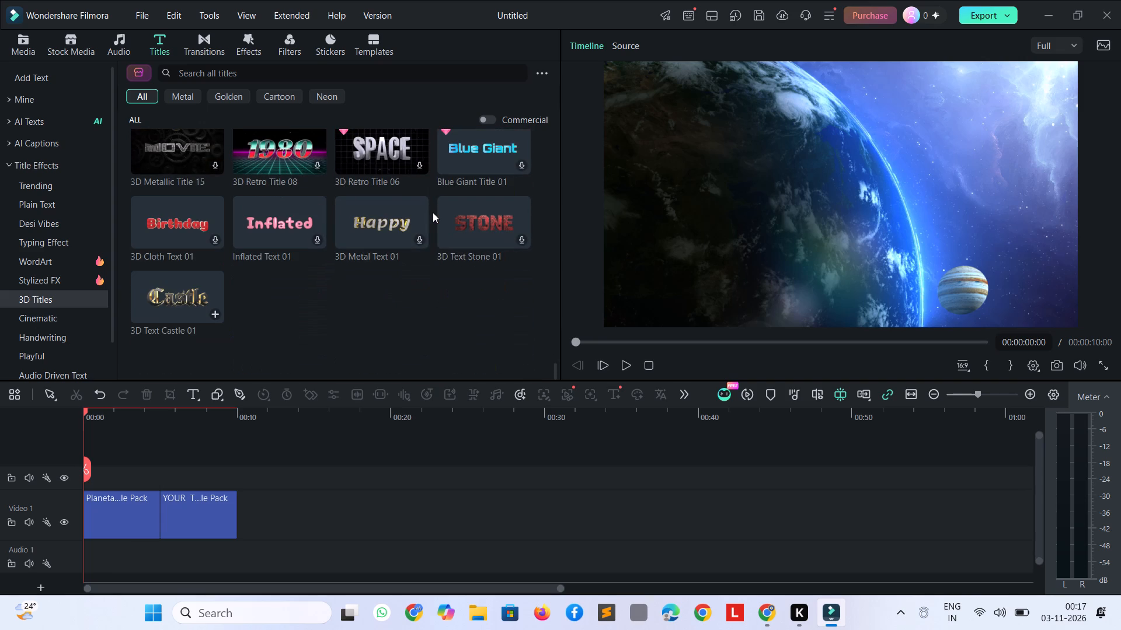
scroll(433, 212, "down", 2)
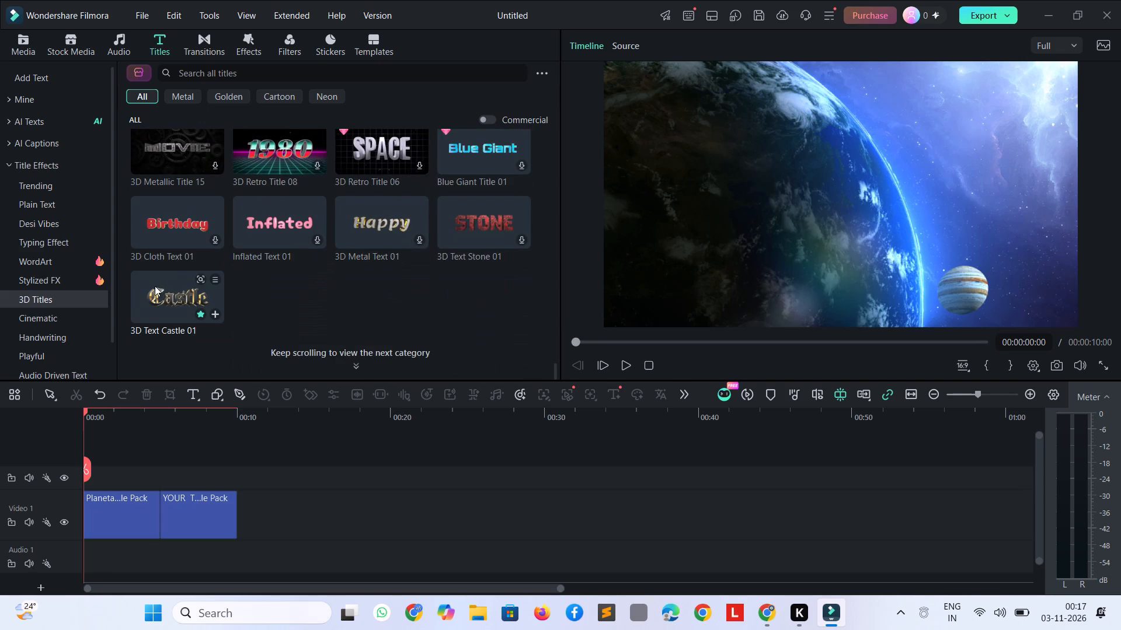
Look through the 3D Titles, Stylized FX, Plain Text and Desi Vibes title effects for a suitable heading style.
scroll(183, 285, "up", 3)
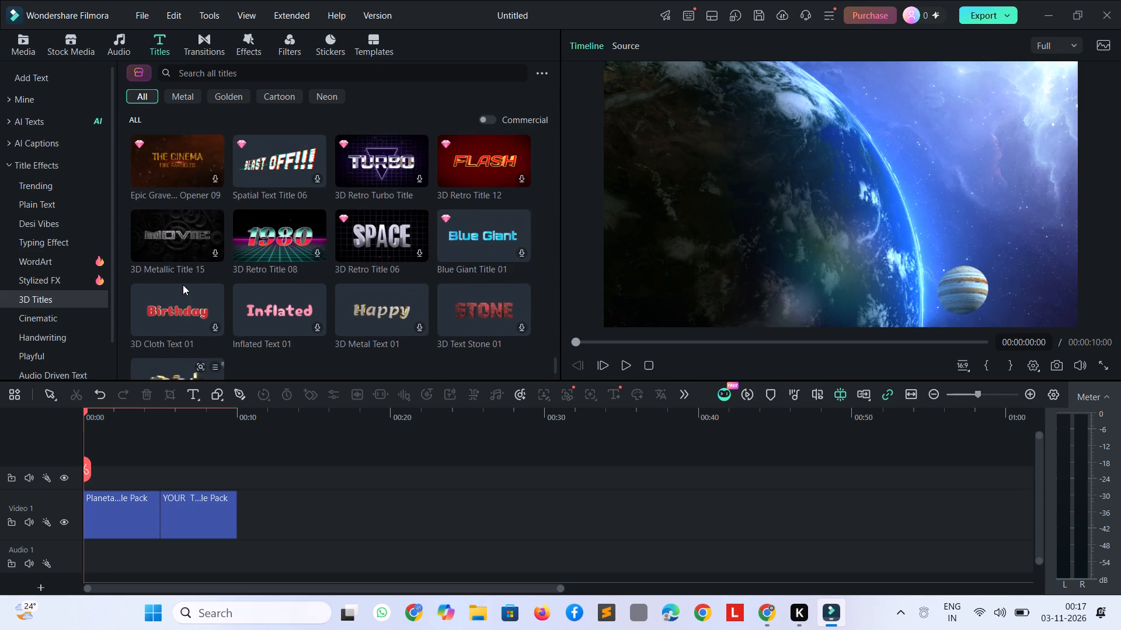
scroll(183, 285, "up", 13)
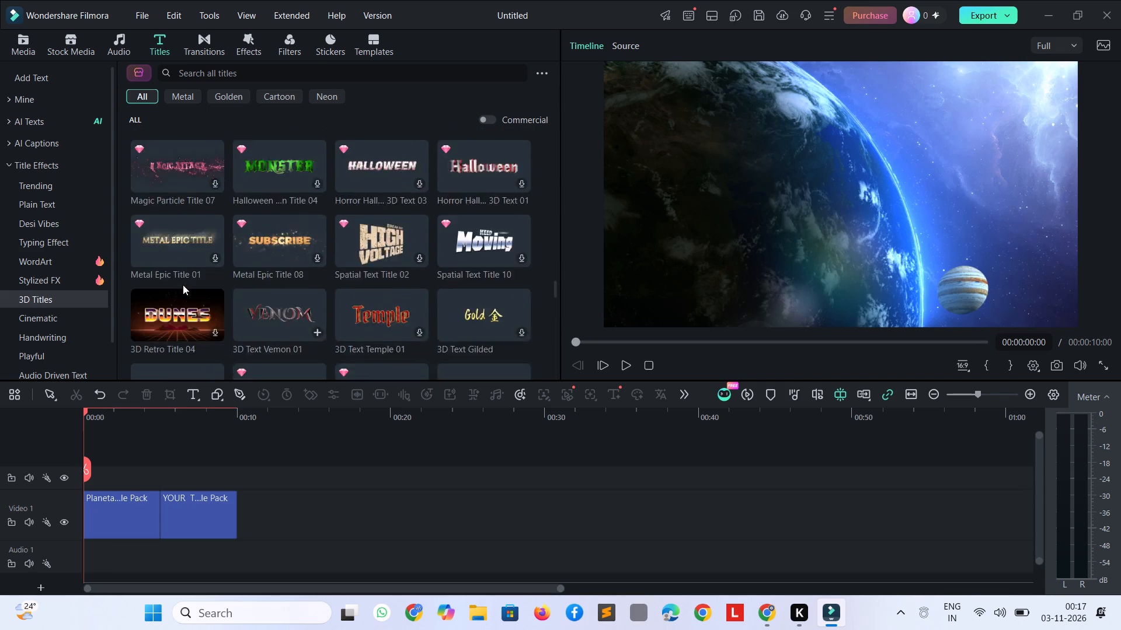
scroll(183, 285, "up", 7)
left_click(90, 278)
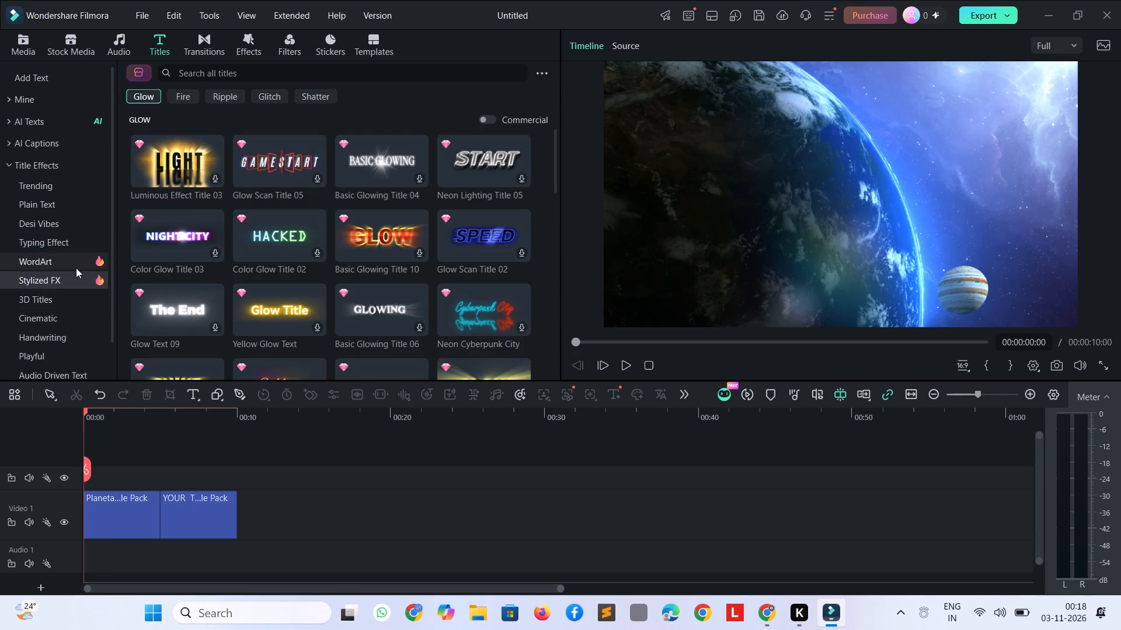
left_click(61, 202)
scroll(450, 249, "down", 10)
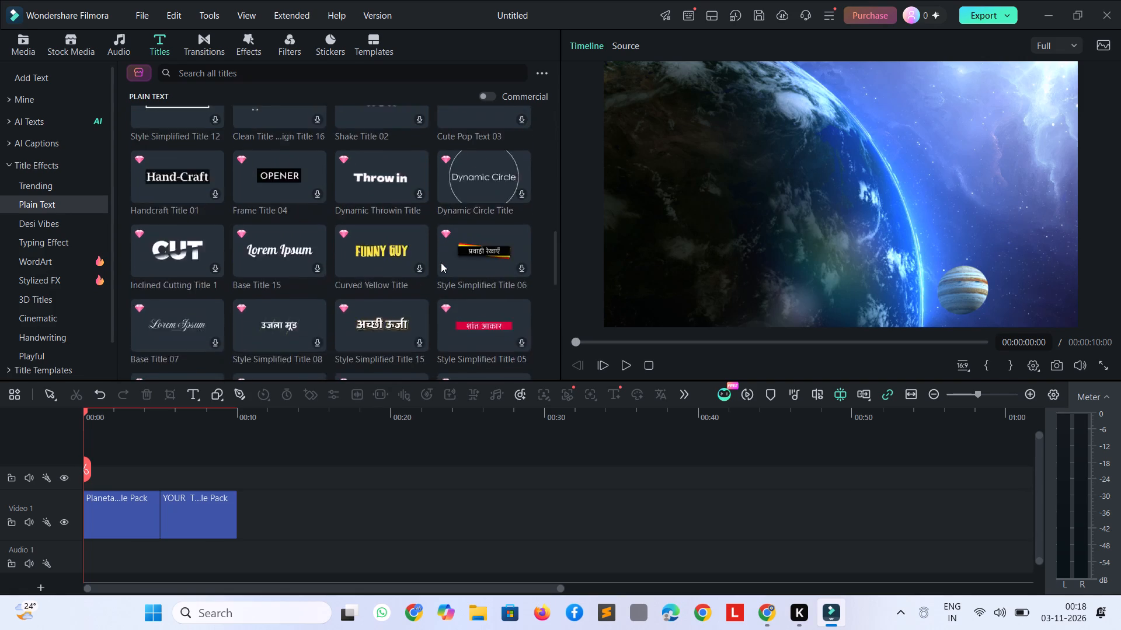
scroll(441, 262, "down", 4)
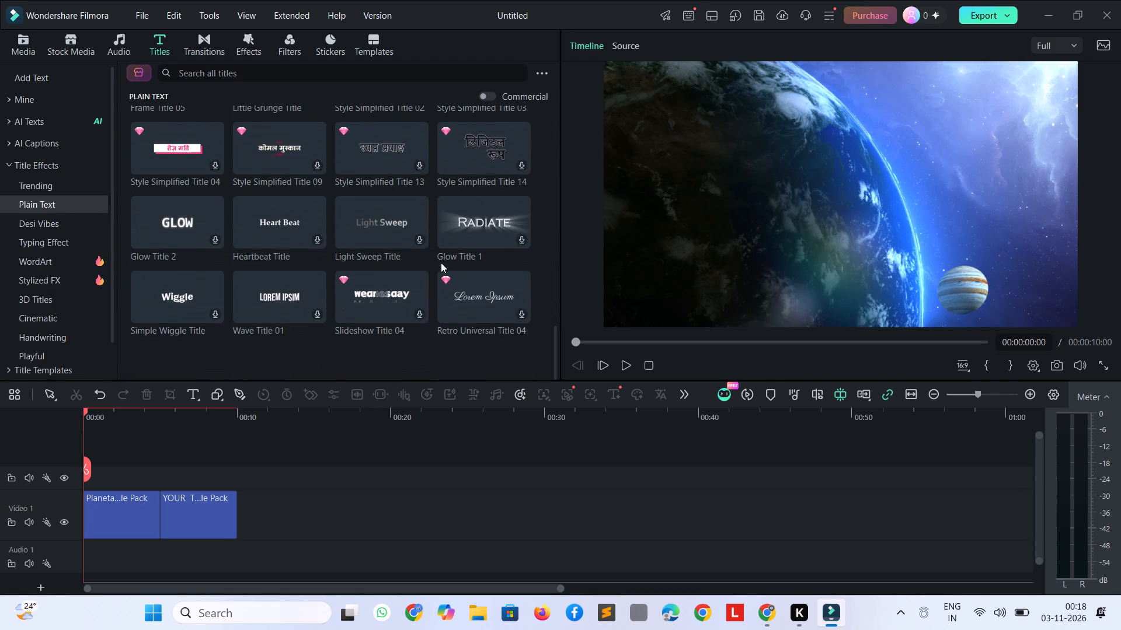
scroll(441, 262, "down", 3)
scroll(361, 274, "down", 3)
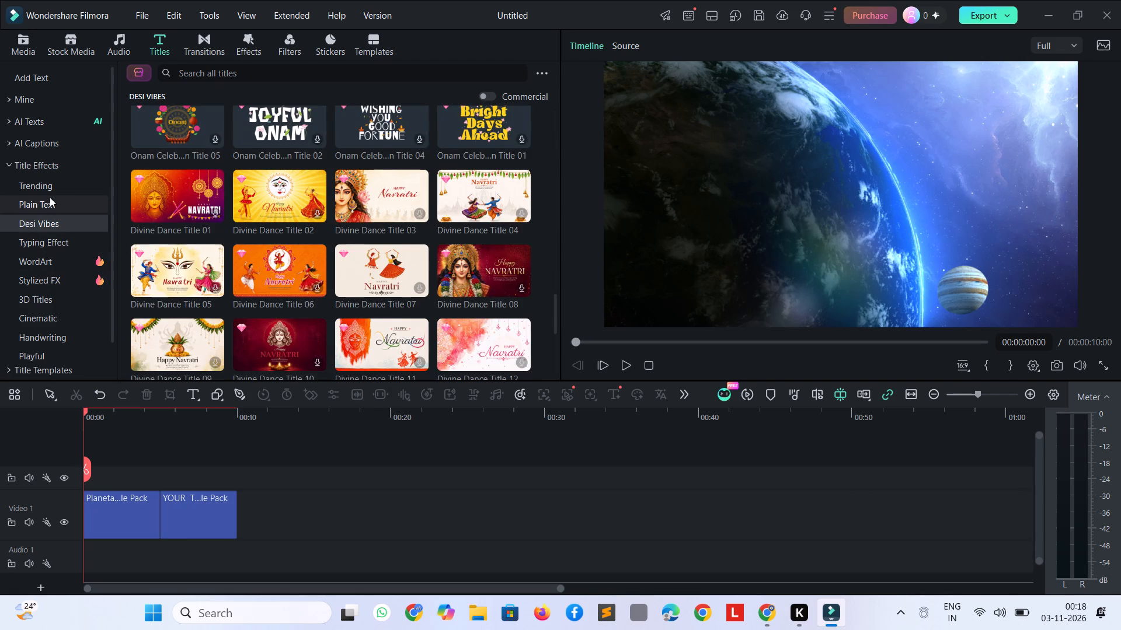
left_click(50, 197)
Add the Trending title 3D Metal Title 06 at the timeline's start, above the first planet title, and preview it.
left_click(51, 183)
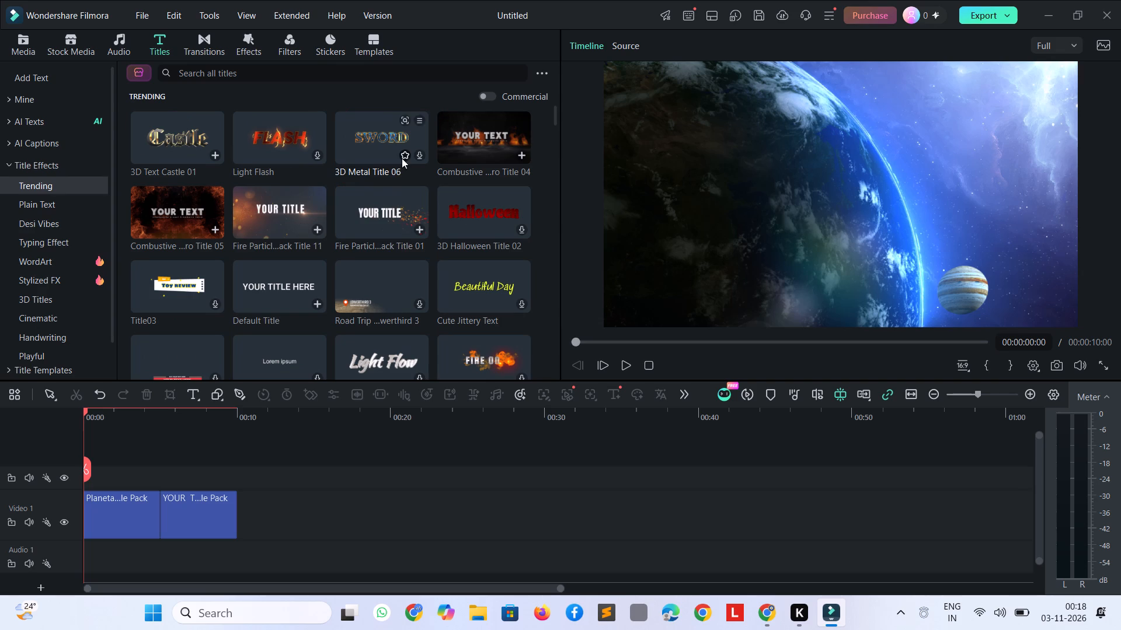
left_click(419, 156)
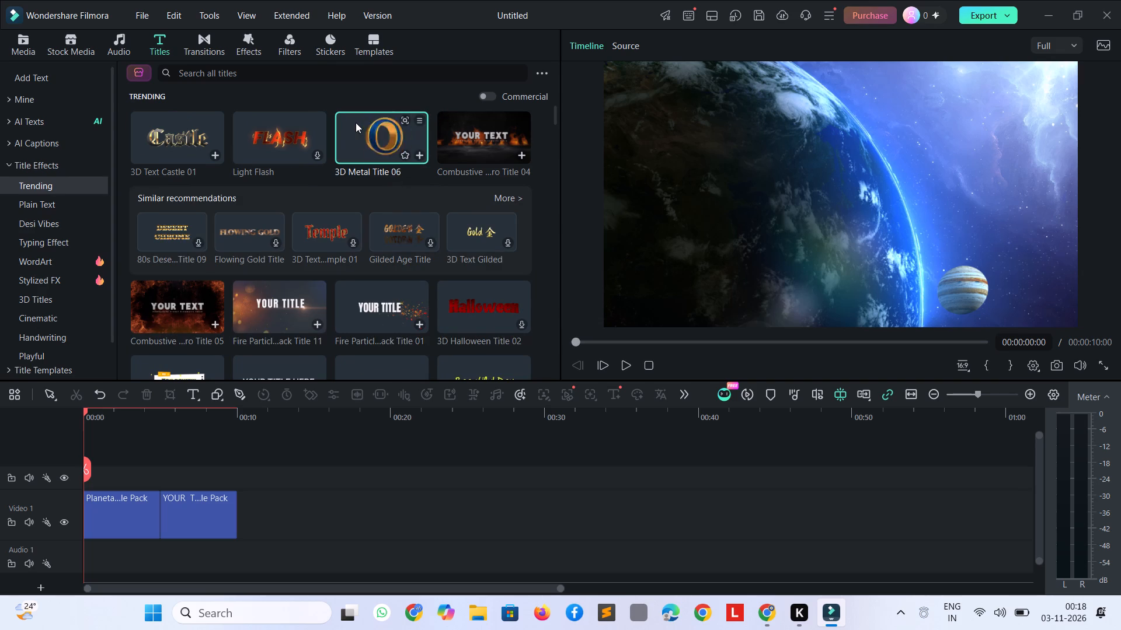
left_click_drag(356, 123, 95, 477)
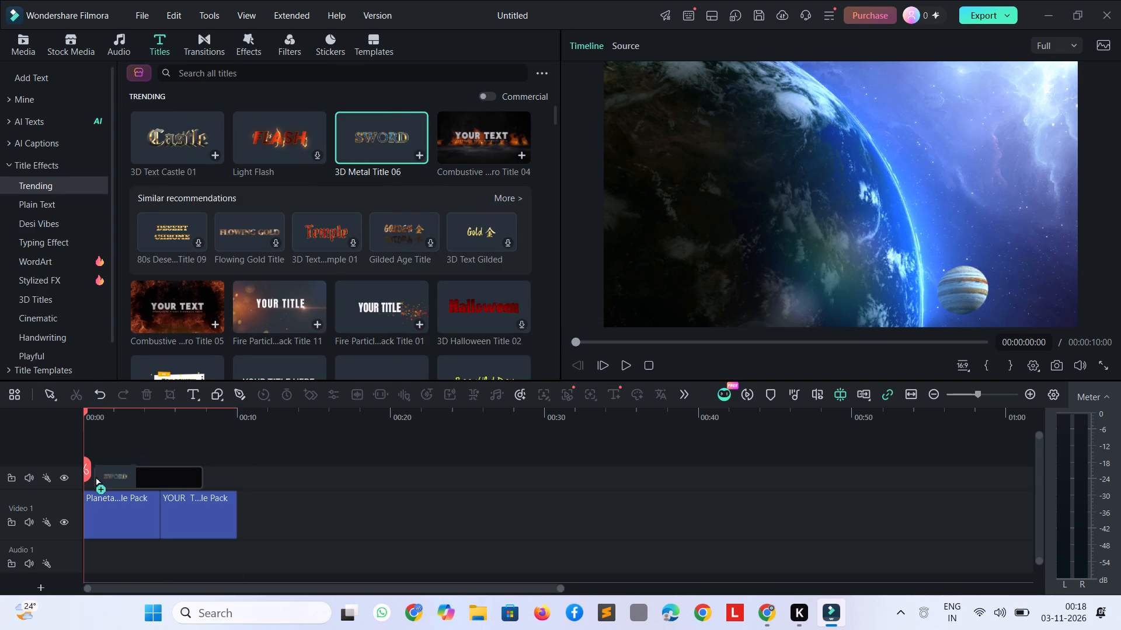
left_click_drag(95, 477, 80, 480)
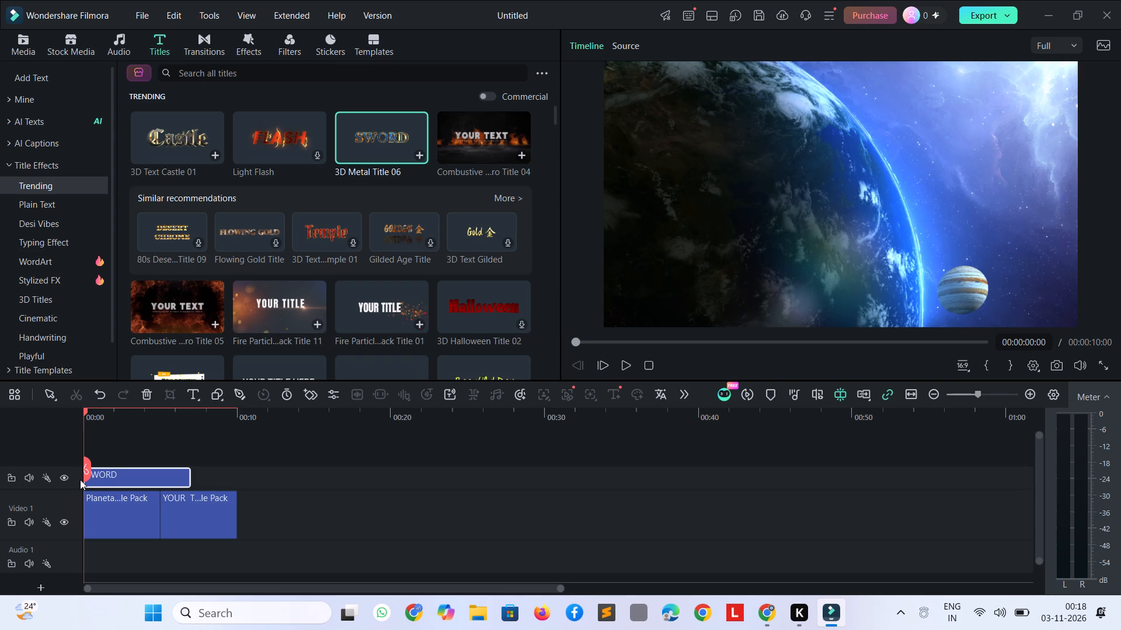
key("space")
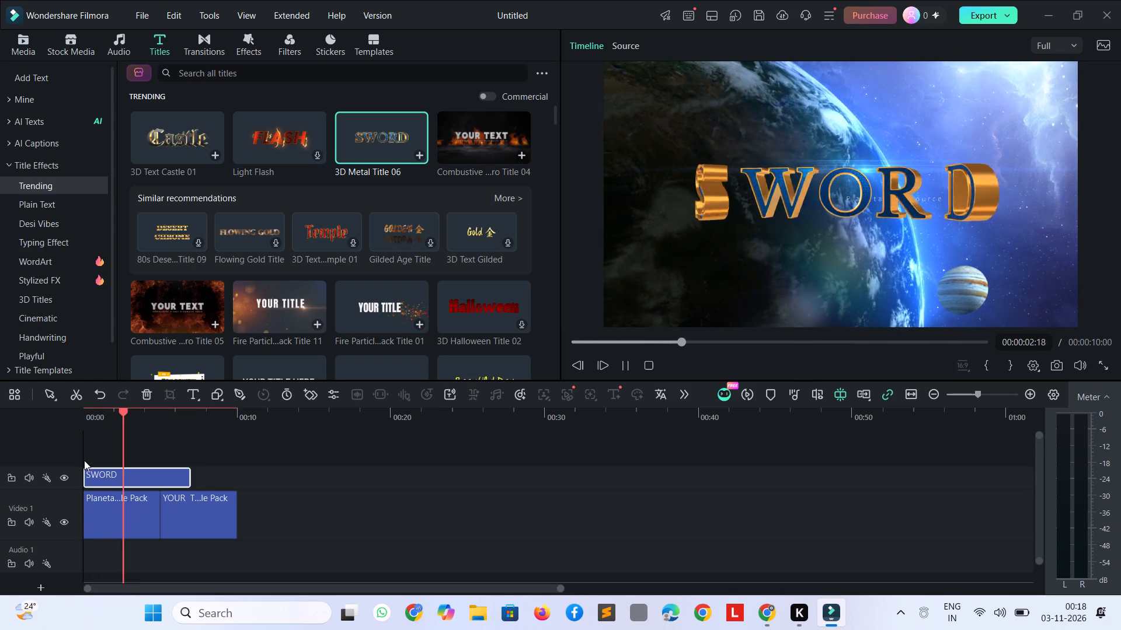
key("space")
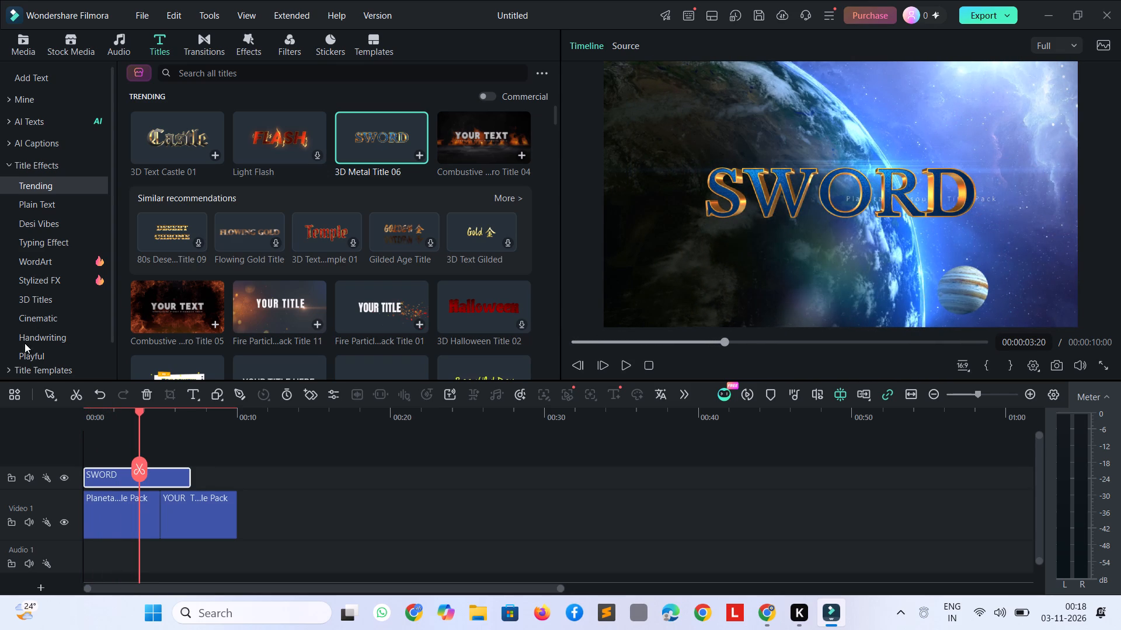
Shrink the SWORD title in the preview to a scale of about 40.
left_click(900, 191)
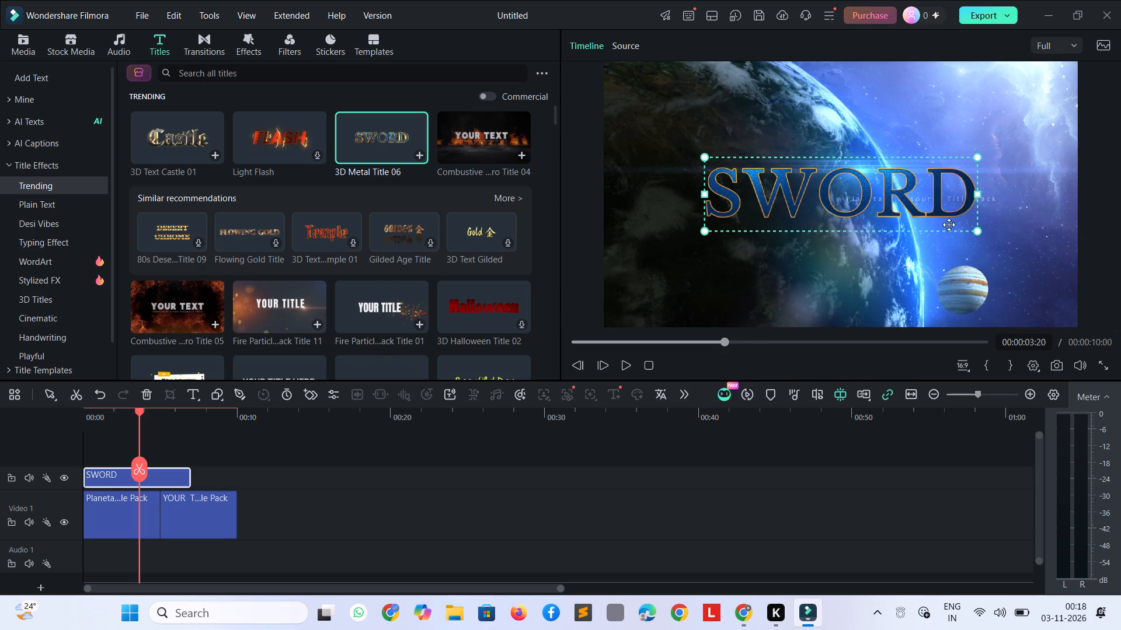
left_click_drag(975, 232, 935, 197)
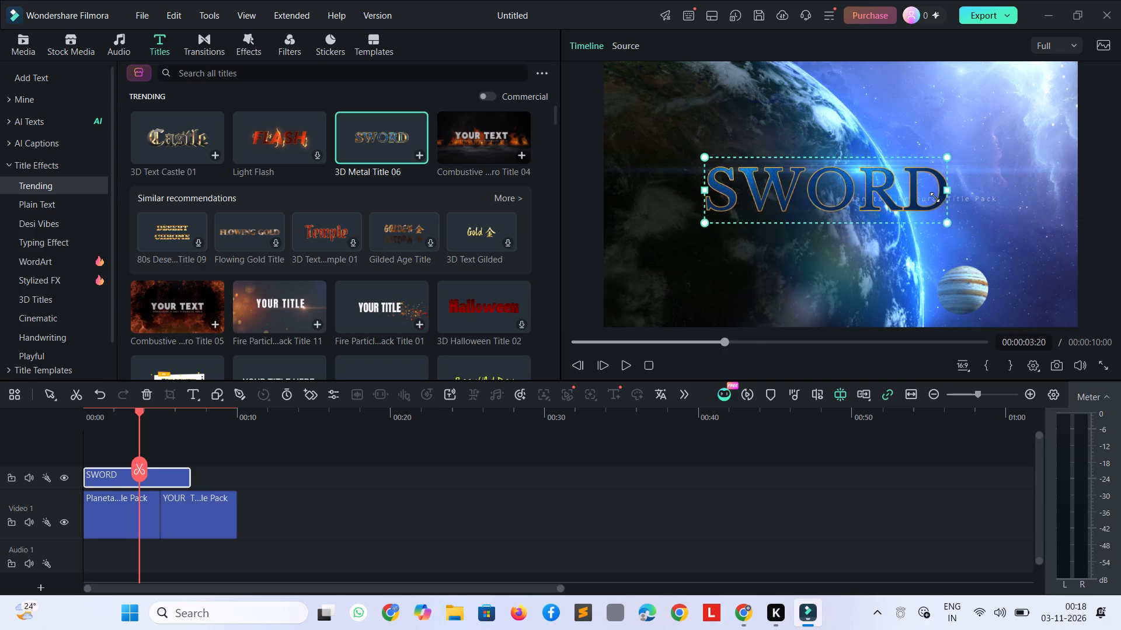
left_click_drag(935, 197, 890, 158)
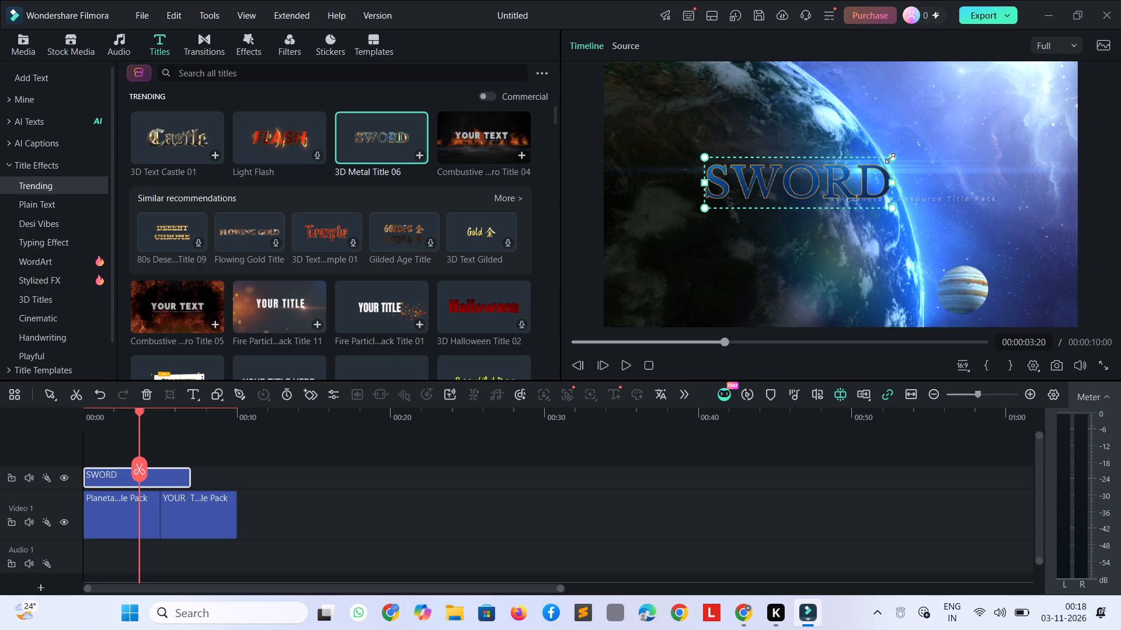
Replace the SWORD title's text with "THe GOD OF COSMOS".
left_click(860, 178)
left_click_drag(860, 178, 903, 165)
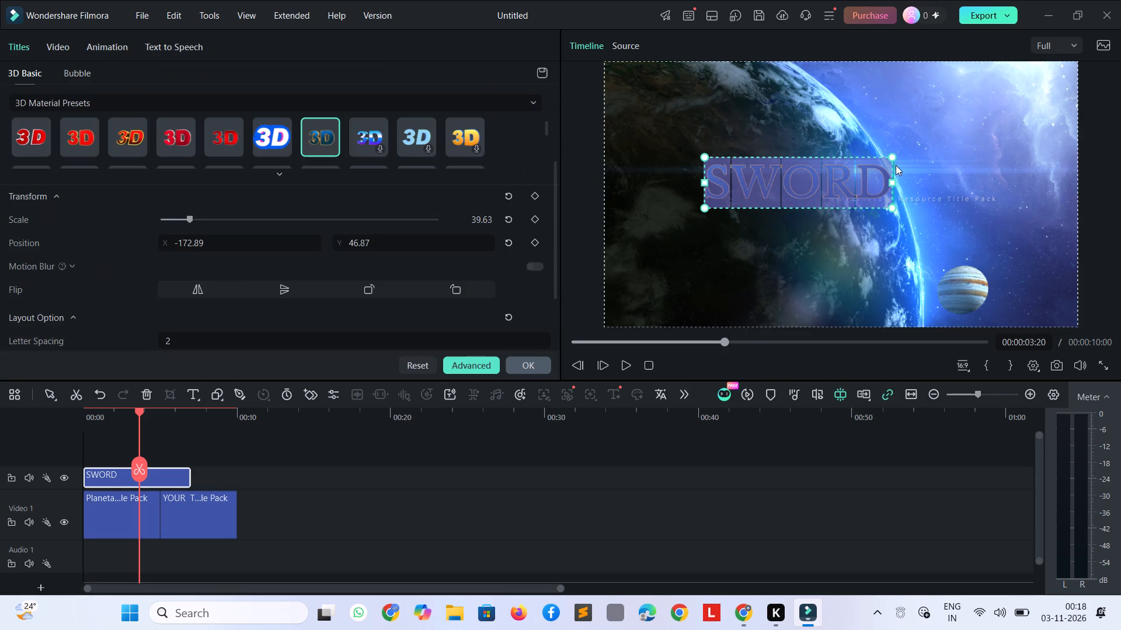
double_click(862, 175)
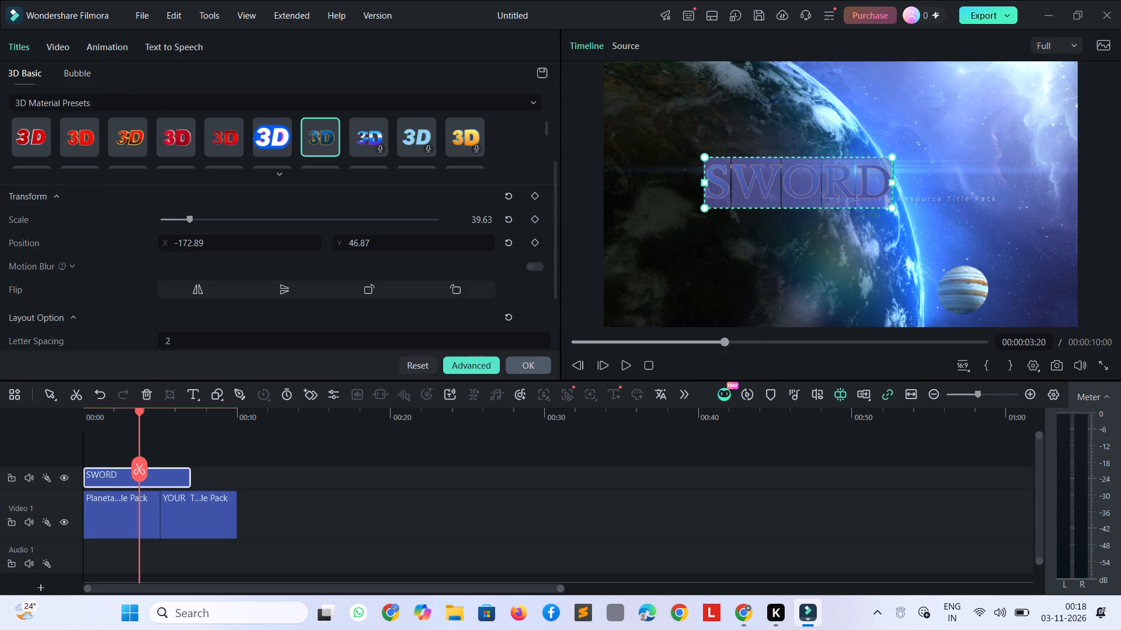
type("THe")
key("space")
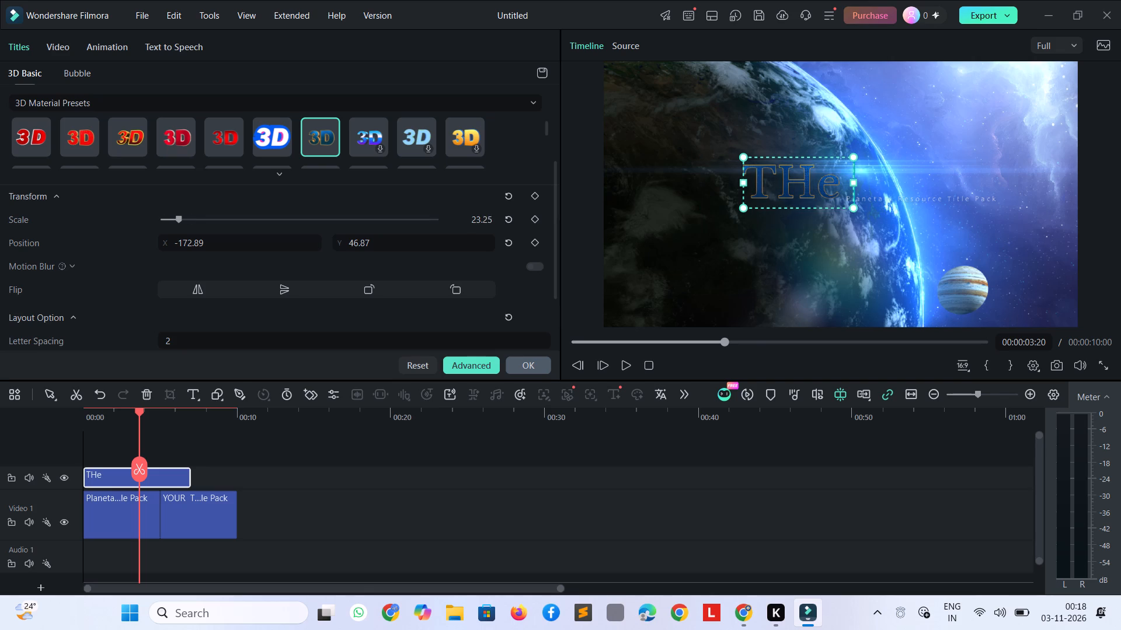
type("GOD")
key("space")
type("OF")
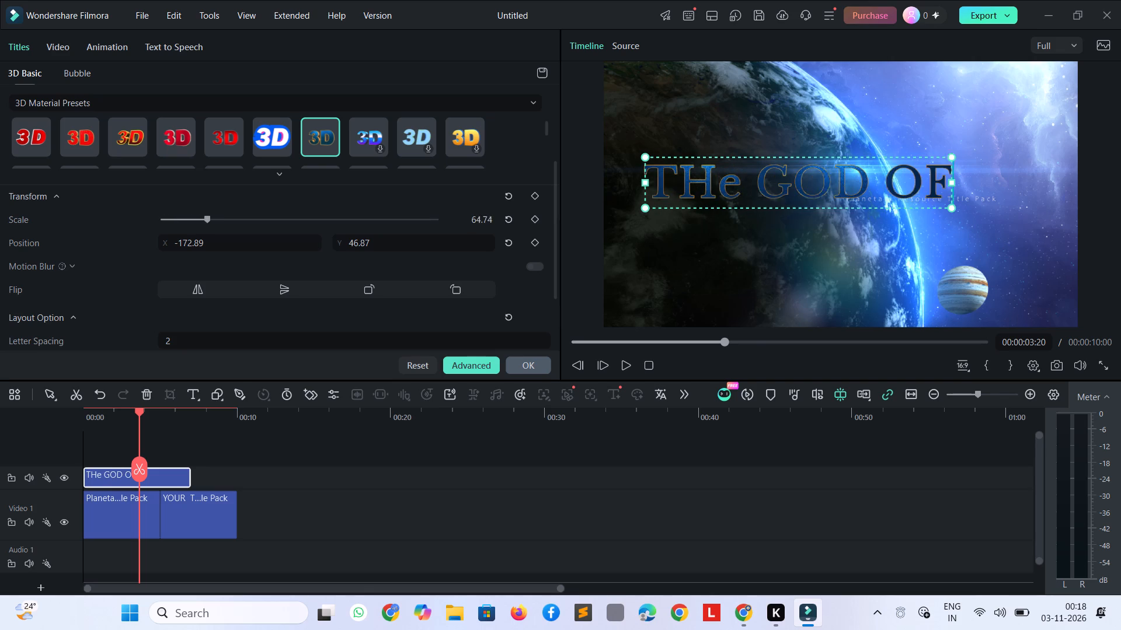
key("space")
type("COSMS")
key("shift+BackSpace")
type("OS")
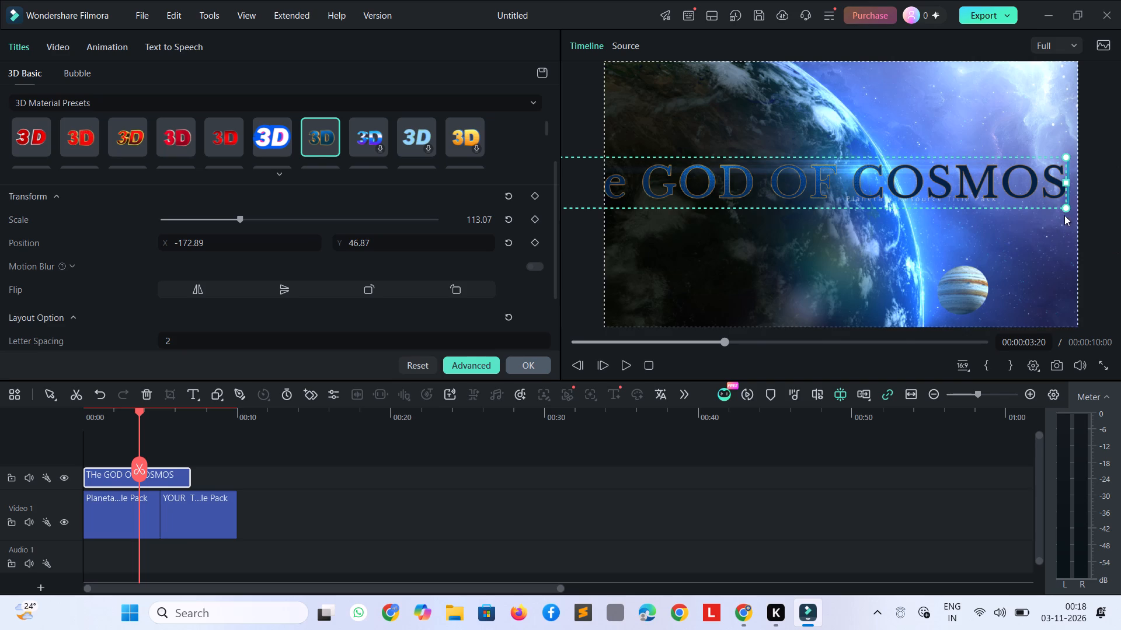
Shrink the heading to a scale of about 86 and place it fully in frame above the planet title's small subtitle.
left_click_drag(1066, 211, 1011, 200)
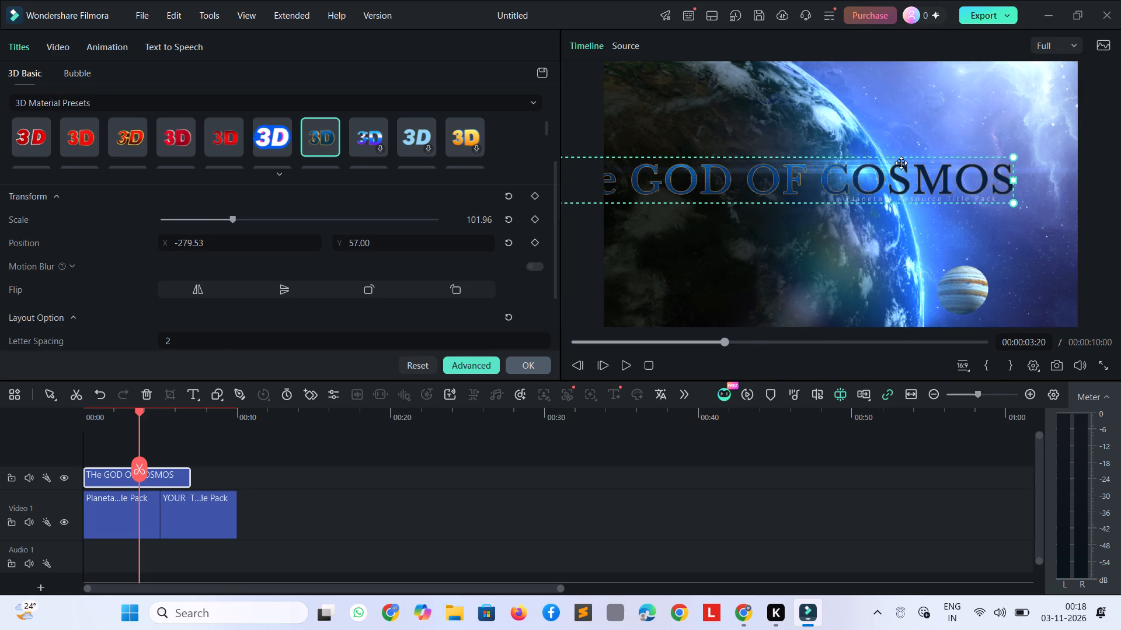
left_click_drag(880, 175, 945, 166)
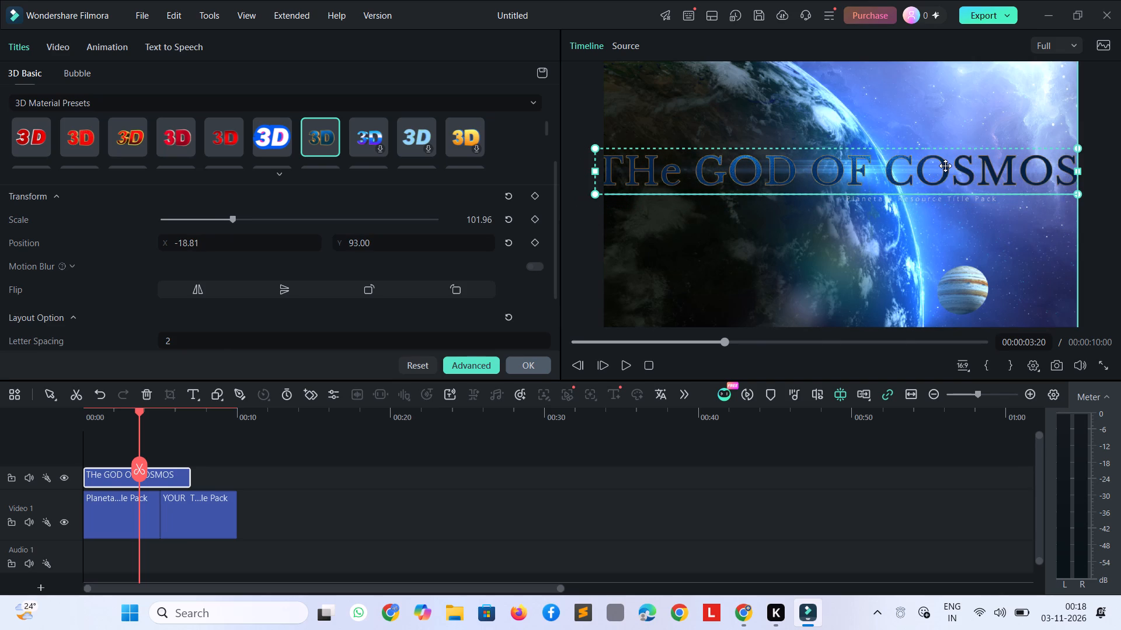
left_click_drag(945, 166, 890, 165)
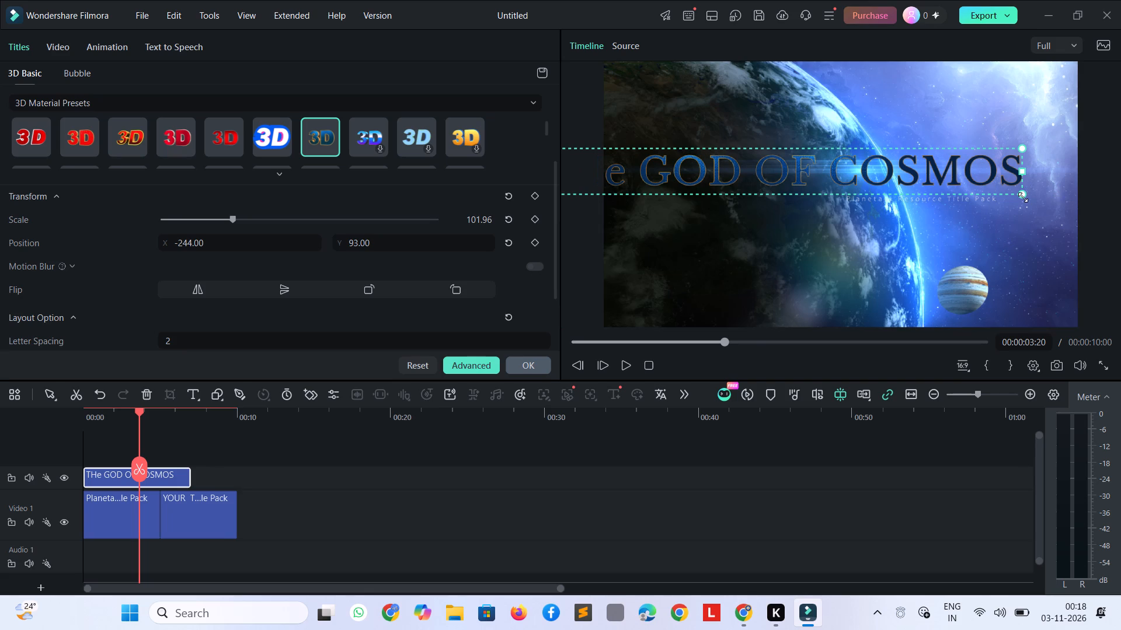
left_click_drag(1023, 197, 958, 190)
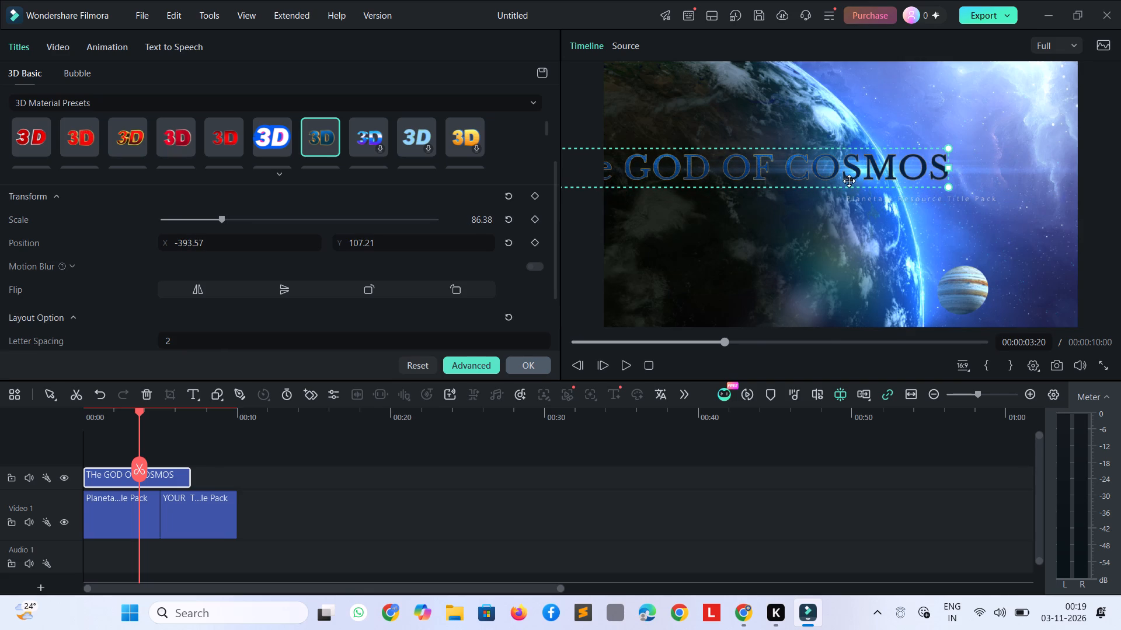
left_click_drag(706, 177, 896, 131)
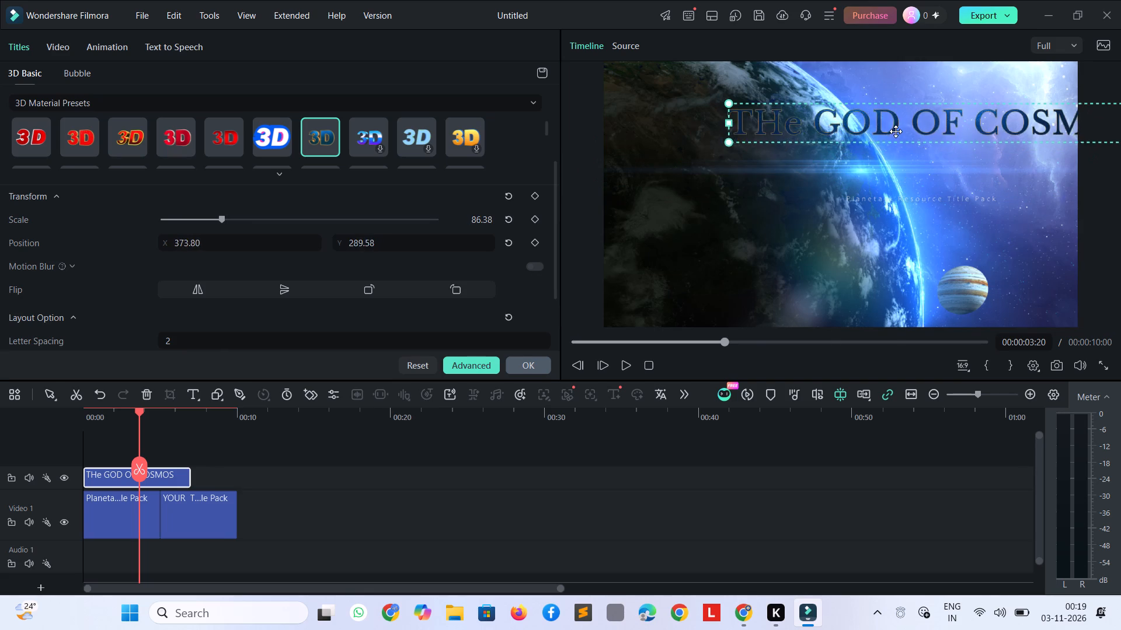
left_click_drag(896, 131, 822, 161)
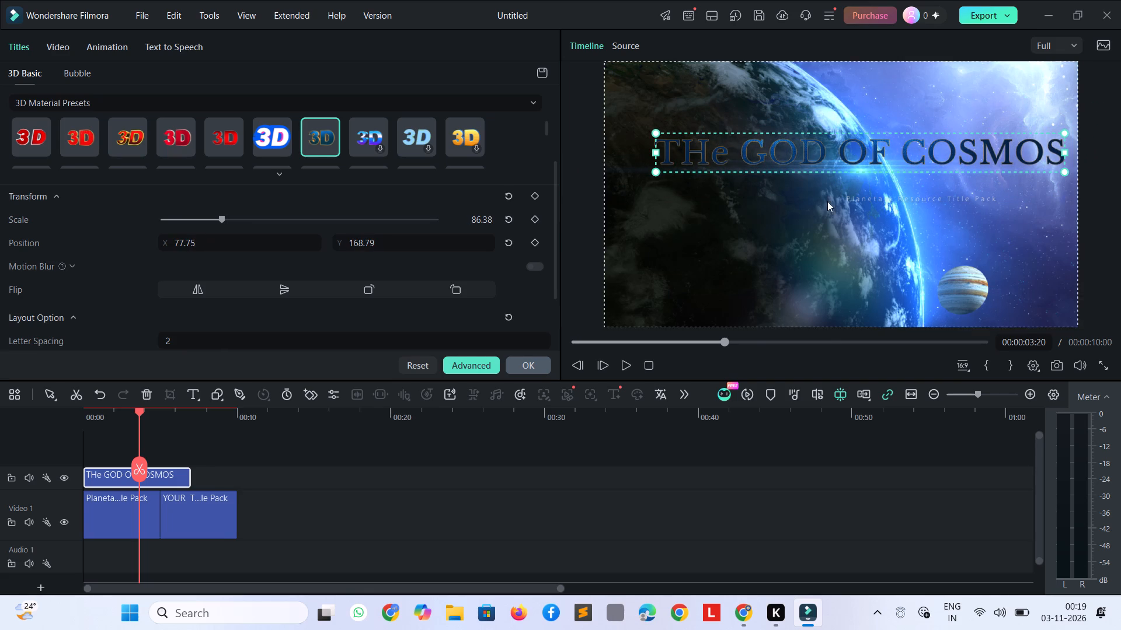
Apply the white 3D material preset with the thick blue outline to the whole heading text.
double_click(854, 155)
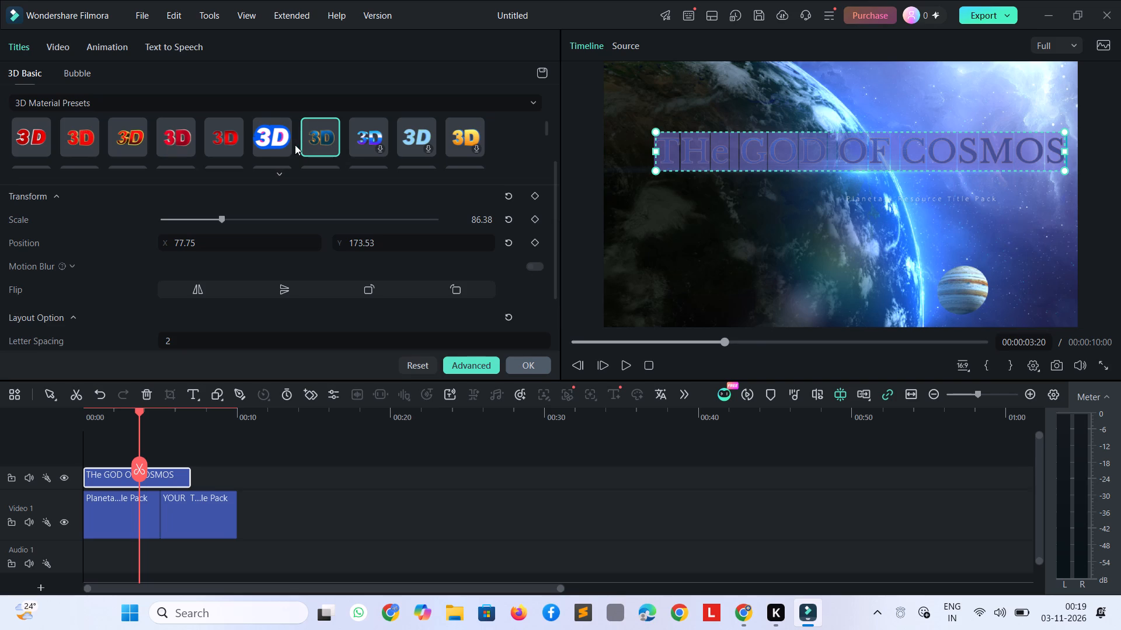
left_click(283, 141)
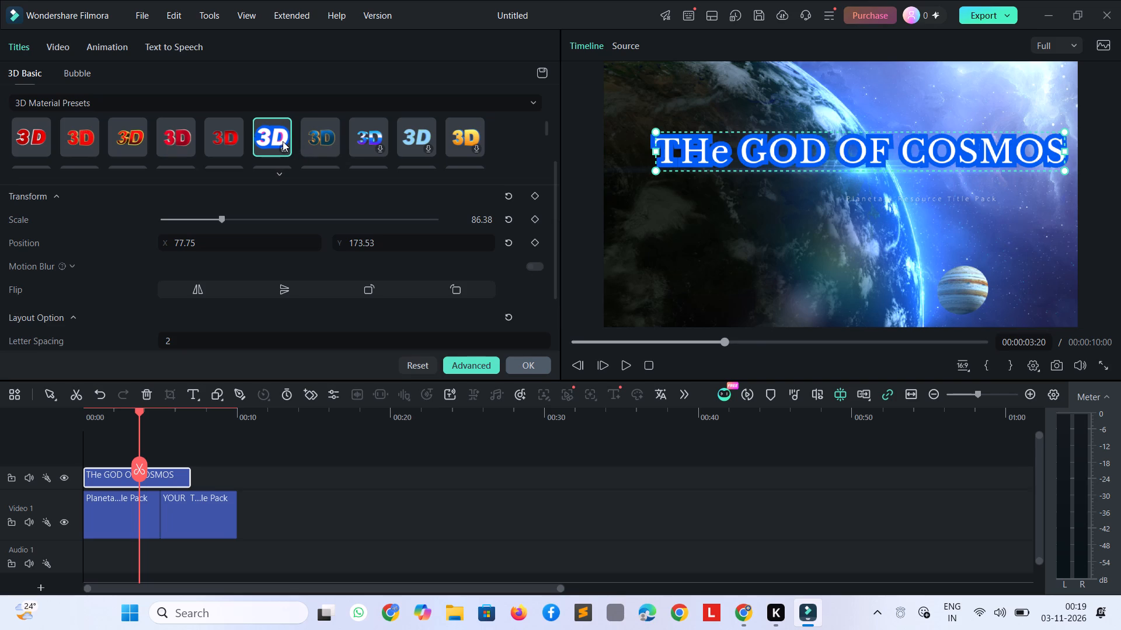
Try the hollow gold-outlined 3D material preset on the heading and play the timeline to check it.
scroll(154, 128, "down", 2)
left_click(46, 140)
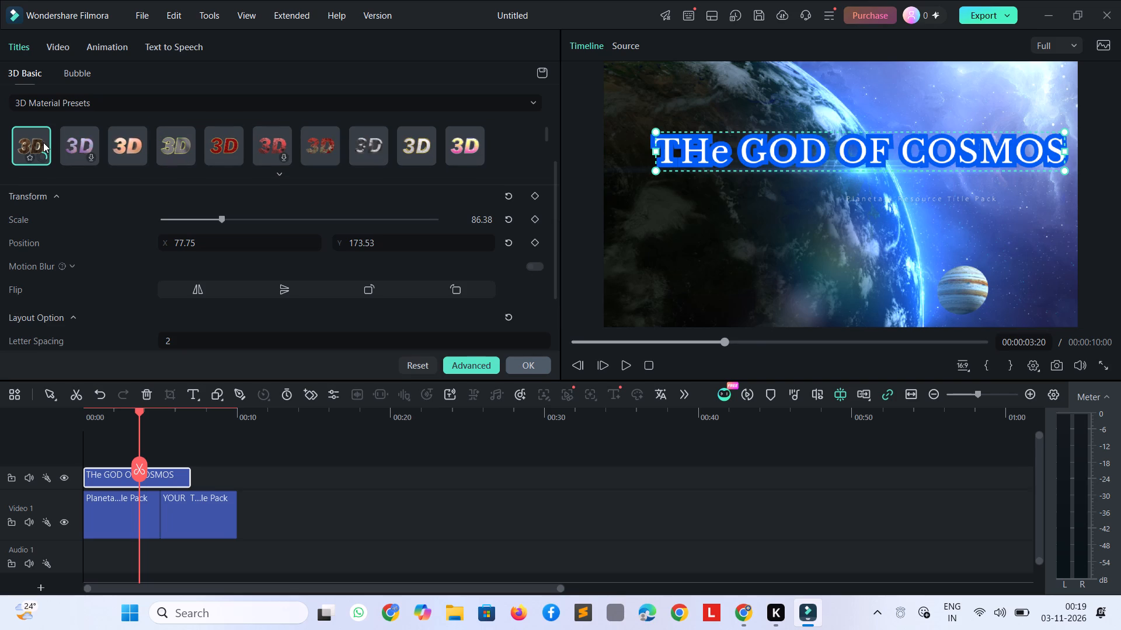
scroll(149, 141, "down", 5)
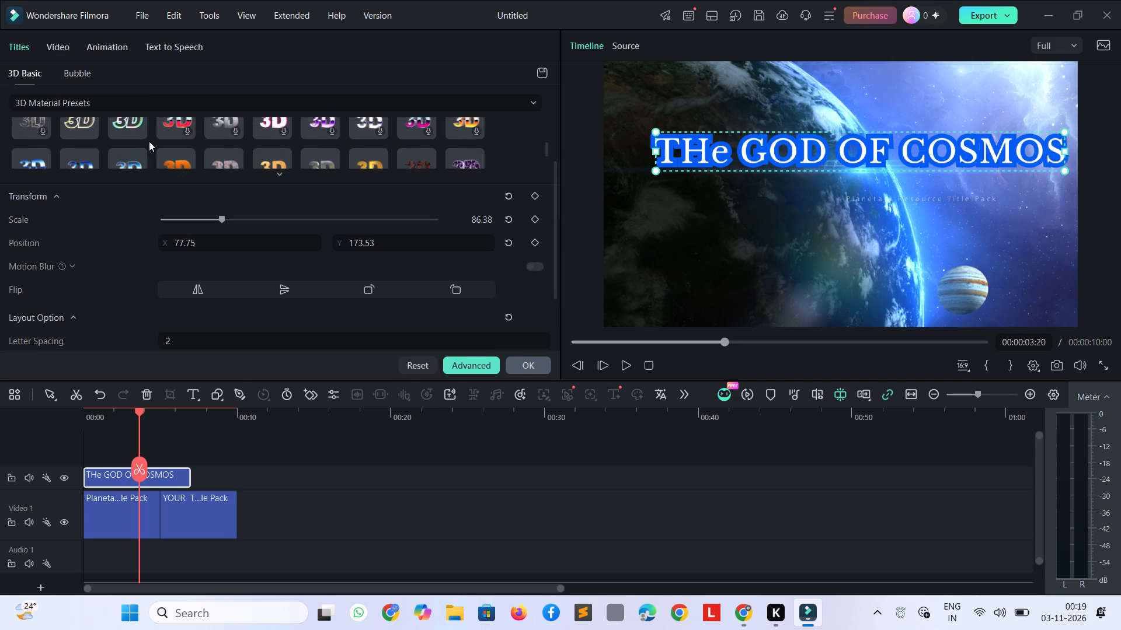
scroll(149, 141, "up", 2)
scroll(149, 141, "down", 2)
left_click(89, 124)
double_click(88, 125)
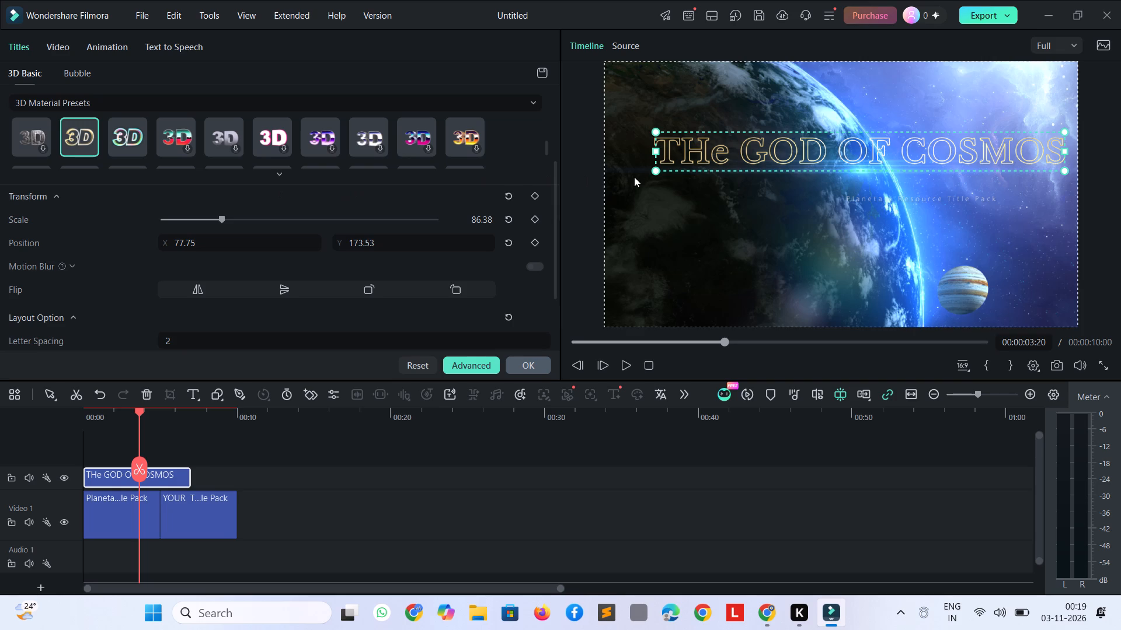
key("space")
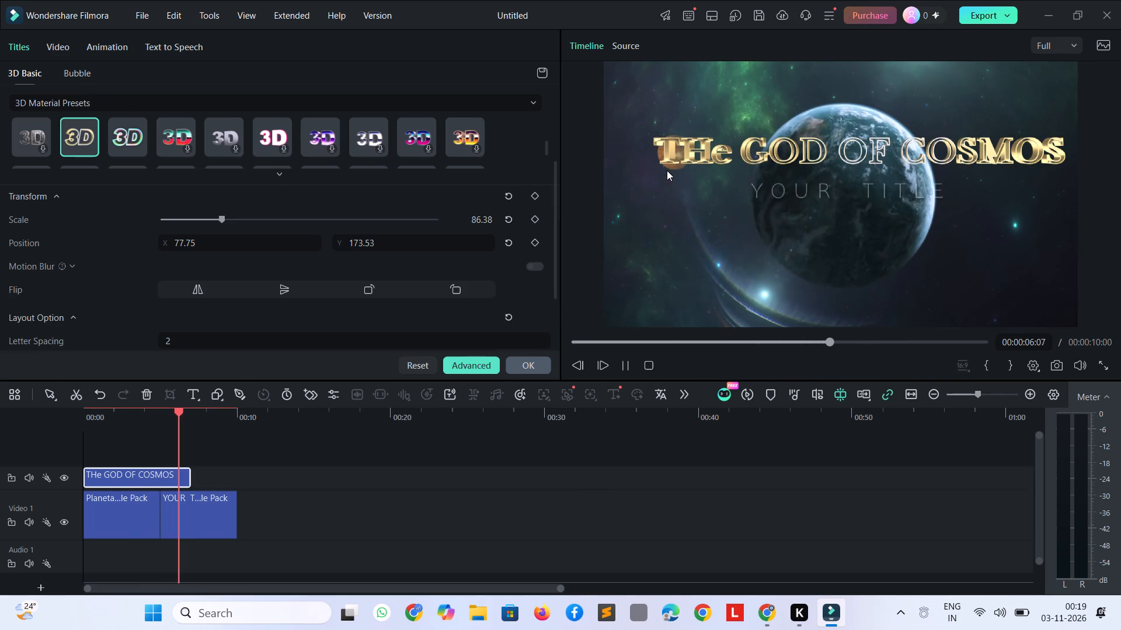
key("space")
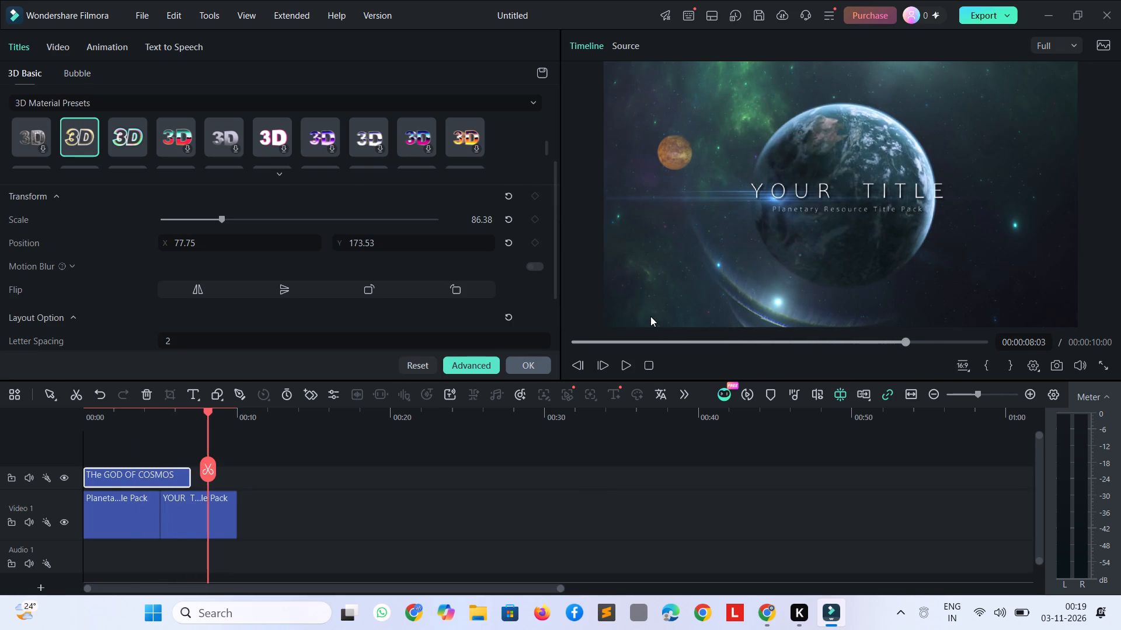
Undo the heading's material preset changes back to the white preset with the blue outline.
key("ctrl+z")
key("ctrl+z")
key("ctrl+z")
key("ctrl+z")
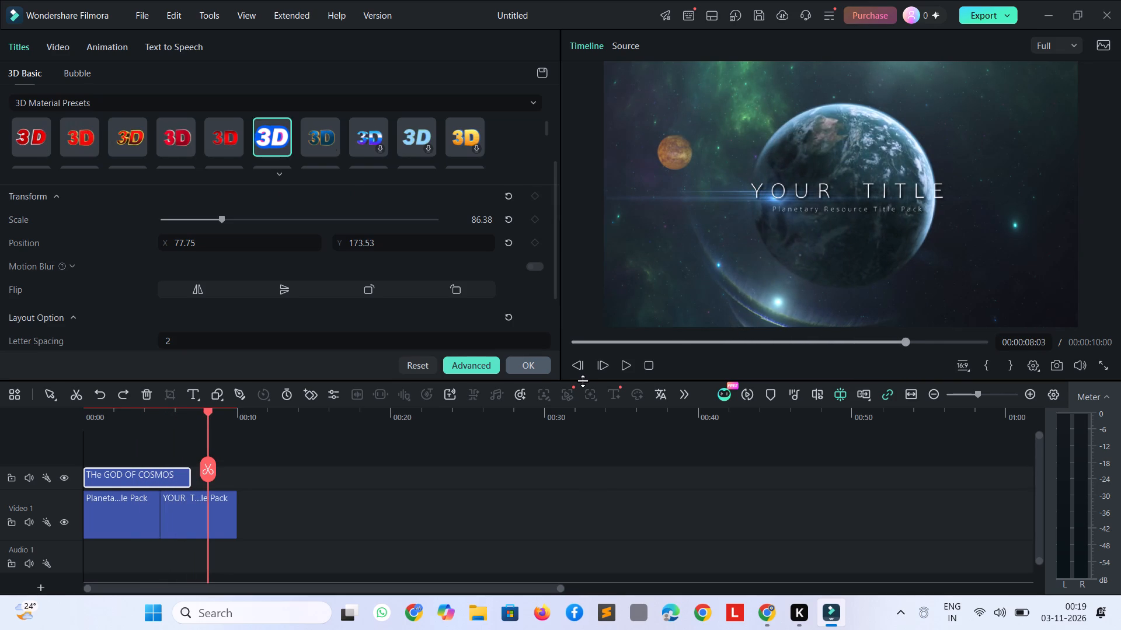
Undo all the work on the 3D metal heading, back past its addition above the two planet titles.
key("ctrl+z")
key("ctrl+z")
key("ctrl+z")
key("ctrl+z")
key("ctrl+z")
key("ctrl+z")
key("ctrl+z")
key("ctrl+z")
key("ctrl+z")
key("ctrl+z")
key("ctrl+z")
key("ctrl+z")
key("ctrl+z")
key("ctrl+z")
key("ctrl+z")
key("ctrl+z")
key("ctrl+z")
key("ctrl+z")
key("ctrl+z")
key("ctrl+z")
key("ctrl+z")
key("ctrl+z")
key("ctrl+z")
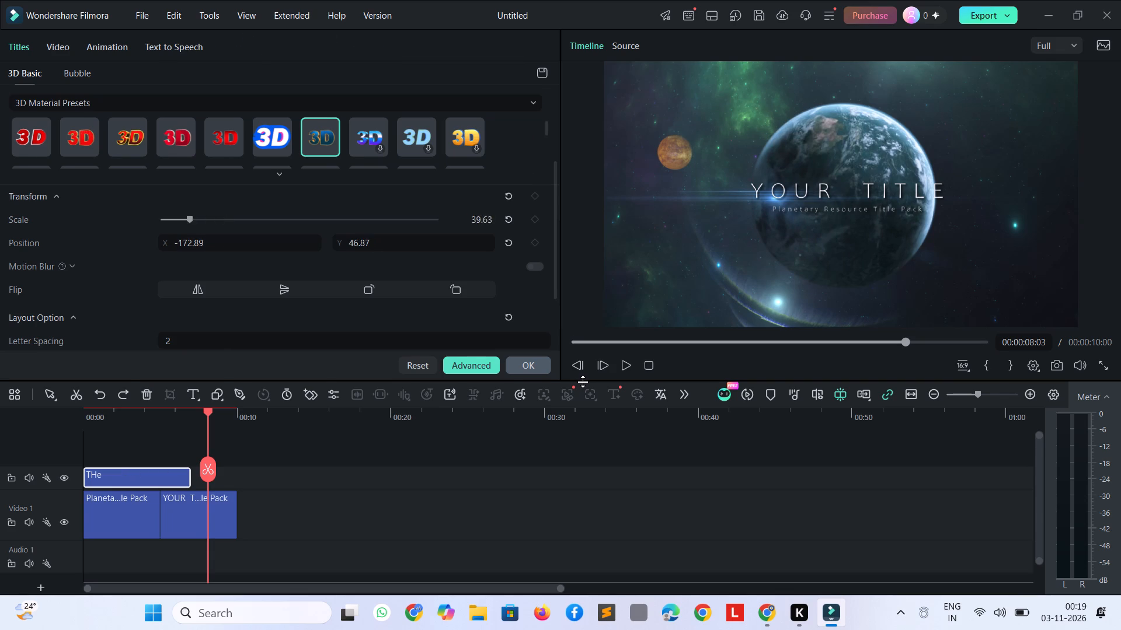
Replace the main text of the second planet title with "The Story of A MAN".
key("space")
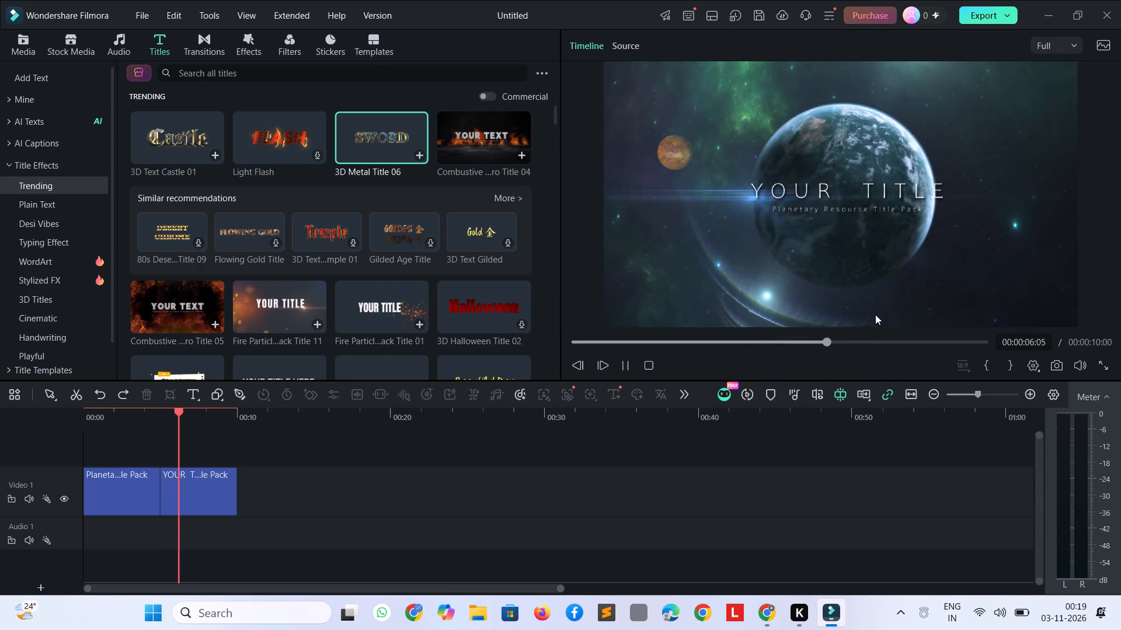
key("space")
double_click(825, 186)
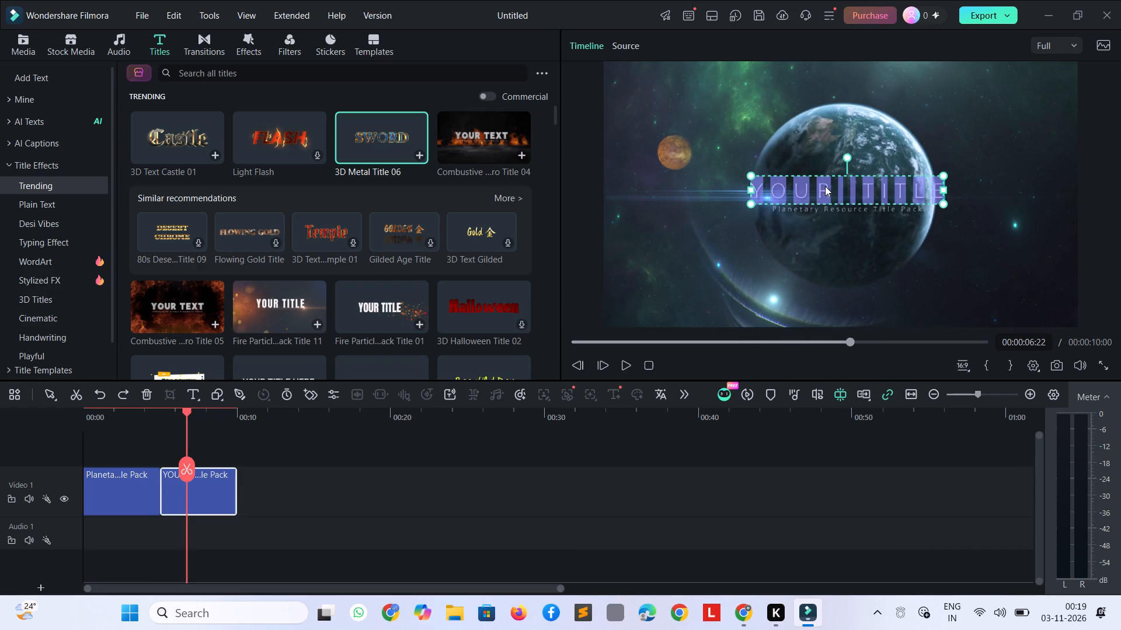
key("backslash")
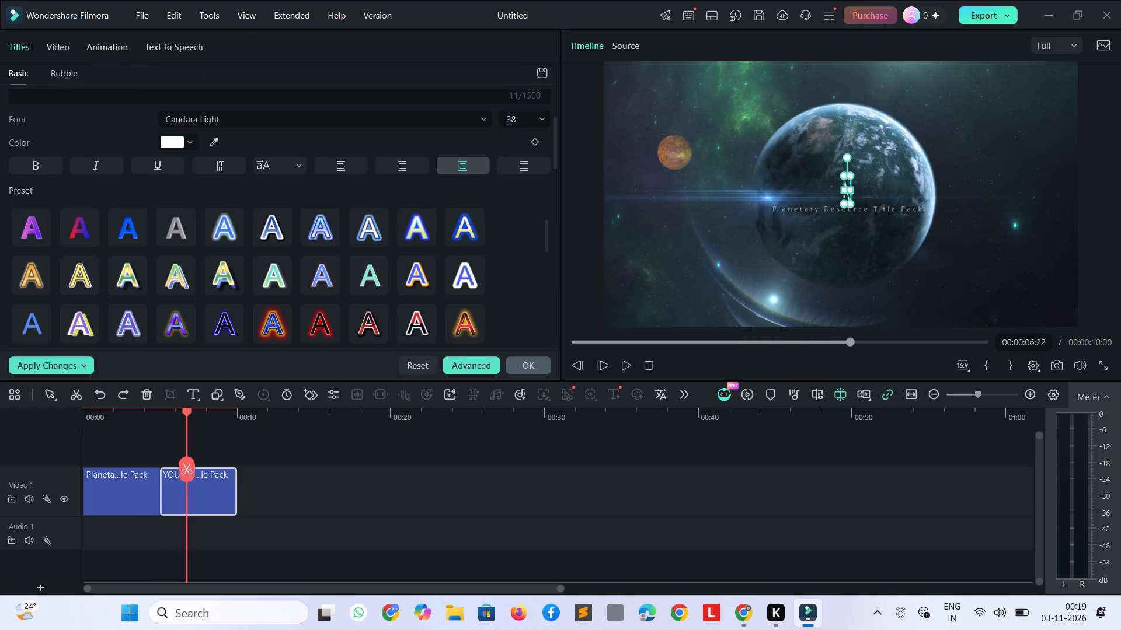
key("BackSpace")
type("The St")
key("BackSpace")
key("BackSpace")
key("BackSpace")
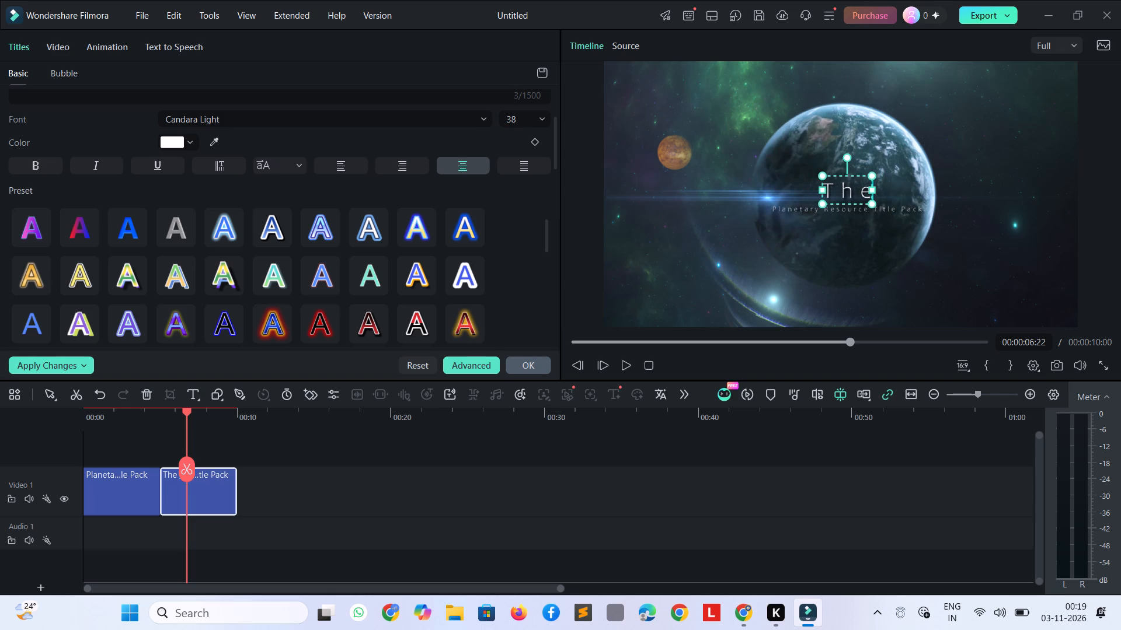
key("space")
type("Story of A MAN")
key("space")
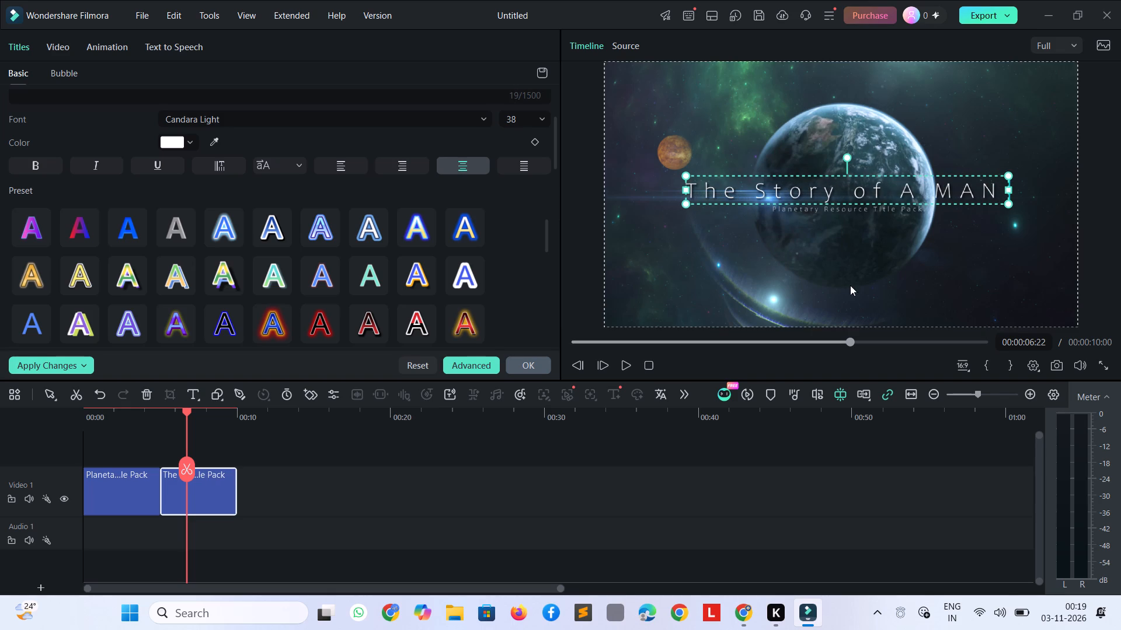
Enlarge the second title's subtitle to font size 31 and shift it fully into frame below the main text.
left_click(852, 238)
left_click(850, 211)
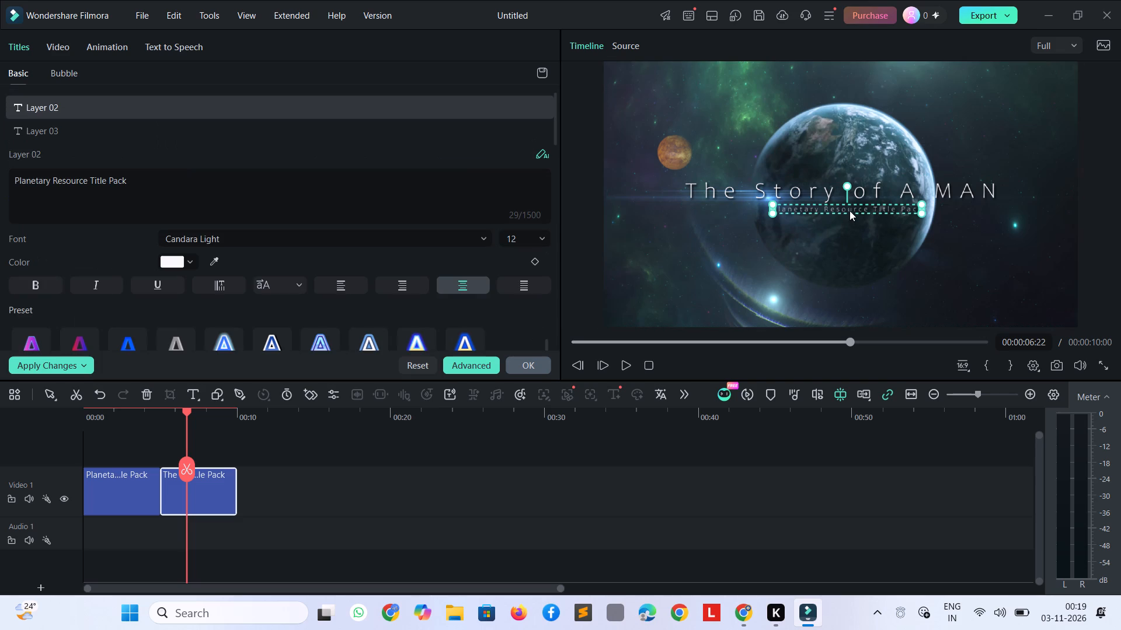
left_click_drag(850, 211, 851, 225)
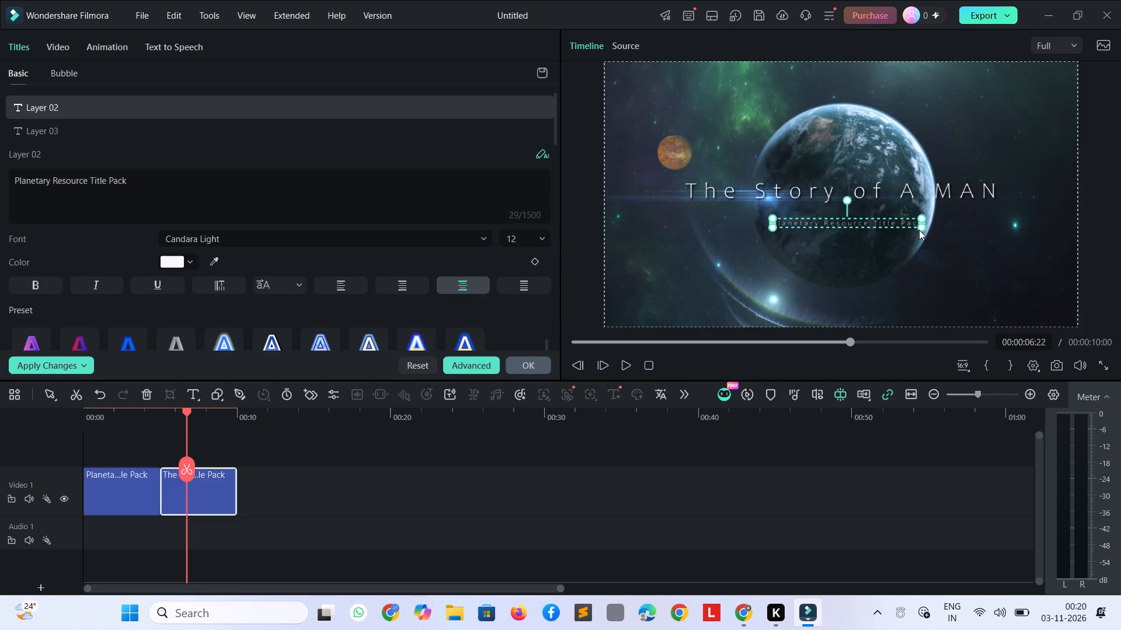
left_click_drag(925, 228, 939, 246)
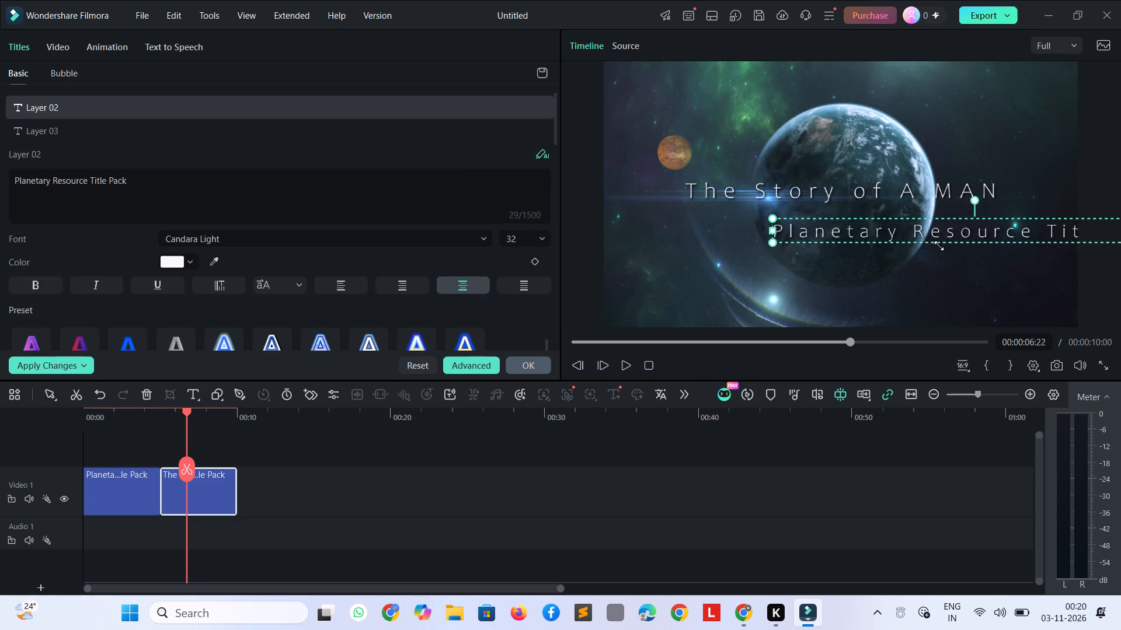
left_click_drag(939, 246, 932, 243)
left_click_drag(934, 230, 871, 236)
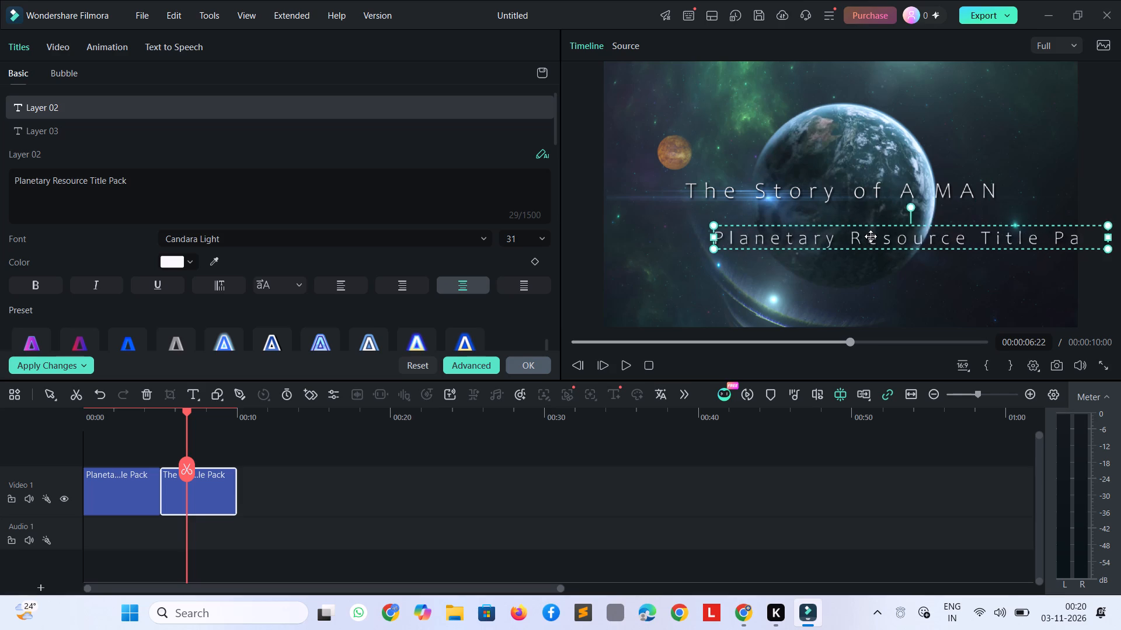
left_click_drag(871, 236, 824, 230)
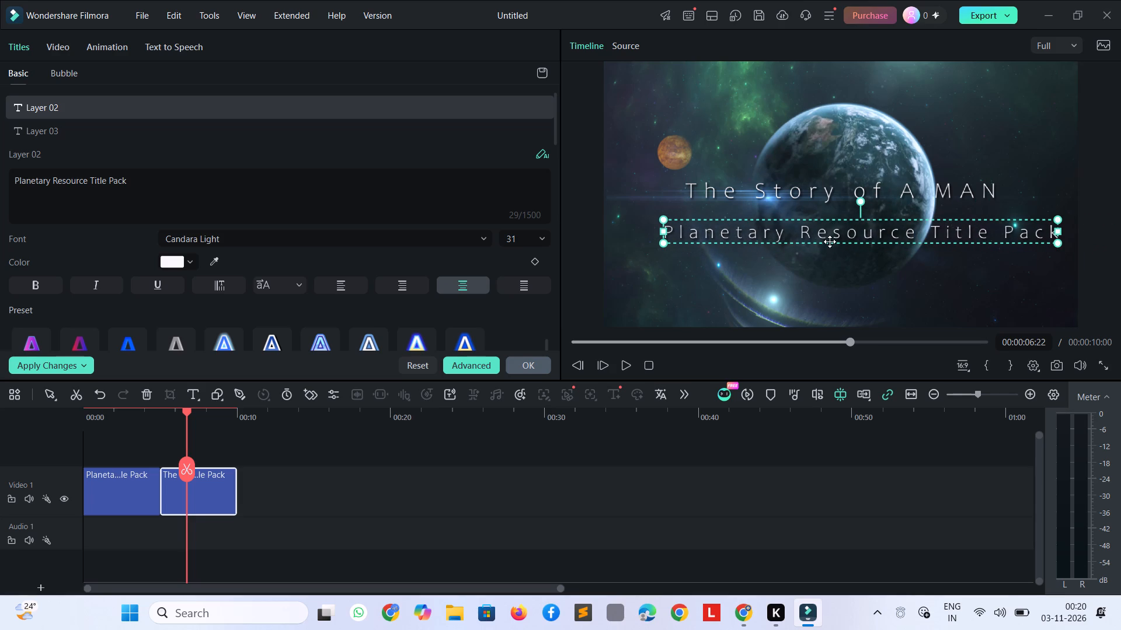
Replace the second title's subtitle text with "Who creates the KING".
double_click(816, 236)
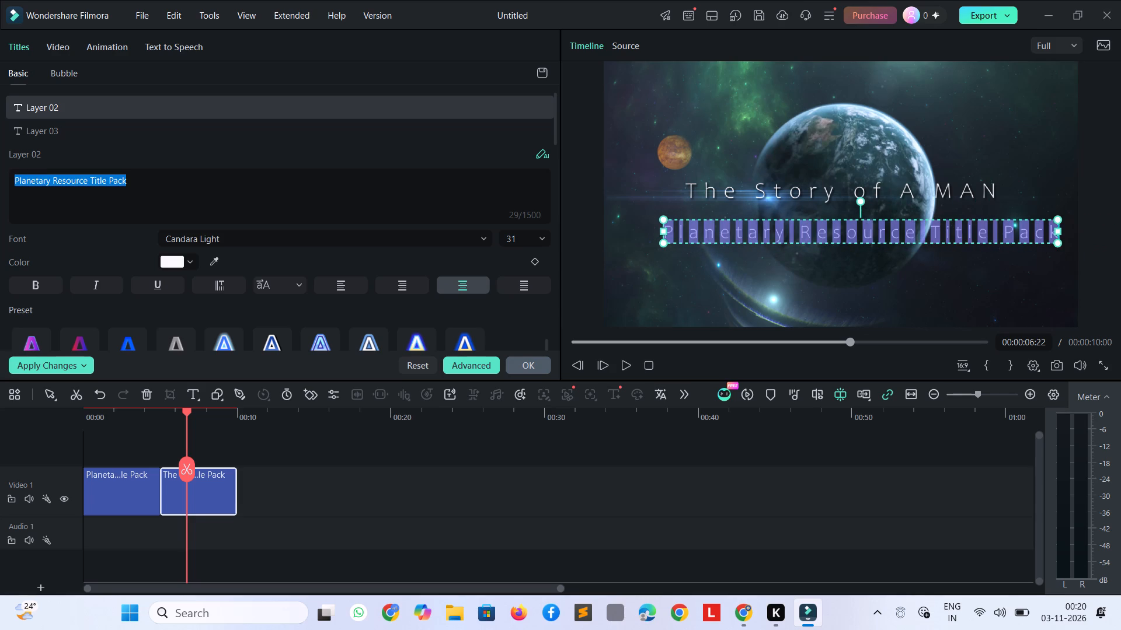
type("WHo")
key("space")
key("BackSpace")
key("BackSpace")
key("BackSpace")
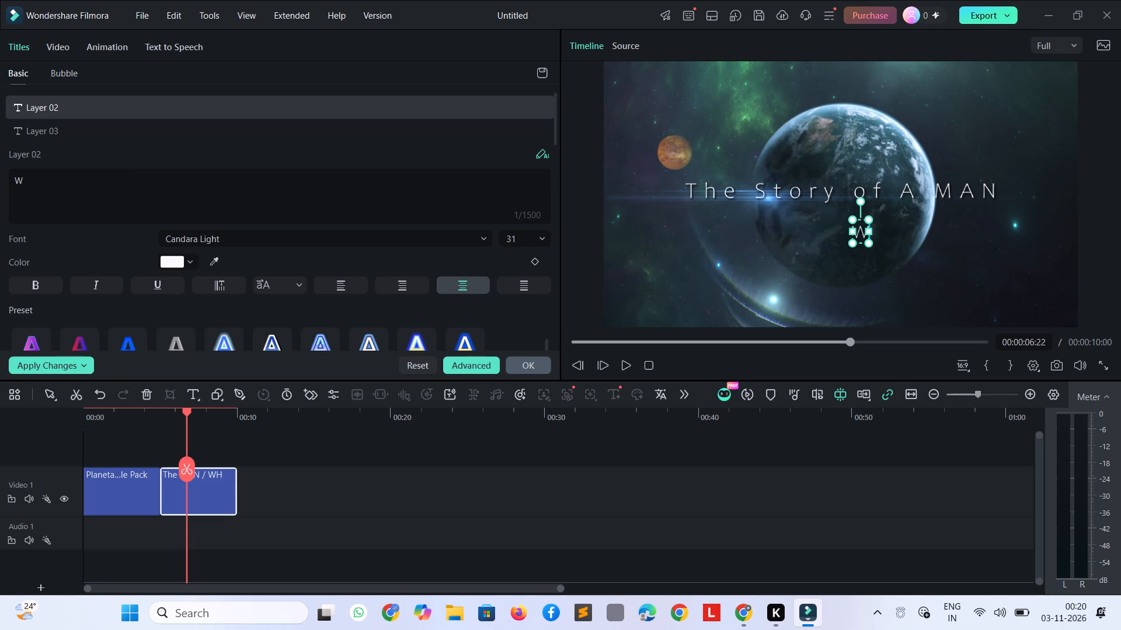
type("ho creates the")
key("space")
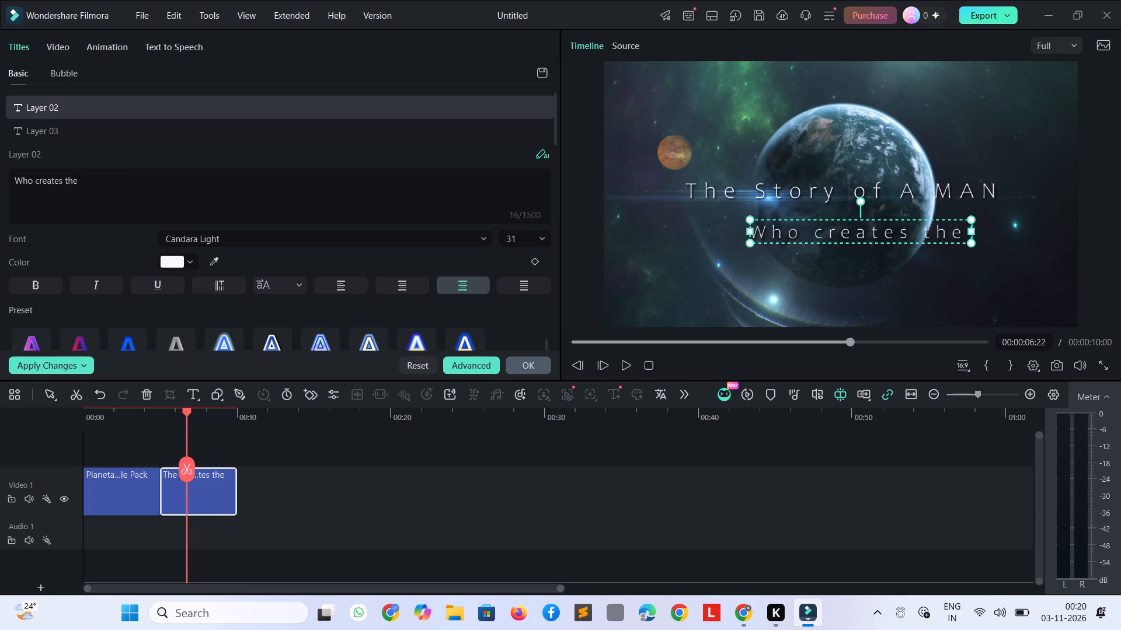
type("KING")
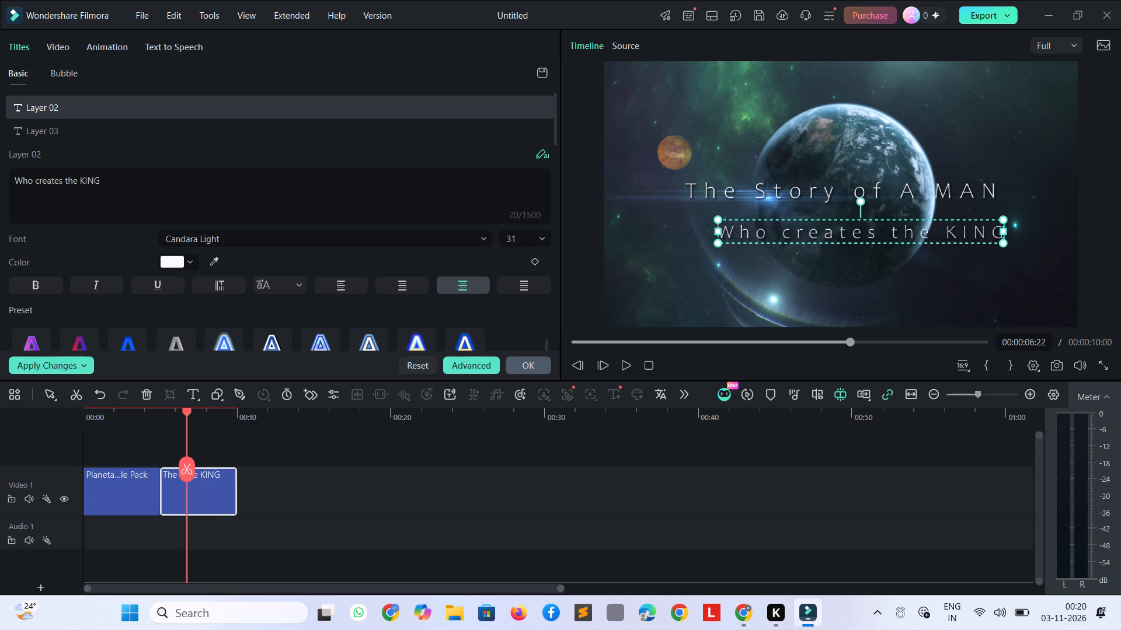
key("space")
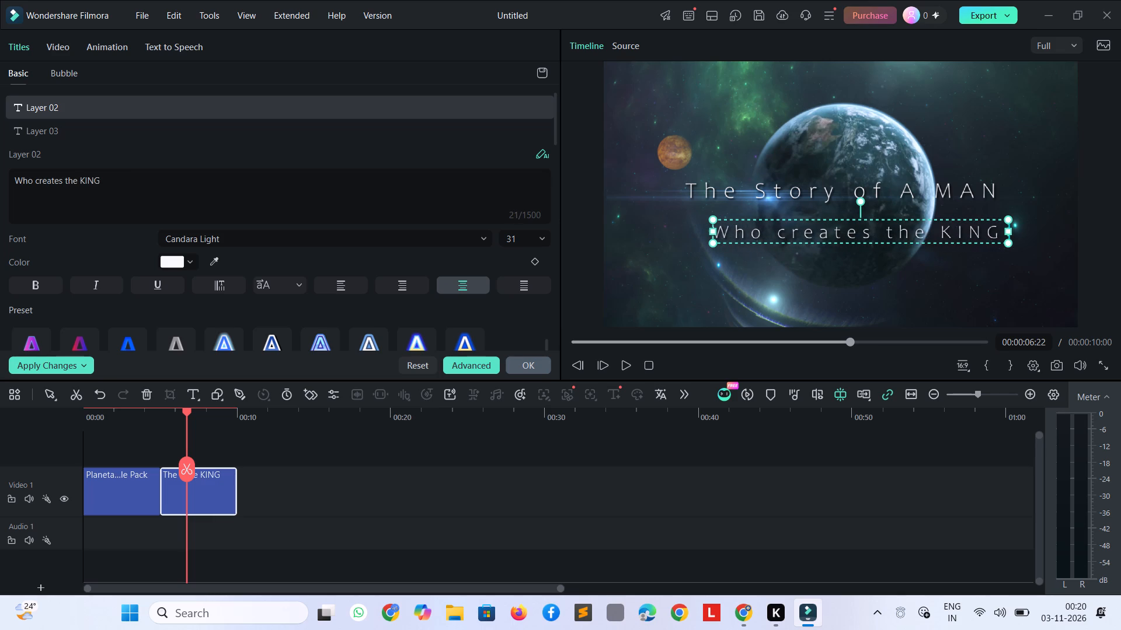
Move the "Who creates the KING" subtitle to line up with the main text's left edge, leaving a small gap below it.
left_click(961, 256)
left_click_drag(947, 236, 922, 227)
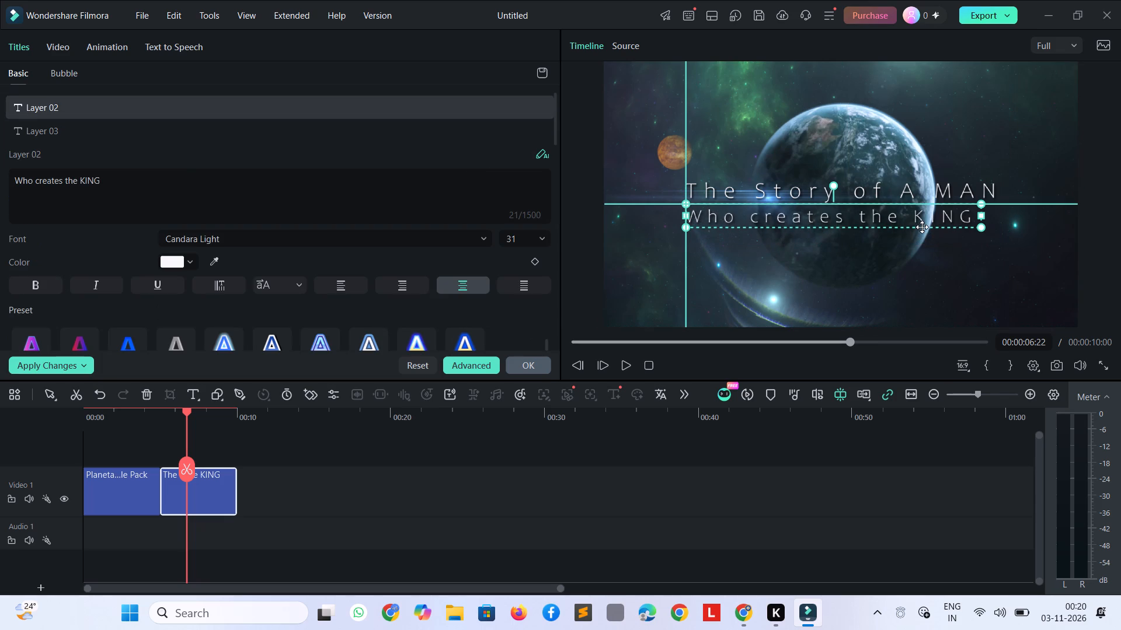
left_click_drag(922, 227, 922, 240)
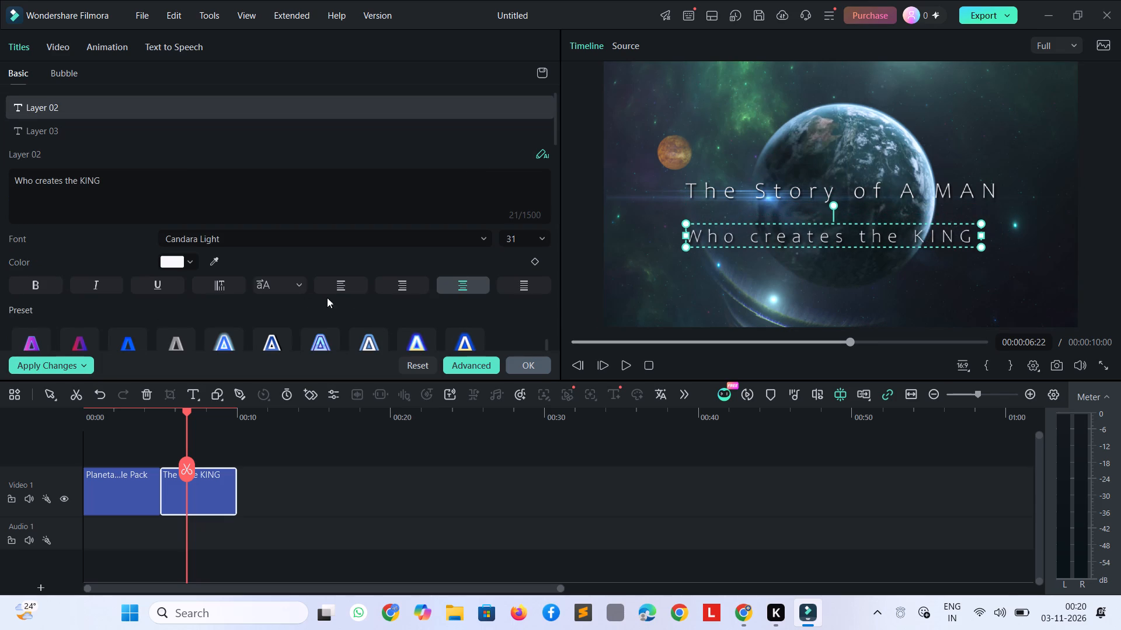
Split the first title clip at 00:00:00:10.
left_click_drag(188, 414, 88, 396)
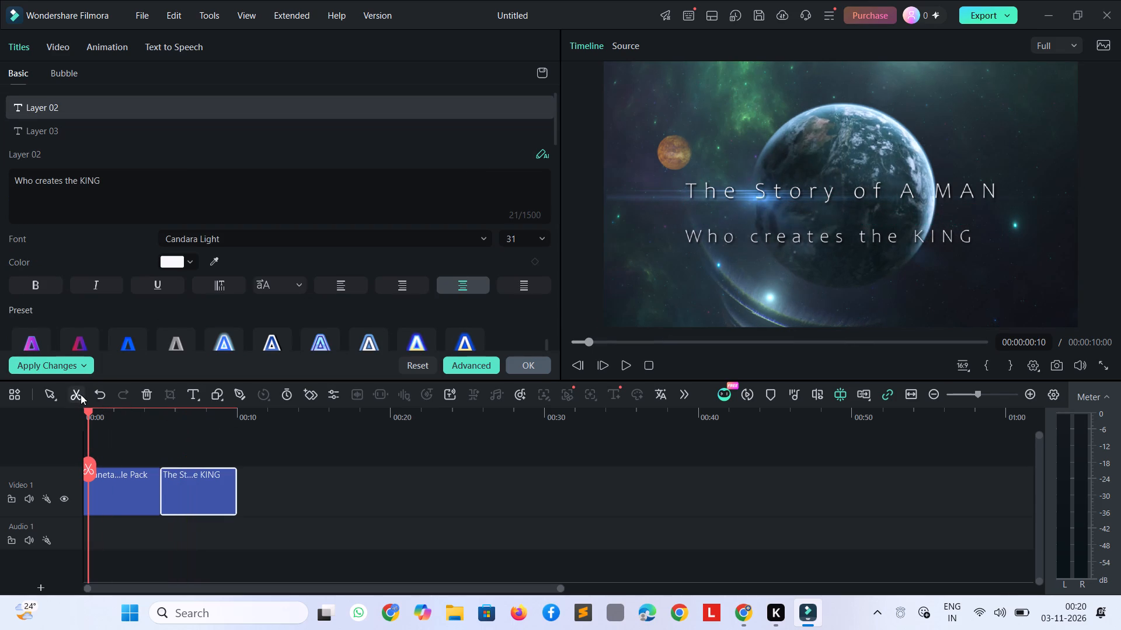
left_click(81, 394)
Play the timeline from the start to review the first planet title.
left_click_drag(88, 412, 78, 408)
key("space")
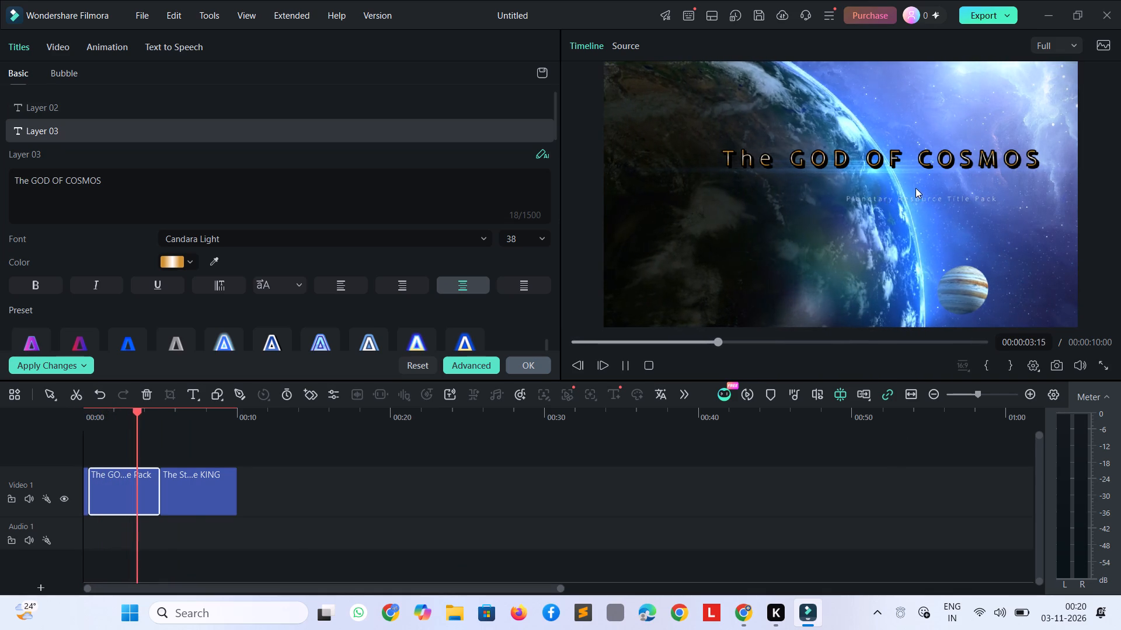
key("space")
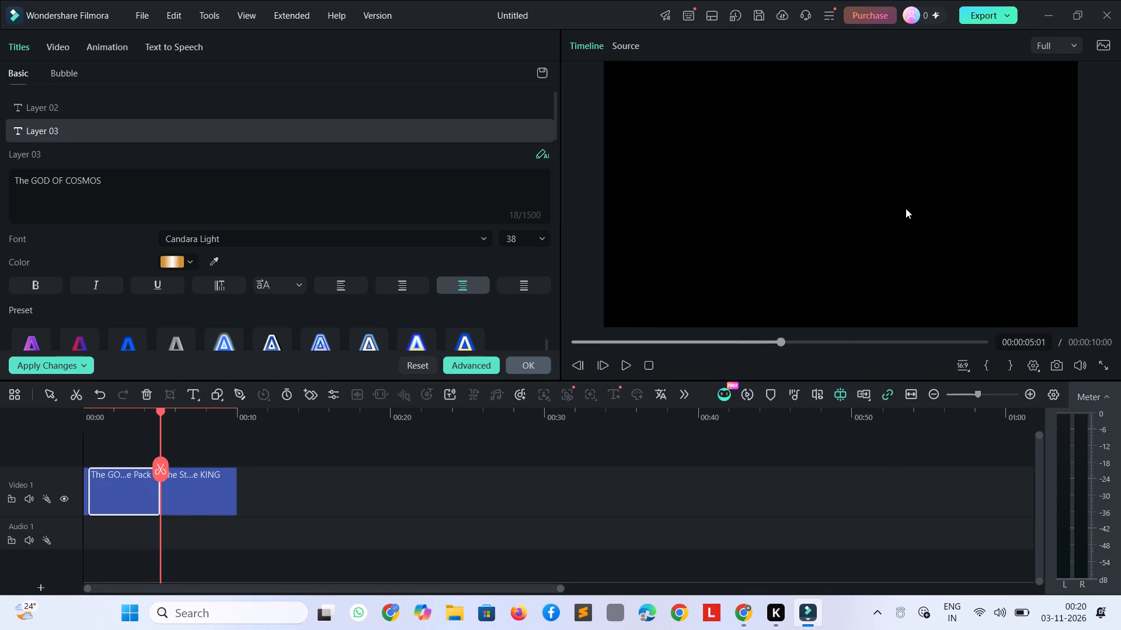
Replace the first title's small subtitle text with "HOPE OF THE UNIVERSE".
left_click_drag(159, 418, 134, 416)
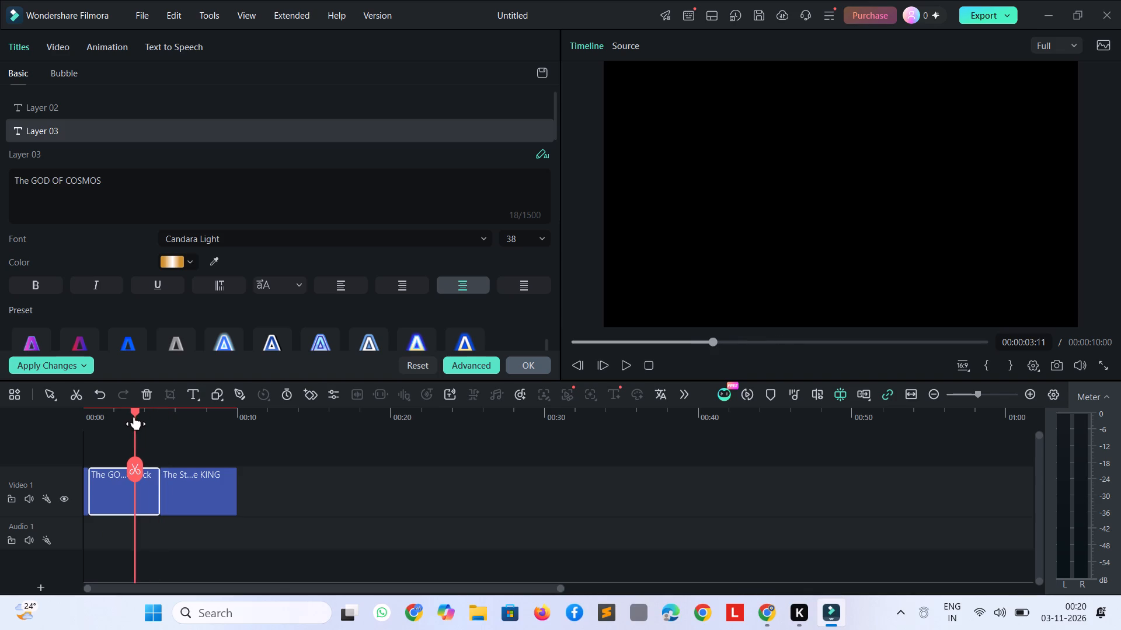
left_click_drag(134, 416, 130, 416)
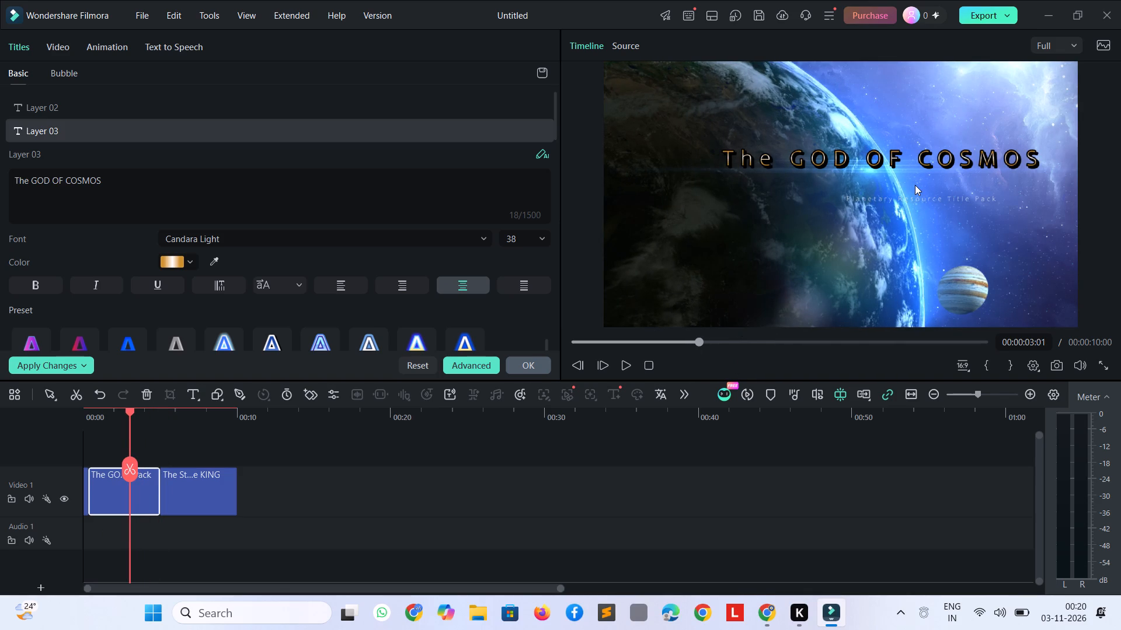
left_click(914, 195)
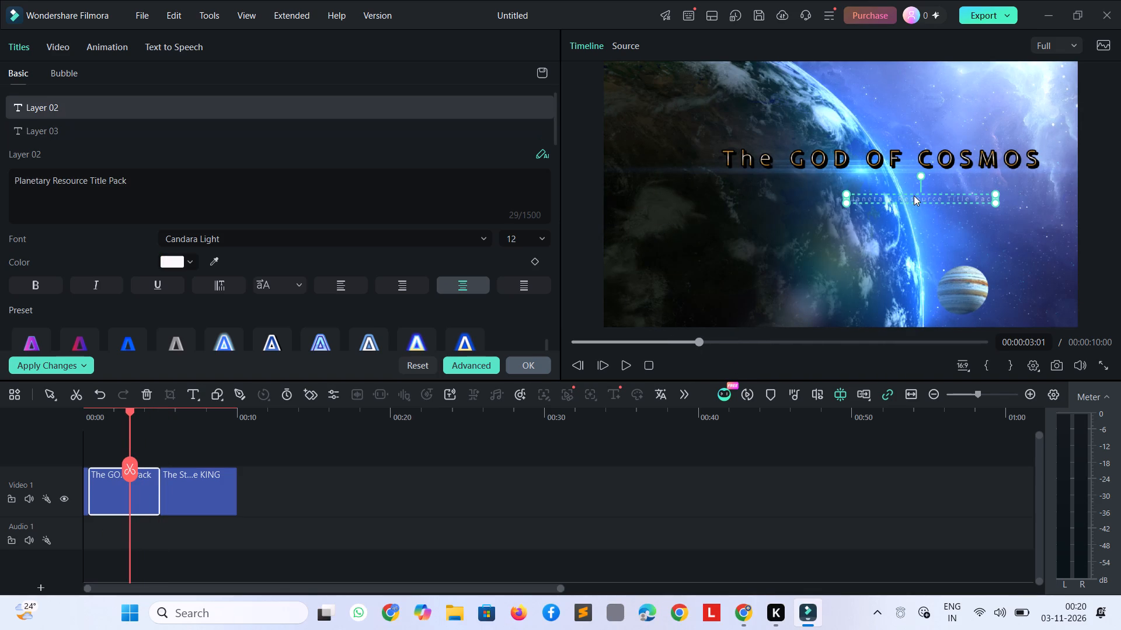
double_click(914, 195)
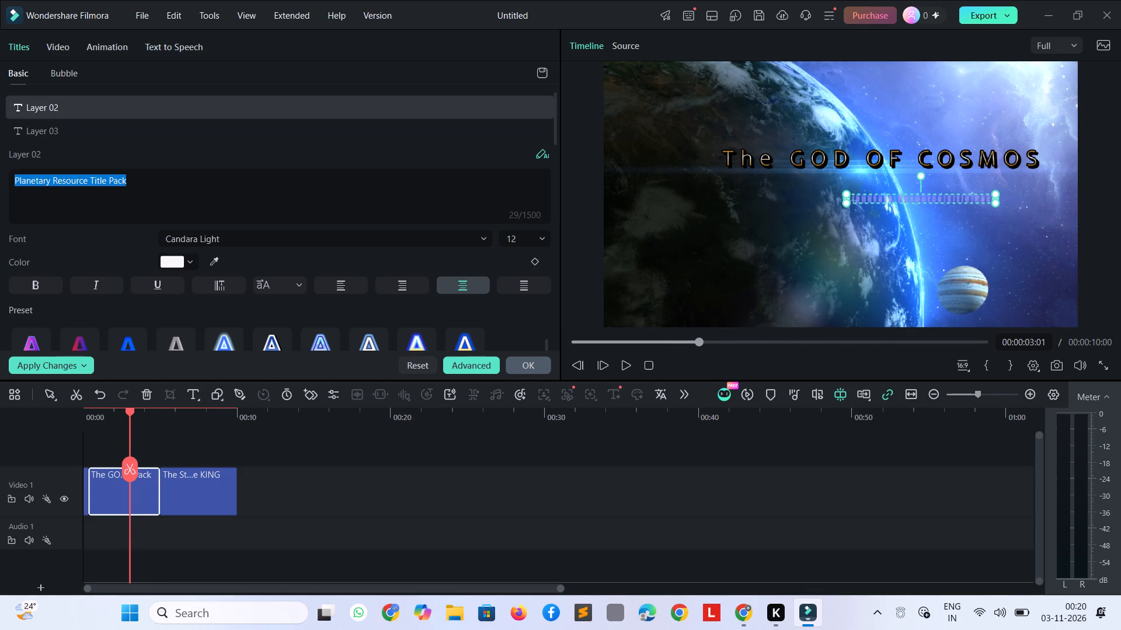
key("shift+h")
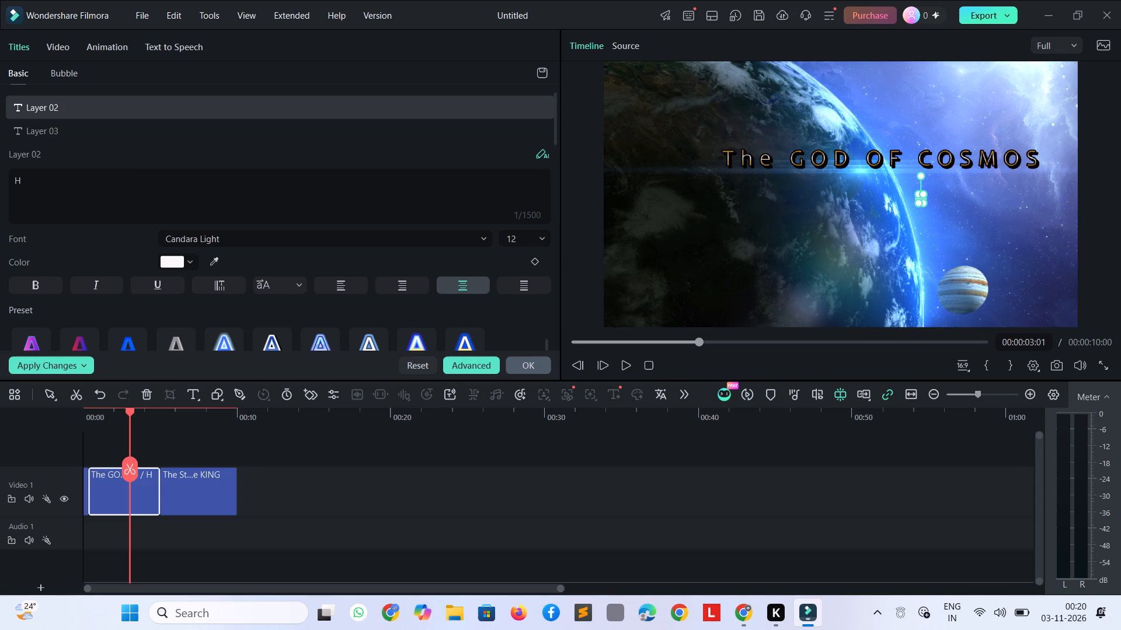
type("OPE OF THE")
key("space")
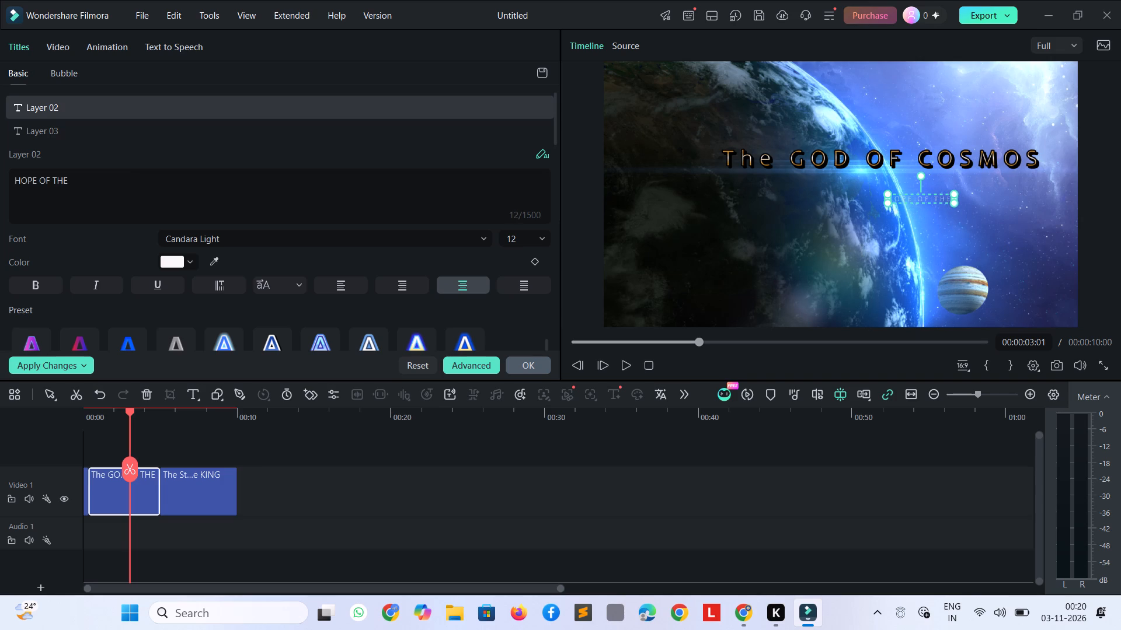
type("UNIVERSE")
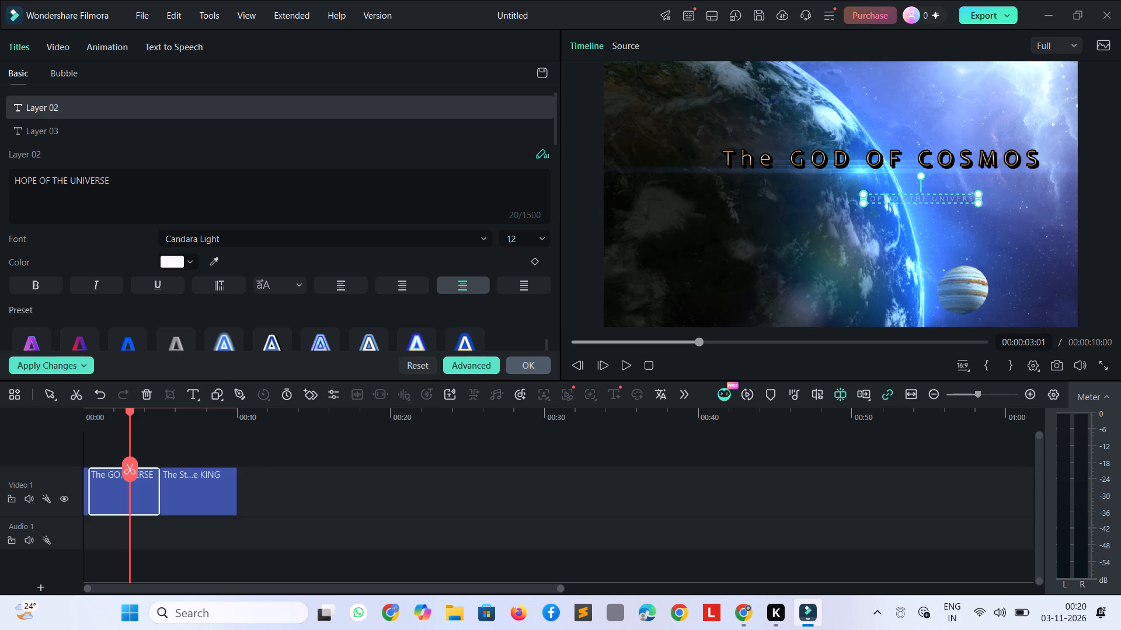
Enlarge the "HOPE OF THE UNIVERSE" subtitle to font size 20 and place it just beneath "The GOD OF COSMOS".
left_click_drag(979, 204, 985, 216)
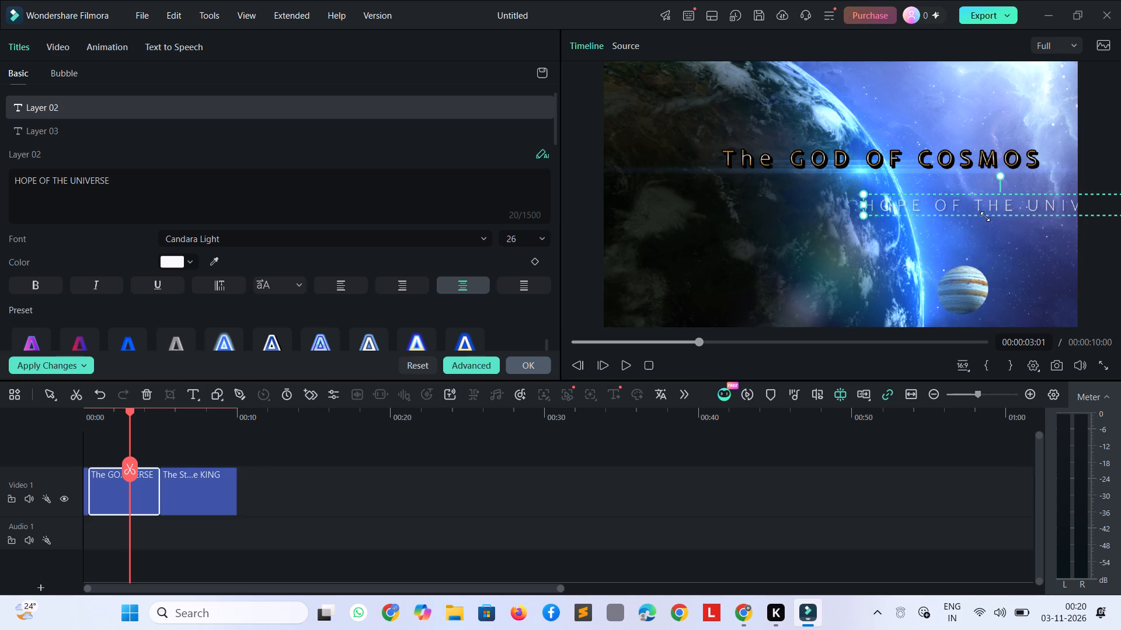
left_click_drag(985, 216, 974, 211)
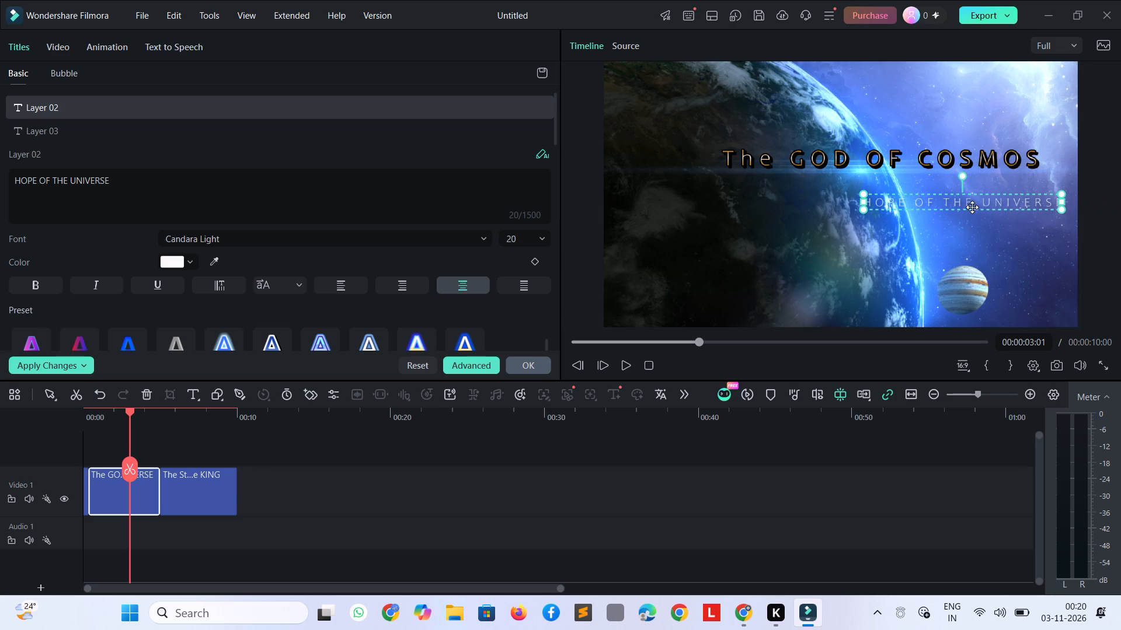
left_click_drag(972, 206, 943, 136)
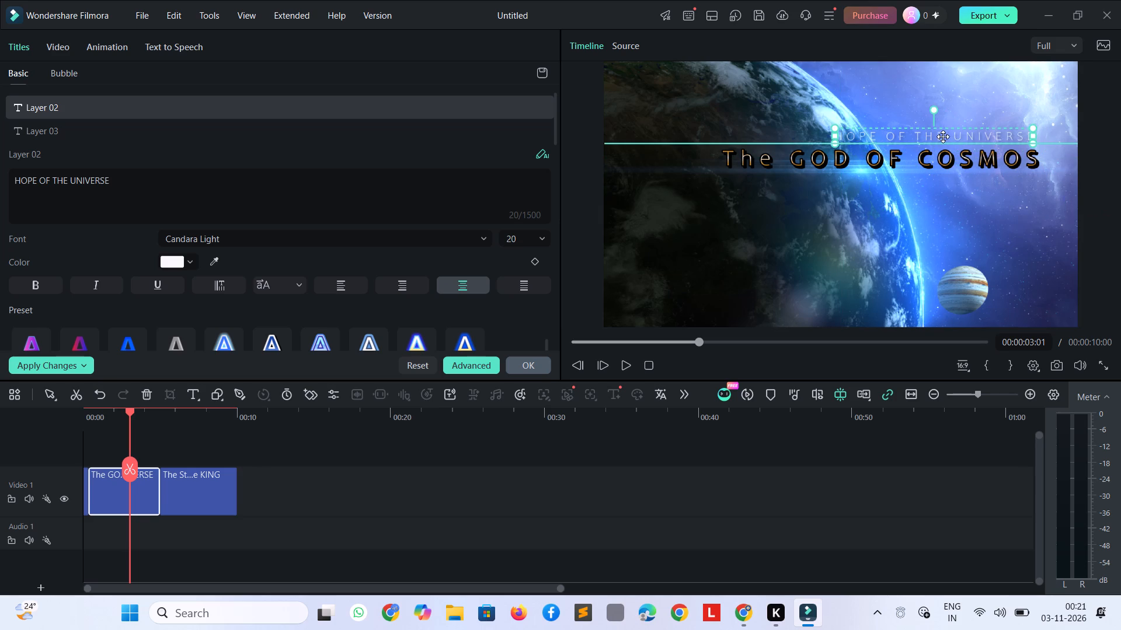
left_click_drag(943, 136, 932, 194)
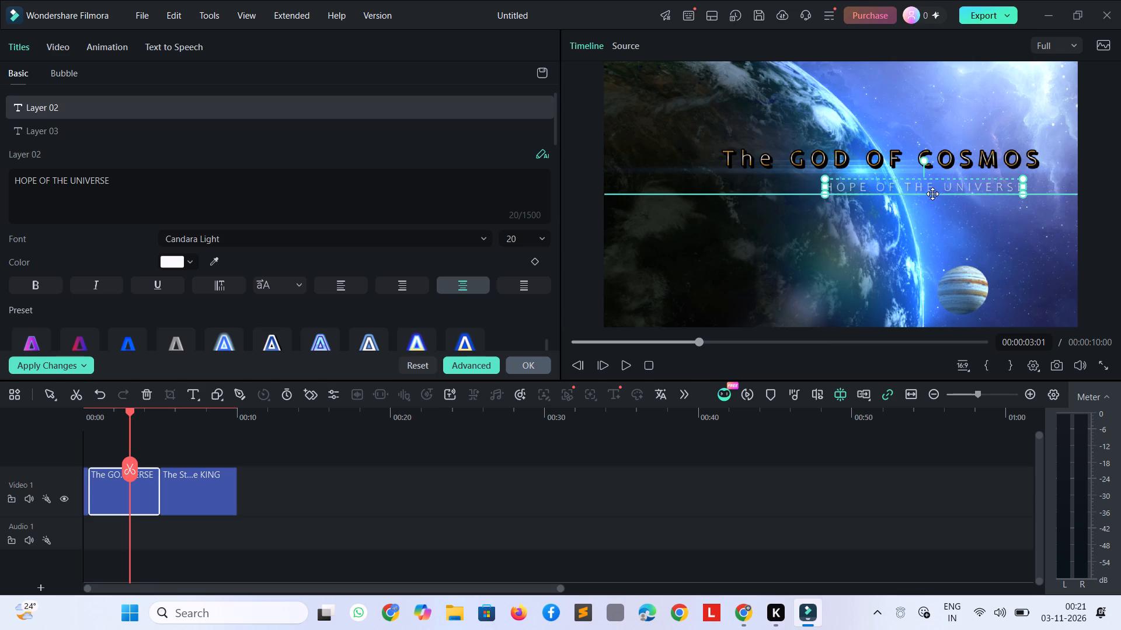
left_click_drag(932, 194, 937, 190)
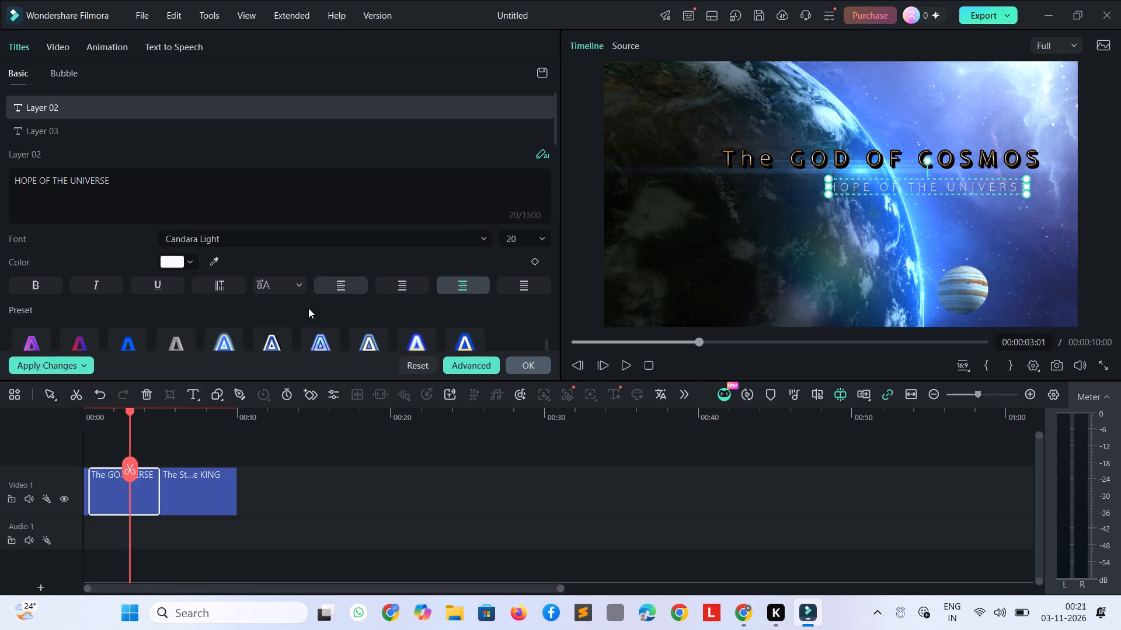
Try several text presets on the "HOPE OF THE UNIVERSE" subtitle and apply the gold one with a black outline, matching the heading.
left_click(239, 330)
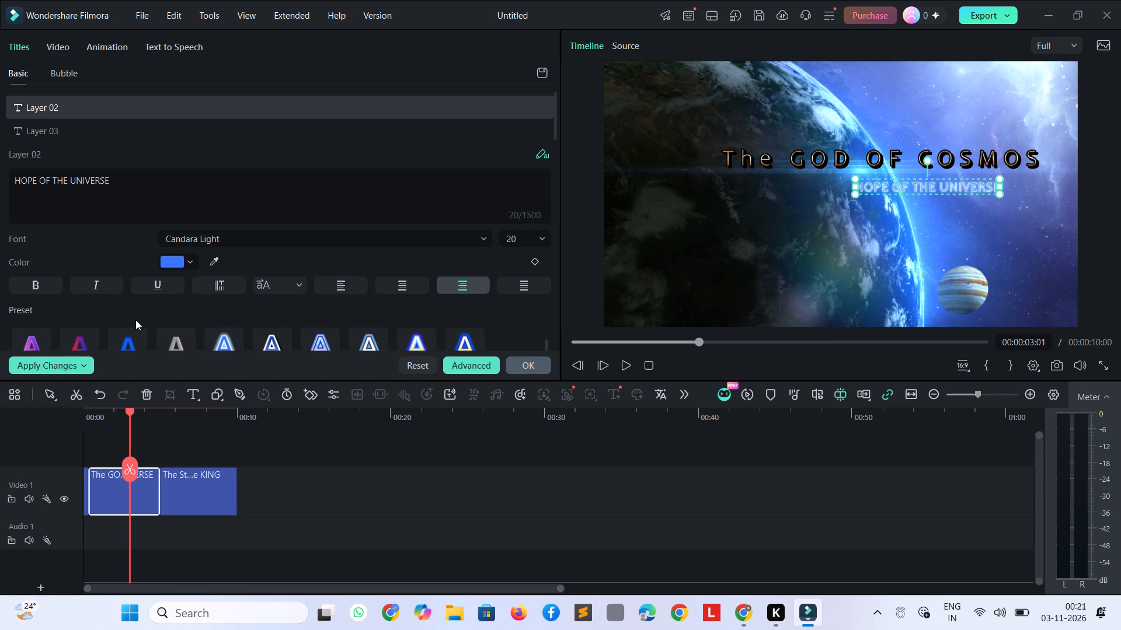
left_click(78, 331)
scroll(116, 288, "down", 3)
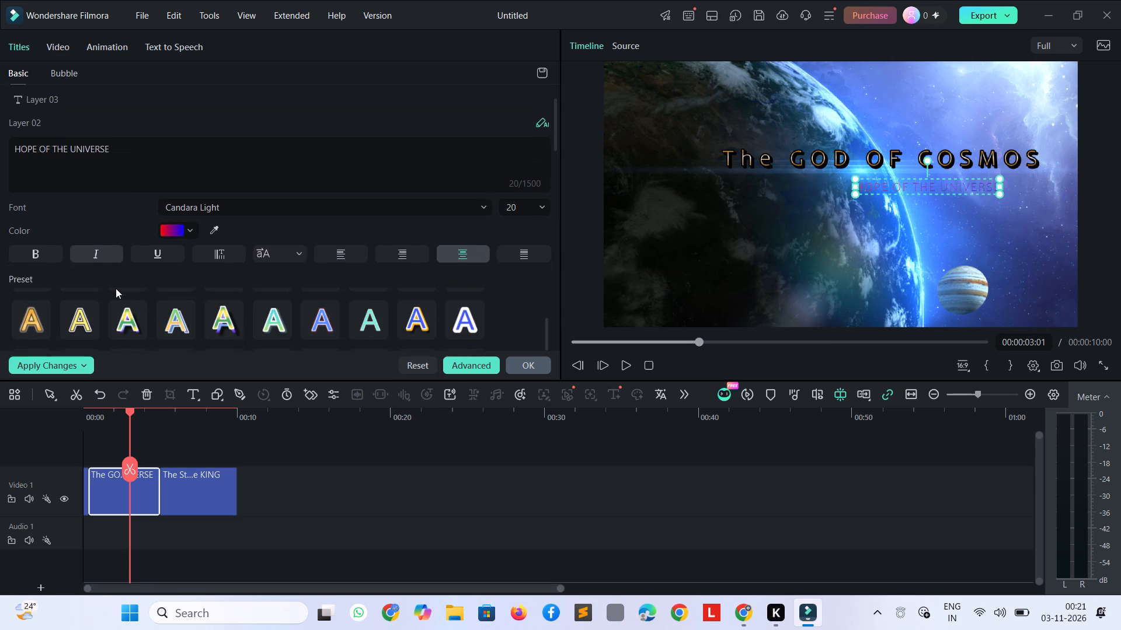
scroll(116, 288, "down", 1)
left_click(255, 296)
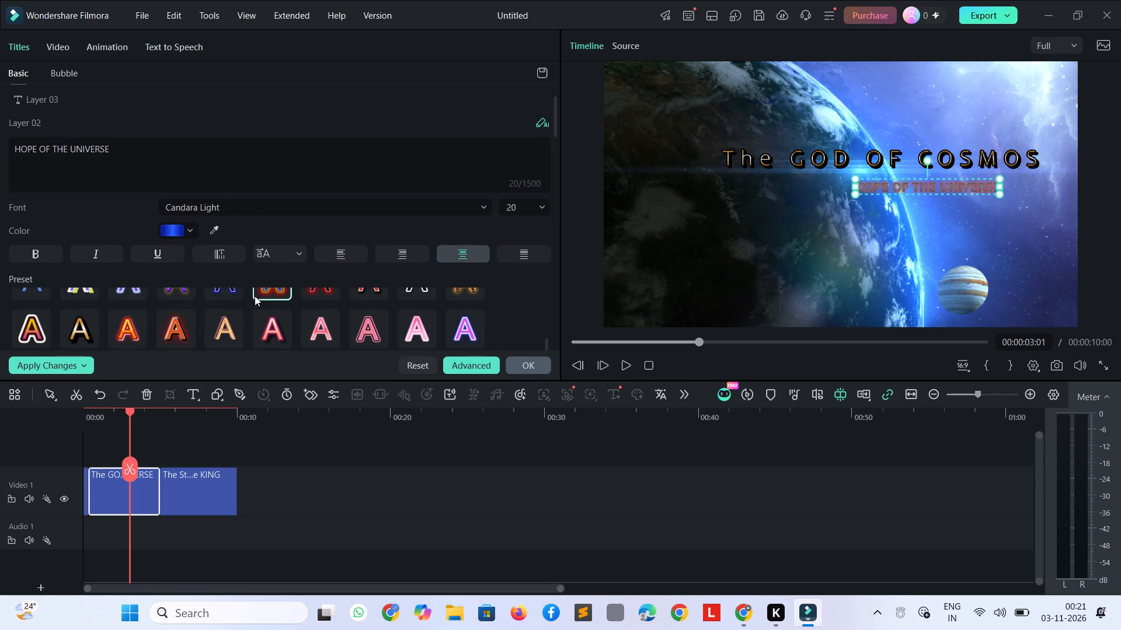
left_click(102, 316)
left_click(84, 324)
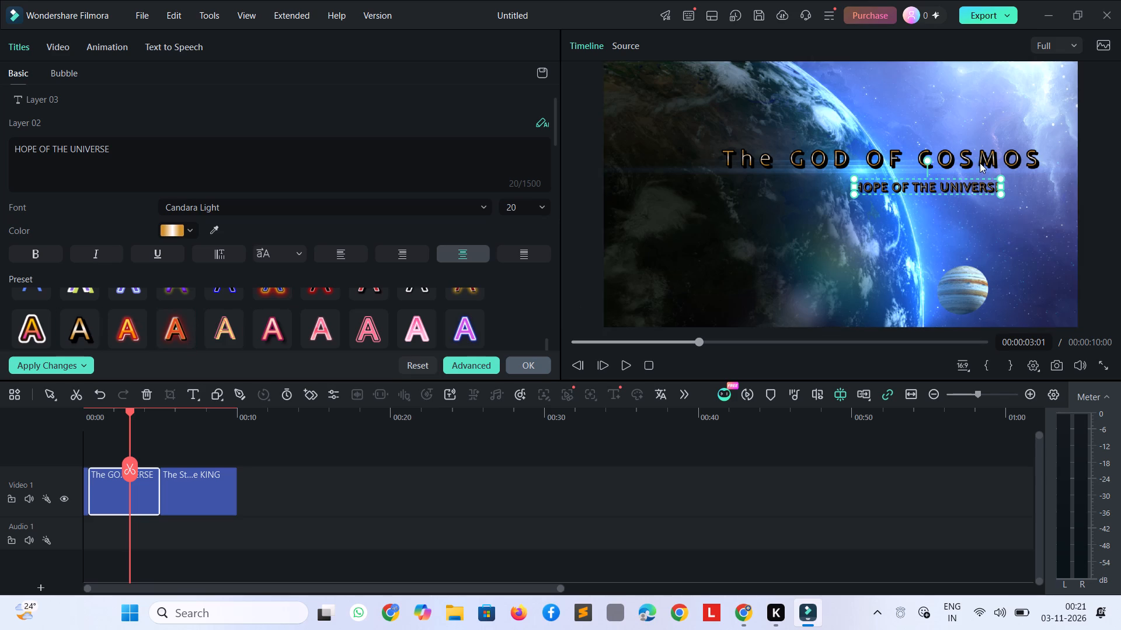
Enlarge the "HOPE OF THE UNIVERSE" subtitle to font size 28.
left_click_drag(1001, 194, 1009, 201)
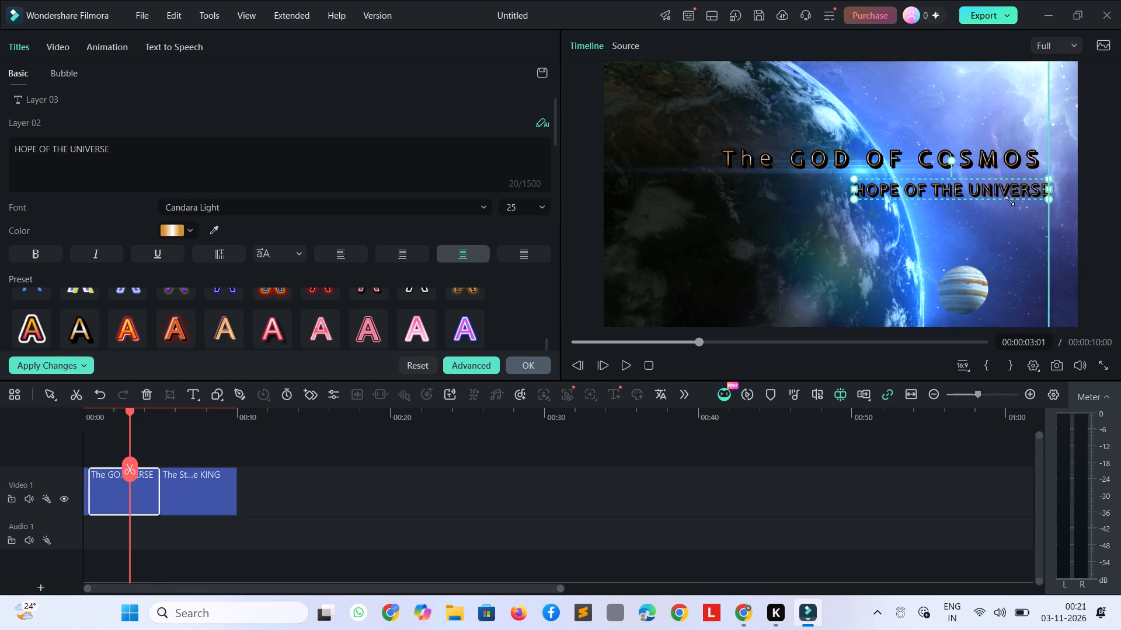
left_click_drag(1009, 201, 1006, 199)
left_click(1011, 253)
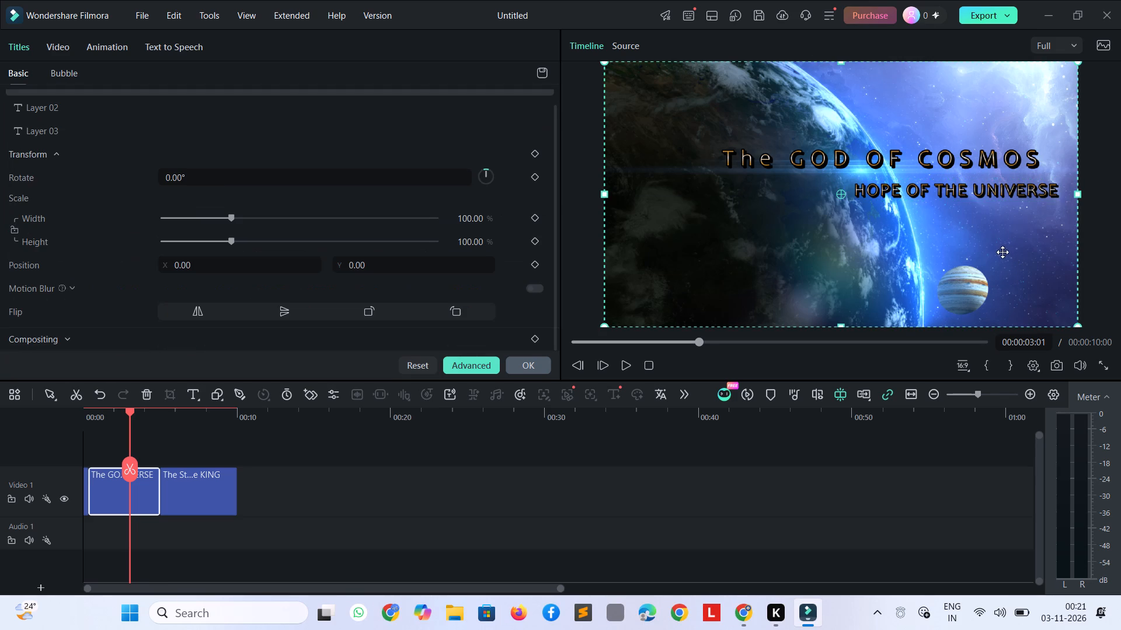
Apply italic, bold and underline formatting to the "HOPE OF THE UNIVERSE" subtitle.
left_click(944, 183)
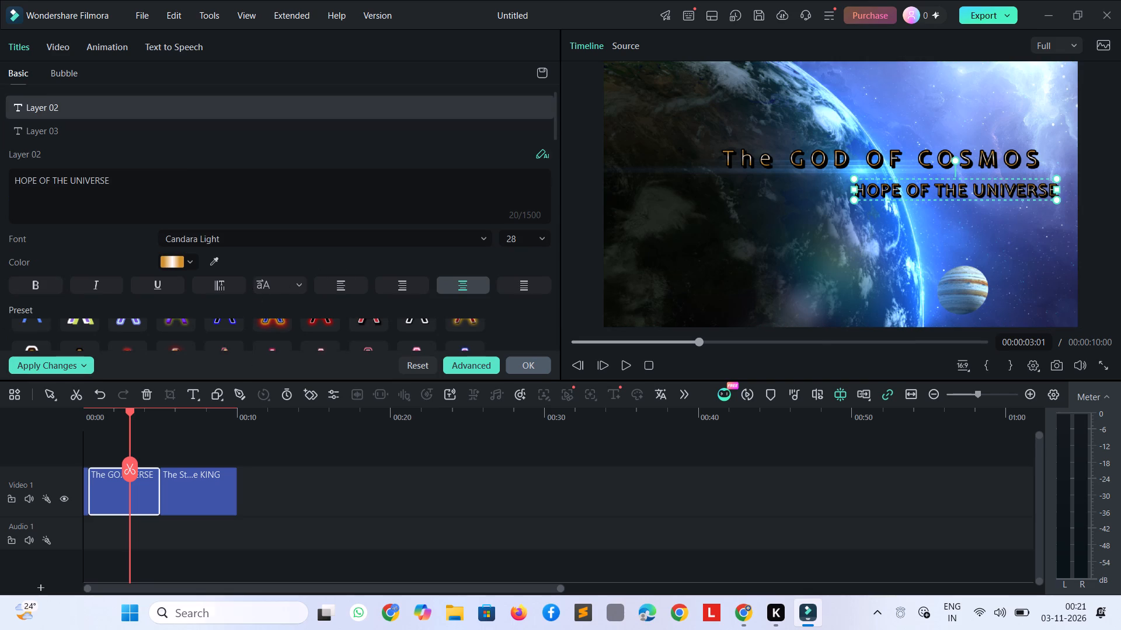
left_click(105, 284)
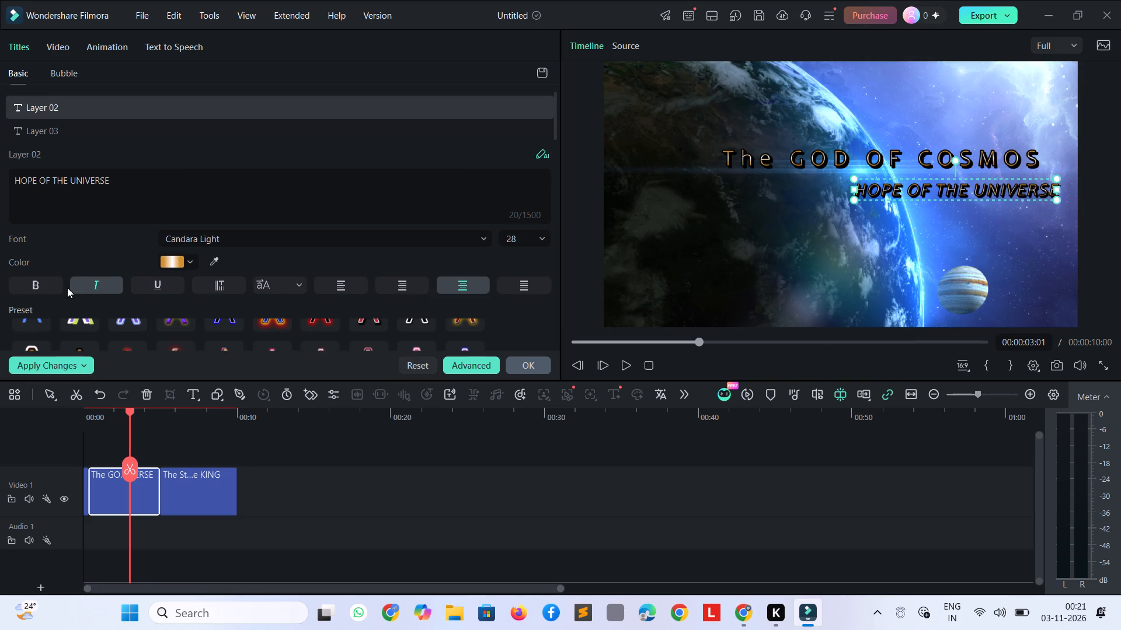
left_click(47, 283)
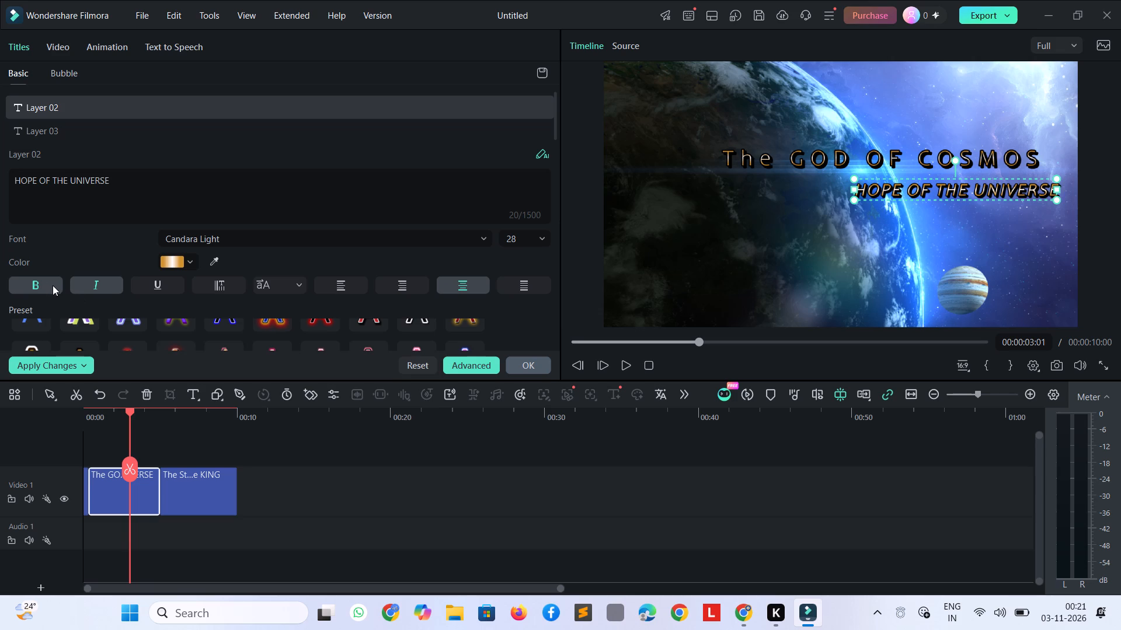
left_click(156, 283)
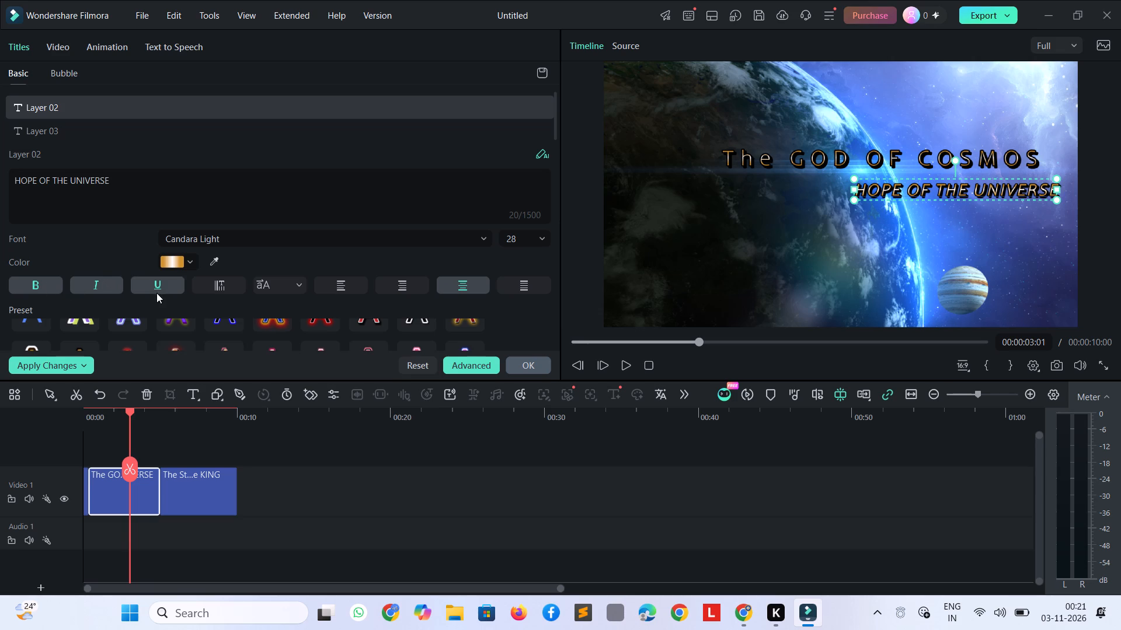
Make the "The GOD OF COSMOS" heading bold and italic.
left_click(751, 147)
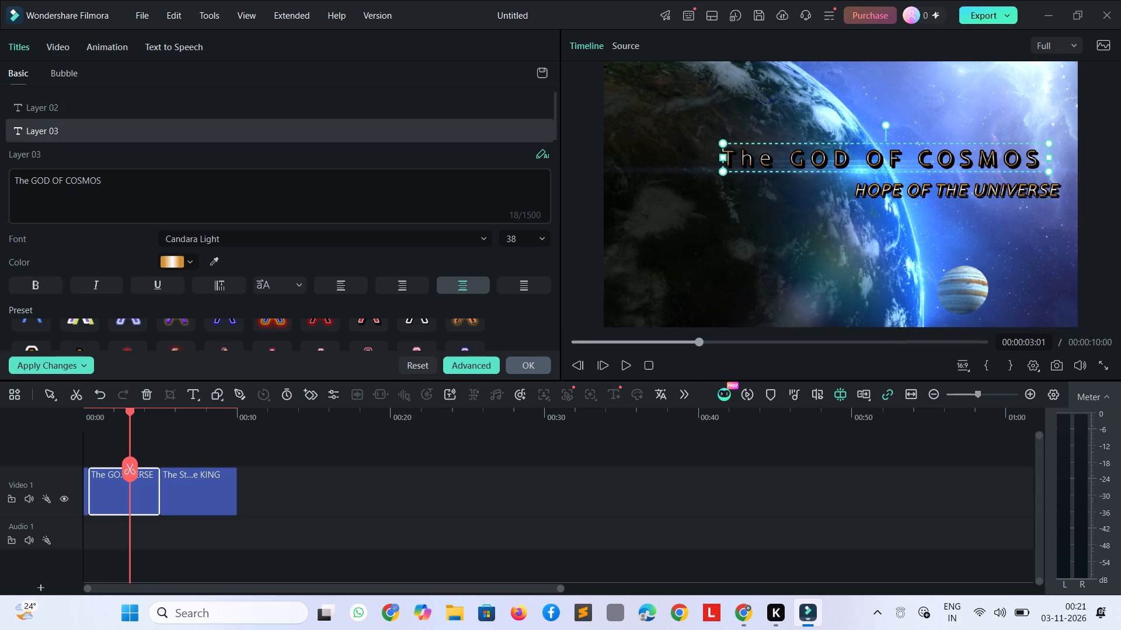
left_click(36, 286)
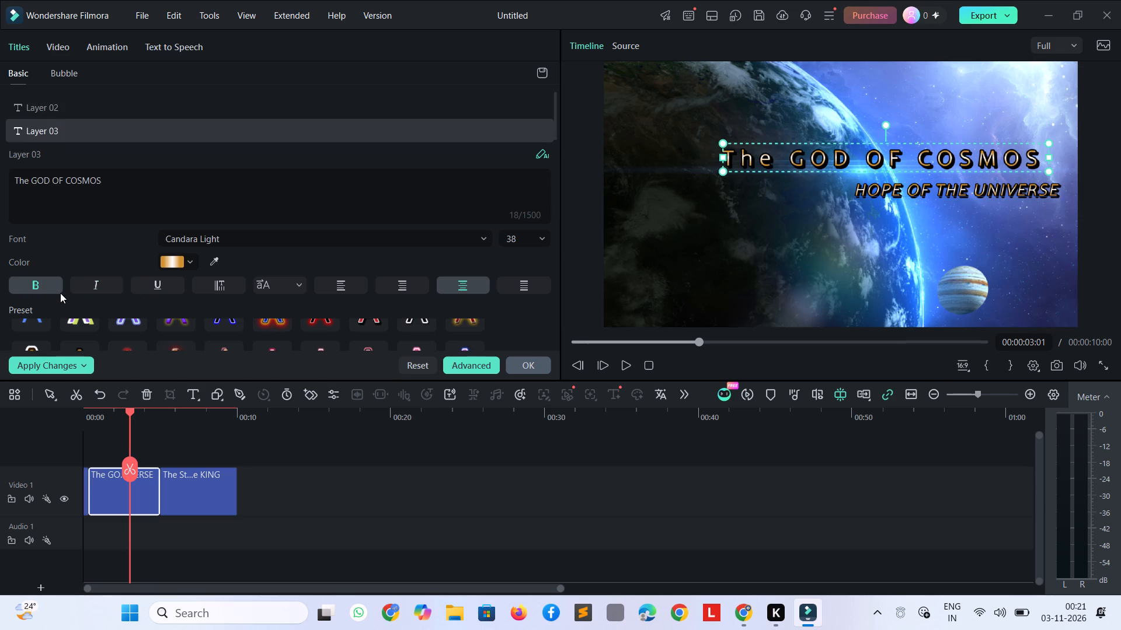
left_click(83, 283)
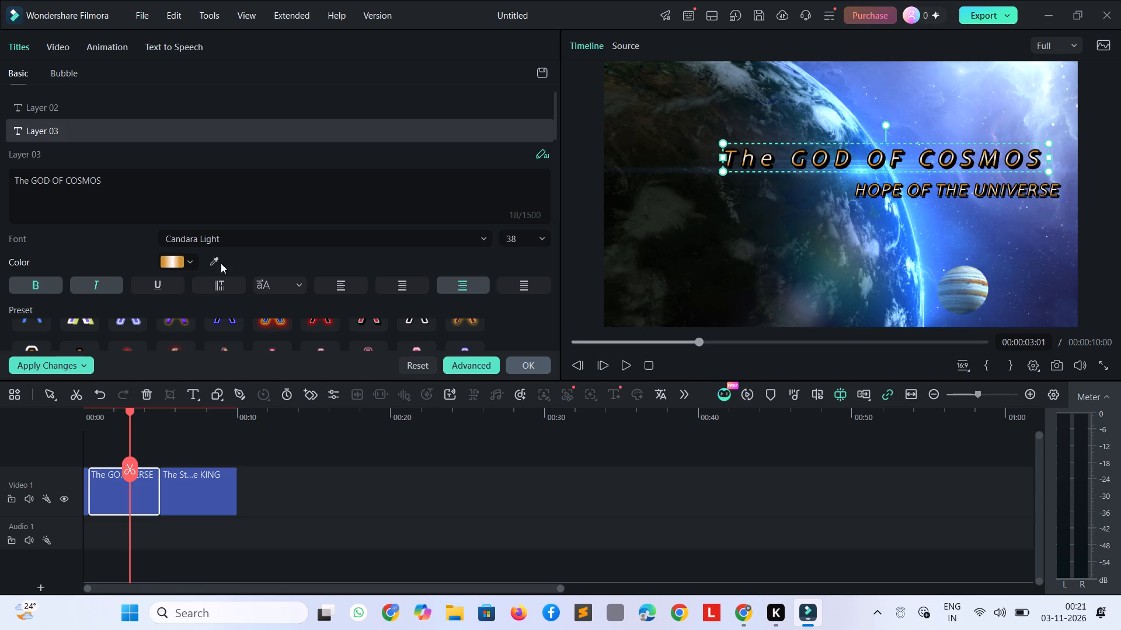
Resize the "HOPE OF THE UNIVERSE" subtitle to font size 25 and place it slightly below the heading, near the heading's right end.
left_click(887, 201)
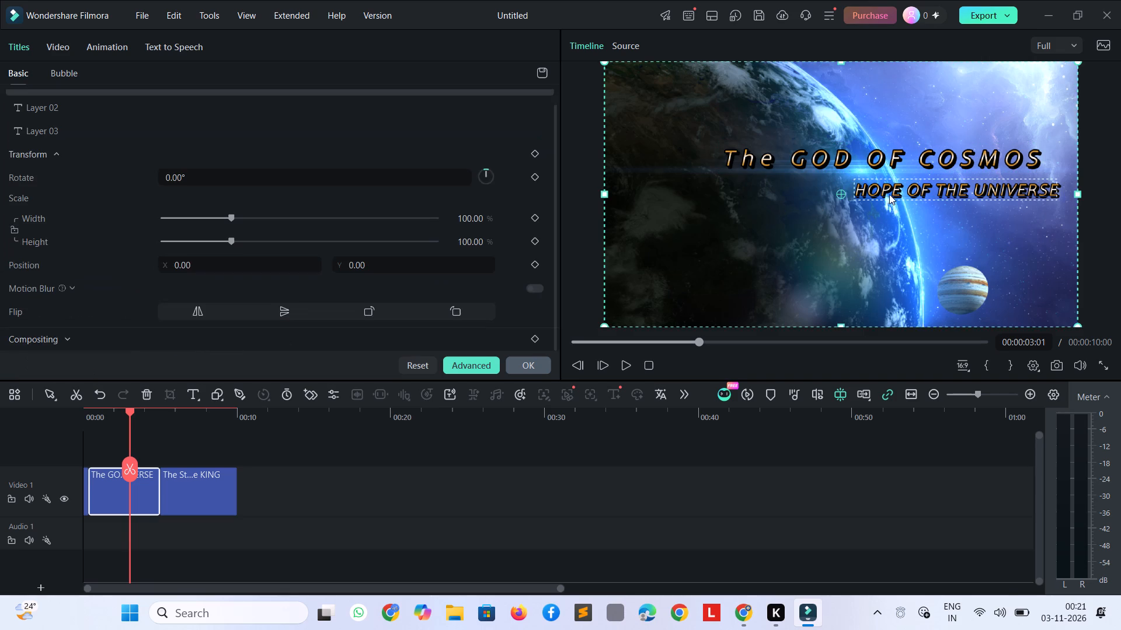
left_click(890, 190)
left_click_drag(1058, 201, 1038, 196)
left_click_drag(910, 191, 922, 191)
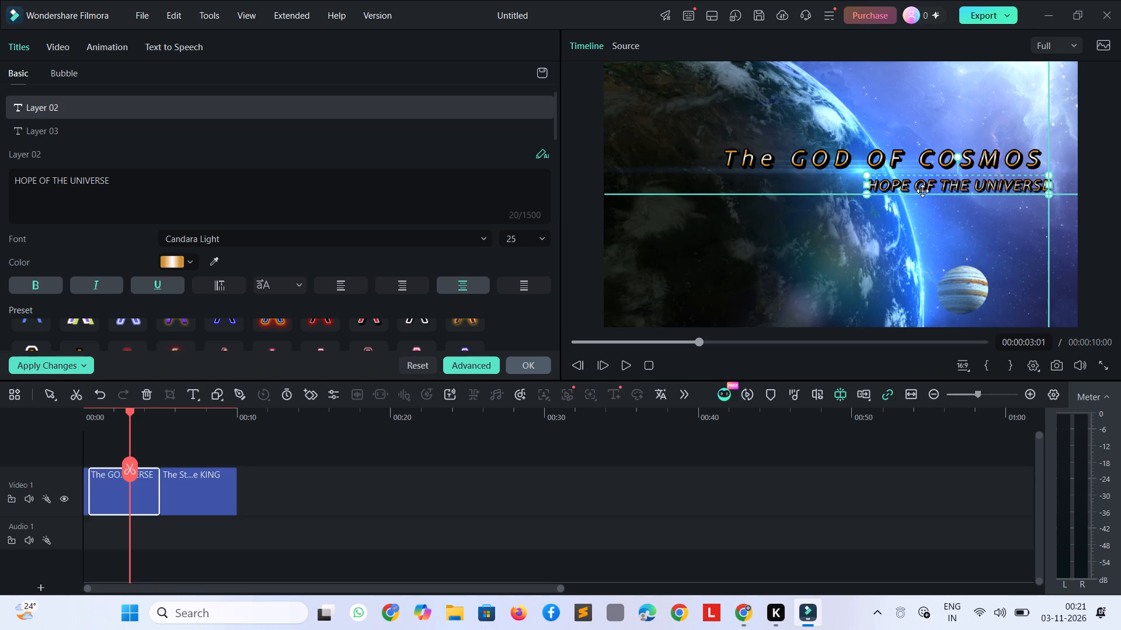
left_click_drag(922, 191, 921, 199)
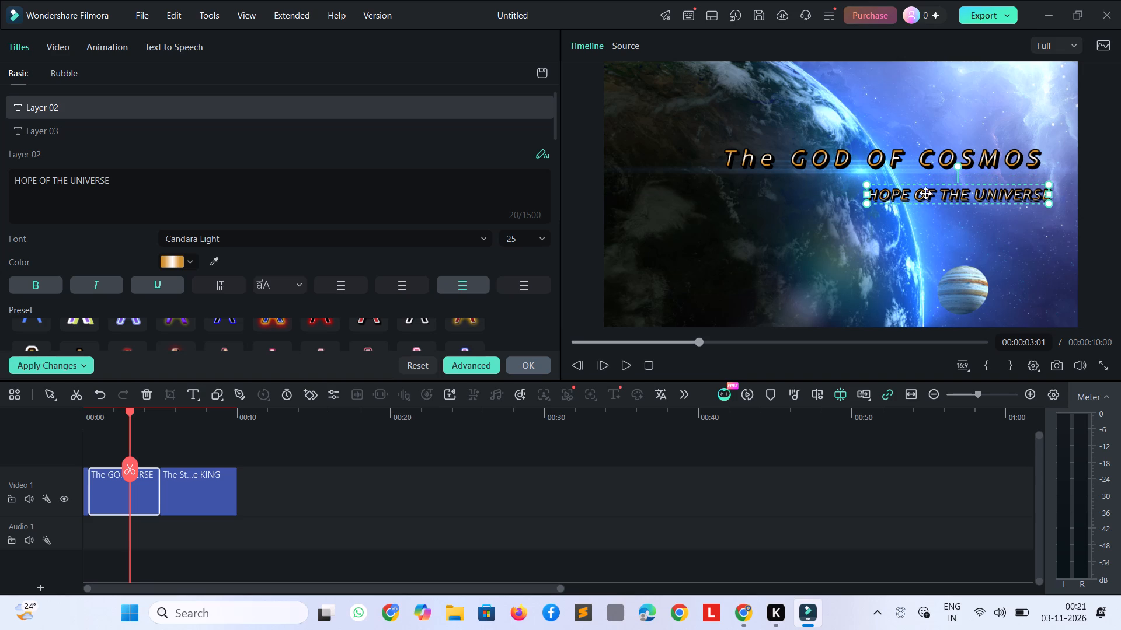
left_click(924, 120)
Play the timeline from the current frame to review the restyled first title and the second title.
key("space")
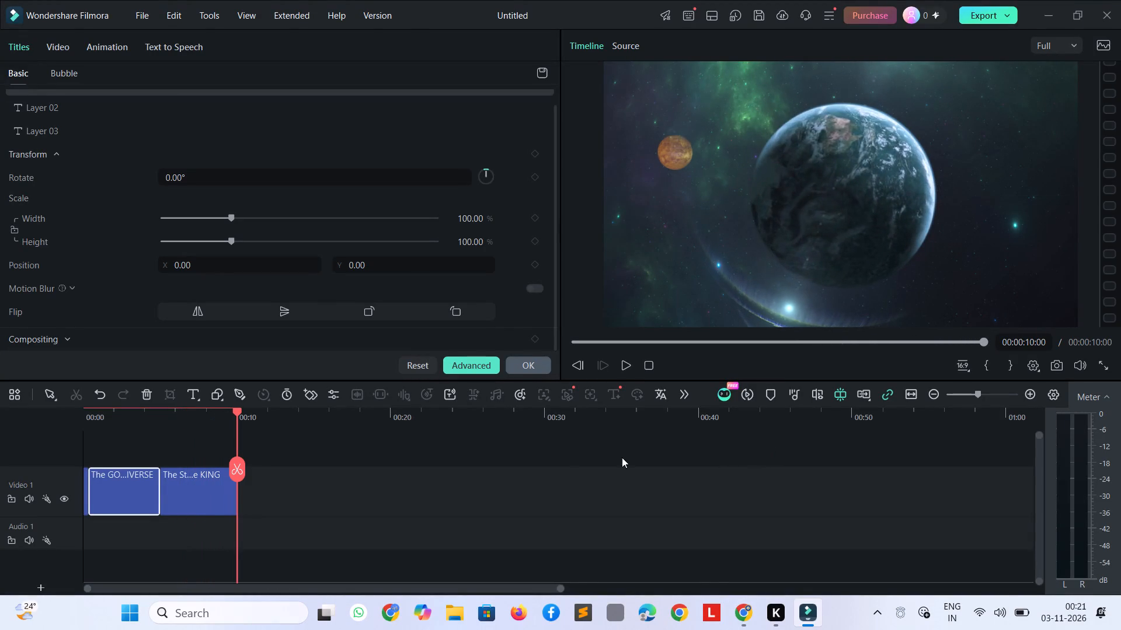
Search the title library for "ink title" and add Ink Title 1 directly after the second planet title, at 00:00:10:00.
left_click(364, 436)
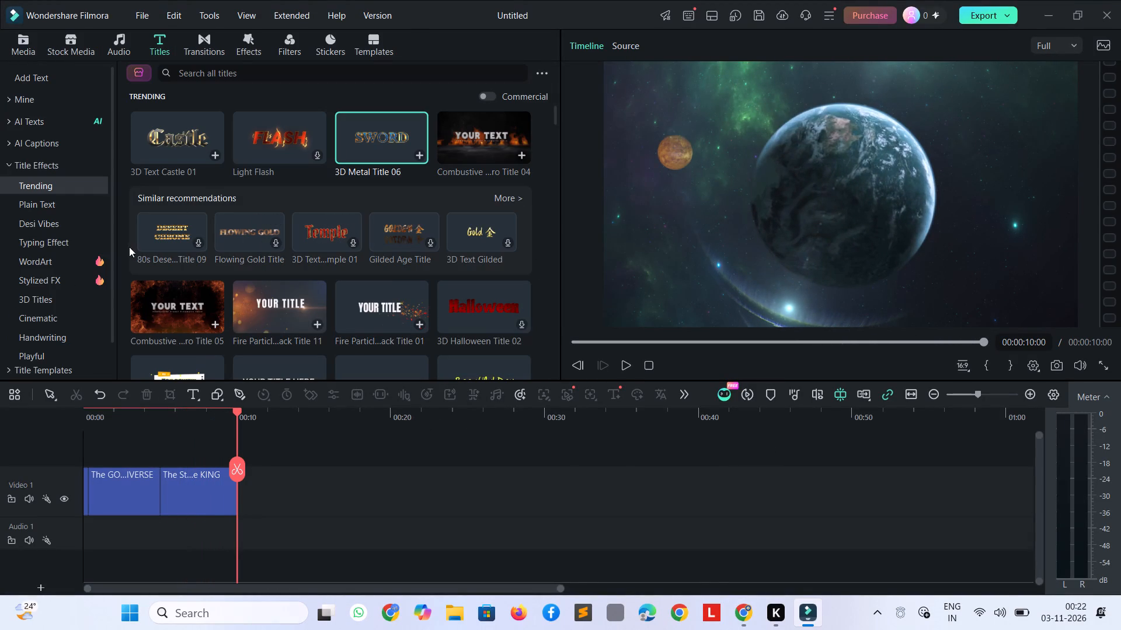
left_click(65, 192)
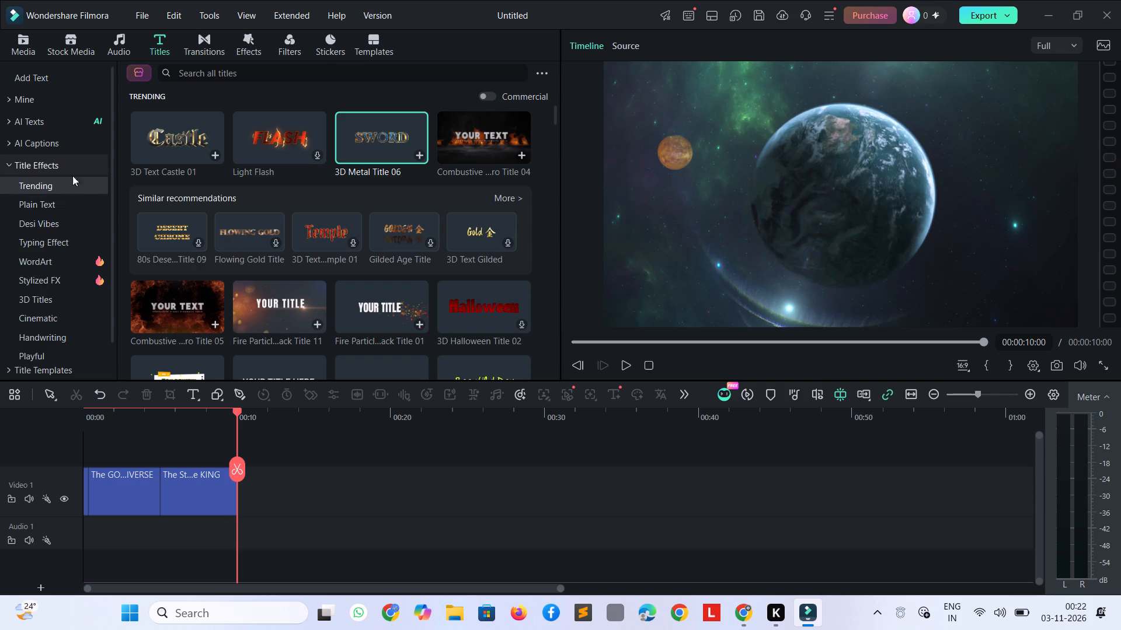
left_click(72, 183)
left_click(265, 74)
type("ink")
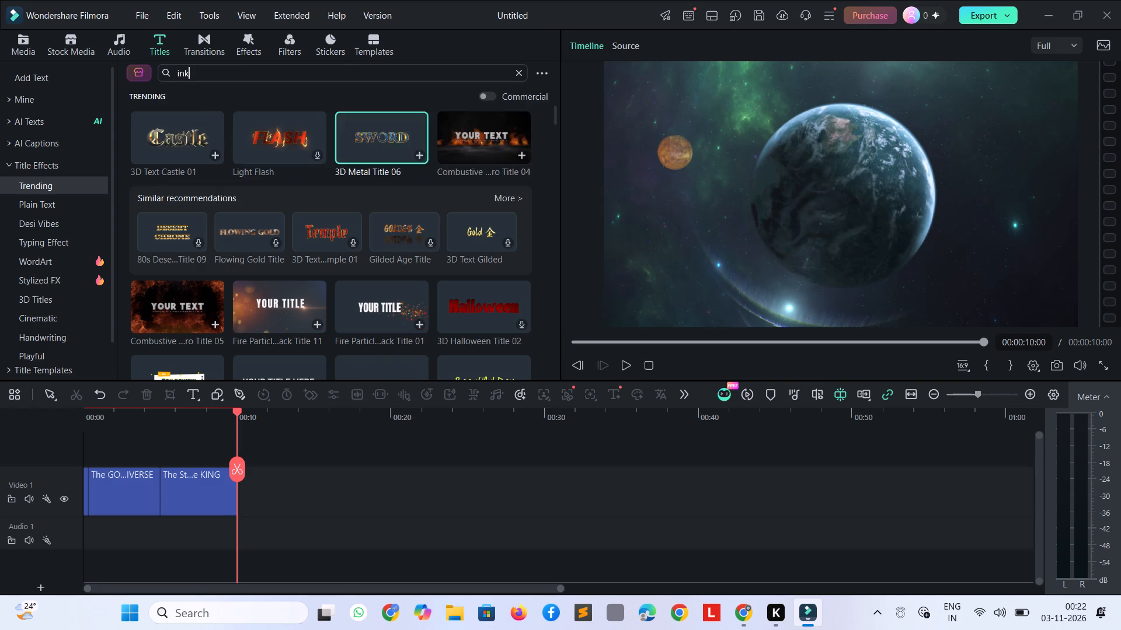
left_click(227, 97)
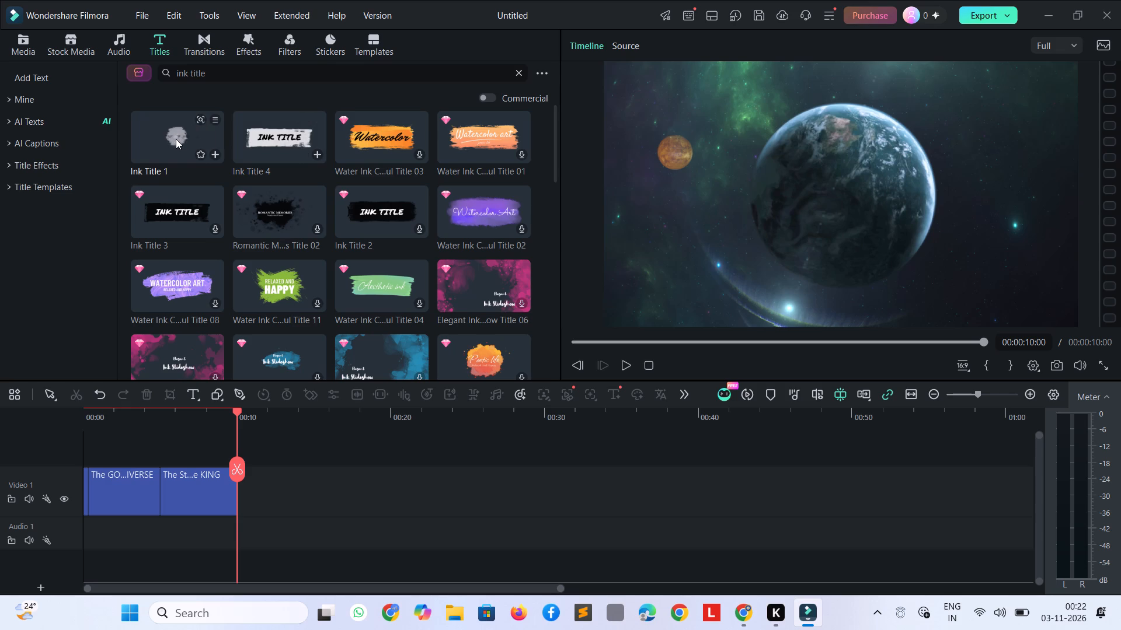
left_click_drag(176, 139, 238, 473)
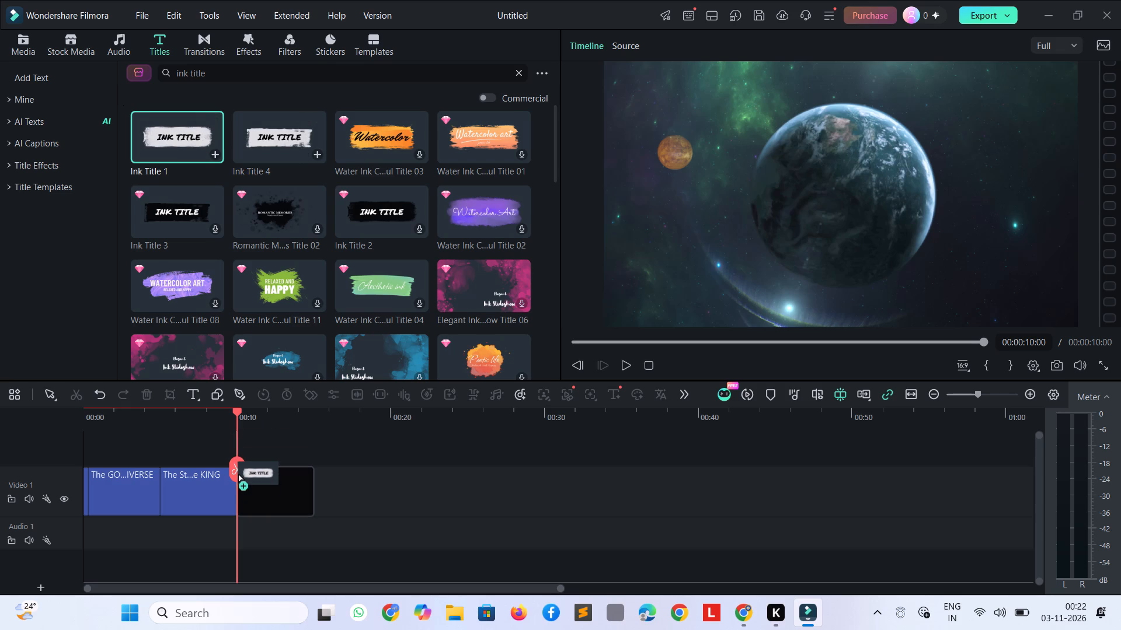
left_click_drag(238, 473, 239, 486)
Play the newly added ink title through to its end to review its animation.
key("space")
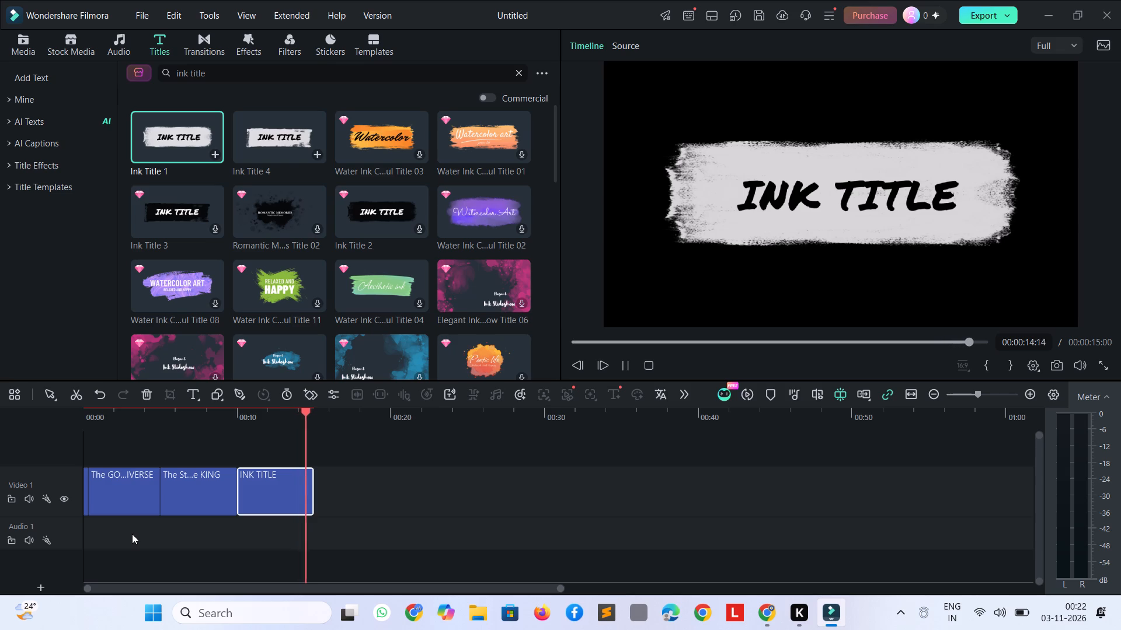
key("space")
key("space")
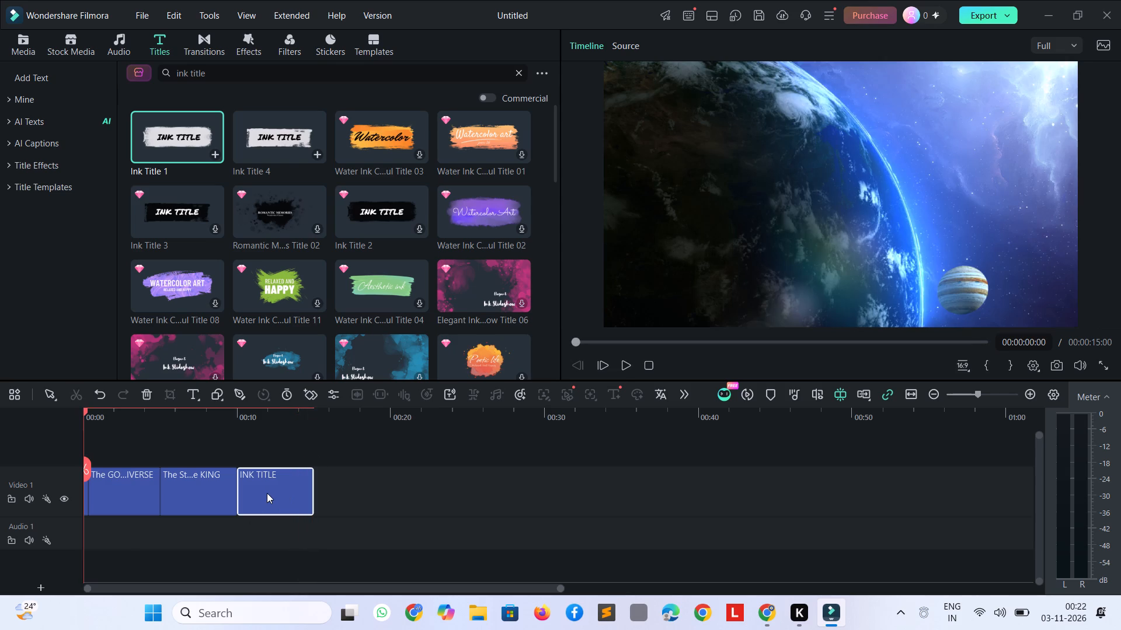
Replay the opening seconds of the timeline from the start to examine how the first title begins.
key("space")
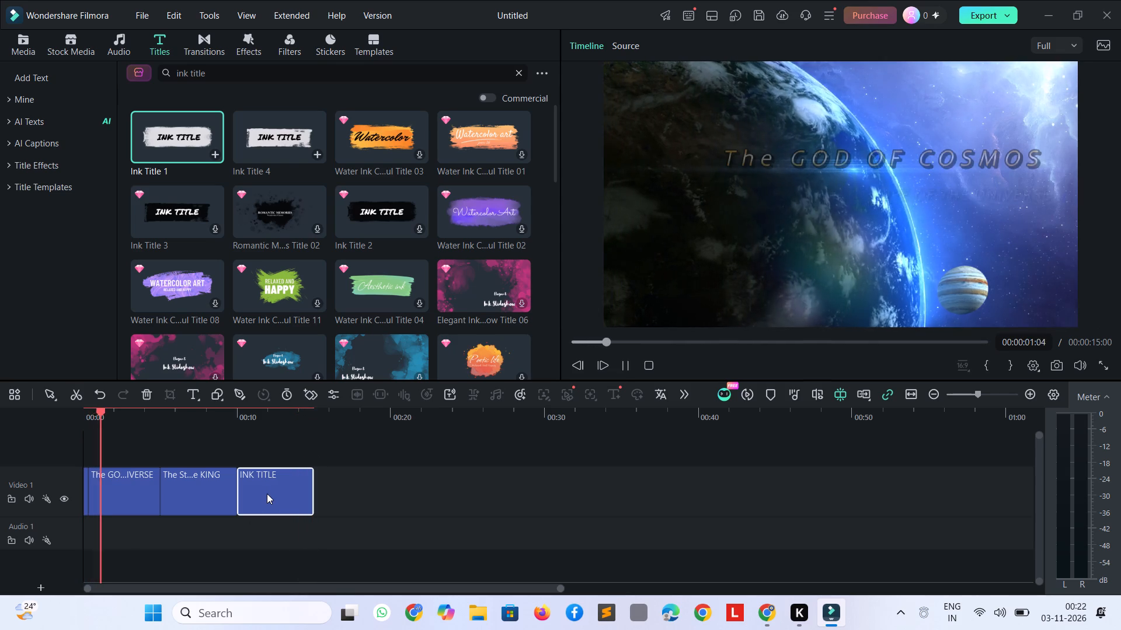
key("space")
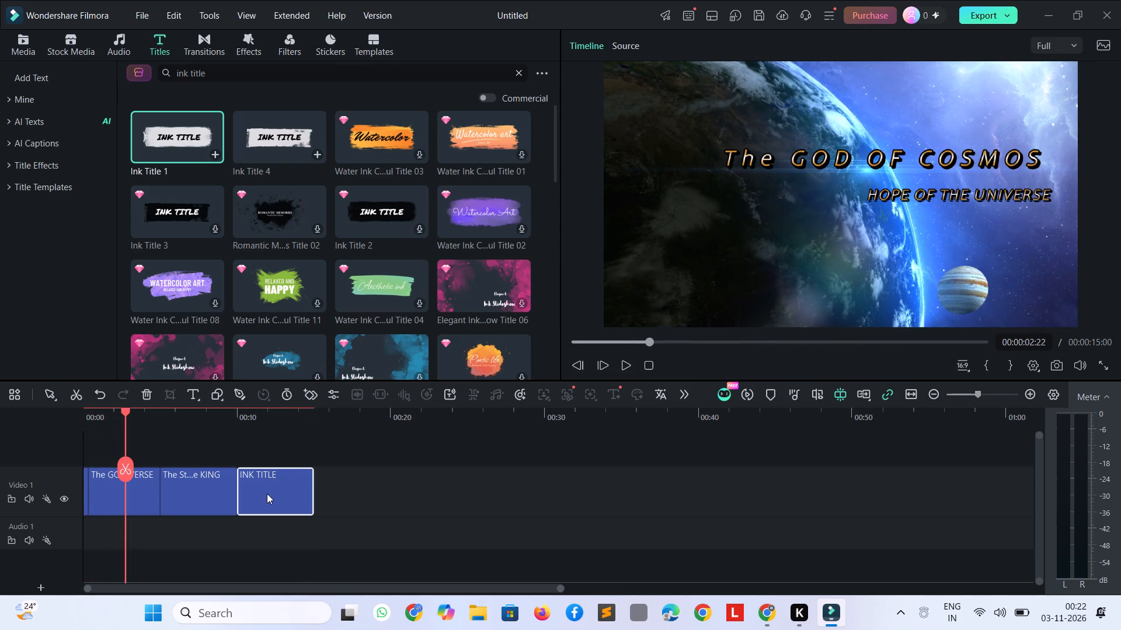
key("shift+Left")
key("shift+Left")
key("shift+Left")
key("shift+Left")
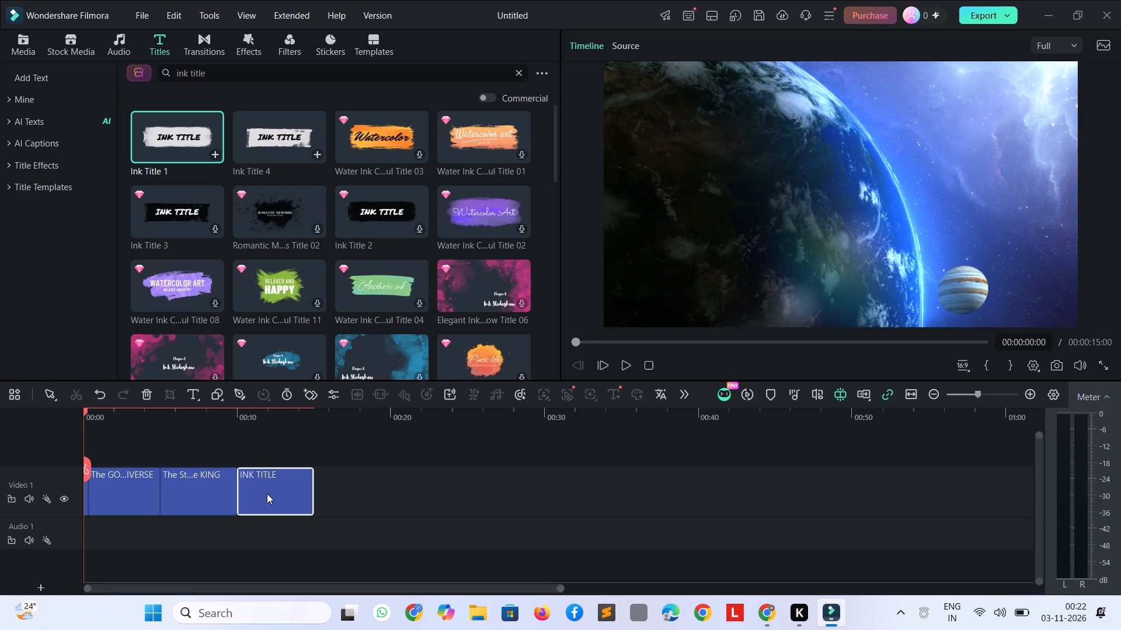
key("space")
key("space")
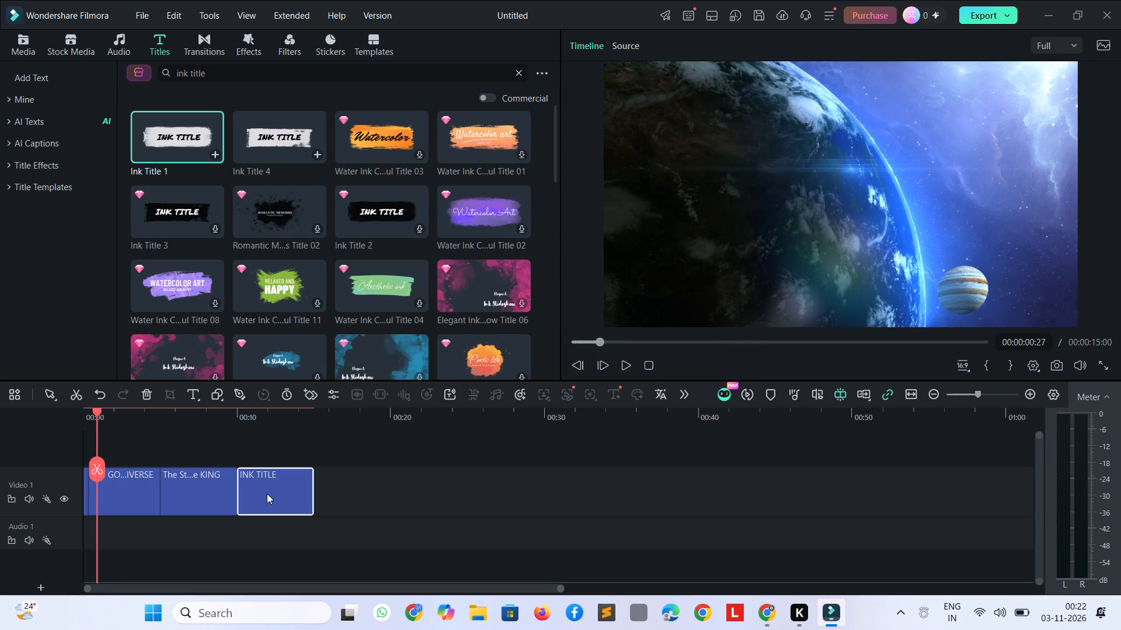
Delete the short leftover clip at the start of the timeline, before the "The GOD OF COSMOS" clip.
scroll(267, 493, "up", 20, "ctrl")
scroll(267, 493, "up", 3, "ctrl")
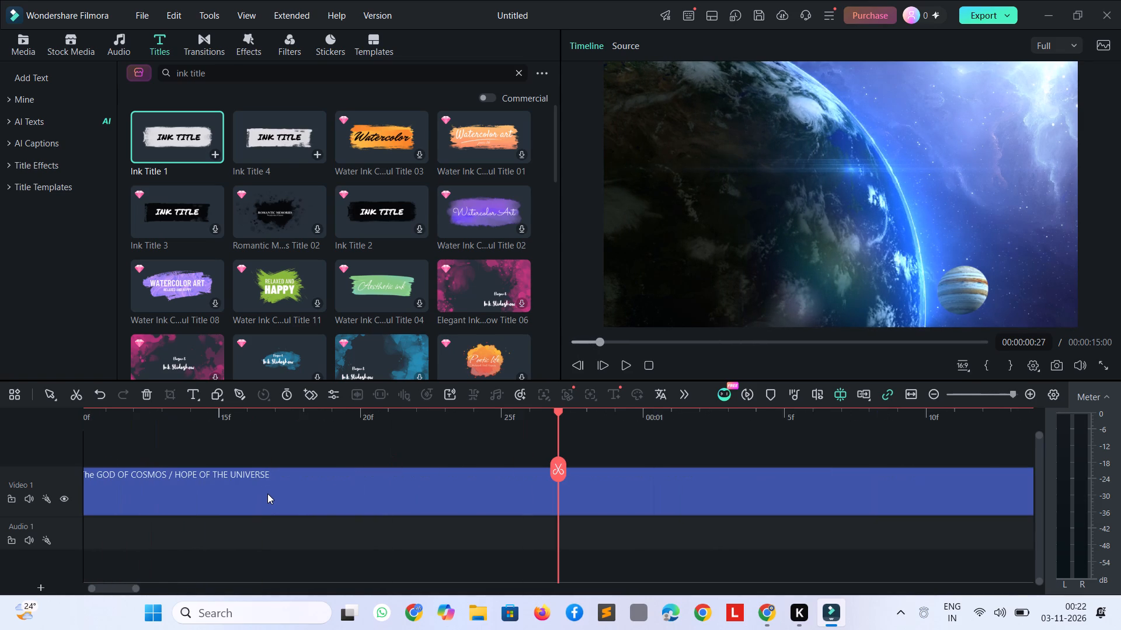
scroll(267, 494, "up", 3, "ctrl")
scroll(267, 494, "down", 12, "ctrl")
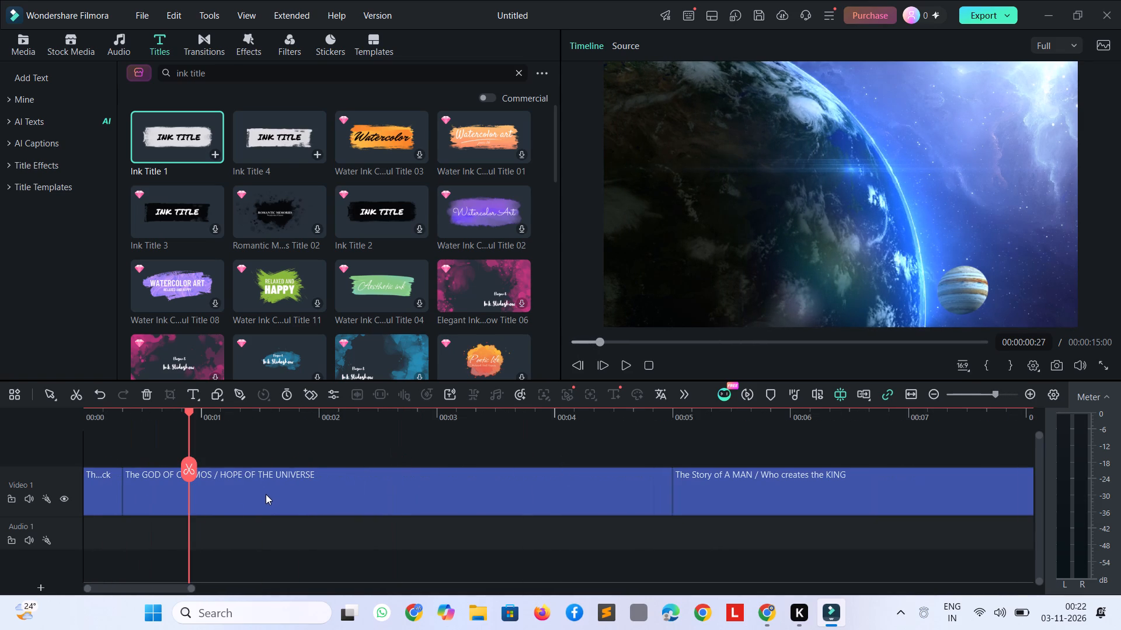
left_click(101, 484)
key("Delete")
Play the trimmed timeline from the start through both planet titles and into the ink title to review the sequence.
key("space")
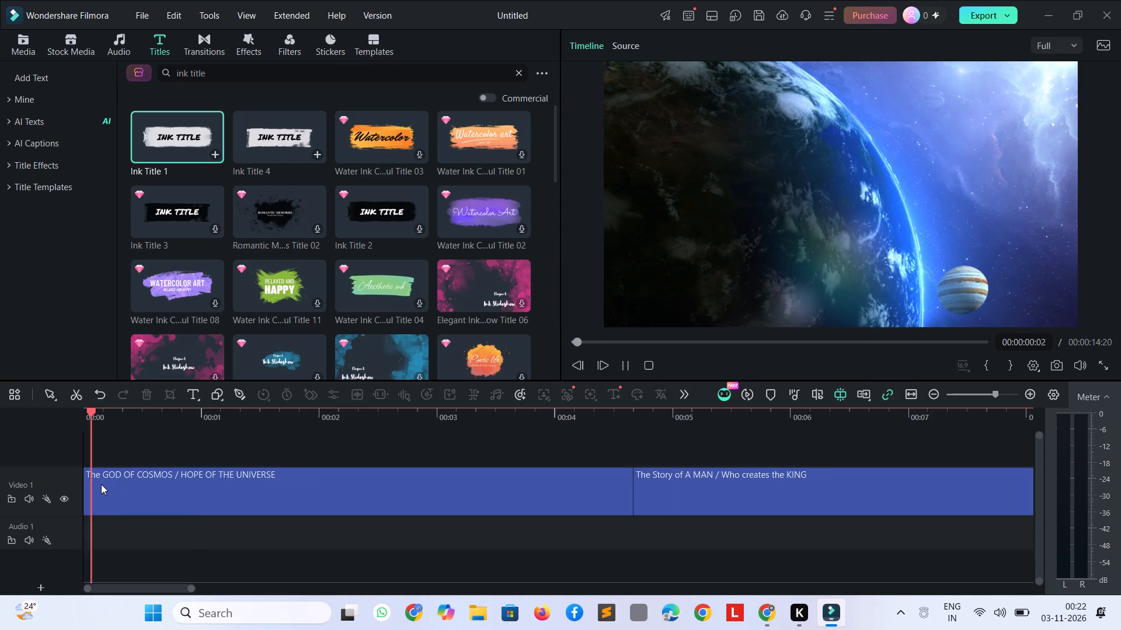
scroll(273, 461, "down", 2, "ctrl")
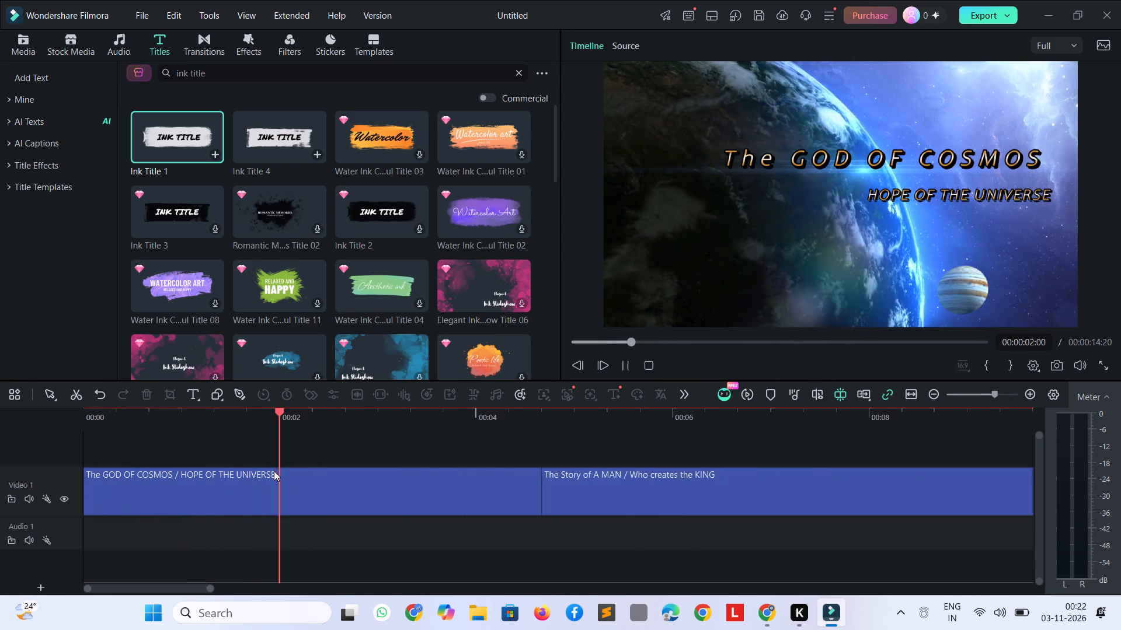
scroll(274, 471, "down", 4, "ctrl")
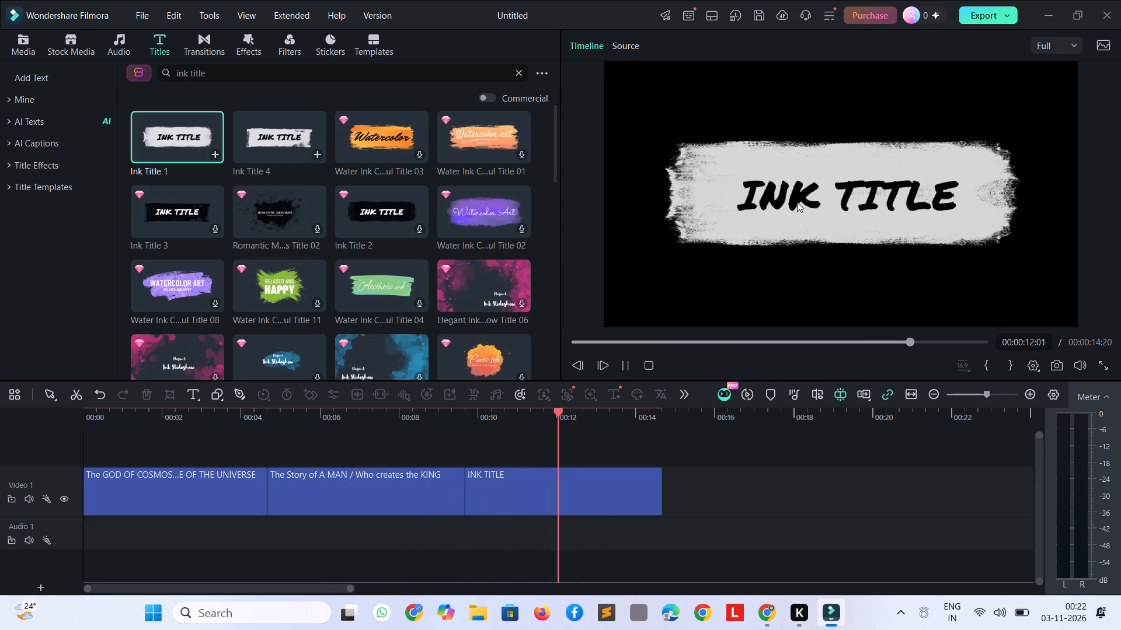
key("space")
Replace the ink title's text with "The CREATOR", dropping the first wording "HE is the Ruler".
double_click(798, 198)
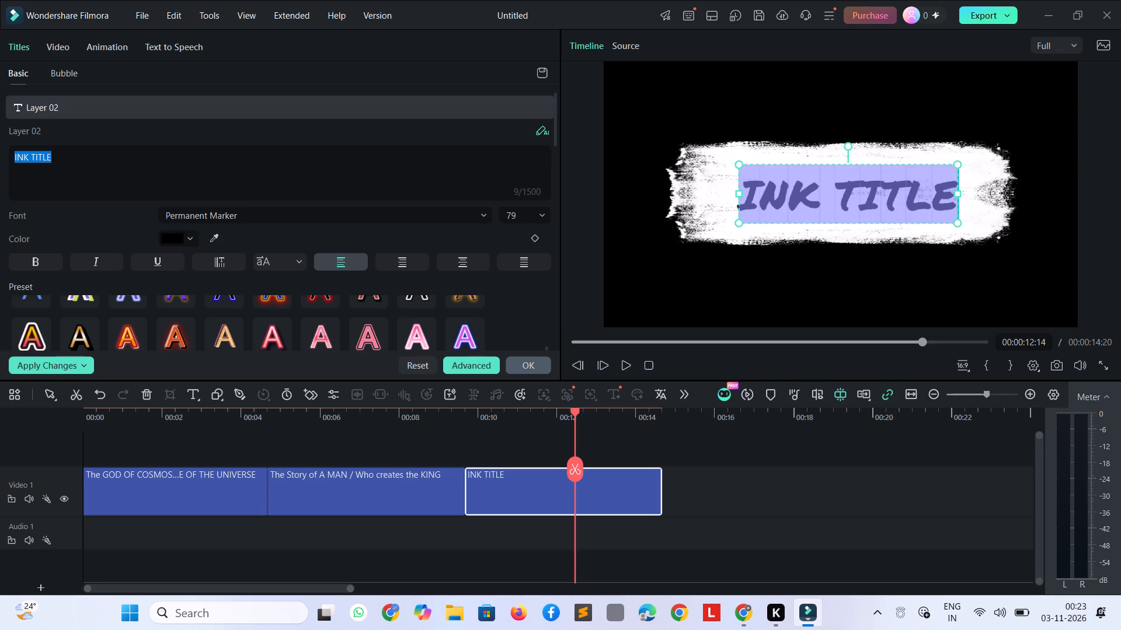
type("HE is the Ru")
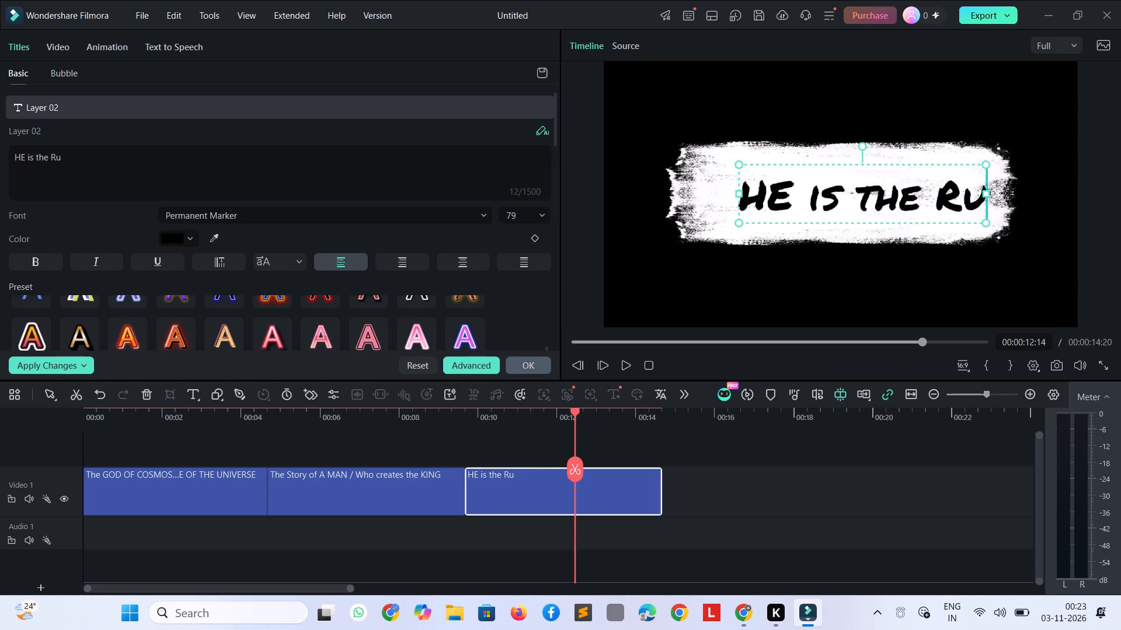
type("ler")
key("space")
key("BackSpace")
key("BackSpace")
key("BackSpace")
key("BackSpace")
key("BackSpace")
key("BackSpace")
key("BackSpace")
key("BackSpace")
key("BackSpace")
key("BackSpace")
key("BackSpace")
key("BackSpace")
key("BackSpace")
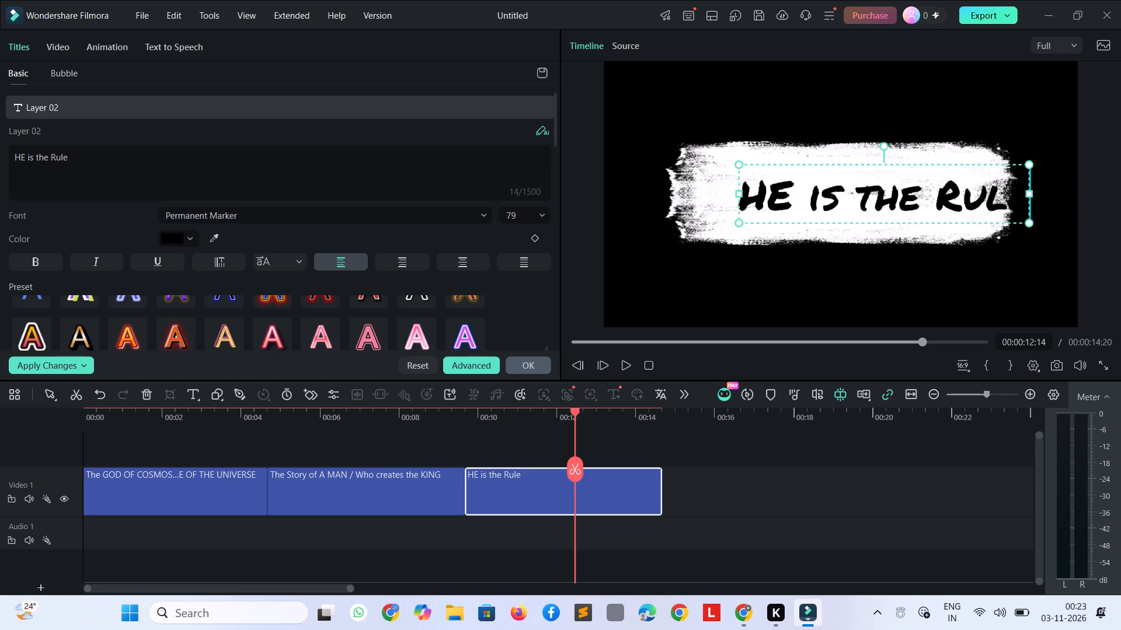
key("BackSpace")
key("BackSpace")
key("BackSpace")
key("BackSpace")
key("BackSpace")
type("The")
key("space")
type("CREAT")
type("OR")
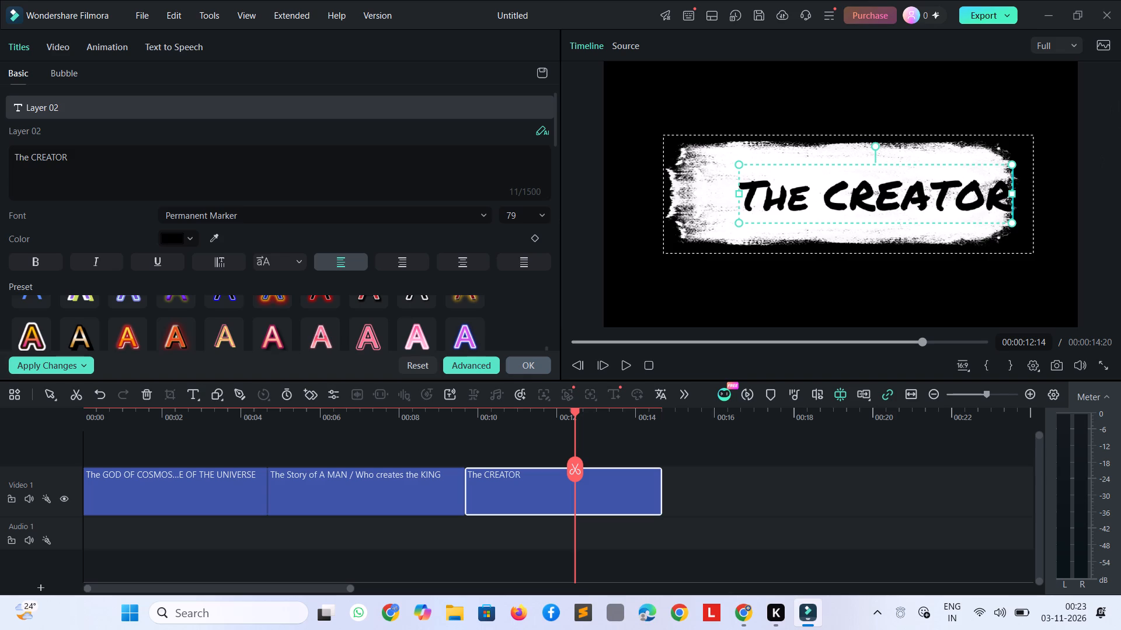
Examine the text presets, transform, background and outline settings available for the ink title's text layer.
left_click(973, 209)
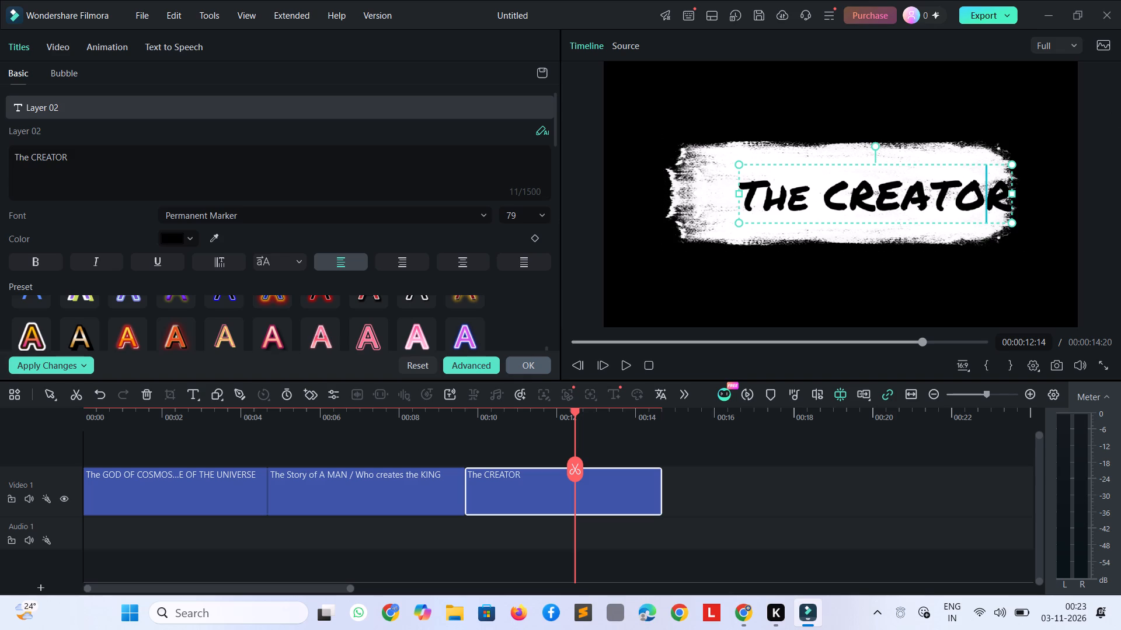
left_click(965, 191)
left_click(757, 178)
scroll(471, 135, "down", 2)
scroll(356, 141, "down", 3)
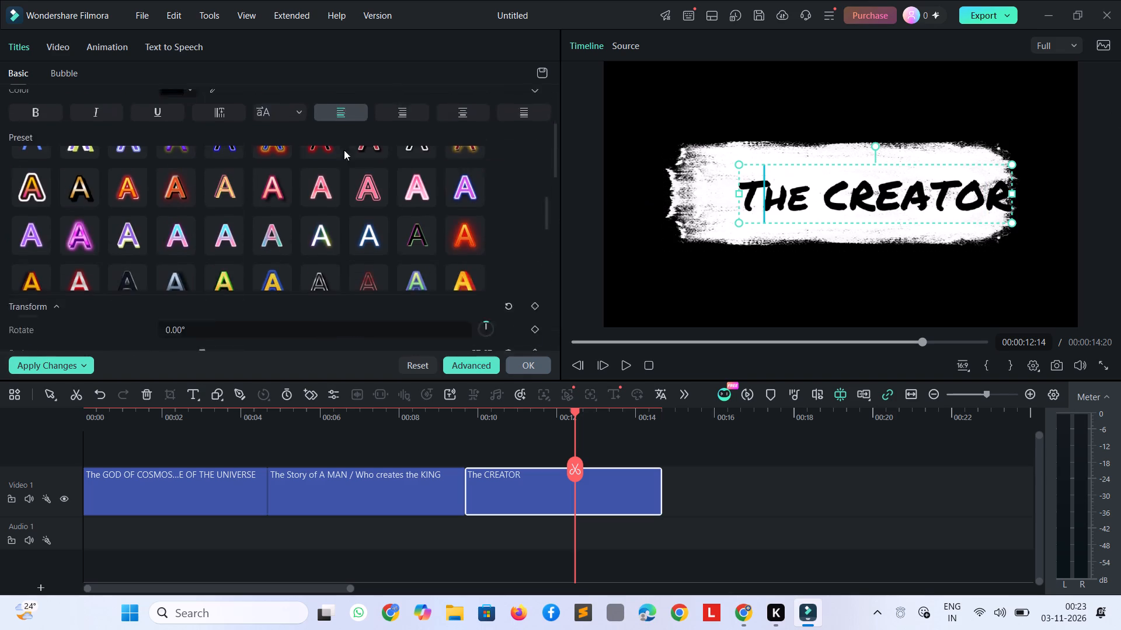
scroll(326, 160, "up", 3)
scroll(326, 160, "down", 4)
scroll(207, 185, "down", 2)
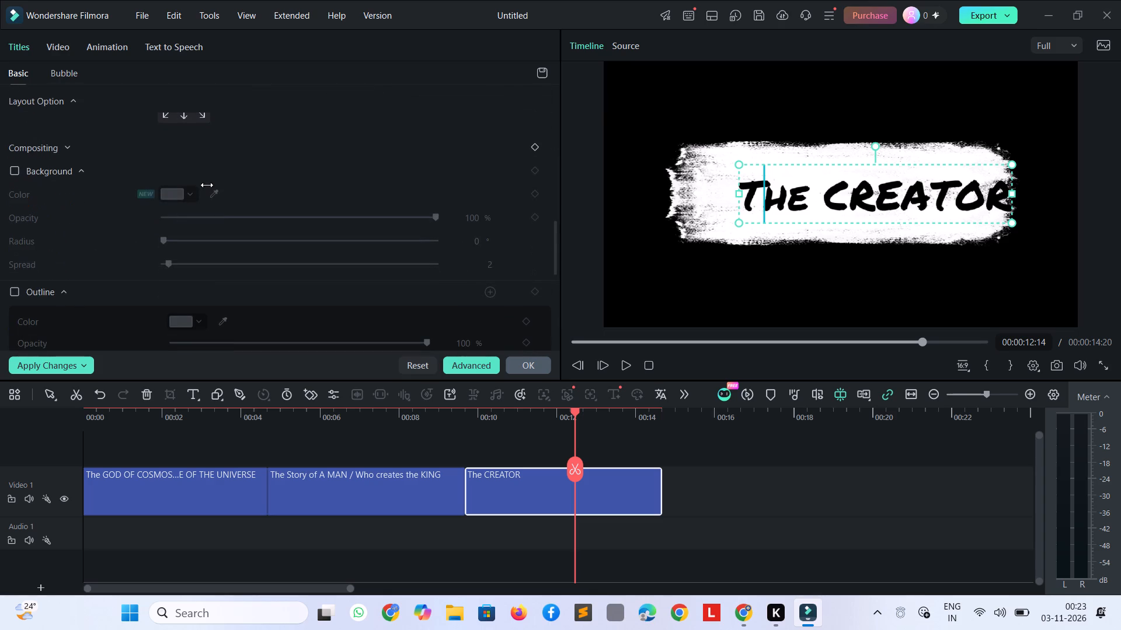
scroll(199, 176, "up", 7)
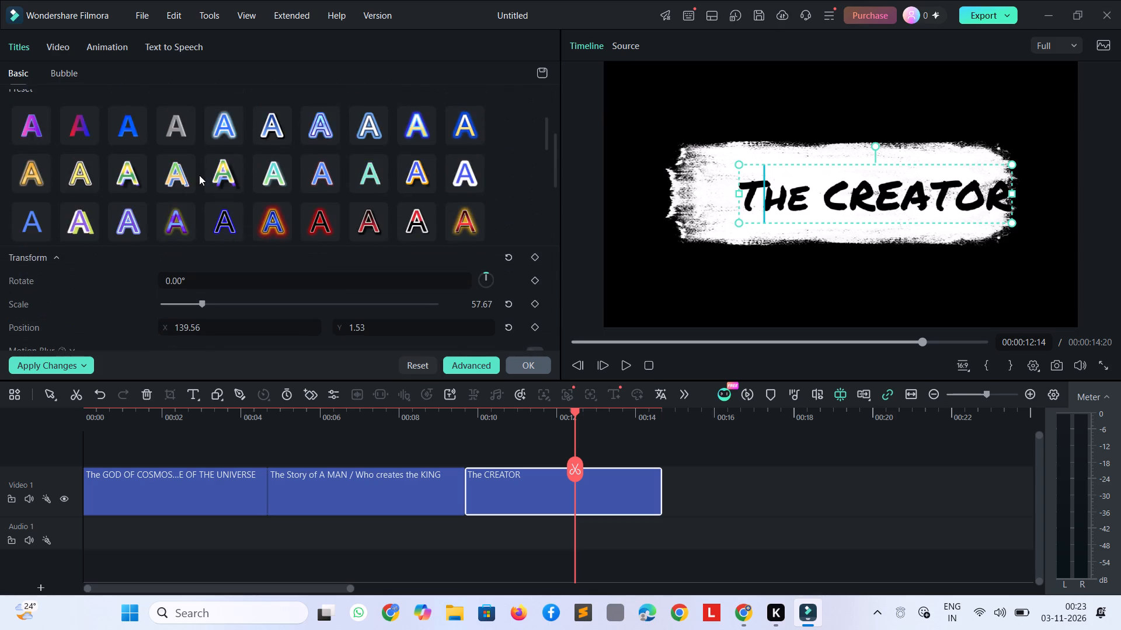
scroll(199, 175, "up", 8)
left_click(163, 191)
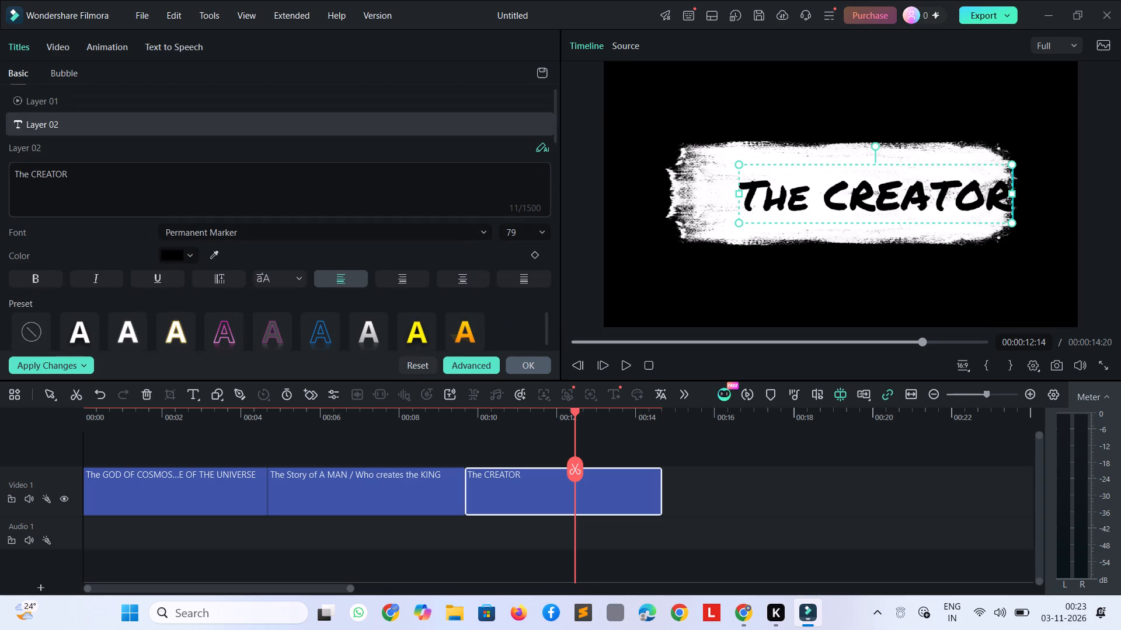
Stretch the ink title's brush-stroke layer, Layer 01, to 112% width and reduce its height slightly.
left_click(96, 87)
left_click(95, 97)
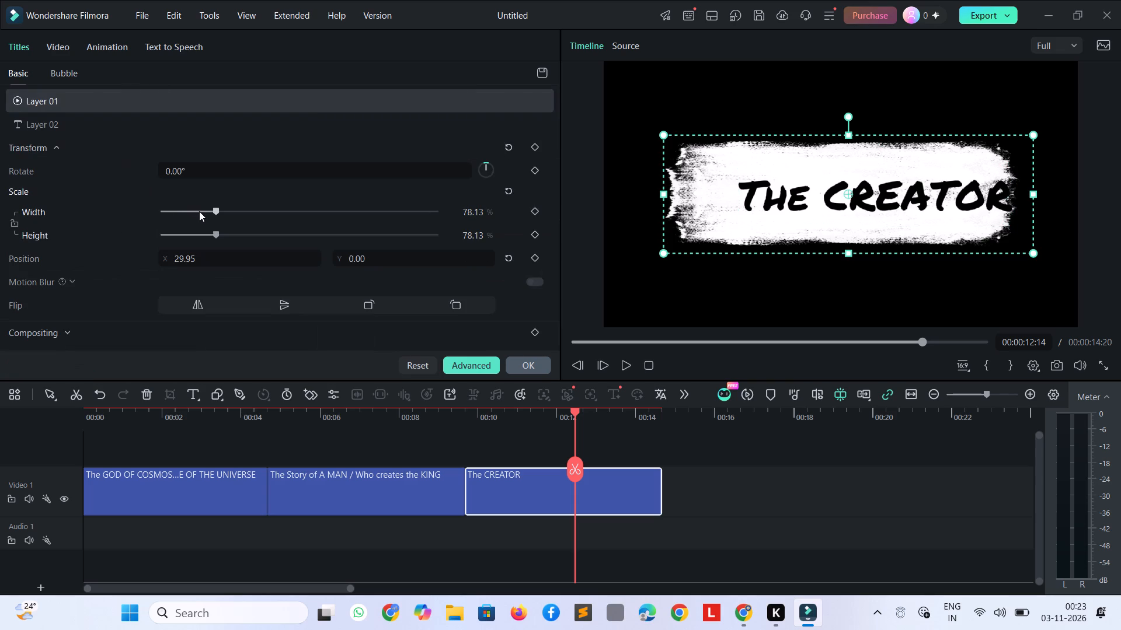
left_click_drag(212, 211, 225, 219)
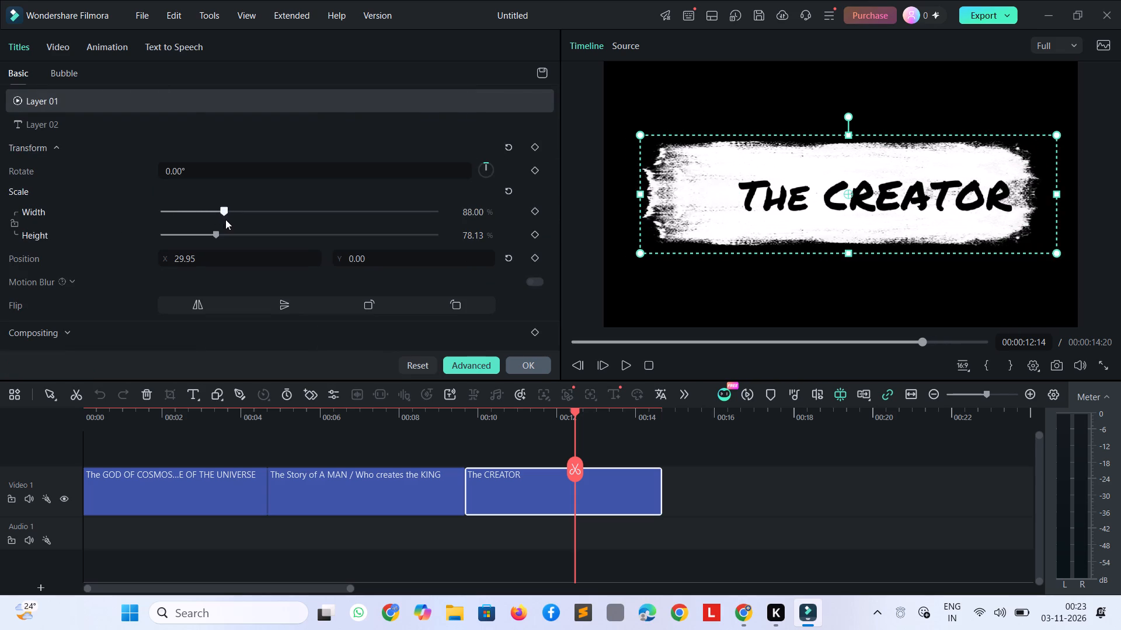
left_click_drag(225, 219, 239, 226)
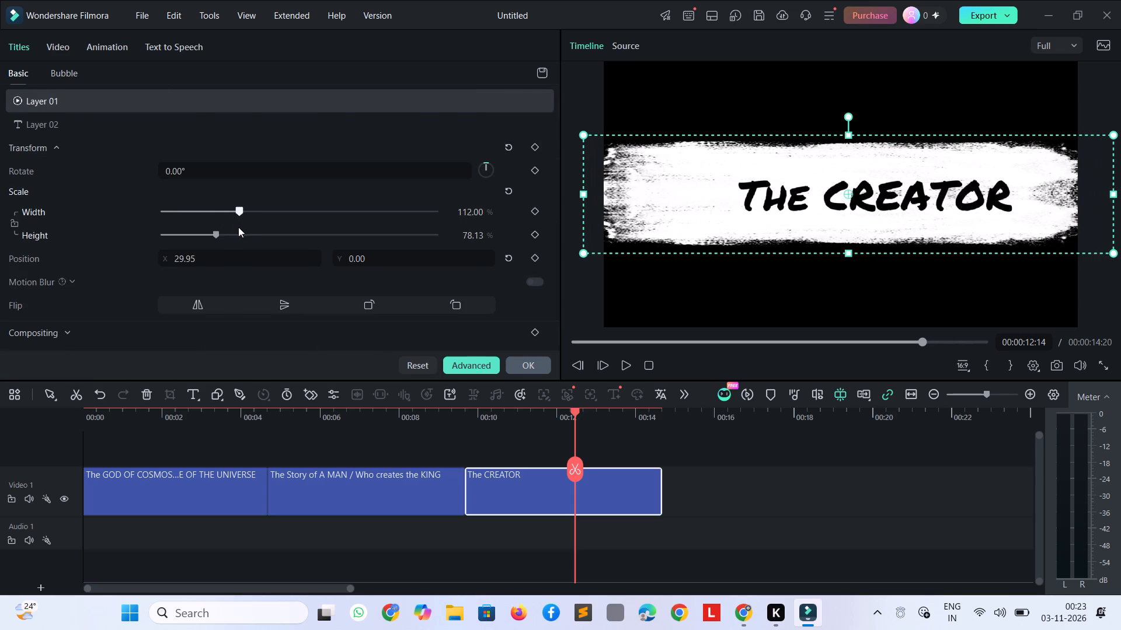
left_click_drag(214, 232, 203, 235)
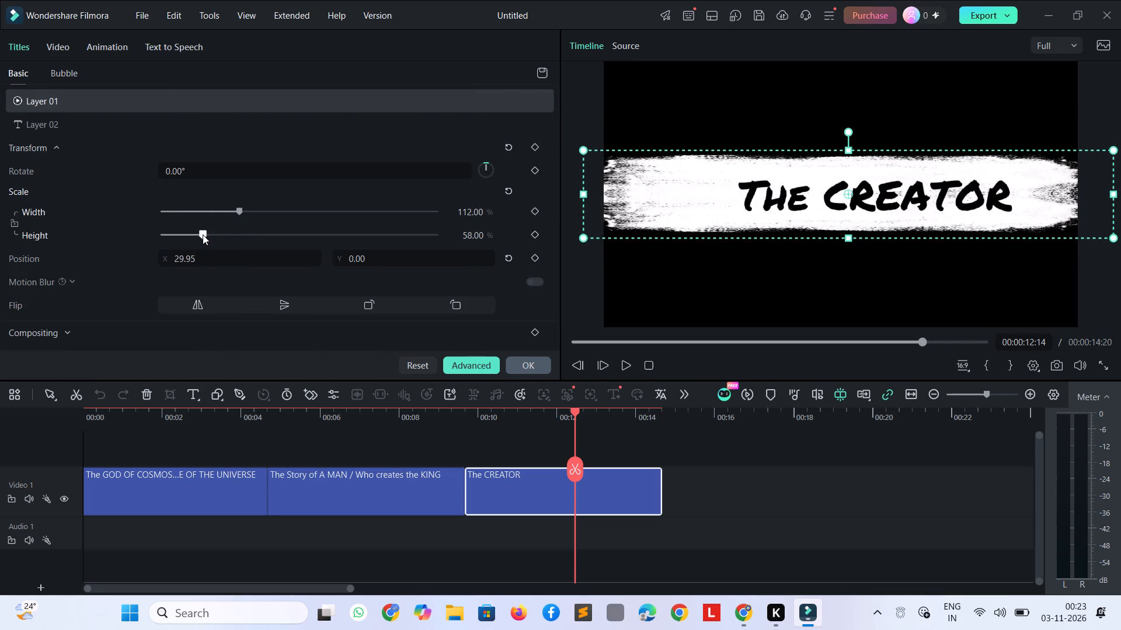
left_click_drag(203, 235, 211, 239)
Set the font size of the ink title's "The CREATOR" text to 70.
left_click(990, 191)
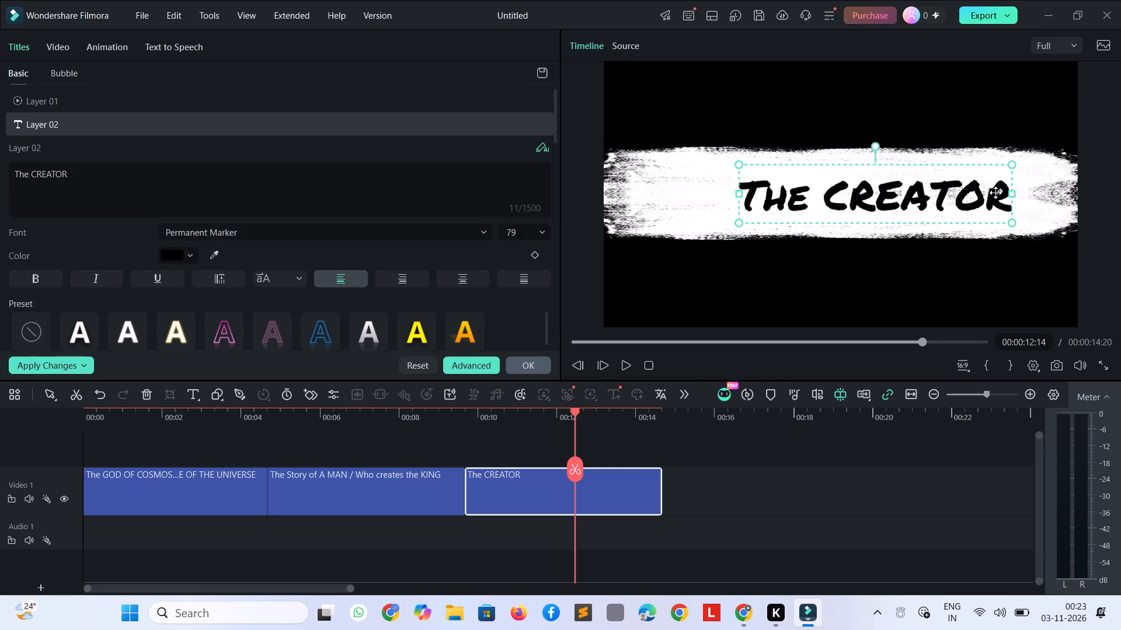
left_click(1004, 194)
left_click(1008, 198)
double_click(1003, 194)
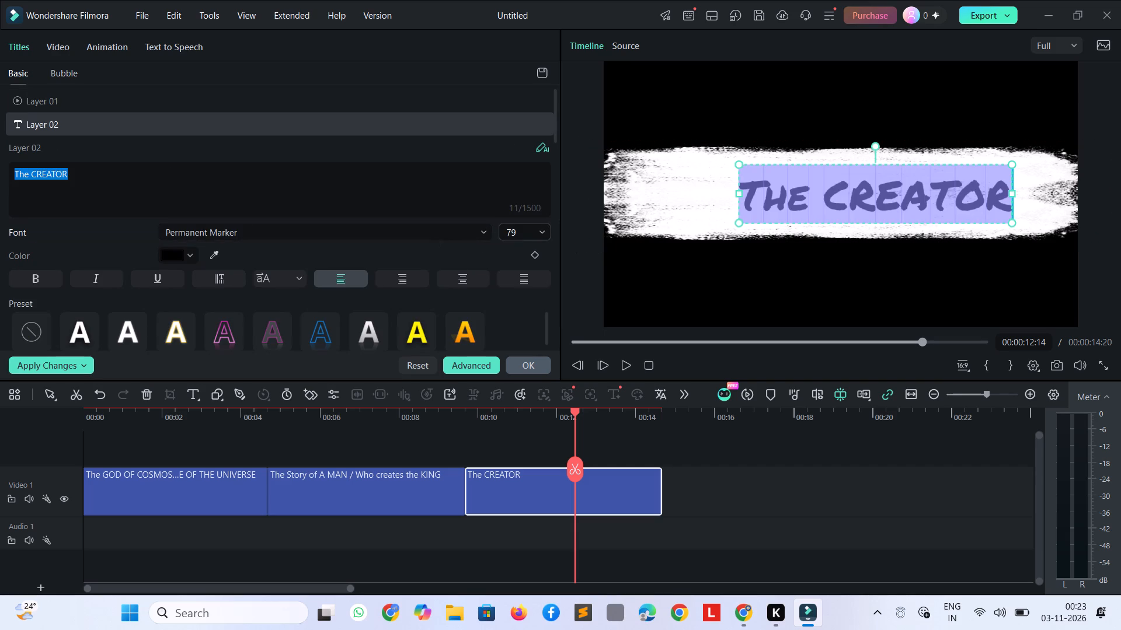
left_click(532, 237)
type("70")
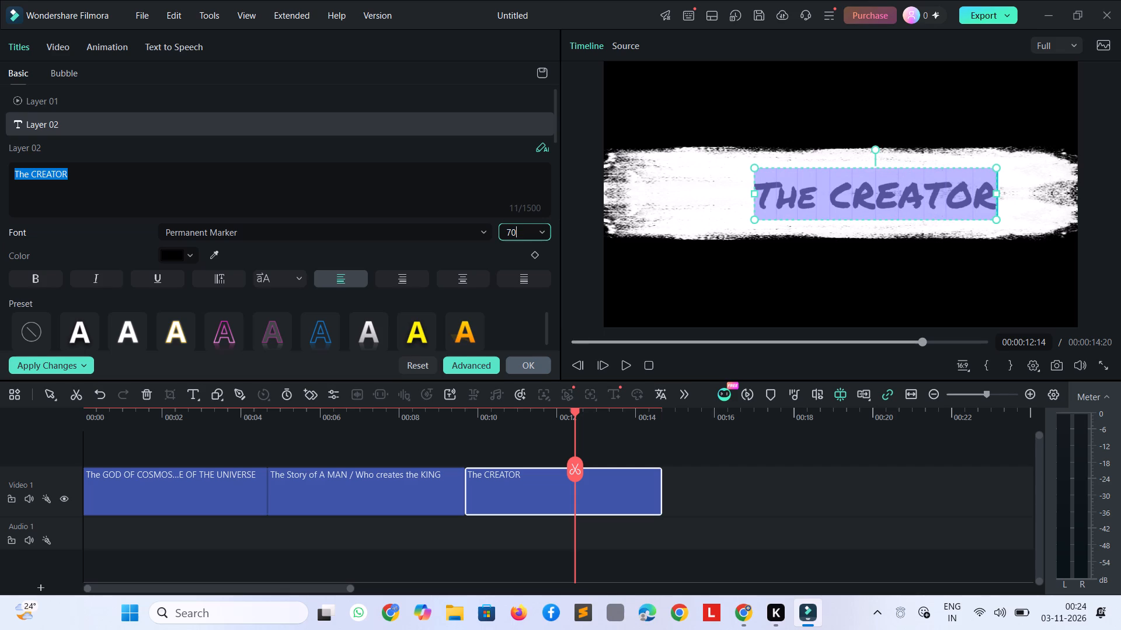
key("Return")
type("dfedf")
Replace the ink title's text with "The CReator Of" on the first line and "KINGS" on the second.
left_click(845, 202)
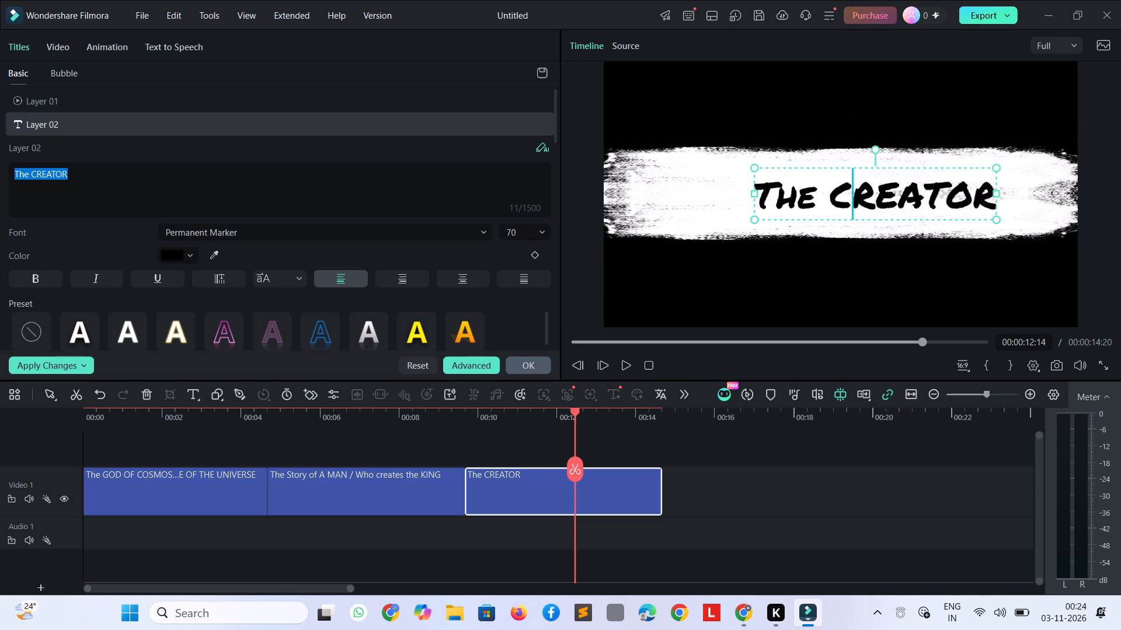
type("dfd")
key("ctrl+a")
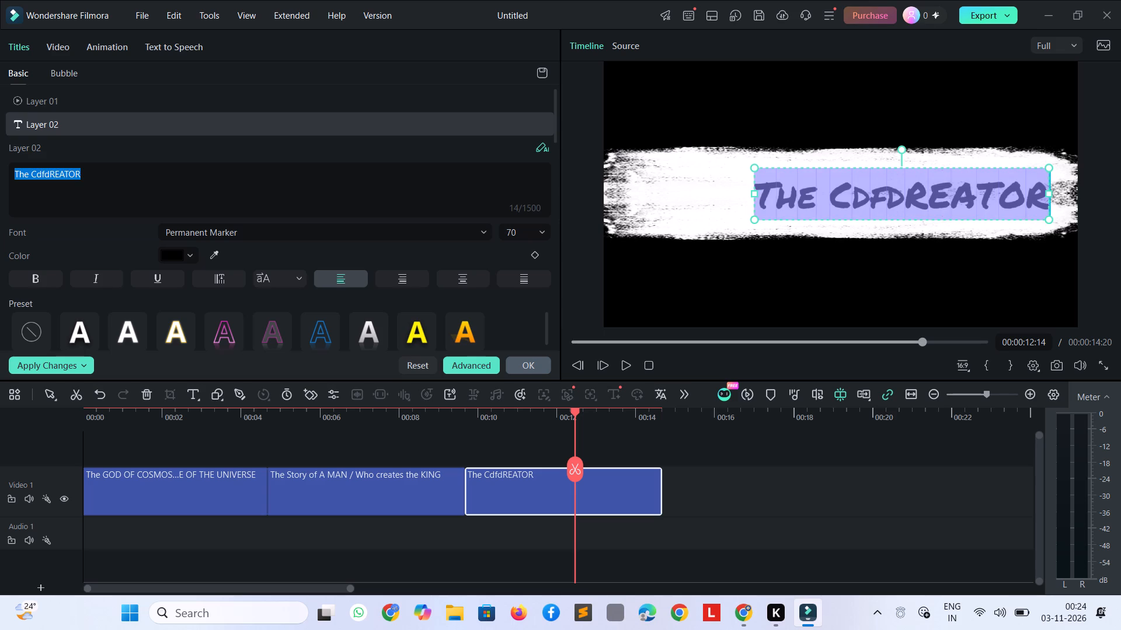
type("THe")
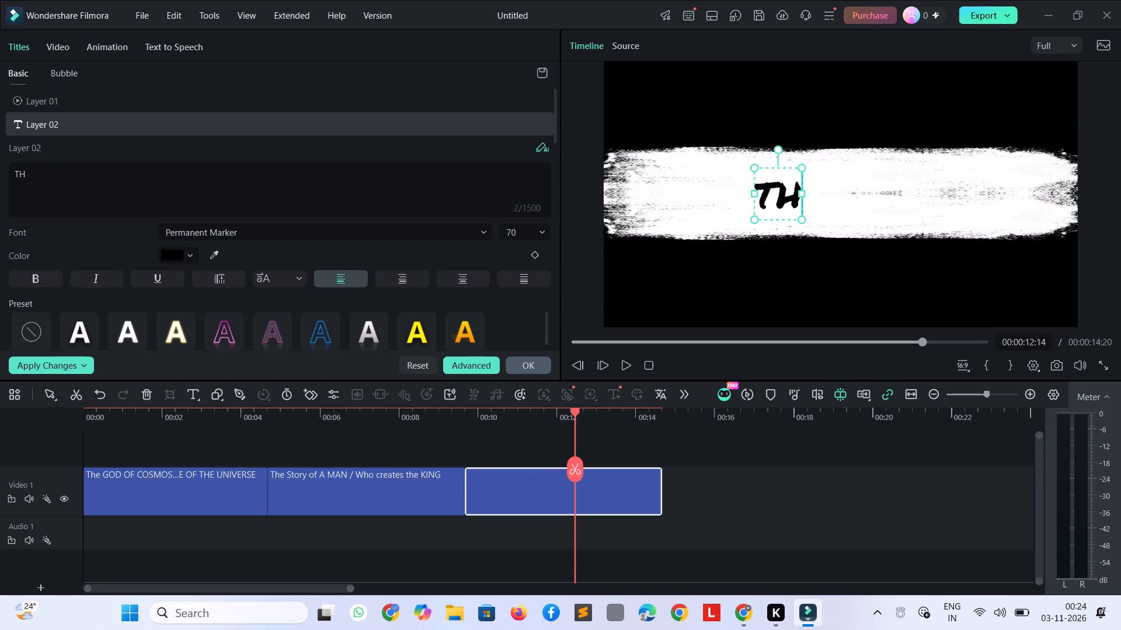
key("space")
key("BackSpace")
key("BackSpace")
key("BackSpace")
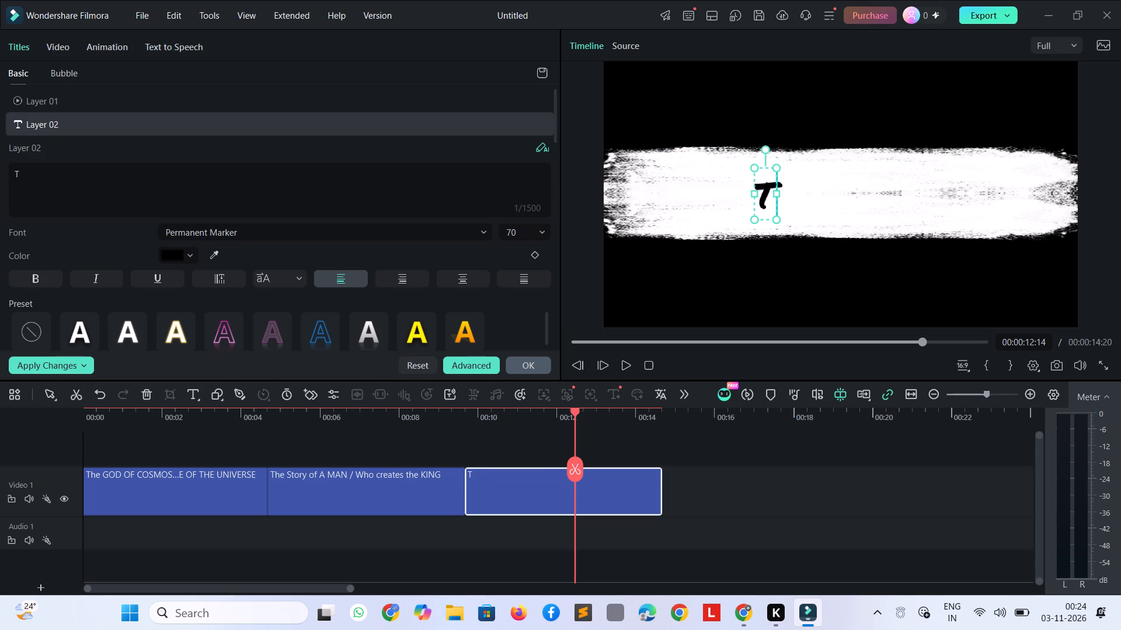
type("he")
key("space")
type("CReat")
type("or Of the")
key("space")
key("BackSpace")
key("BackSpace")
key("BackSpace")
key("BackSpace")
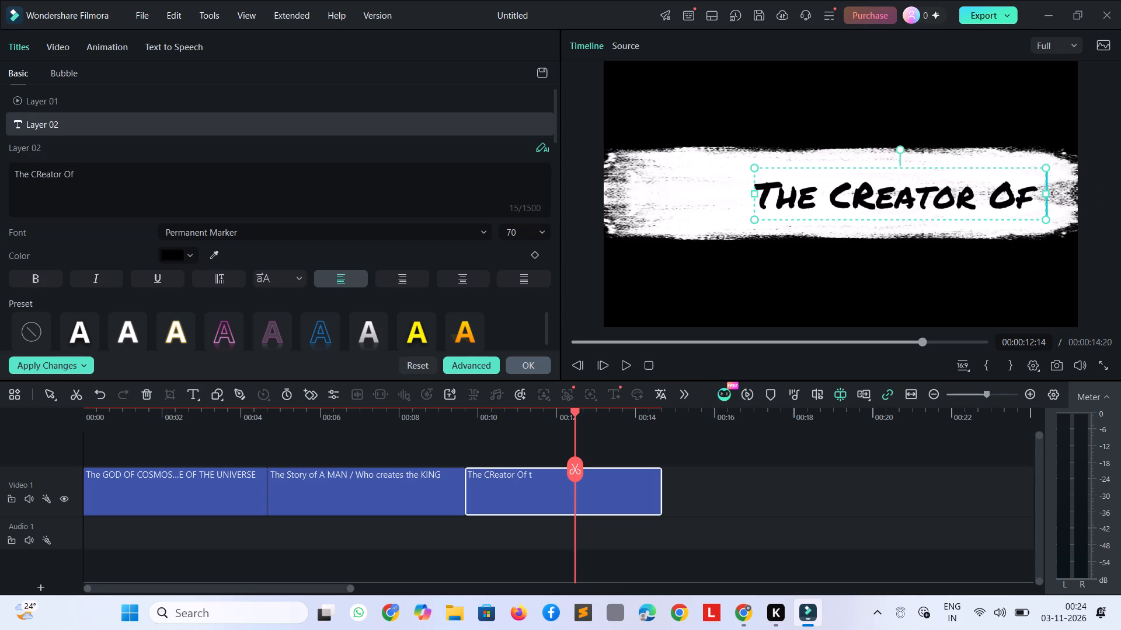
key("Return")
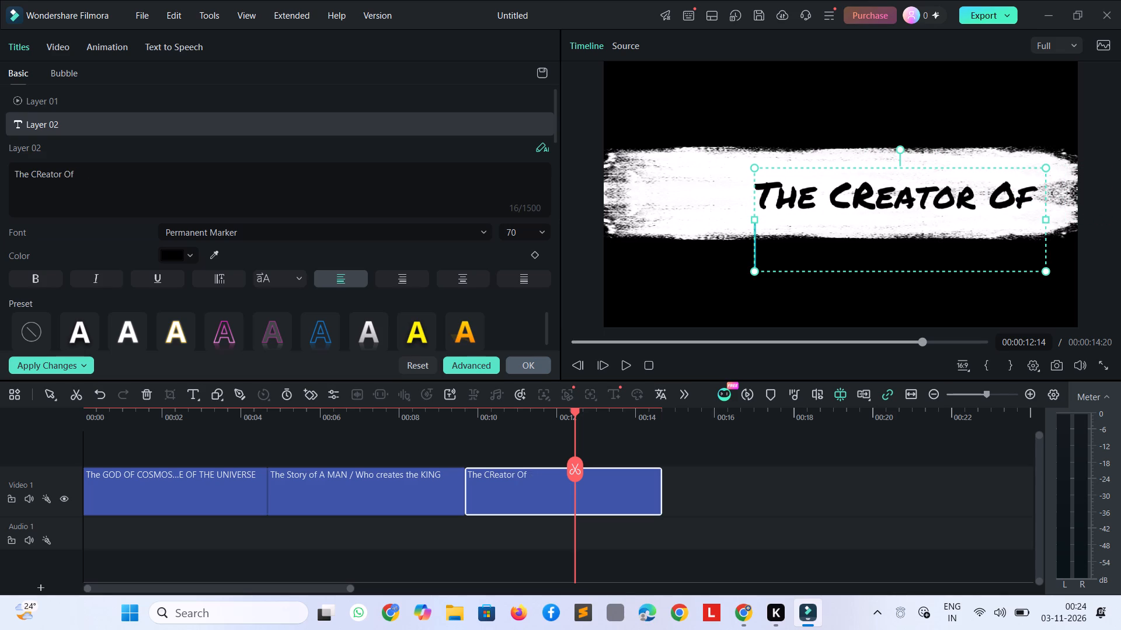
type("Sha")
key("BackSpace")
key("BackSpace")
key("BackSpace")
type("KINGS")
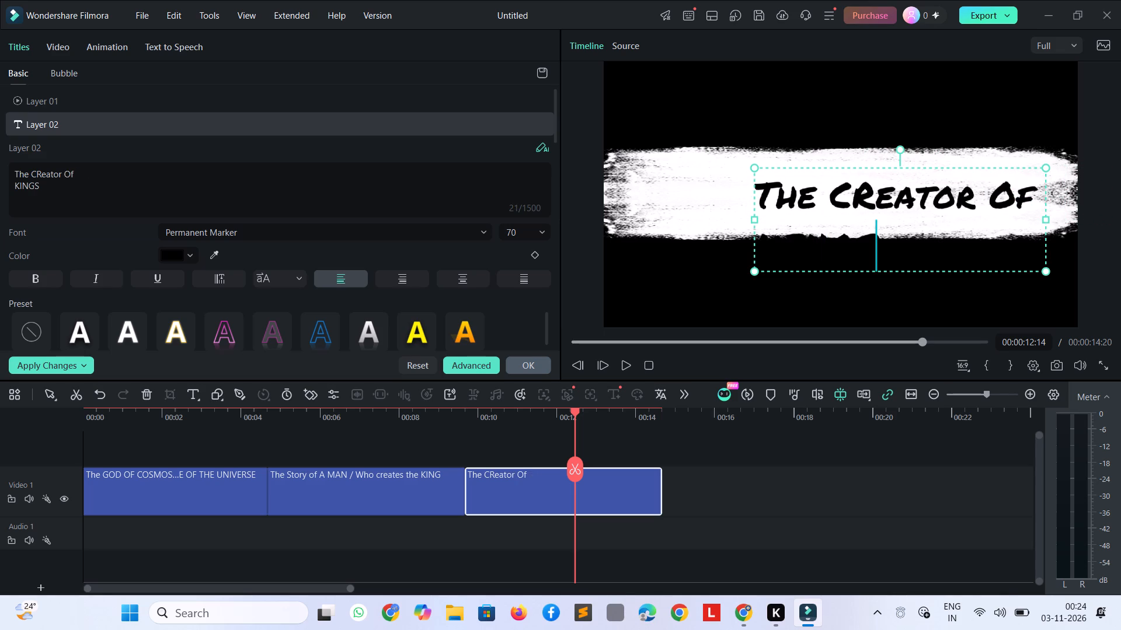
Indent the second line, "KINGS", with five spaces so it sits nearer the middle under the first line.
left_click(849, 195)
left_click(760, 239)
key("space")
key("space")
key("space")
key("space")
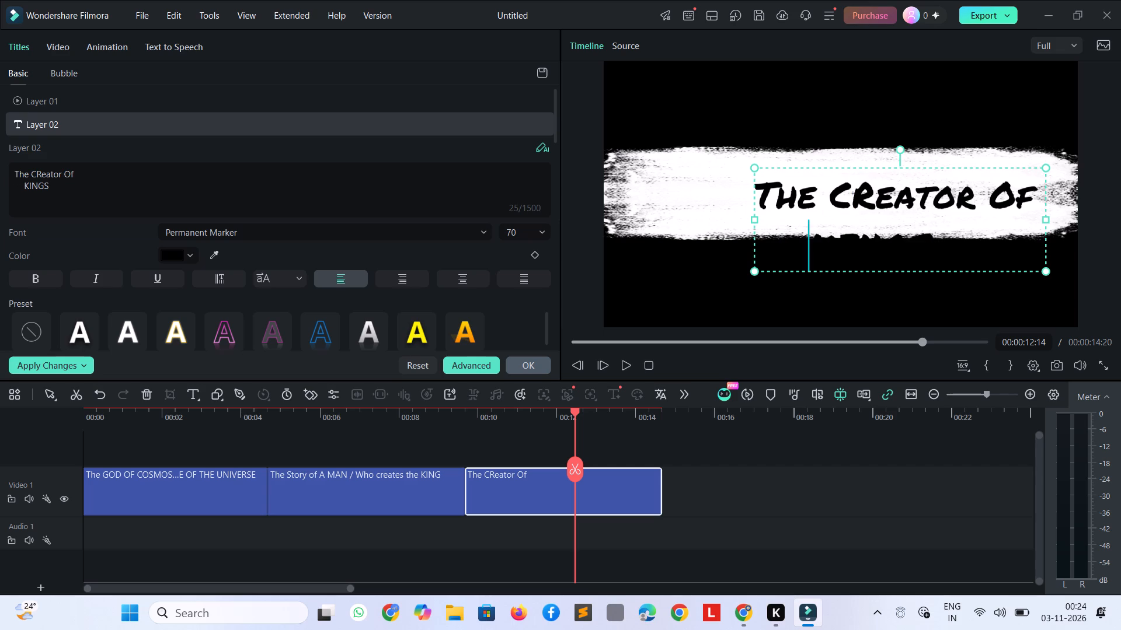
key("space")
left_click(819, 139)
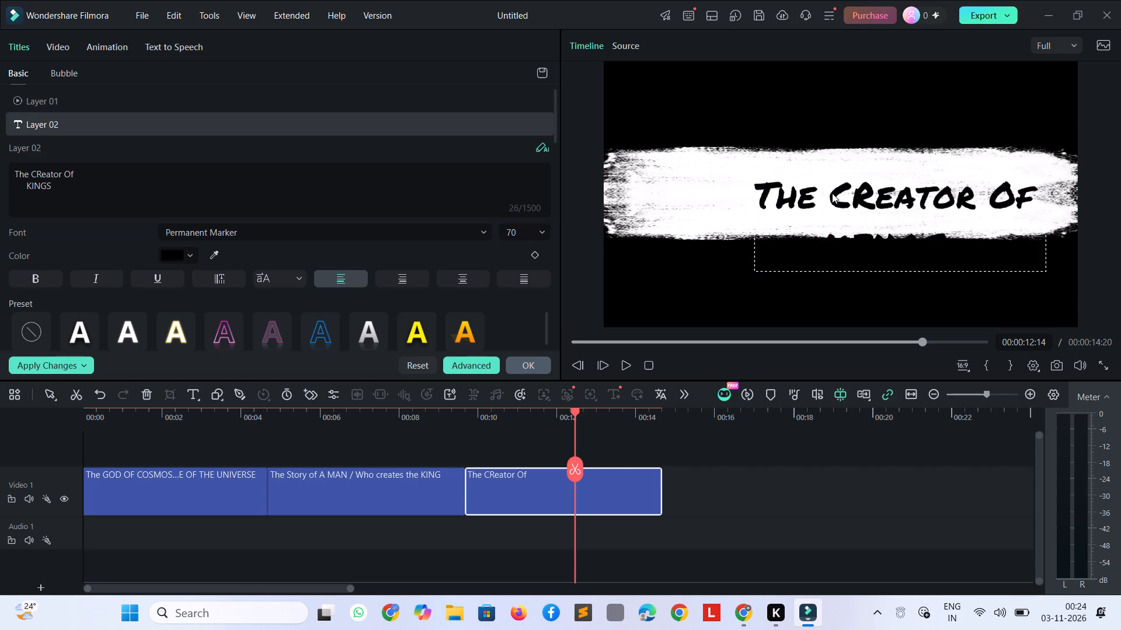
Move the two-line text up and left so both lines sit centred over the white brush stroke.
left_click_drag(832, 193, 785, 168)
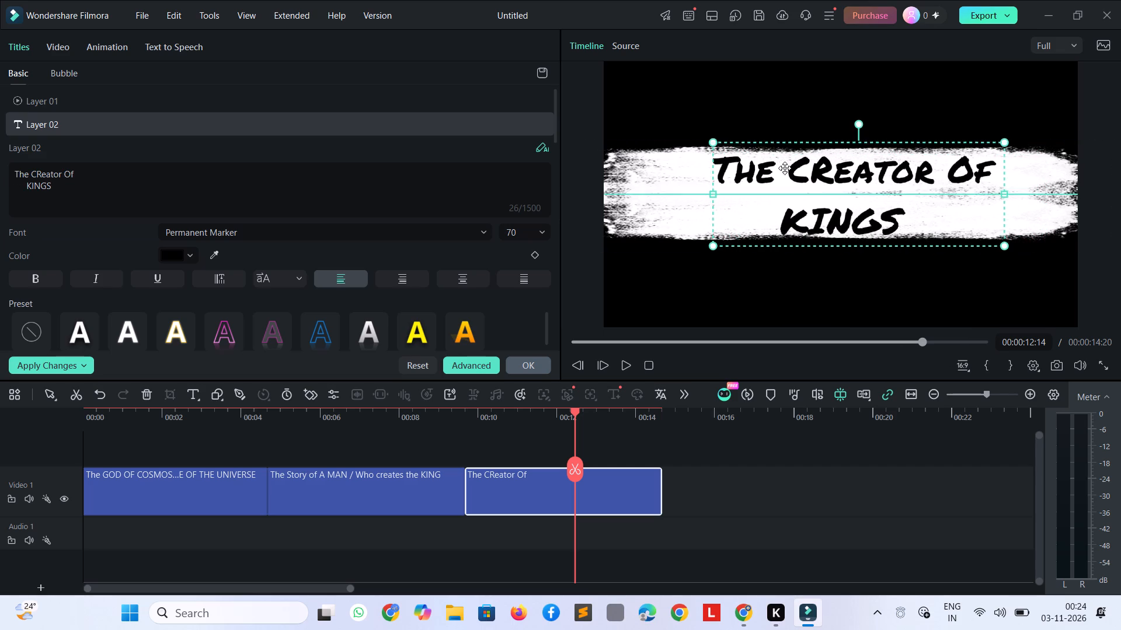
left_click_drag(785, 168, 770, 167)
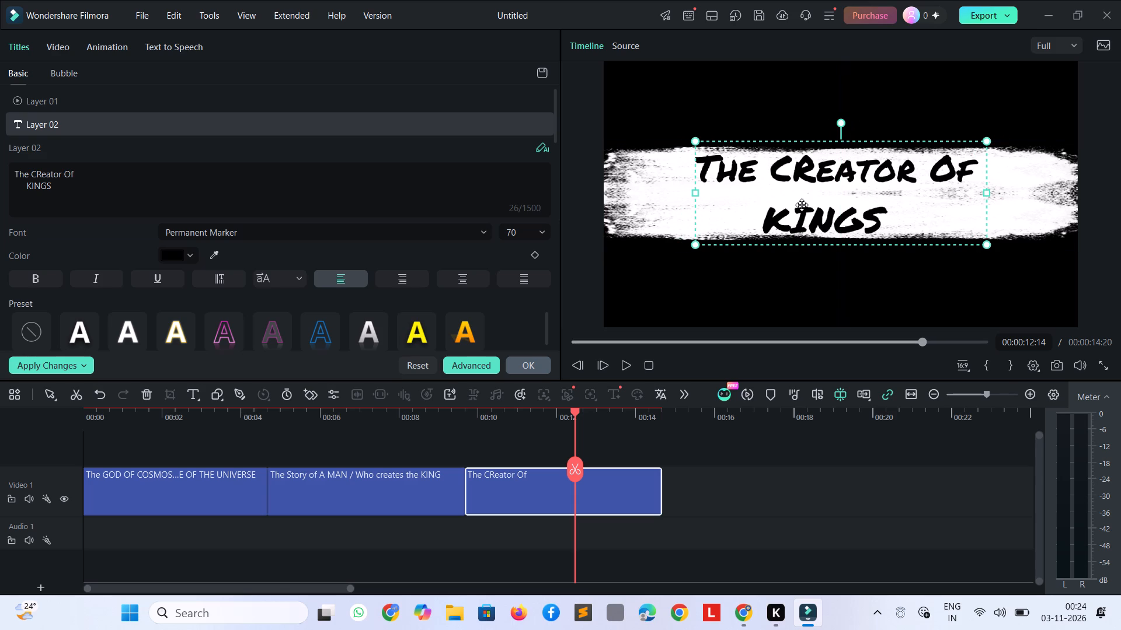
Play the edited ink title through to the end of the timeline to review it.
key("space")
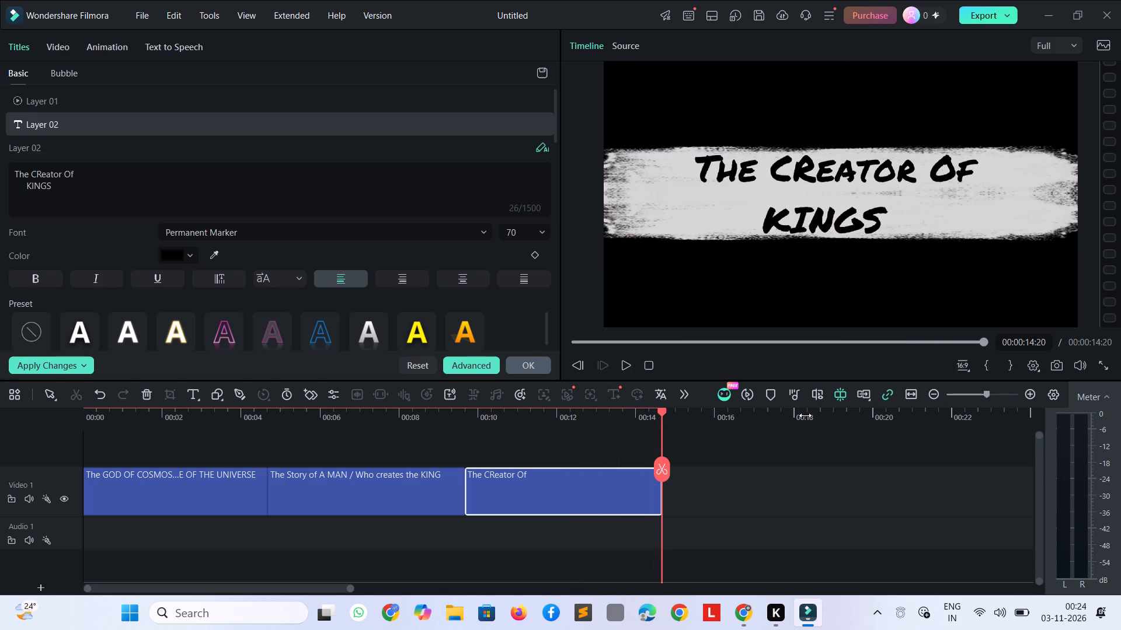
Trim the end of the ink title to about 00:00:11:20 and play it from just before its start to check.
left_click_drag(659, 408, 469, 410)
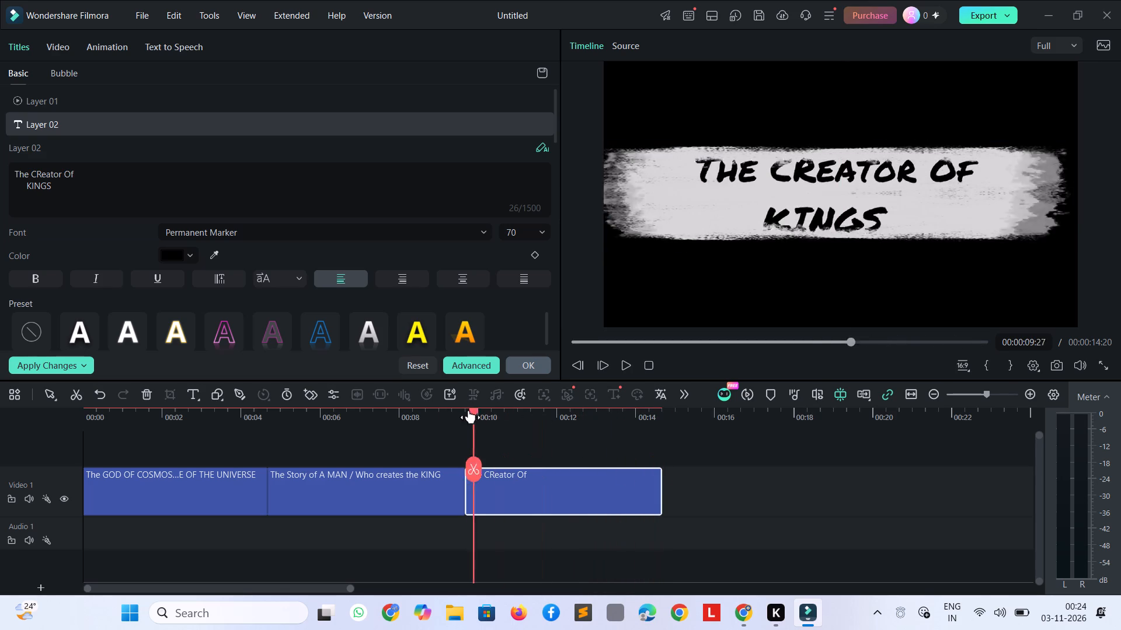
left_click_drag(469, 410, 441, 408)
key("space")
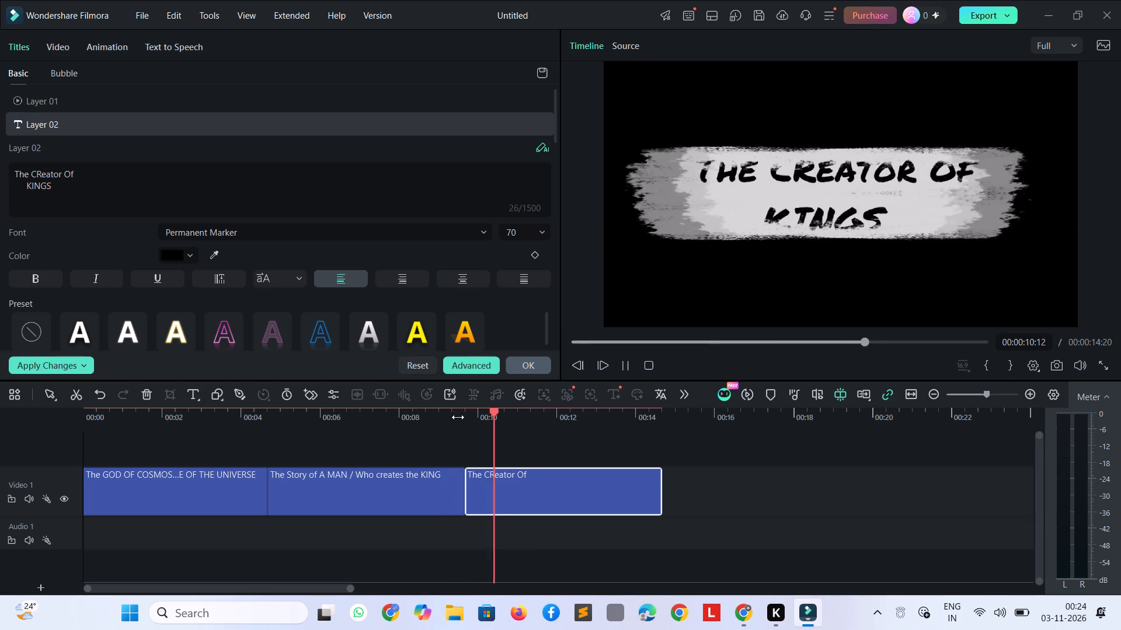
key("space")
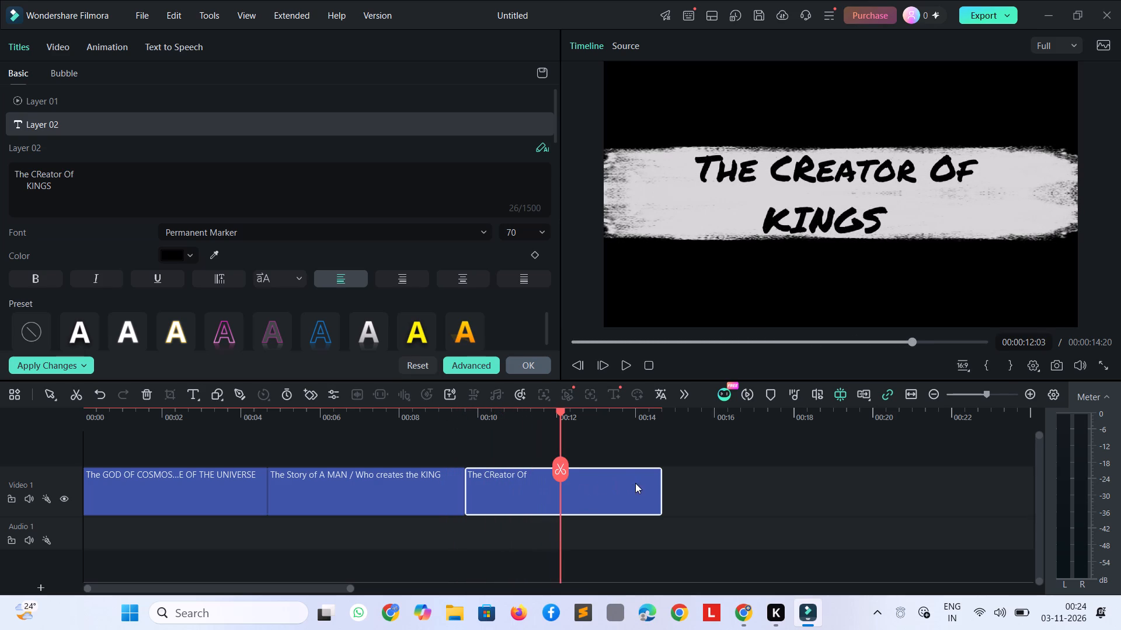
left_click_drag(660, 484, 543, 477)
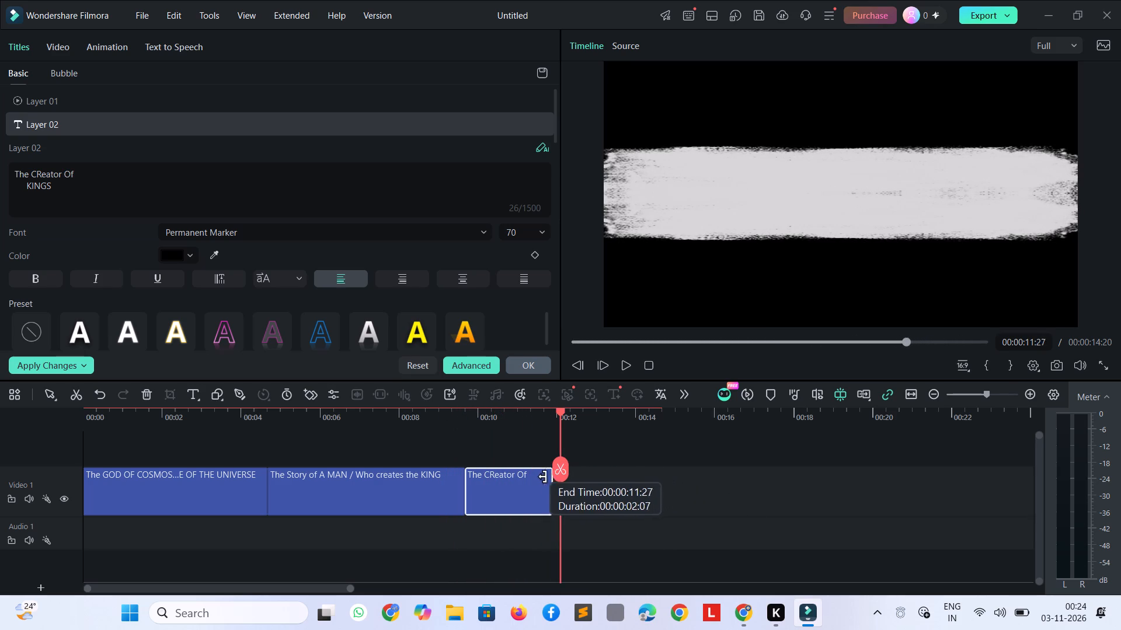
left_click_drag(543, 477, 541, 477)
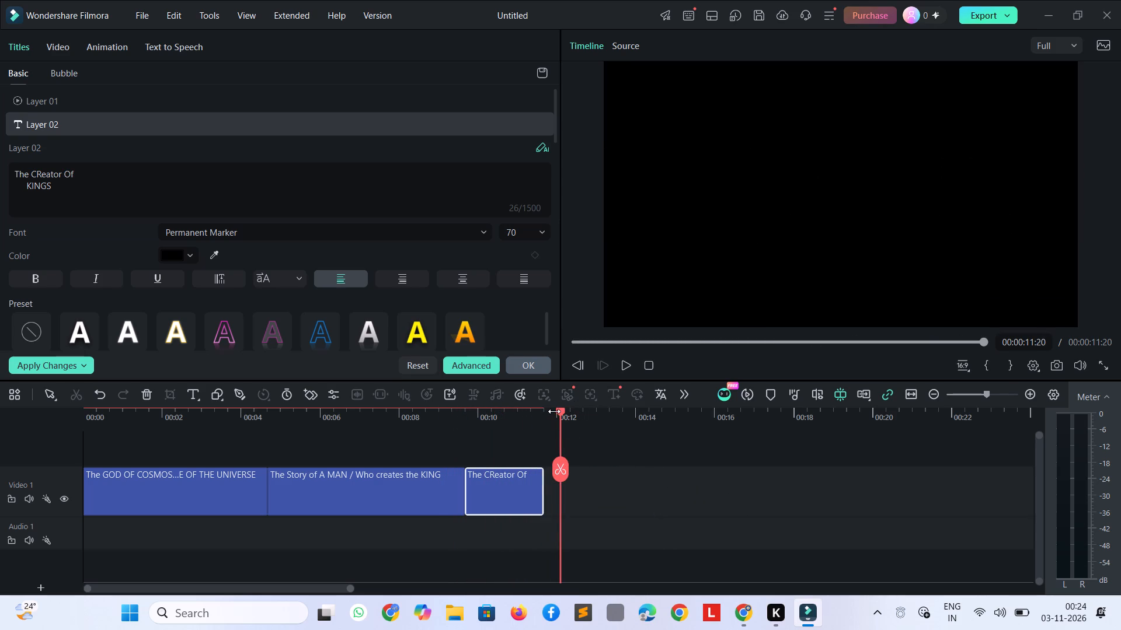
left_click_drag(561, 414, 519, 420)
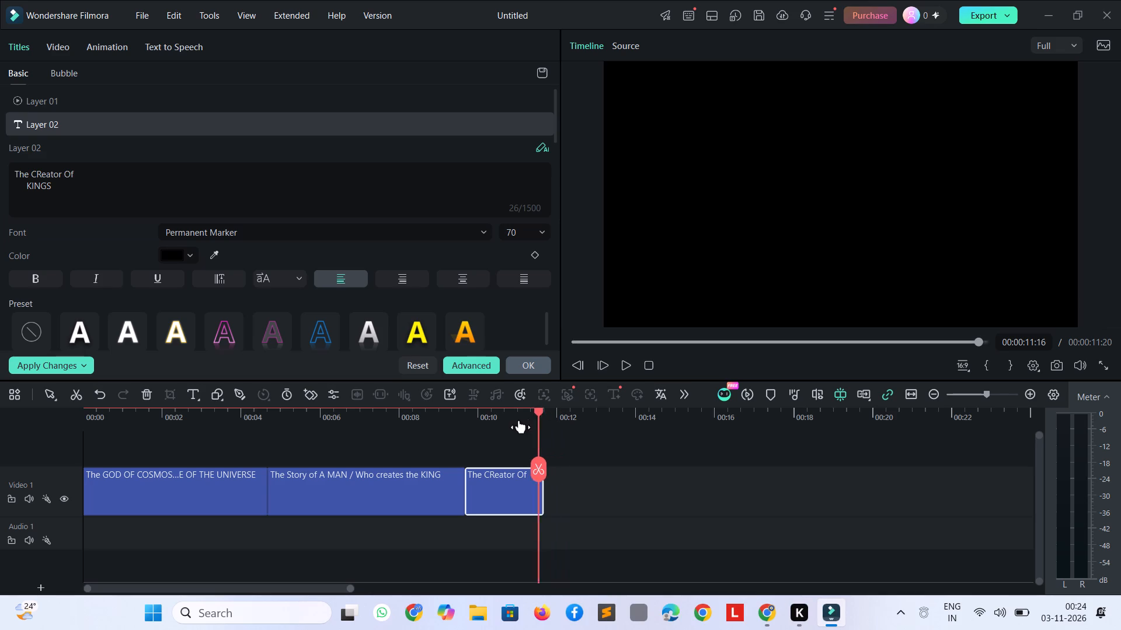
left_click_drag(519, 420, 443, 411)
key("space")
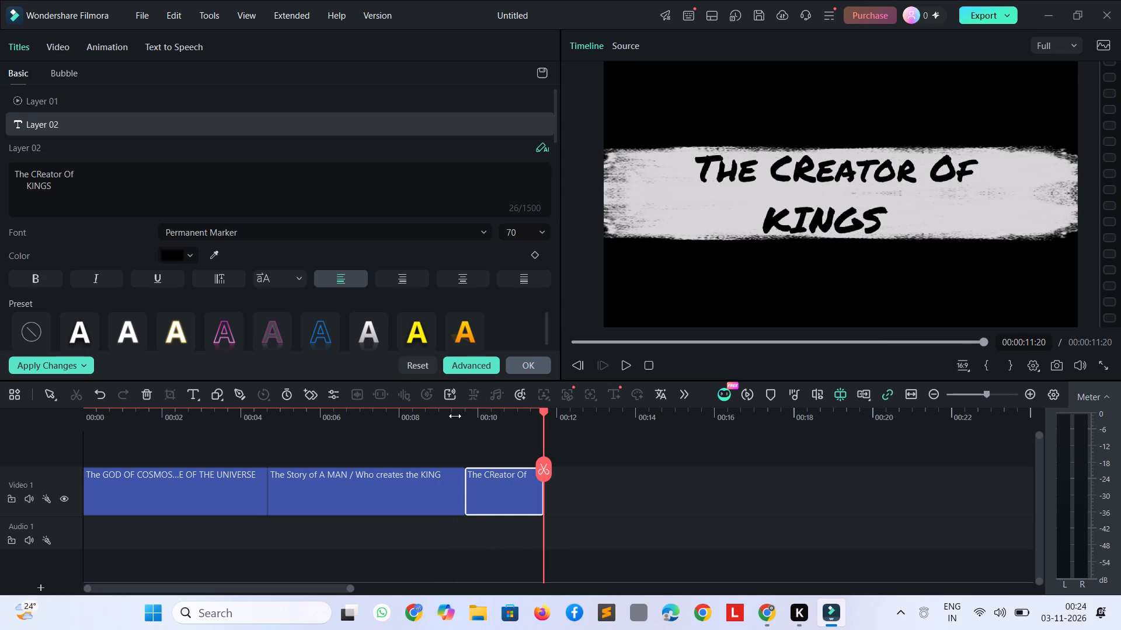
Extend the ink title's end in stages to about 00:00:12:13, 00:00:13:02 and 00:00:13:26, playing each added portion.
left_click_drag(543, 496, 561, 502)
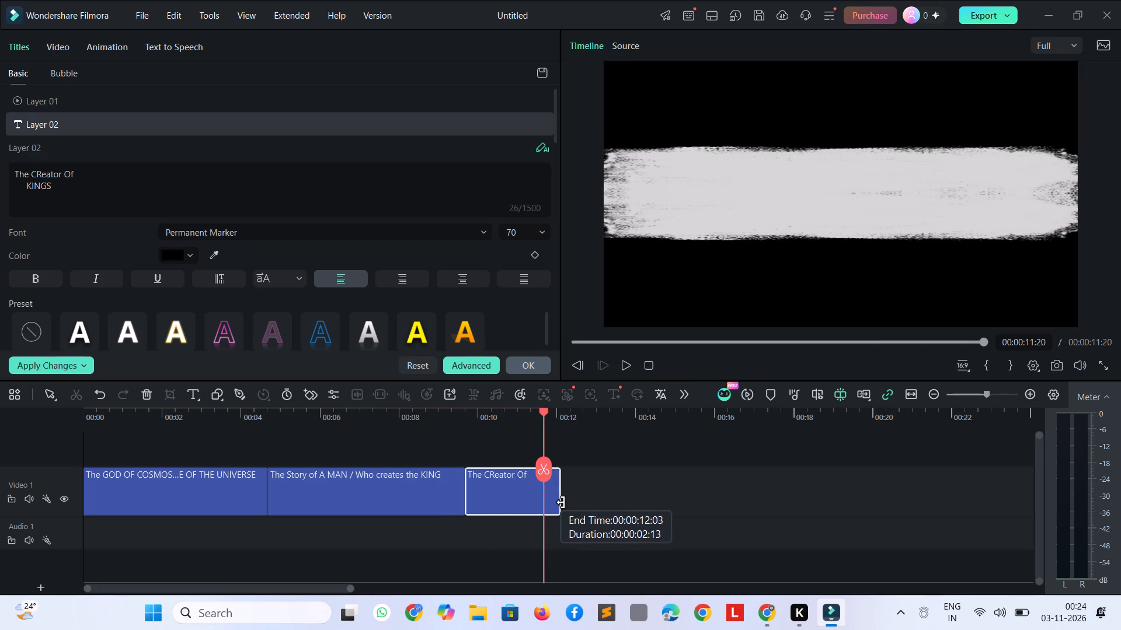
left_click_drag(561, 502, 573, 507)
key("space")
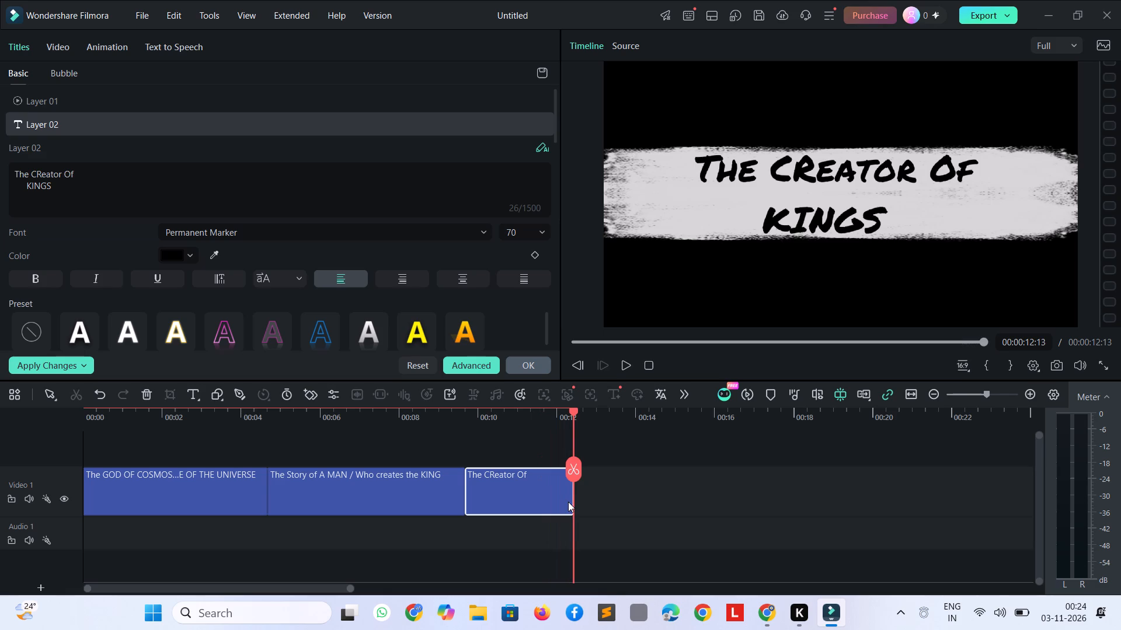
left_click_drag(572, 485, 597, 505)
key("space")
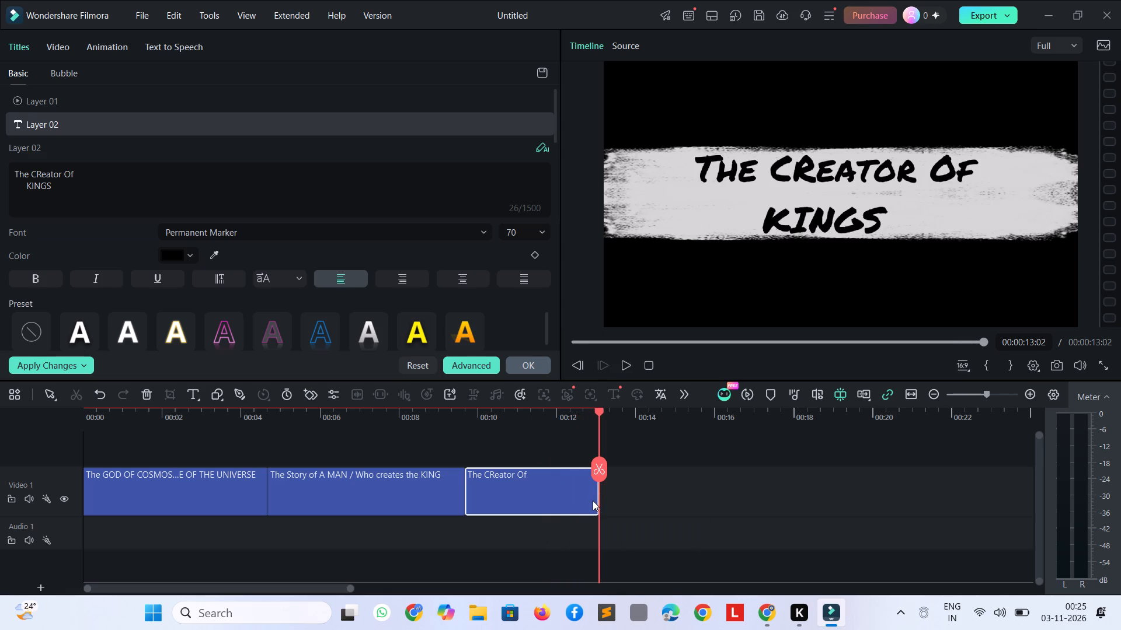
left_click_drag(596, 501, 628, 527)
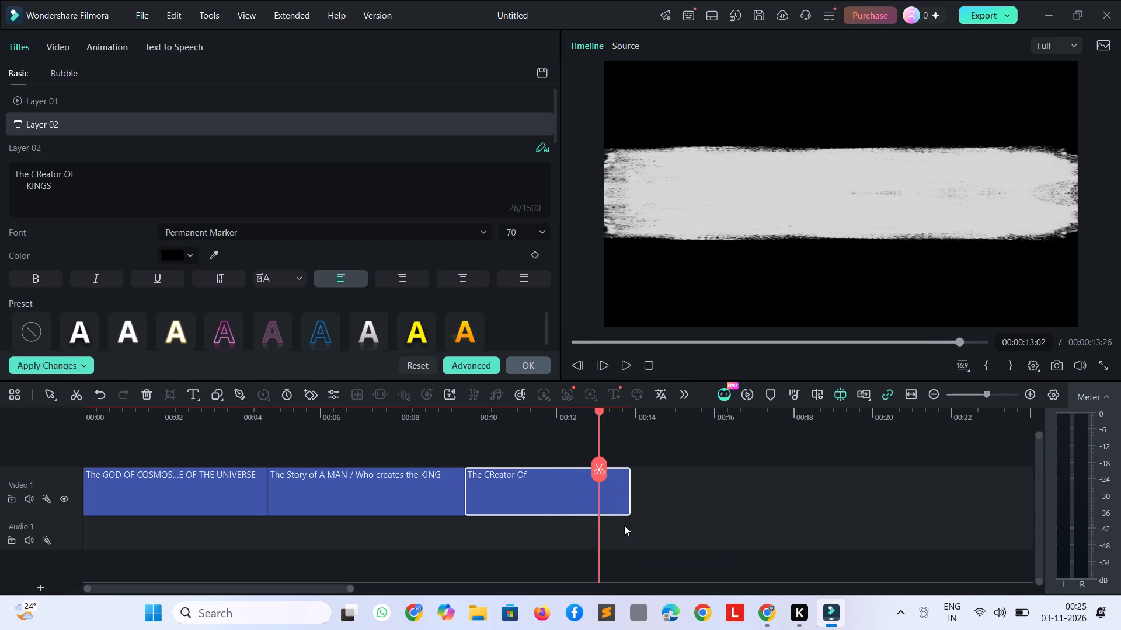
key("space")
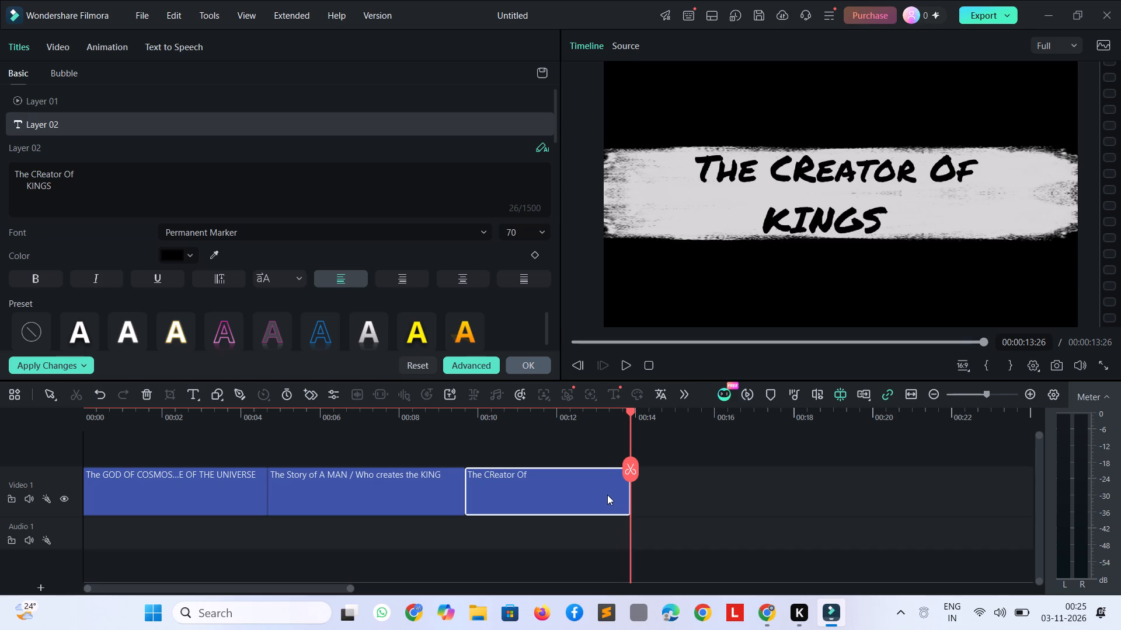
Trim the ink title's end back to about 00:00:11:16 and play the shortened clip.
left_click_drag(628, 494, 597, 491)
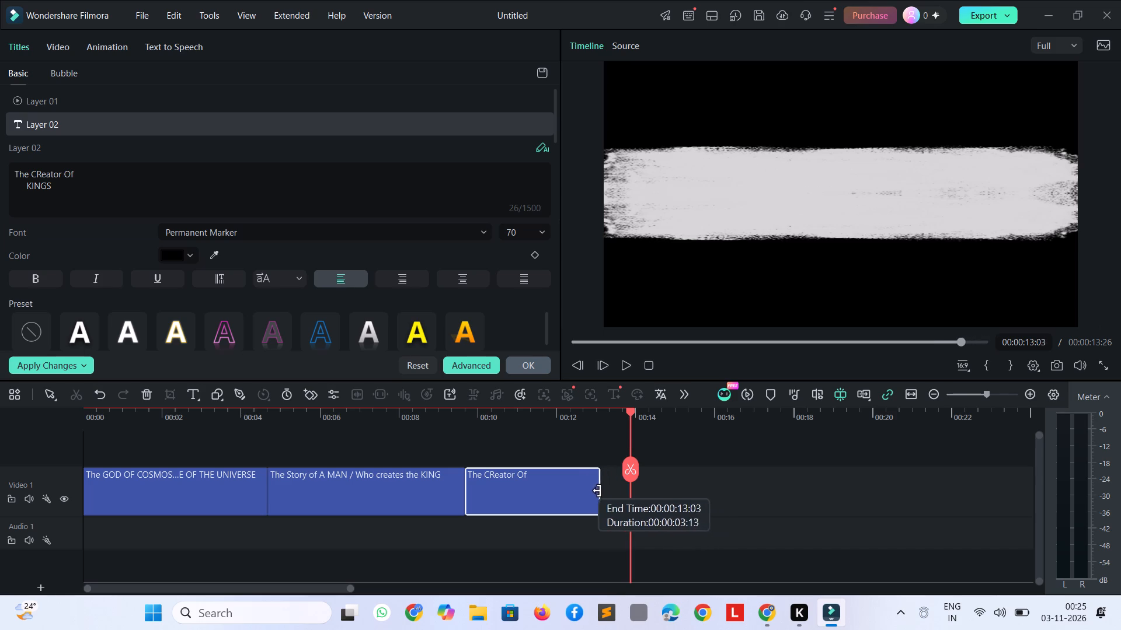
left_click_drag(597, 491, 535, 488)
key("space")
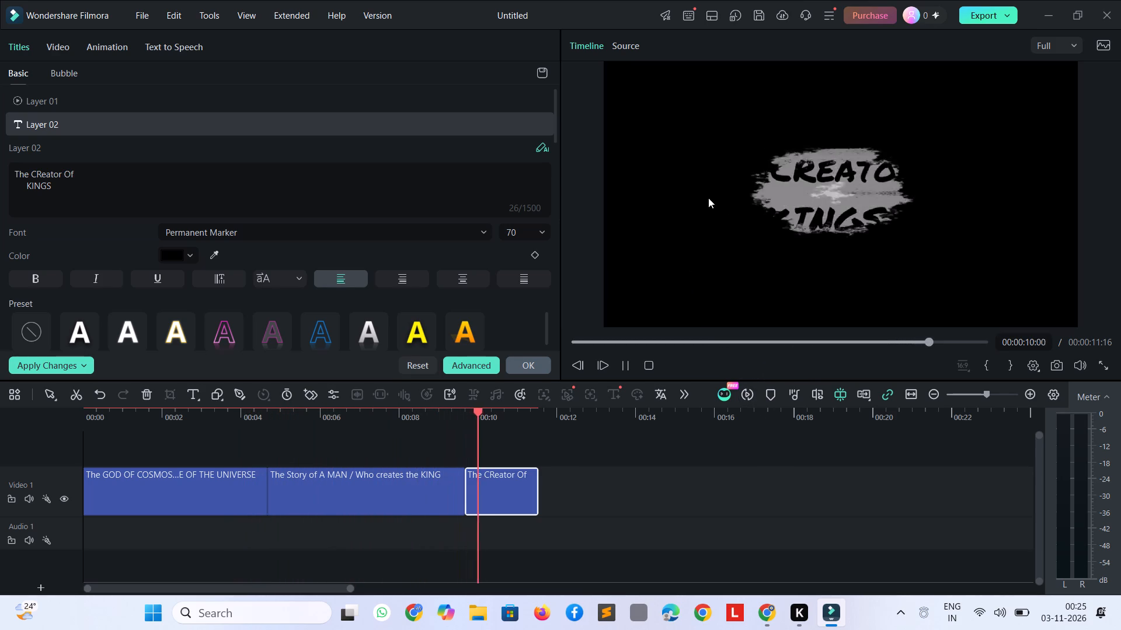
key("space")
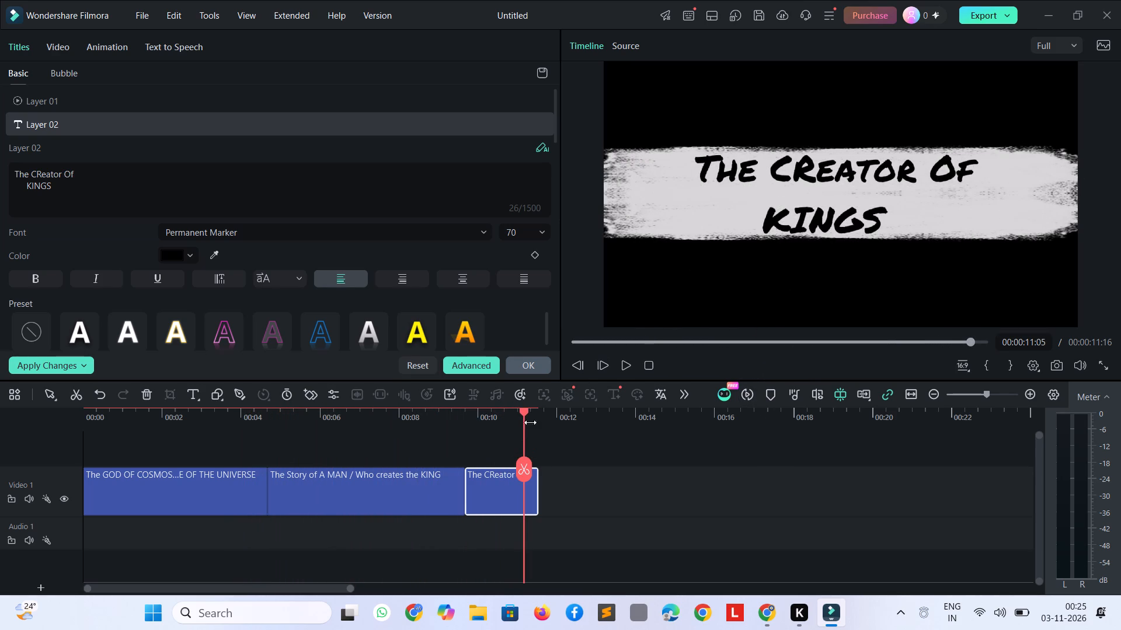
Add the Fade transition across the cut between the second planet title and the ink title.
left_click_drag(522, 415, 455, 417)
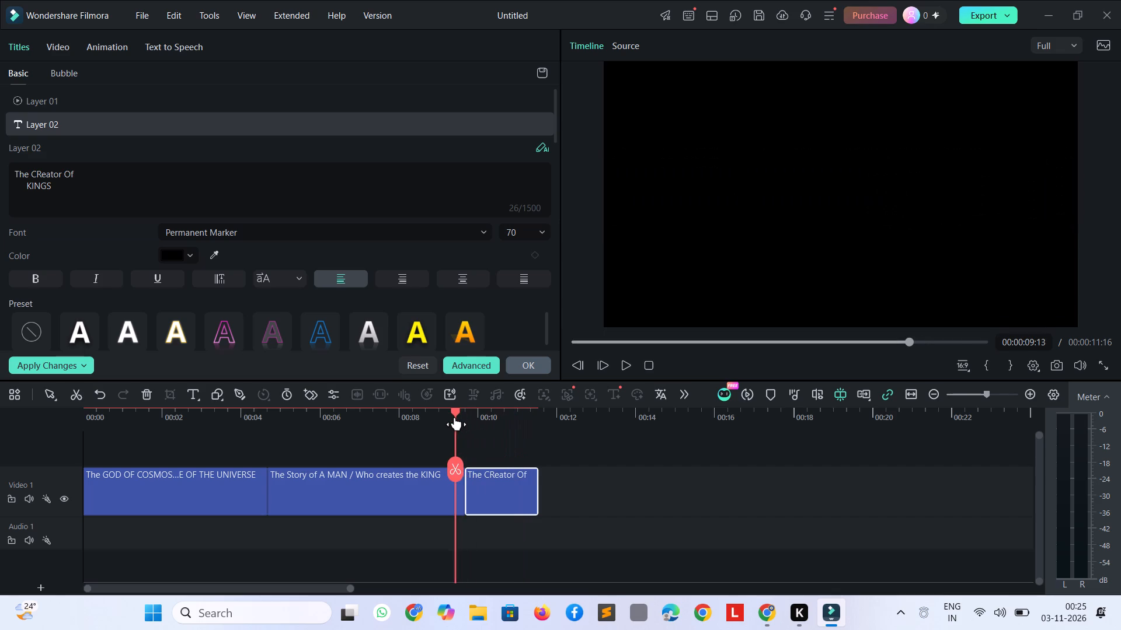
left_click_drag(455, 417, 445, 424)
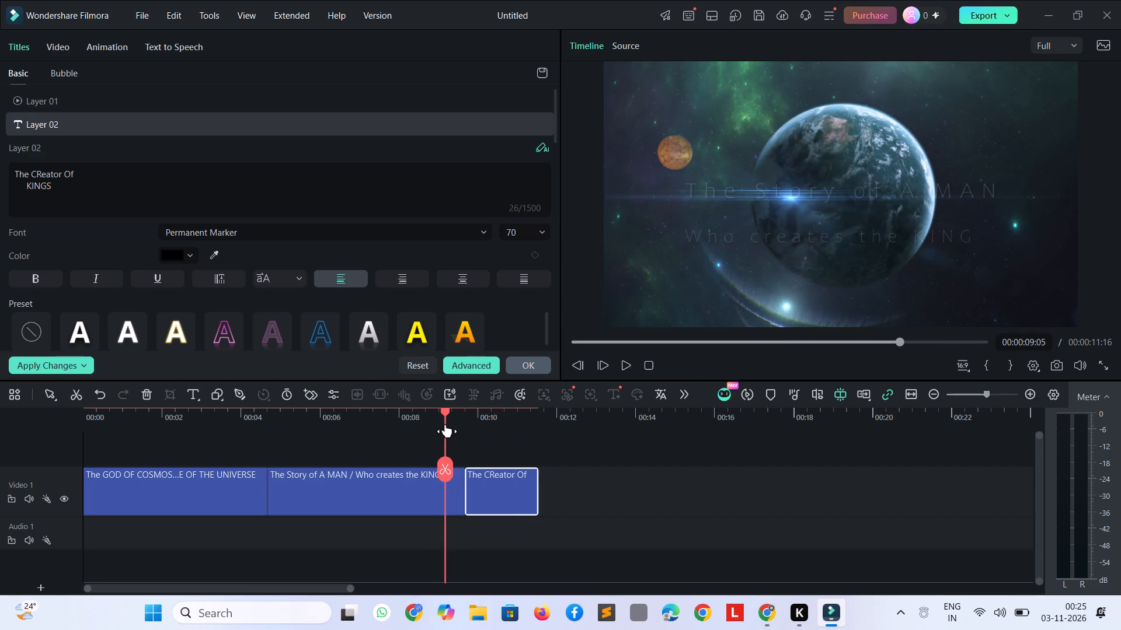
left_click_drag(445, 424, 448, 425)
left_click(622, 451)
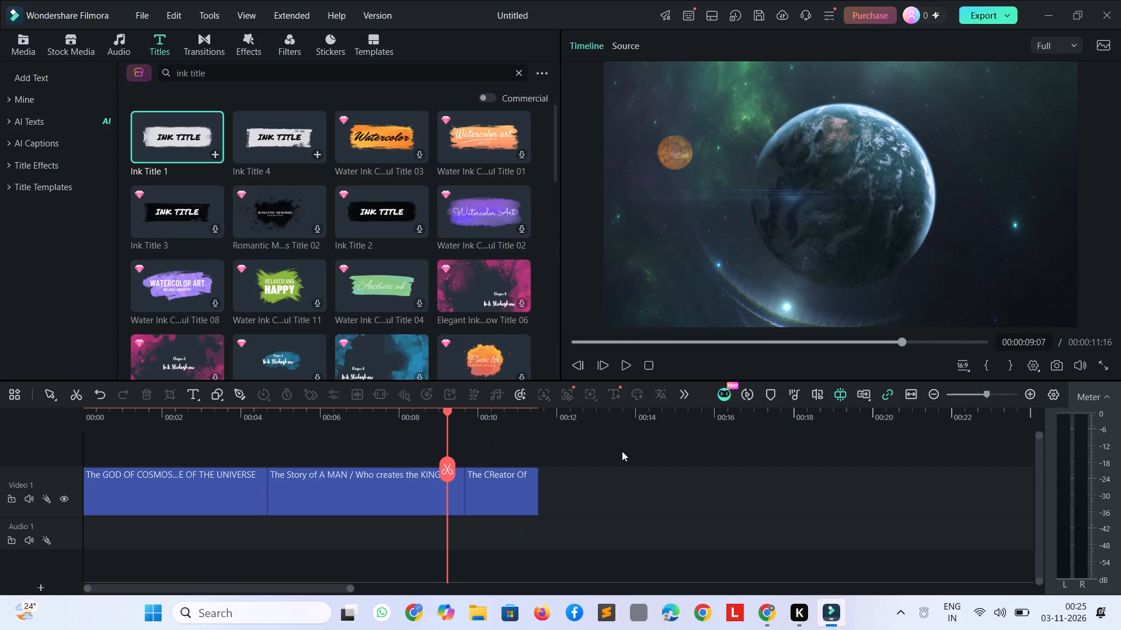
left_click(204, 49)
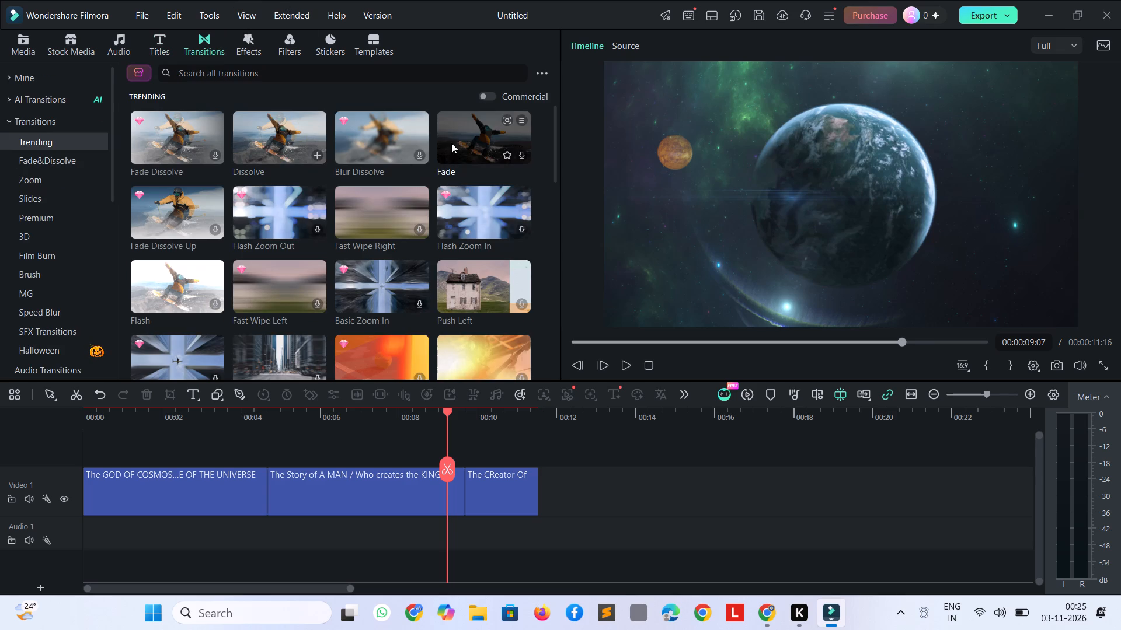
left_click_drag(456, 136, 372, 391)
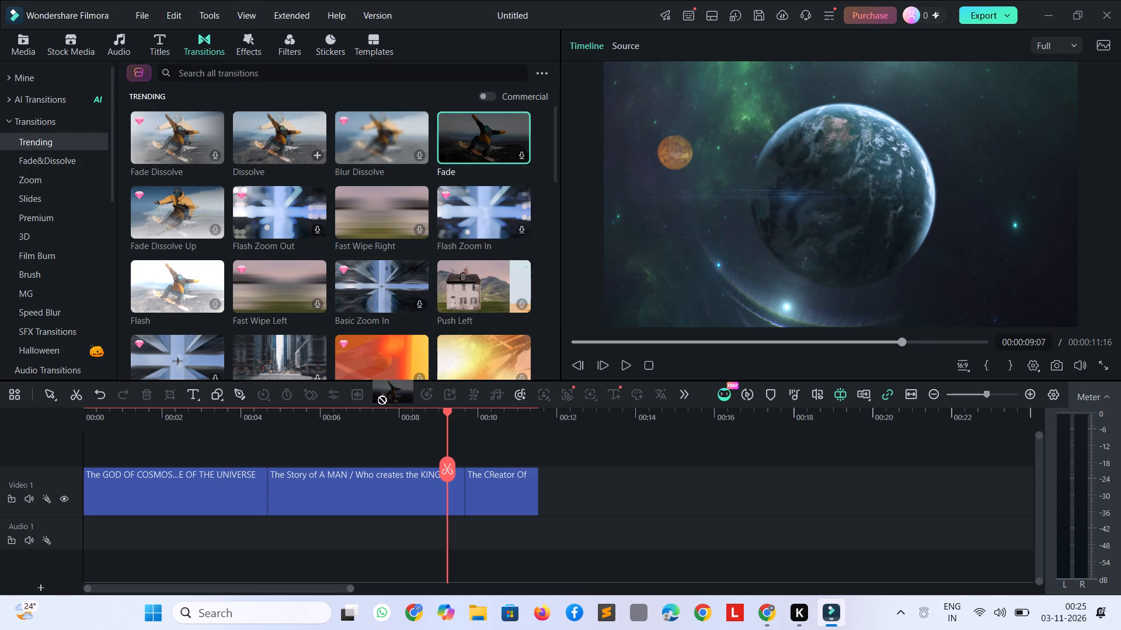
left_click_drag(372, 391, 425, 454)
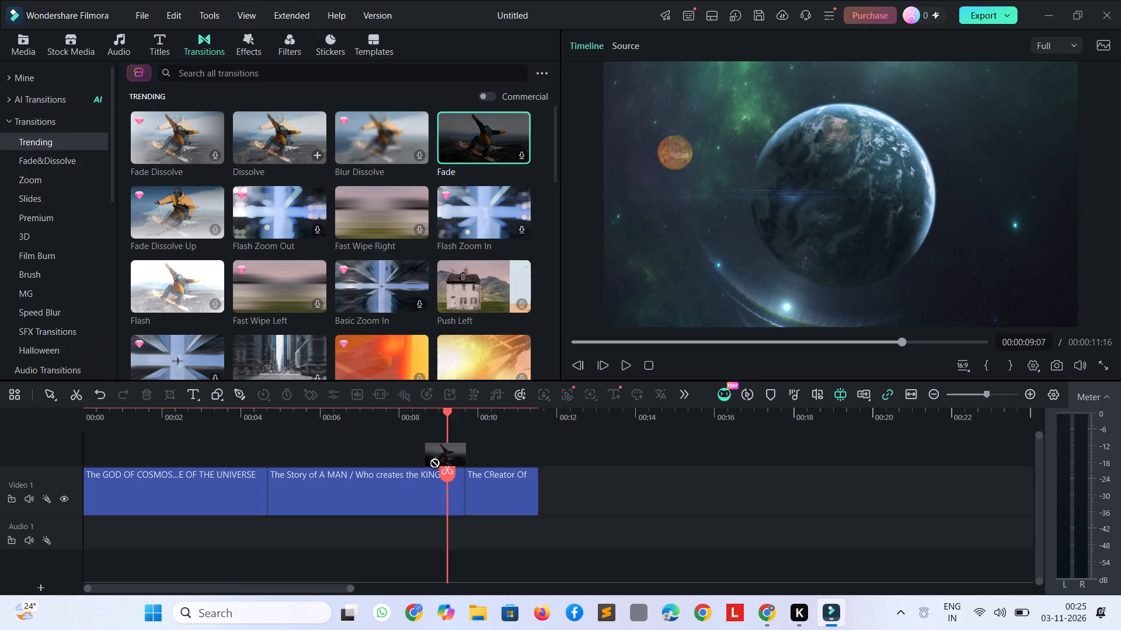
left_click_drag(425, 454, 422, 485)
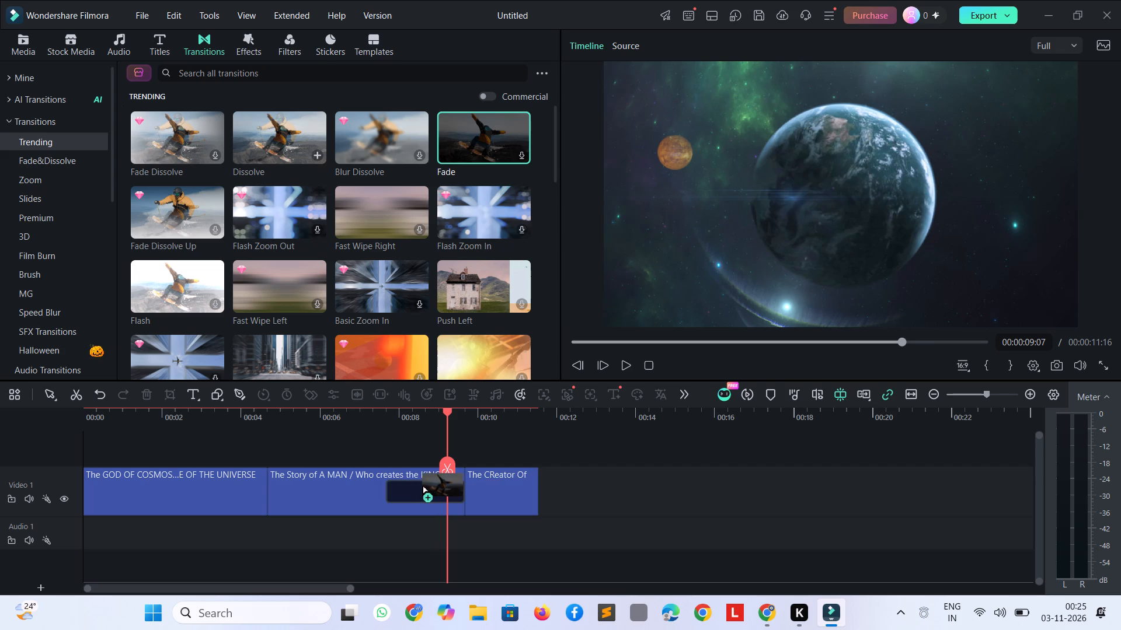
left_click_drag(422, 485, 430, 447)
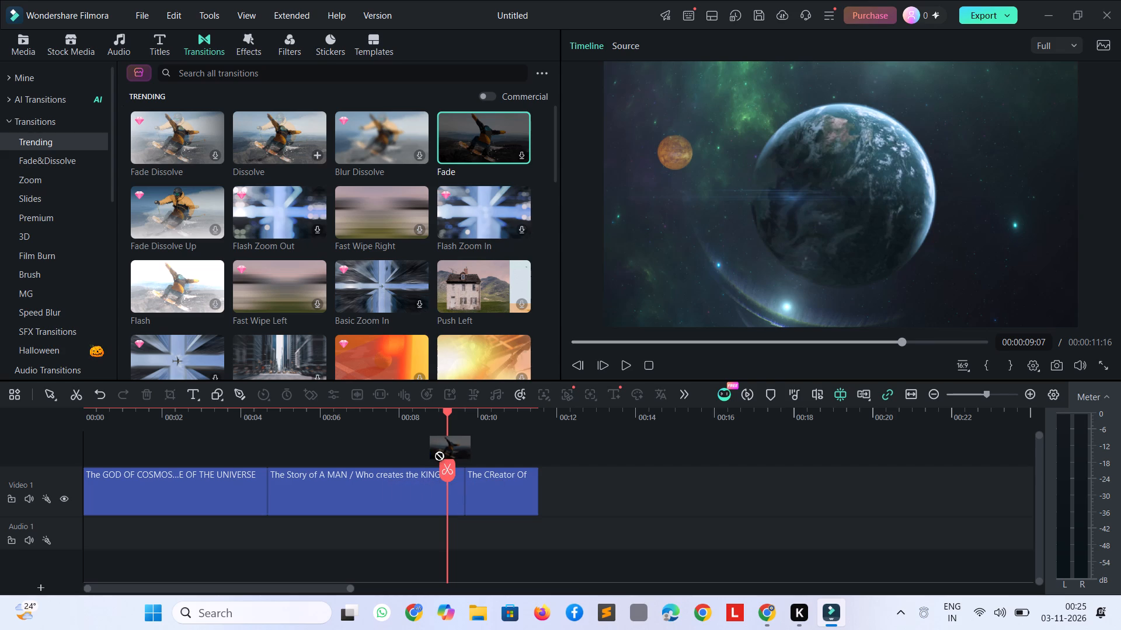
left_click_drag(430, 447, 429, 473)
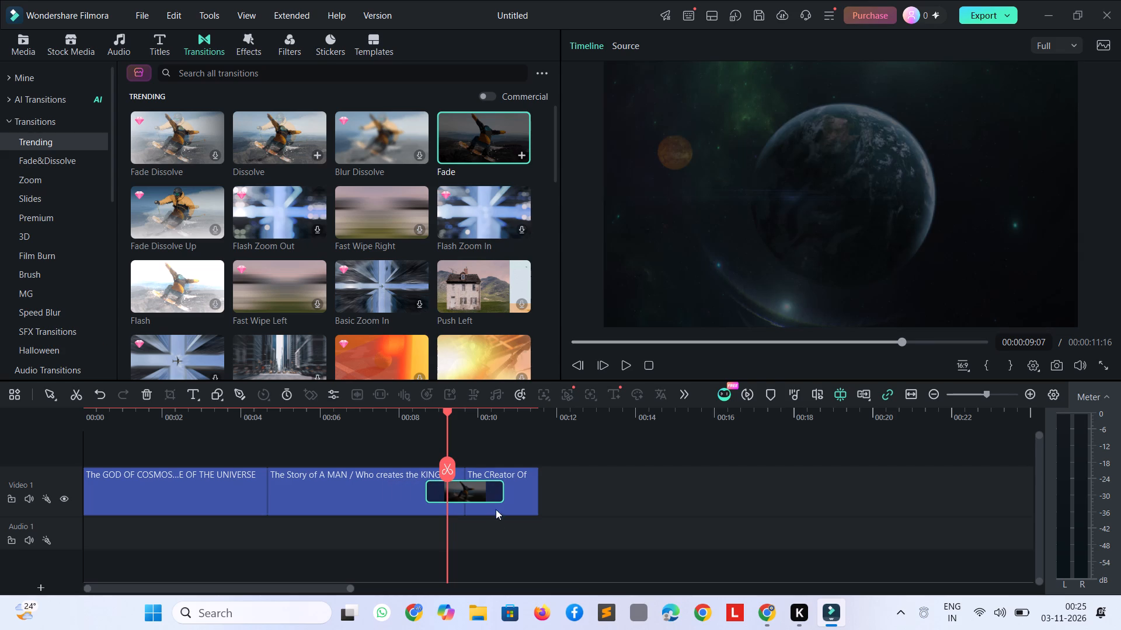
Shorten the Fade transition, shift it so it ends at the cut on the second title, and play it through.
left_click_drag(500, 495, 485, 494)
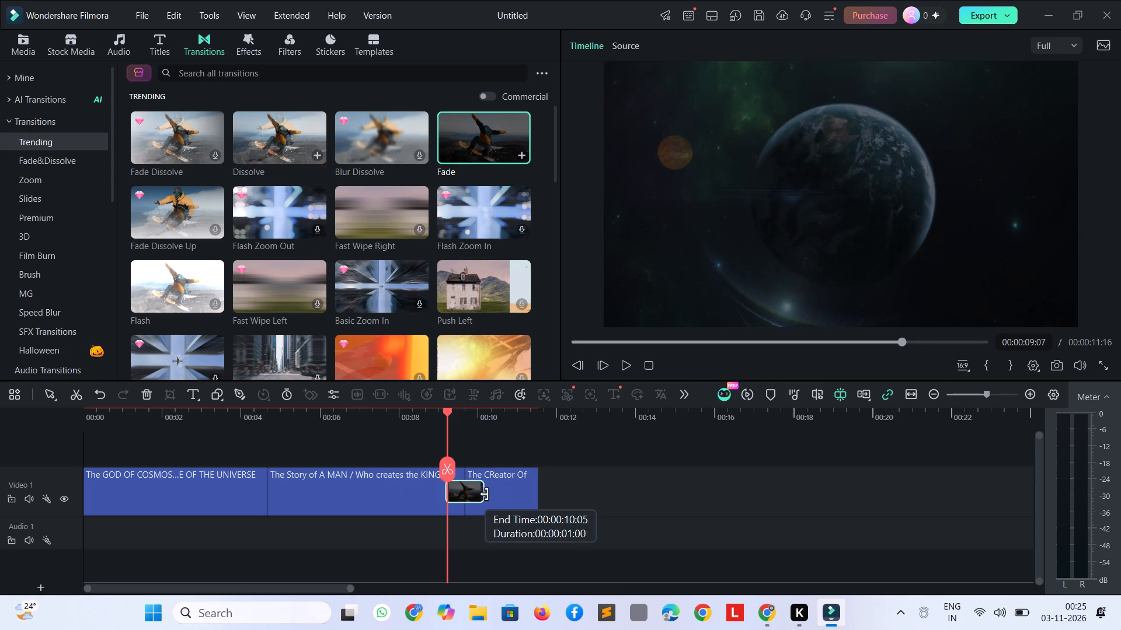
left_click_drag(485, 494, 479, 494)
left_click_drag(471, 494, 461, 496)
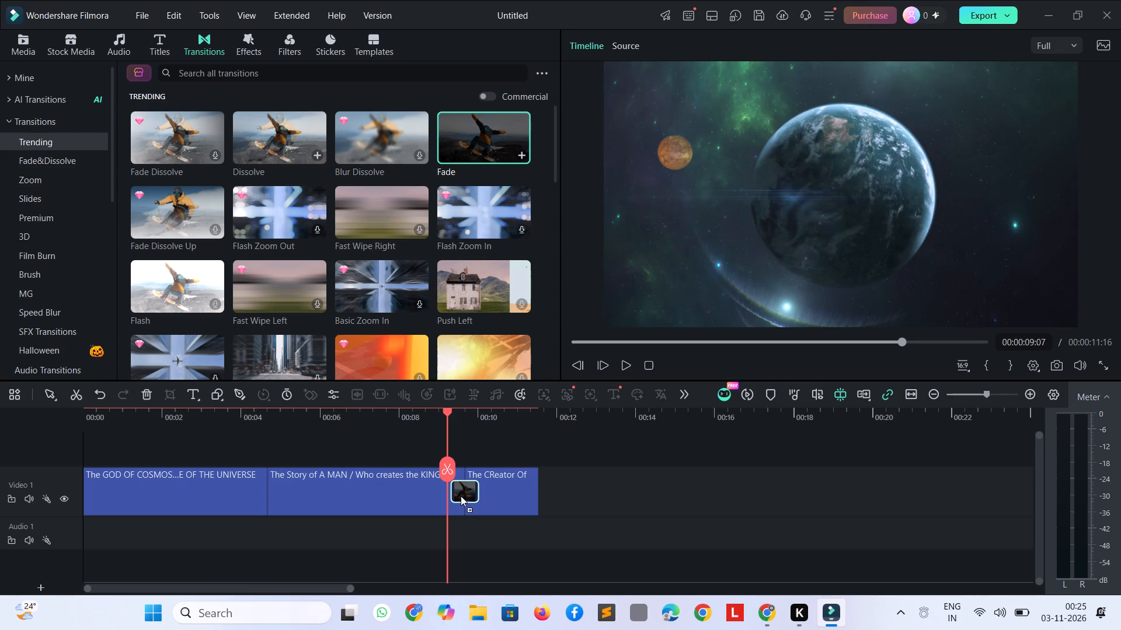
left_click_drag(461, 496, 457, 497)
left_click_drag(457, 492, 446, 493)
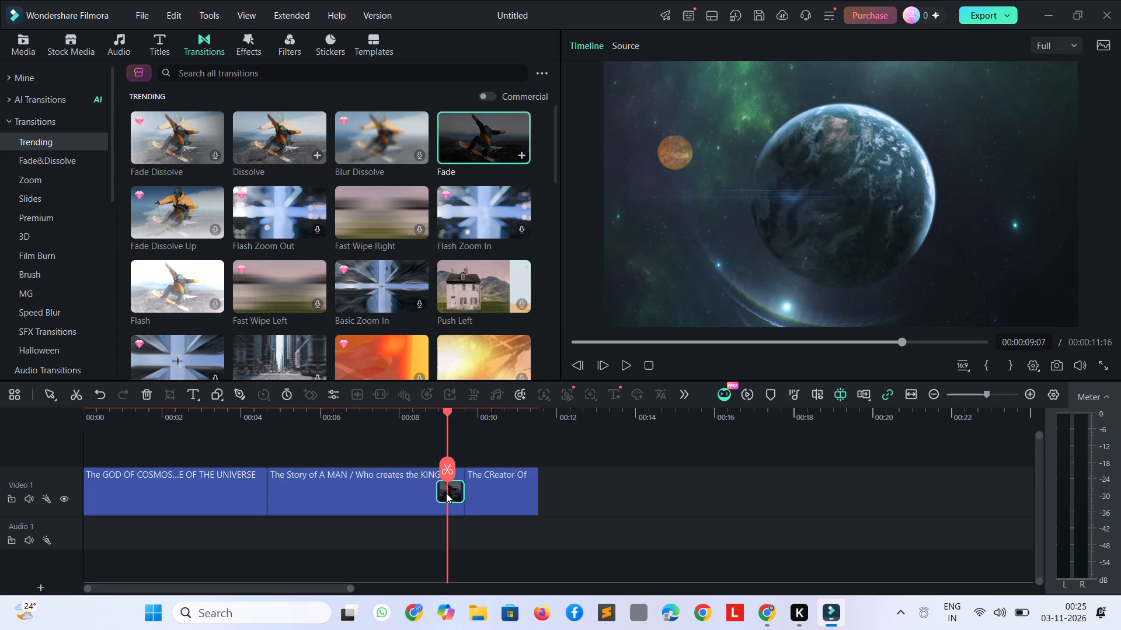
key("space")
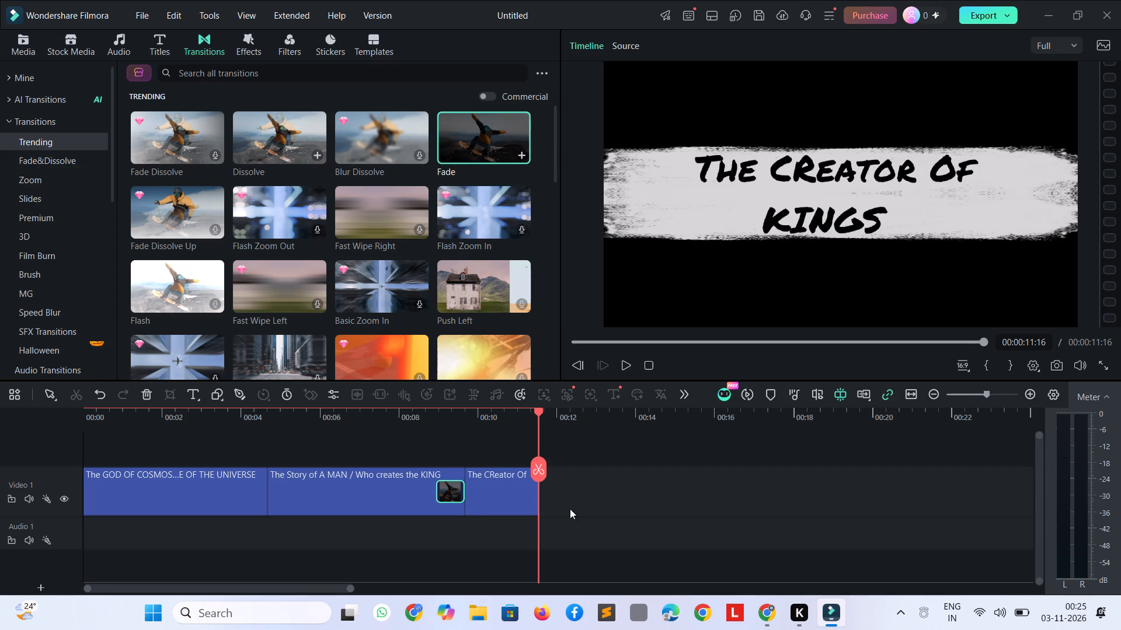
Extend the end of the ink title slightly, to about 00:00:11:21.
left_click(530, 489)
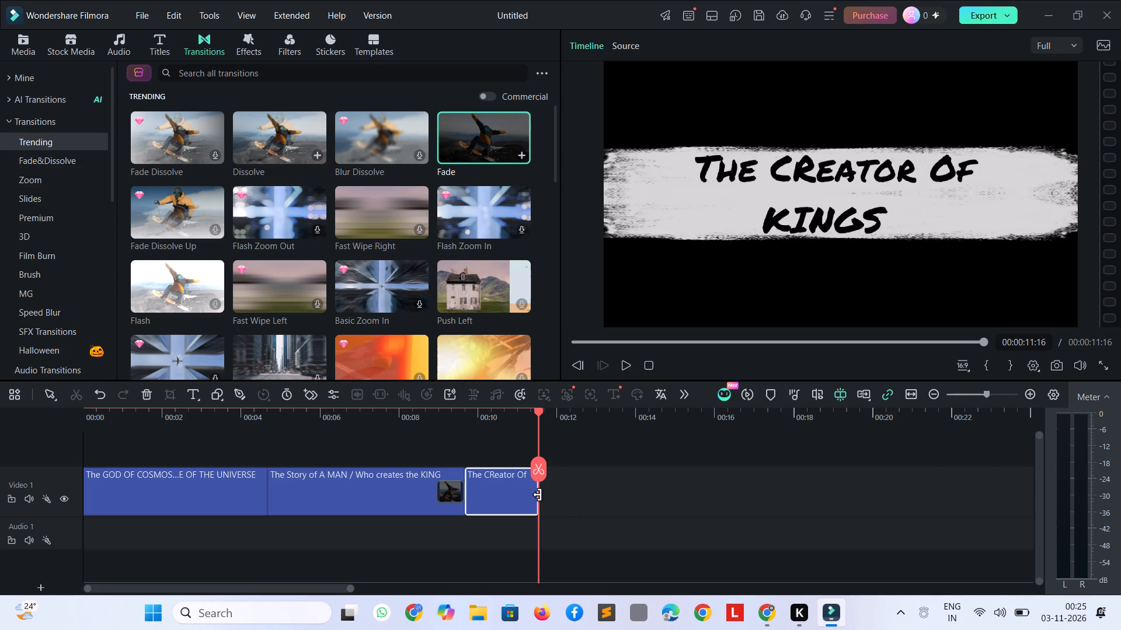
left_click_drag(538, 495, 545, 499)
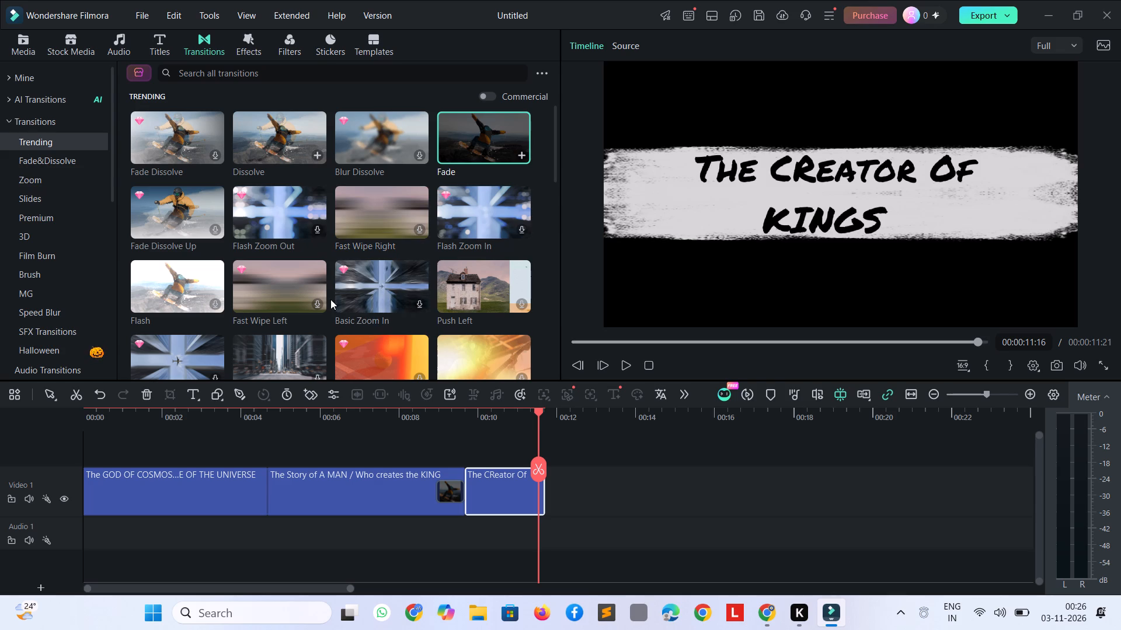
Add the Warp Zoom 6 transition across the cut between the two planet titles and shorten it to about 17 frames.
scroll(330, 299, "down", 2)
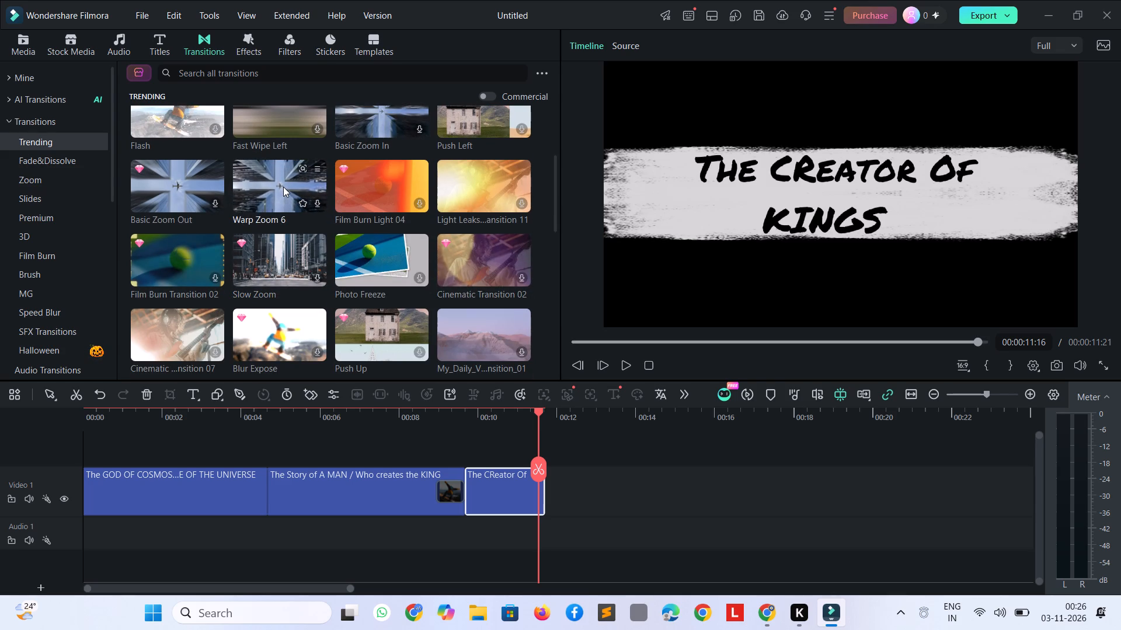
left_click_drag(283, 187, 267, 494)
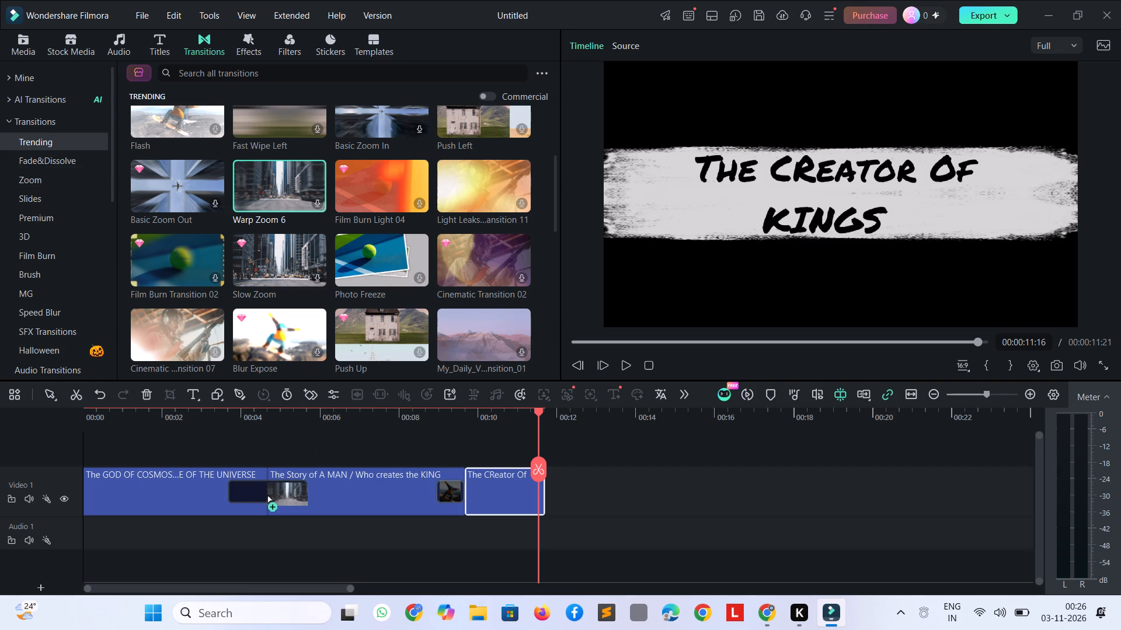
left_click_drag(267, 494, 248, 491)
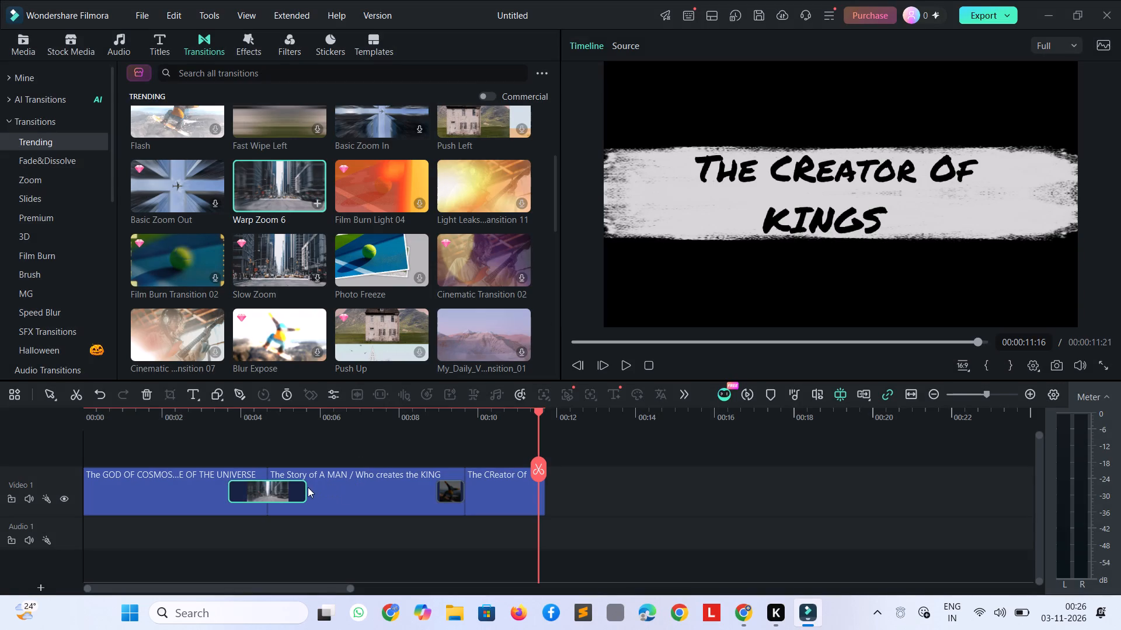
left_click_drag(304, 492, 288, 496)
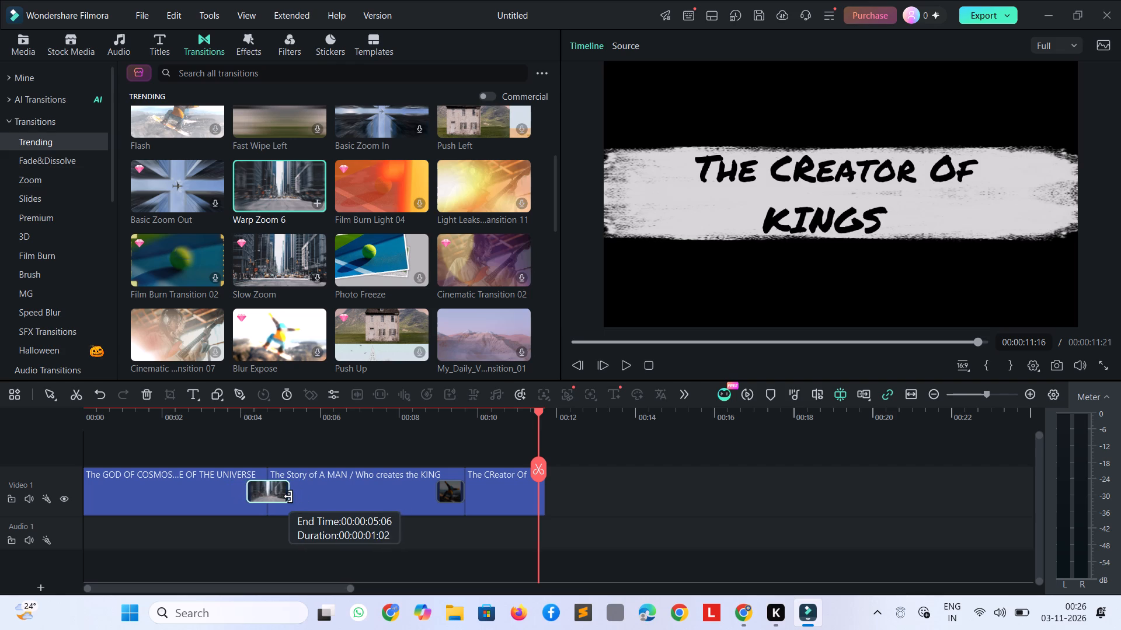
left_click_drag(288, 496, 279, 499)
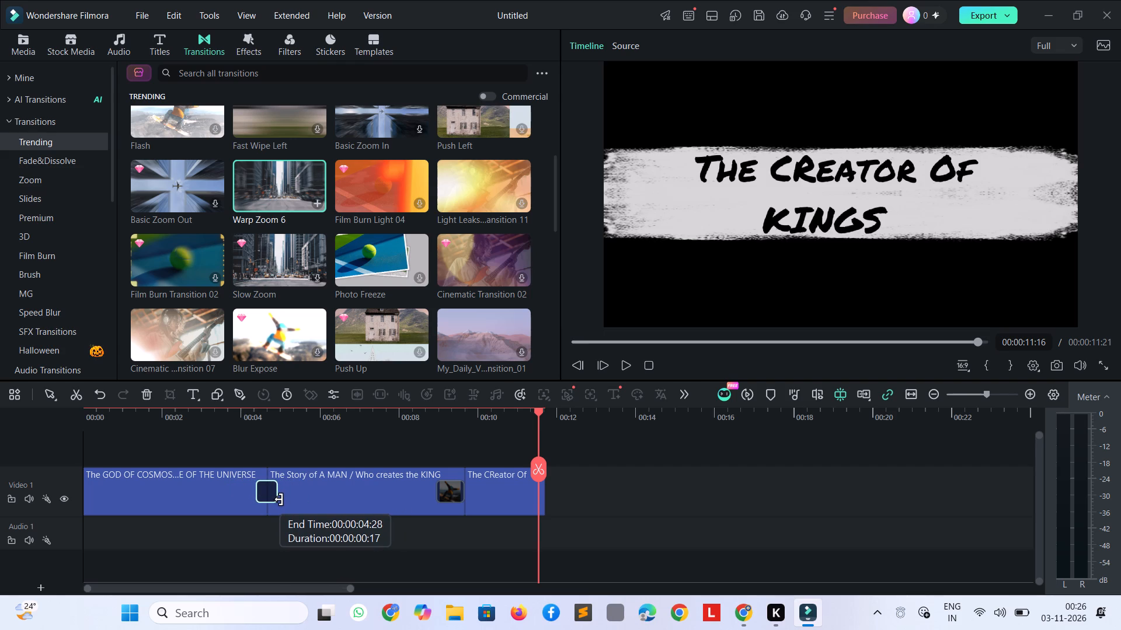
Lengthen the Warp Zoom 6 transition between the two planet titles slightly and play the whole sequence from the start.
left_click_drag(279, 499, 283, 502)
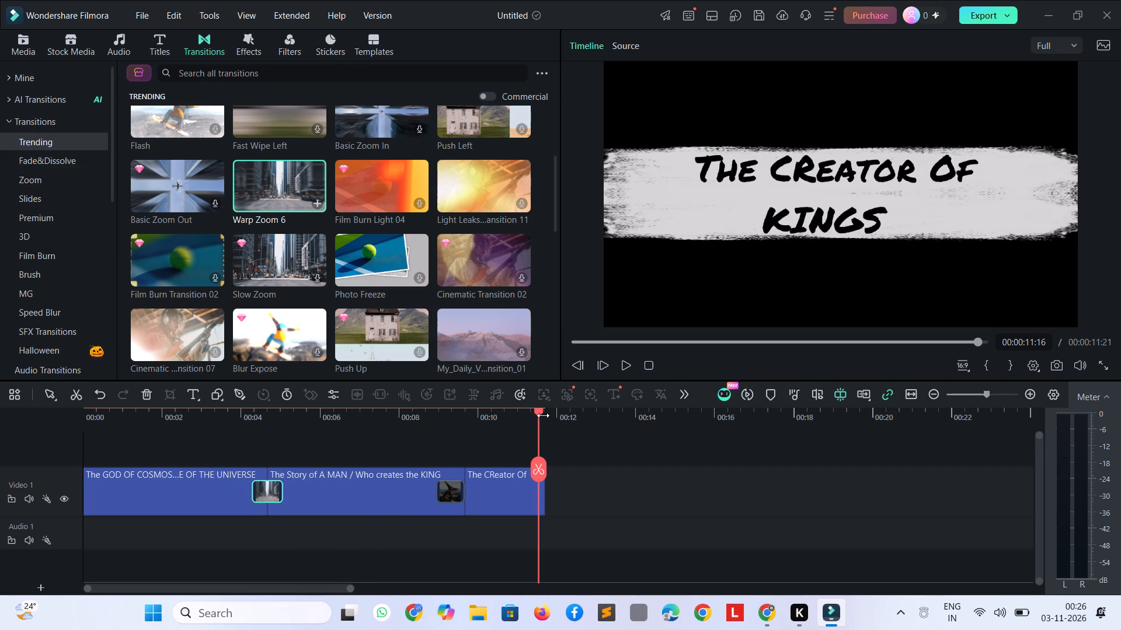
left_click_drag(540, 412, 8, 429)
key("space")
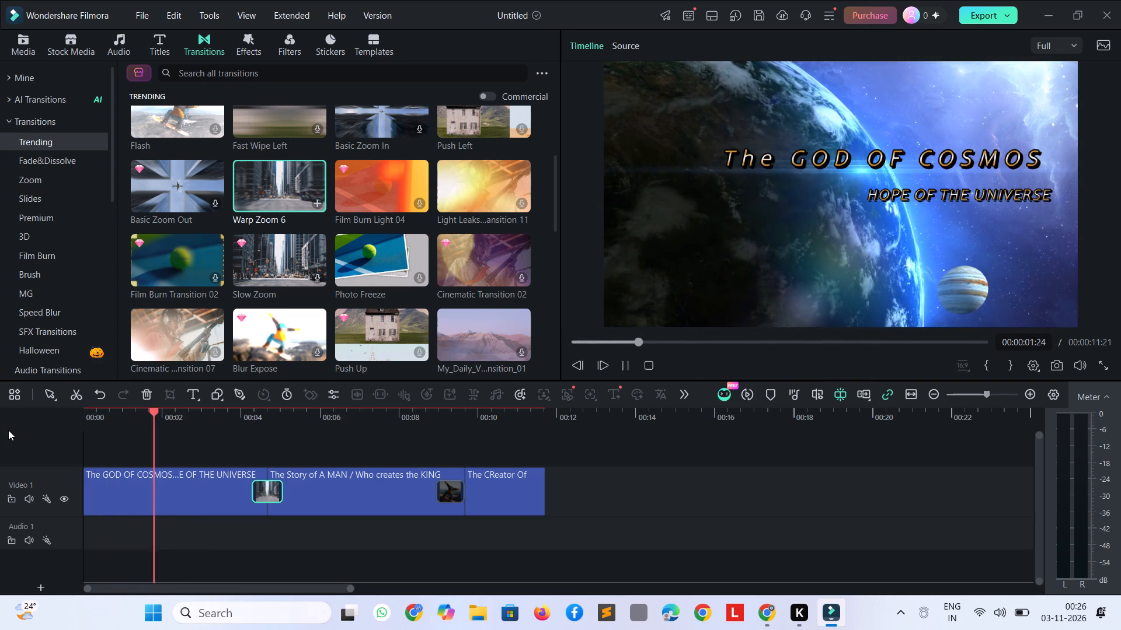
key("space")
left_click_drag(171, 418, 13, 419)
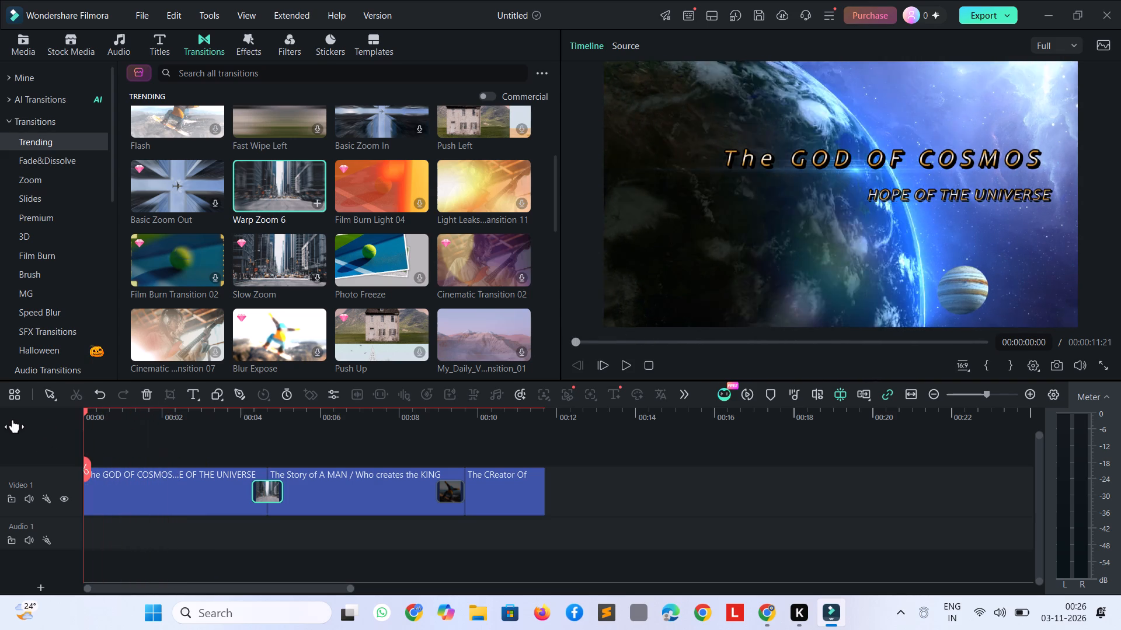
left_click_drag(13, 419, 5, 419)
key("space")
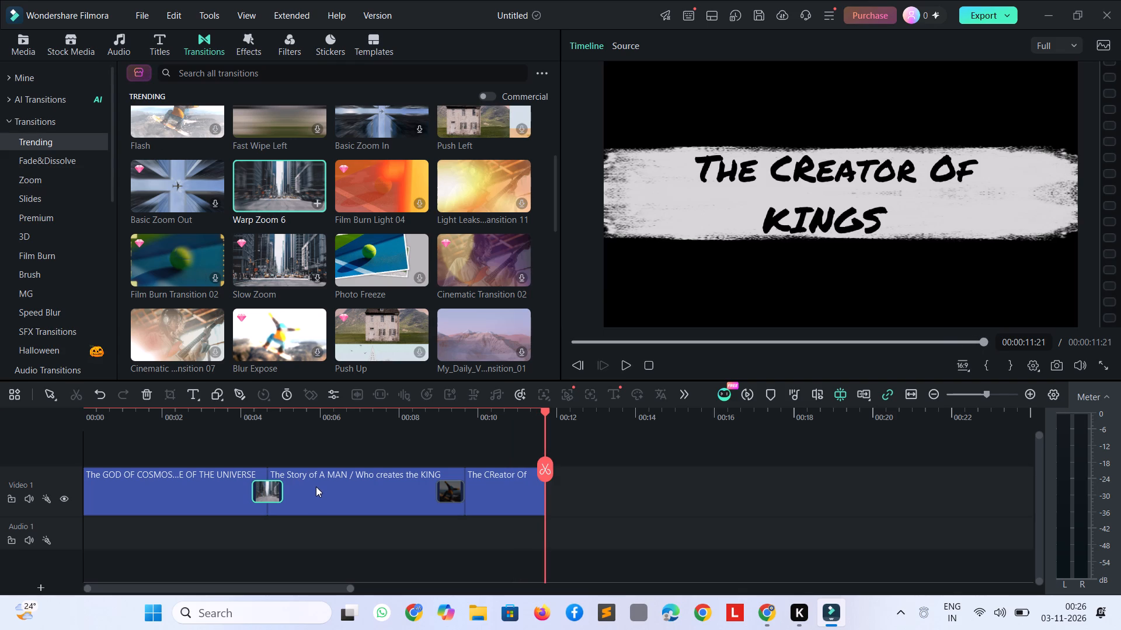
Open the ink title for editing and shift its text block slightly left over the brush stroke.
double_click(509, 485)
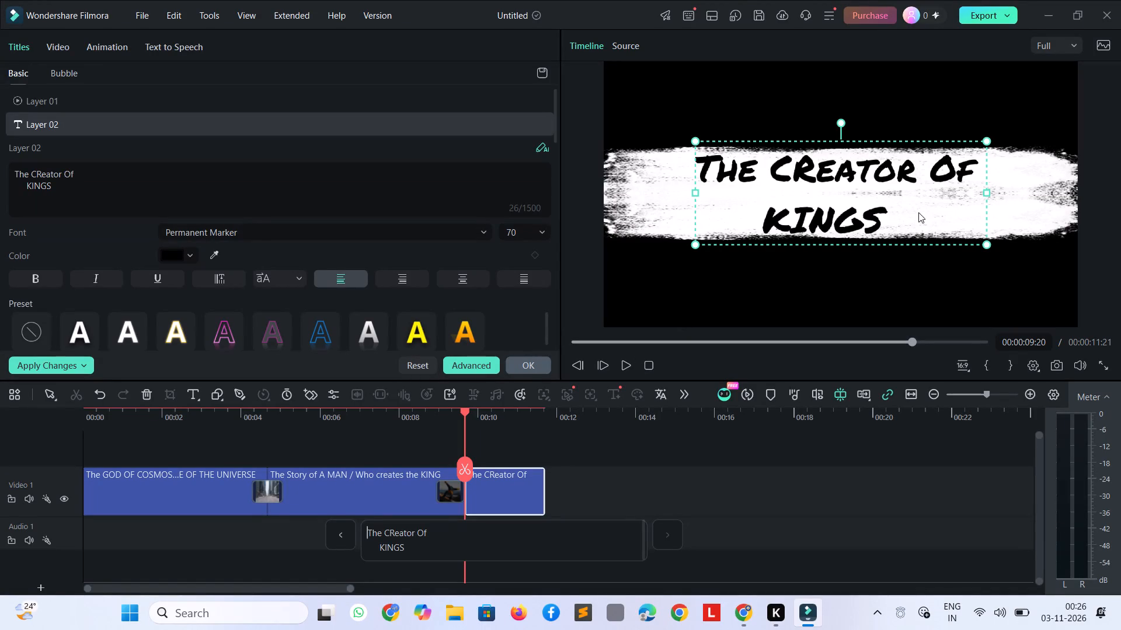
left_click_drag(895, 215, 830, 215)
left_click_drag(837, 217, 885, 219)
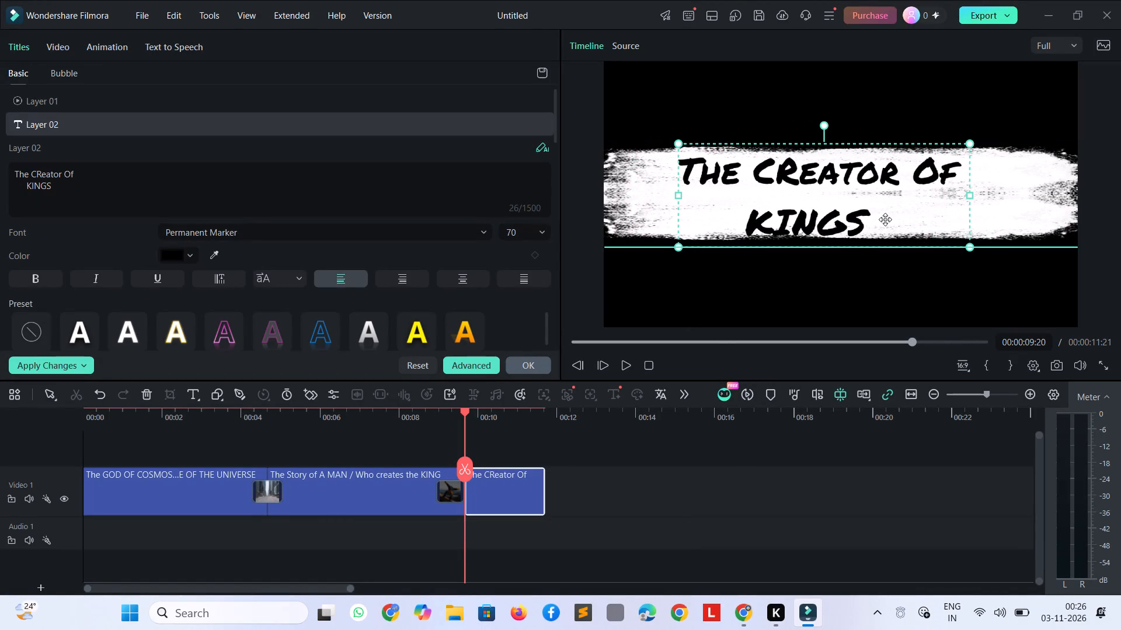
left_click_drag(885, 219, 886, 219)
Replace the ink title's text with "The man THe LEGEND" on the first line and "The MYTH" on the second.
double_click(886, 219)
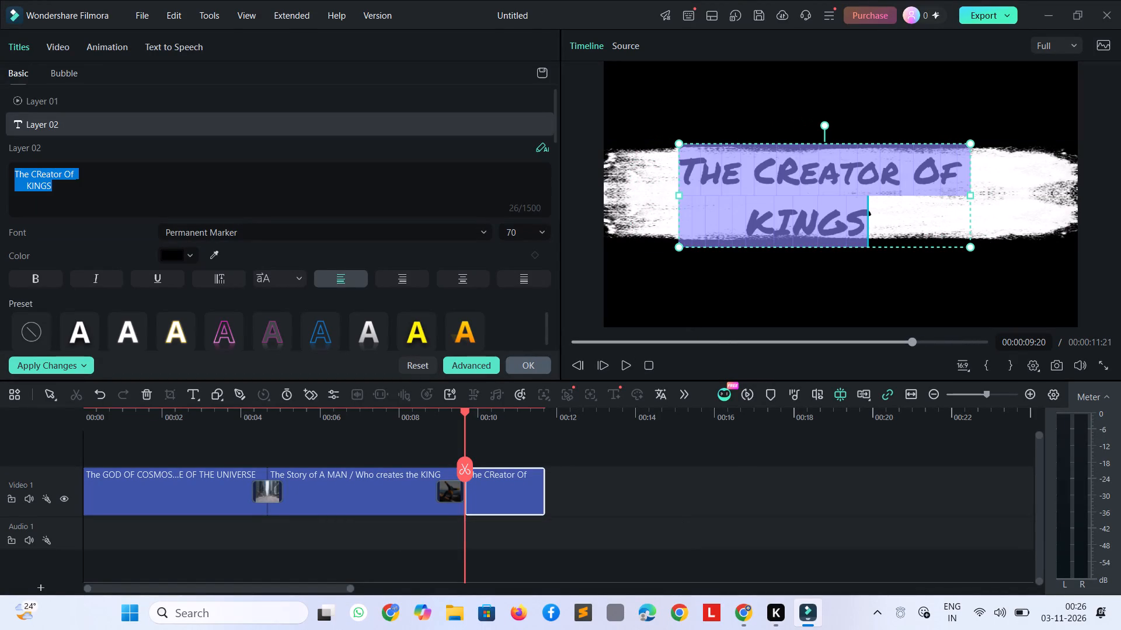
key("shift+a")
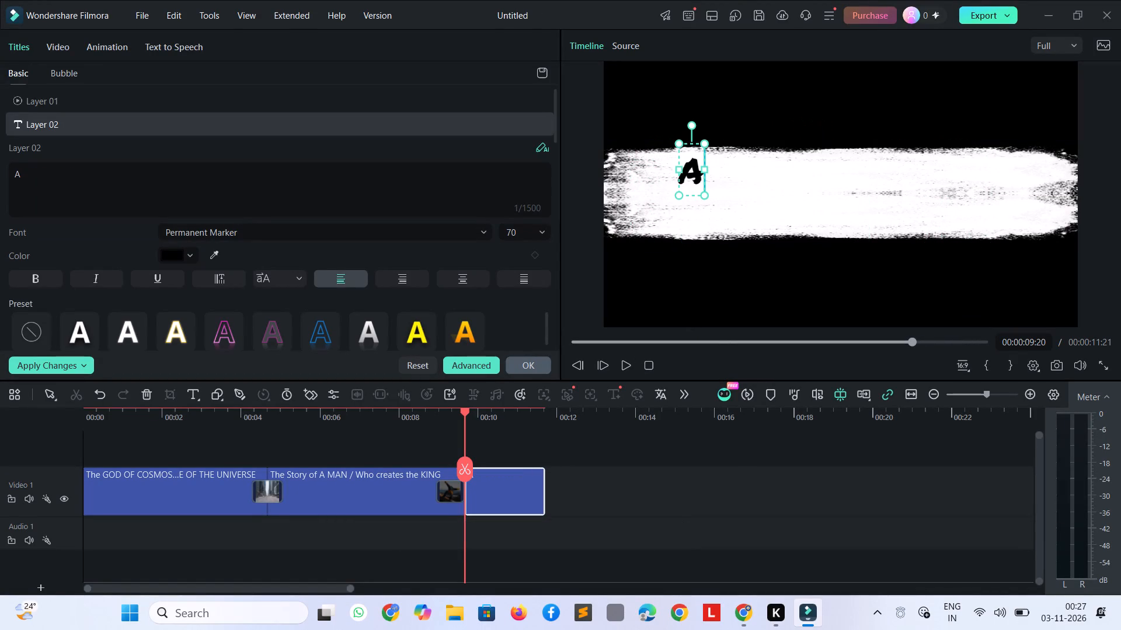
key("BackSpace")
type("The man")
key("space")
type("THe")
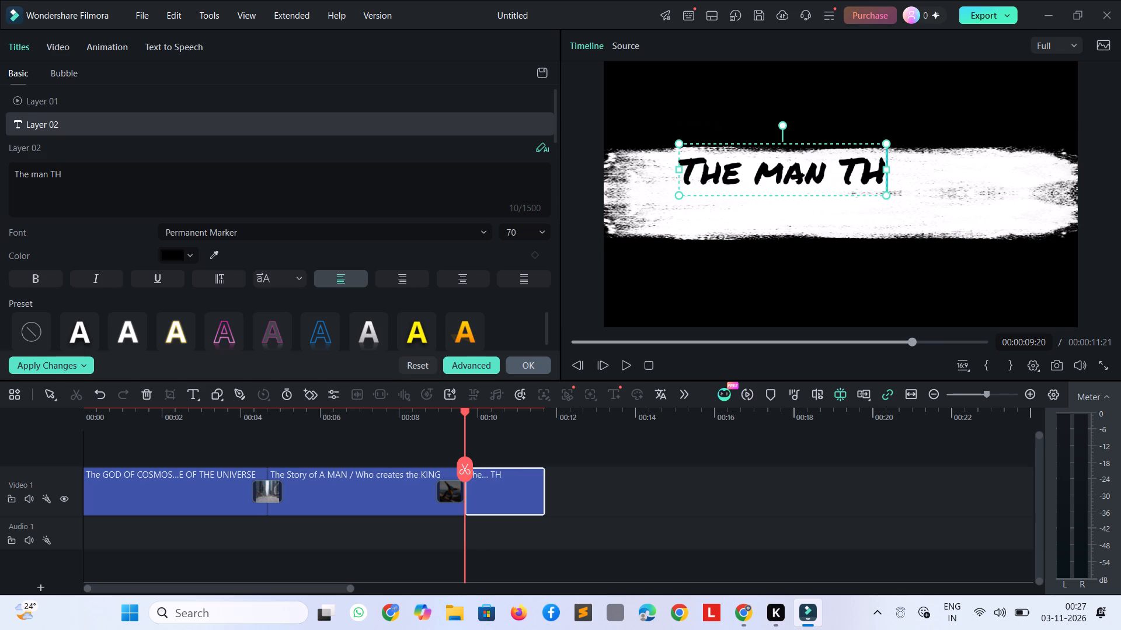
key("space")
type("LEGEND")
key("shift+Return")
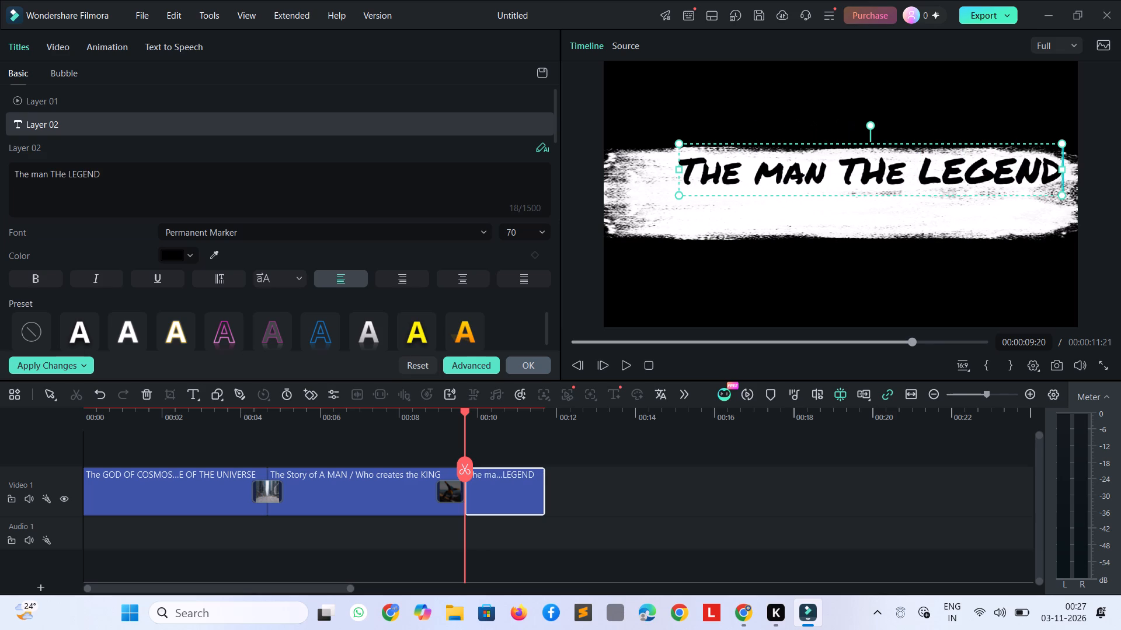
key("shift+Return")
key("Return")
type("THe")
key("space")
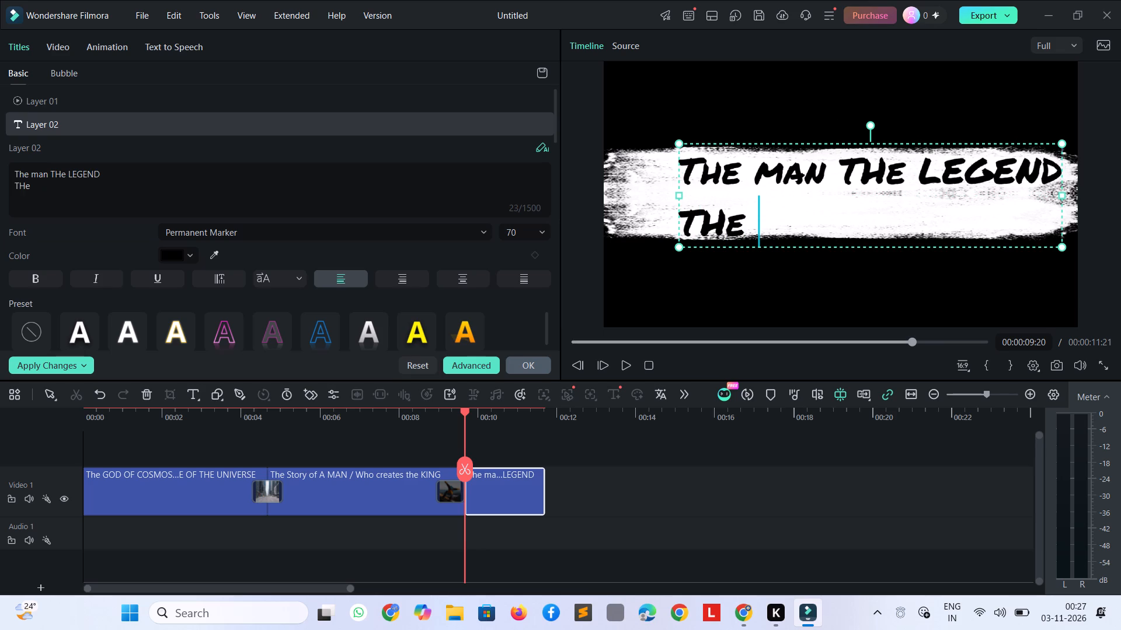
key("BackSpace")
key("BackSpace")
key("BackSpace")
type("he MYTH")
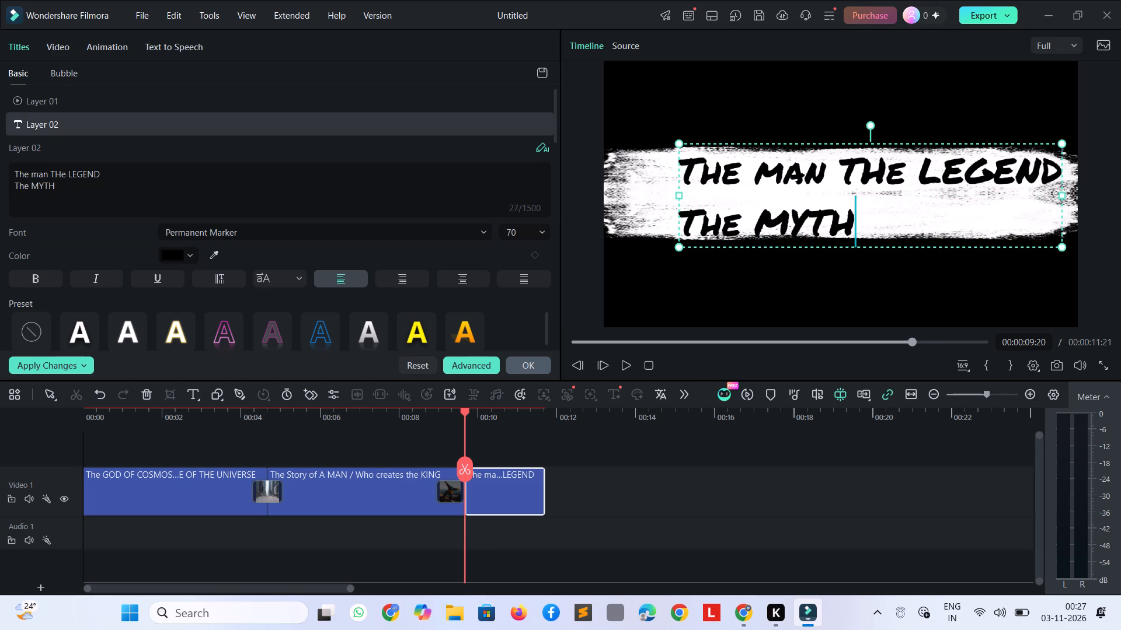
Indent the ink title's second line, "The MYTH", with five spaces and close the title editing.
left_click(689, 220)
key("space")
key("space")
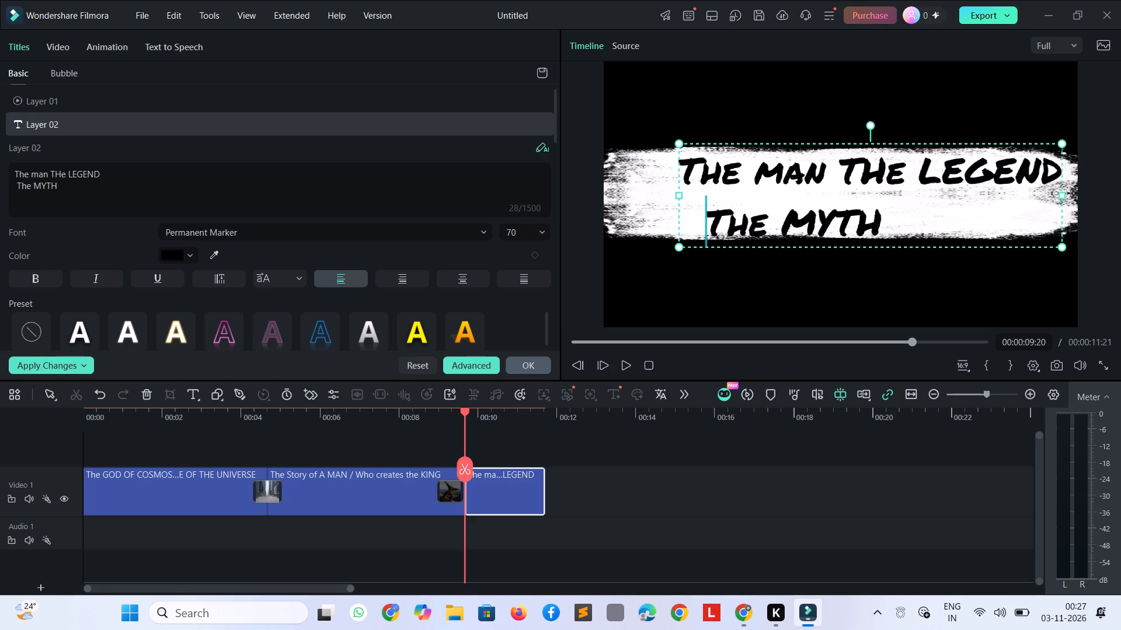
key("space")
key("space")
key("space")
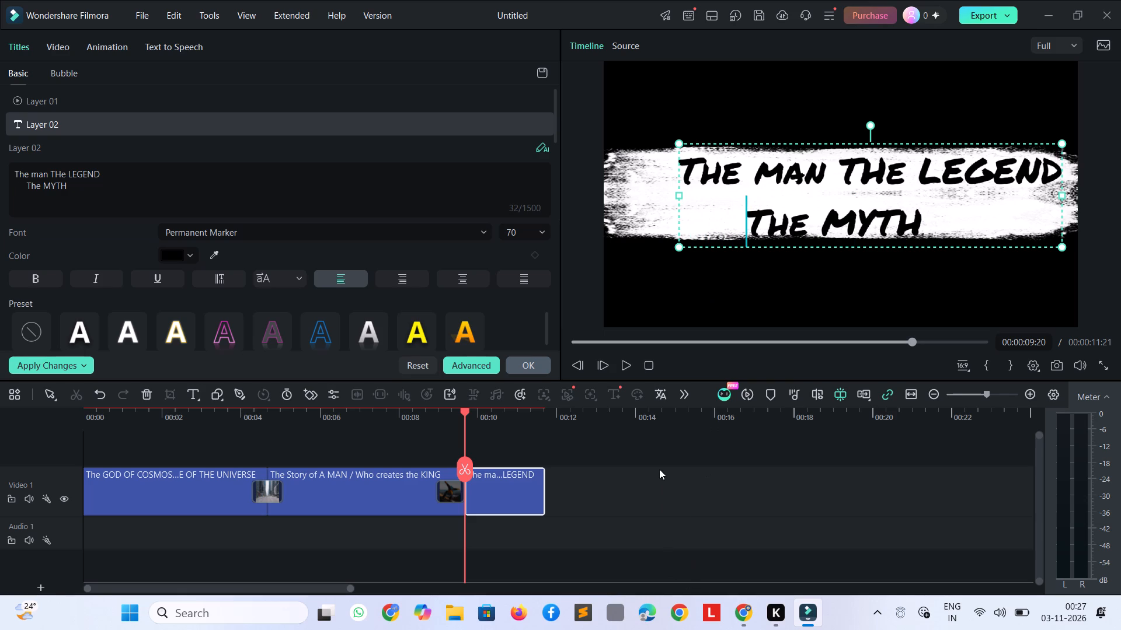
key("space")
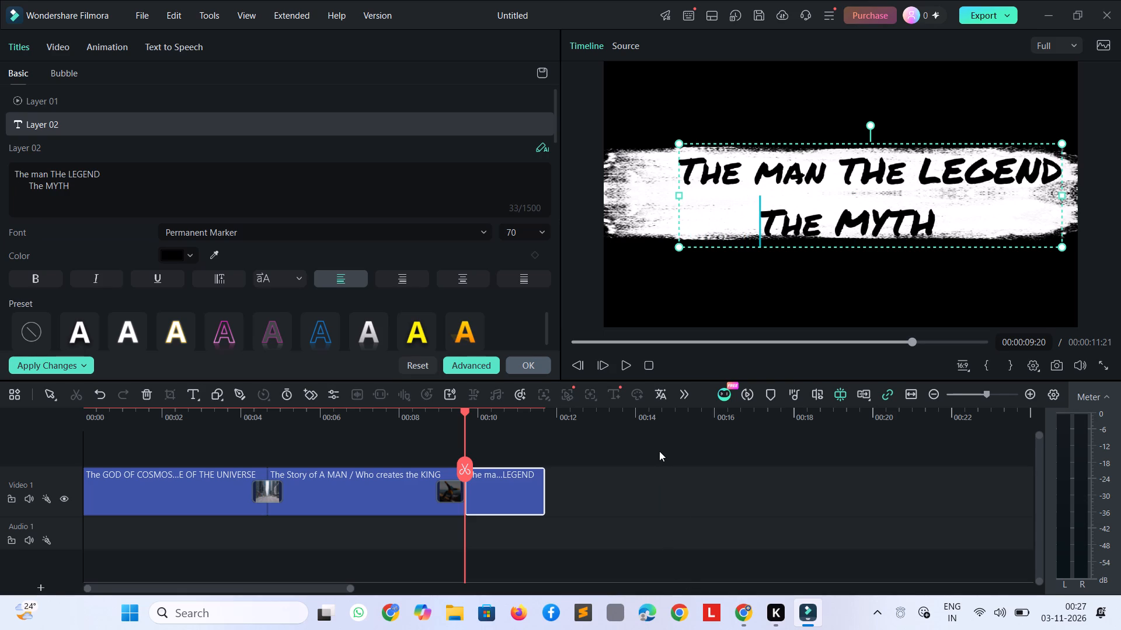
key("BackSpace")
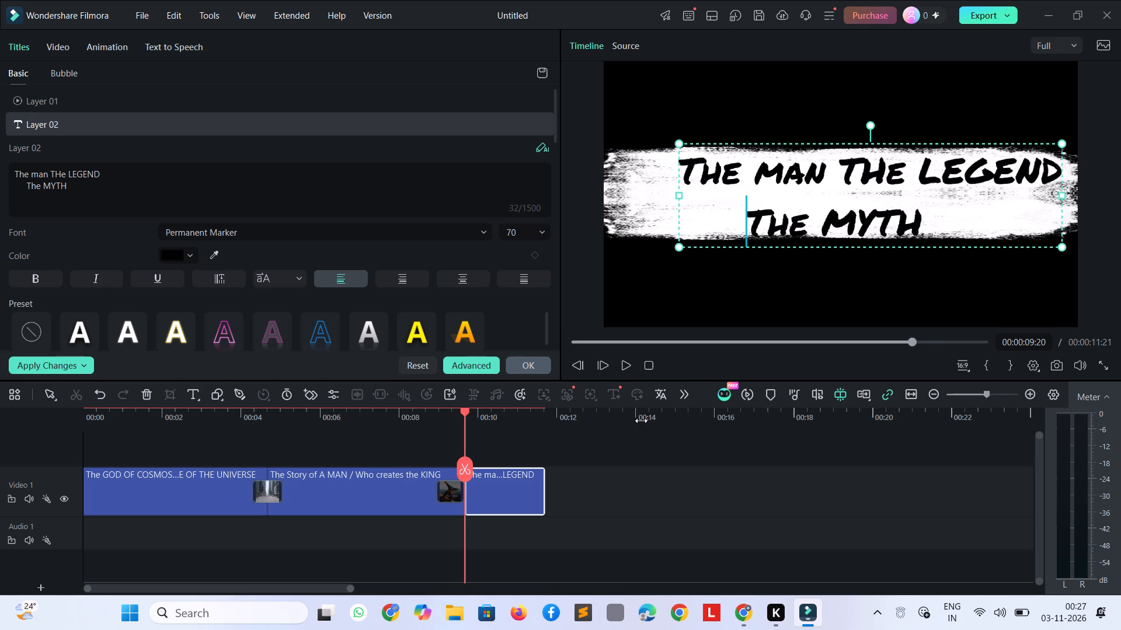
left_click(629, 439)
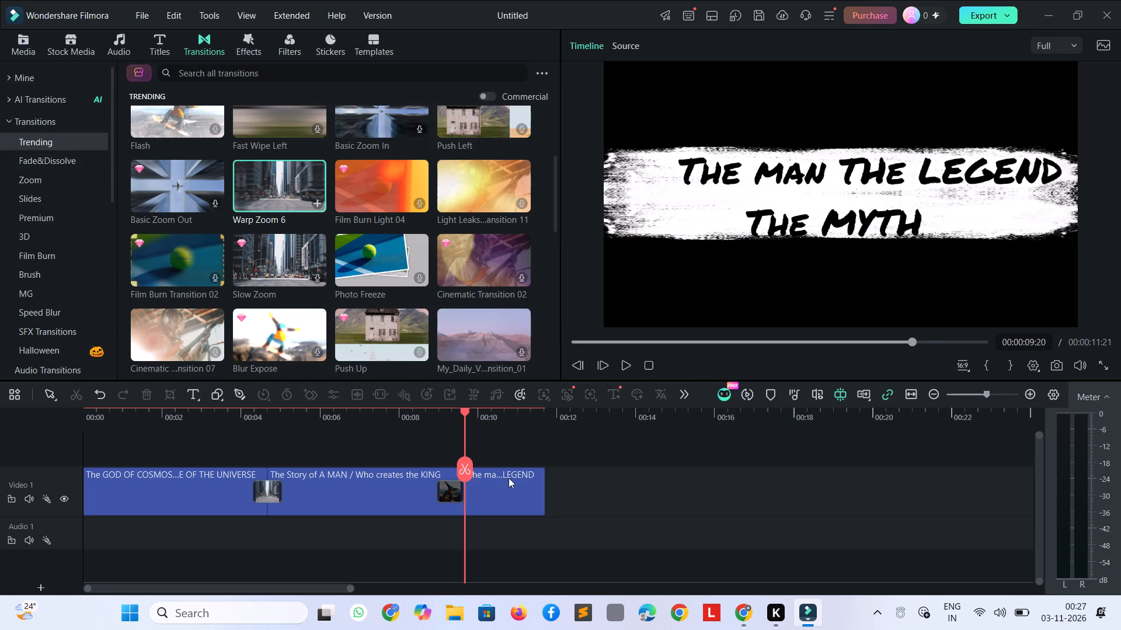
Play the timeline from shortly before the Fade transition through the end of the ink title.
left_click_drag(464, 408, 444, 411)
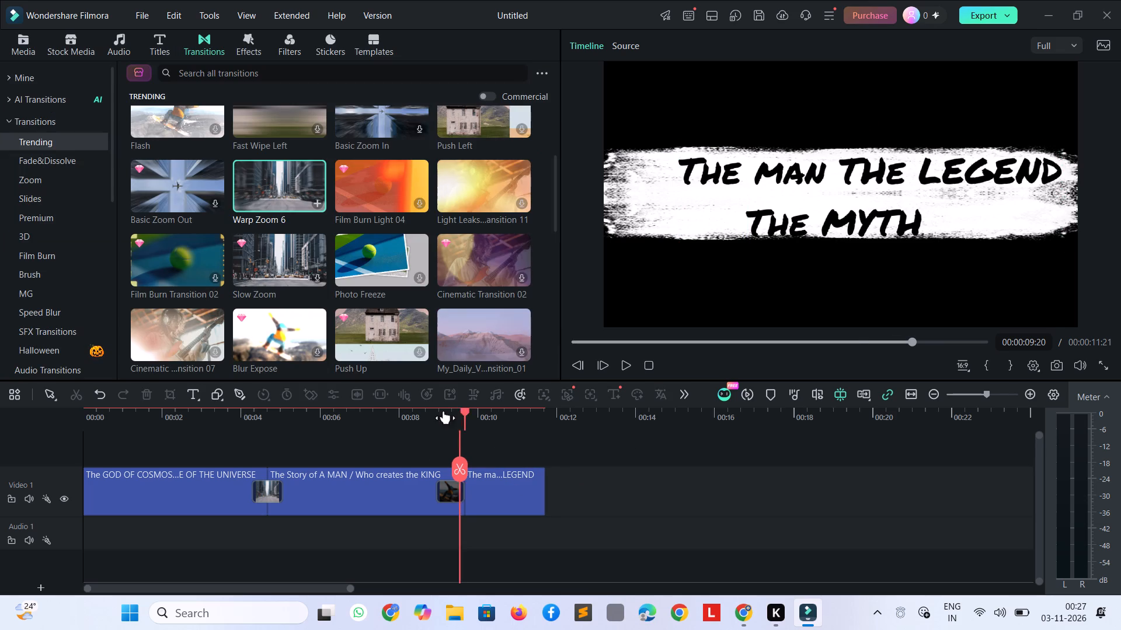
left_click_drag(444, 411, 417, 415)
key("space")
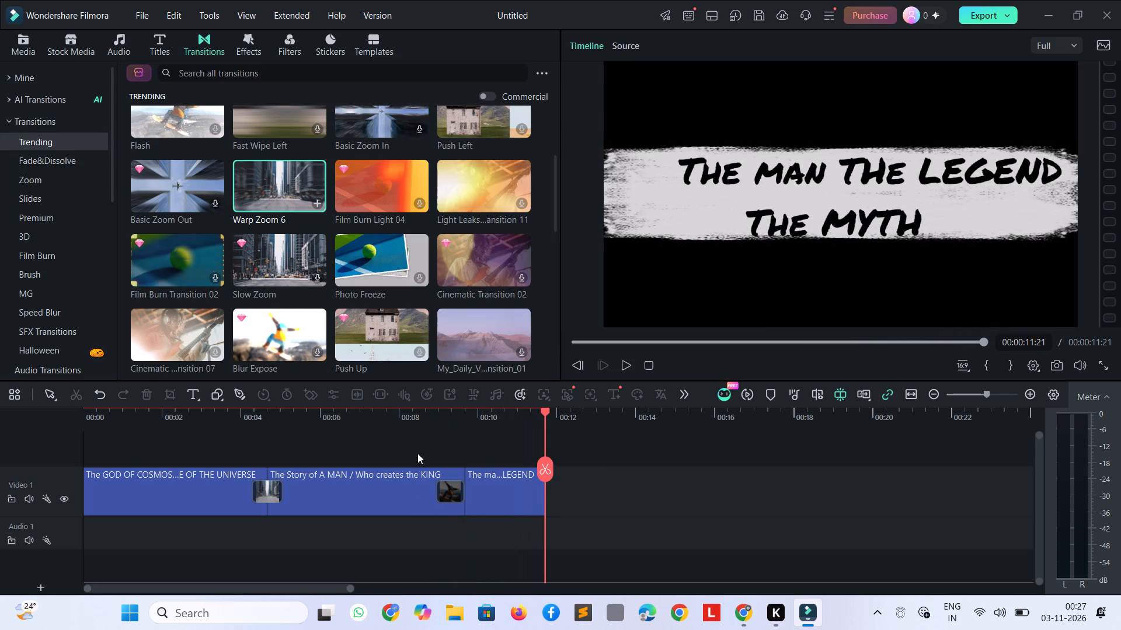
Add the trending "CLASSIC FILM TITLE" opener (Opener 03) directly after the ink title on Video 1, at 00:00:11:21.
left_click(32, 244)
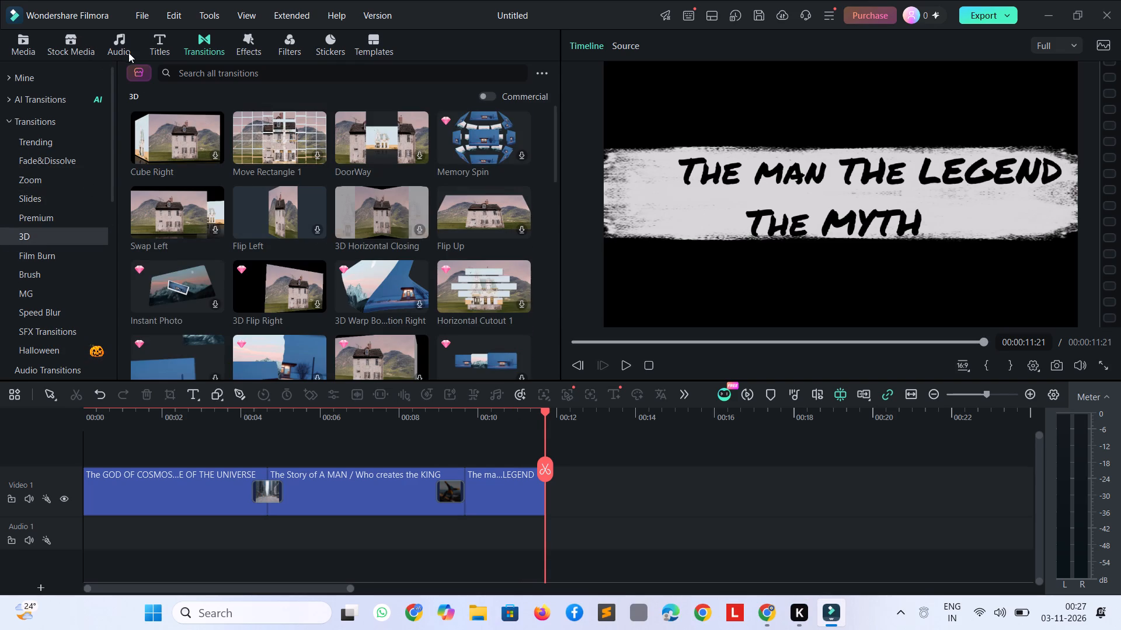
left_click(162, 39)
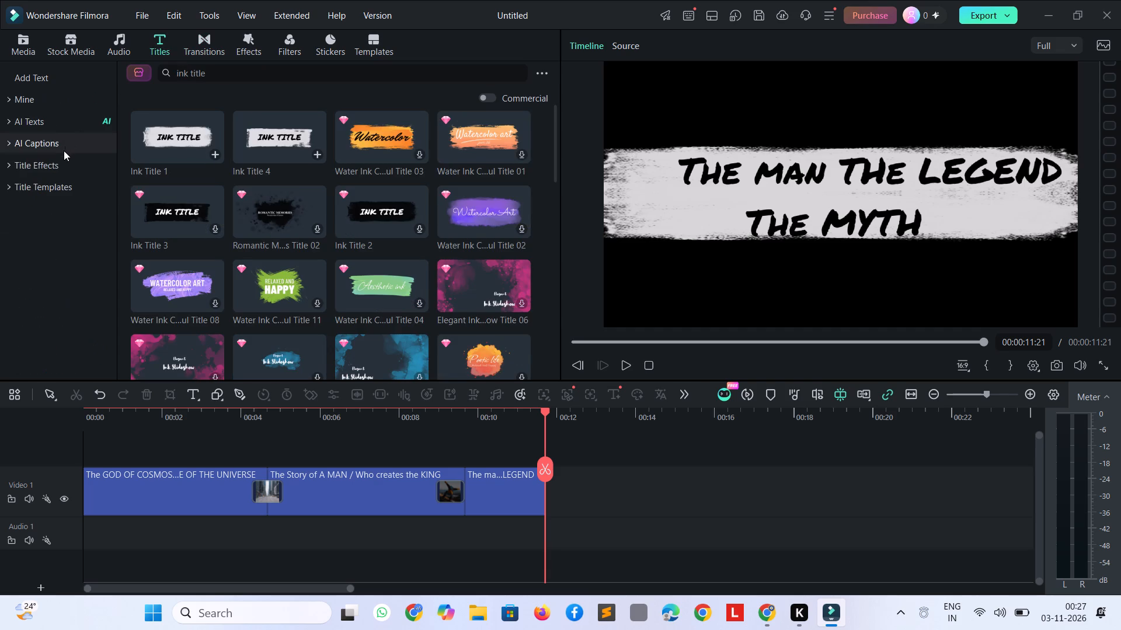
left_click(64, 157)
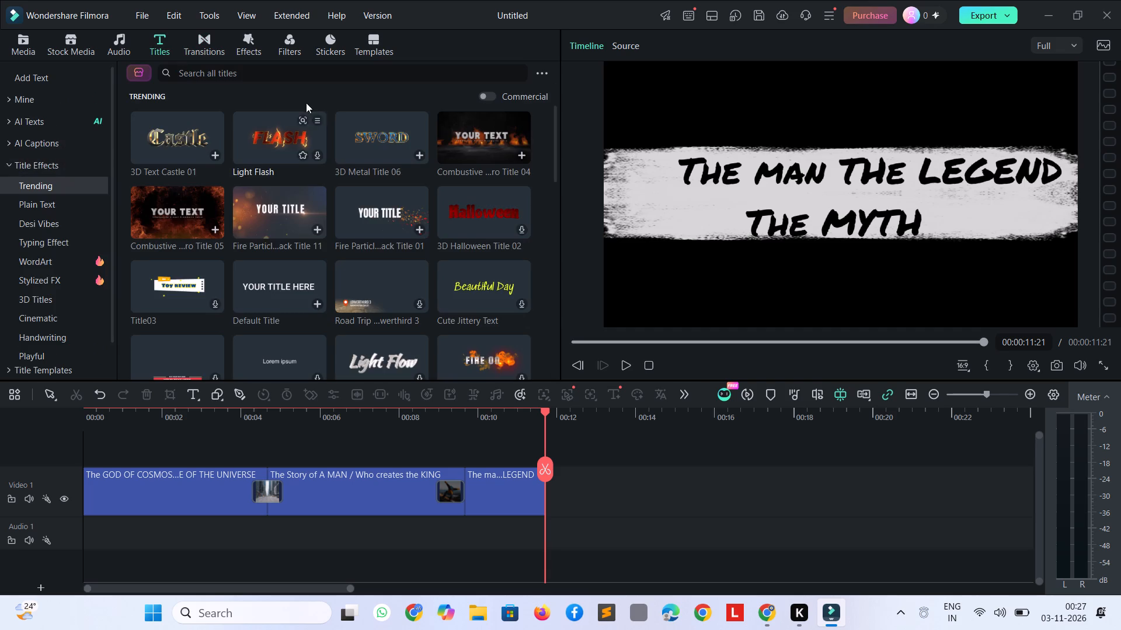
scroll(276, 229, "down", 12)
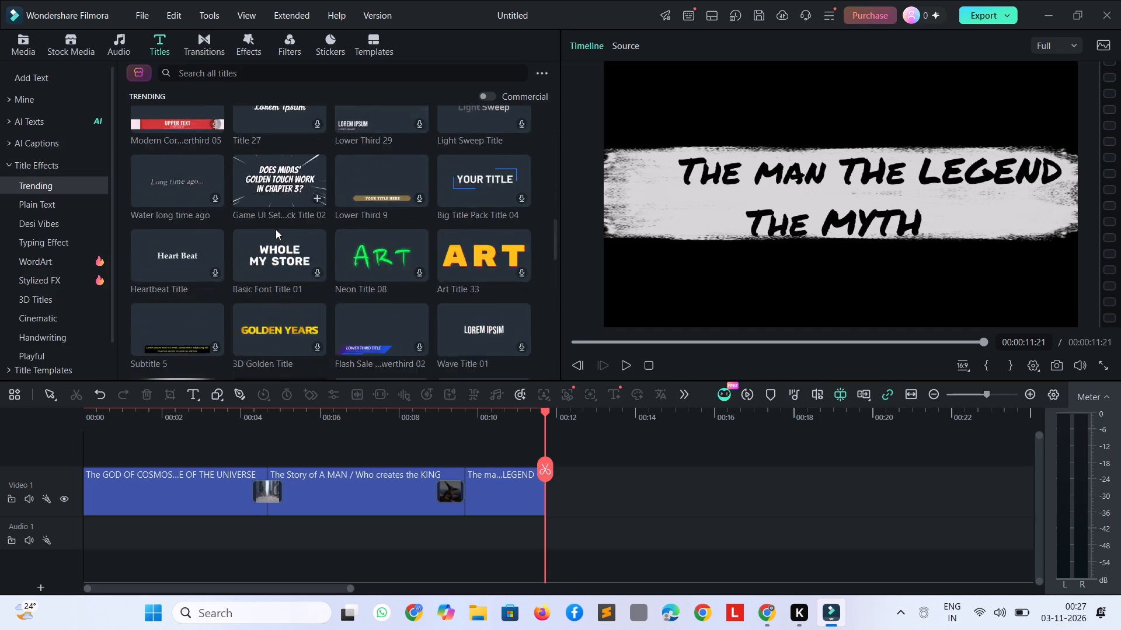
left_click_drag(162, 135, 427, 447)
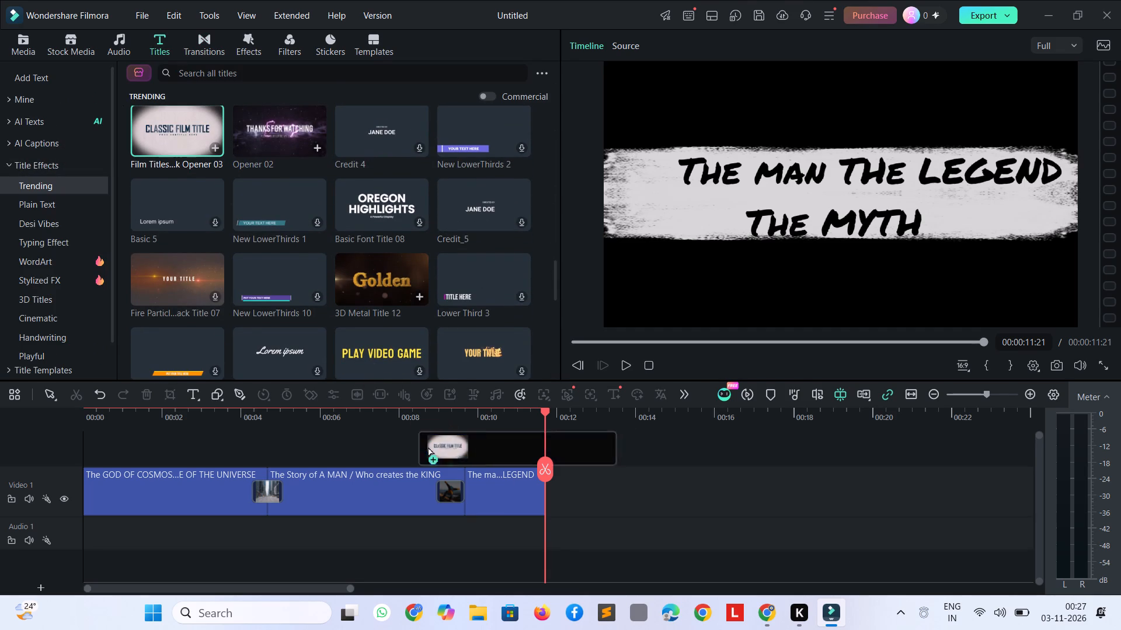
left_click_drag(427, 447, 552, 514)
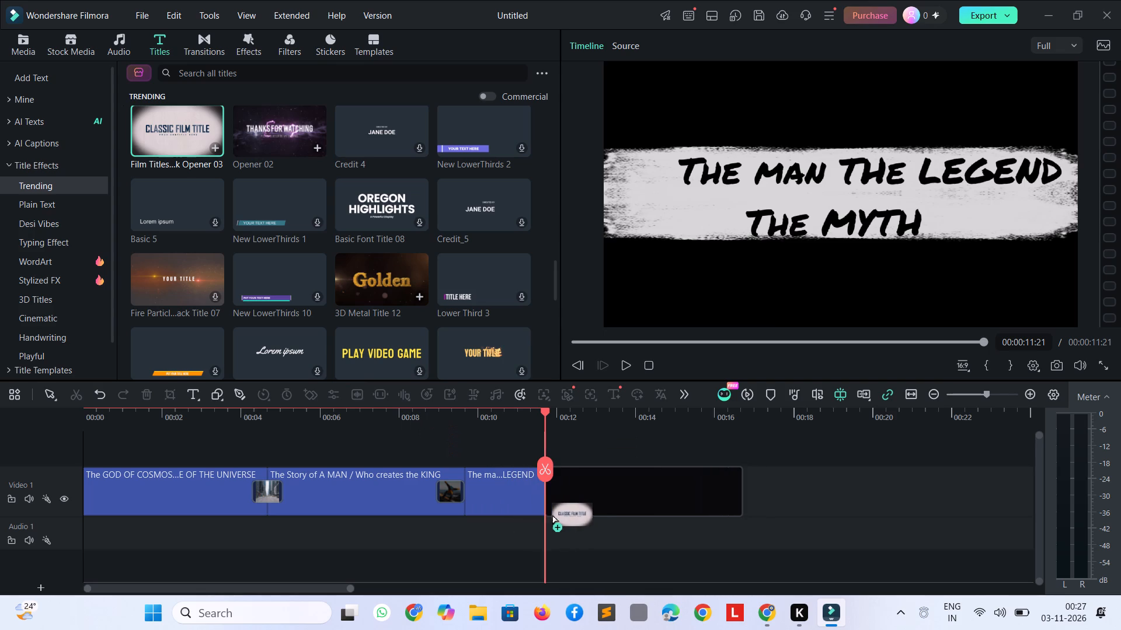
left_click_drag(552, 514, 548, 512)
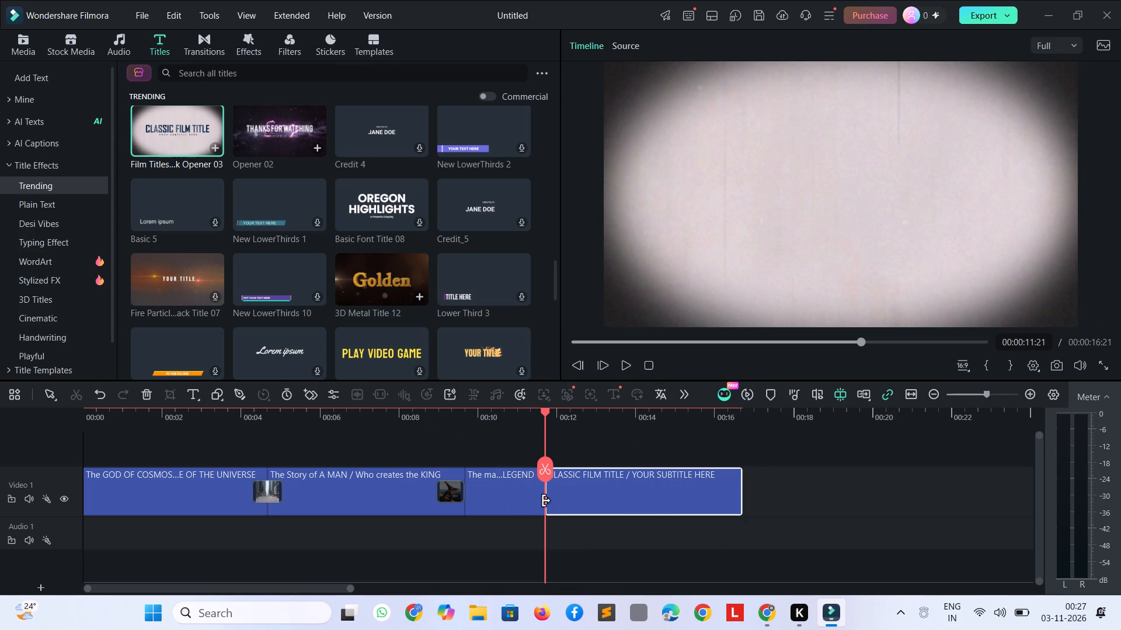
Play into the new opener until its text shows, and replace its main title line with "EL-ABHISHEK".
key("space")
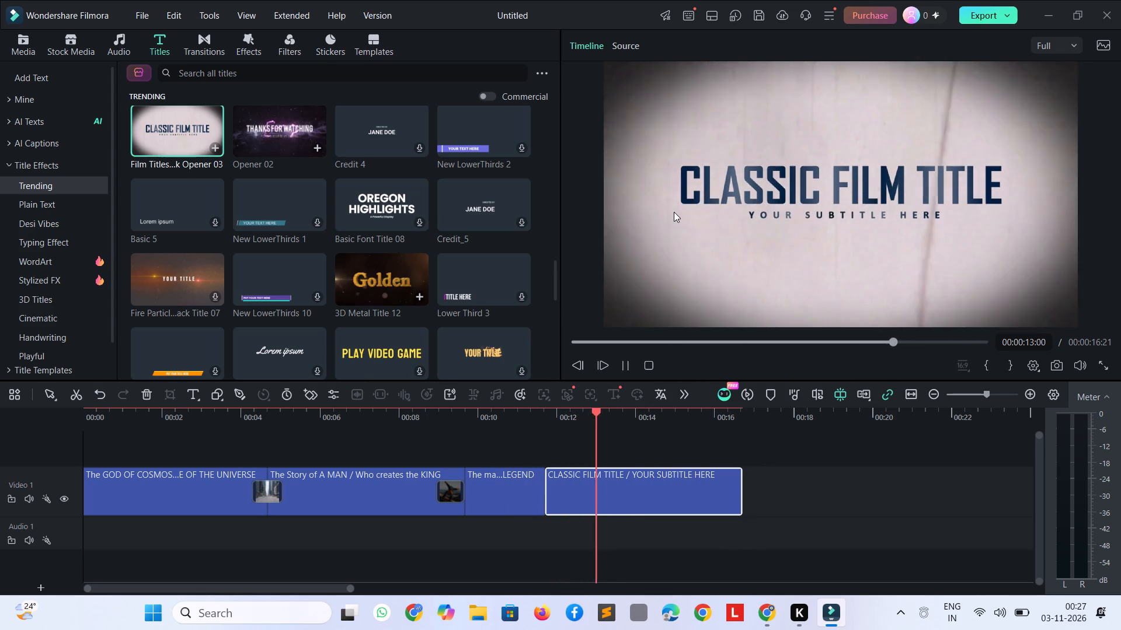
key("space")
left_click(726, 193)
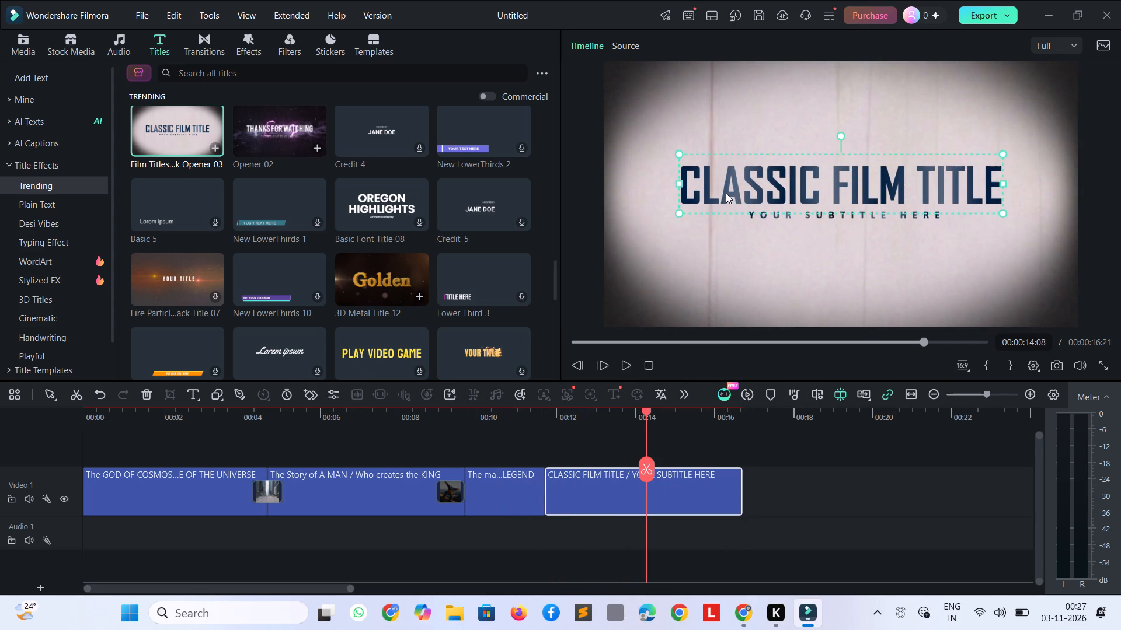
type("EL")
key("ctrl+a")
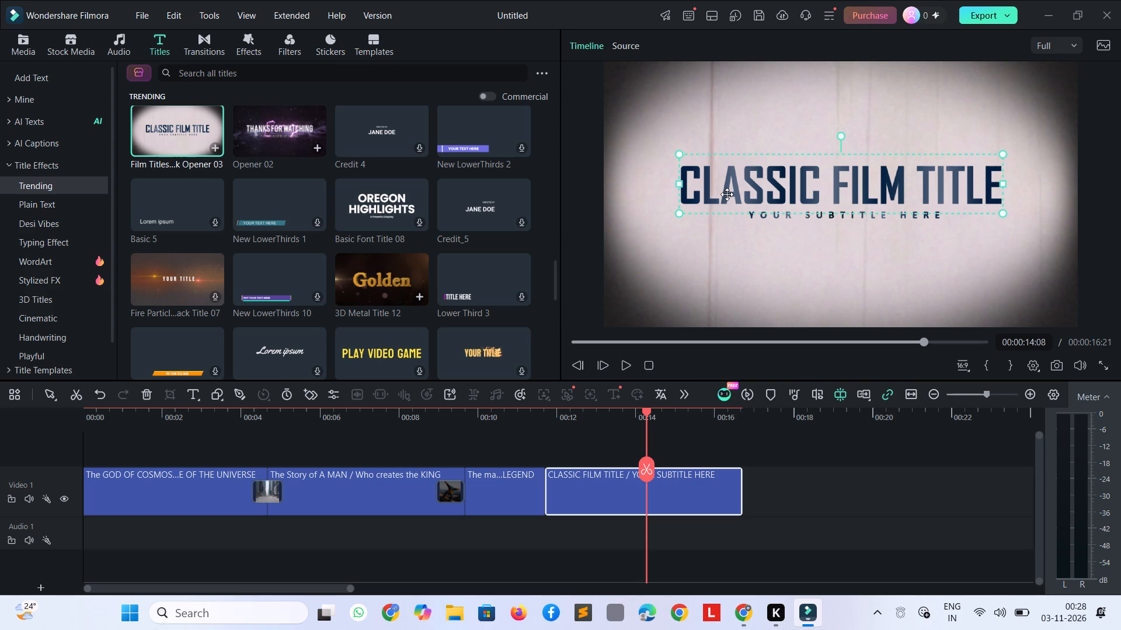
double_click(727, 194)
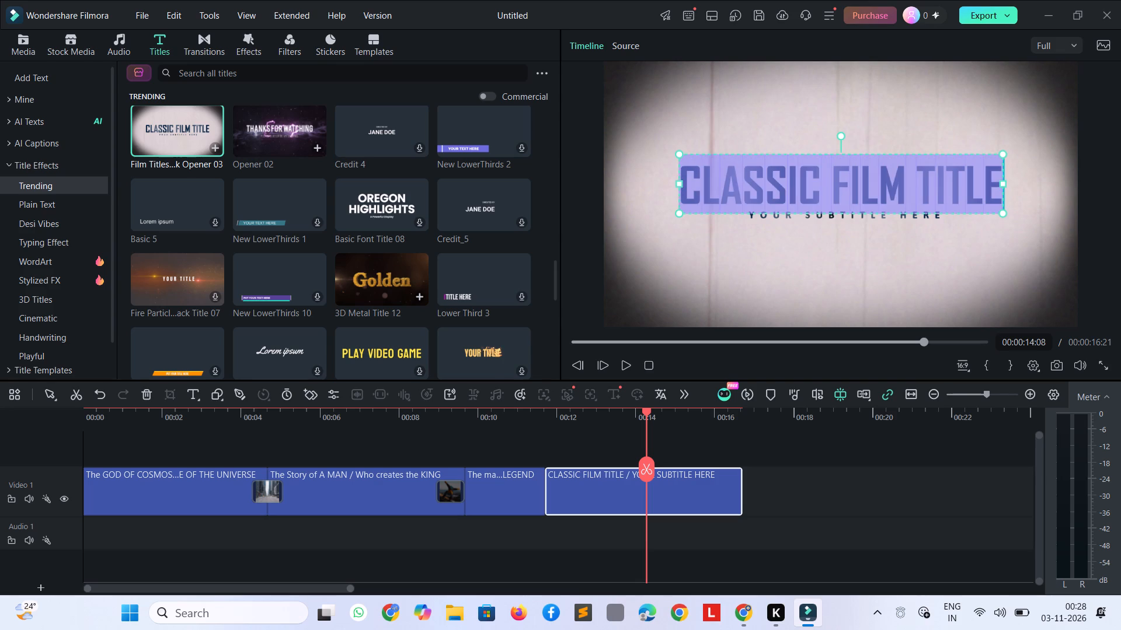
key("ctrl+a")
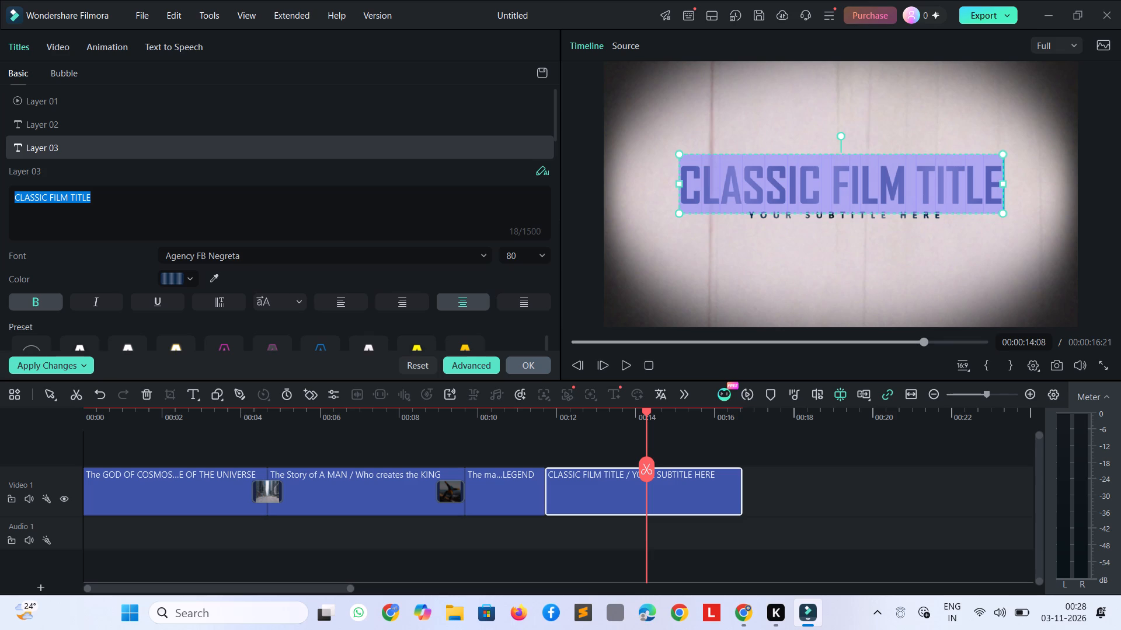
type("EL")
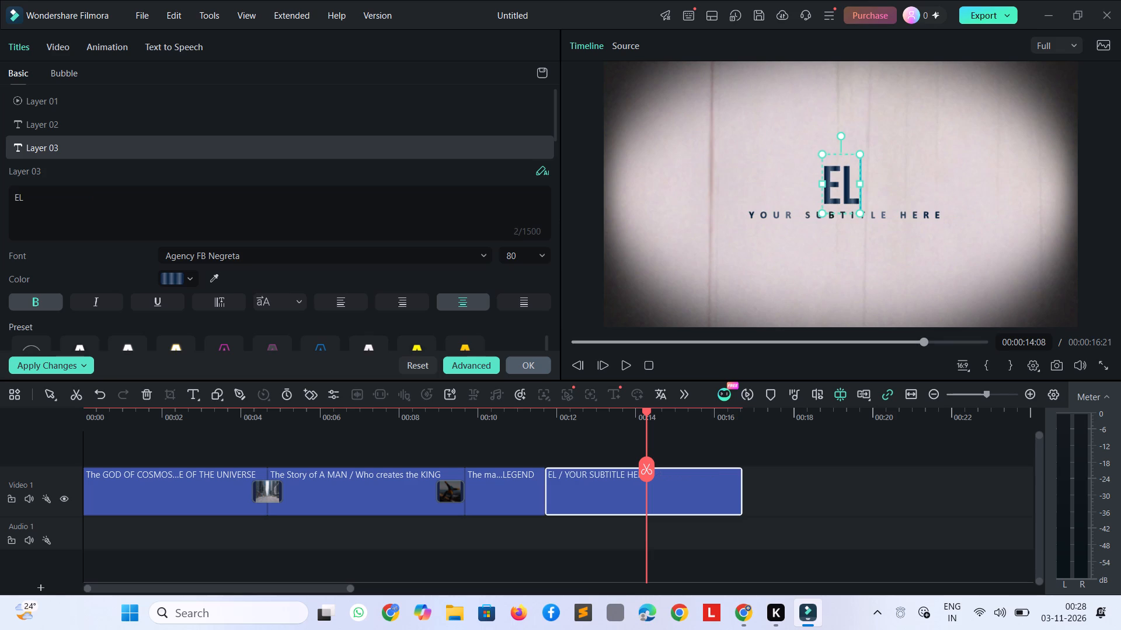
type("-A")
type("BHISHEK")
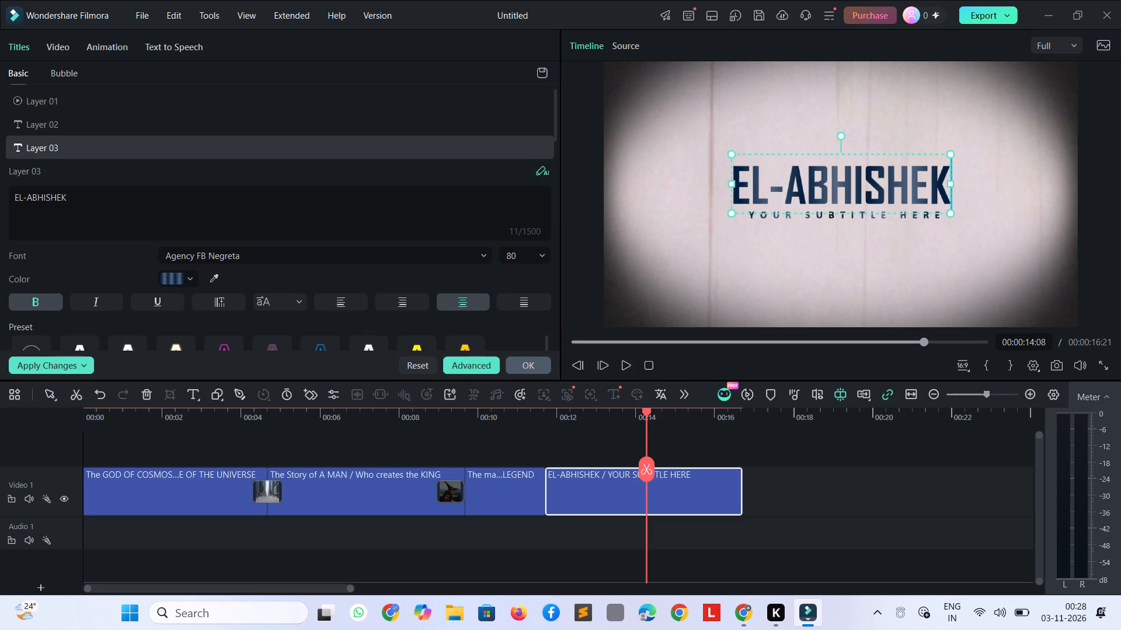
Move the opener's subtitle line lower beneath "EL-ABHISHEK", enlarge it to font size 26 and shift it back towards the centre.
left_click(925, 222)
left_click(921, 216)
left_click_drag(921, 216, 927, 235)
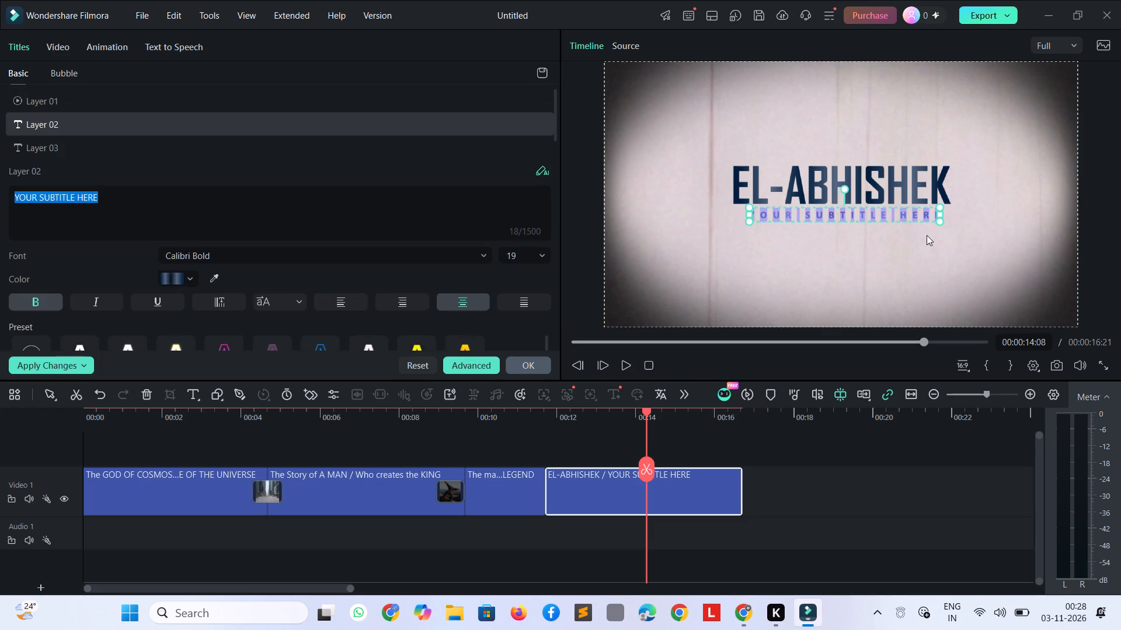
left_click_drag(927, 235, 927, 238)
left_click(918, 242)
left_click(910, 218)
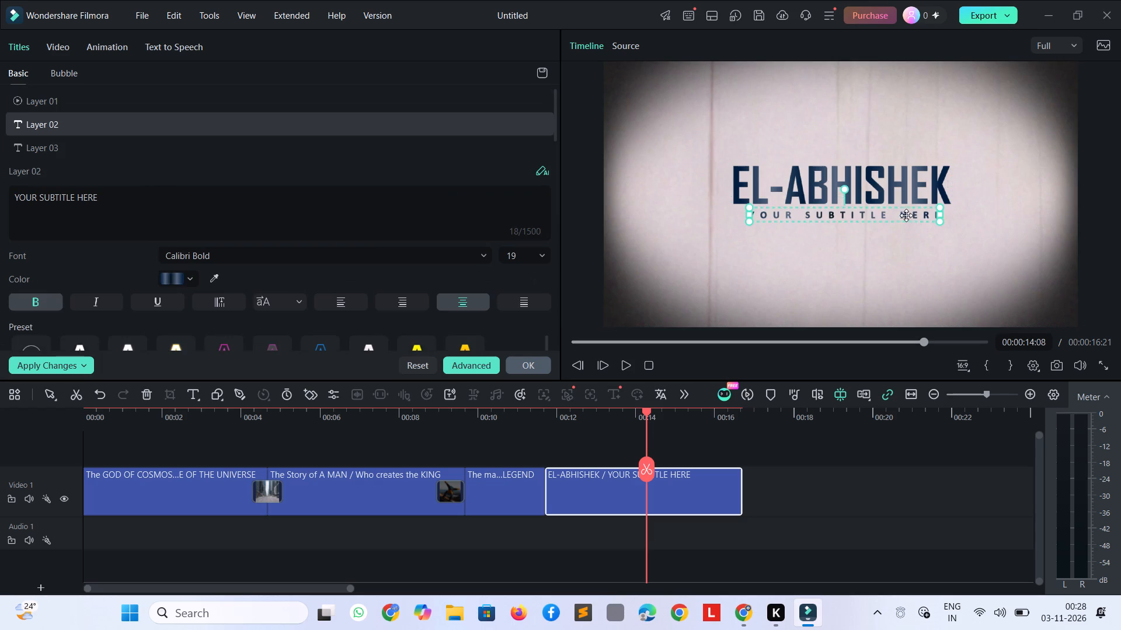
left_click_drag(904, 215, 897, 237)
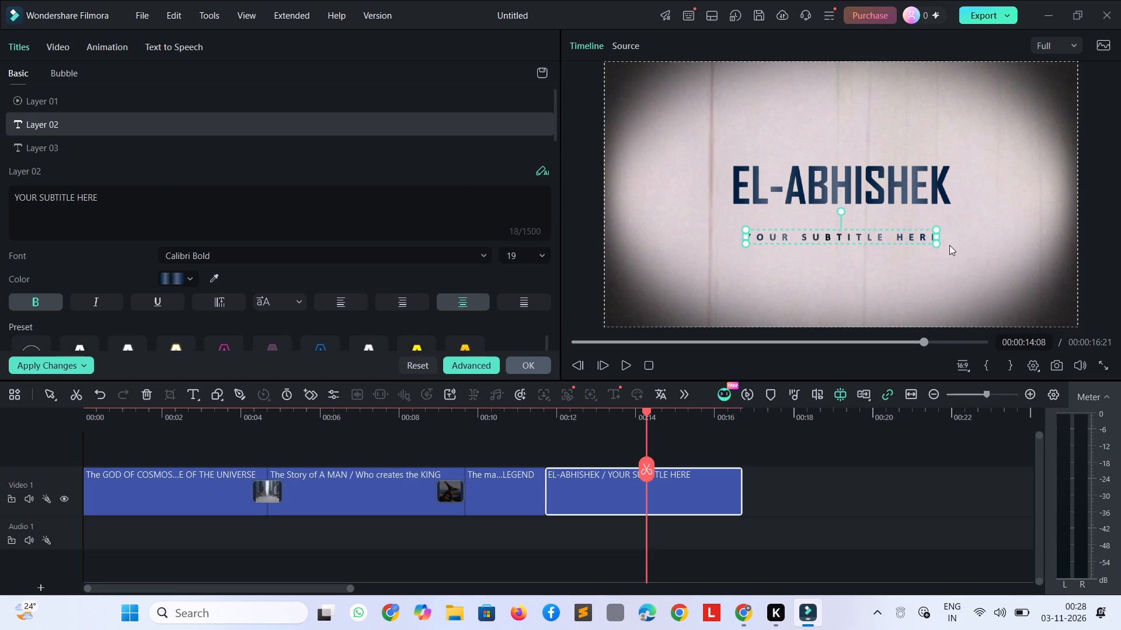
left_click_drag(937, 244, 943, 249)
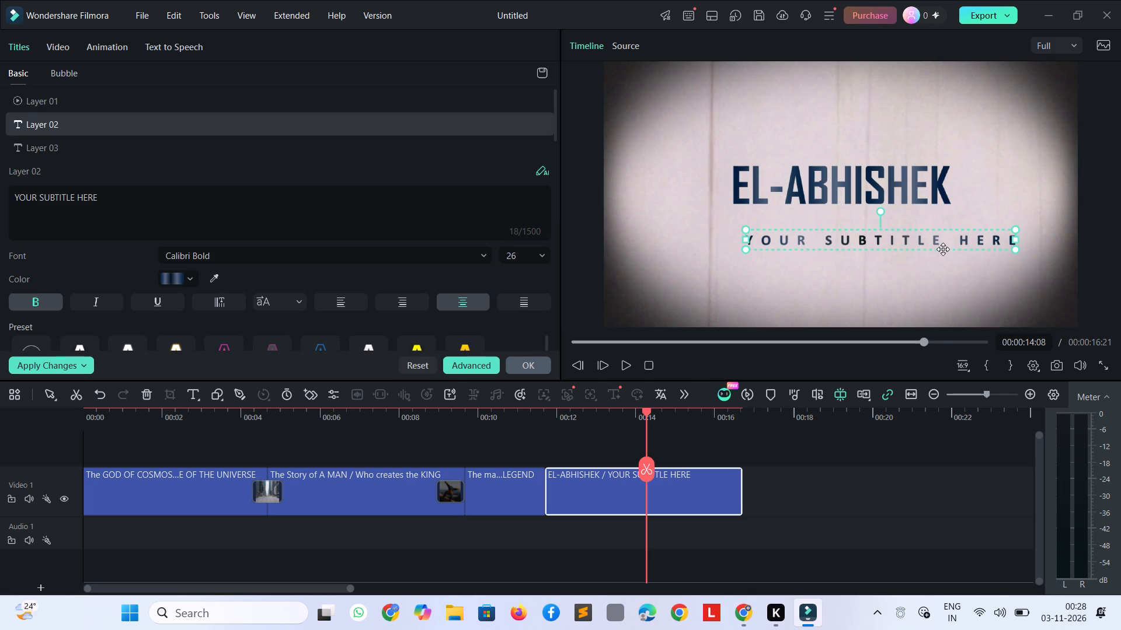
left_click_drag(939, 245, 888, 242)
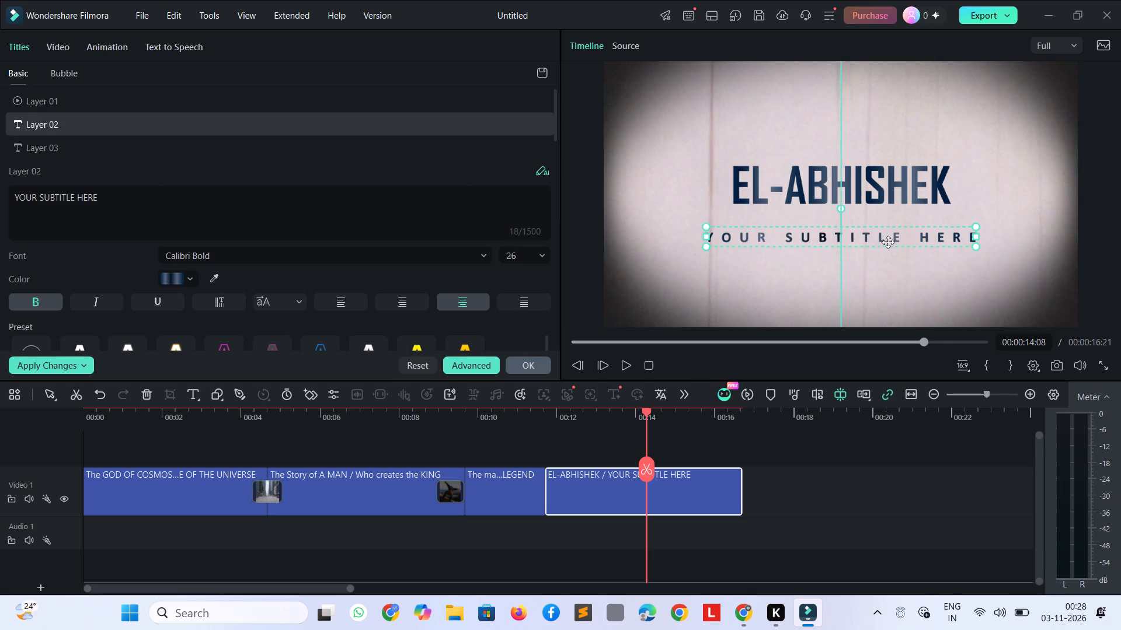
left_click_drag(888, 242, 886, 243)
Replace the opener's subtitle text with "#KINGMAKER".
double_click(876, 238)
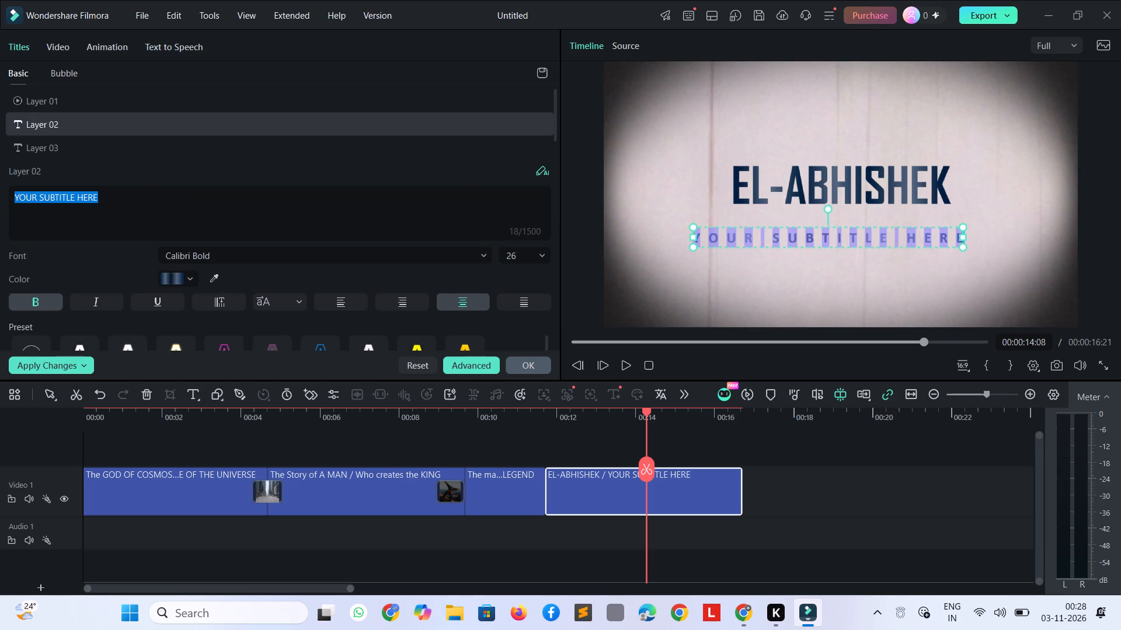
key("BackSpace")
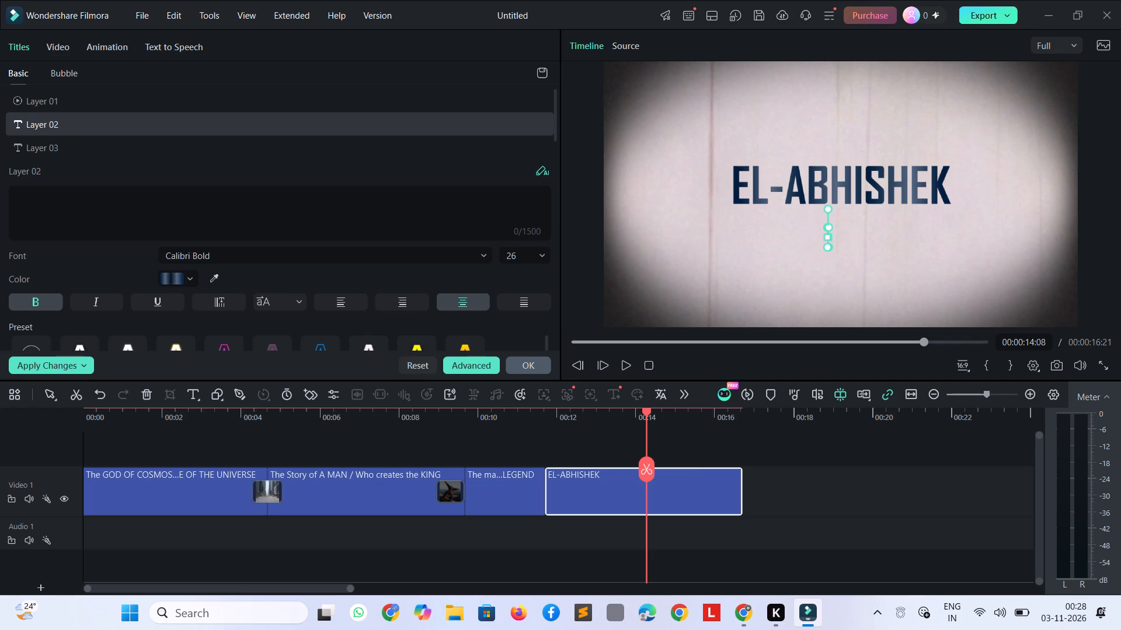
key("shift+numbersign")
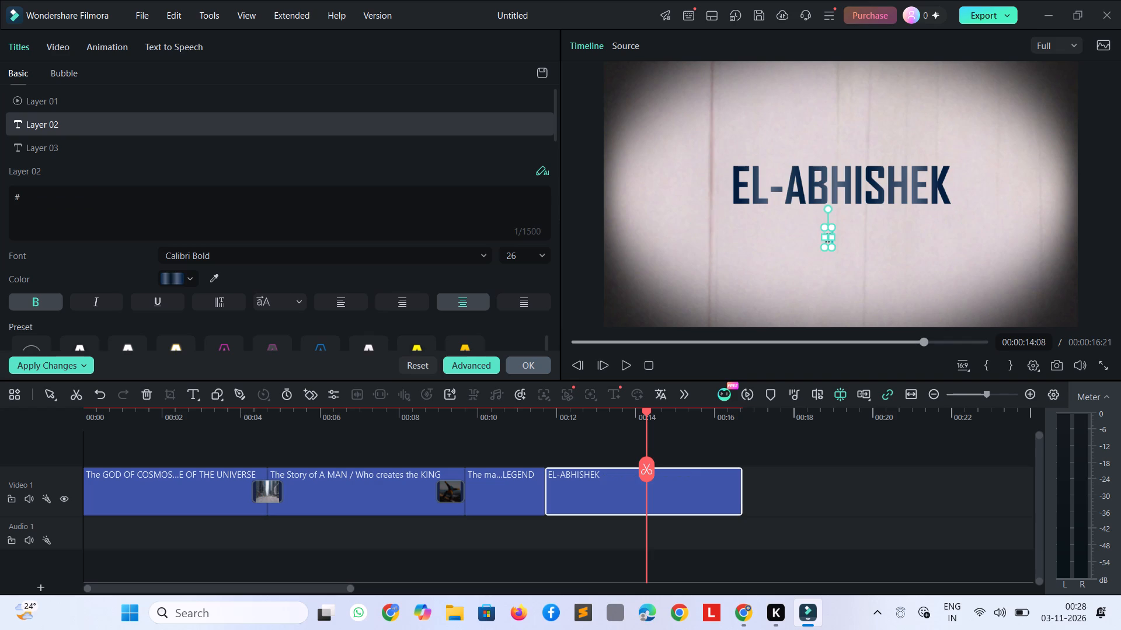
type("KINGMA")
type("KER")
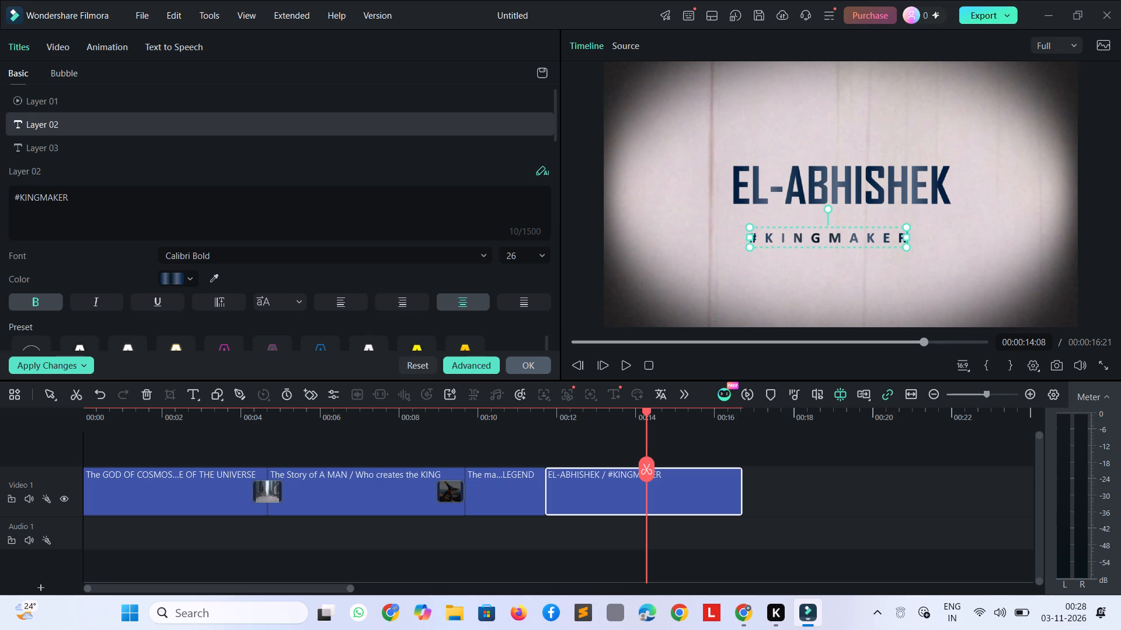
Enlarge the "#KINGMAKER" line to font size 50 and centre it beneath "EL-ABHISHEK".
left_click(811, 272)
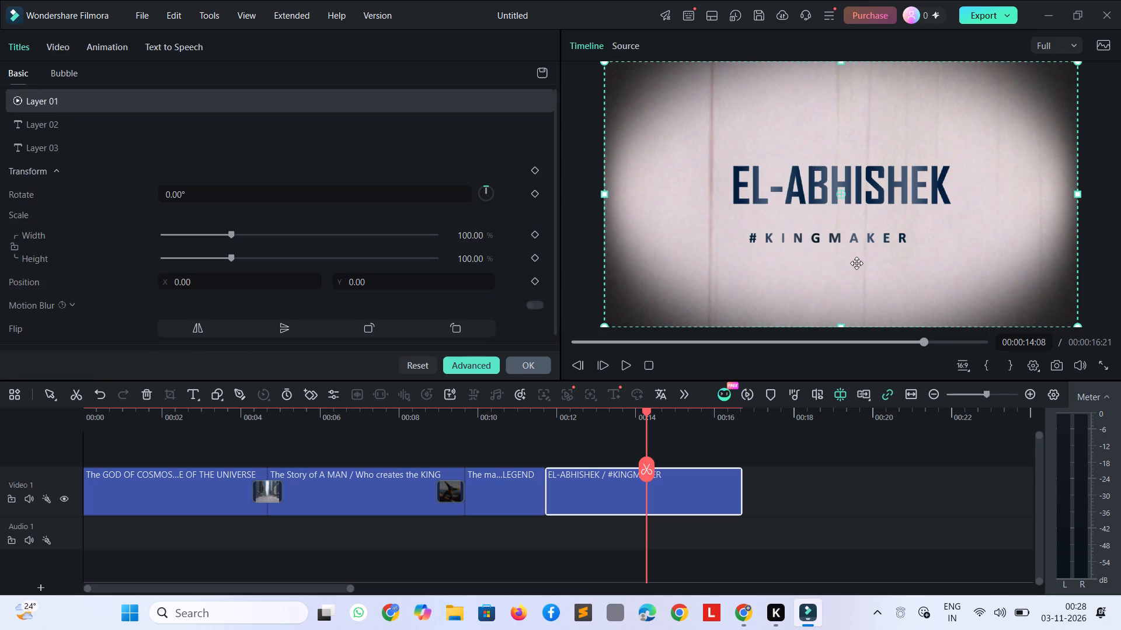
left_click(868, 237)
left_click_drag(906, 247, 908, 247)
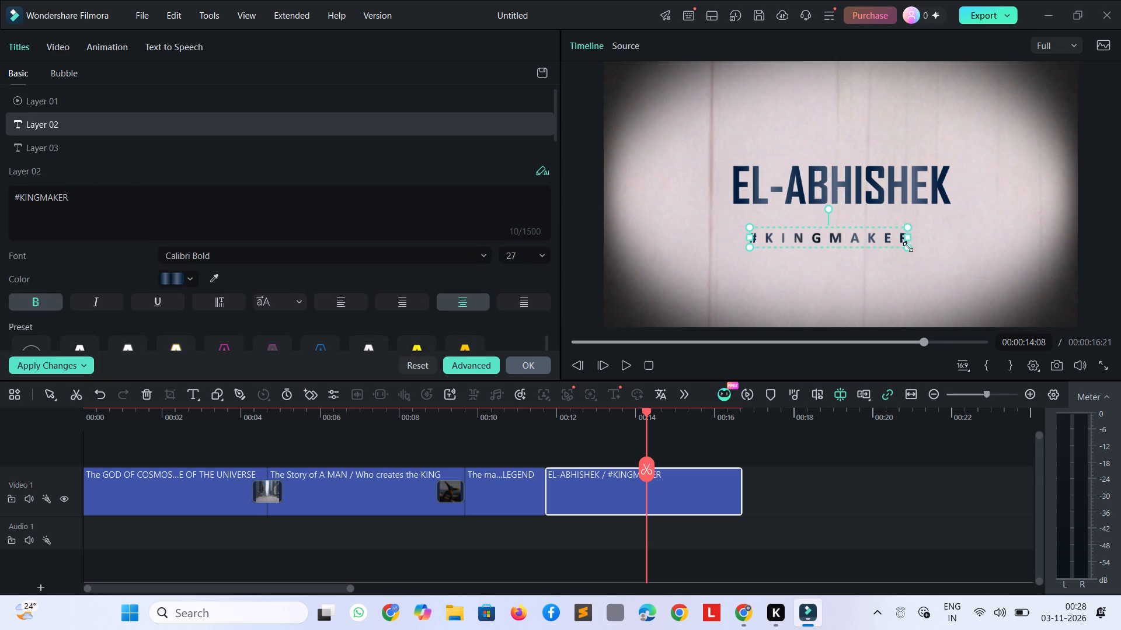
left_click_drag(908, 247, 925, 264)
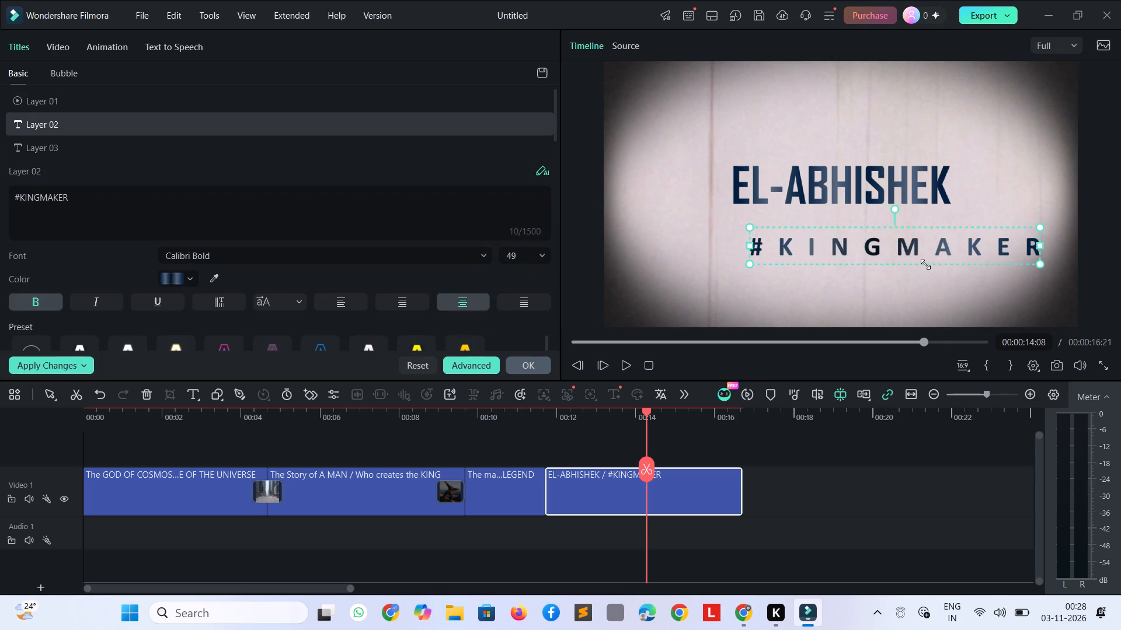
left_click_drag(925, 264, 926, 264)
left_click_drag(915, 251, 861, 244)
Play the opener to its end, and play the timeline from the beginning into the second planet title.
key("space")
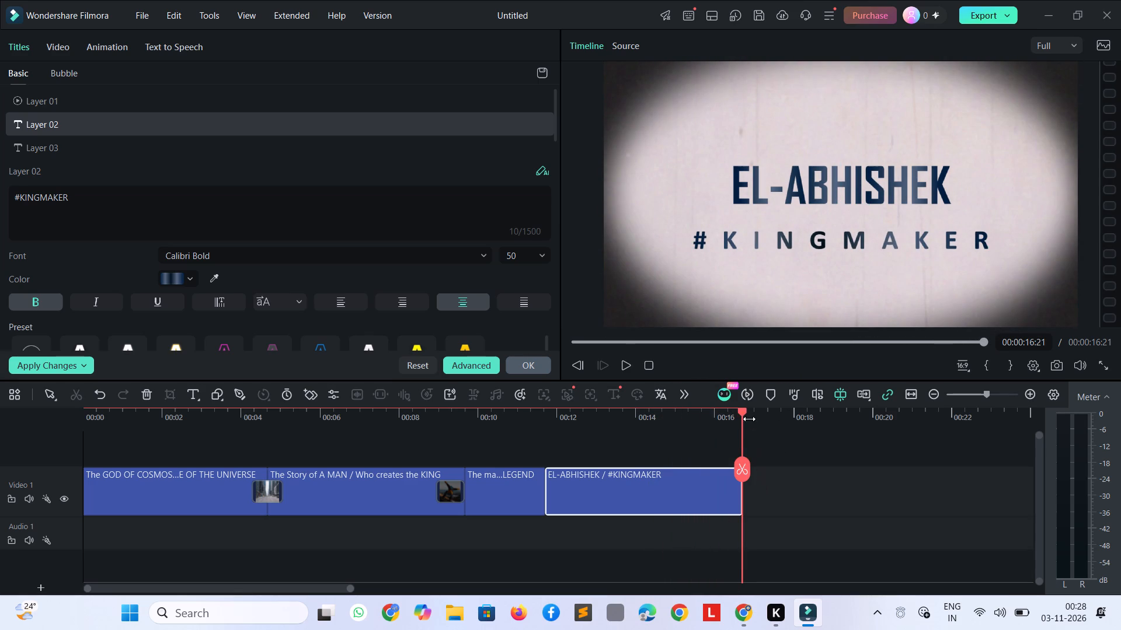
left_click_drag(744, 415, 54, 436)
key("space")
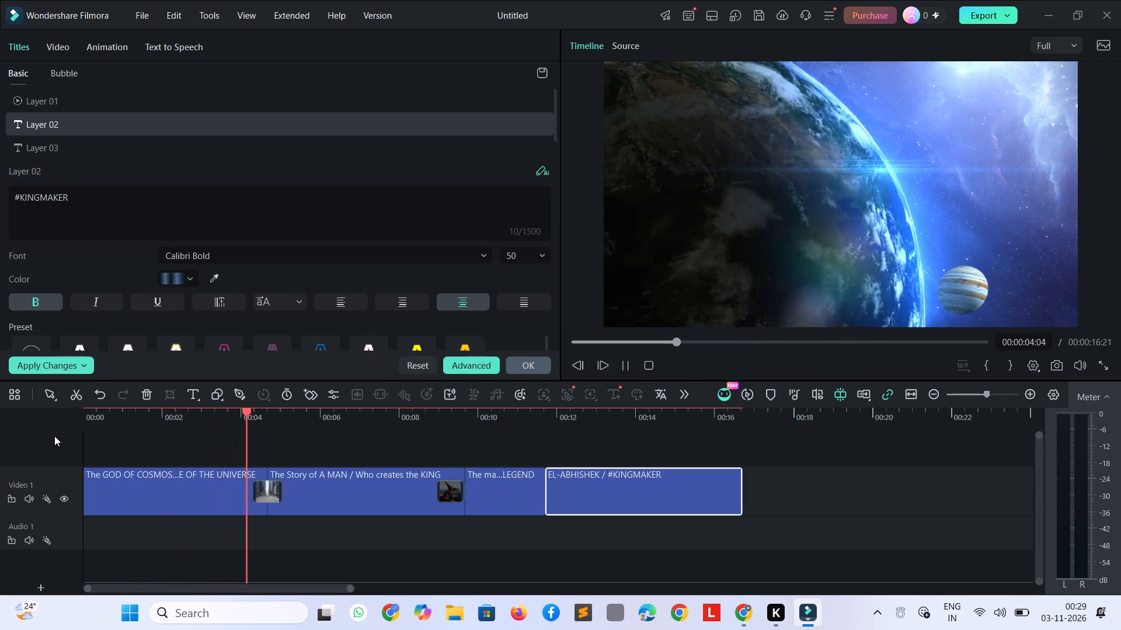
key("space")
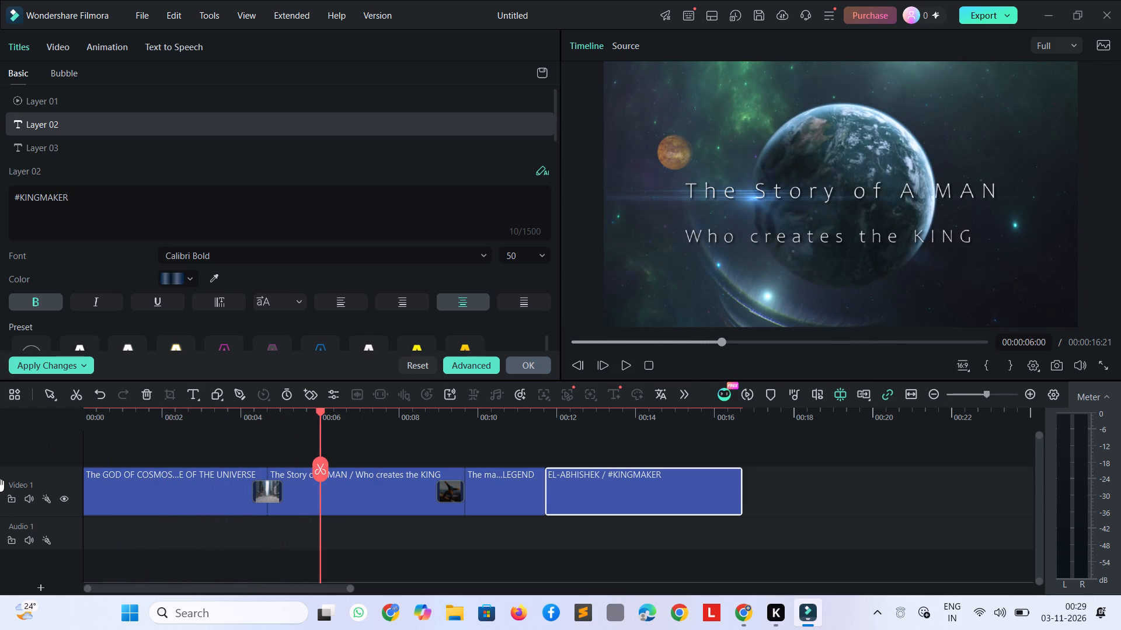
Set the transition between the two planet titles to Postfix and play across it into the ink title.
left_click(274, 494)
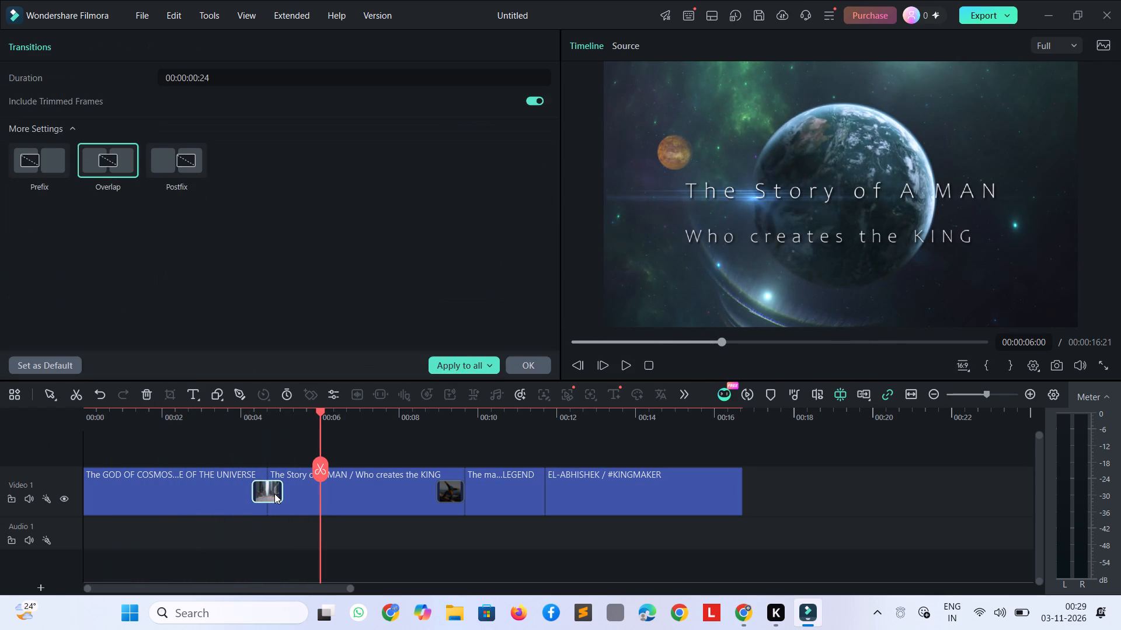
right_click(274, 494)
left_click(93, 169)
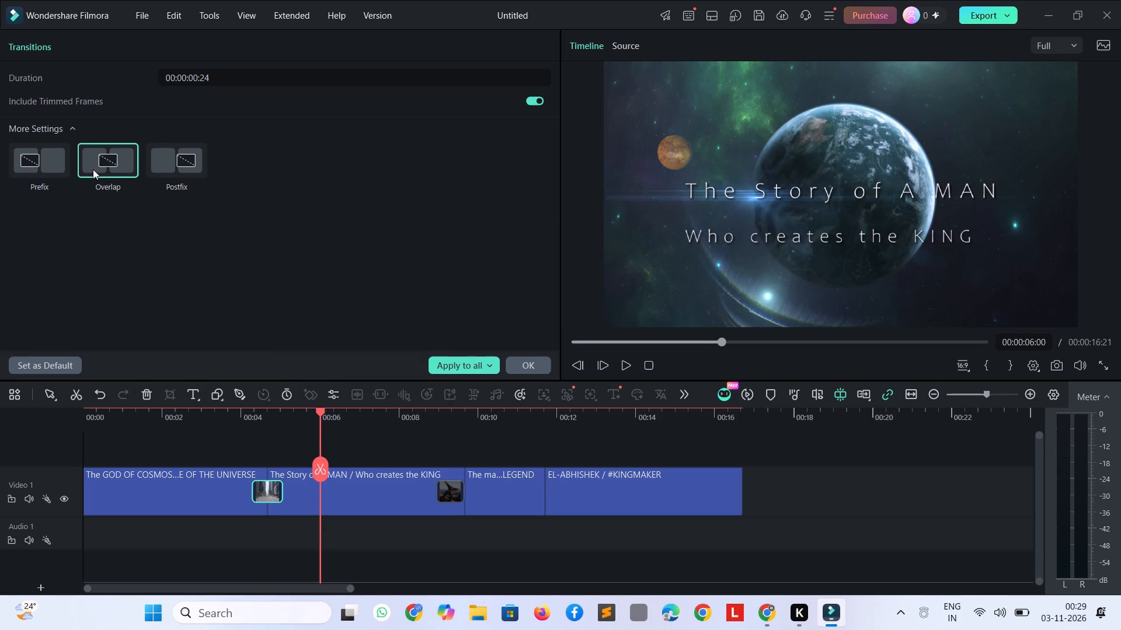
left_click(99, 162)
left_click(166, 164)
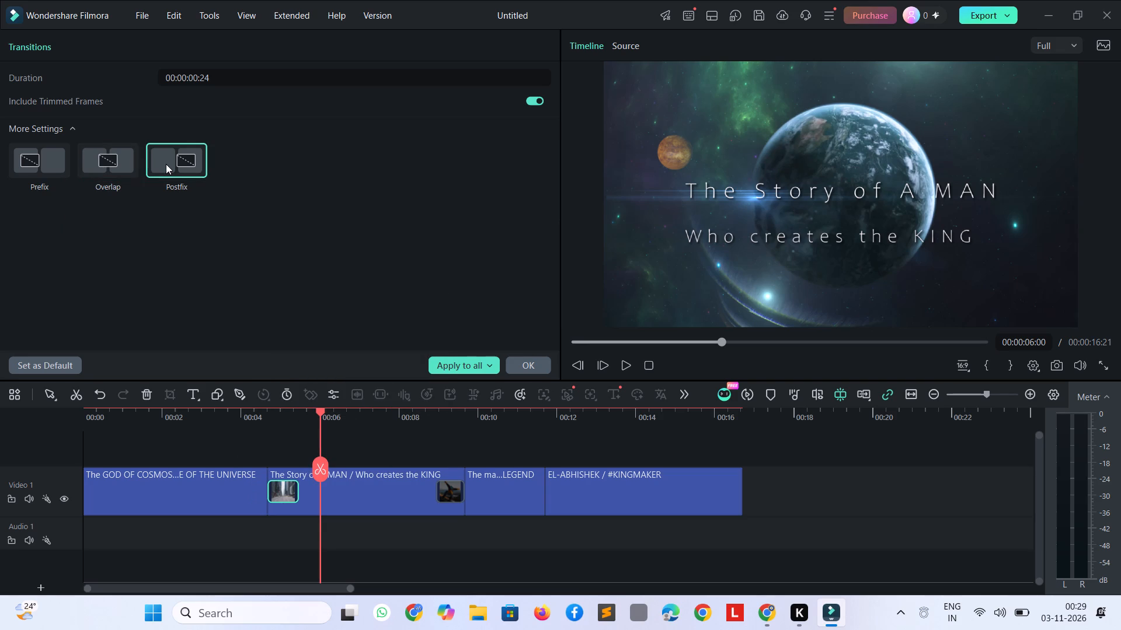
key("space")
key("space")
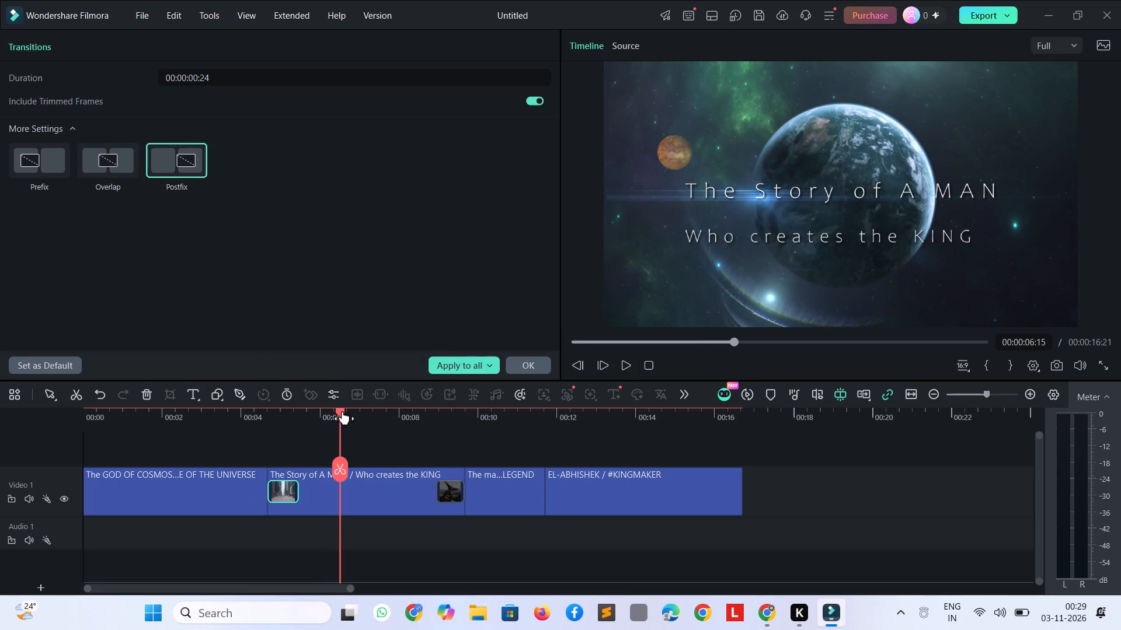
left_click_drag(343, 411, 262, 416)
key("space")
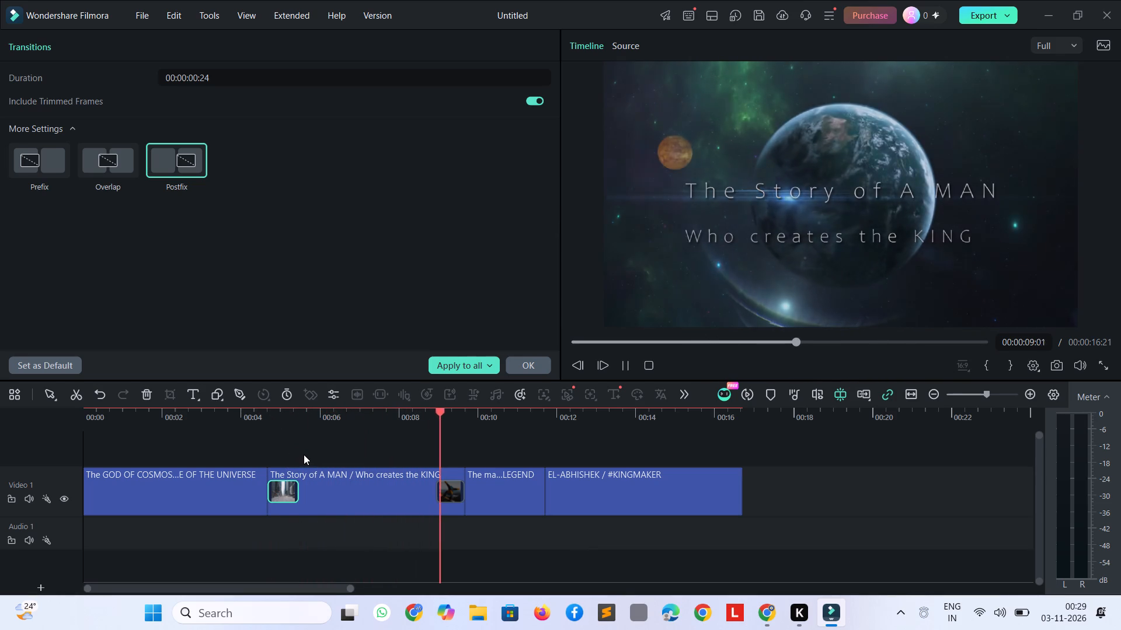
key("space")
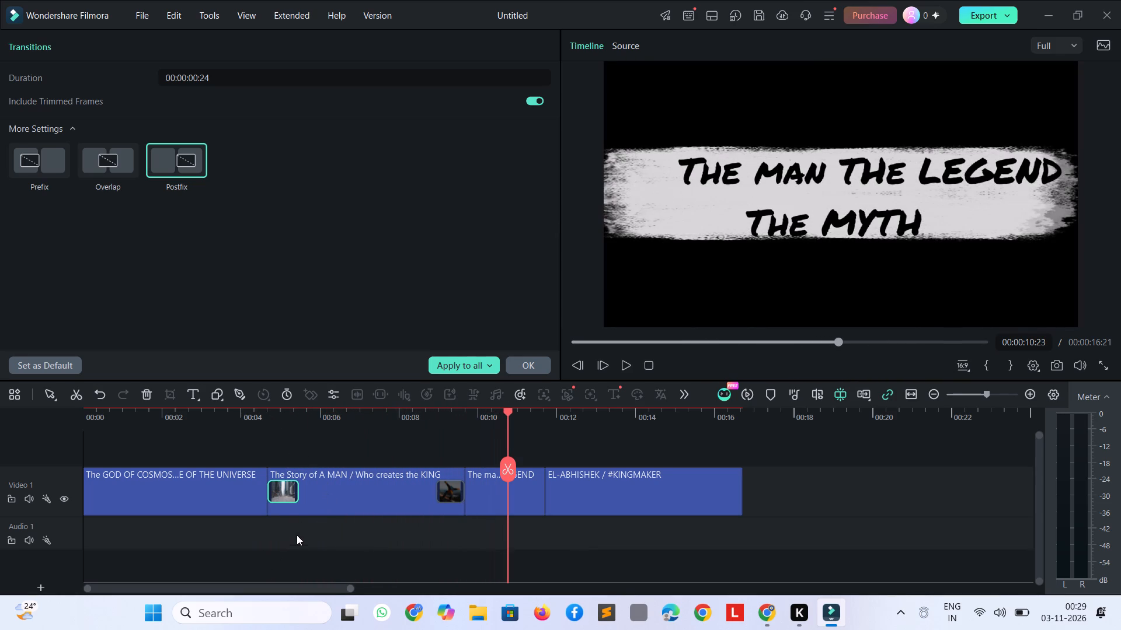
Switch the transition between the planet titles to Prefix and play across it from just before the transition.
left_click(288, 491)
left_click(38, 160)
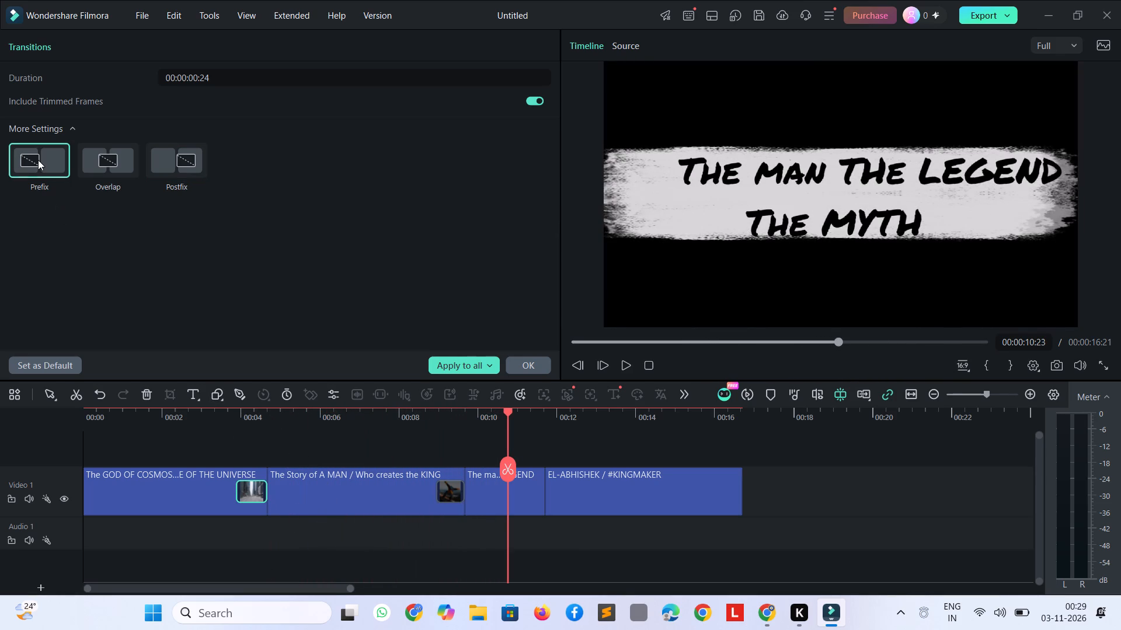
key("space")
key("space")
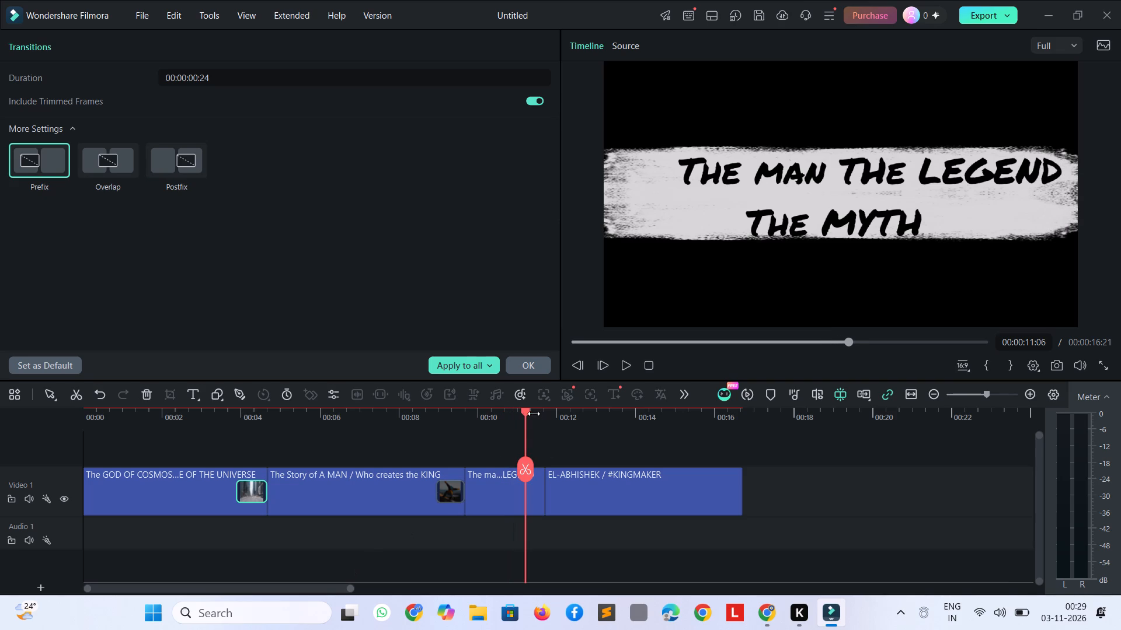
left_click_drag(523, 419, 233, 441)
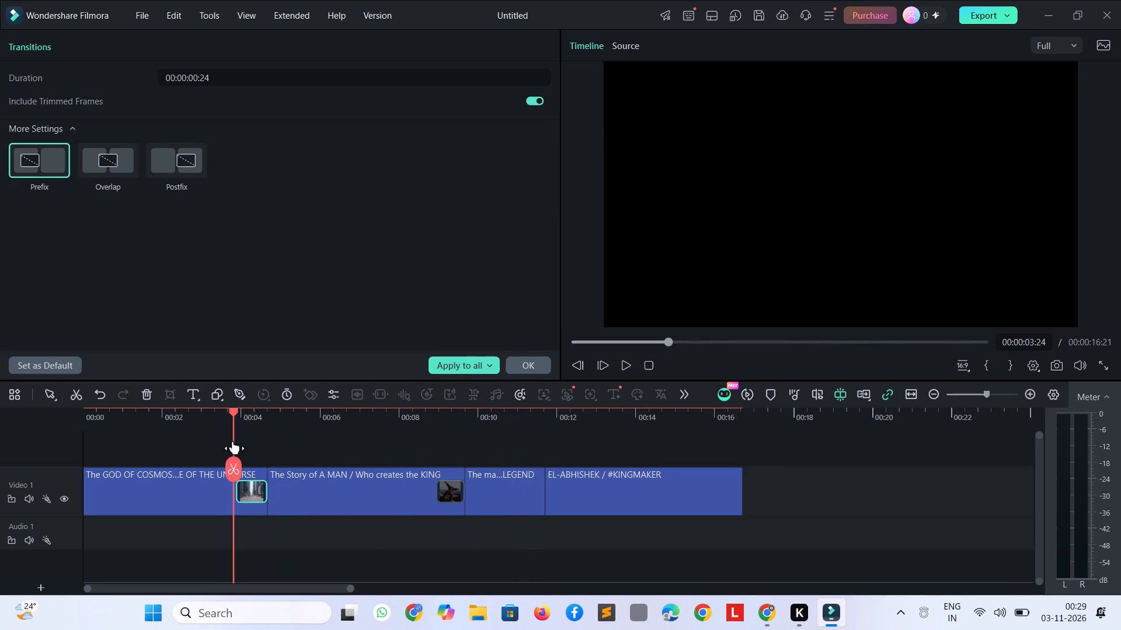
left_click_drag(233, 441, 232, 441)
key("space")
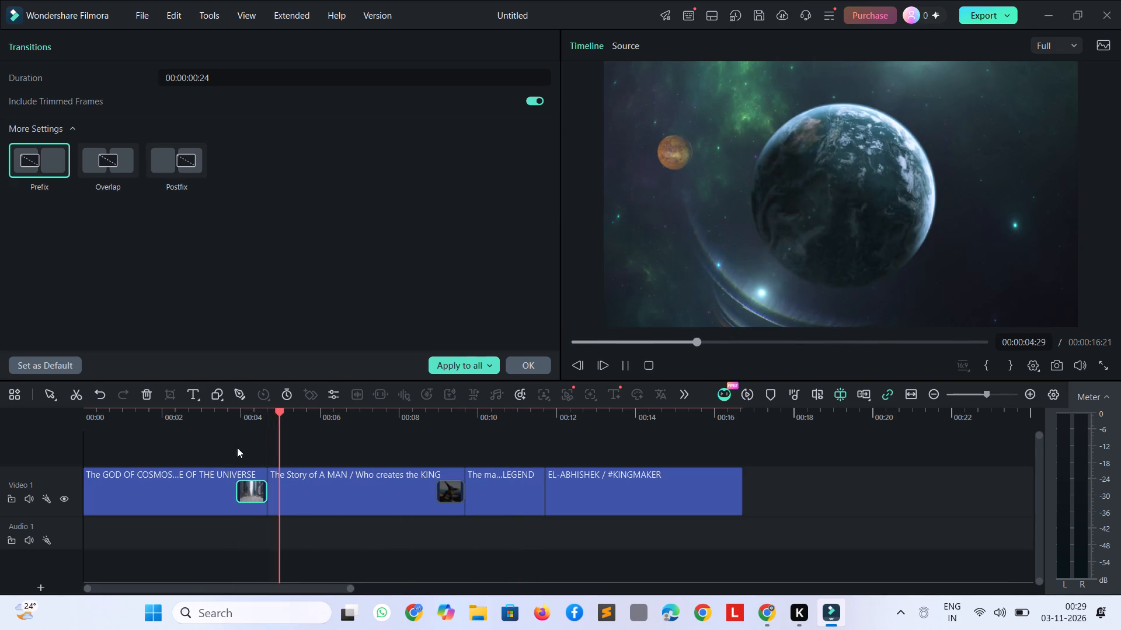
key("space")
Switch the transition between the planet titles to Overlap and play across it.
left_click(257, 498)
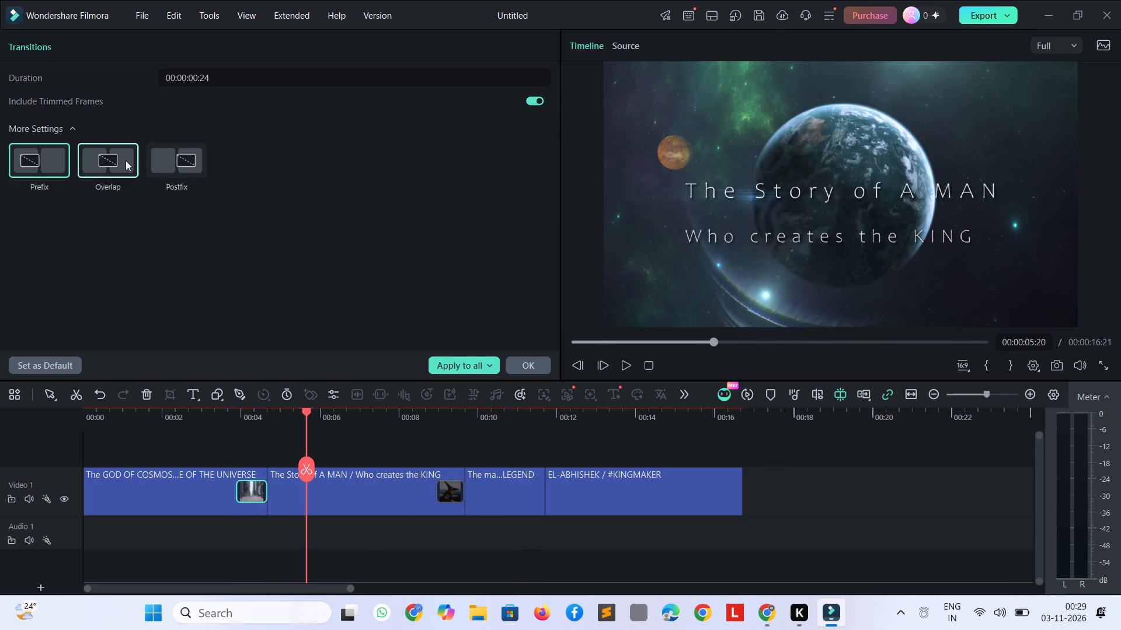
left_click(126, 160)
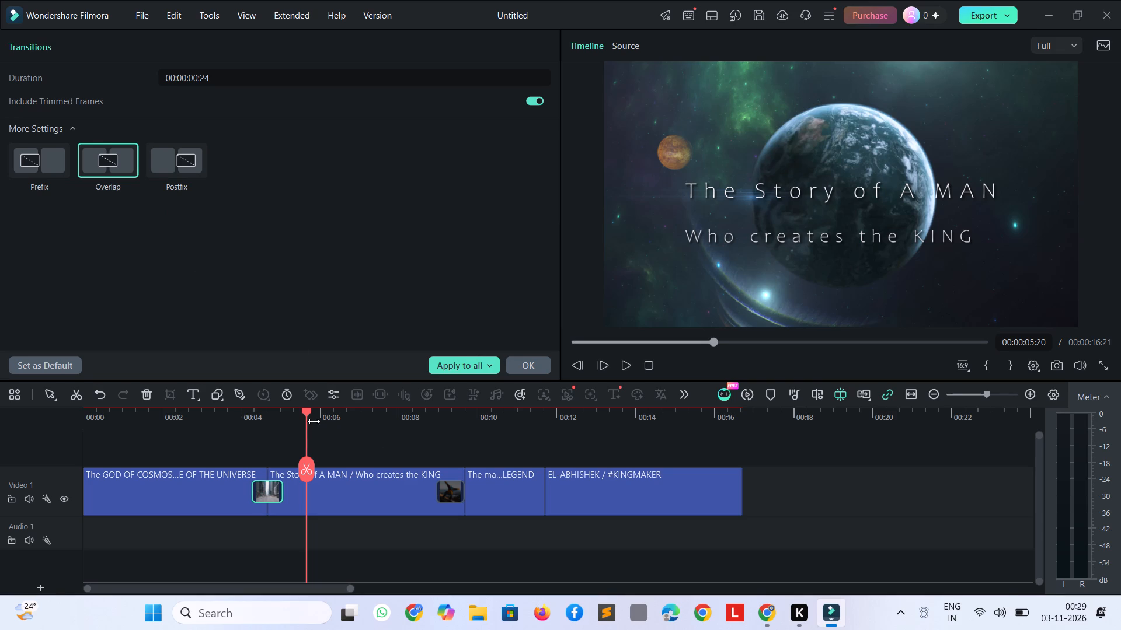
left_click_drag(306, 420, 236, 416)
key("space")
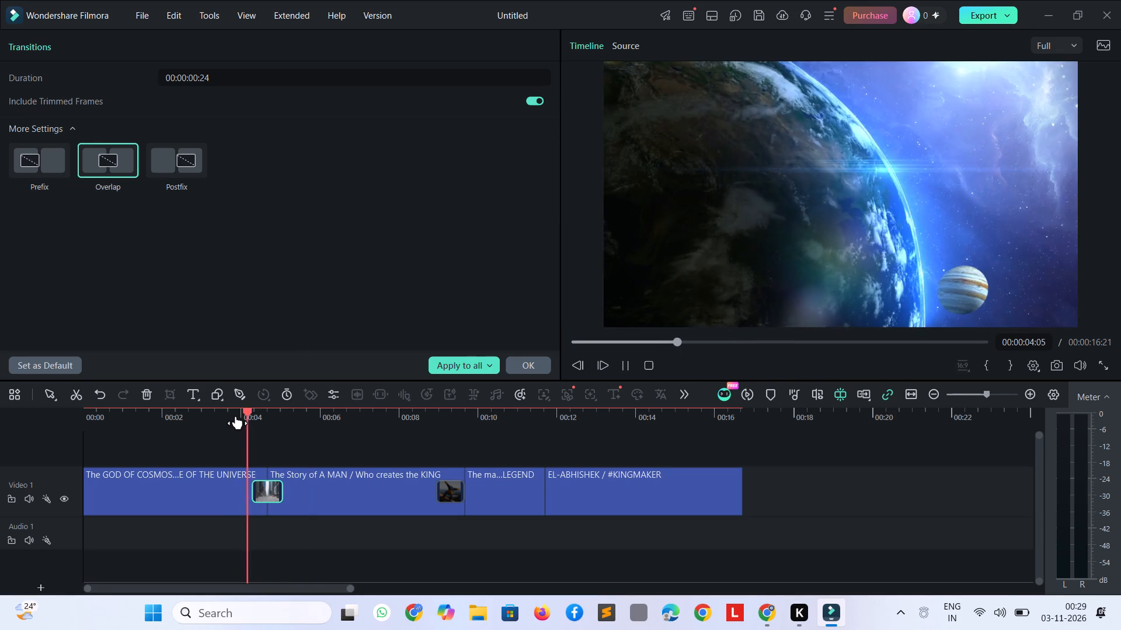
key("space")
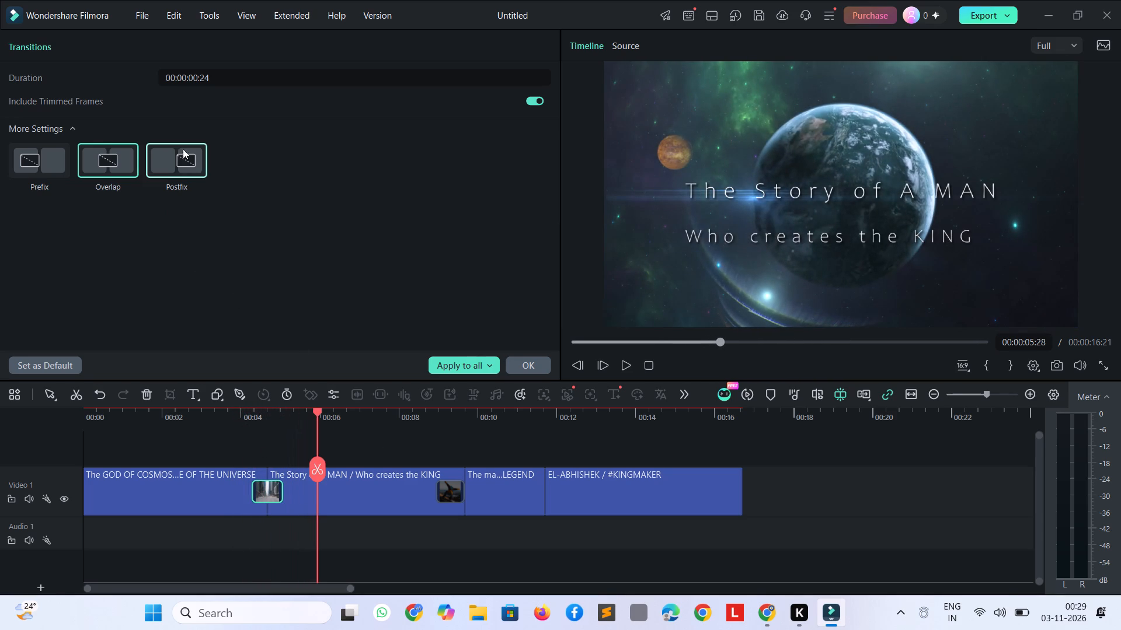
Set the transition between the planet titles to Postfix and play from before it into the "EL-ABHISHEK" opener.
left_click(182, 161)
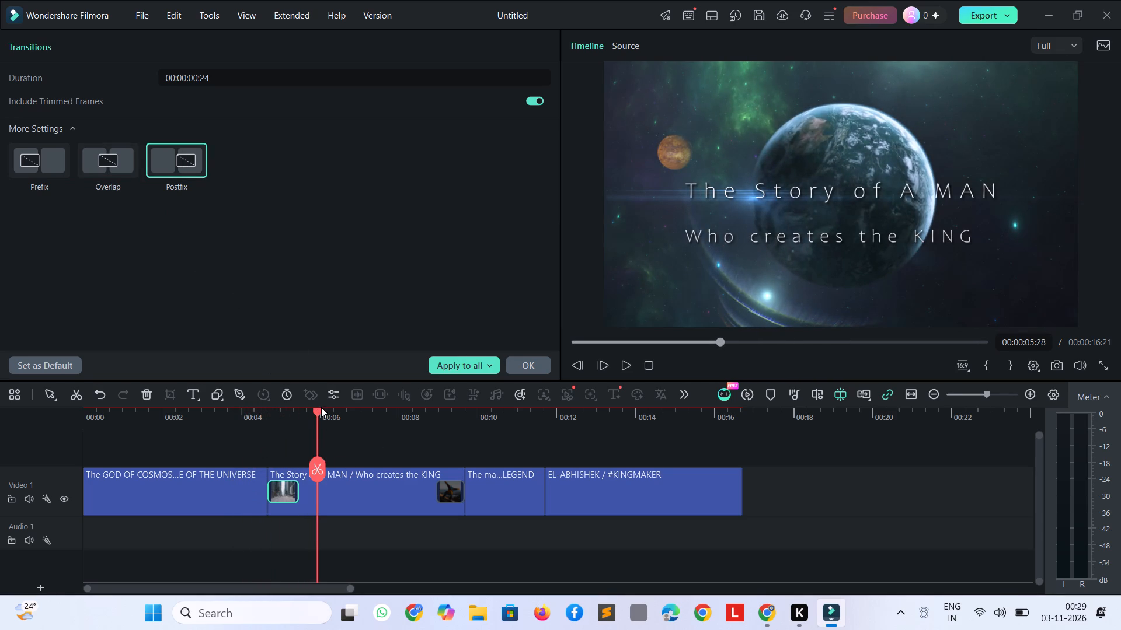
left_click_drag(321, 417, 248, 415)
key("space")
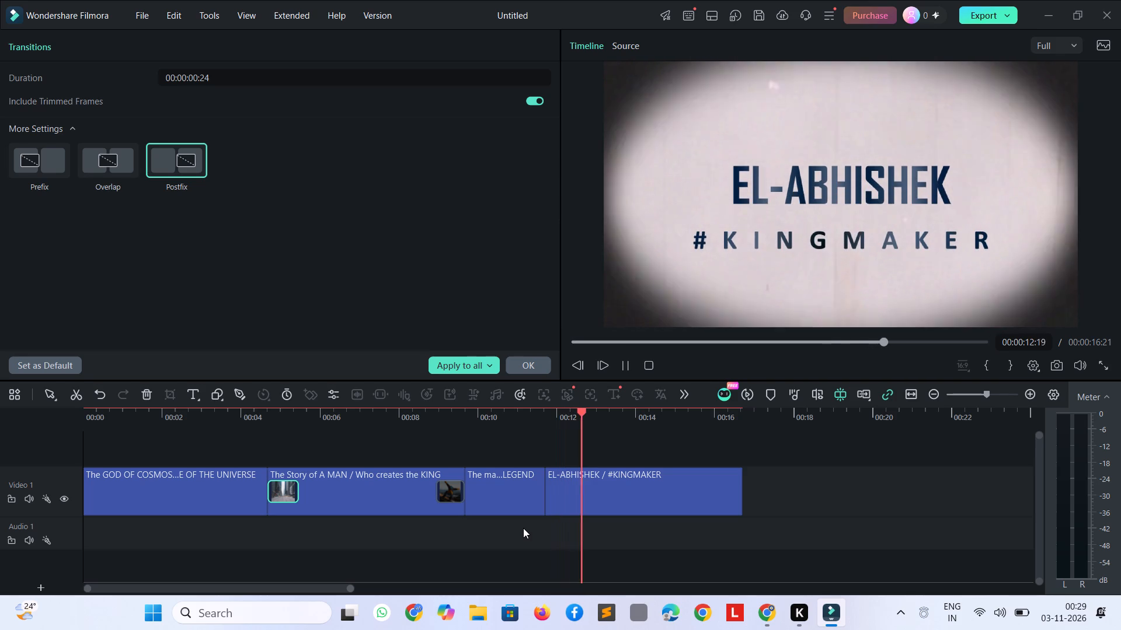
key("space")
Move the "EL-ABHISHEK" opener along Video 1 to start at about 00:00:13:00, leaving a gap after the ink title.
left_click(520, 510)
left_click(577, 497)
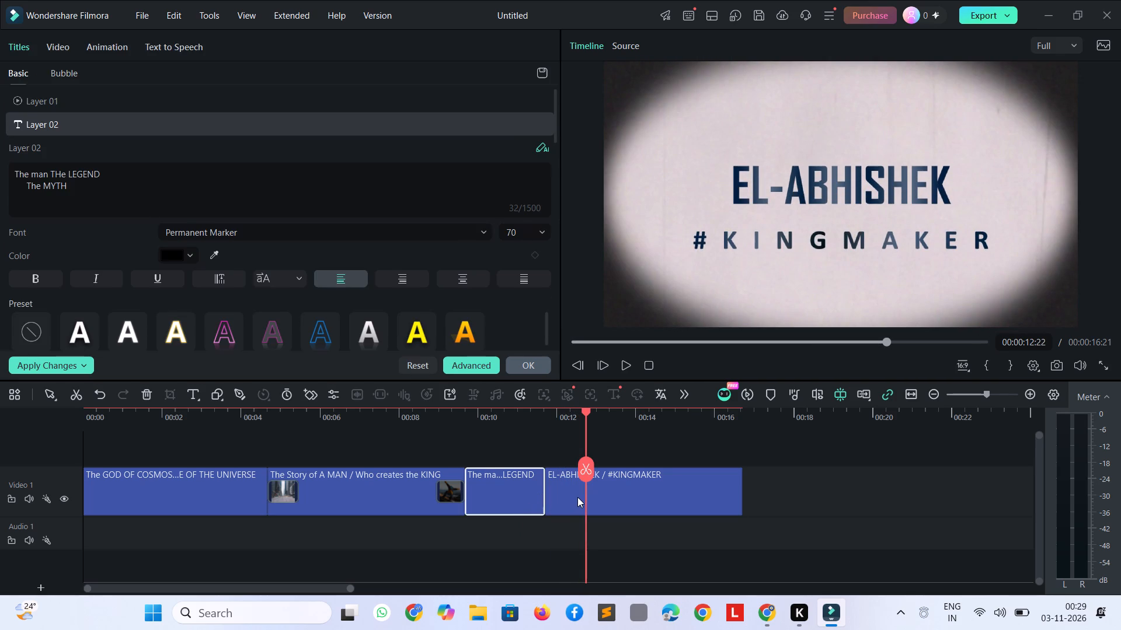
left_click_drag(577, 497, 604, 500)
left_click_drag(614, 487, 637, 492)
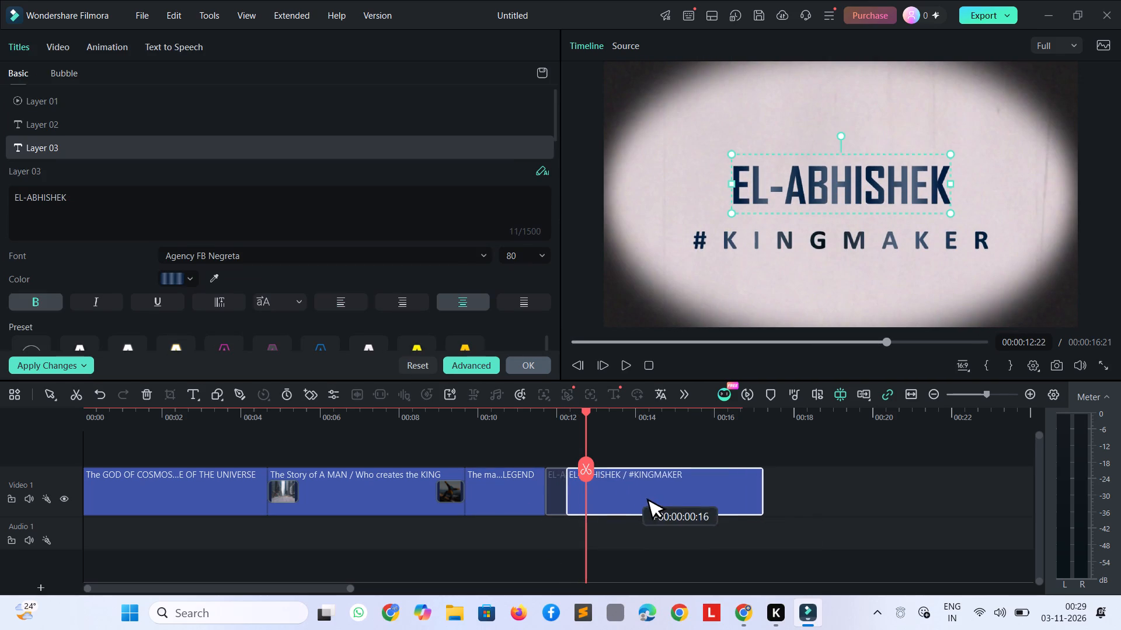
left_click_drag(637, 492, 666, 501)
Extend the end of the ink title on Video 1 to about 12 seconds and briefly play into the opener.
left_click(528, 478)
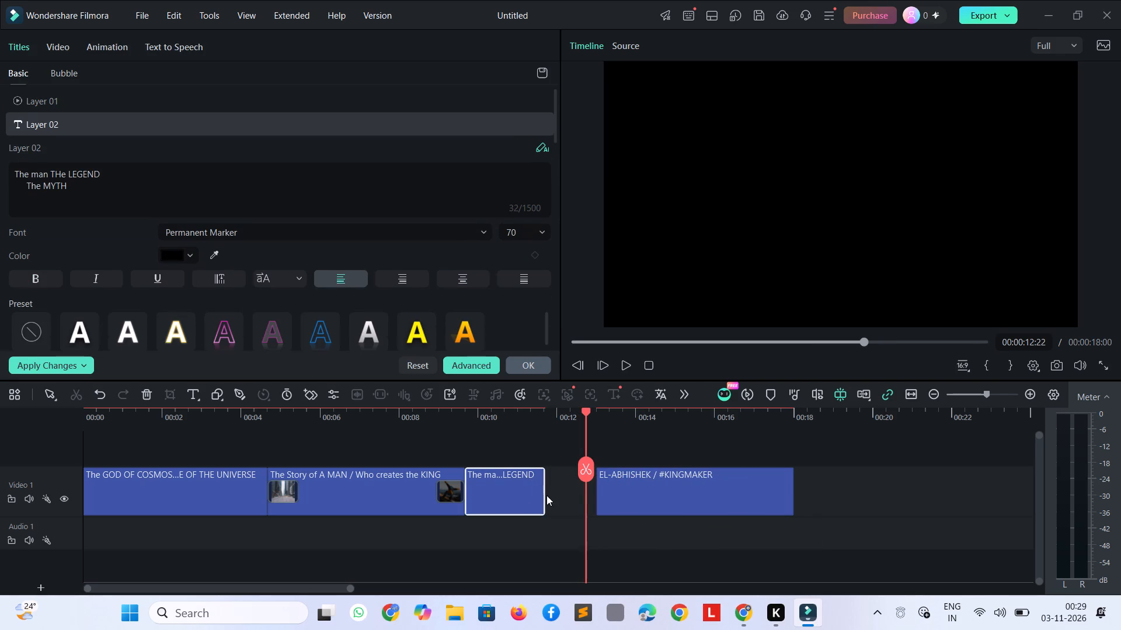
left_click_drag(544, 494, 560, 501)
key("space")
key("space")
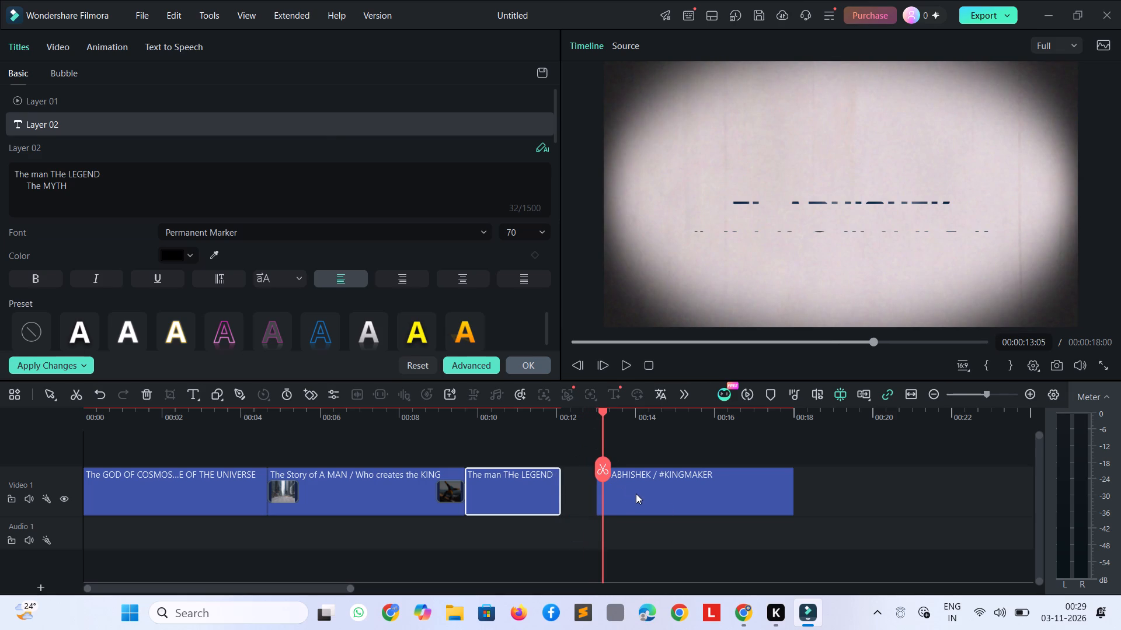
Close the gap before the "EL-ABHISHEK" opener by enabling Magnetic Timeline with Merge Gaps, and switch Magnetic Timeline off again.
left_click(636, 494)
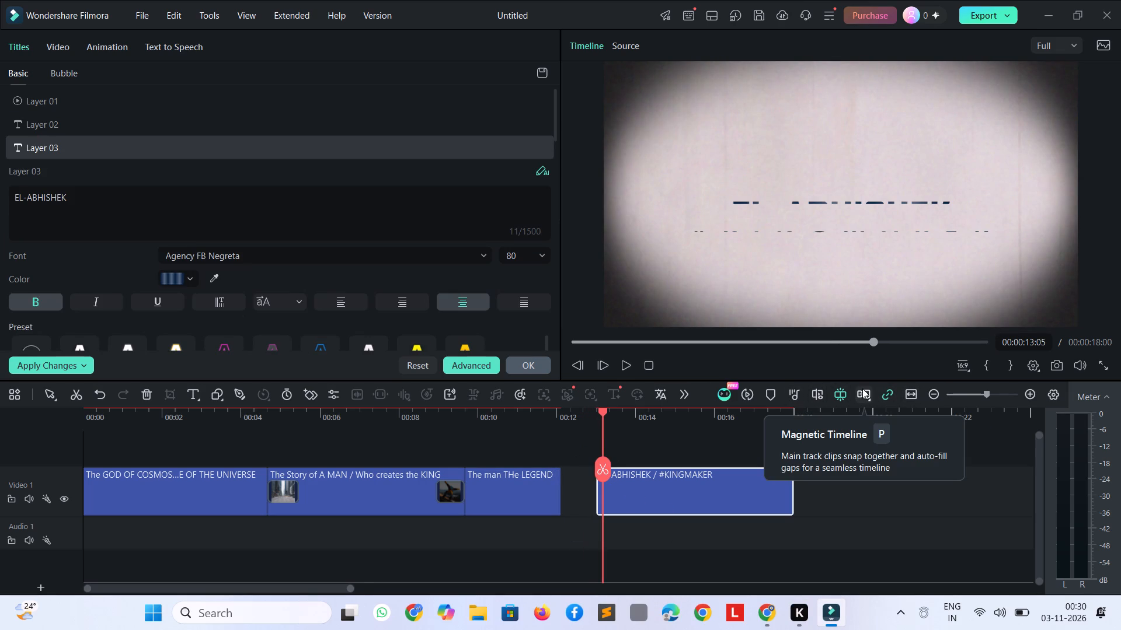
left_click(862, 393)
left_click(942, 419)
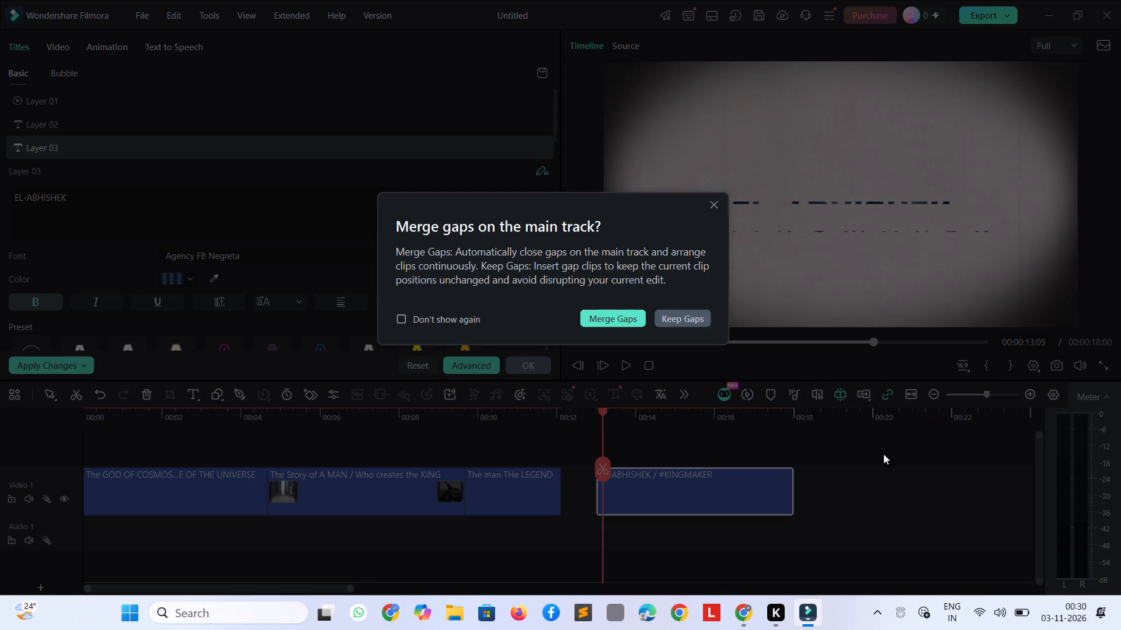
left_click(625, 325)
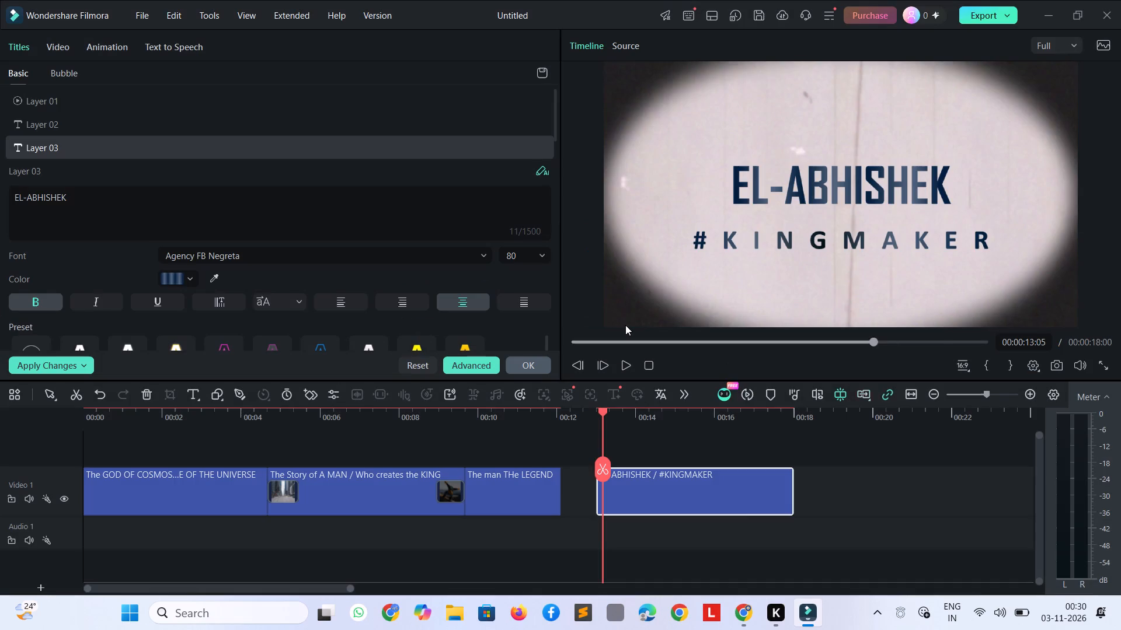
left_click(859, 395)
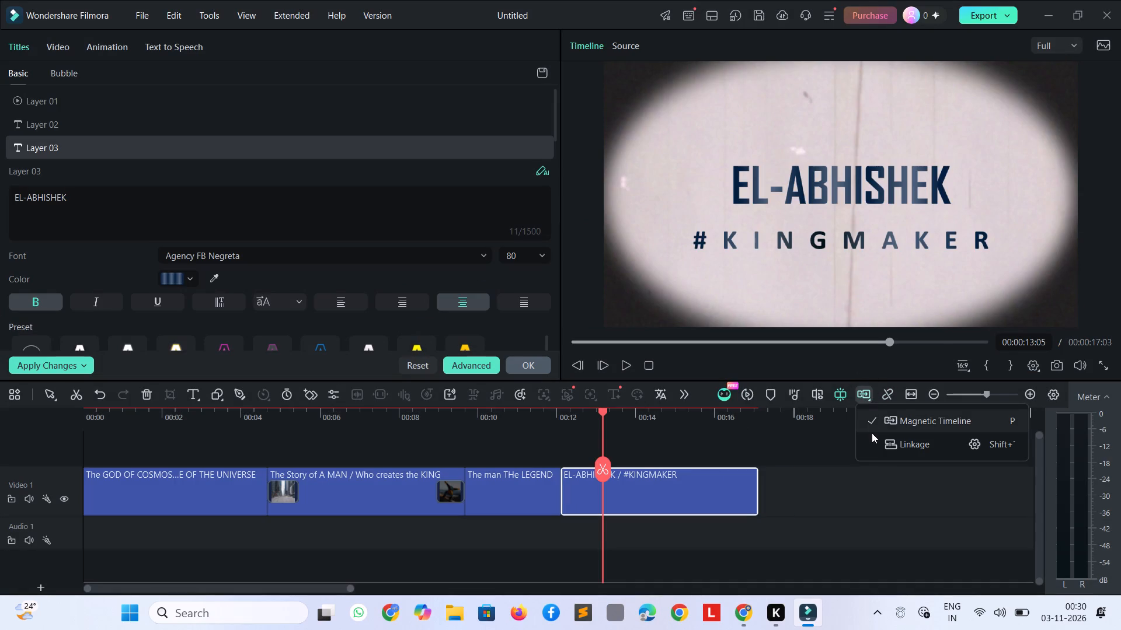
left_click(874, 415)
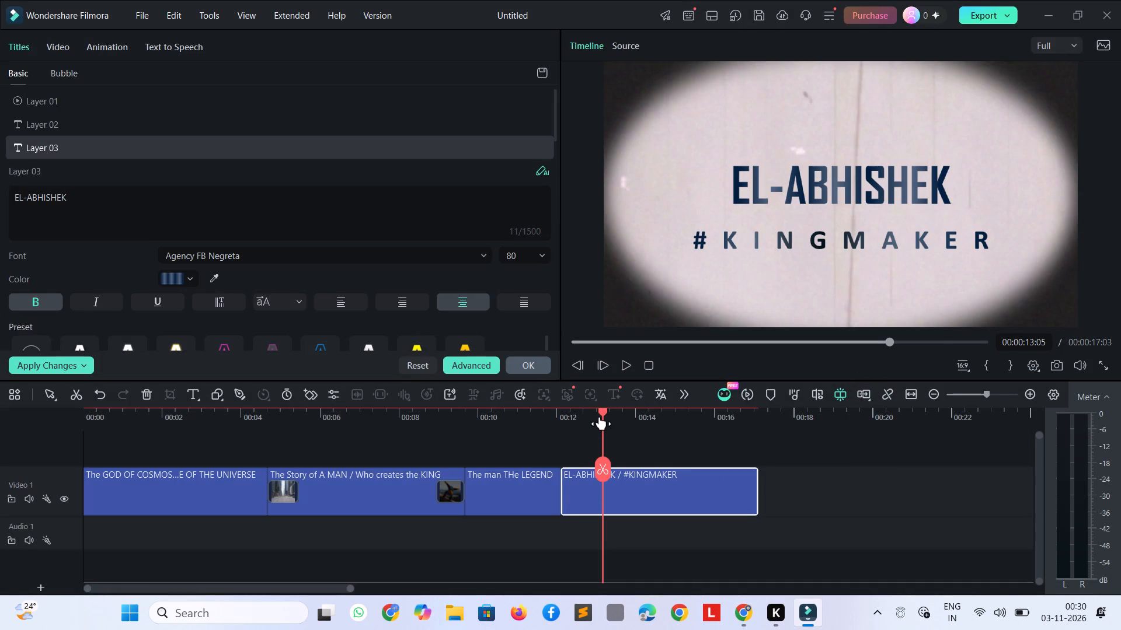
Play from near the end of the ink title into the "EL-ABHISHEK" opener.
left_click_drag(600, 416, 536, 429)
key("space")
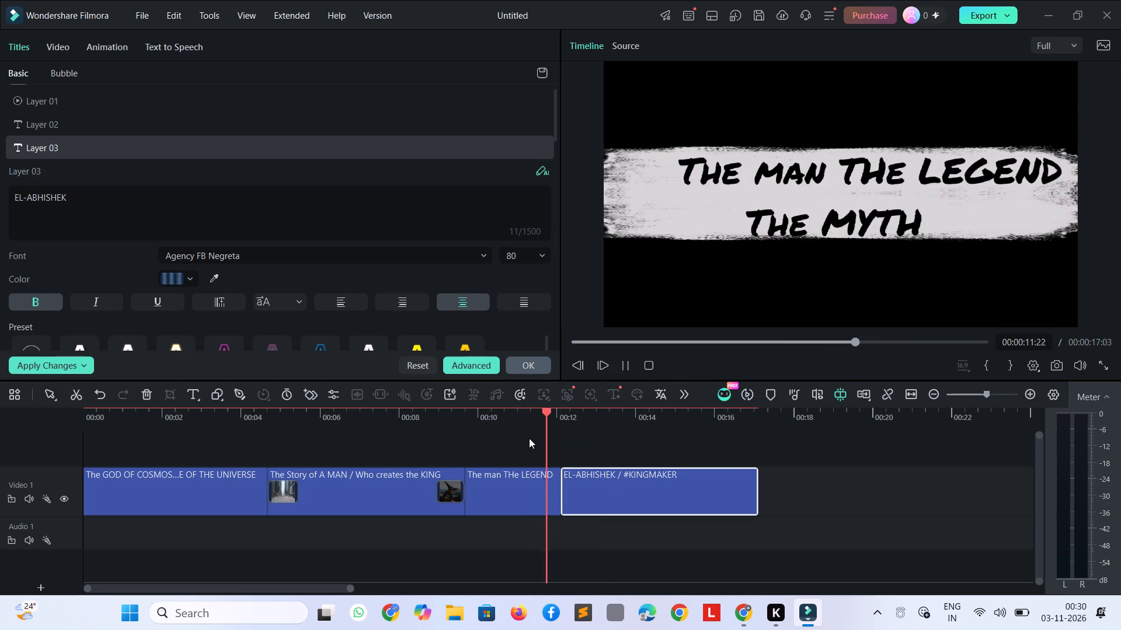
key("space")
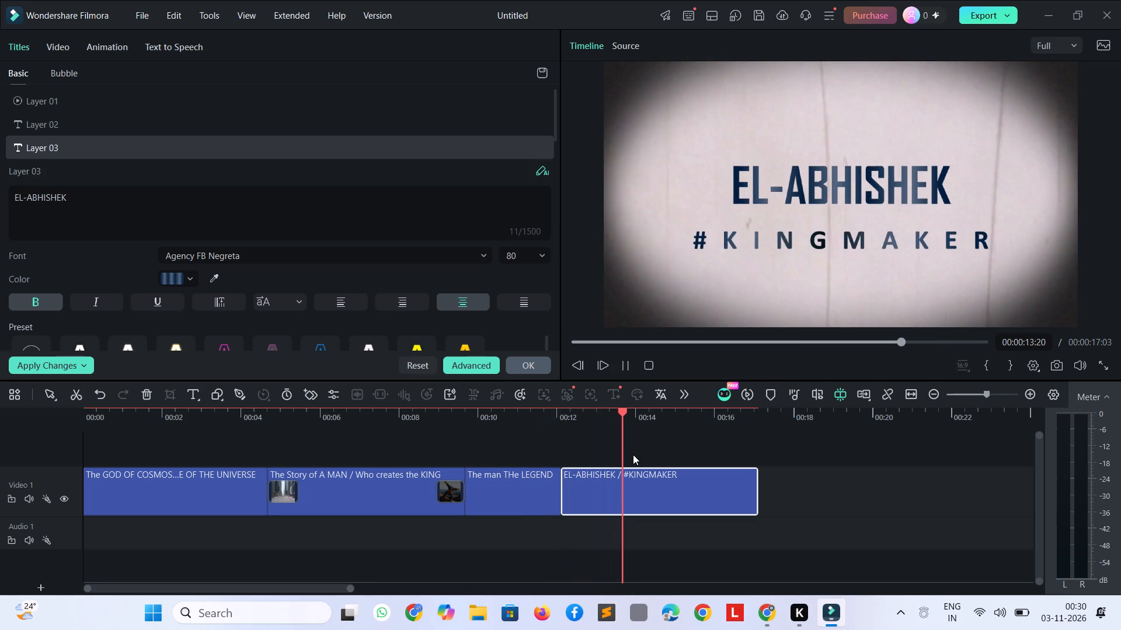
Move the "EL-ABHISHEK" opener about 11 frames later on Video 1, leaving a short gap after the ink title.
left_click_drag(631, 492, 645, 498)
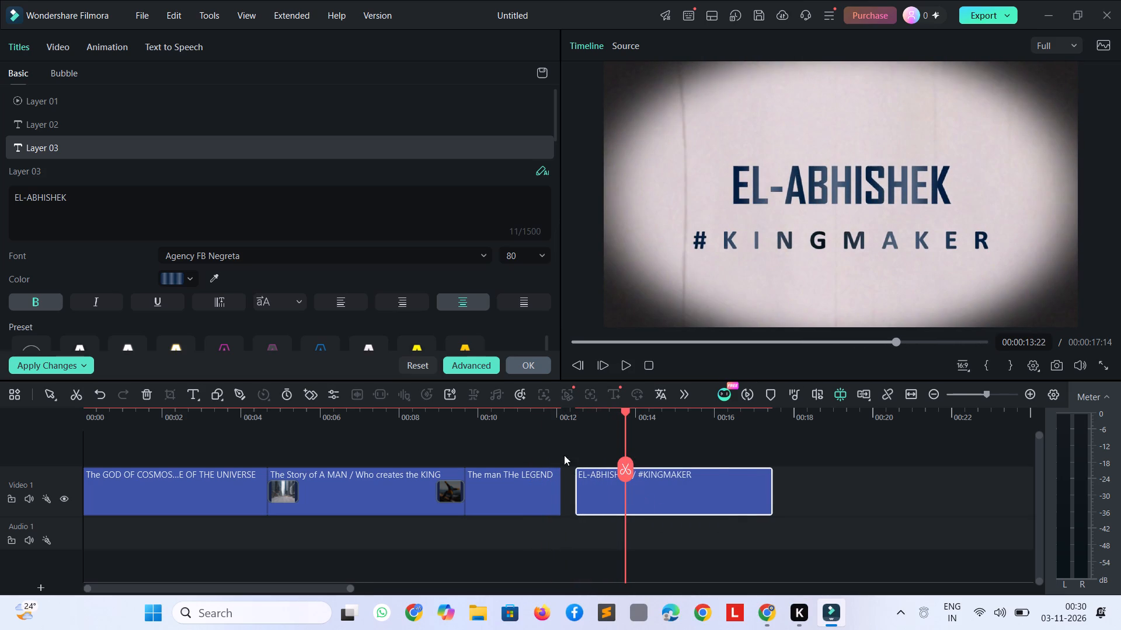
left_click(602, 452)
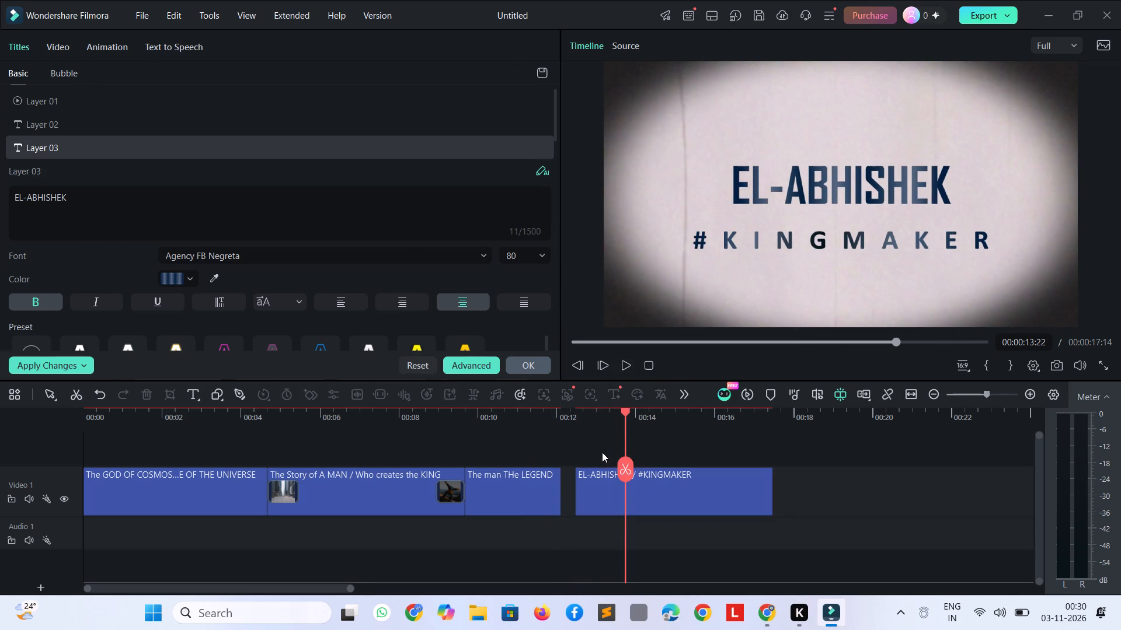
Add a Fade&Dissolve Dissolve transition centred on the cut between the ink title and the "EL-ABHISHEK" opener, with both clips butted together.
left_click(216, 41)
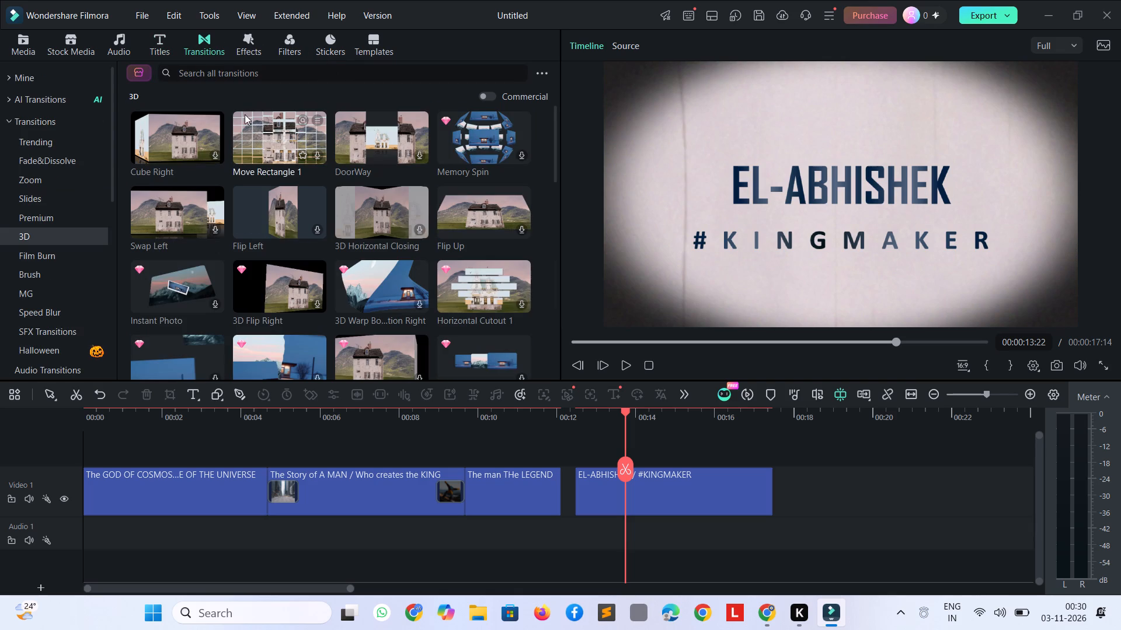
scroll(295, 232, "up", 3)
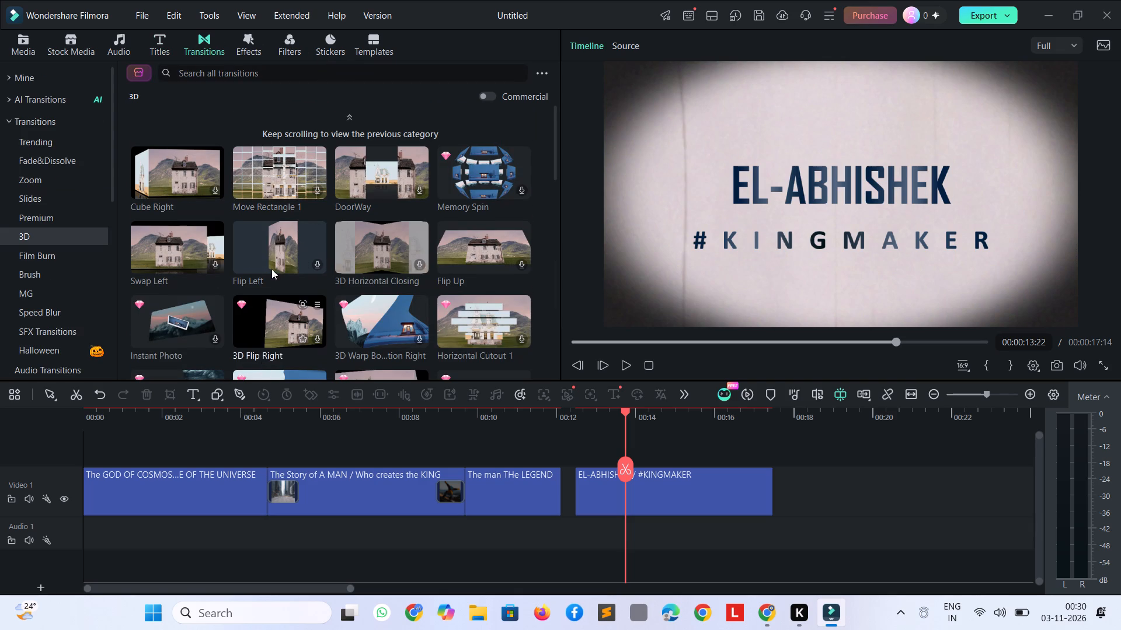
left_click(37, 162)
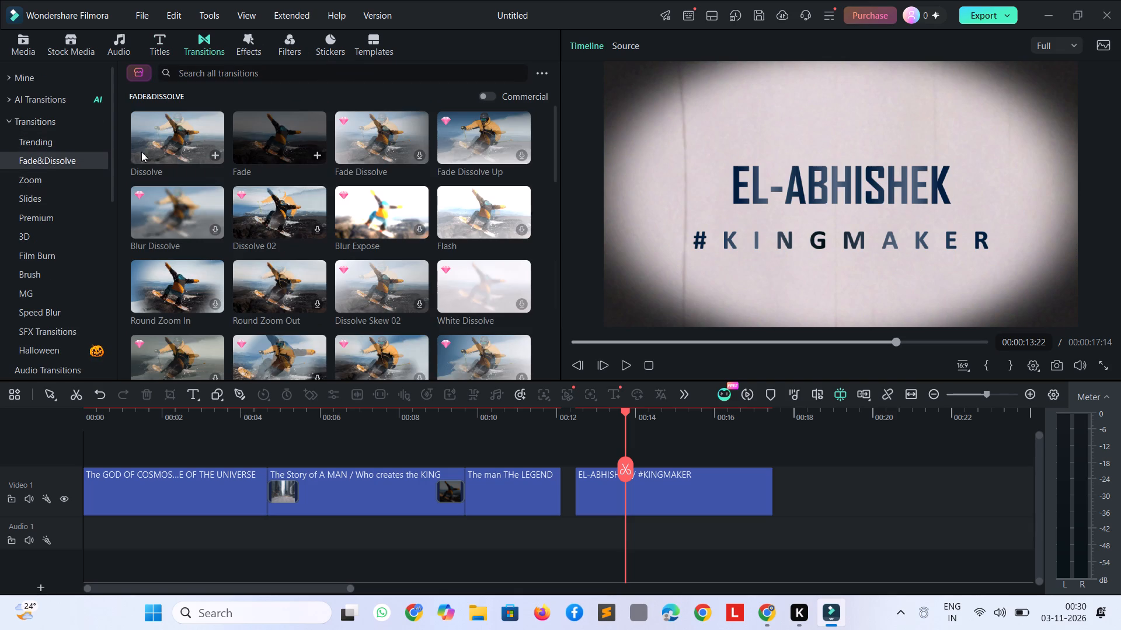
left_click_drag(169, 132, 549, 496)
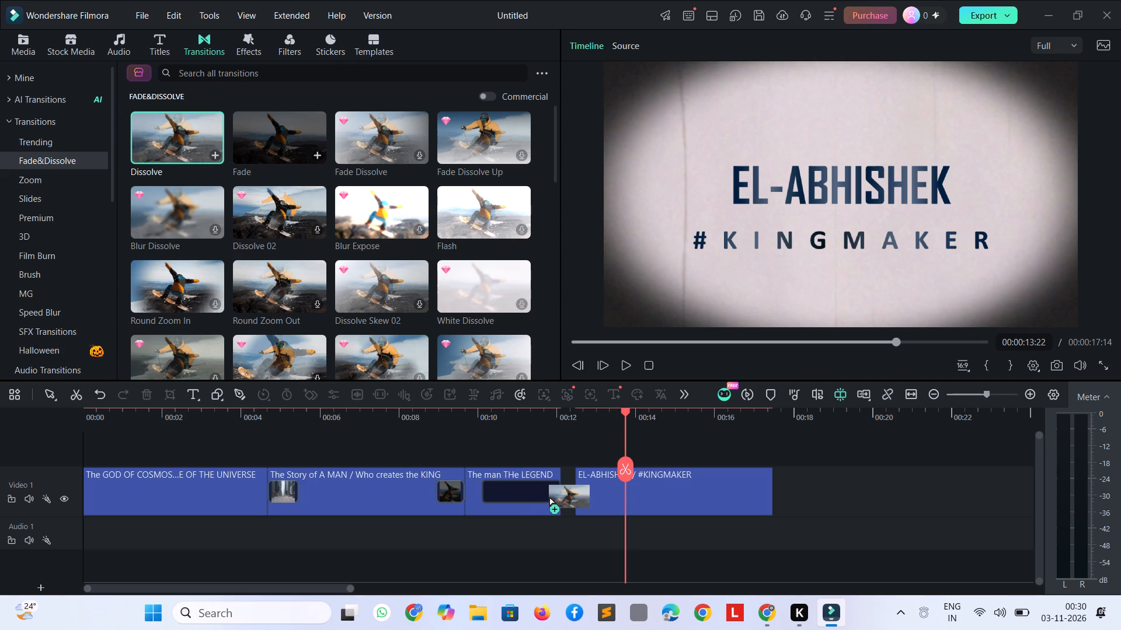
left_click_drag(549, 496, 559, 496)
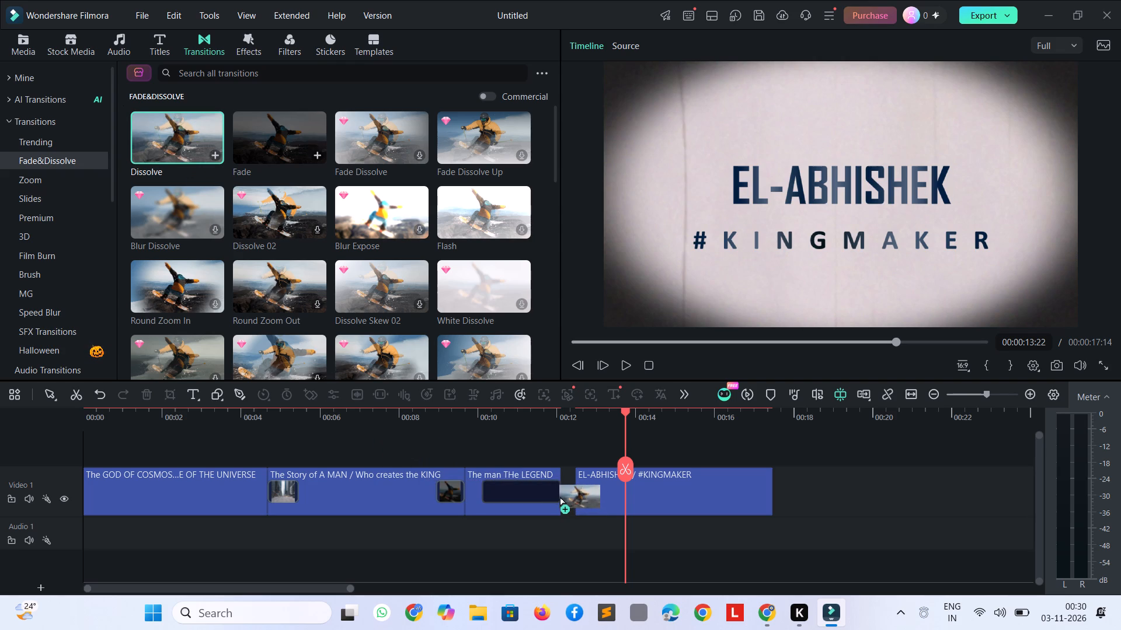
left_click_drag(559, 496, 559, 495)
left_click_drag(551, 486, 553, 486)
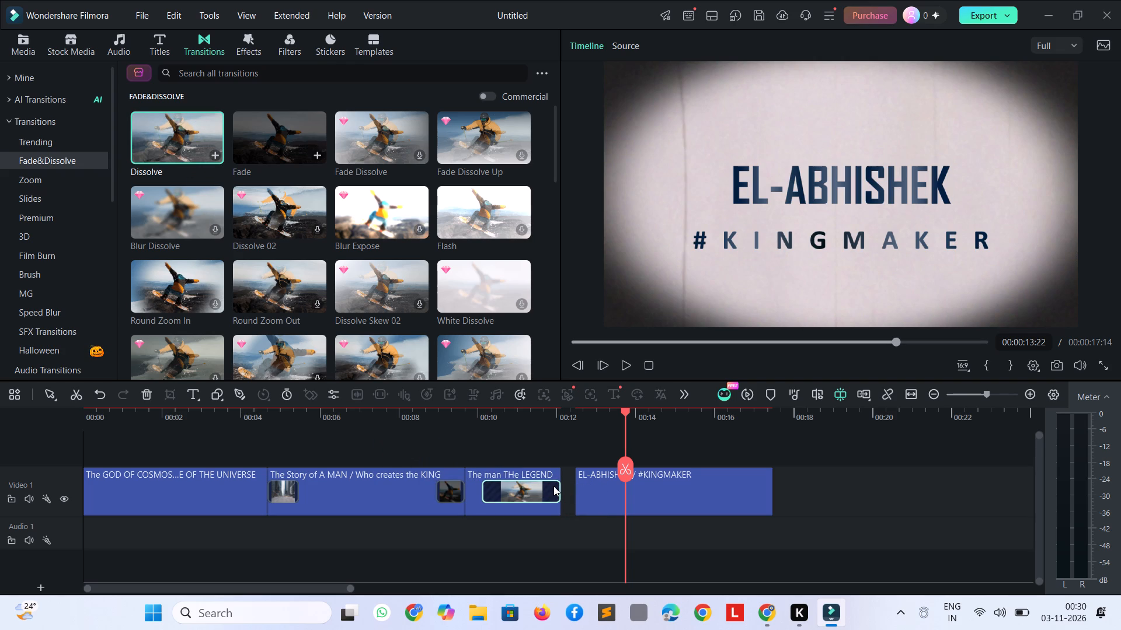
left_click_drag(553, 486, 565, 488)
left_click_drag(593, 498, 582, 495)
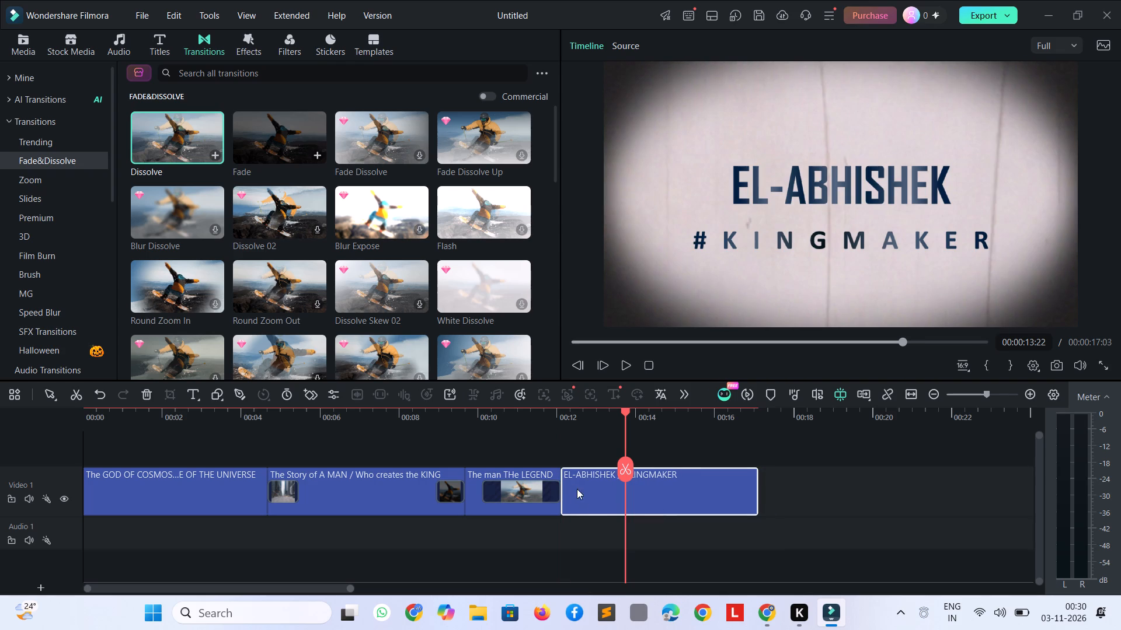
left_click_drag(542, 481, 553, 491)
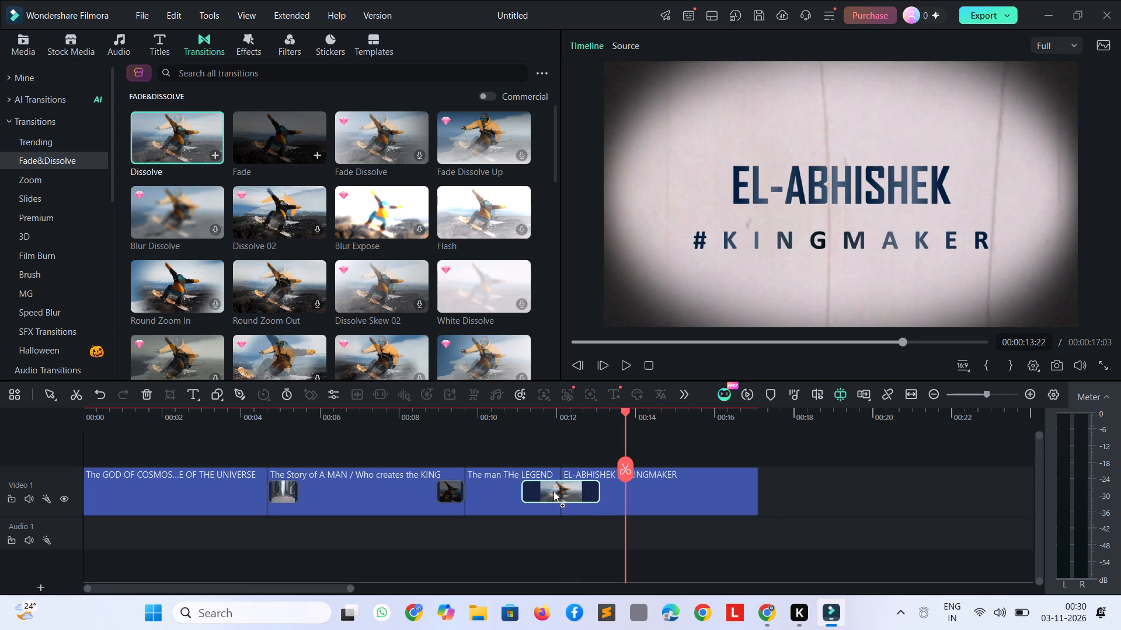
left_click_drag(553, 491, 554, 494)
Shorten the Dissolve between the ink title and the opener to 17 frames and play across it.
left_click_drag(596, 495, 573, 501)
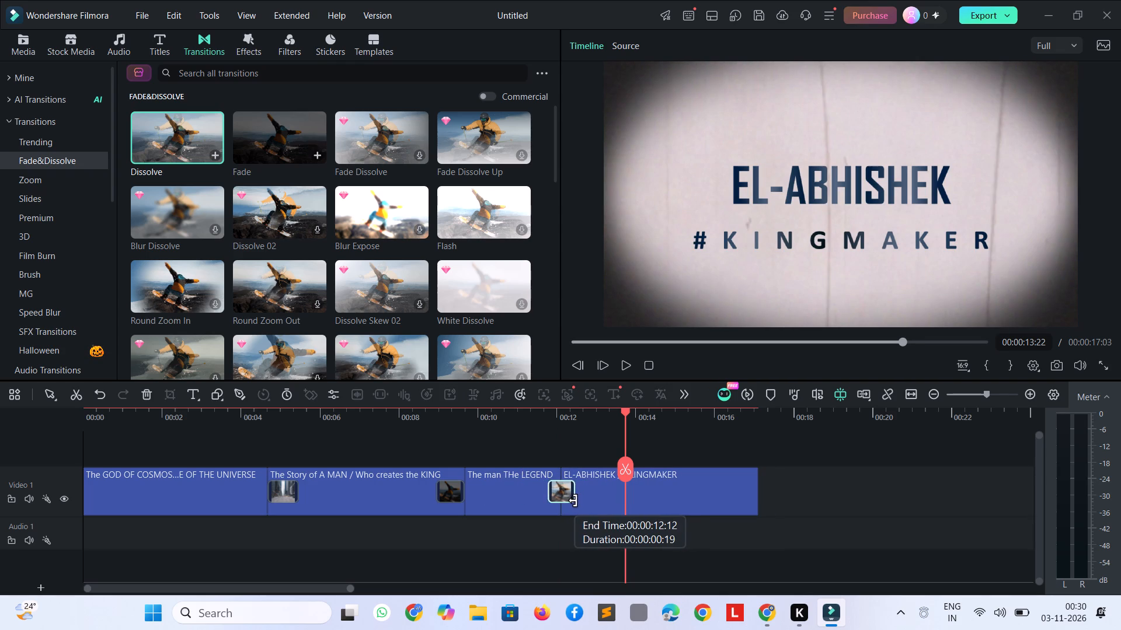
left_click_drag(573, 501, 572, 501)
left_click_drag(565, 496, 559, 497)
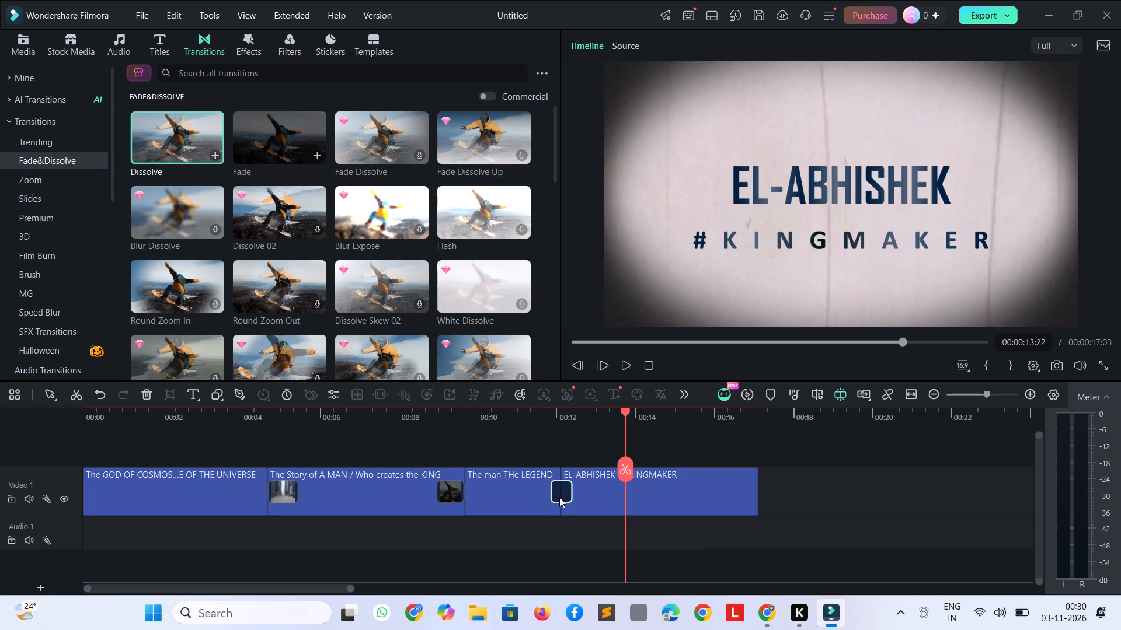
left_click_drag(559, 497, 558, 498)
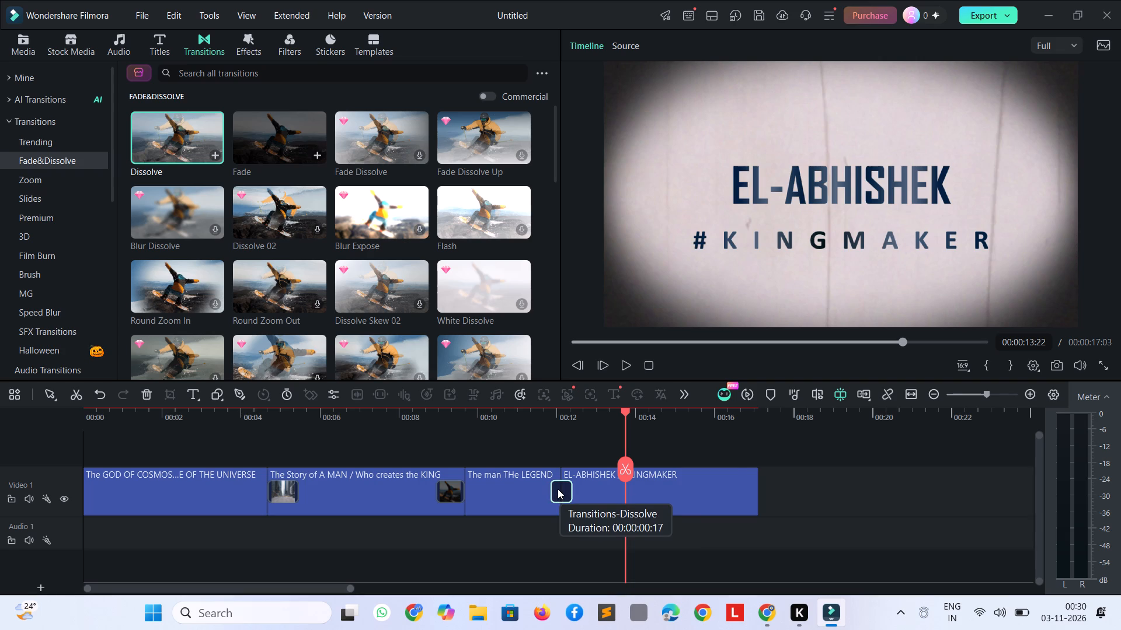
key("shift+Left")
key("shift+Left")
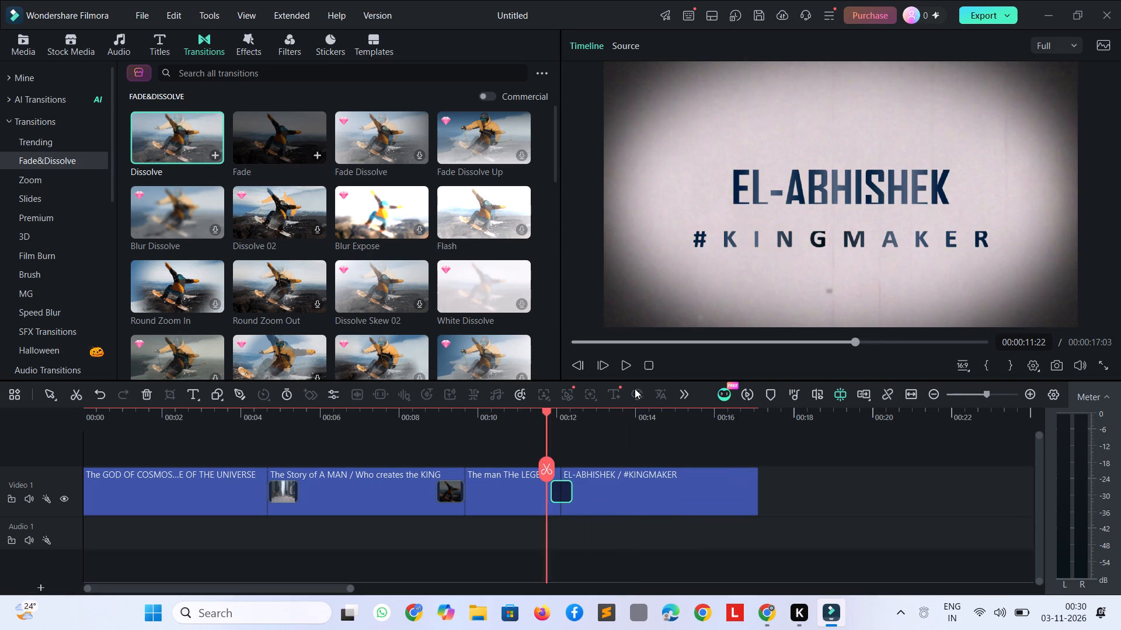
key("shift+Left")
key("space")
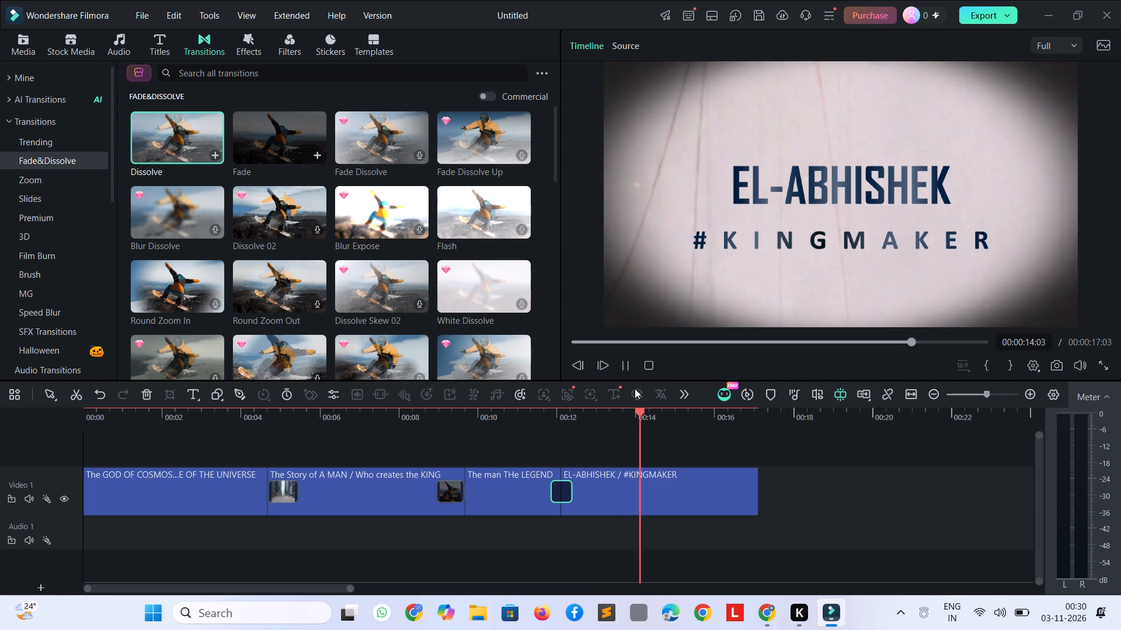
key("space")
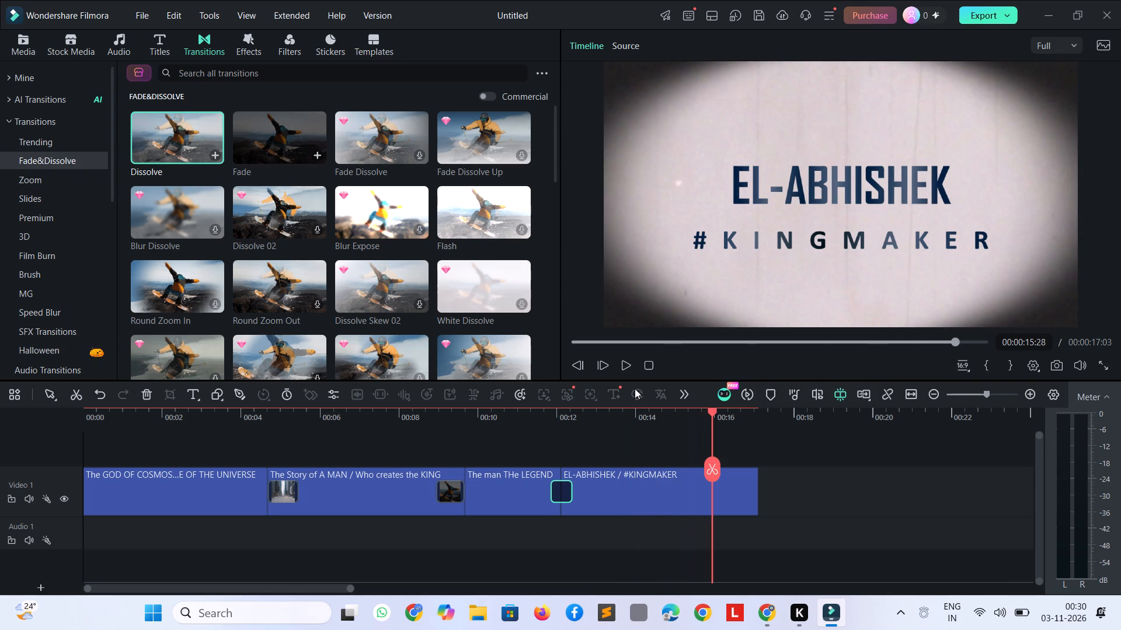
Split the "EL-ABHISHEK" opener at 00:00:15:28.
left_click(718, 498)
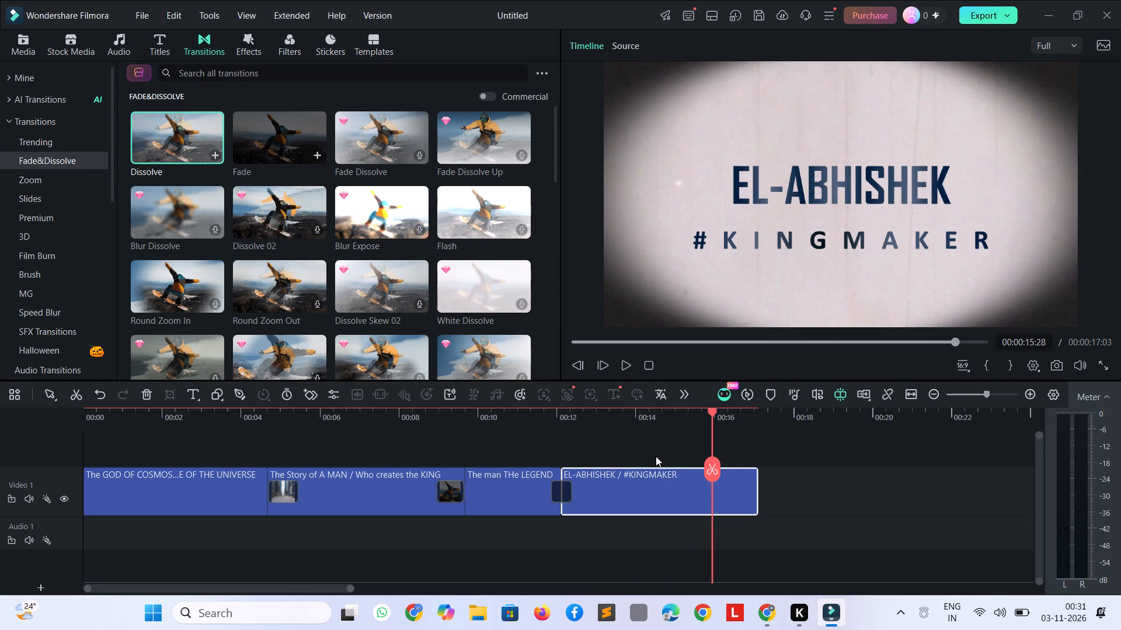
key("ctrl+b")
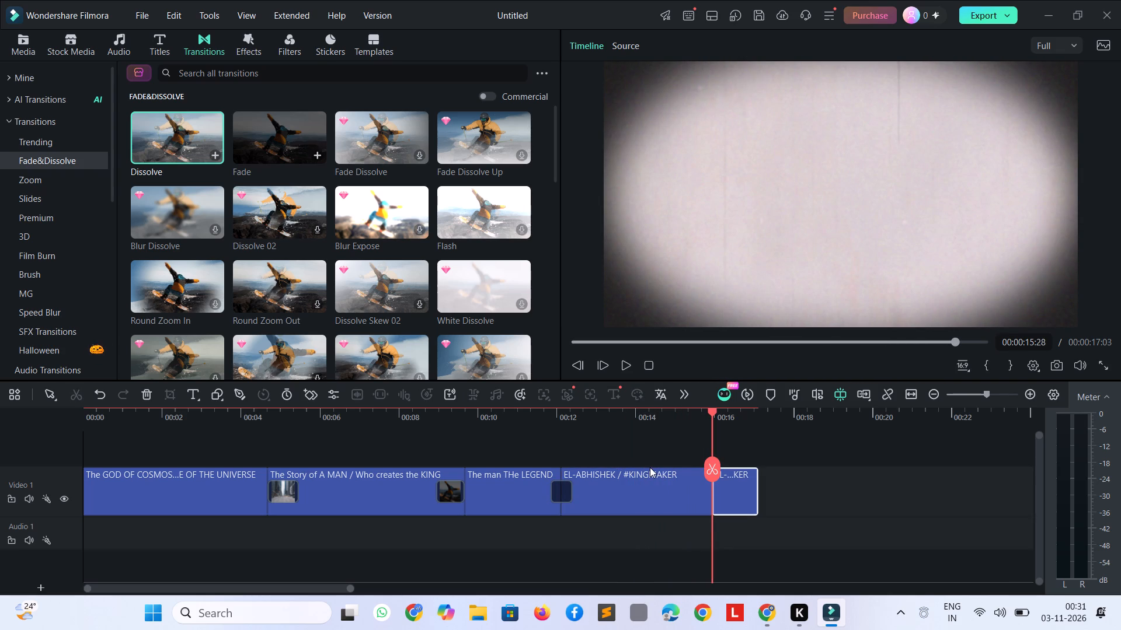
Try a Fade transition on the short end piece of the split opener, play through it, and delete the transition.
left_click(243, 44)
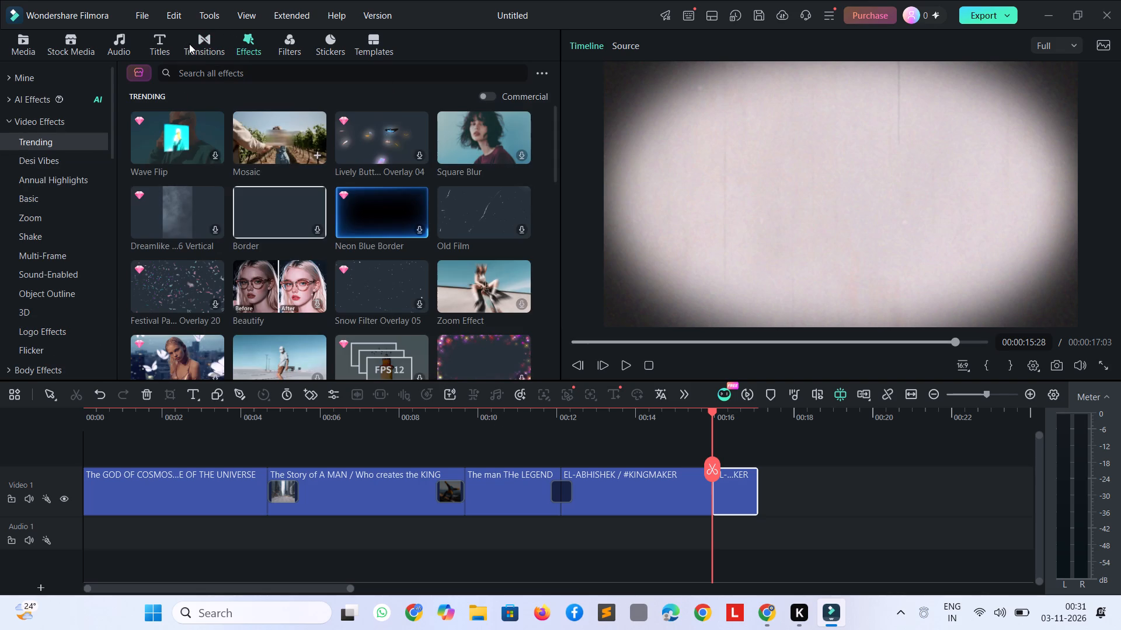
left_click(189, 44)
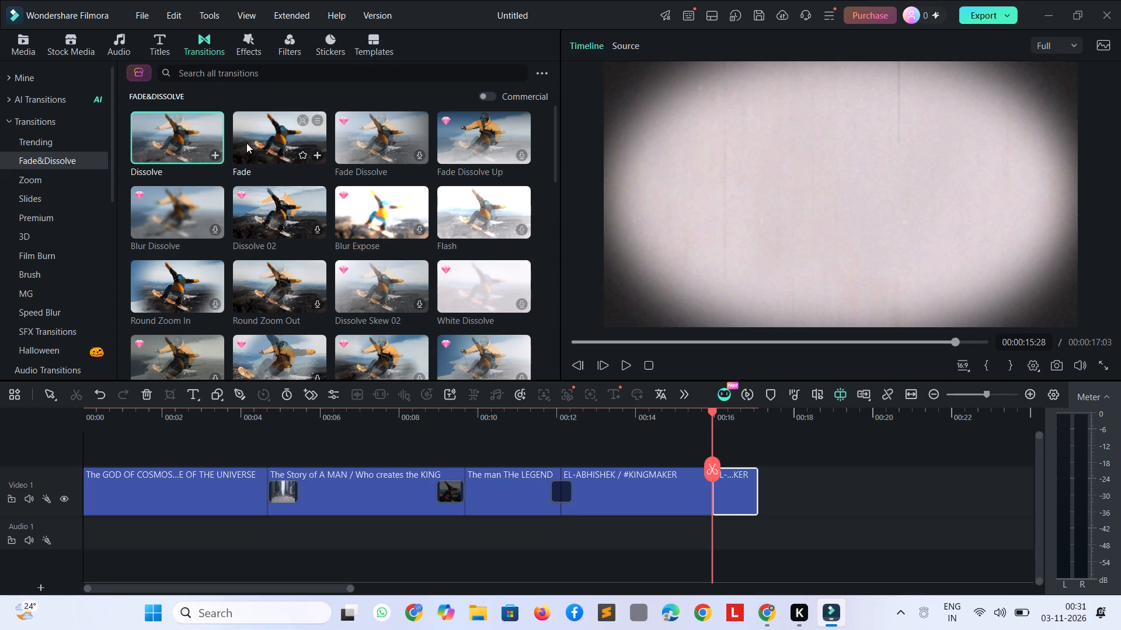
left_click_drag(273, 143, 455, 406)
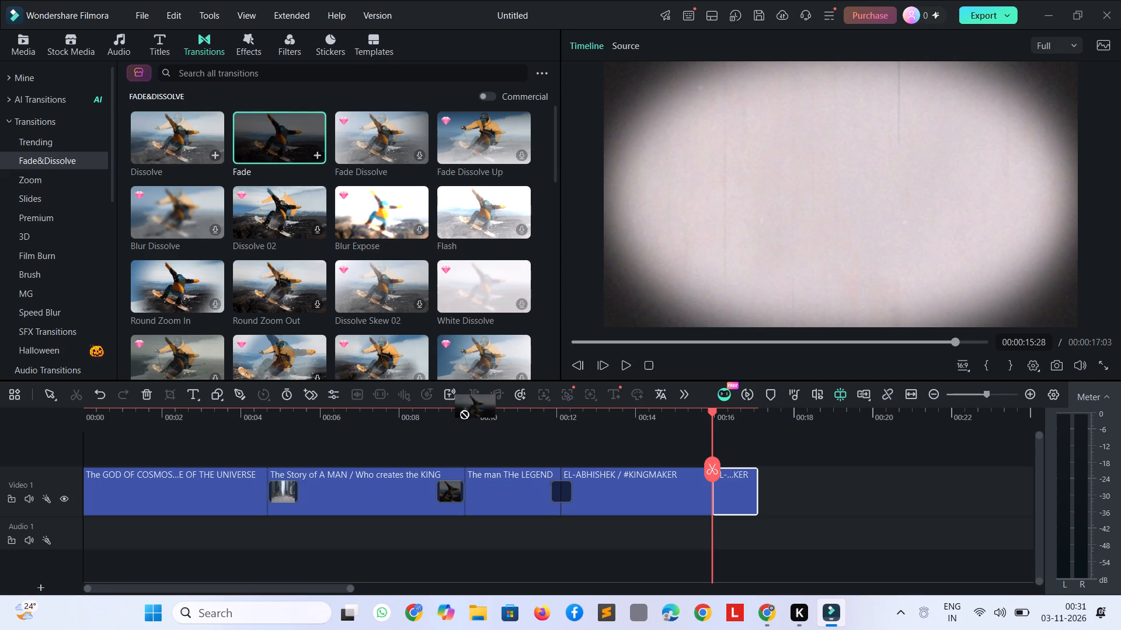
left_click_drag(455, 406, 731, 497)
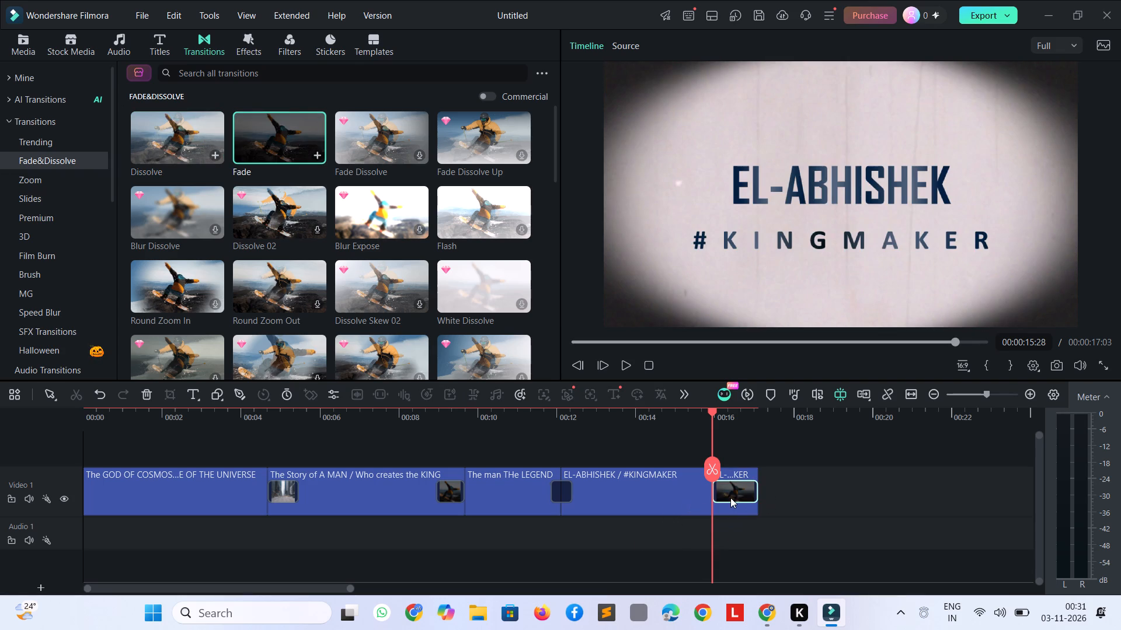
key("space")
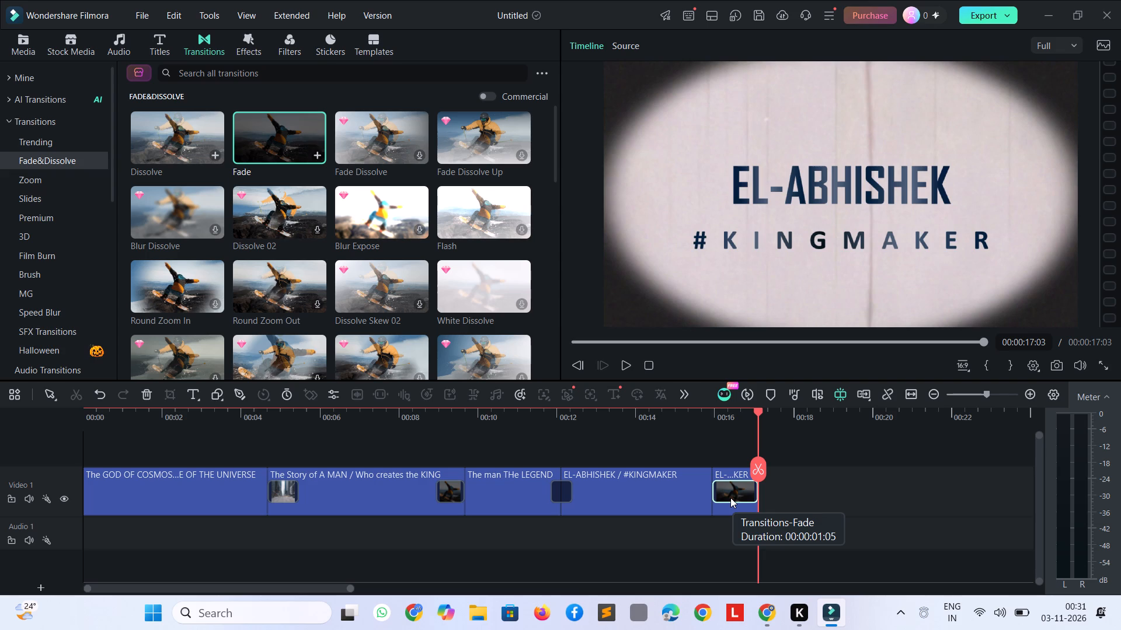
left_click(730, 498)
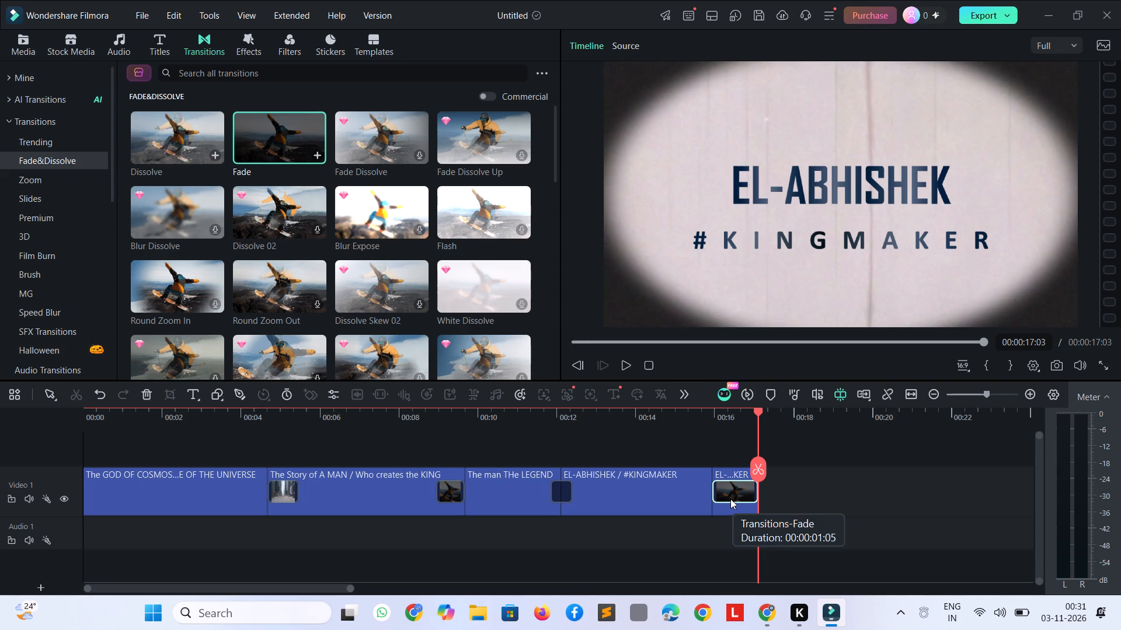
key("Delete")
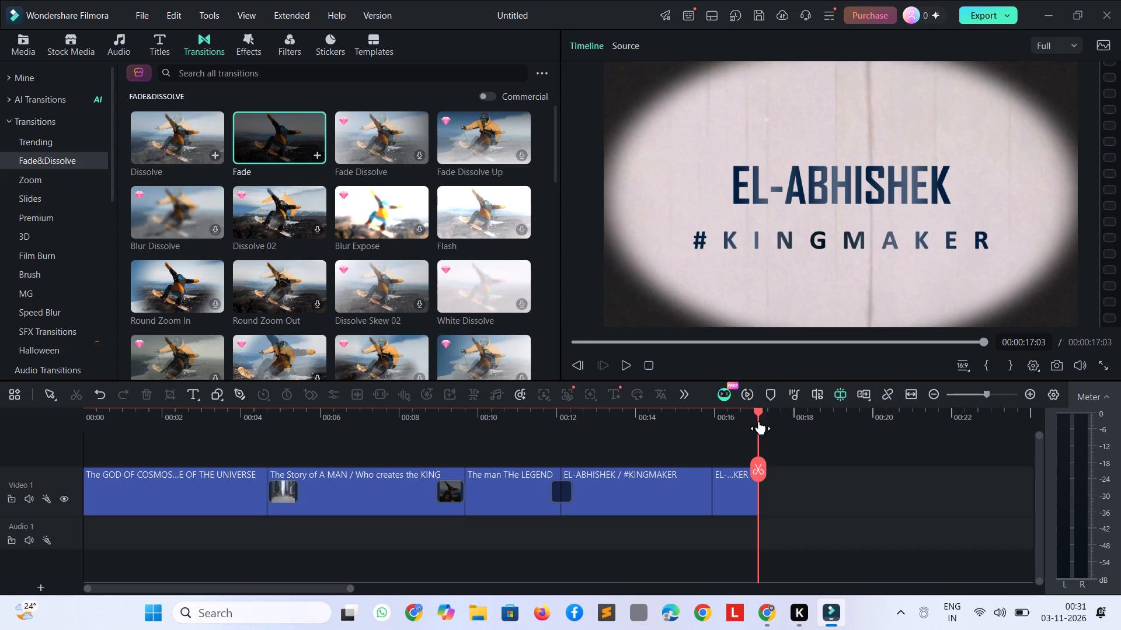
Play the sequence from the beginning through to the "EL-ABHISHEK" opener, stopping at about 00:00:13:12.
left_click_drag(759, 421, 0, 411)
key("space")
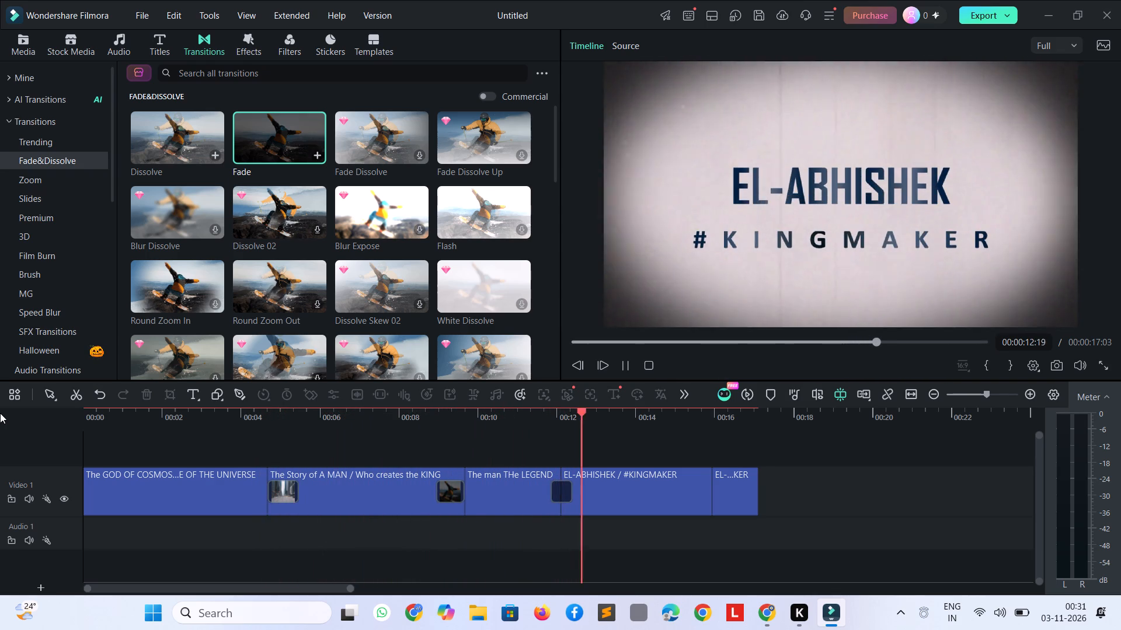
key("space")
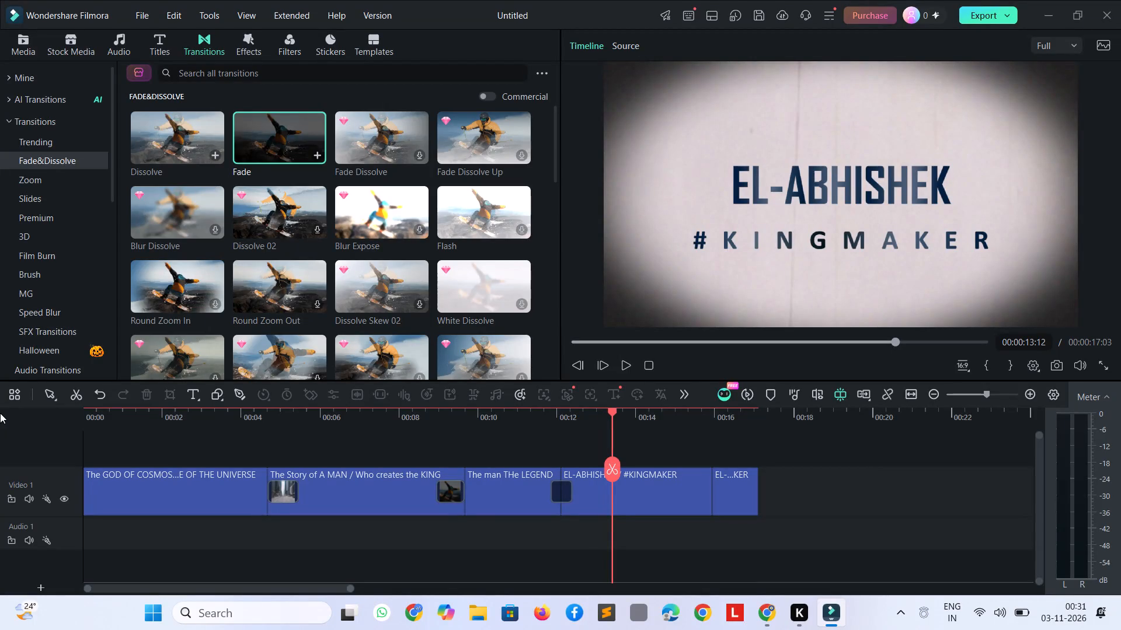
Replace the whole text of the ink title with "The King of the".
double_click(495, 483)
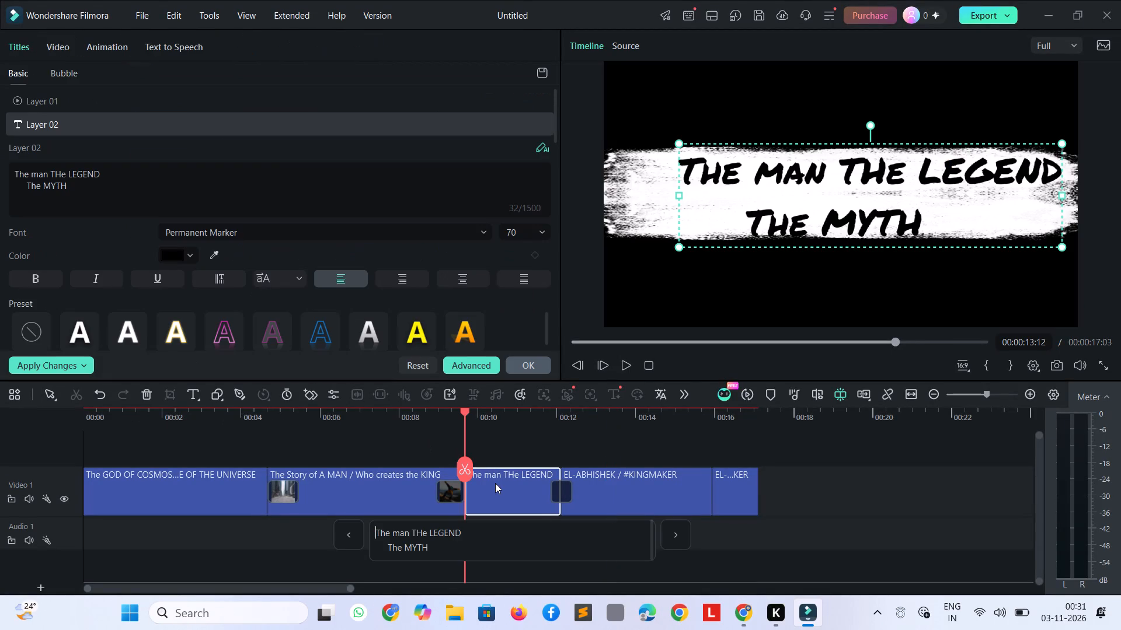
left_click(994, 205)
left_click(963, 223)
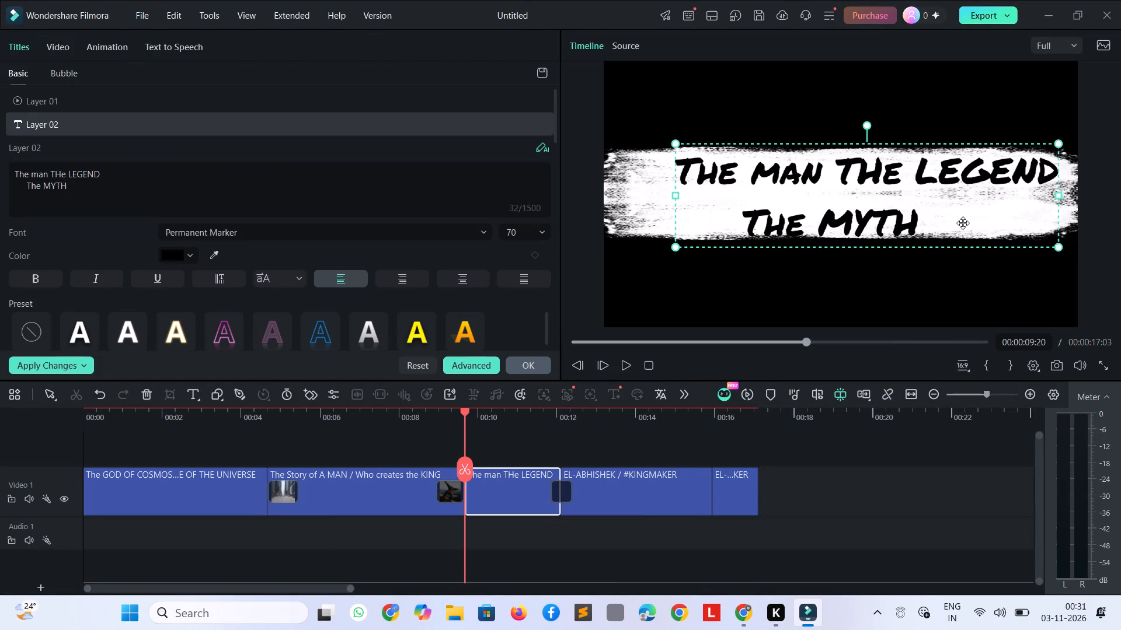
key("ctrl+a")
double_click(924, 228)
key("ctrl+a")
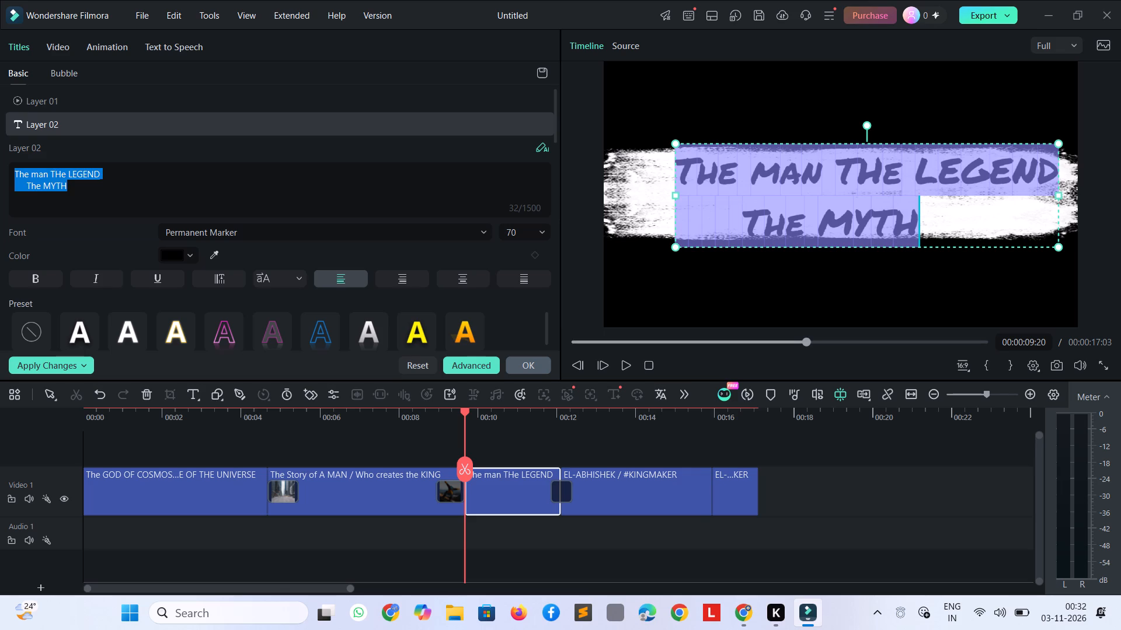
type("The")
key("space")
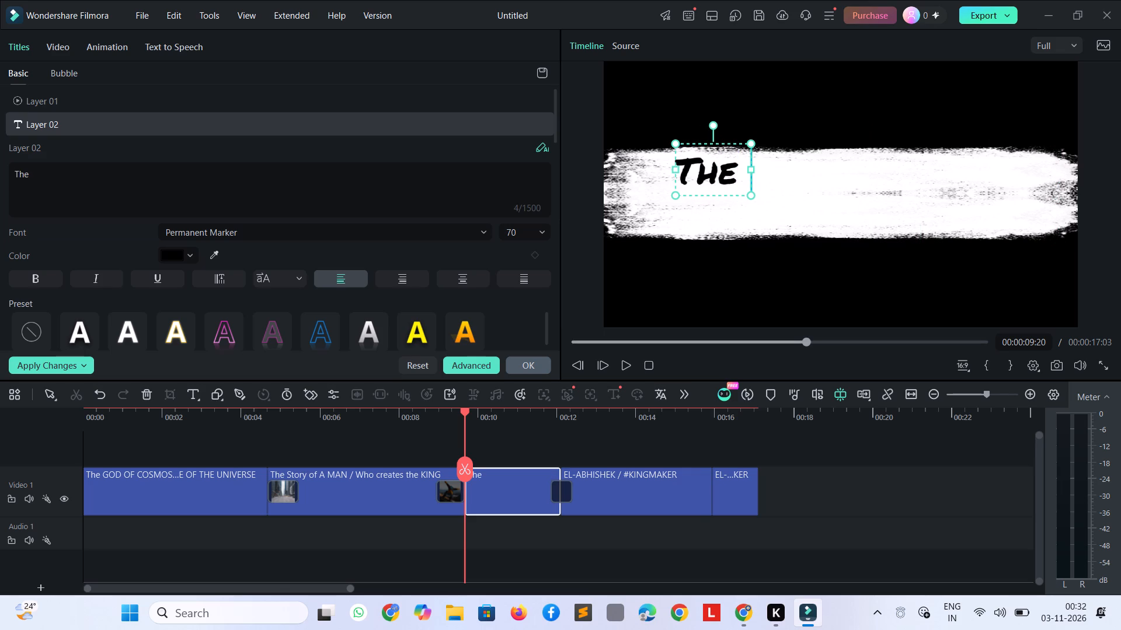
type("King of")
key("space")
type("the")
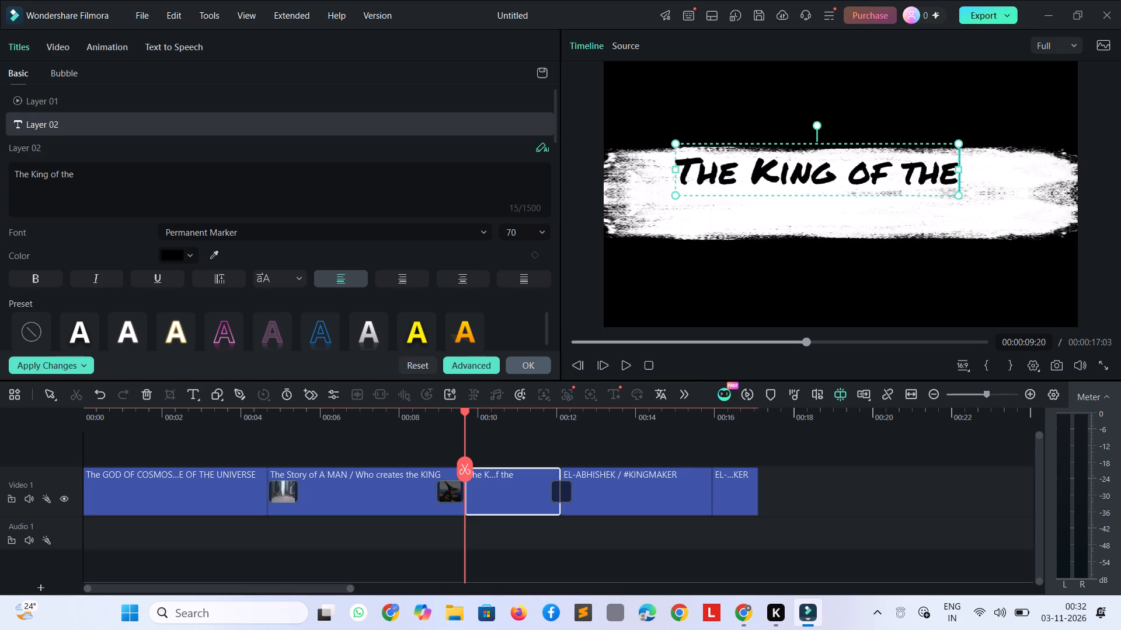
key("space")
type("CREATO")
key("BackSpace")
key("BackSpace")
key("BackSpace")
key("BackSpace")
key("BackSpace")
key("BackSpace")
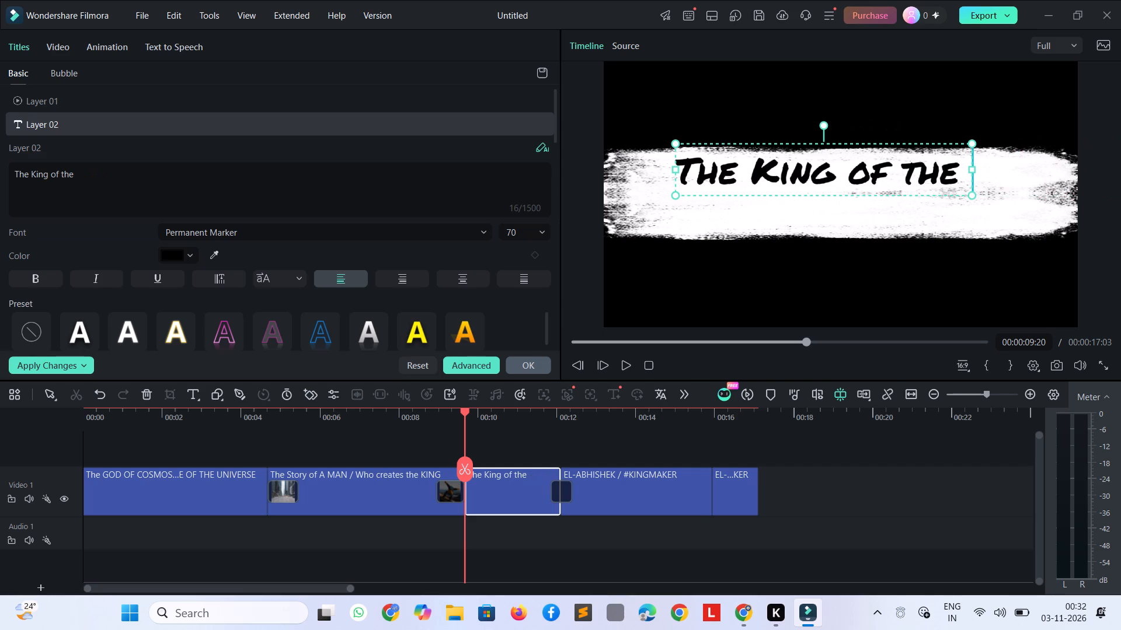
Add a second line reading "Creators" to the ink title, indented with five spaces.
key("Return")
type("Crea")
type("tors")
key("Left")
key("Left")
key("Left")
key("Left")
key("Left")
key("Left")
key("Left")
key("Left")
key("Left")
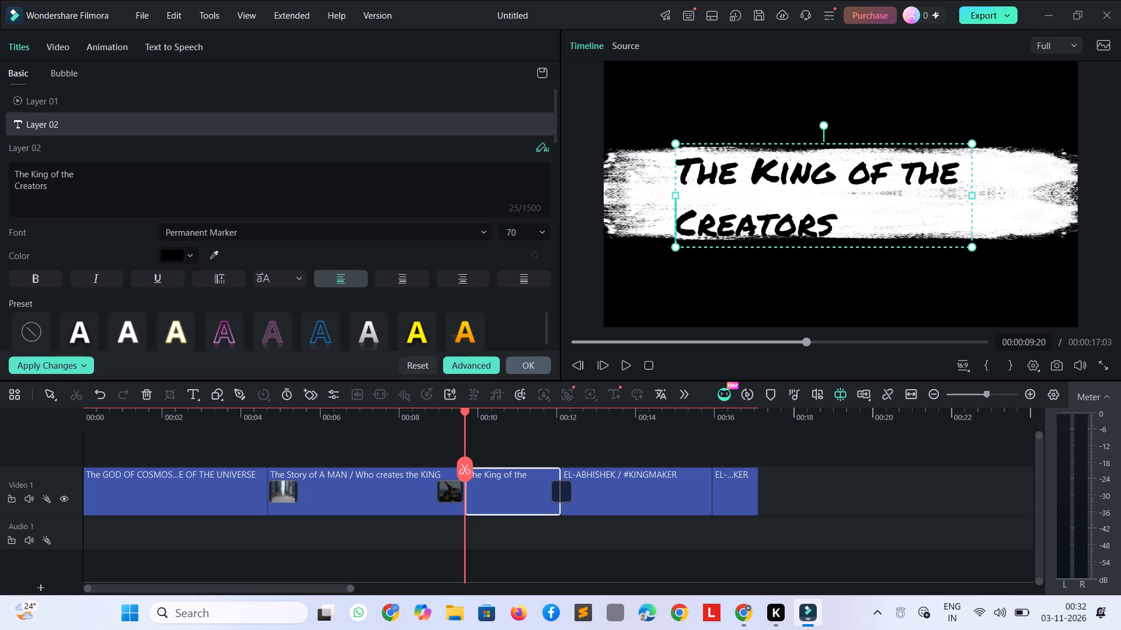
key("space")
key("space")
key("space")
key("space")
key("space")
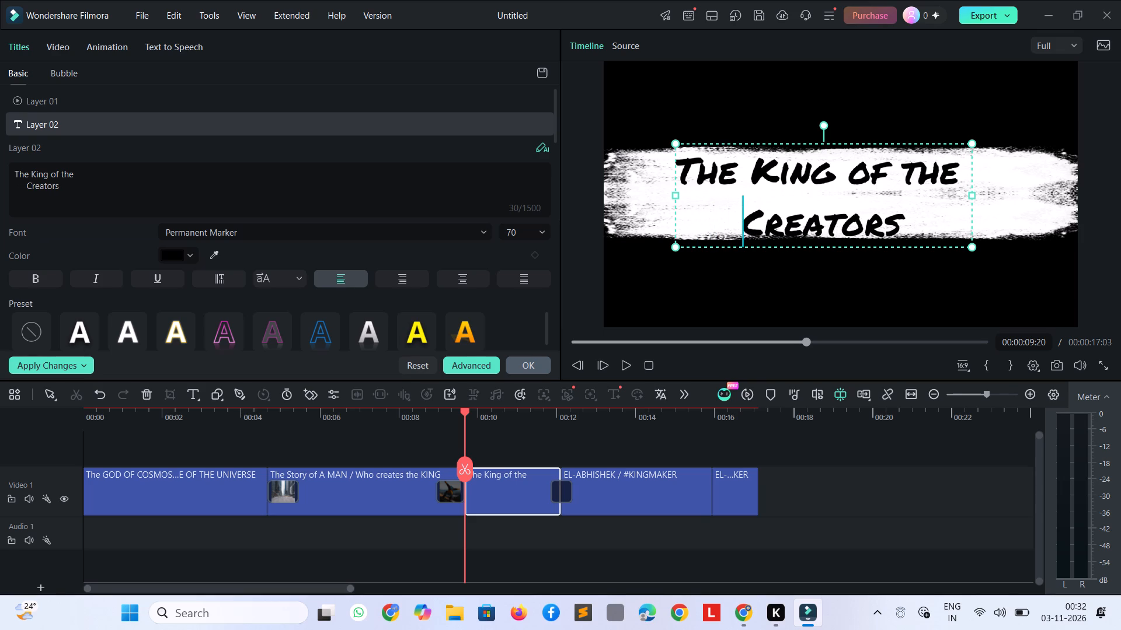
key("Down")
key("Down")
key("Down")
Append "Ruler" to the ink title's first line and indent "Creators" by three more spaces beneath it.
left_click(970, 173)
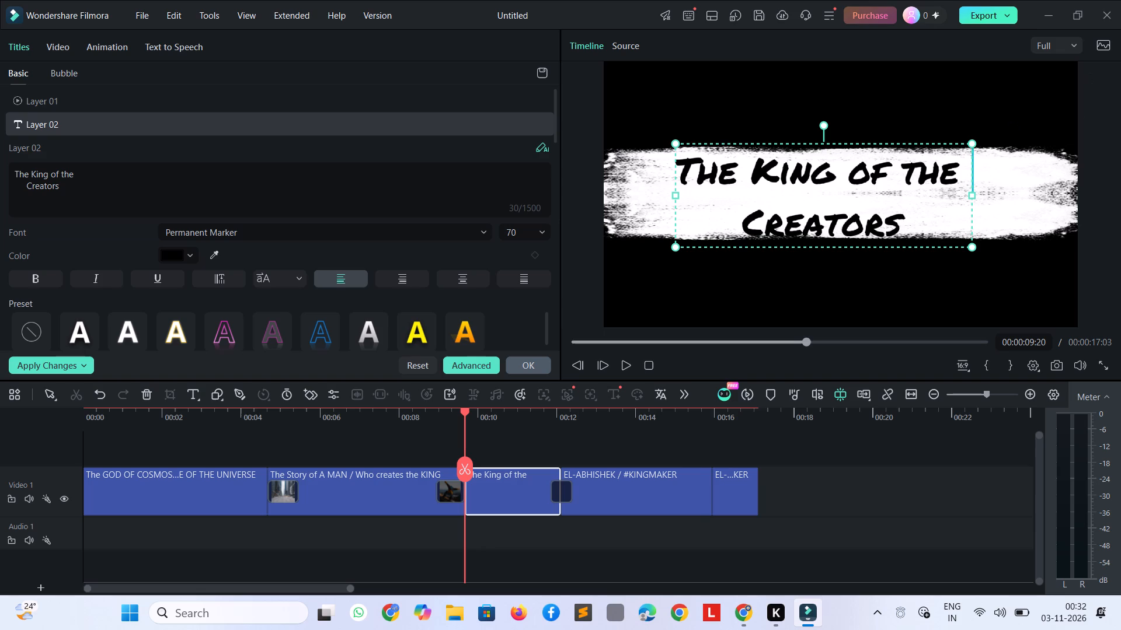
left_click(963, 173)
key("space")
type("Ruler")
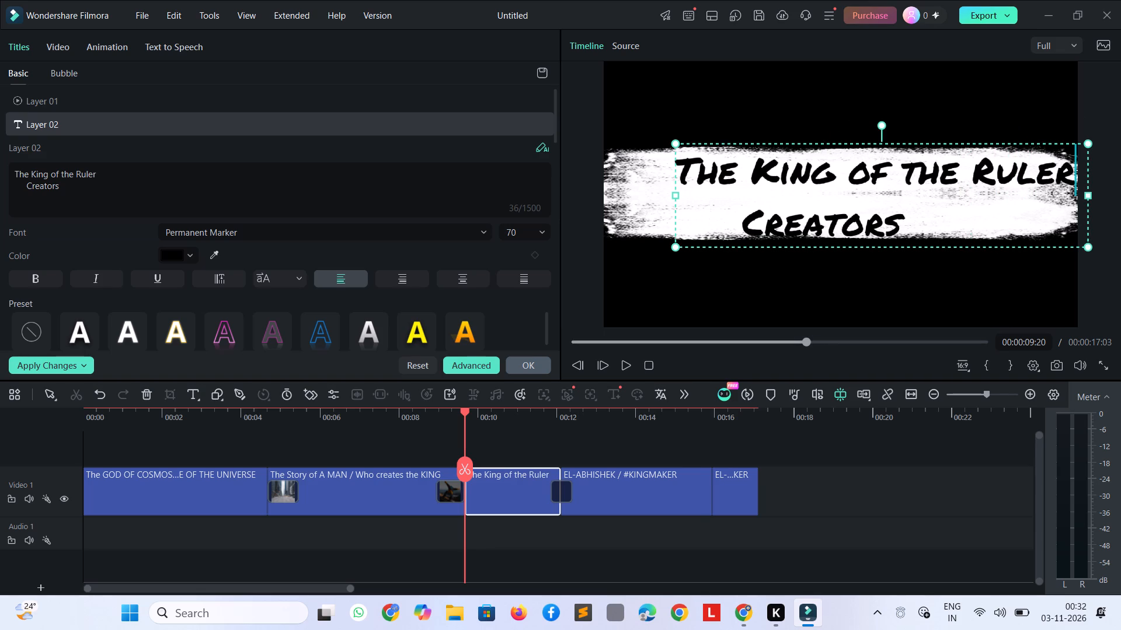
left_click(741, 227)
key("space")
key("space")
key("space")
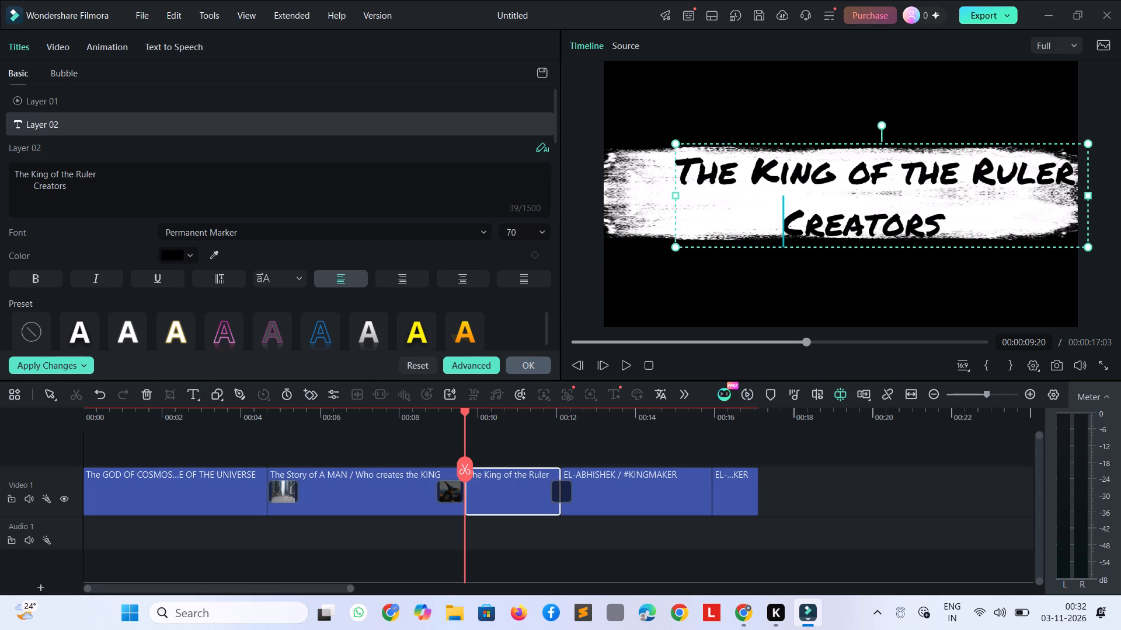
Scale the ink title's text down to font size 61 and reposition it centrally on the white brush stroke.
left_click(819, 187)
left_click(809, 265)
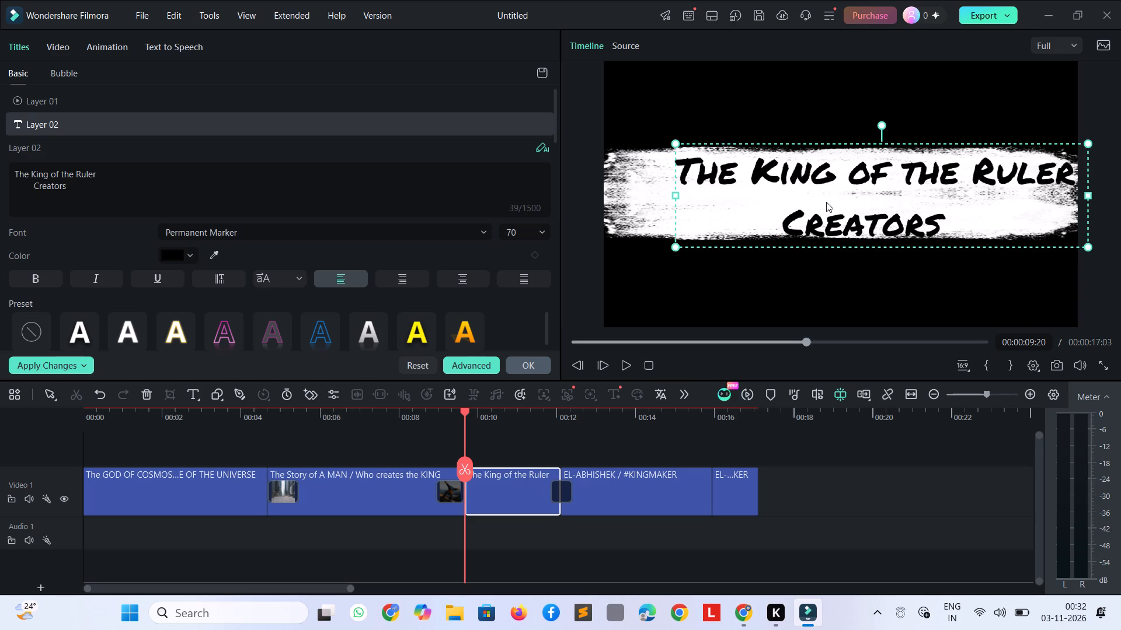
left_click(826, 202)
left_click(824, 260)
left_click(836, 199)
left_click_drag(836, 199, 827, 199)
left_click(831, 291)
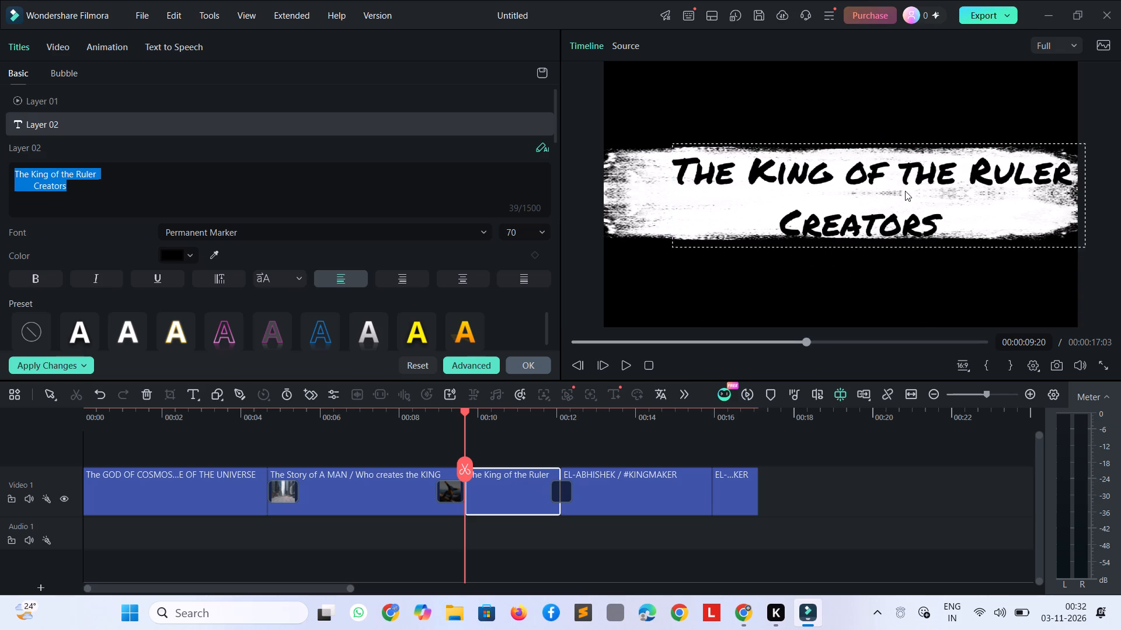
left_click_drag(905, 191, 866, 191)
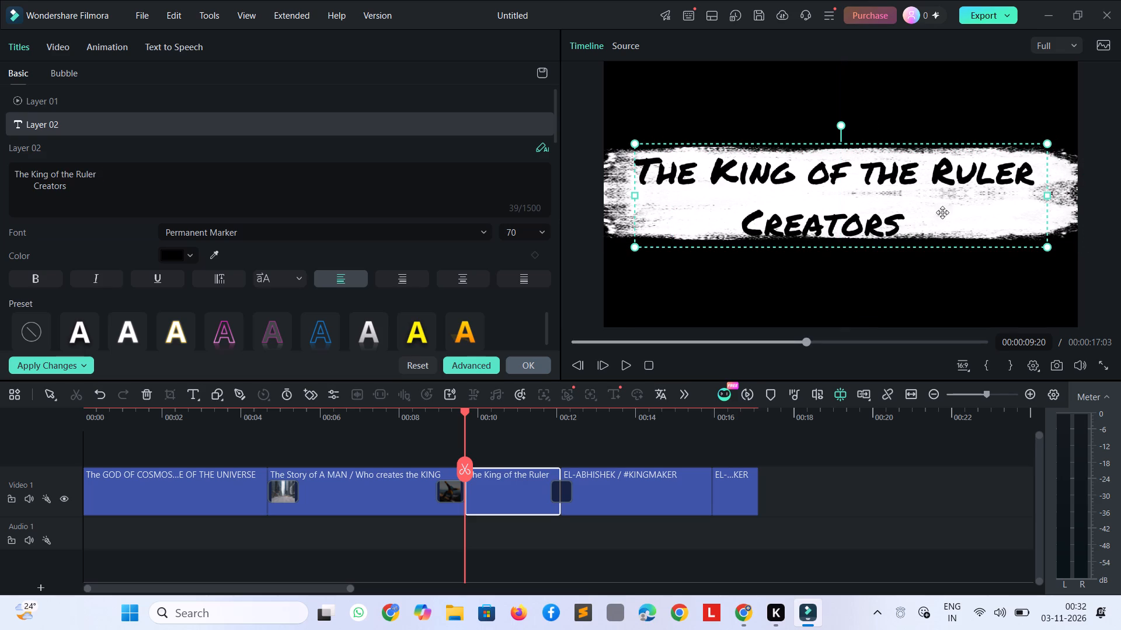
left_click_drag(1049, 246, 1035, 243)
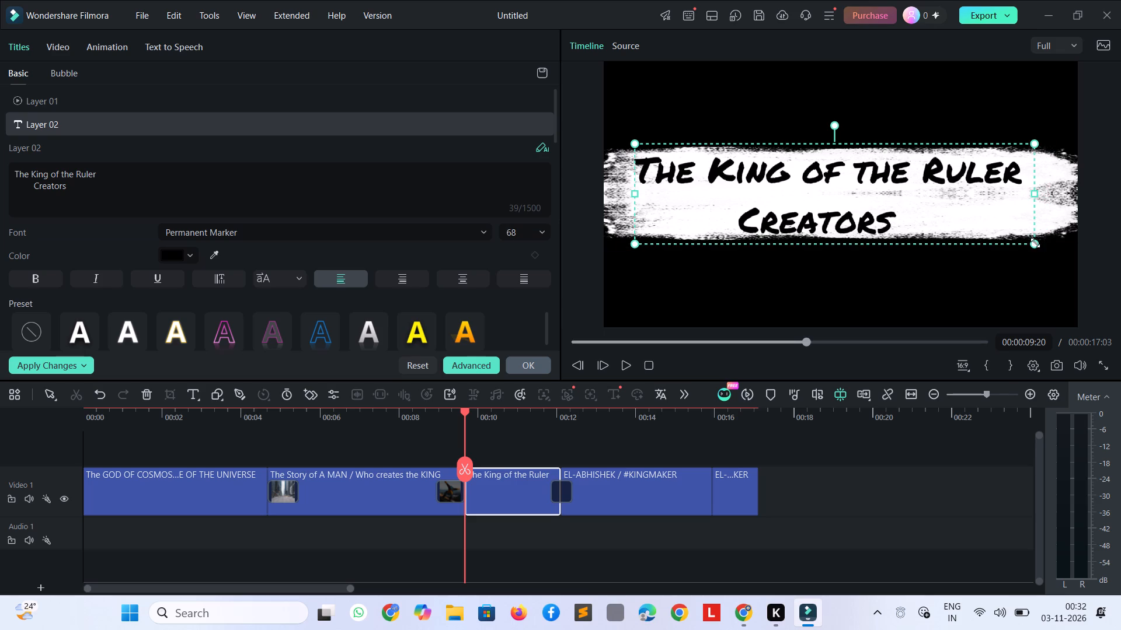
left_click_drag(1035, 243, 1000, 224)
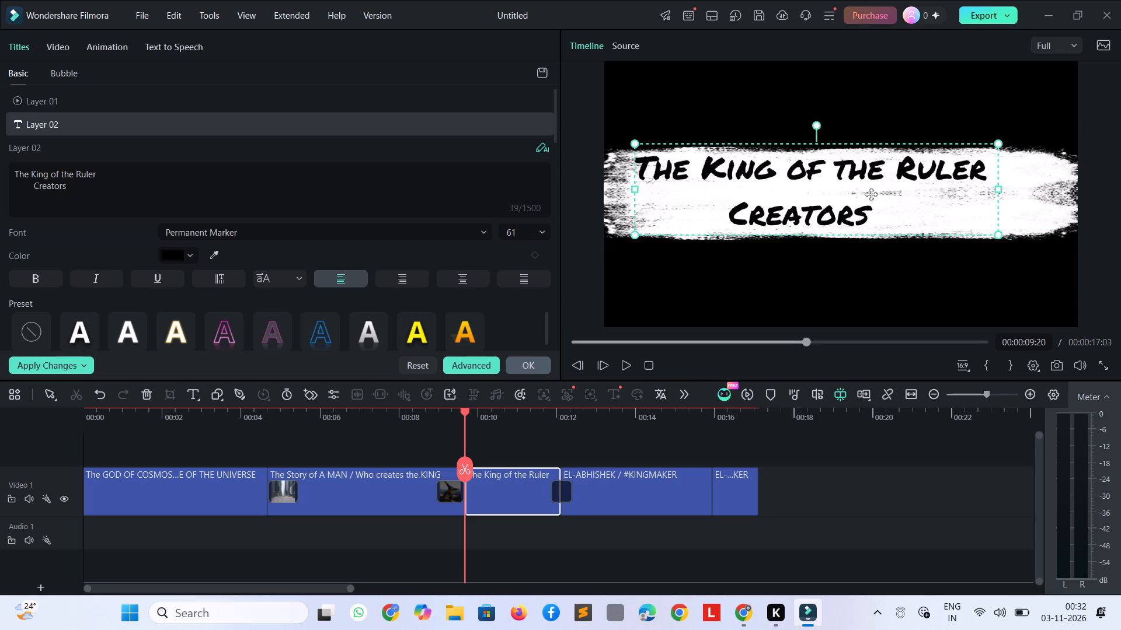
left_click_drag(871, 194, 900, 204)
left_click(899, 202)
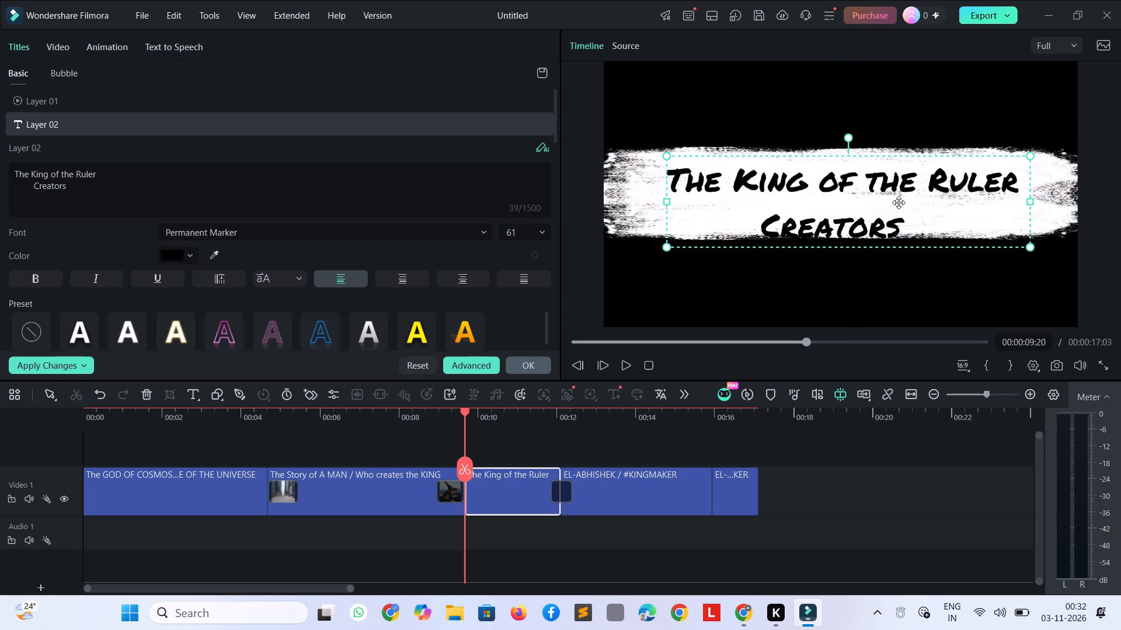
left_click_drag(897, 212, 896, 207)
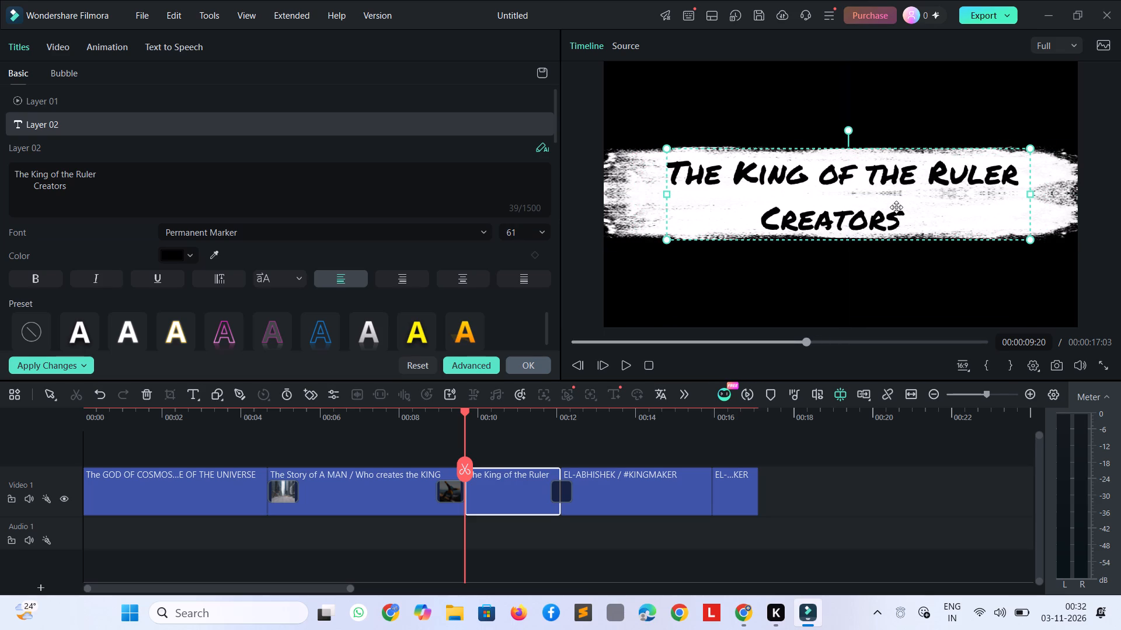
Play from the ink title through the "EL-ABHISHEK" opener, stopping at about 00:00:16:26.
key("space")
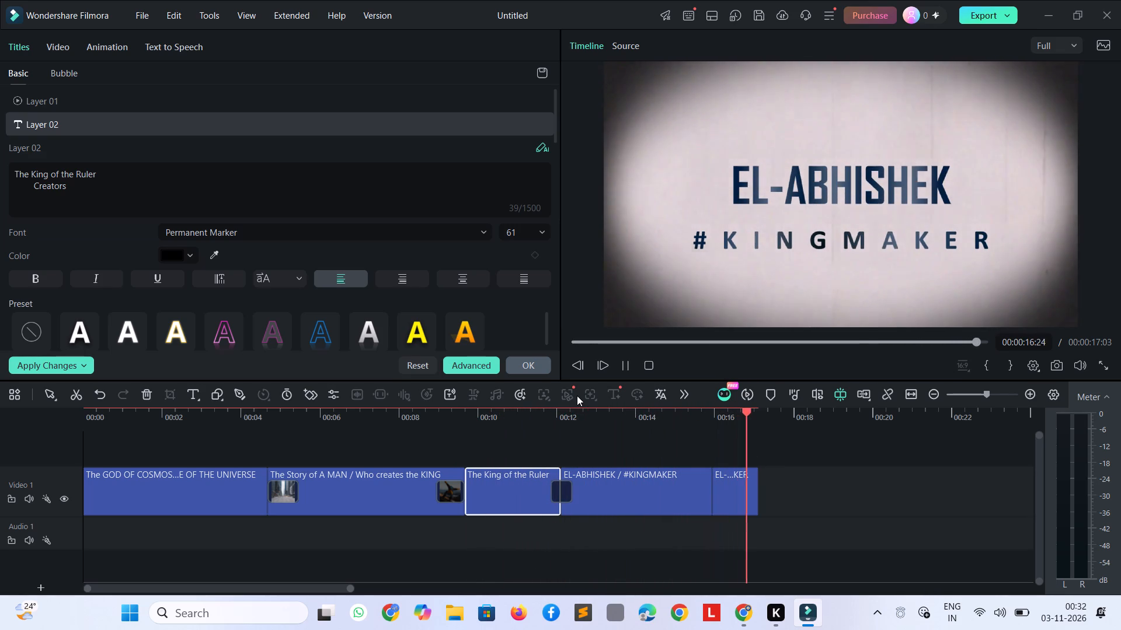
key("space")
Delete the short end piece of the split "EL-ABHISHEK" opener.
left_click(724, 495)
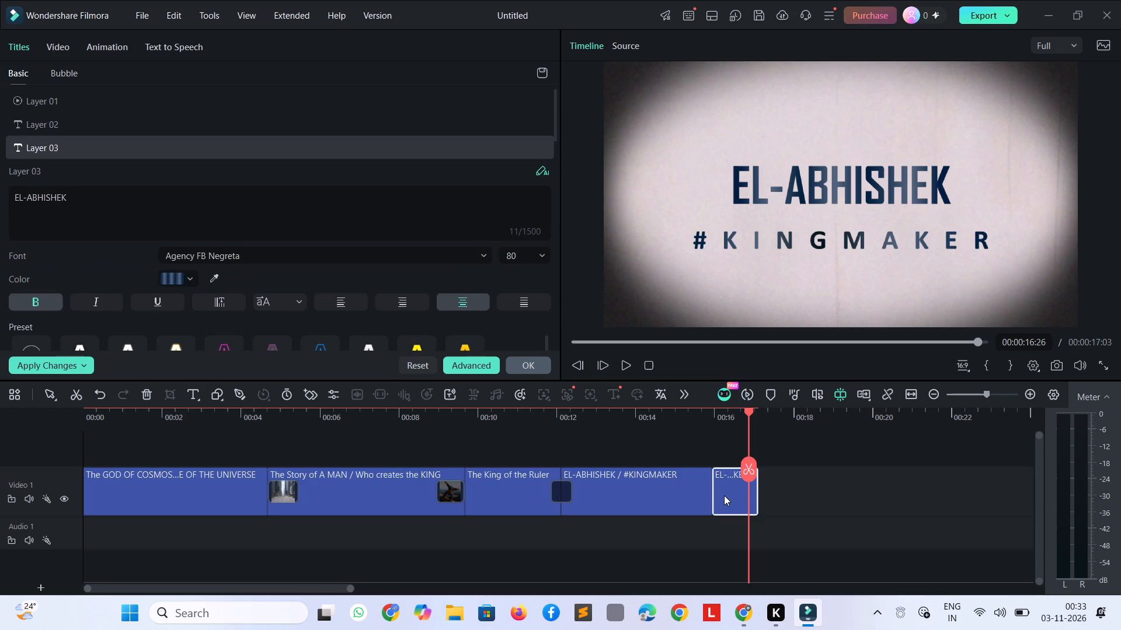
key("Delete")
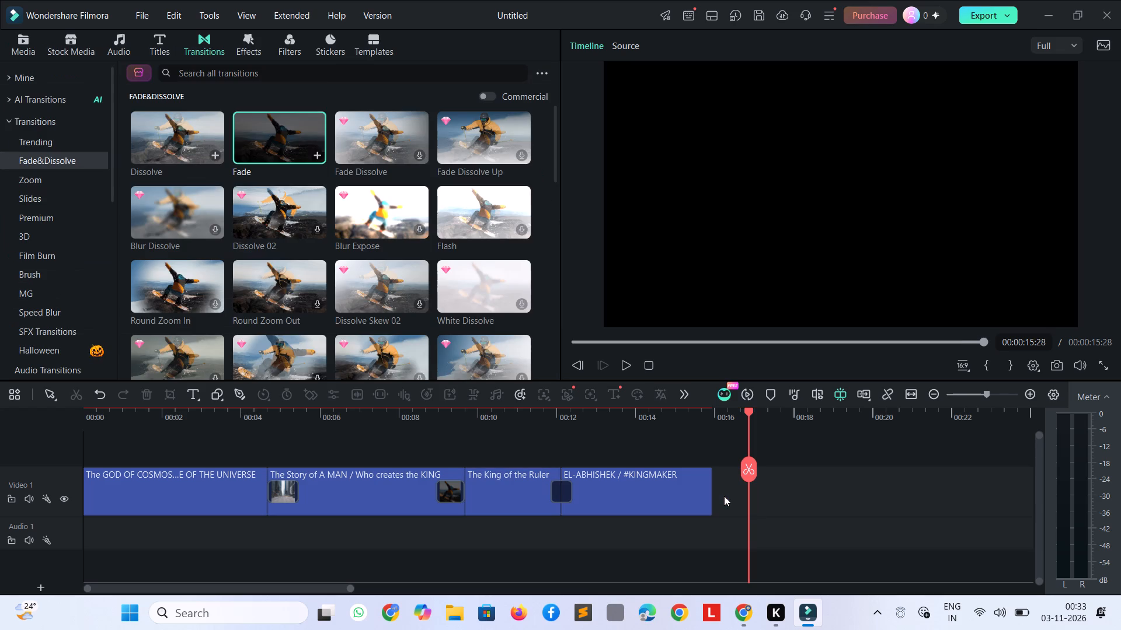
Move the playhead to about 00:00:14:06 and select the "EL-ABHISHEK" opener in the preview.
left_click_drag(747, 414, 644, 411)
left_click(772, 142)
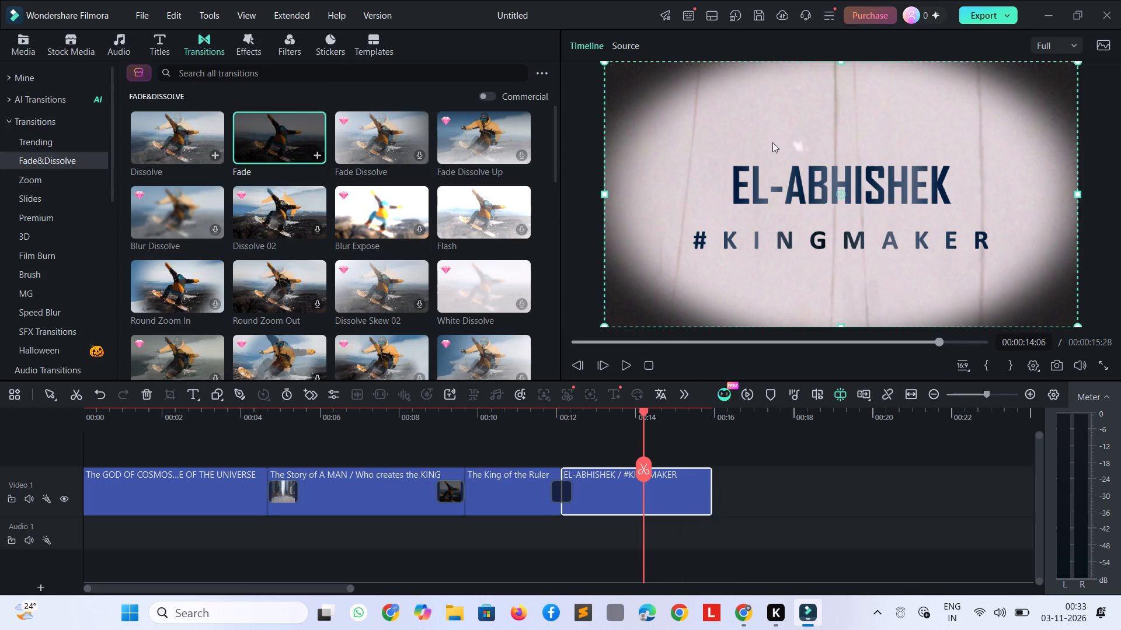
left_click(789, 170)
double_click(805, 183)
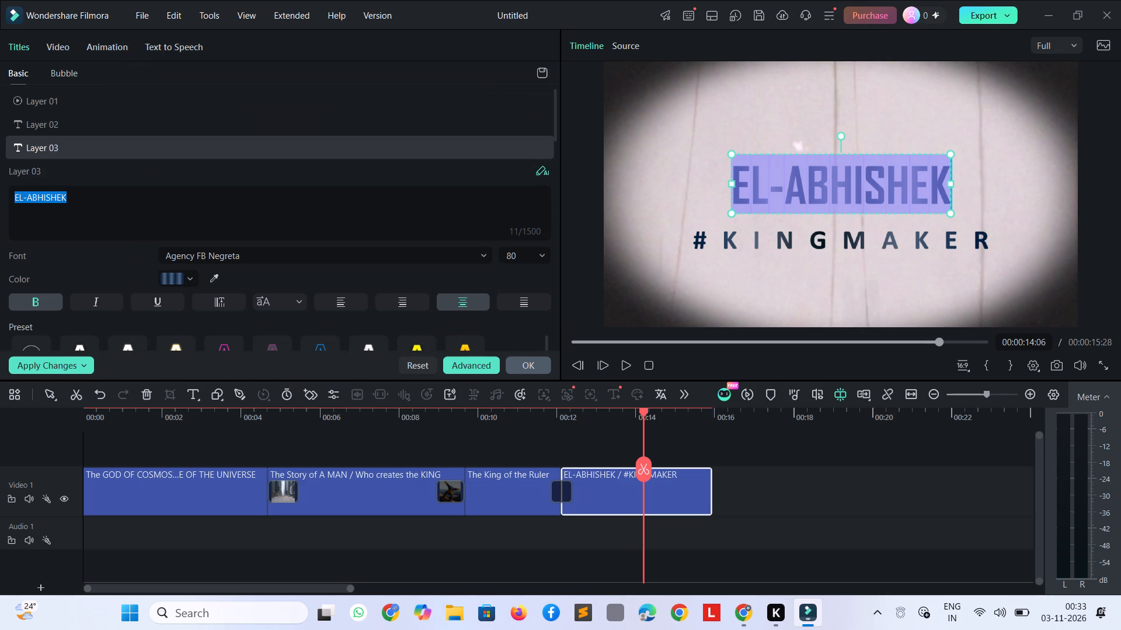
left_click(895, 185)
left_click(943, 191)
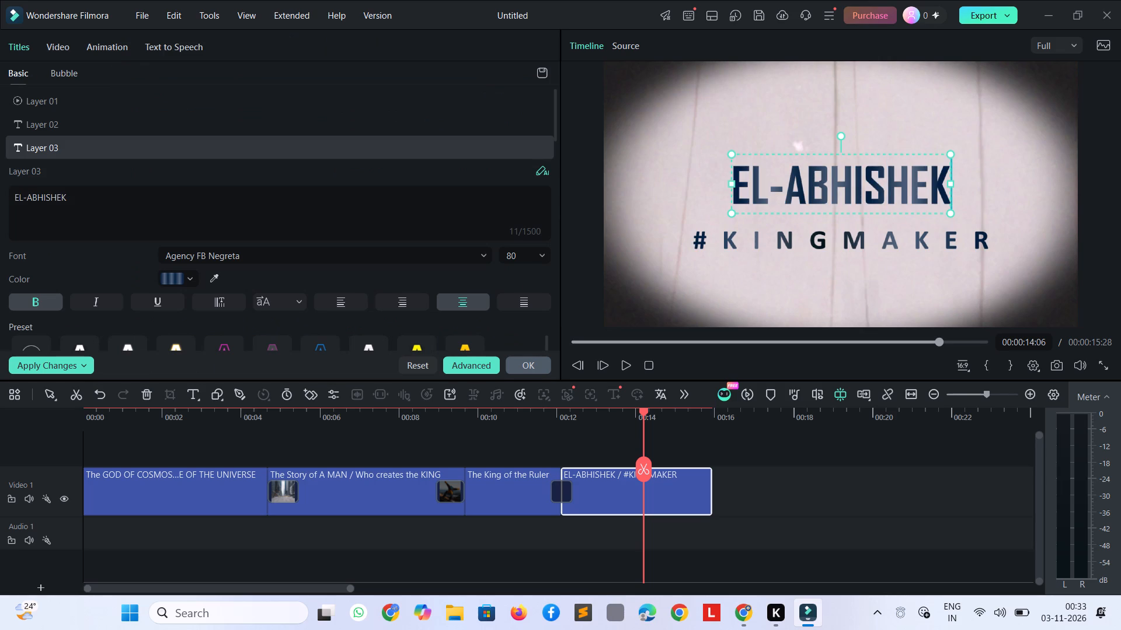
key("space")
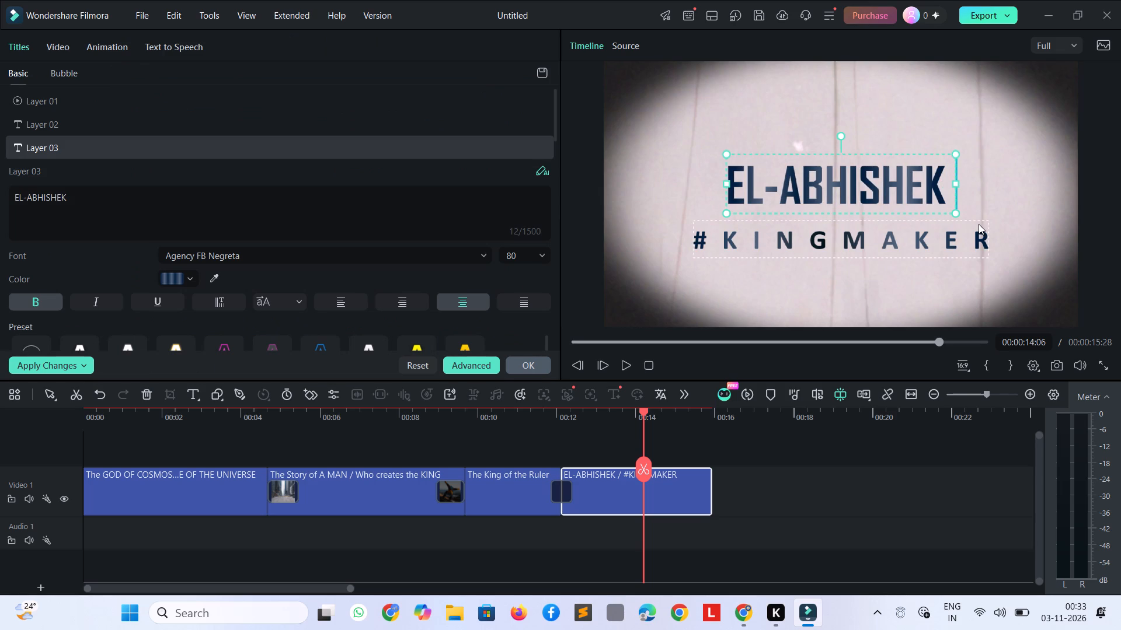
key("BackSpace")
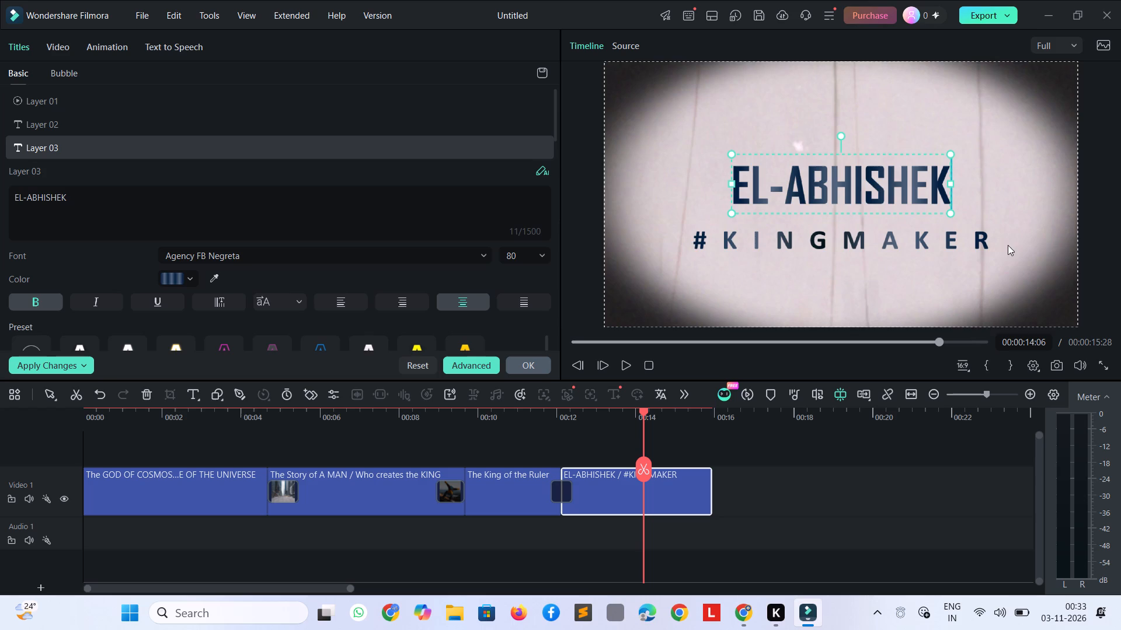
Append a space and the crown emoji after "#KINGMAKER" in the opener, finding it with the search word "crown".
left_click(985, 238)
left_click(986, 238)
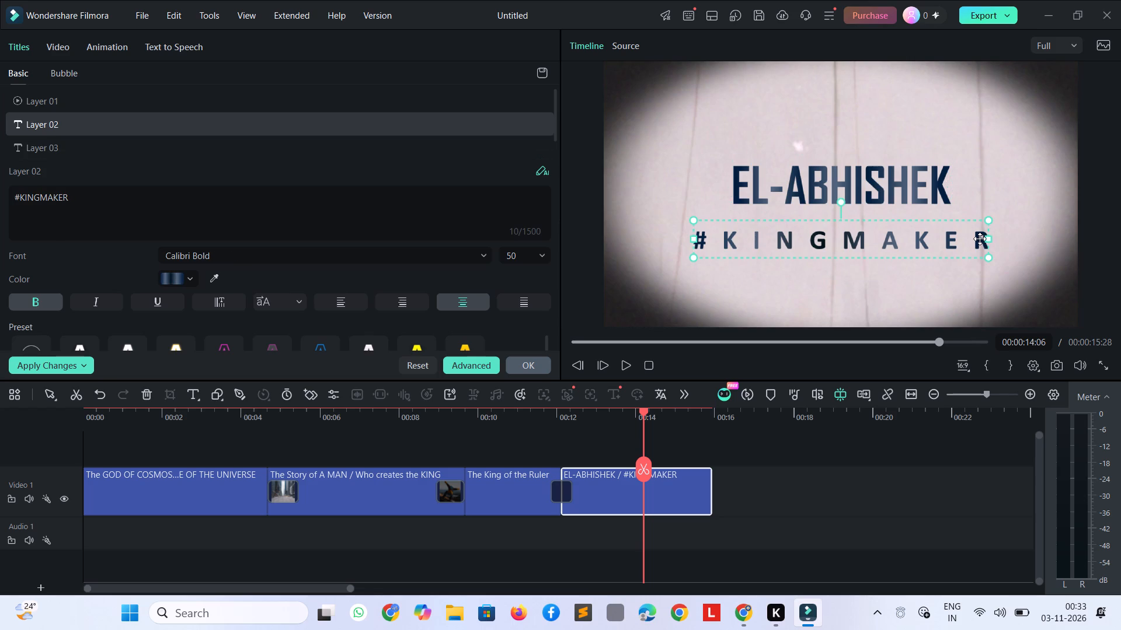
double_click(980, 239)
left_click(980, 239)
key("Right")
key("space")
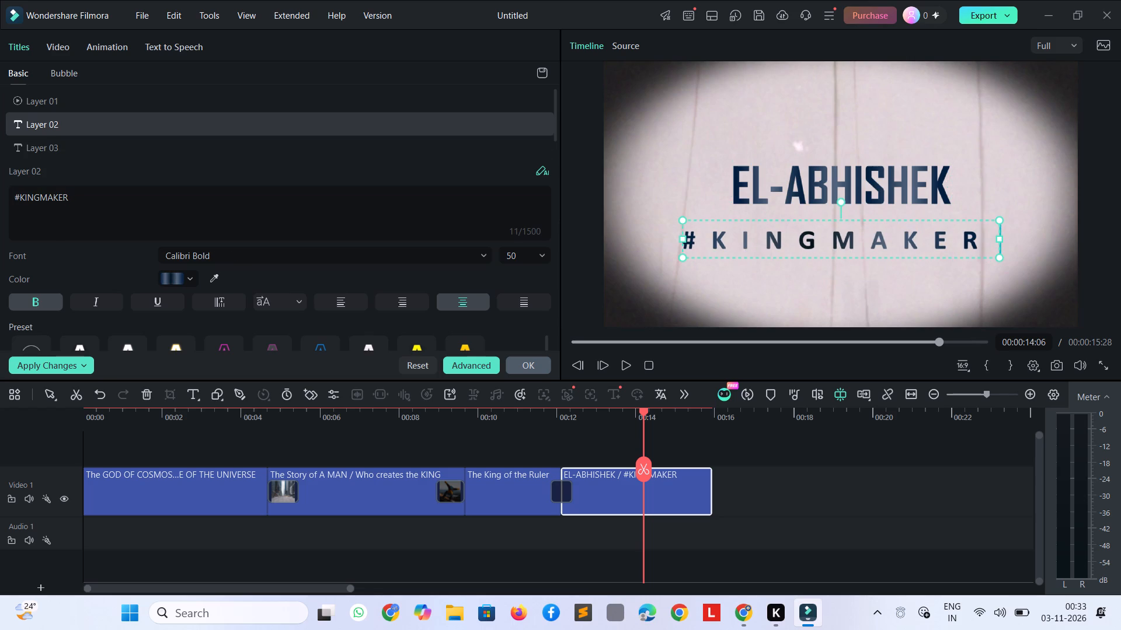
key("super+semicolon")
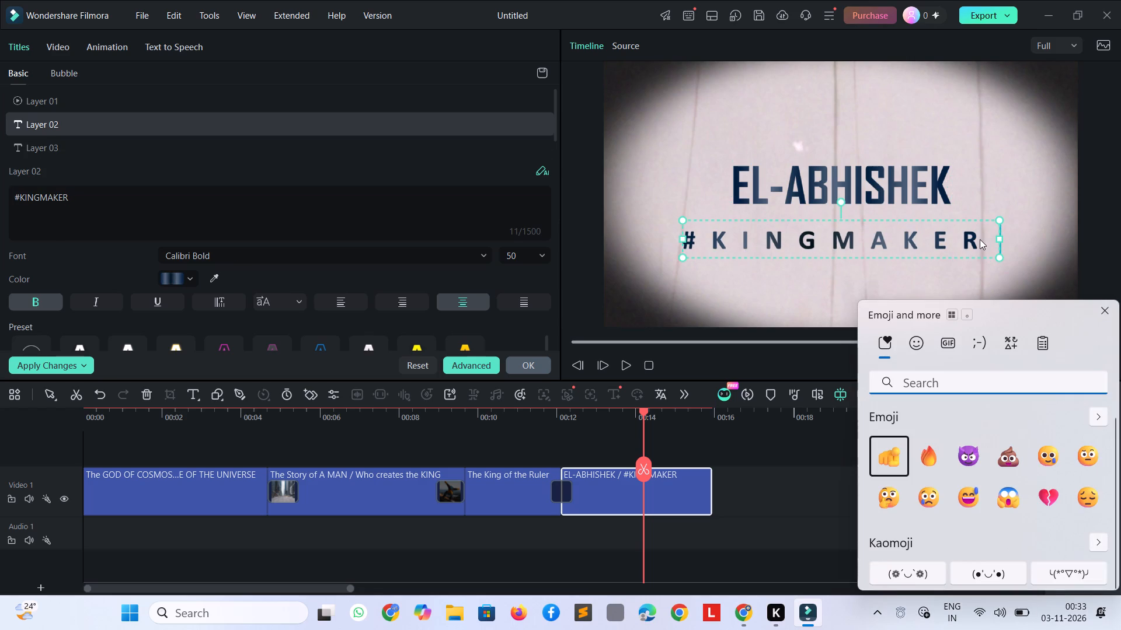
type("crown")
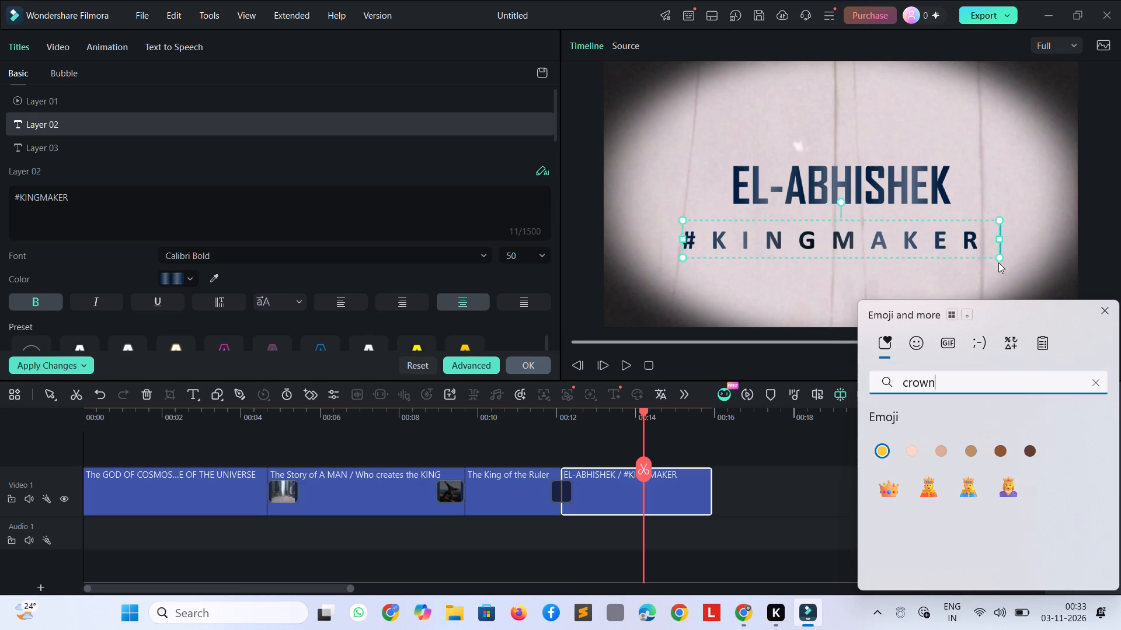
left_click(885, 493)
Close the emoji picker, deselect the title and play the "EL-ABHISHEK" opener through to its end.
left_click(798, 268)
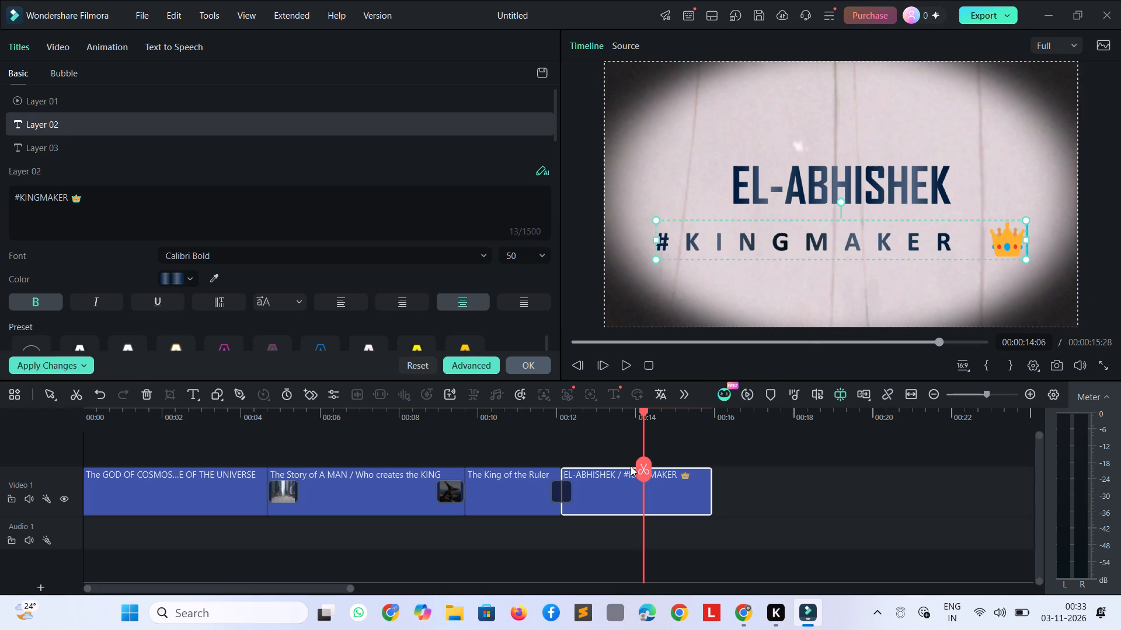
key("space")
key("BackSpace")
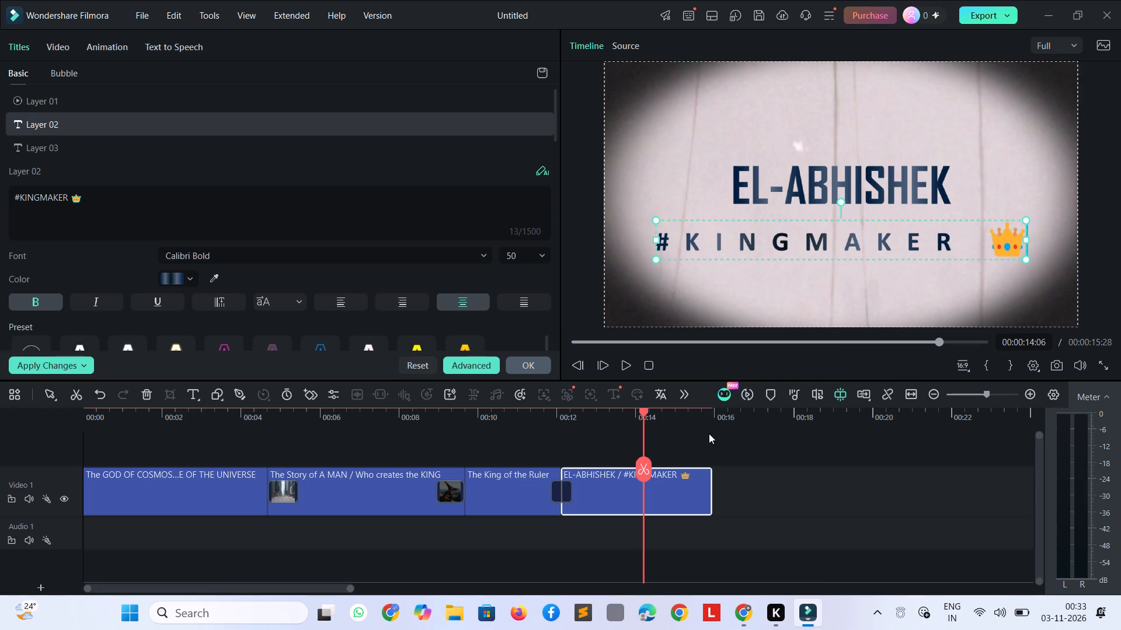
right_click(709, 433)
left_click(685, 556)
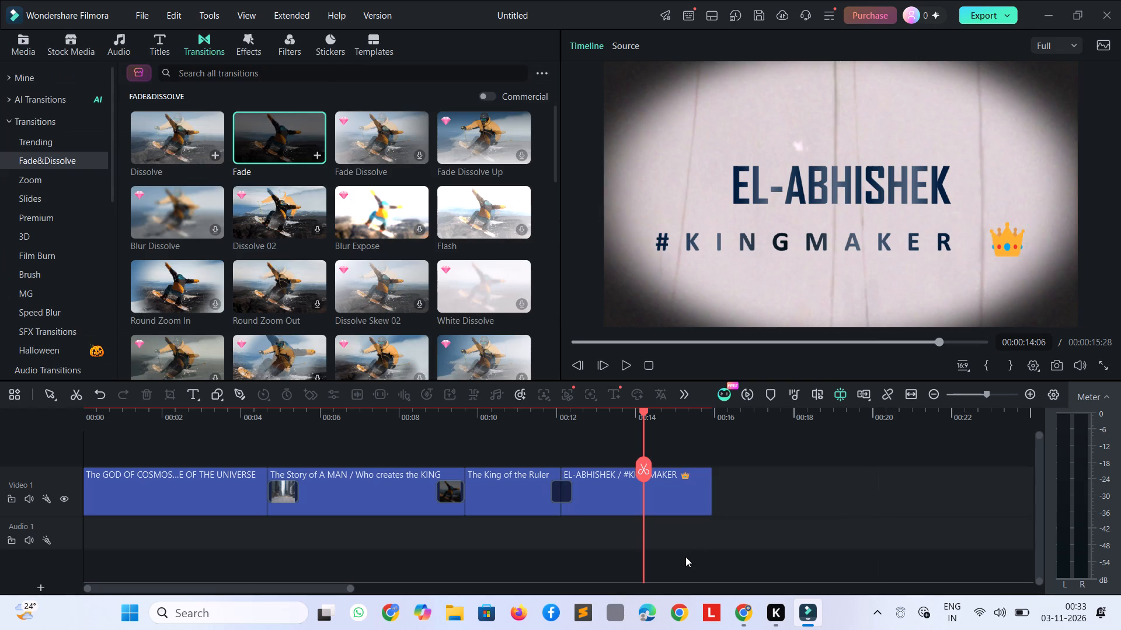
key("space")
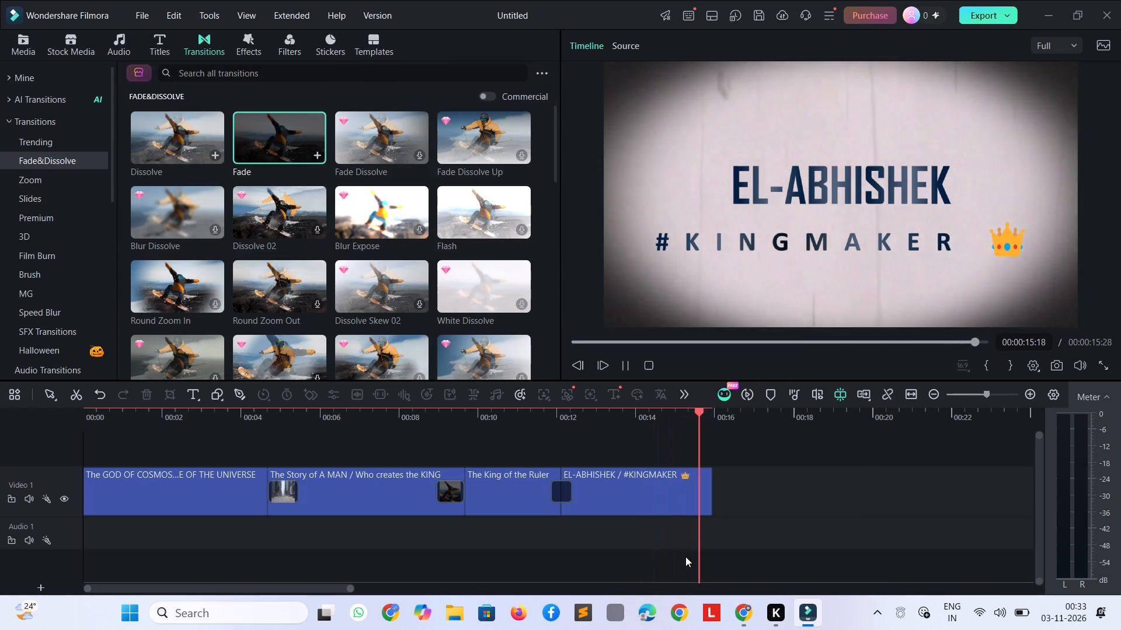
Place the MATCH_2_YPS_VS_ACV clip on Video 1 directly after the "EL-ABHISHEK" opener.
left_click(12, 50)
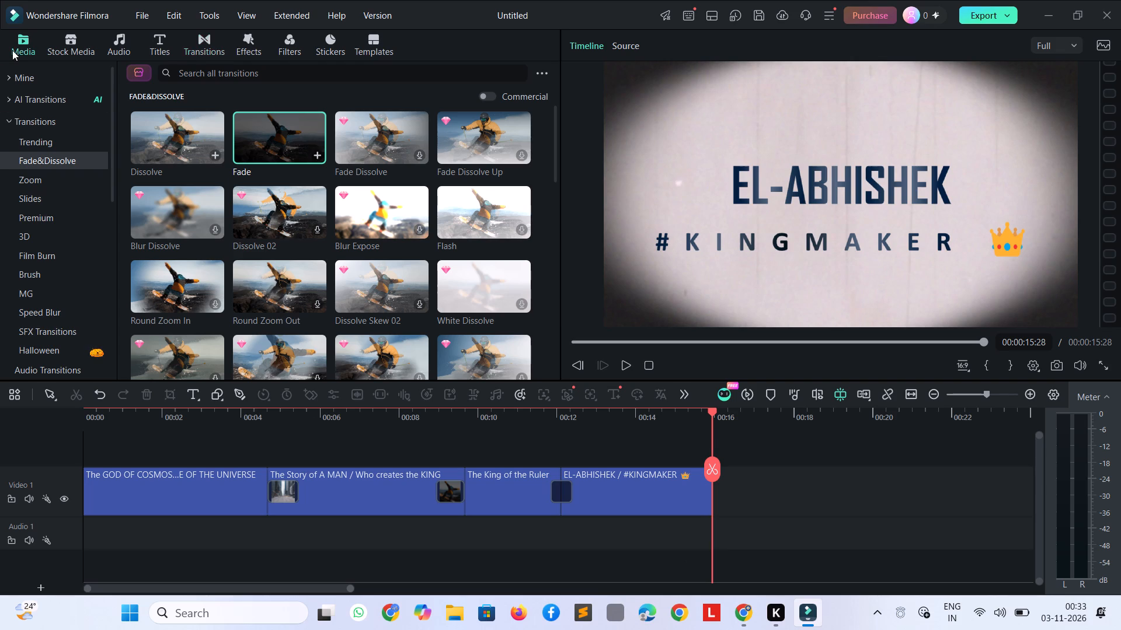
left_click_drag(282, 167, 713, 495)
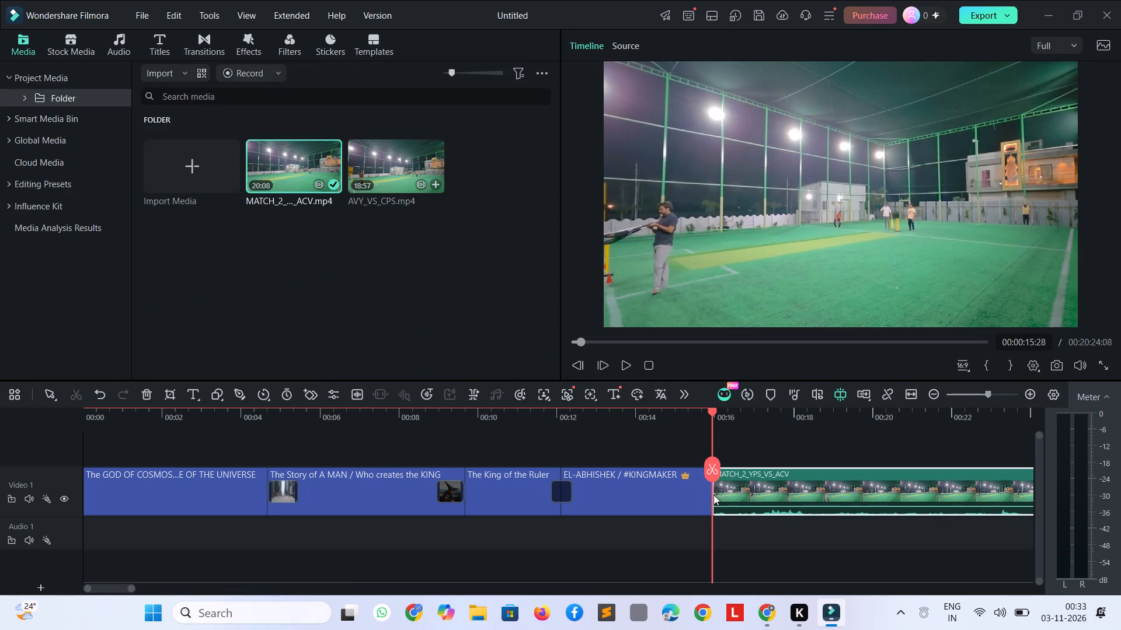
Split the MATCH_2_YPS_VS_ACV clip at 00:00:45:15.
key("space")
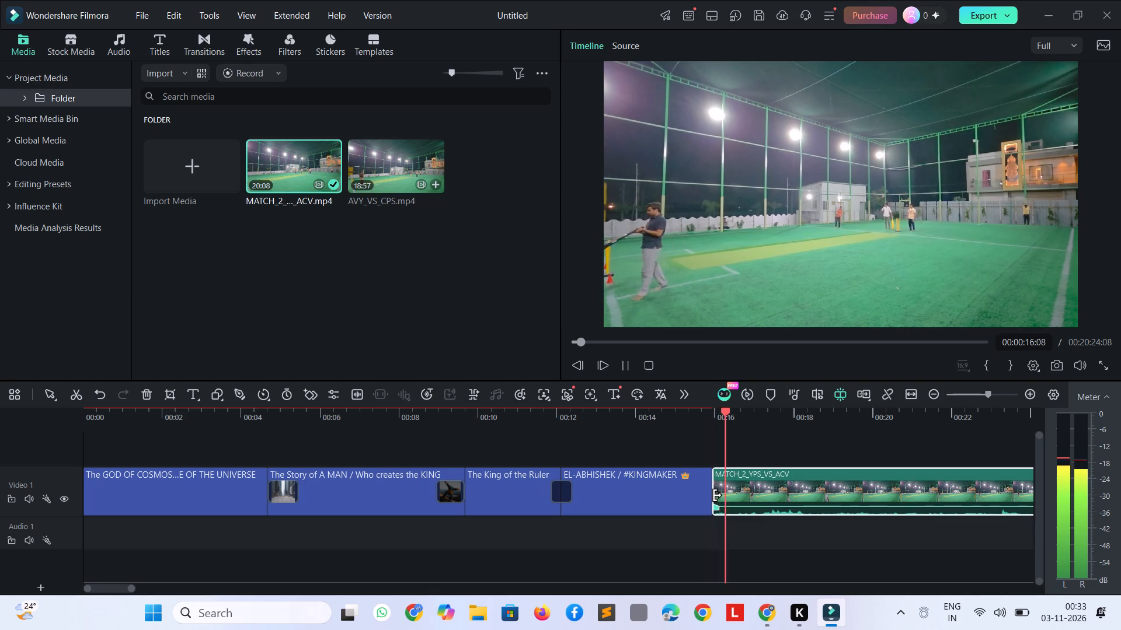
key("space")
key("shift+Right")
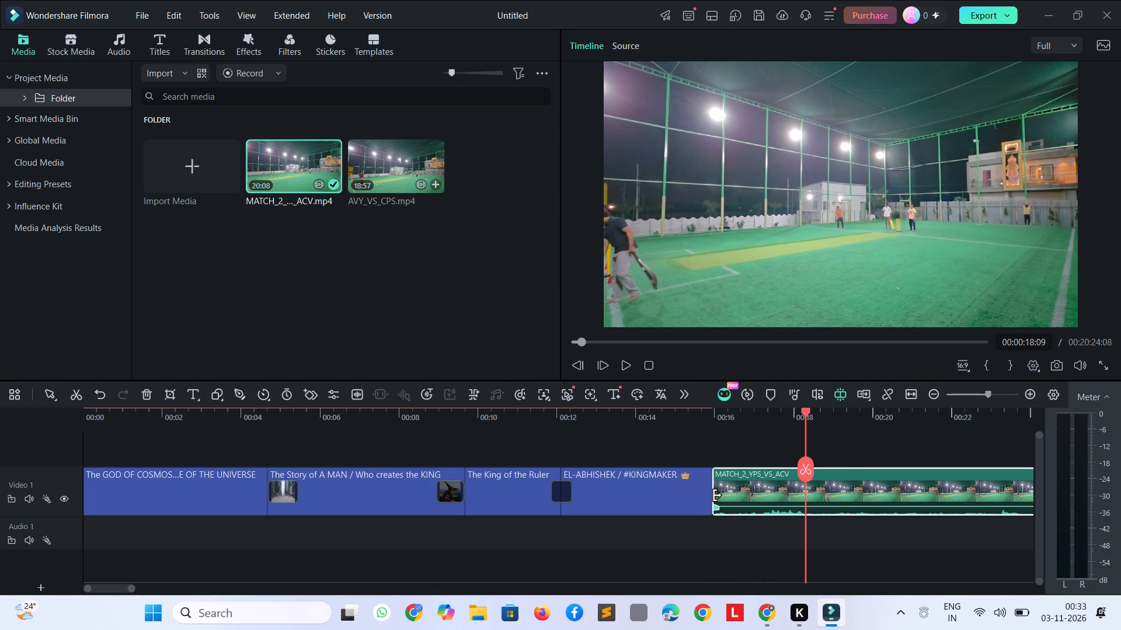
key("shift+Right")
key("shift+Right")
key("shift+Right")
key("shift+Right")
key("shift+Right")
key("shift+Right")
key("shift+Right")
key("shift+Right")
key("shift+Right")
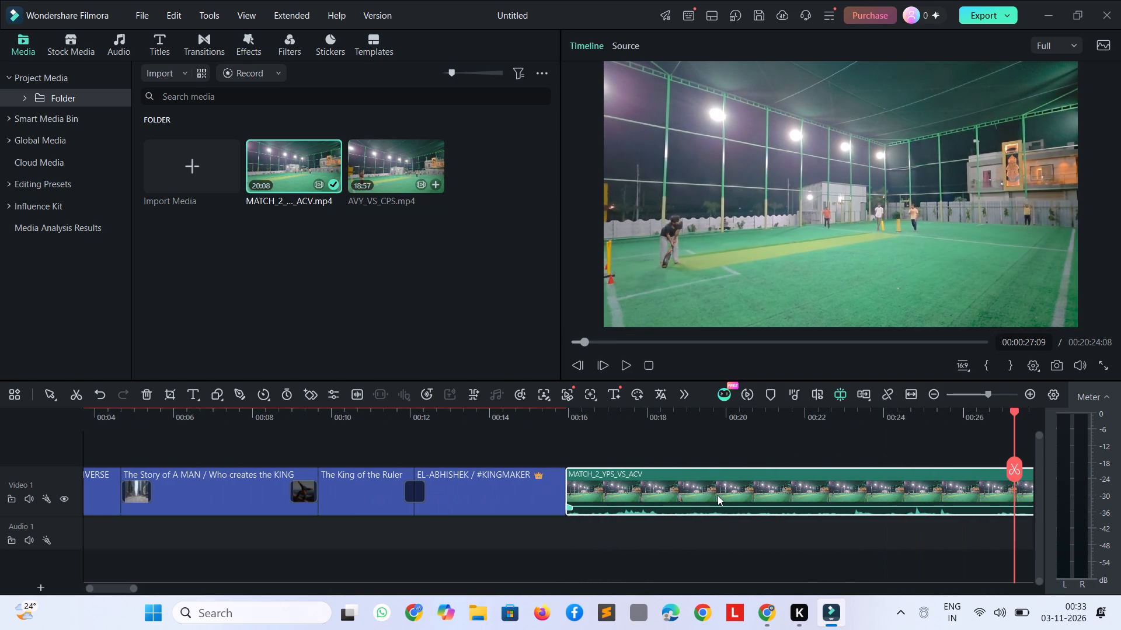
key("shift+Right")
key("shift+Right")
key("shift+Right")
key("shift+Right")
key("shift+Right")
key("shift+Right")
key("shift+Right")
key("shift+Right")
key("shift+Right")
key("shift+Right")
key("shift+Right")
key("shift+Right")
key("shift+Right")
key("shift+Right")
key("shift+Right")
key("shift+Right")
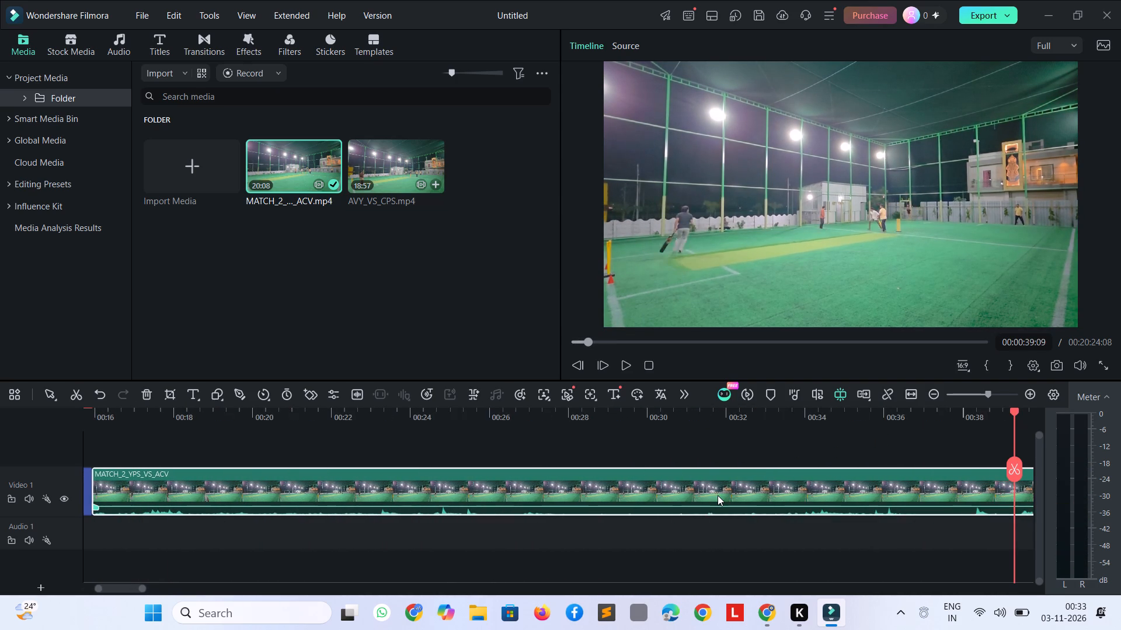
key("space")
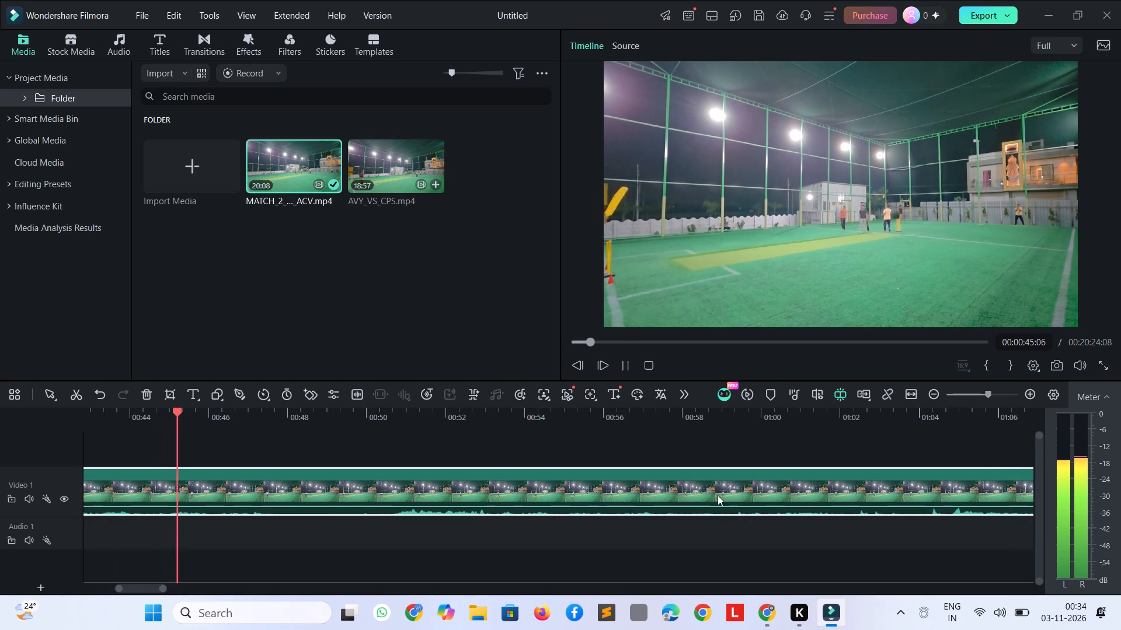
key("space")
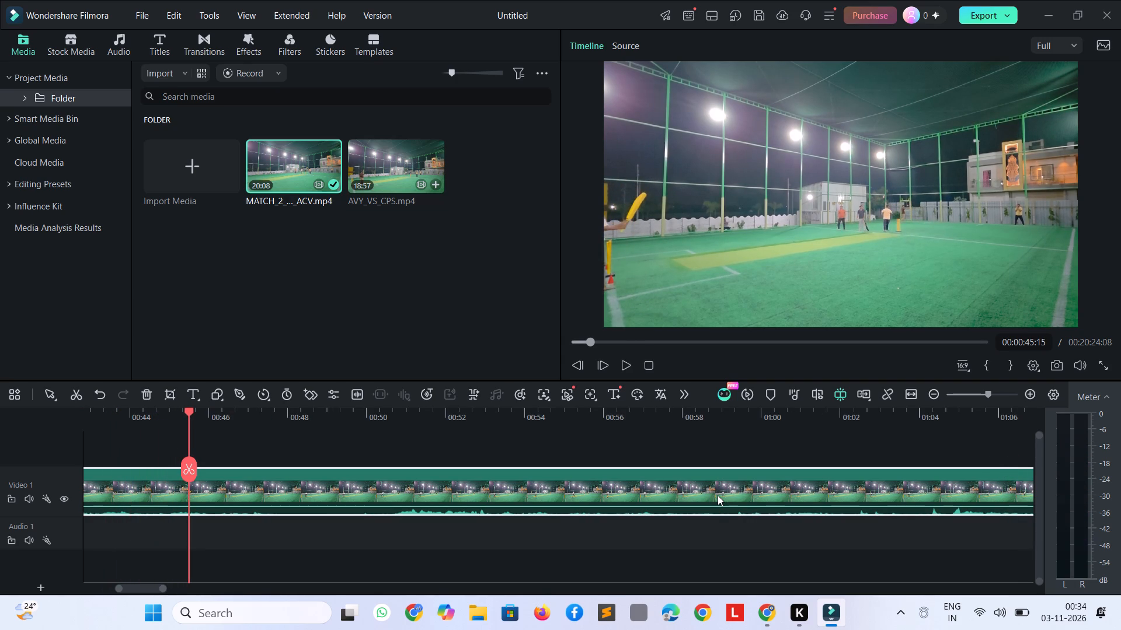
key("ctrl+b")
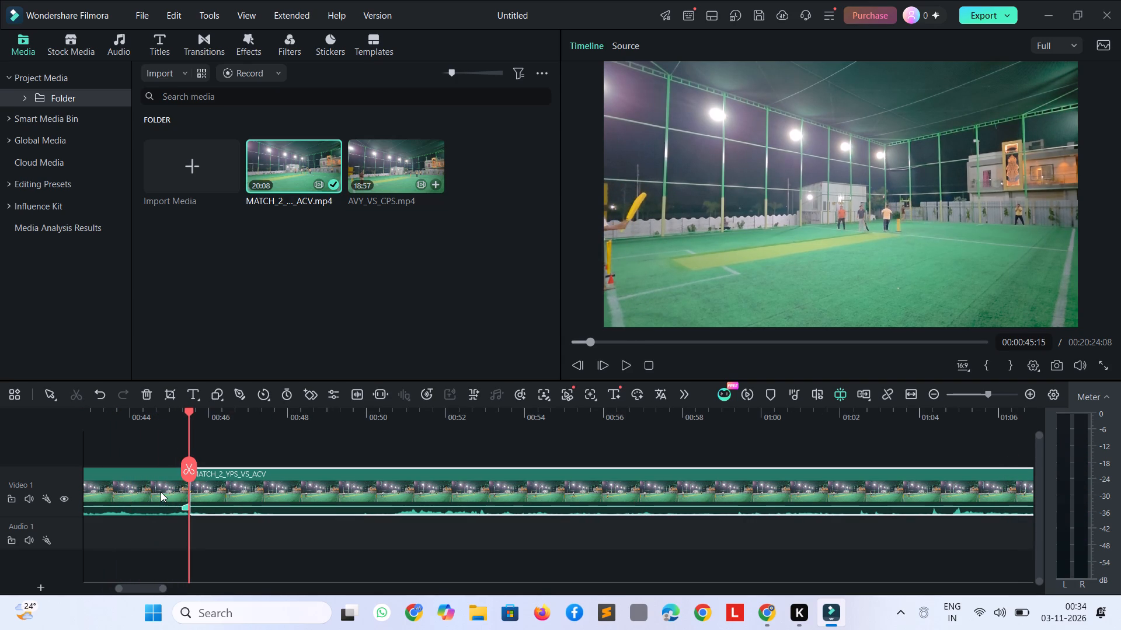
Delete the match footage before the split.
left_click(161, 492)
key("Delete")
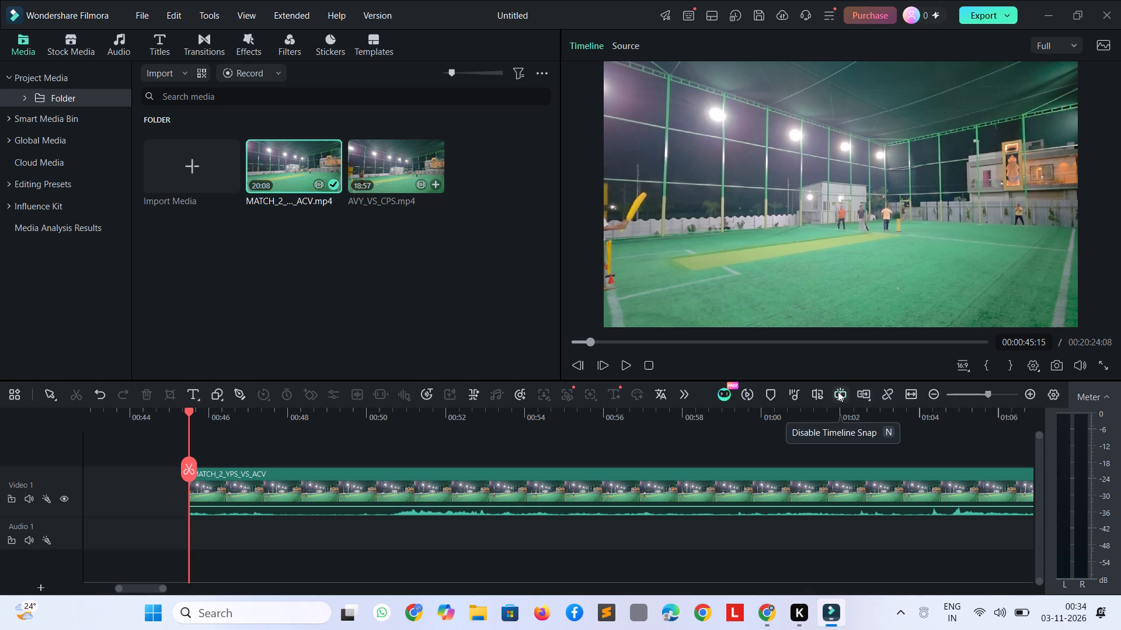
Turn on automatic gap closing, undo the last deletion and delete the match footage before the split again.
left_click(886, 390)
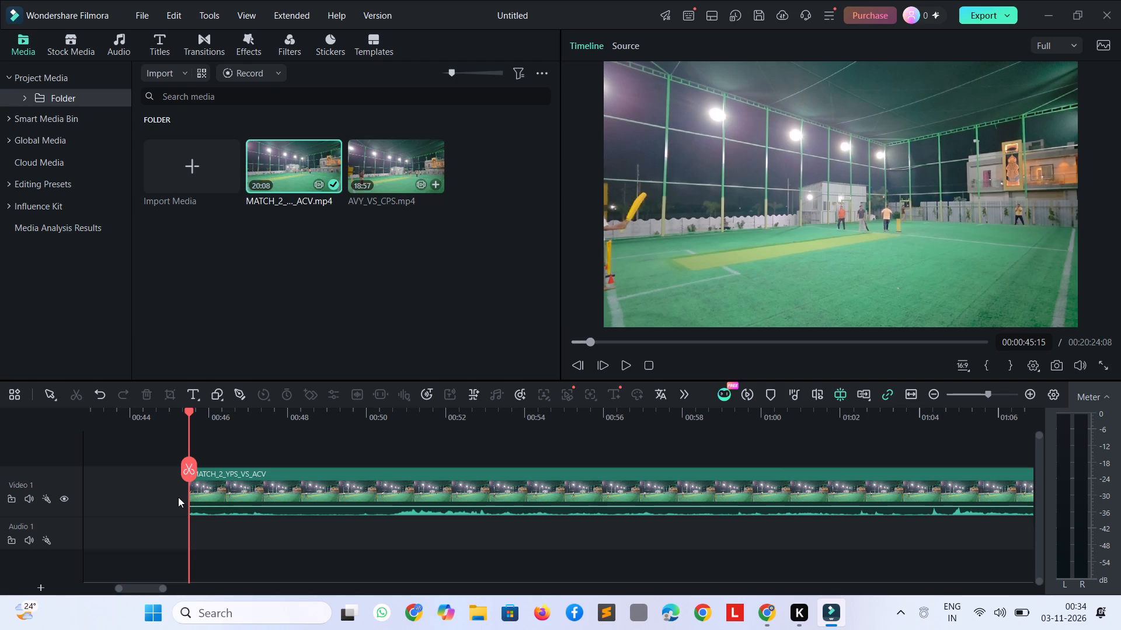
key("ctrl+z")
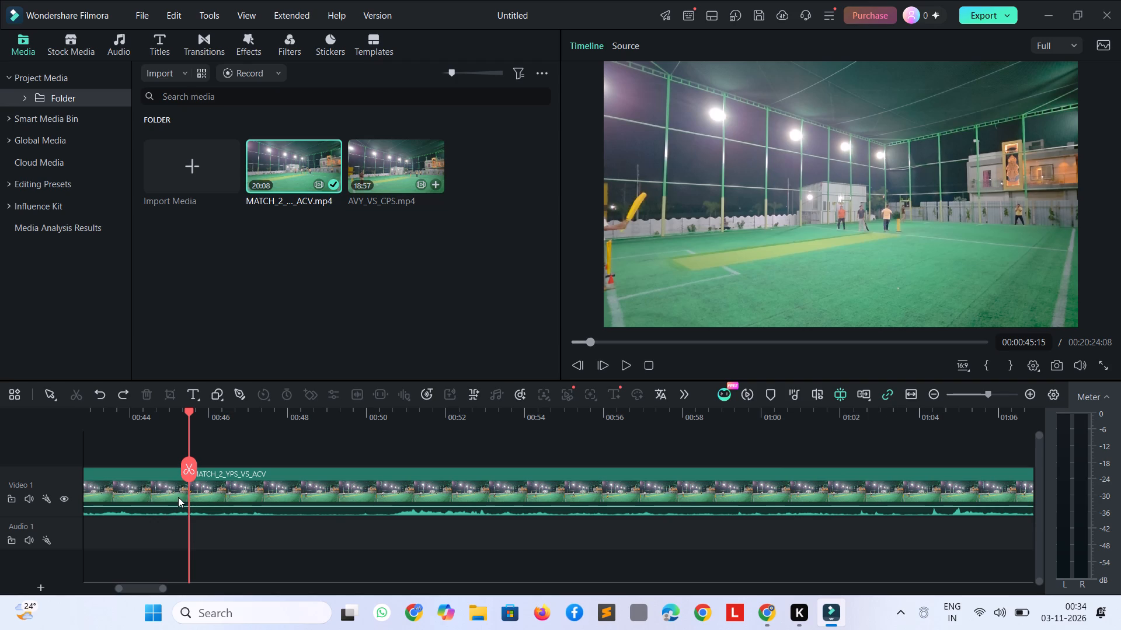
key("ctrl+b")
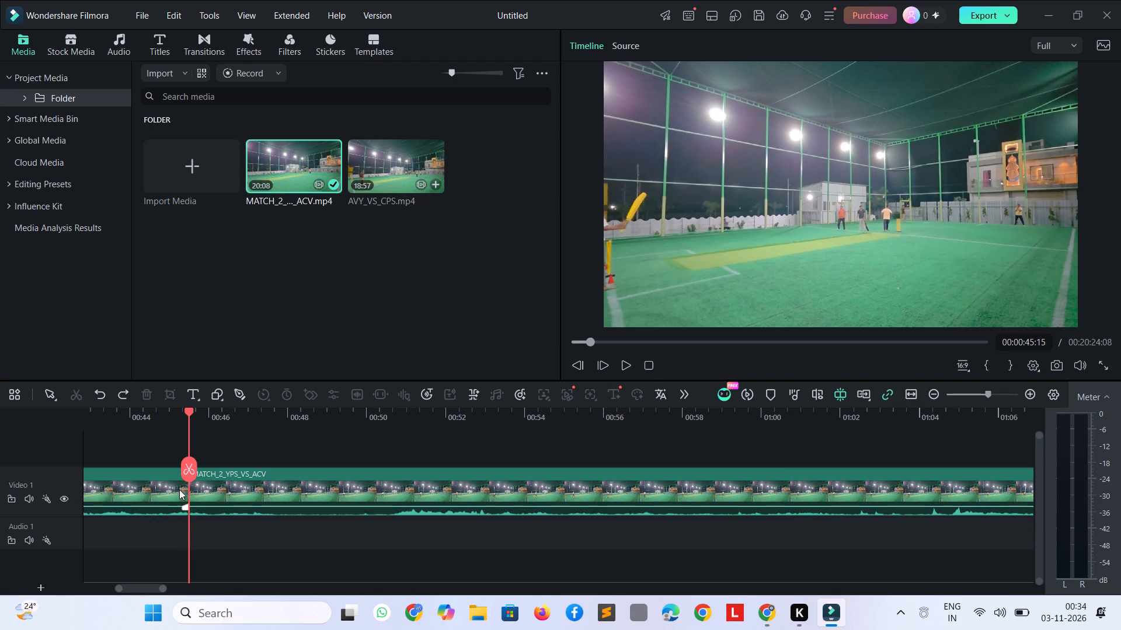
left_click(169, 498)
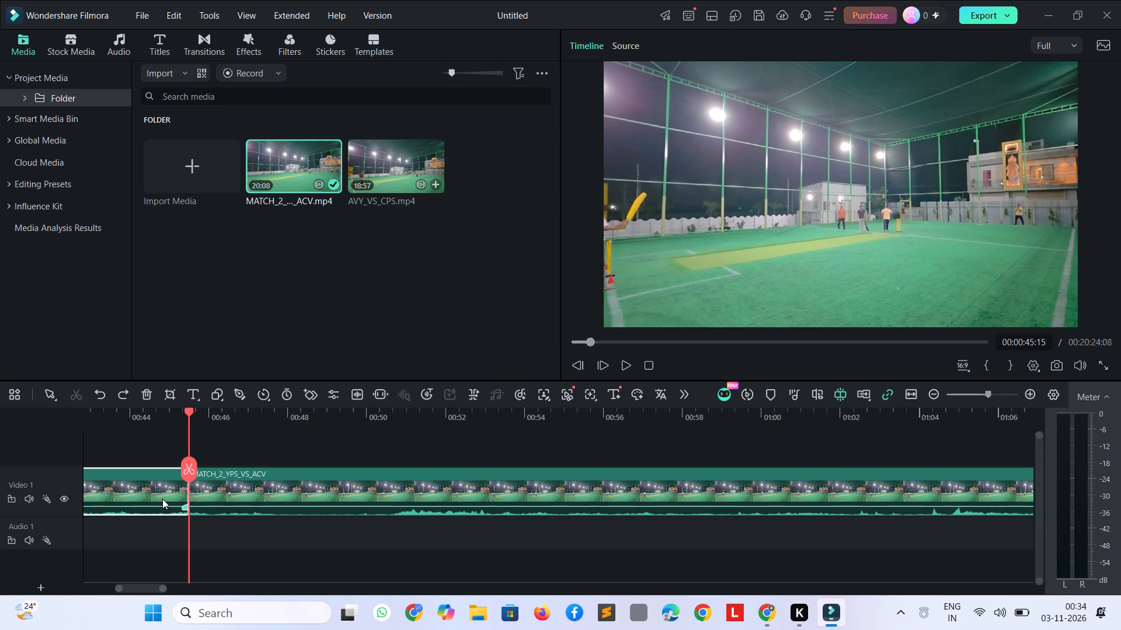
key("Delete")
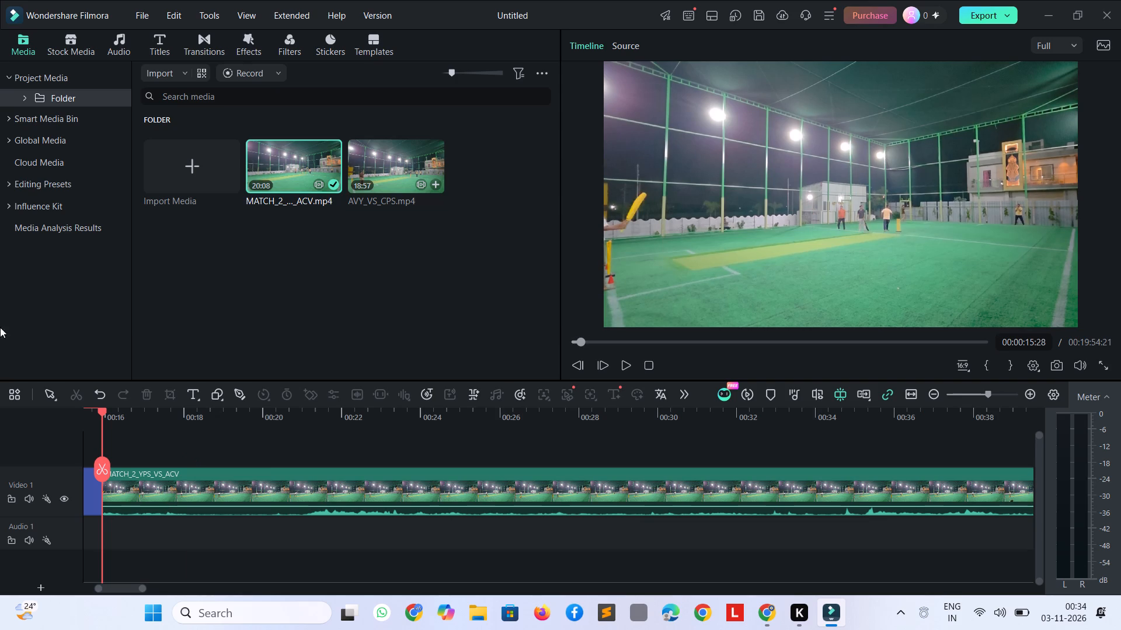
Apply the Dissolve transition between the "EL-ABHISHEK" opener and the match clip.
left_click(207, 41)
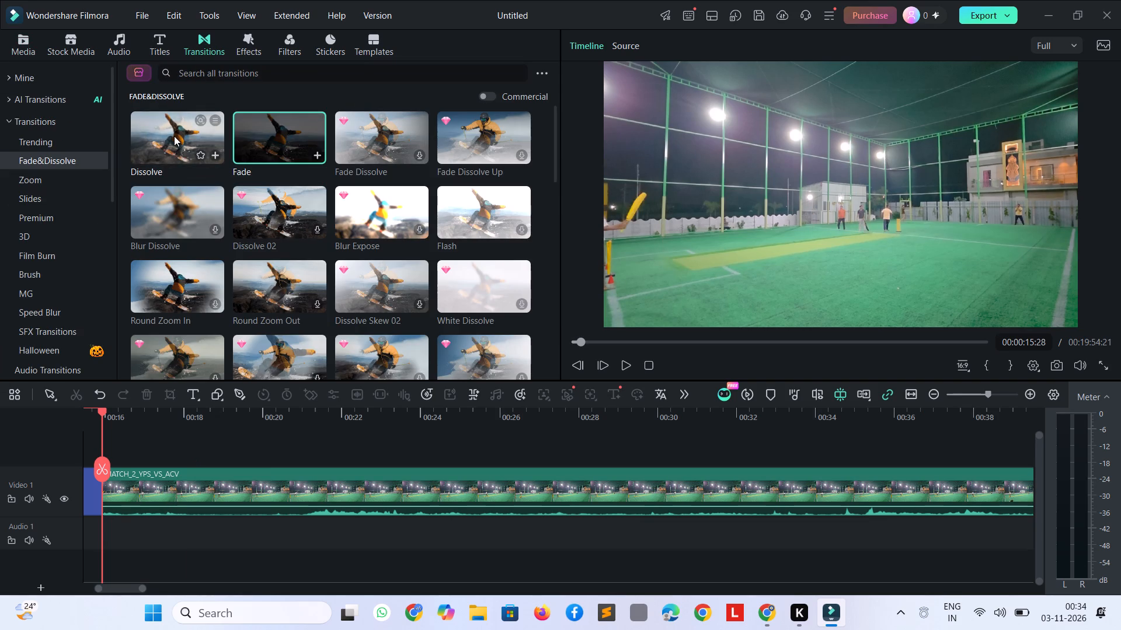
left_click_drag(174, 136, 105, 502)
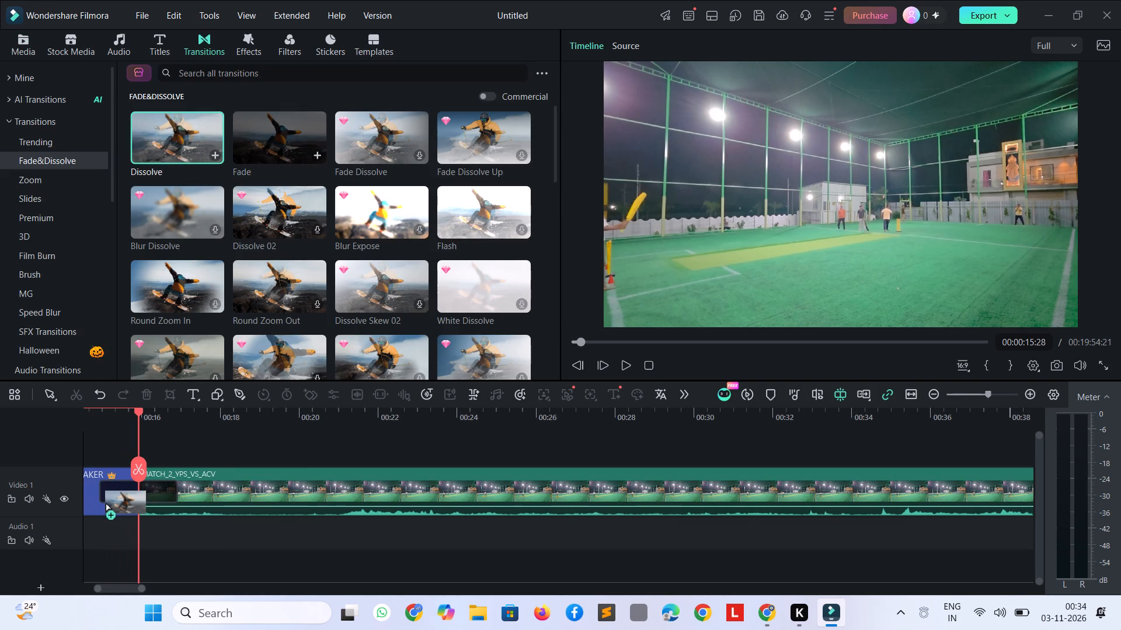
left_click_drag(105, 502, 108, 505)
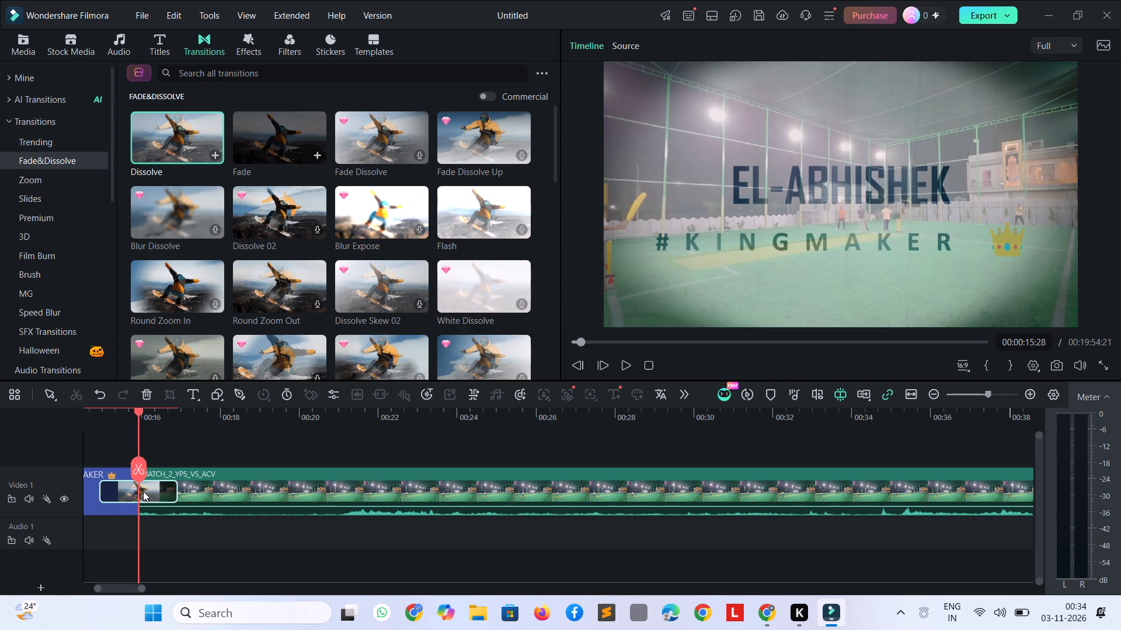
Shorten the Dissolve transition before the match clip to about 1 second and preview it.
left_click_drag(175, 491, 162, 489)
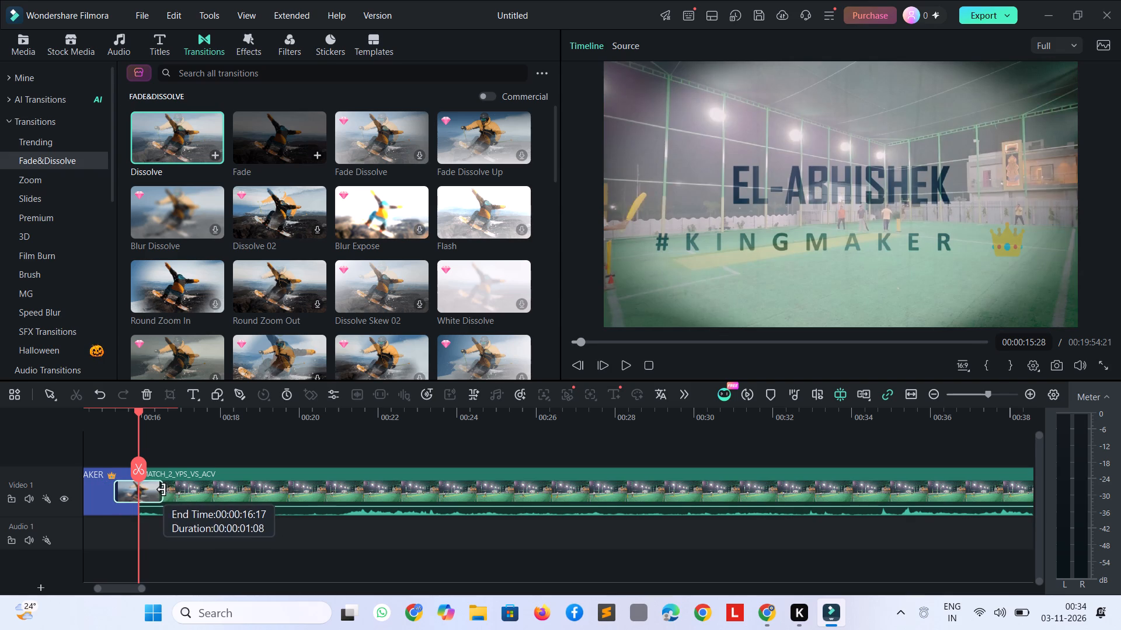
left_click_drag(162, 489, 160, 490)
key("space")
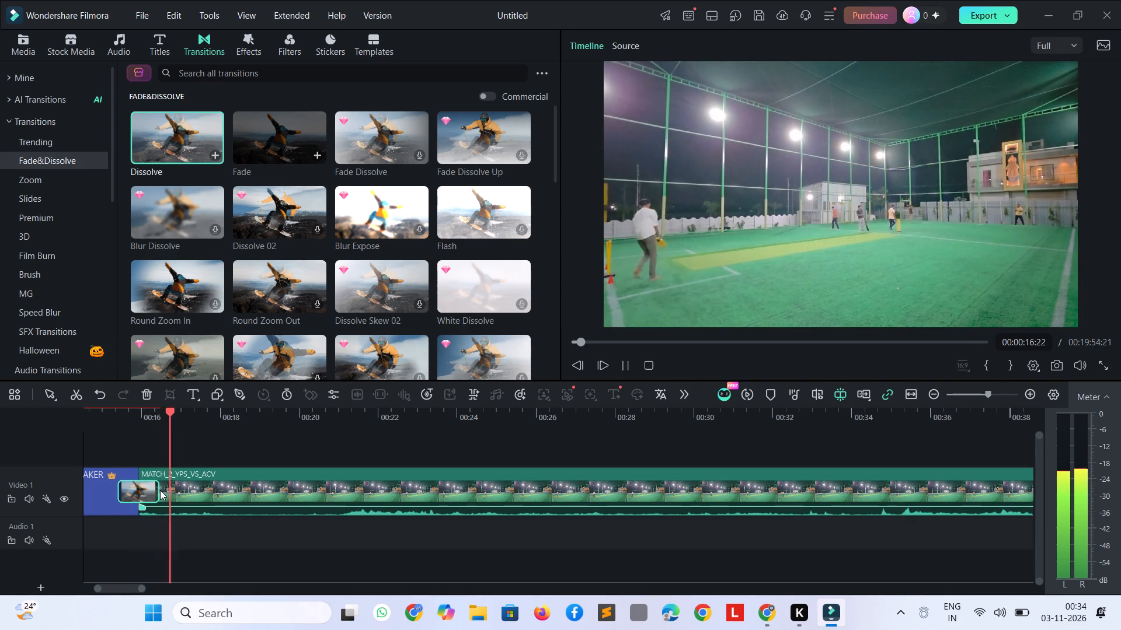
key("space")
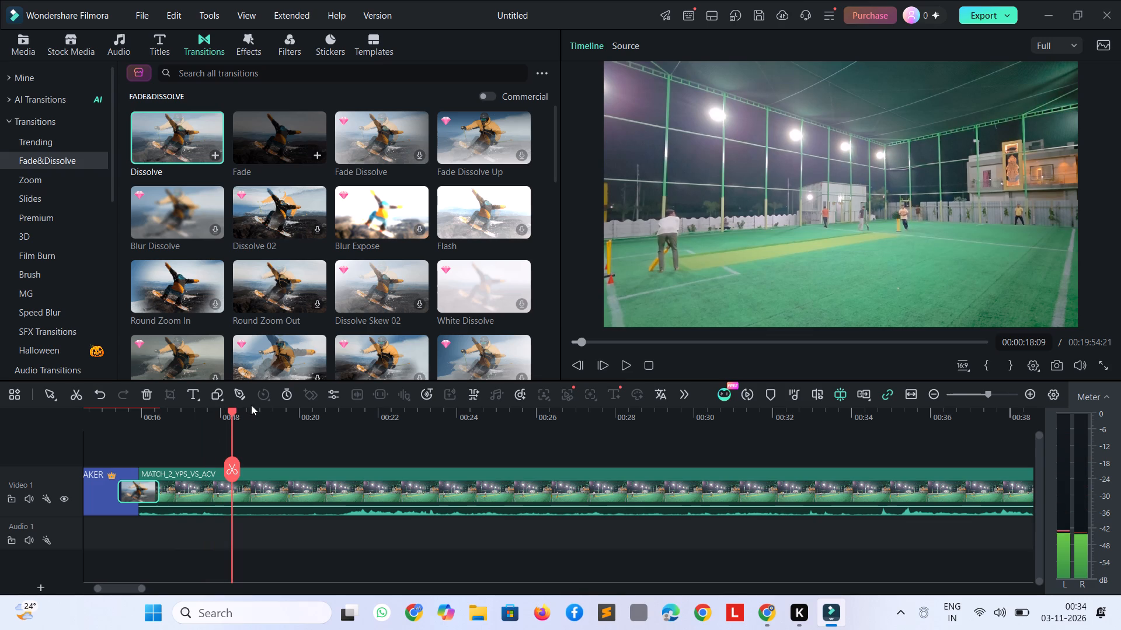
Replay the sequence from its start through all the titles into the match footage, stopping at about 00:00:22:13.
left_click_drag(231, 415, 2, 435)
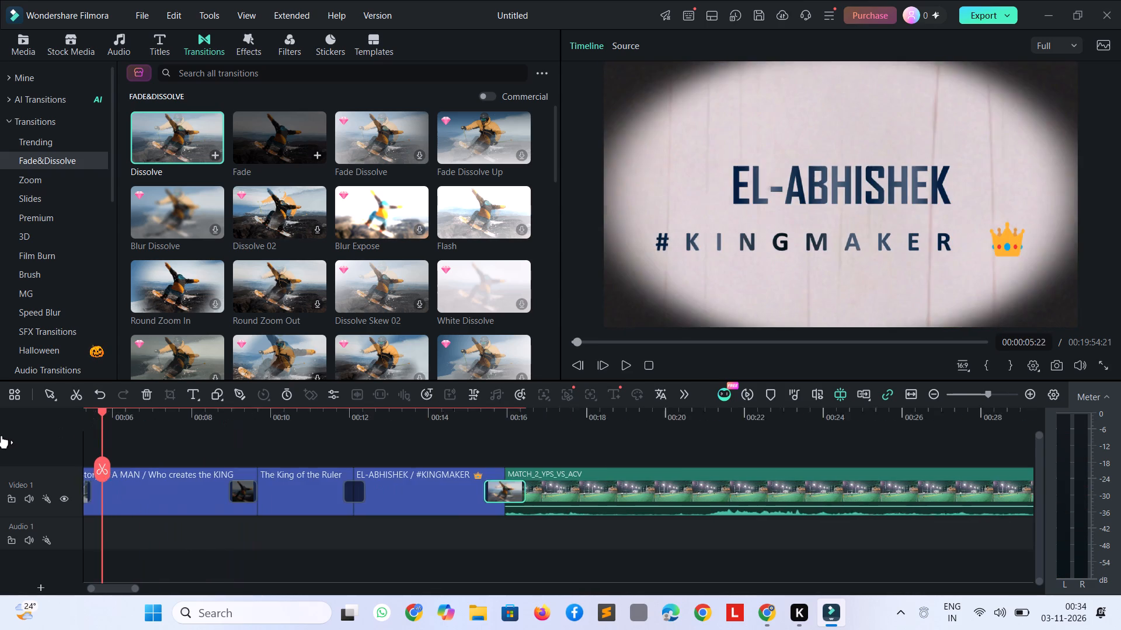
left_click_drag(2, 435, 0, 450)
key("space")
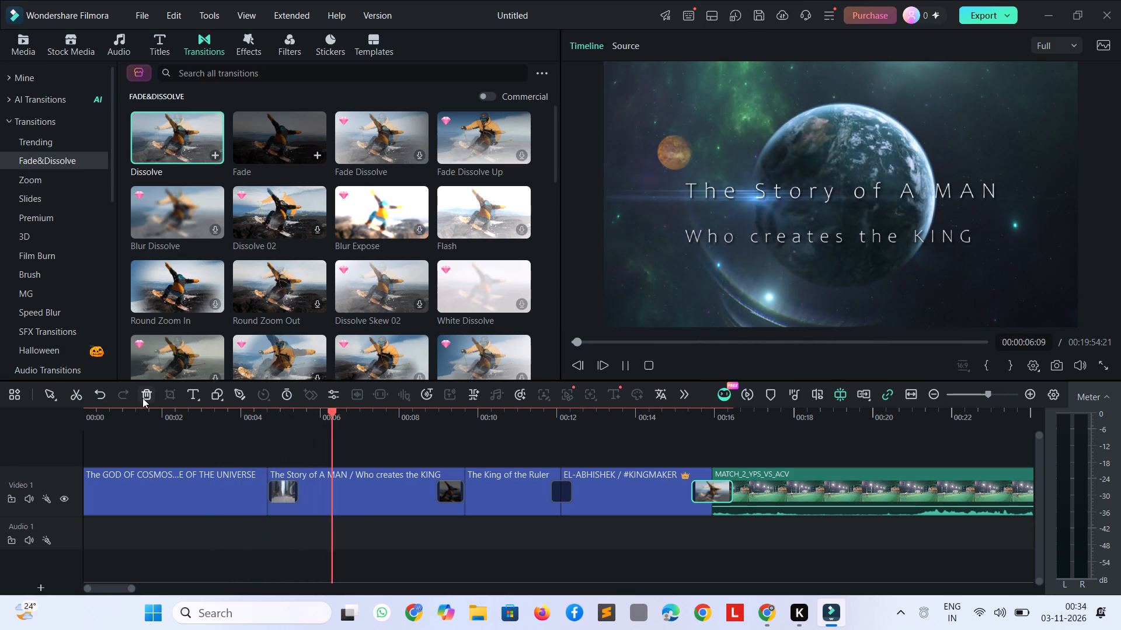
key("space")
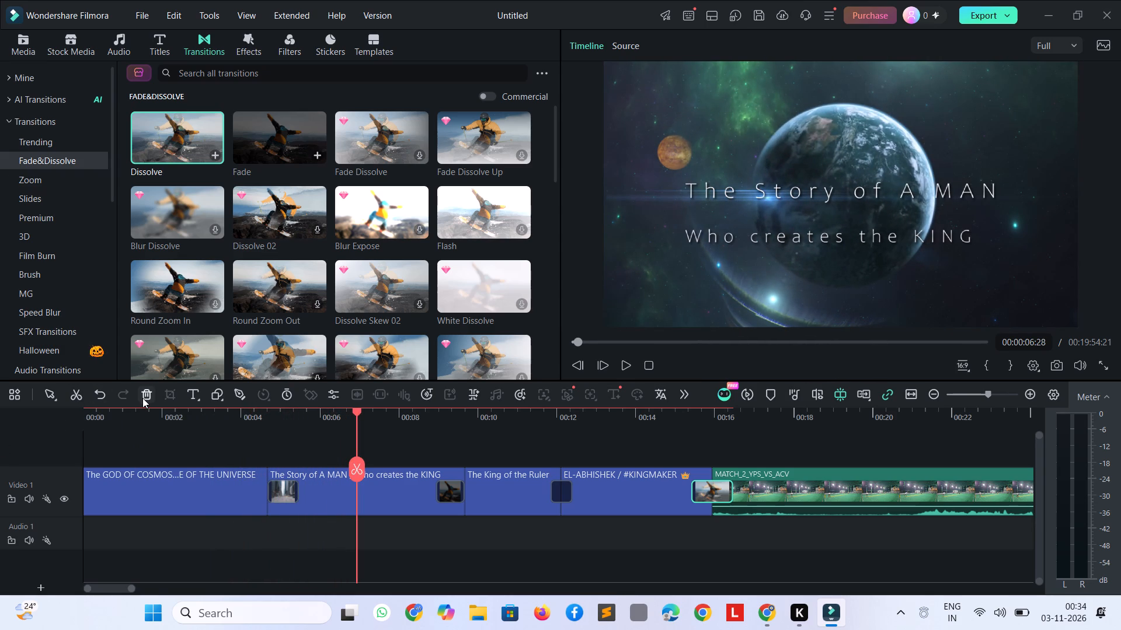
key("shift+Left")
key("shift+Left")
key("shift+Left")
key("shift+Left")
key("shift+Left")
key("shift+Left")
key("shift+Left")
key("shift+Left")
key("shift+Left")
key("shift+Left")
key("shift+Left")
key("shift+Left")
key("space")
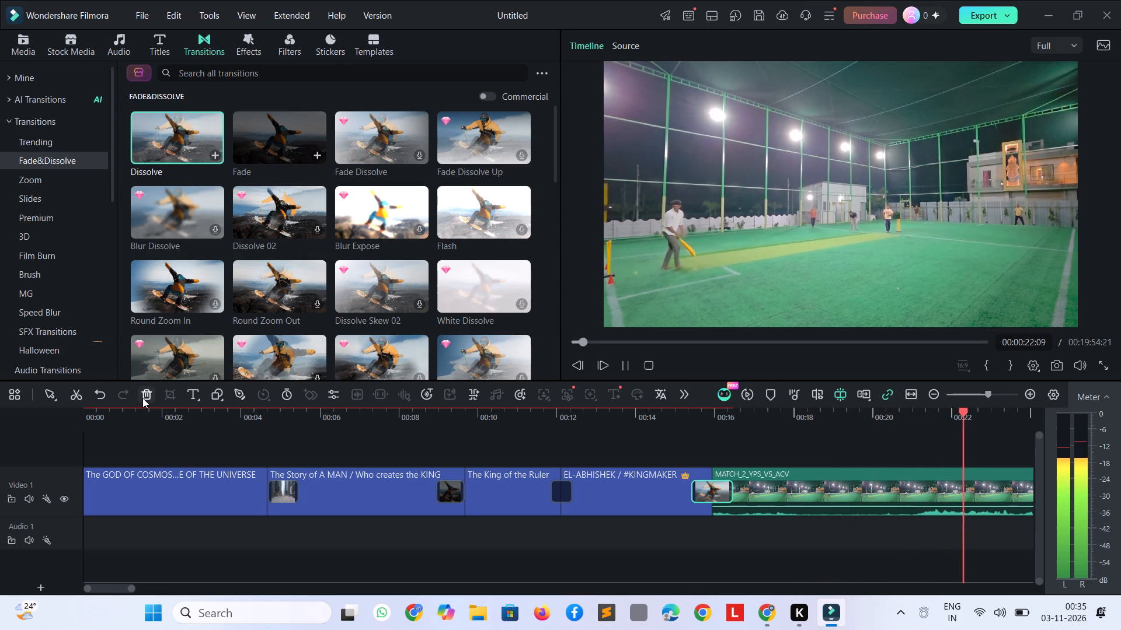
key("space")
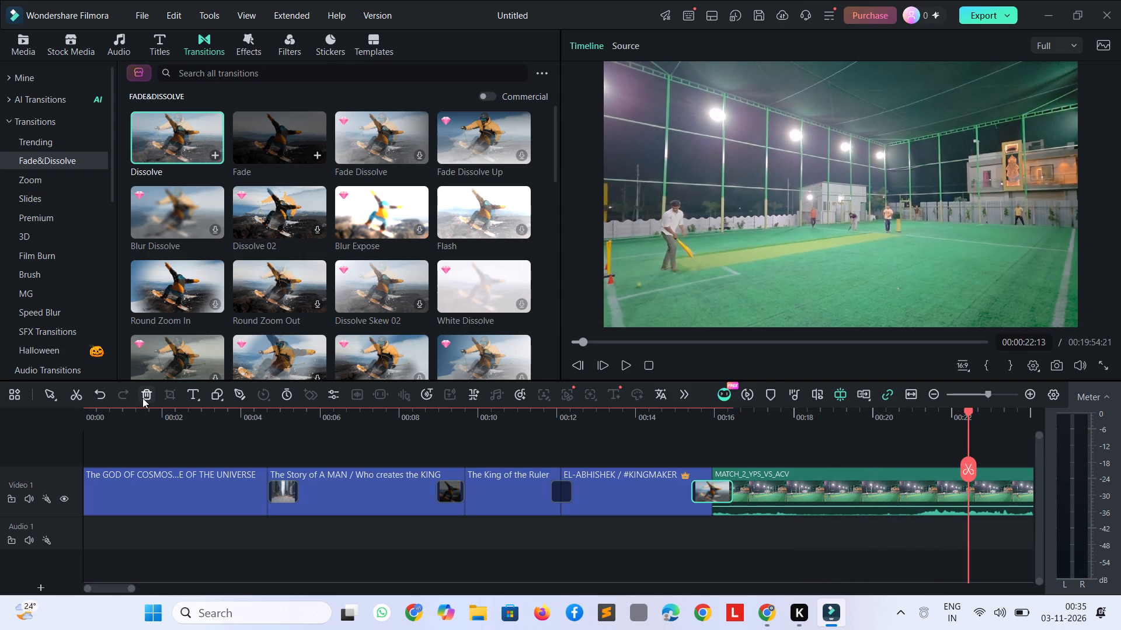
Review the match footage between about 00:00:18:25 and 00:00:24 to find where a title should go.
key("space")
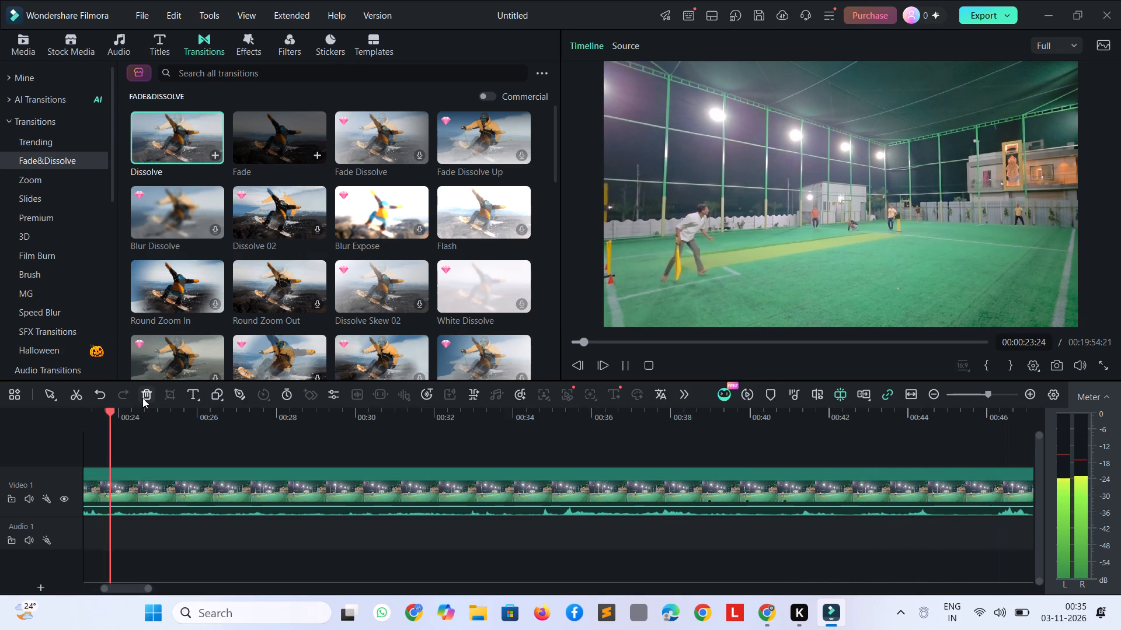
key("space")
key("shift+Left")
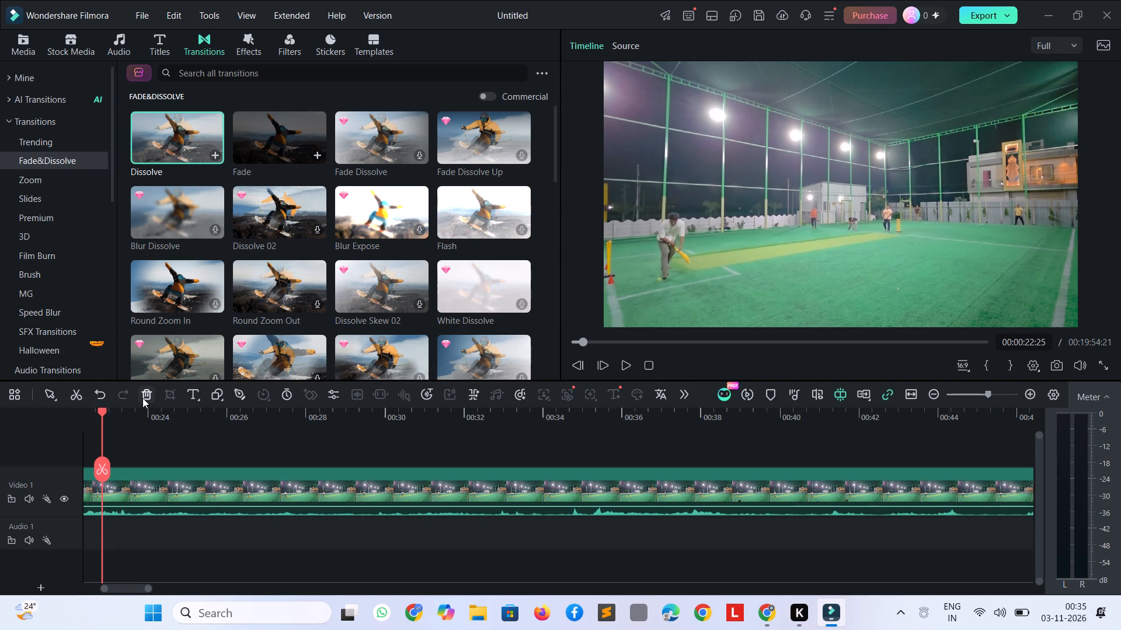
key("shift+Left")
key("shift+Left")
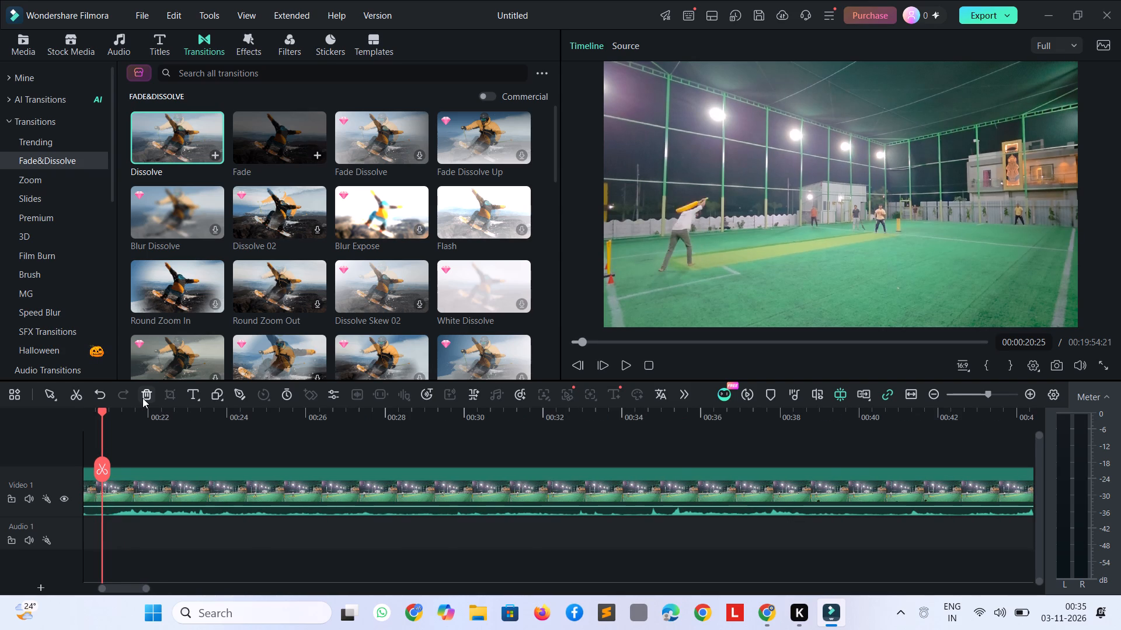
key("shift+Left")
key("shift+Left")
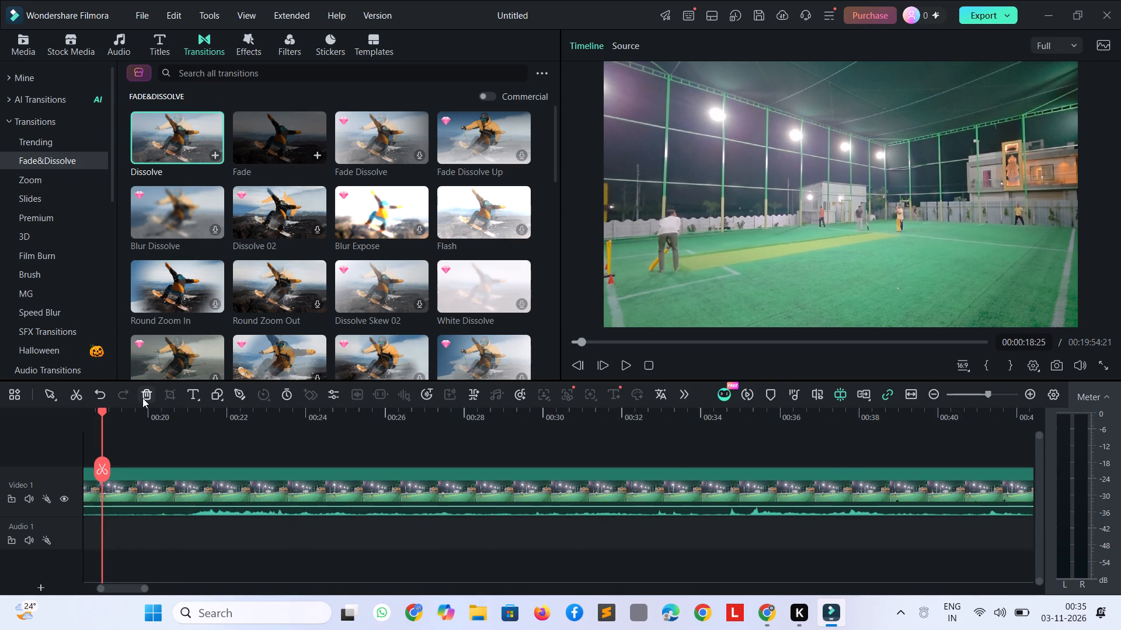
key("space")
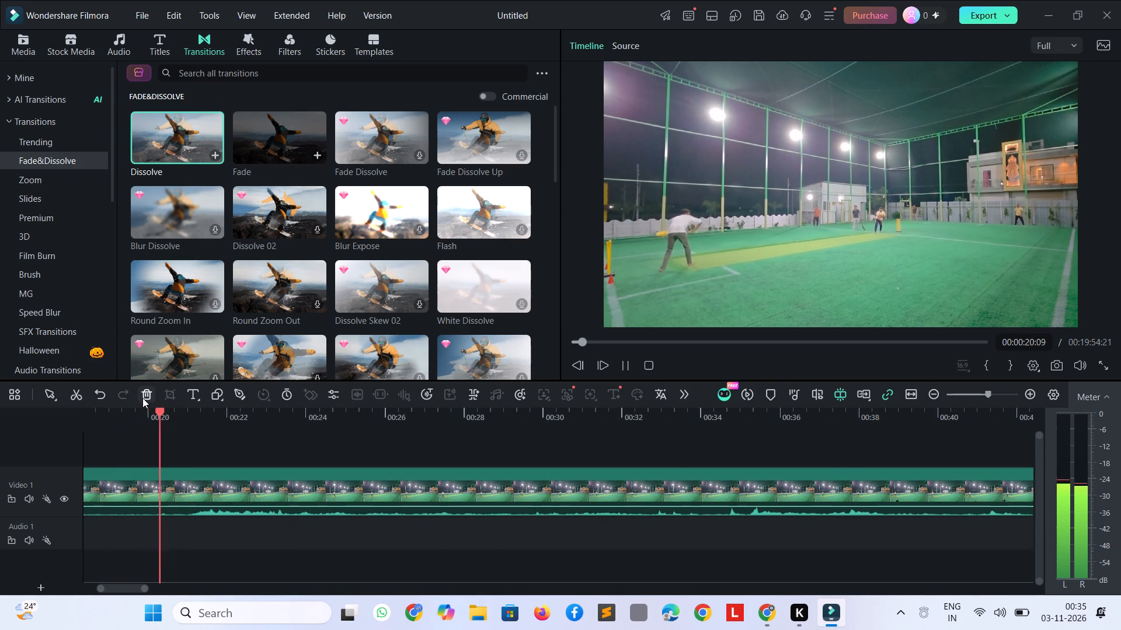
key("space")
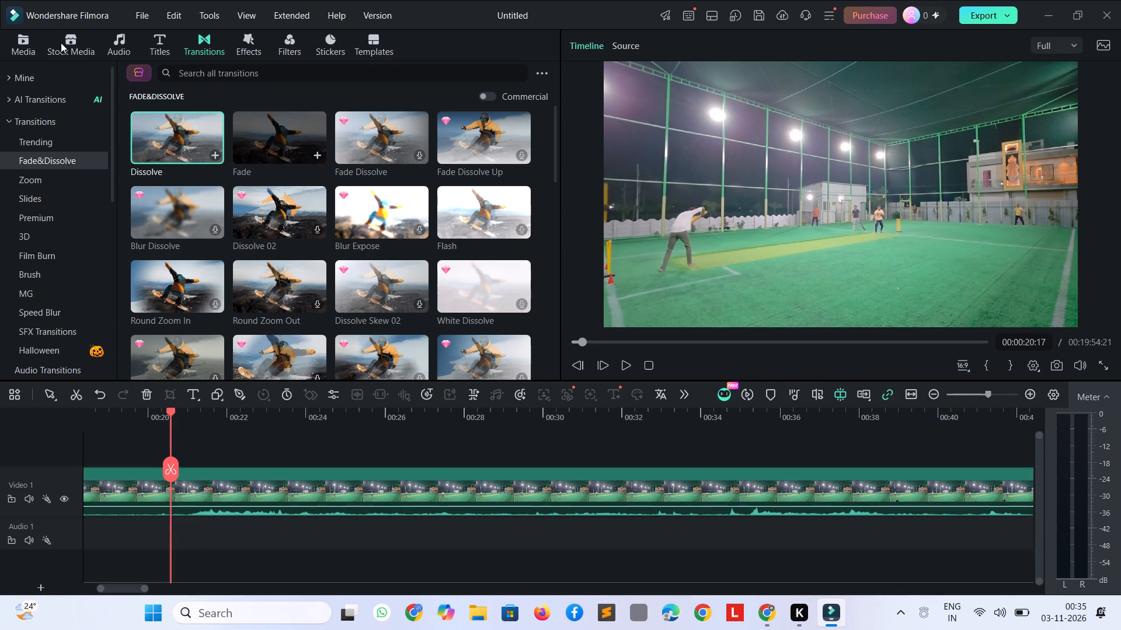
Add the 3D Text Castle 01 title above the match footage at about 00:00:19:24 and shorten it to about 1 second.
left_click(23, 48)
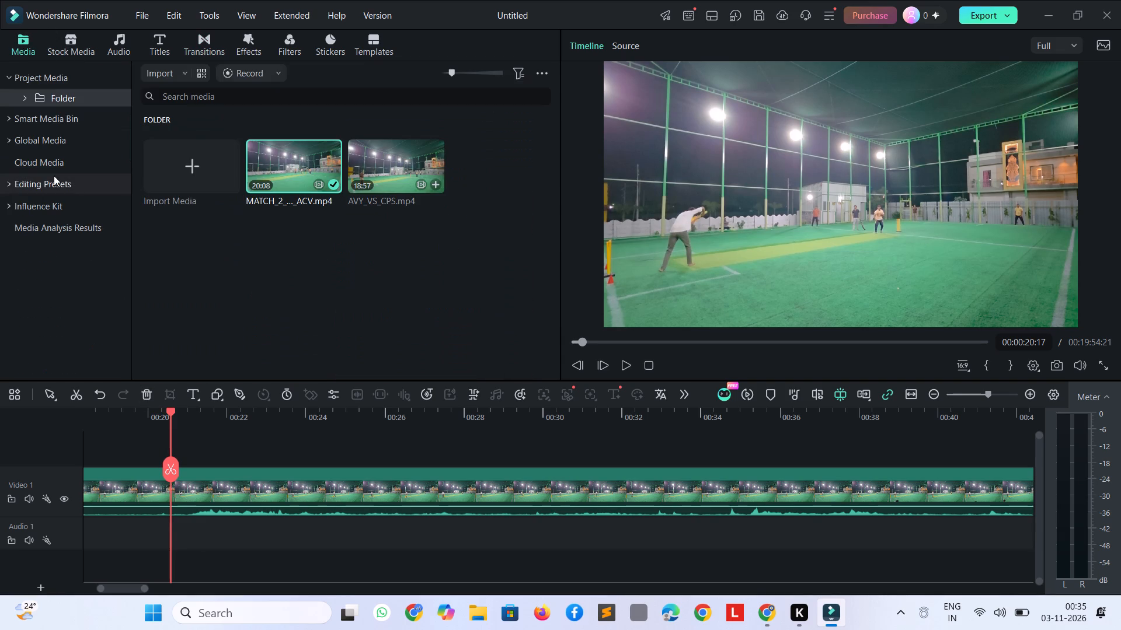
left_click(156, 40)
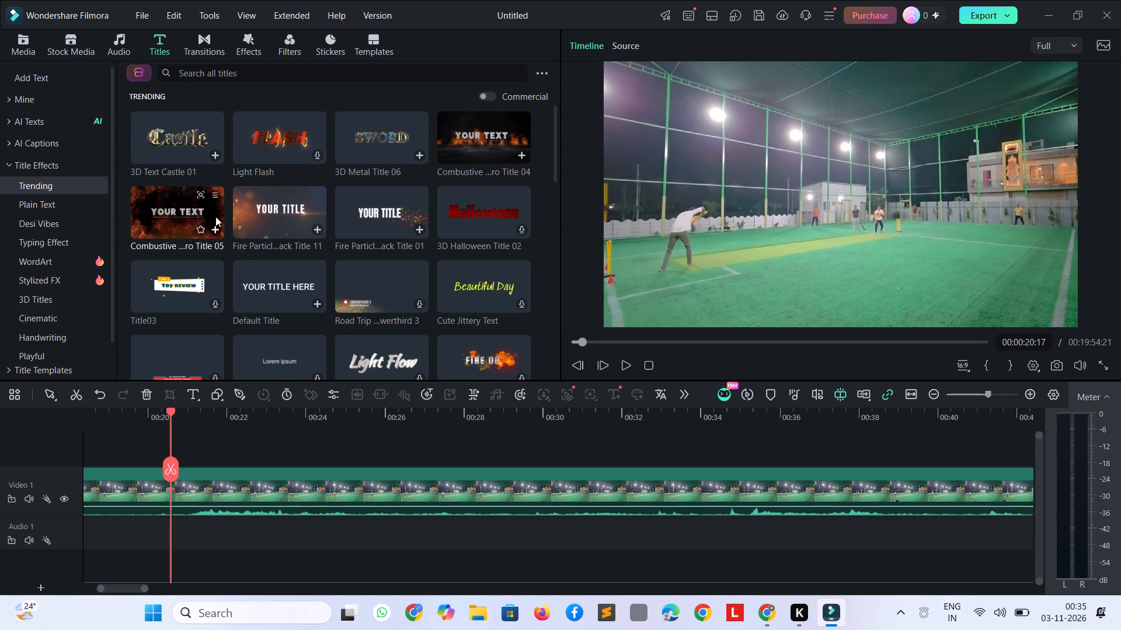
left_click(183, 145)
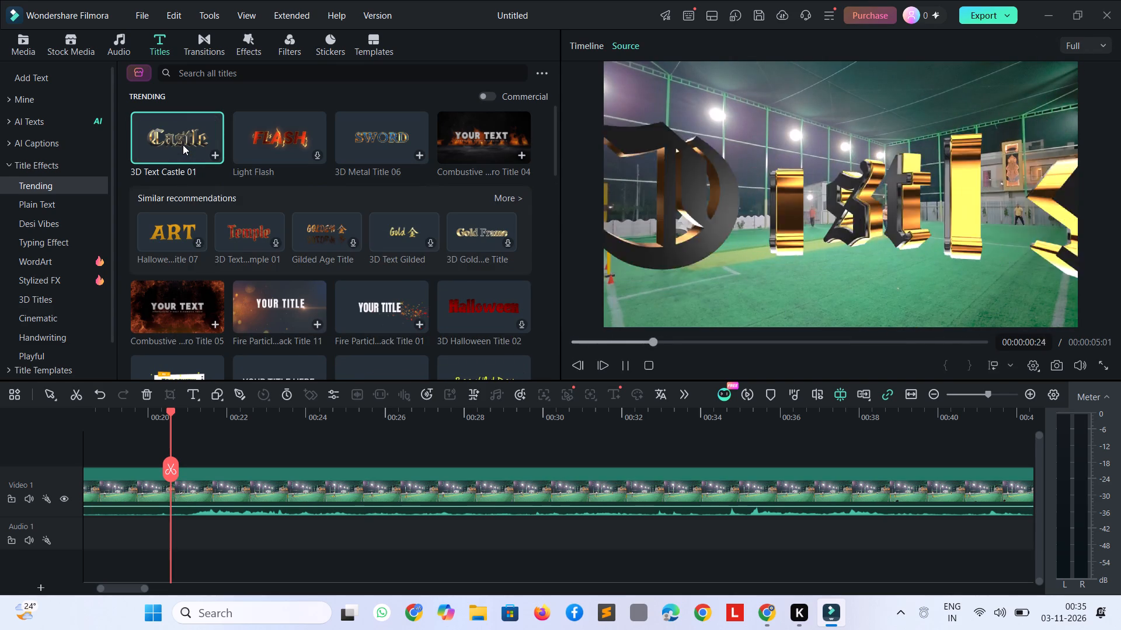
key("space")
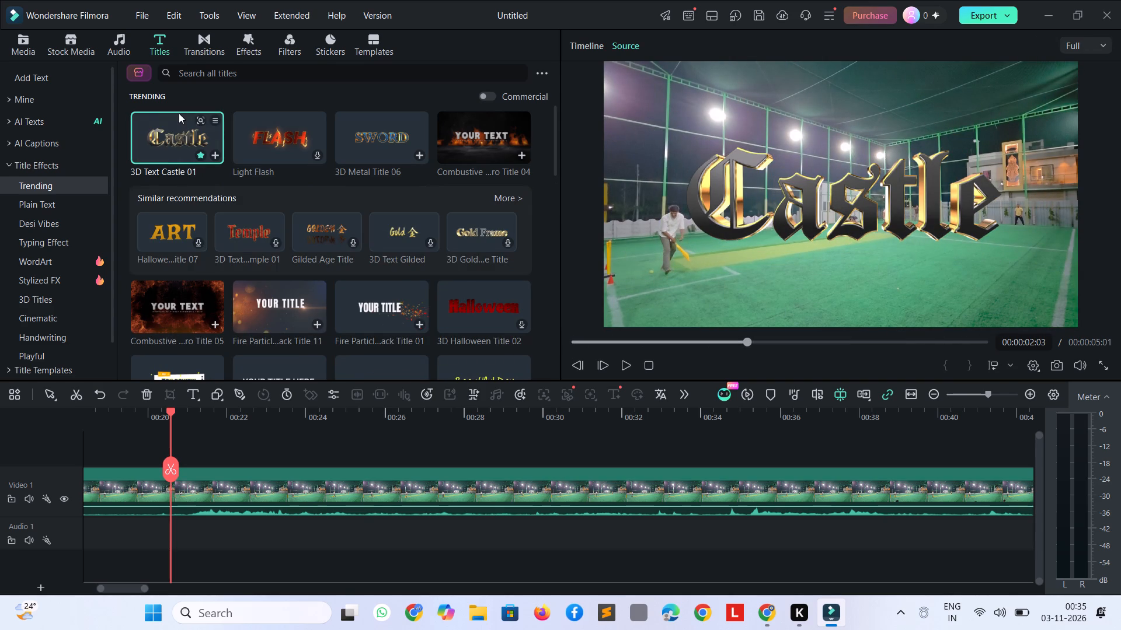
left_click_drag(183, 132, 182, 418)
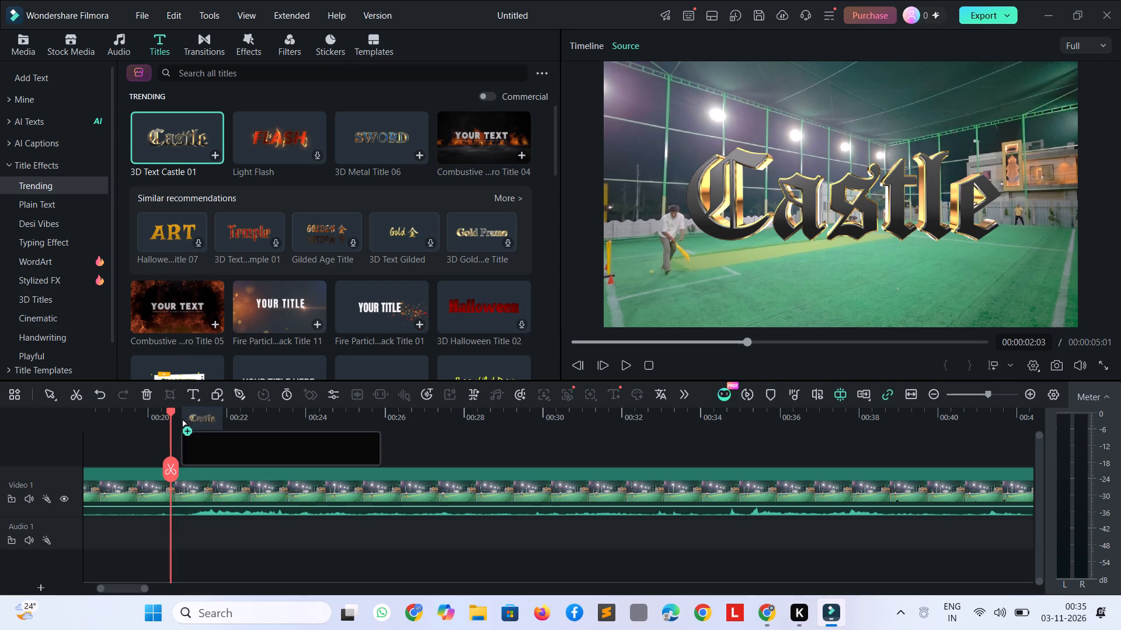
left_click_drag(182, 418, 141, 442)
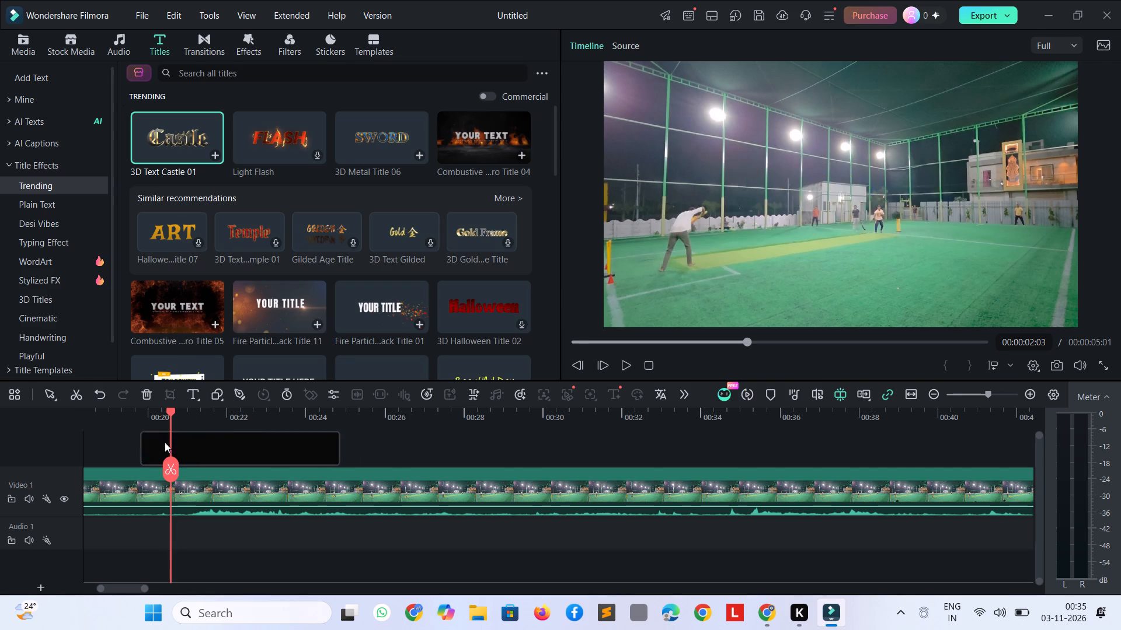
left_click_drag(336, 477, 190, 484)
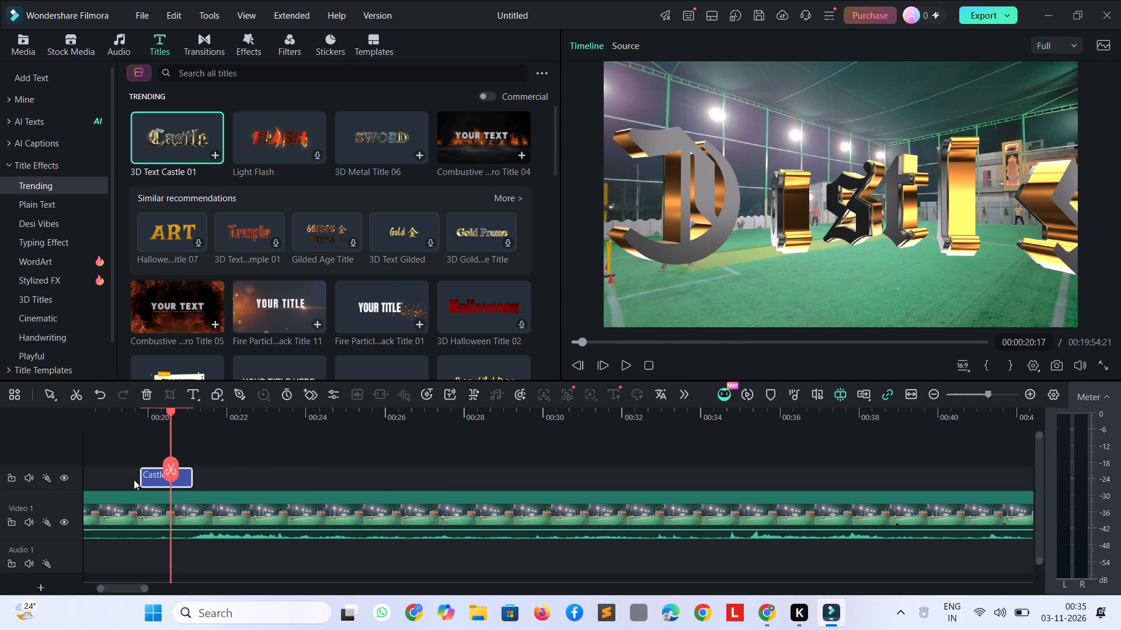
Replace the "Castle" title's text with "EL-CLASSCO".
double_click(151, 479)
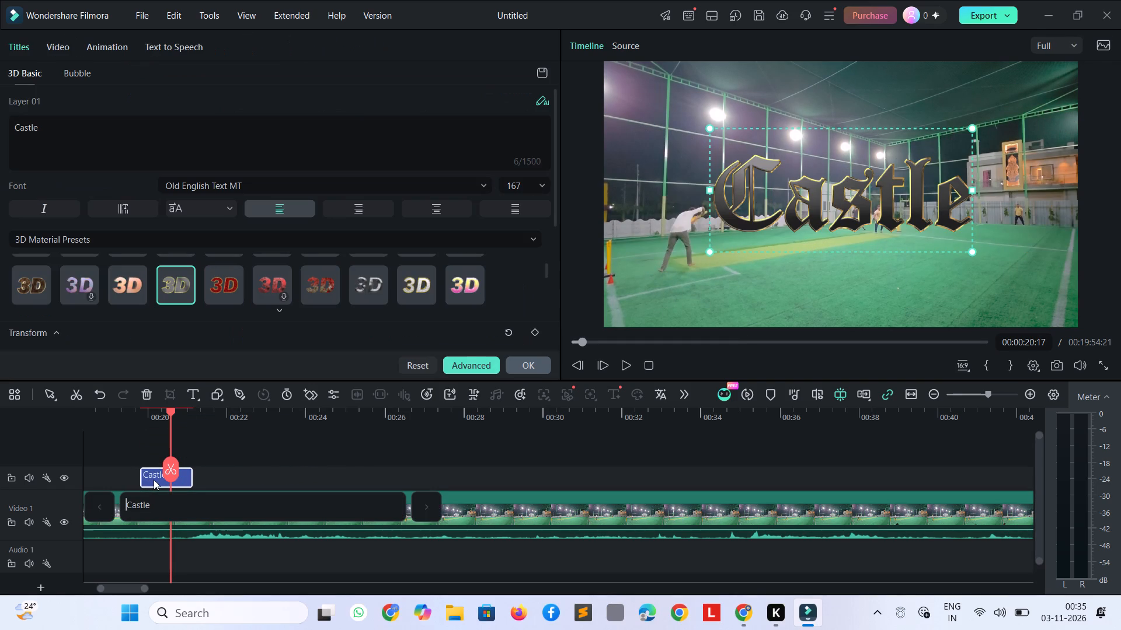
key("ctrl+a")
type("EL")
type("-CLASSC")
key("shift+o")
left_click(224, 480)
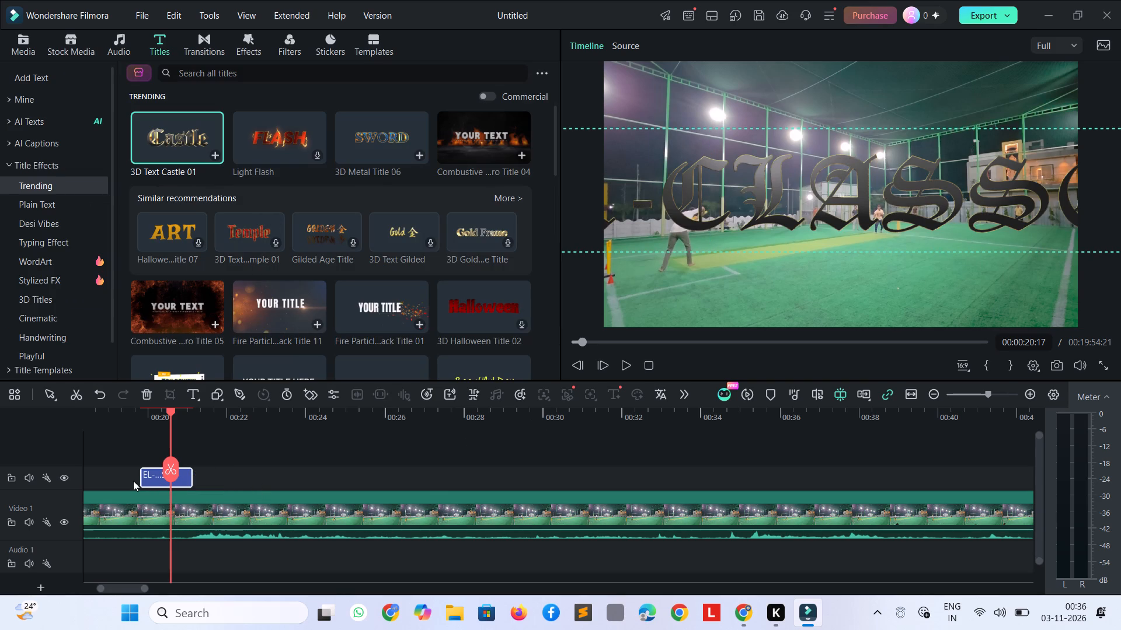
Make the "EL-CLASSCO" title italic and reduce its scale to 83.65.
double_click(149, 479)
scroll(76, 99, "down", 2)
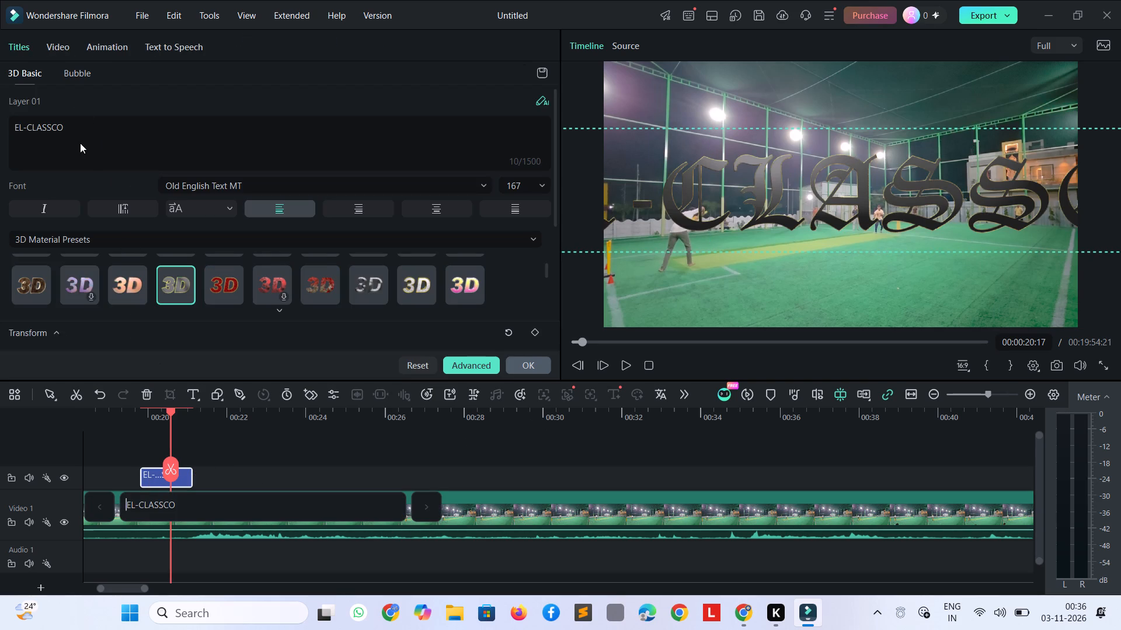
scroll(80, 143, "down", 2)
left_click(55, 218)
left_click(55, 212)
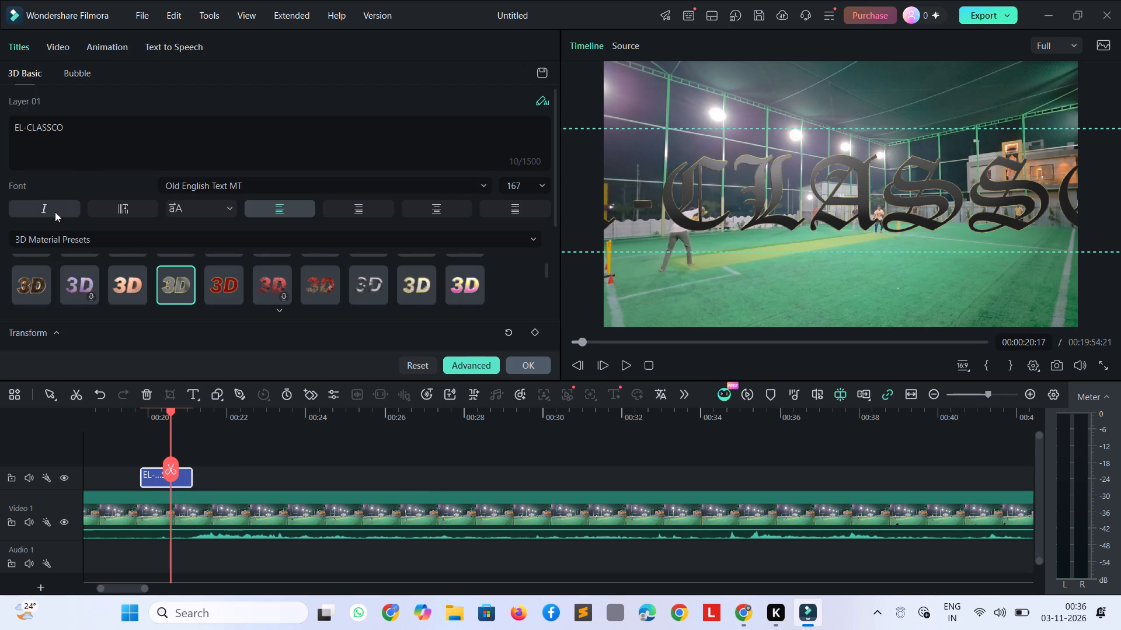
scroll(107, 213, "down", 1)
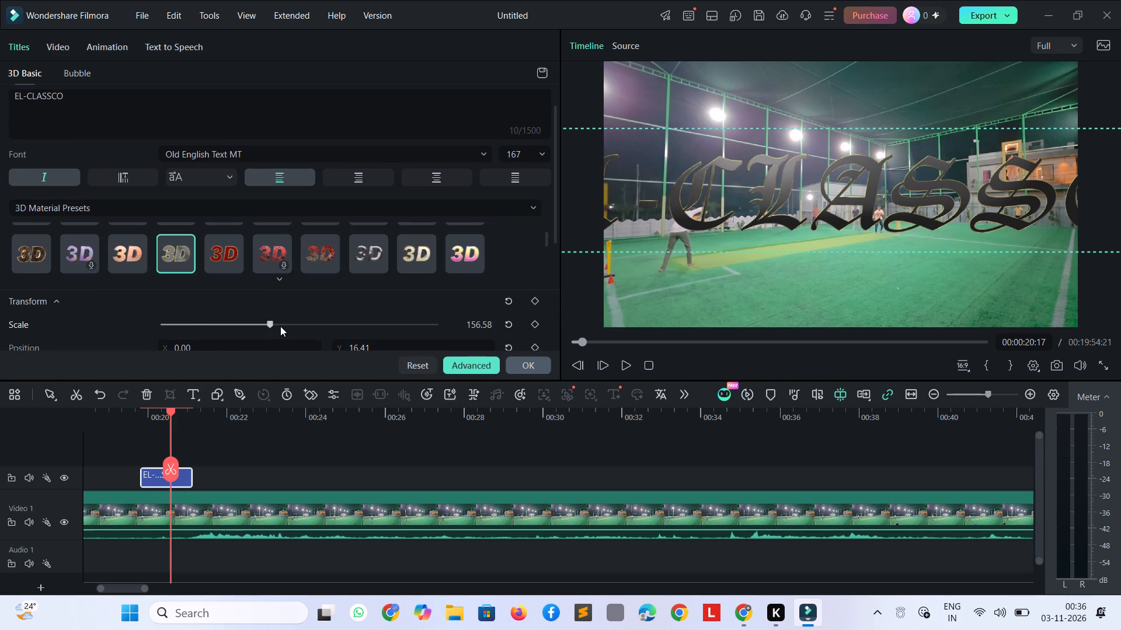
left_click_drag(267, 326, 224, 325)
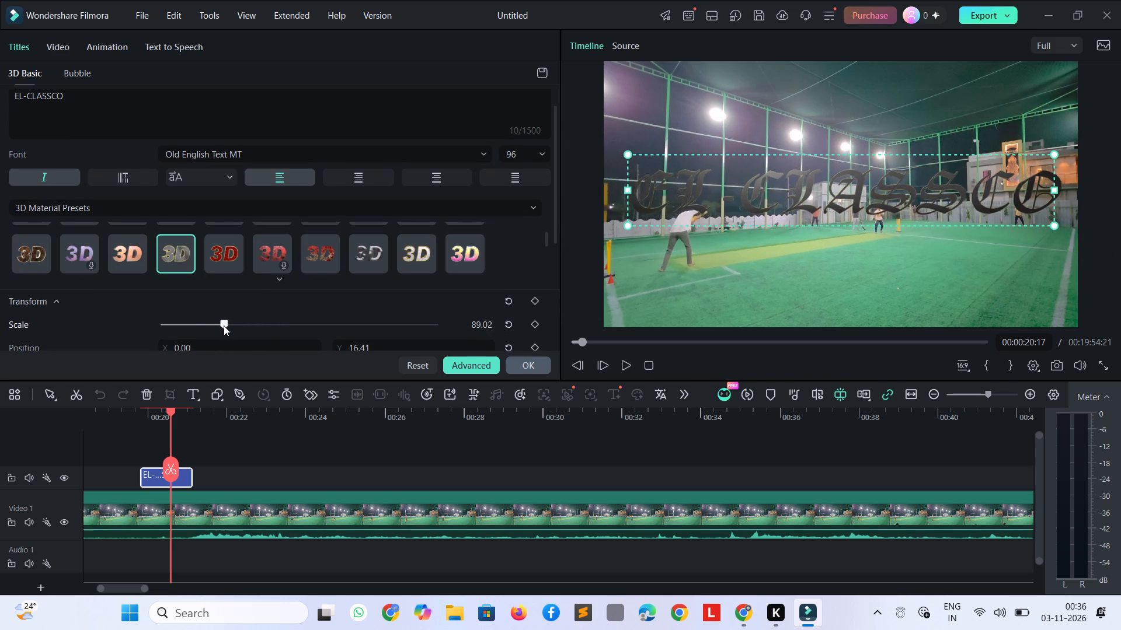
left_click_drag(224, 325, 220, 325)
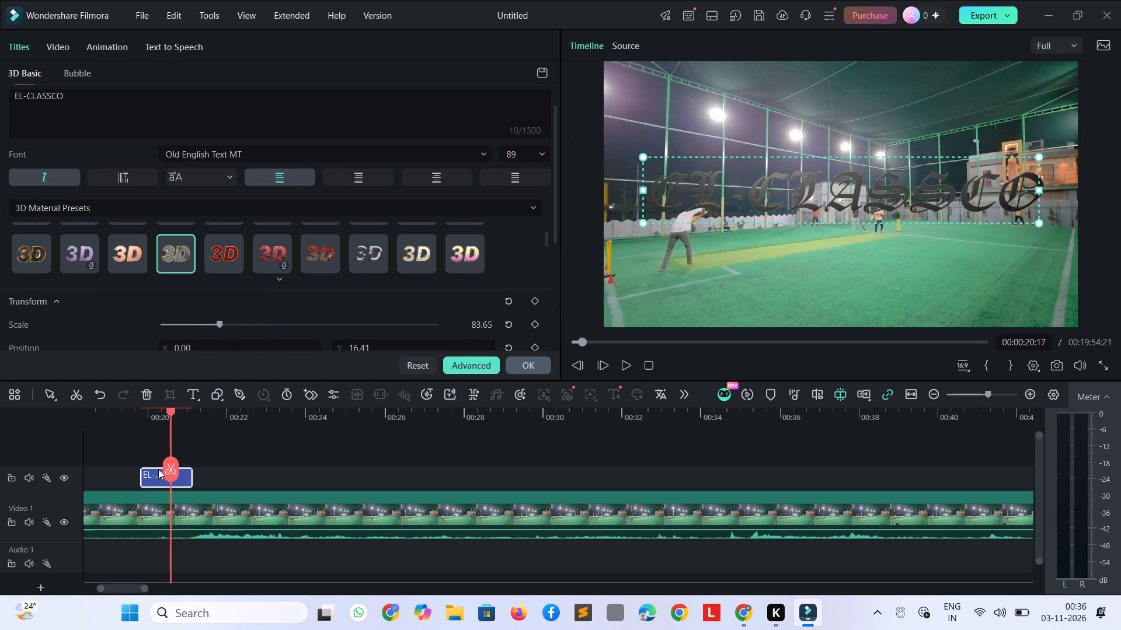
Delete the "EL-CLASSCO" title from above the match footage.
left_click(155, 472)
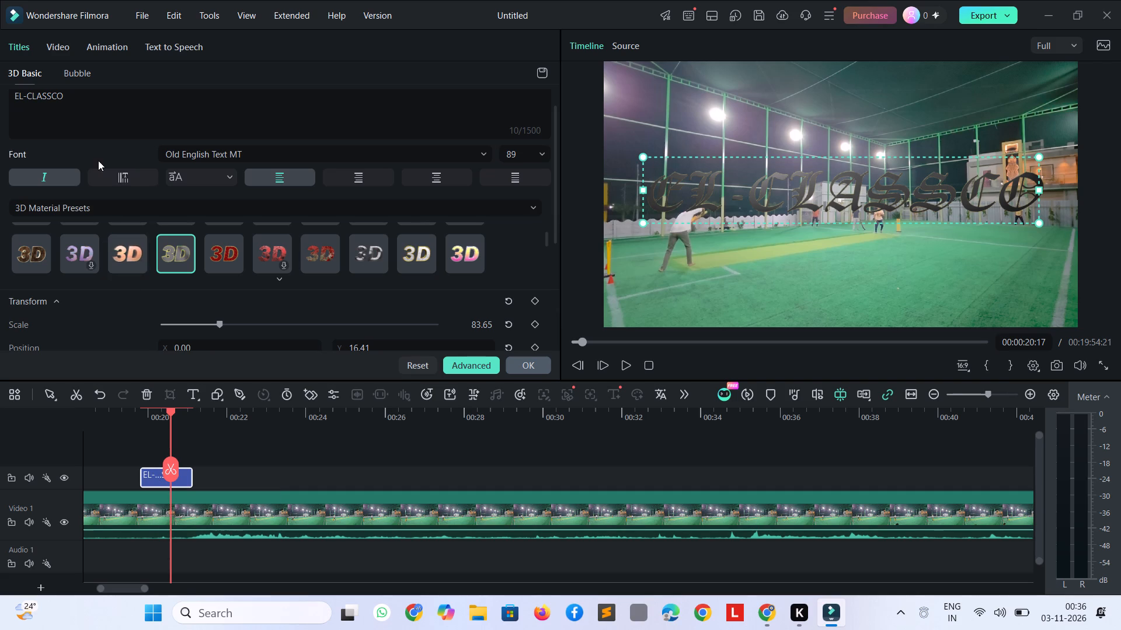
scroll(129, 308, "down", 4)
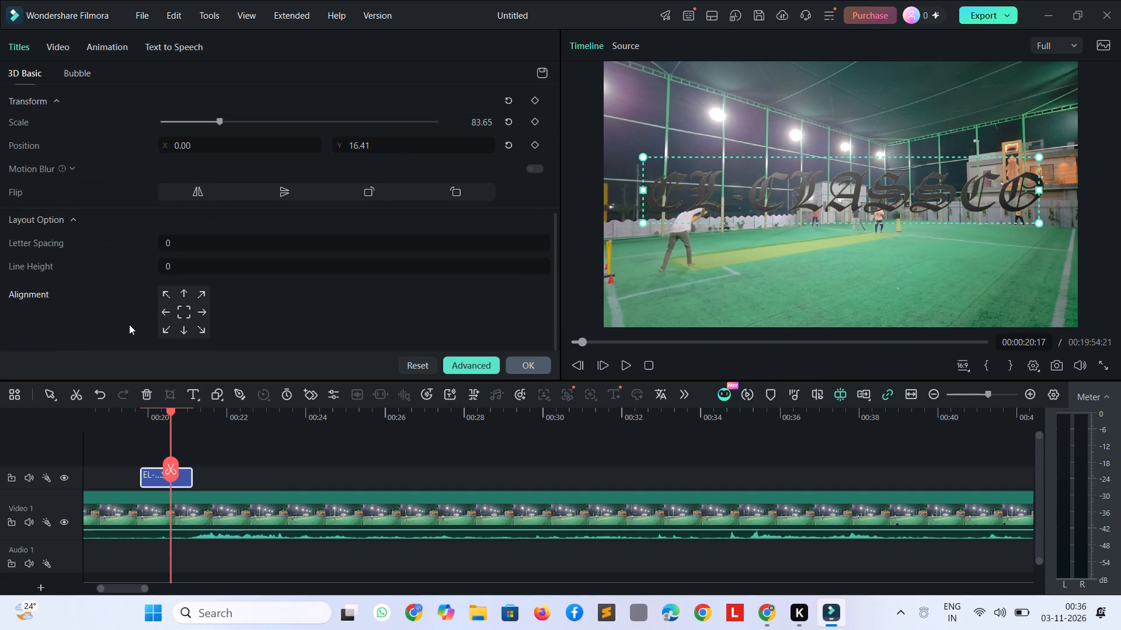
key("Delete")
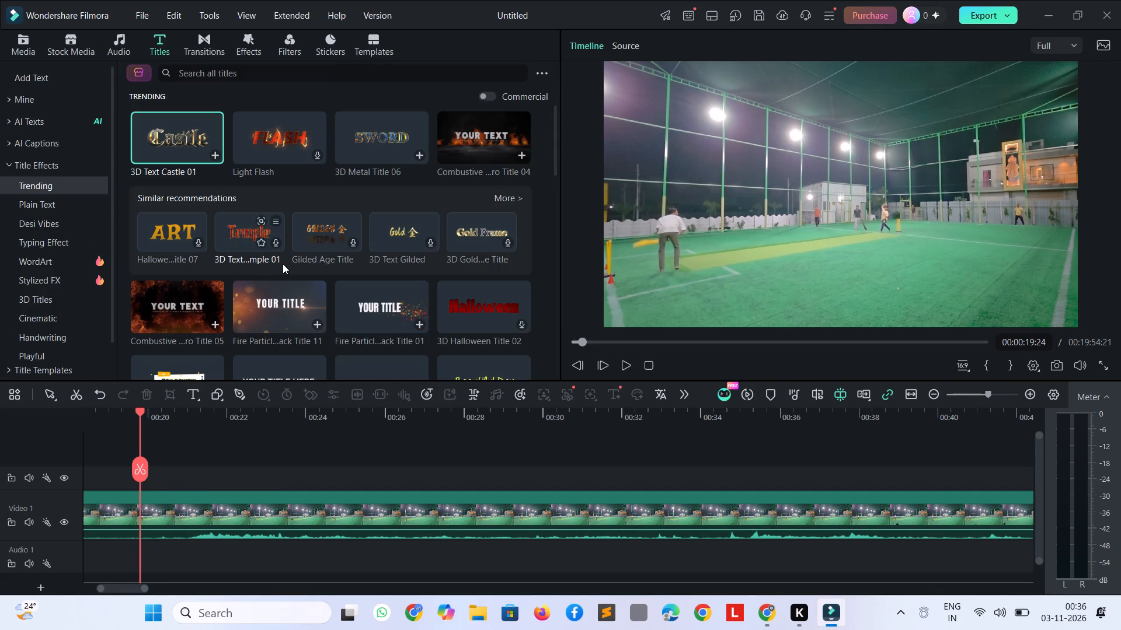
Add the 3D Metal Title 06 title above the match footage at 00:00:19:06, shorten it to 00:00:01:09 and preview it.
left_click_drag(382, 140, 283, 303)
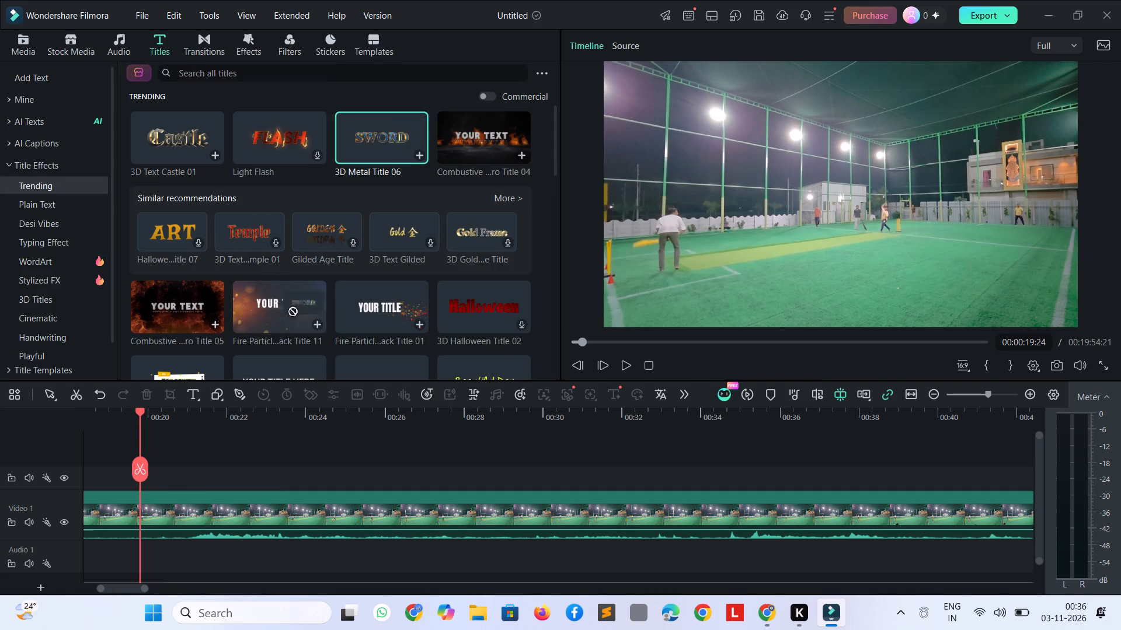
left_click_drag(283, 303, 117, 488)
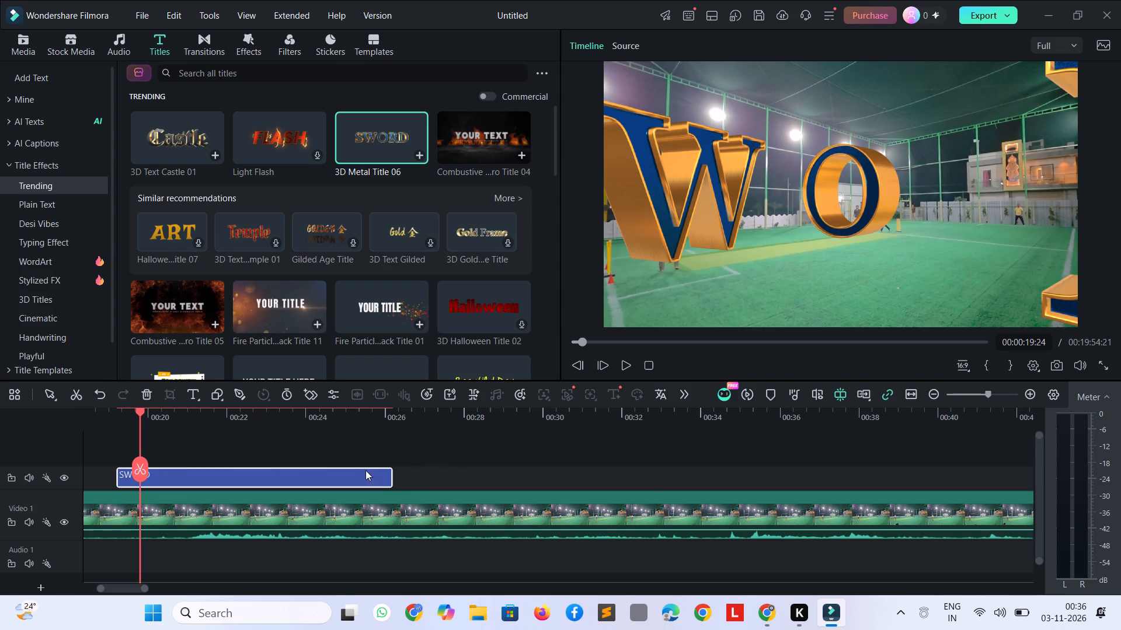
left_click_drag(391, 477, 165, 484)
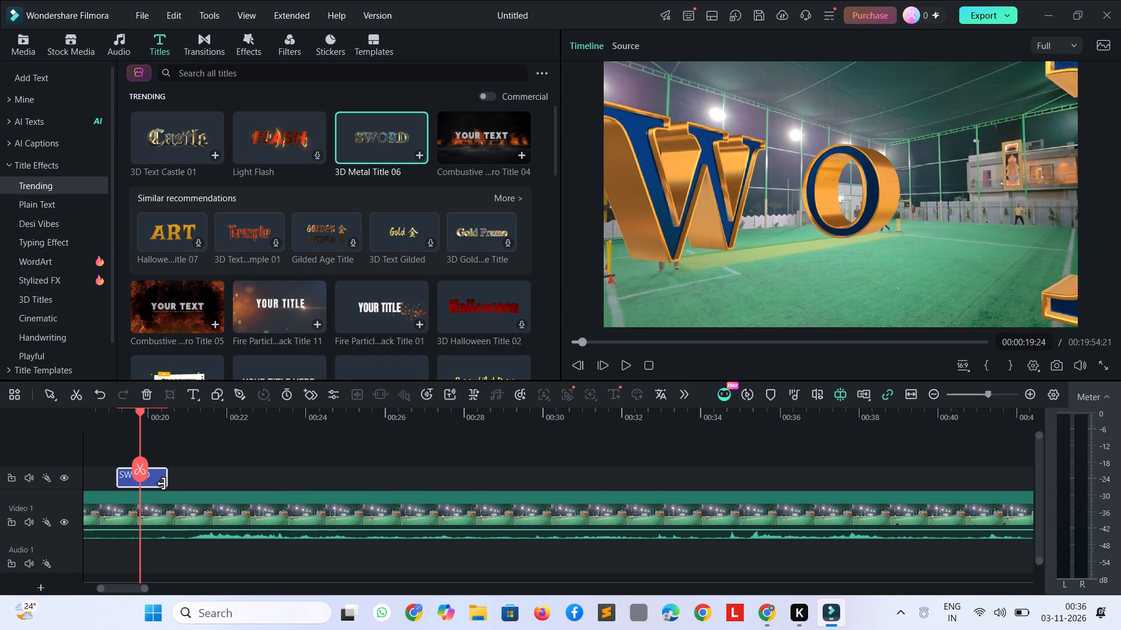
key("space")
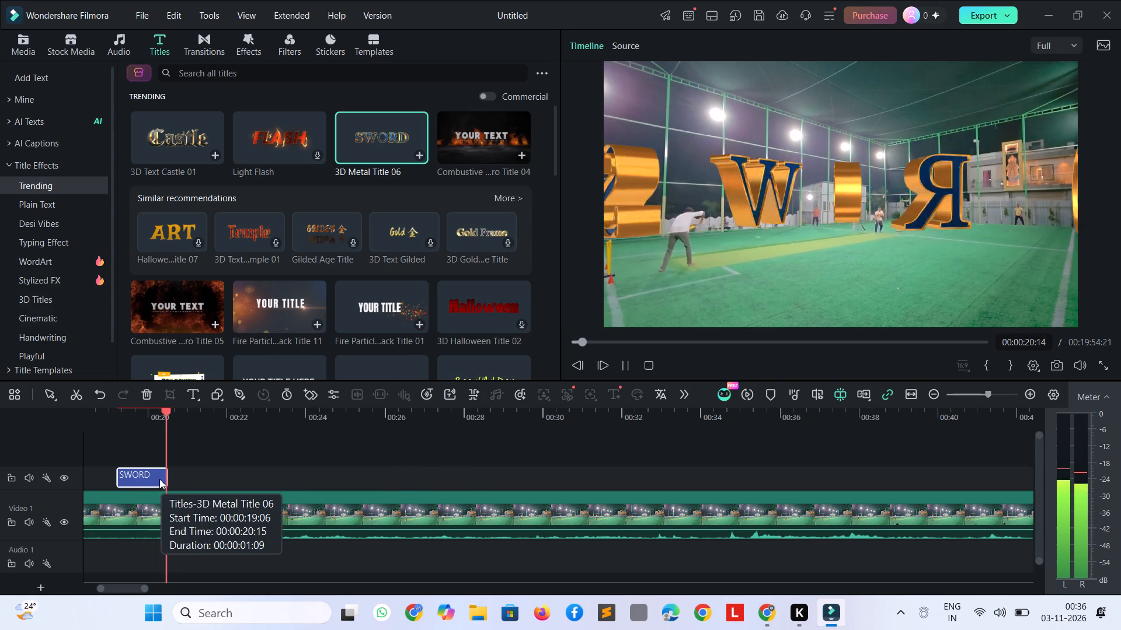
key("space")
Replace the "SWORD" text of the 3D Metal Title 06 title with "EL-CLASSICO".
left_click(159, 478)
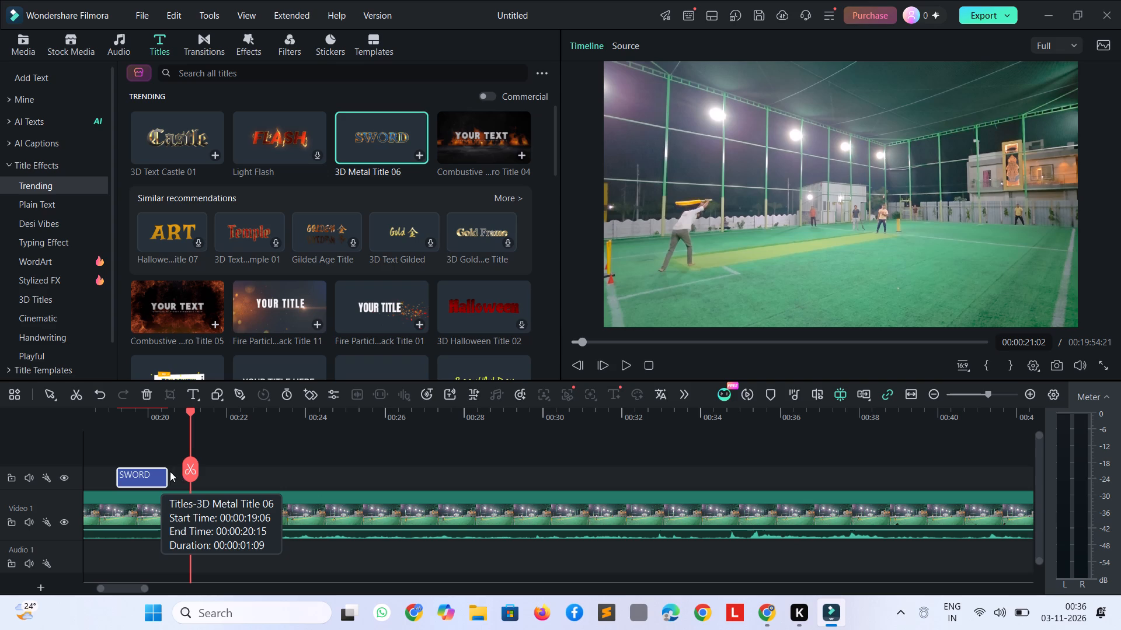
left_click(152, 474)
double_click(160, 477)
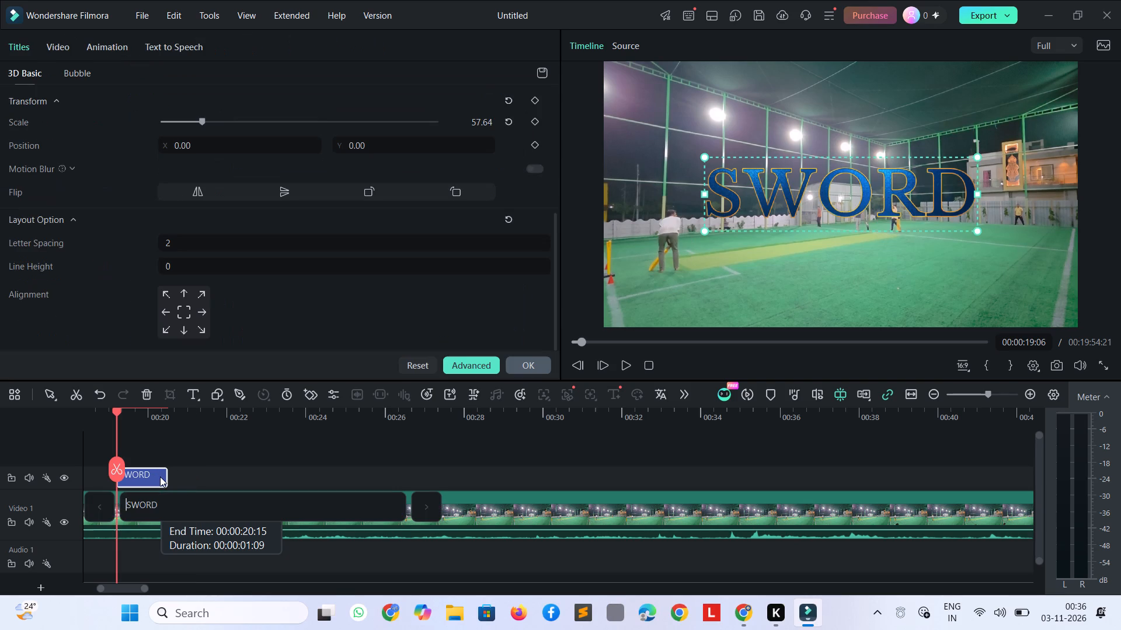
key("ctrl+a")
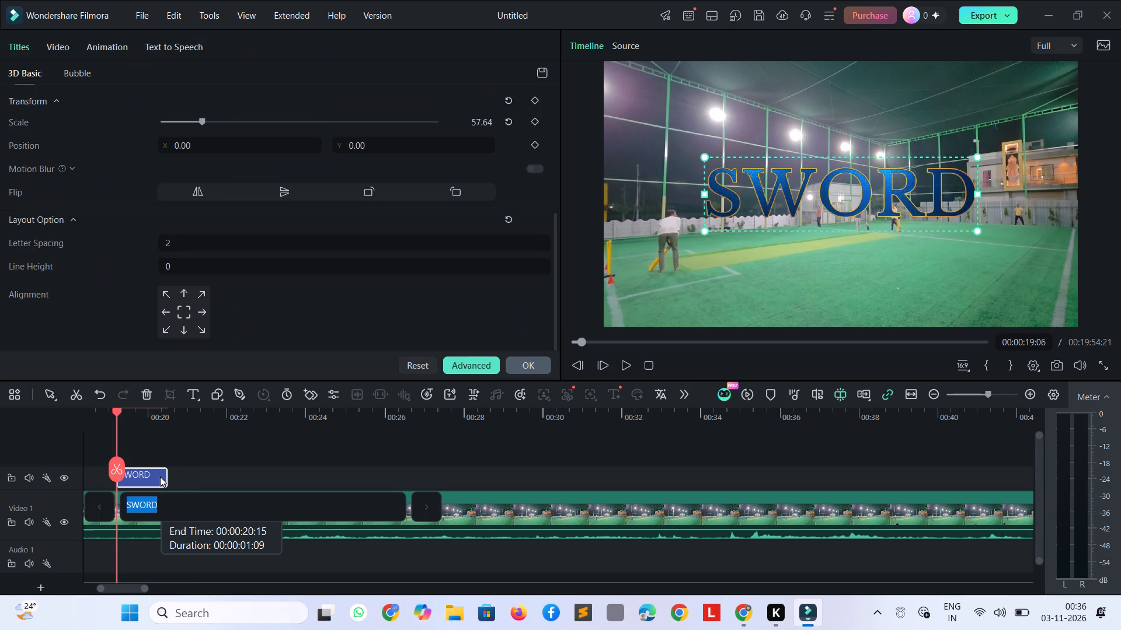
type("EL")
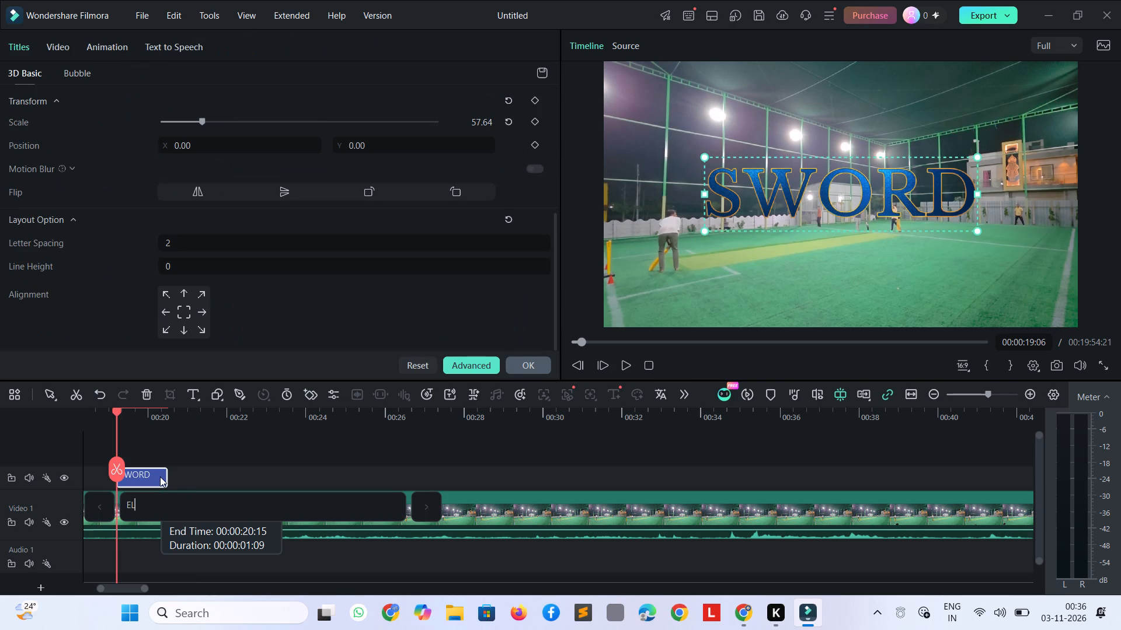
type("-CLASS")
type("ICO")
key("Return")
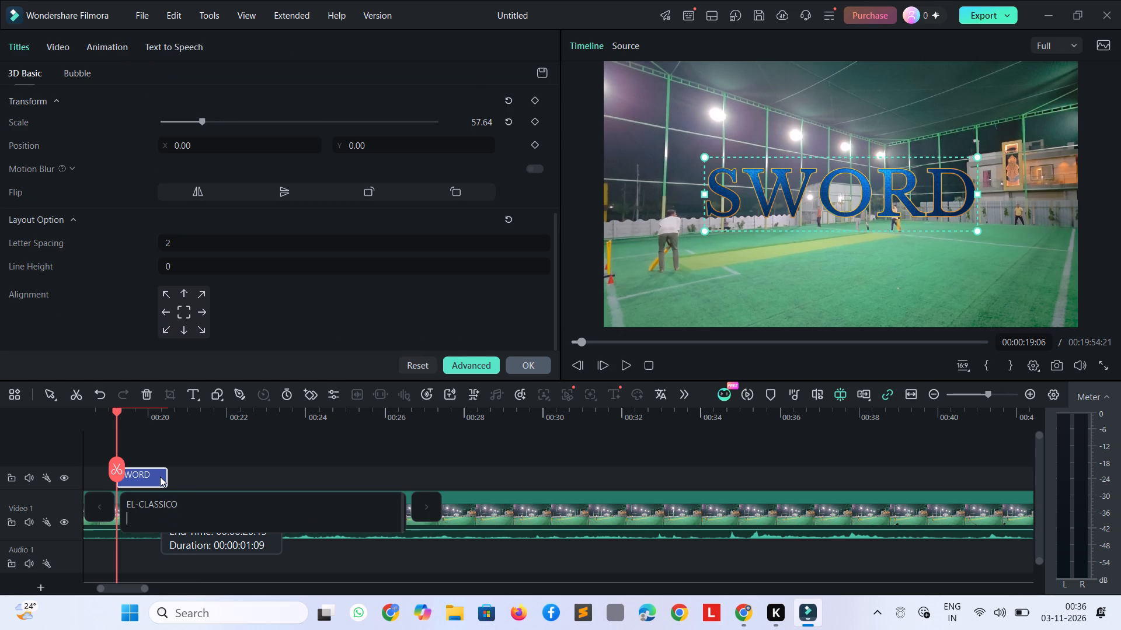
left_click(160, 477)
left_click(168, 478)
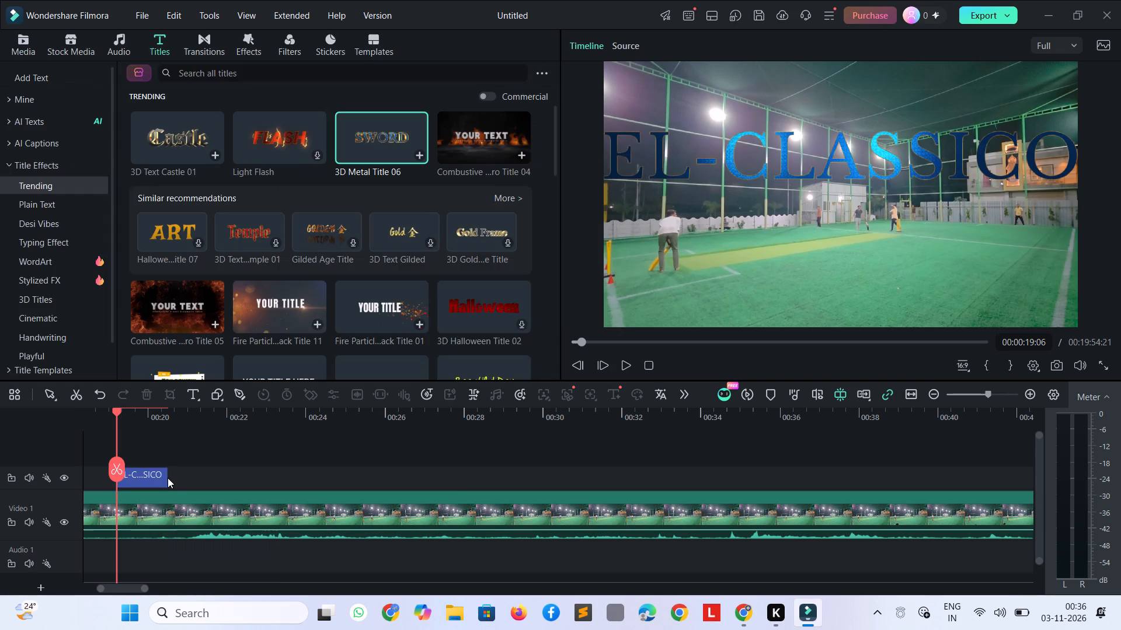
Lengthen the "EL-CLASSICO" title above the match footage to about 3 seconds by extending its end, previewing it along the way.
left_click(165, 474)
left_click_drag(165, 474, 177, 484)
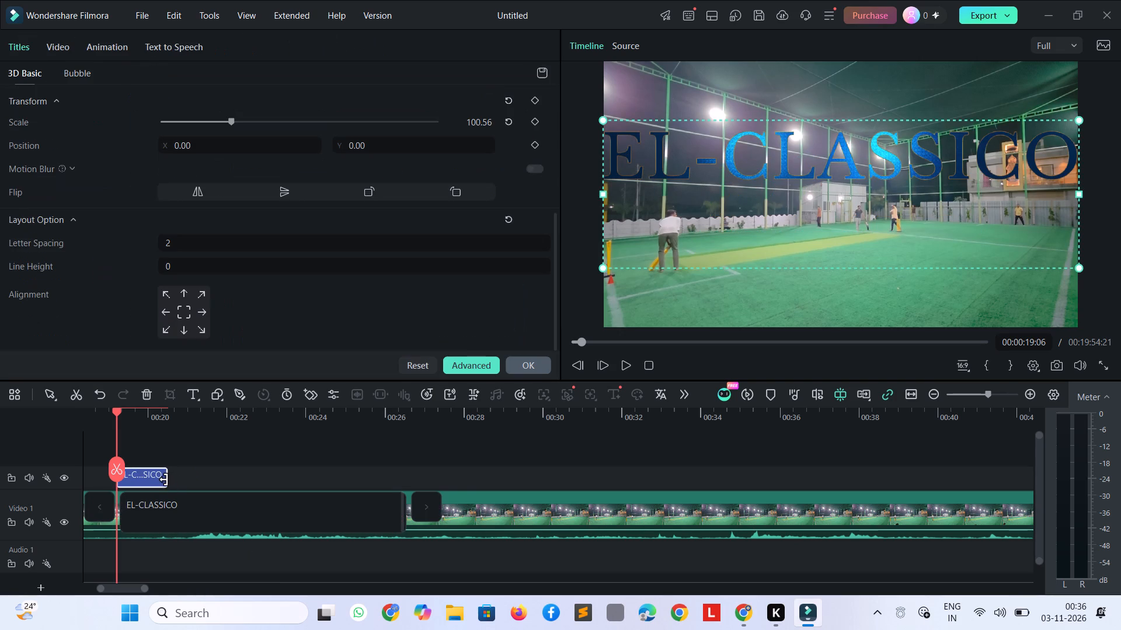
left_click(164, 480)
left_click_drag(164, 480, 175, 484)
left_click(172, 481)
left_click_drag(166, 475, 179, 477)
key("space")
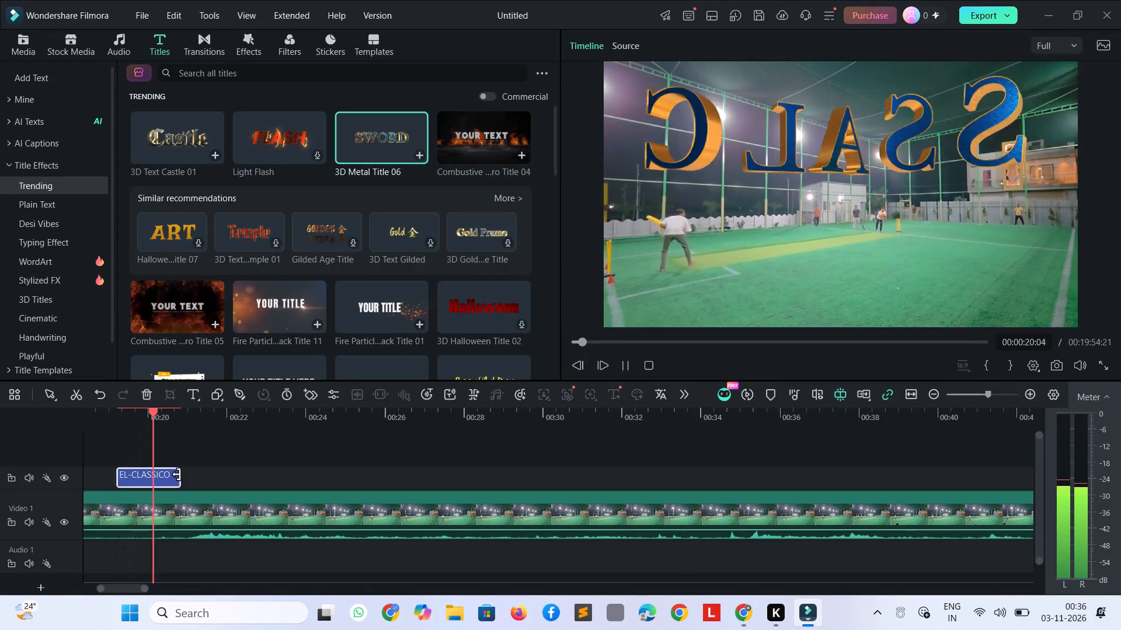
key("space")
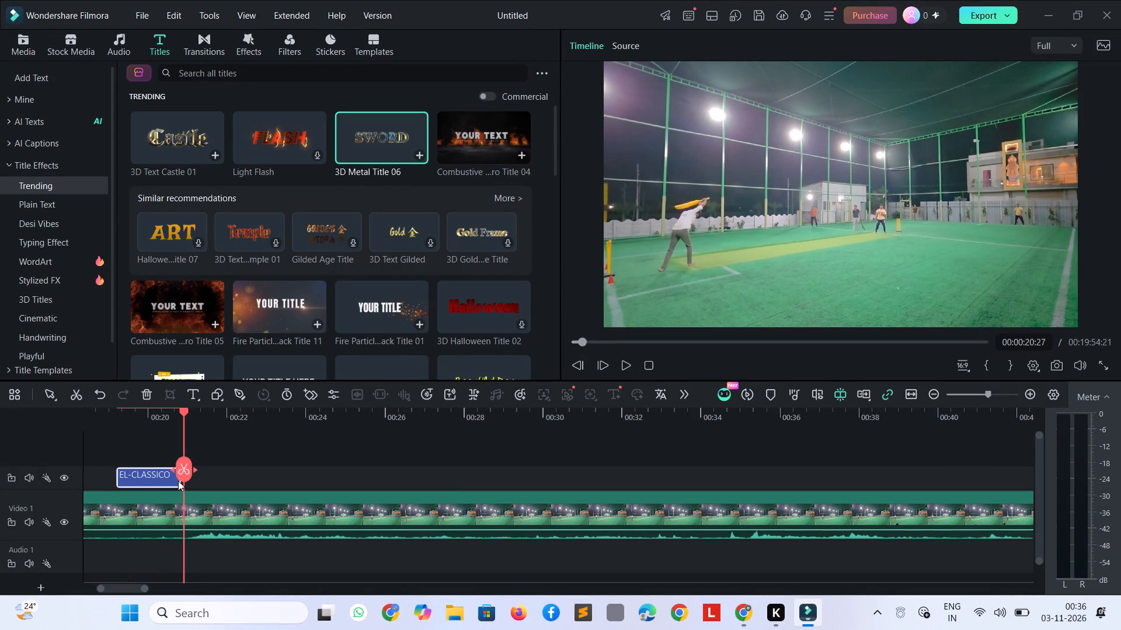
left_click(179, 481)
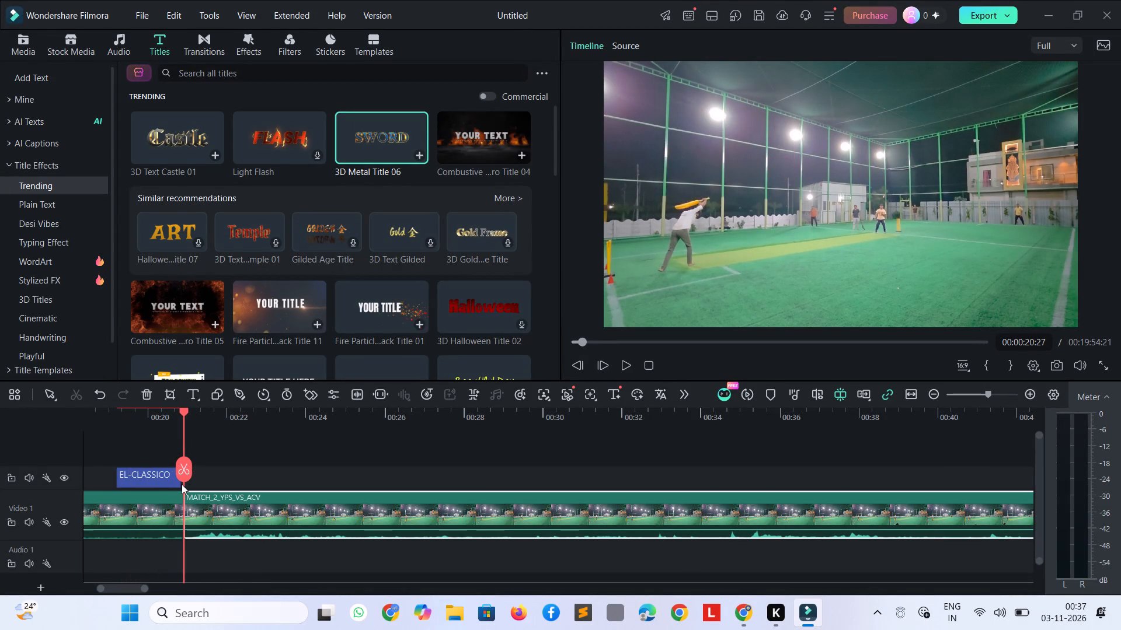
key("ctrl+z")
left_click_drag(183, 415, 211, 436)
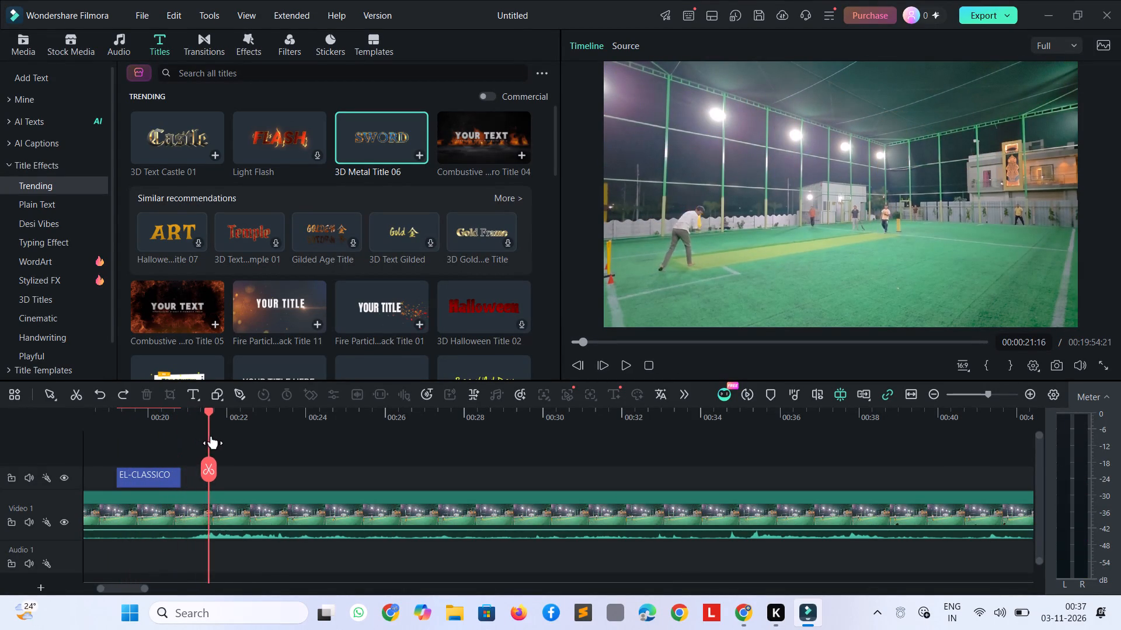
left_click_drag(211, 436, 220, 443)
left_click(162, 477)
left_click_drag(179, 476, 236, 504)
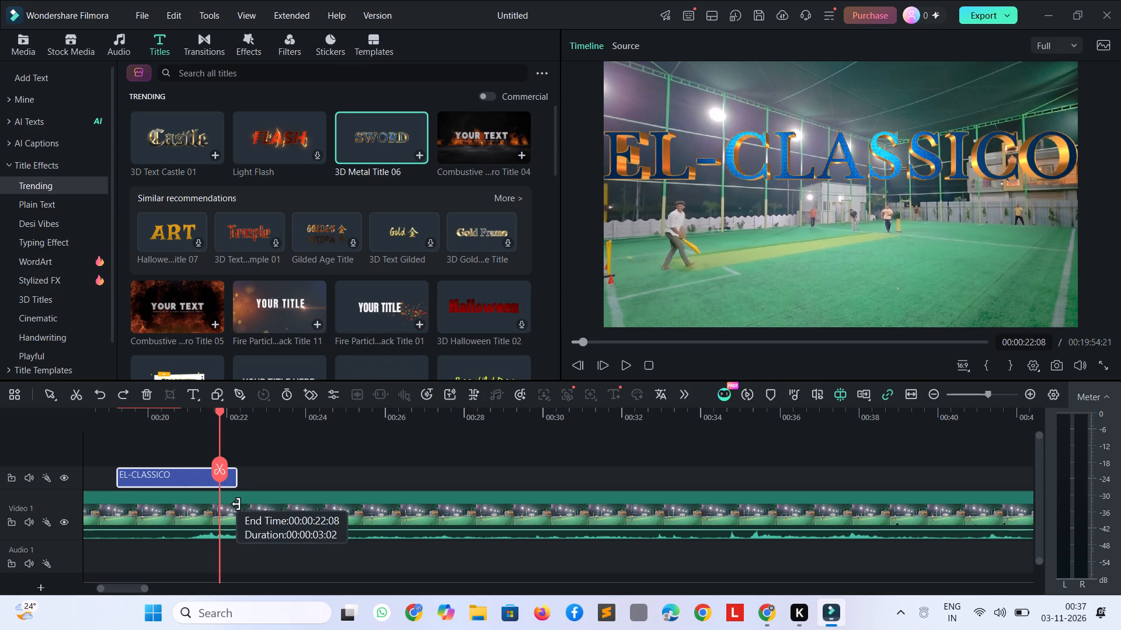
left_click_drag(236, 504, 238, 506)
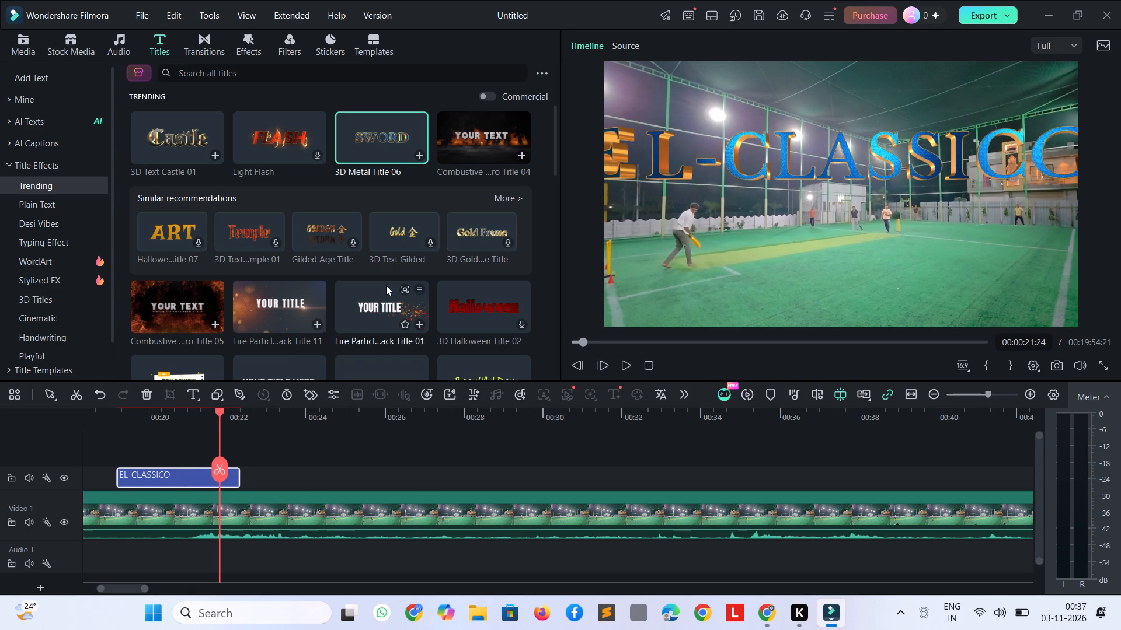
Shift the "EL-CLASSICO" title earlier so that it ends at 00:00:21:24, and play the timeline briefly.
left_click(147, 477)
left_click_drag(147, 477, 139, 478)
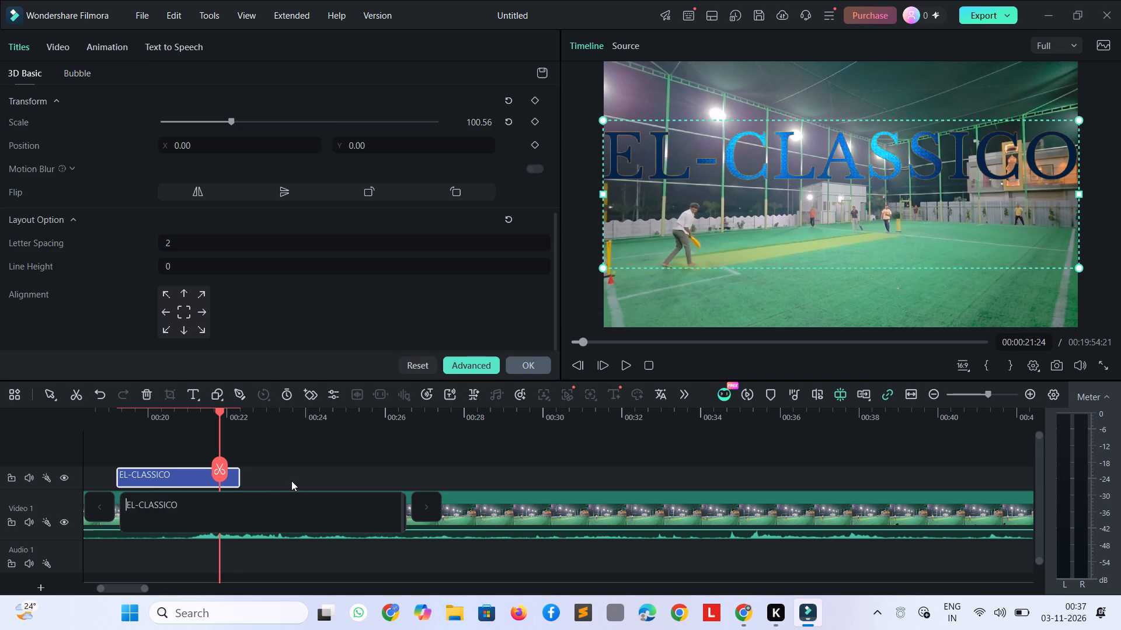
left_click(291, 481)
left_click_drag(160, 474, 143, 478)
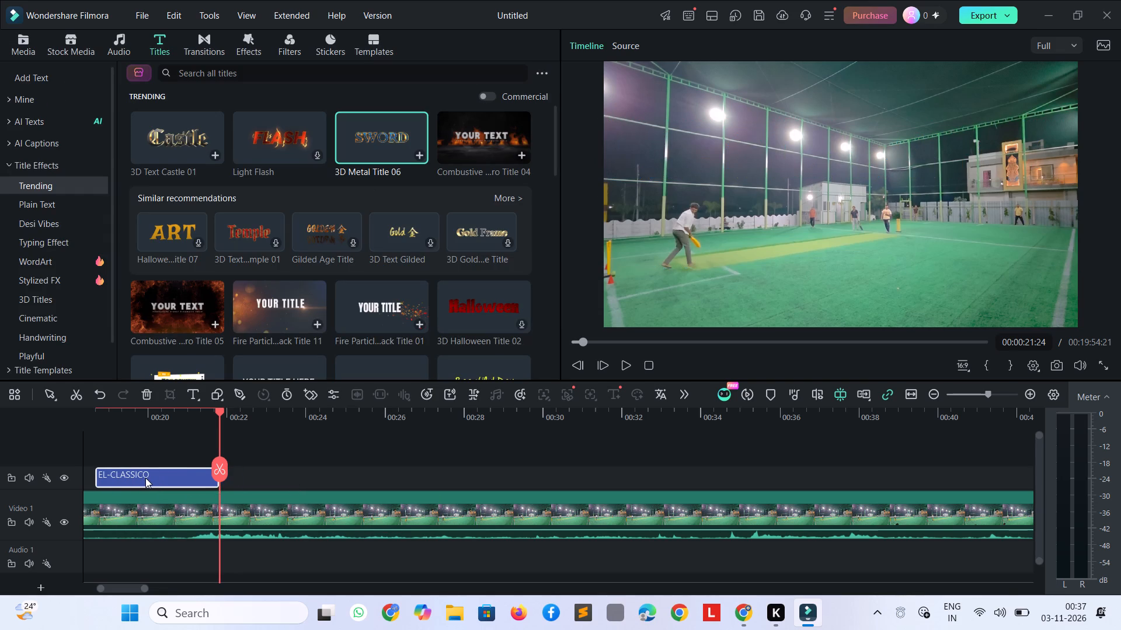
key("space")
key("space")
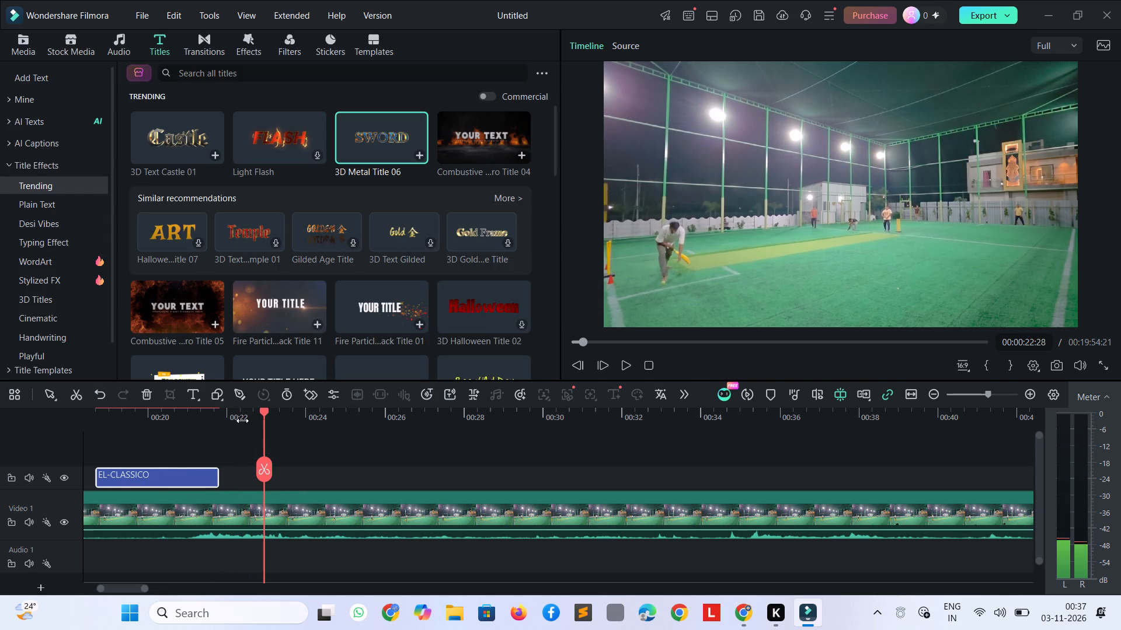
Reduce the "EL-CLASSICO" title's scale to 67.57, move it to X -227.37, Y 0.00 in the frame, and preview it.
left_click_drag(266, 412, 155, 422)
left_click(187, 476)
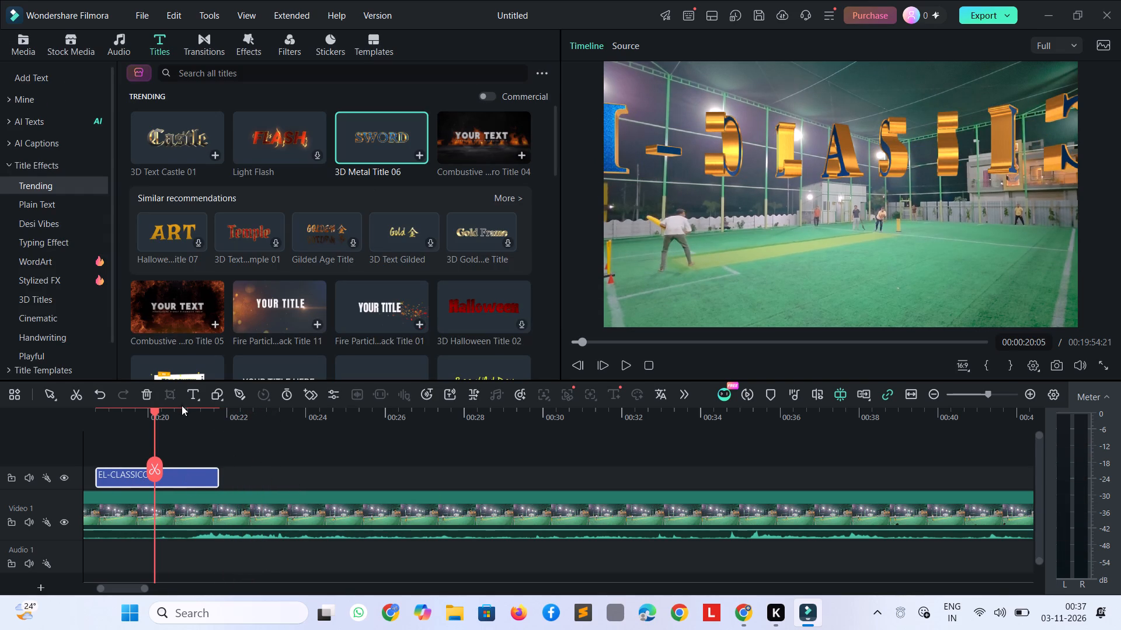
double_click(187, 476)
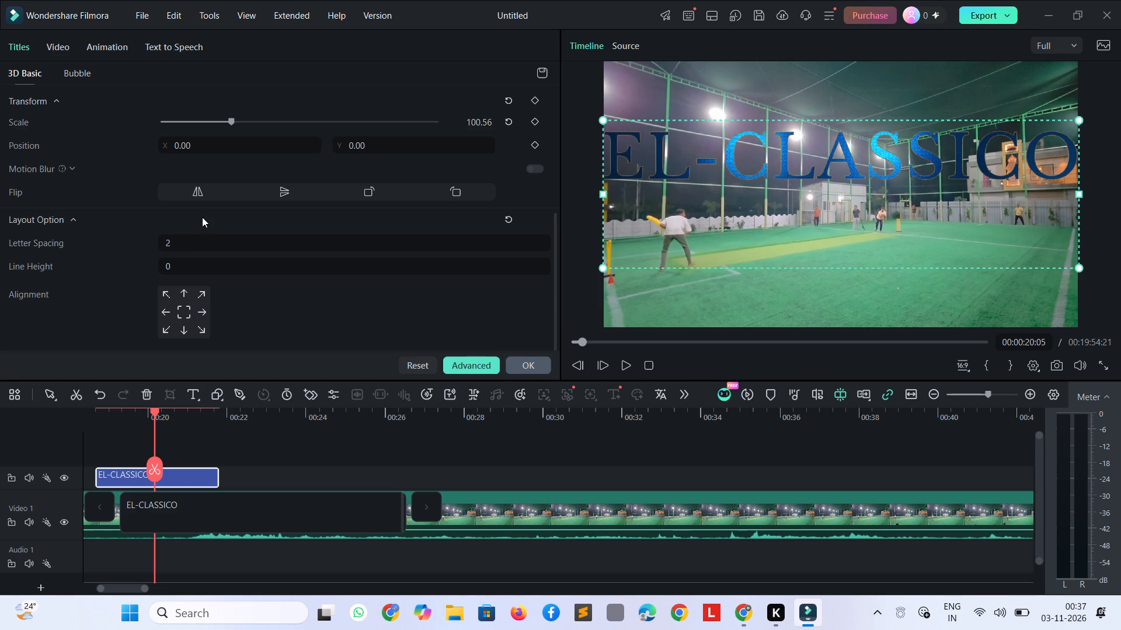
left_click_drag(234, 122, 227, 122)
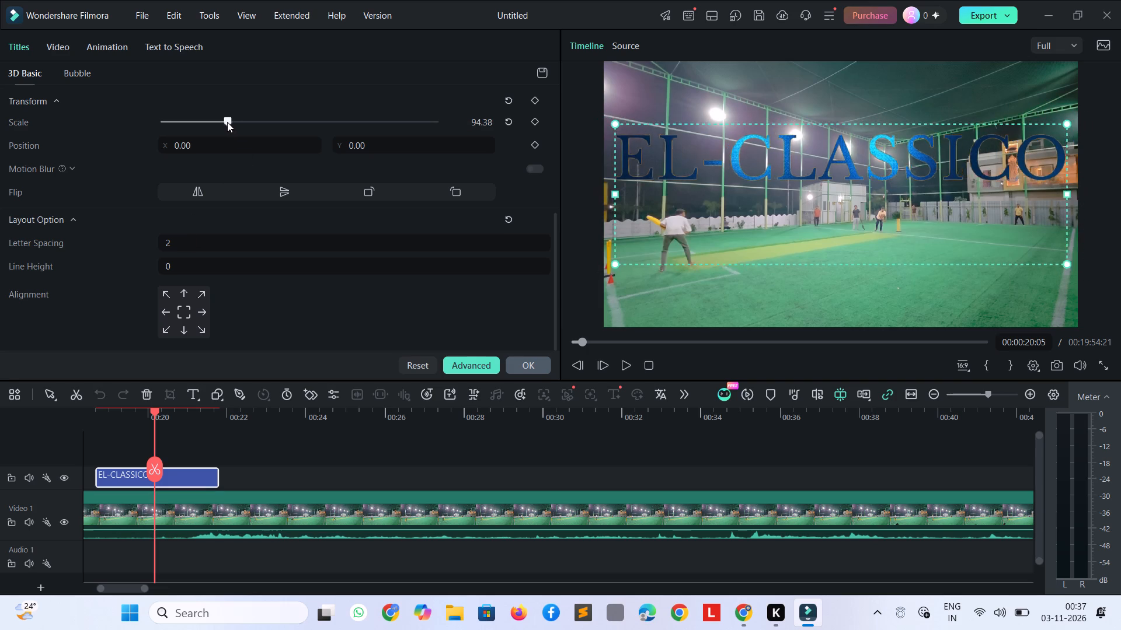
left_click_drag(227, 122, 210, 131)
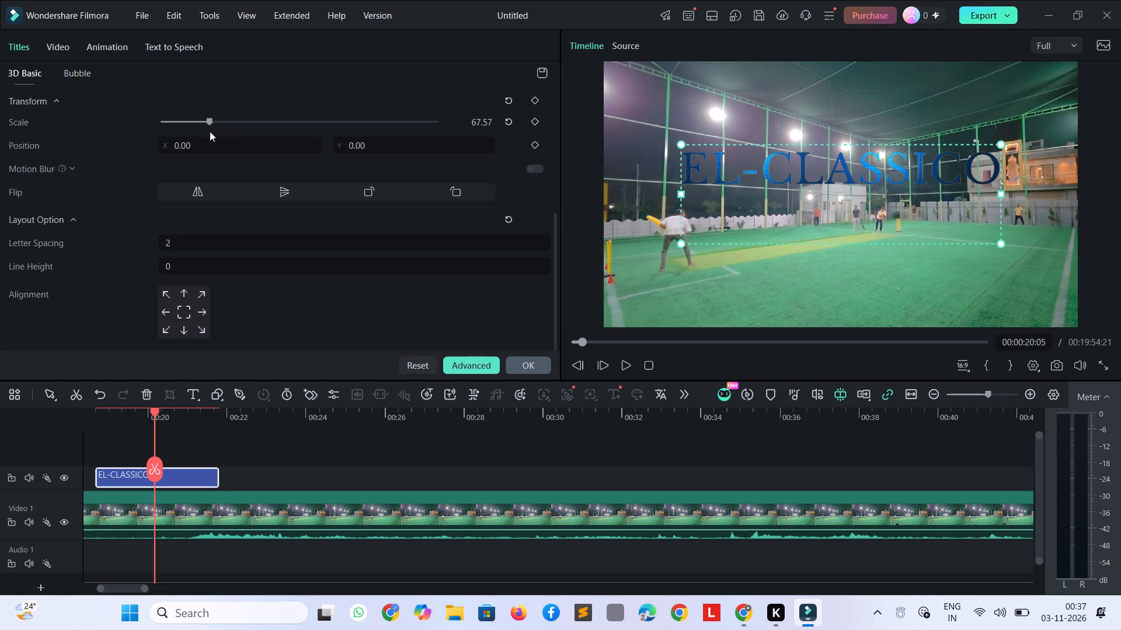
left_click_drag(733, 174, 679, 181)
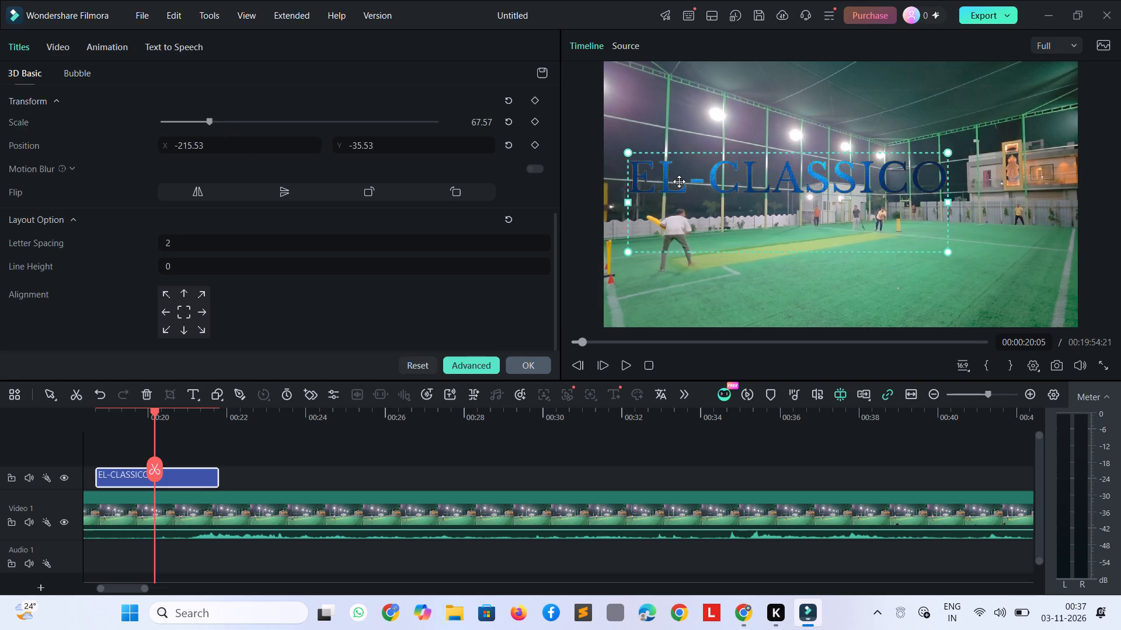
left_click_drag(679, 181, 676, 178)
left_click(676, 178)
key("space")
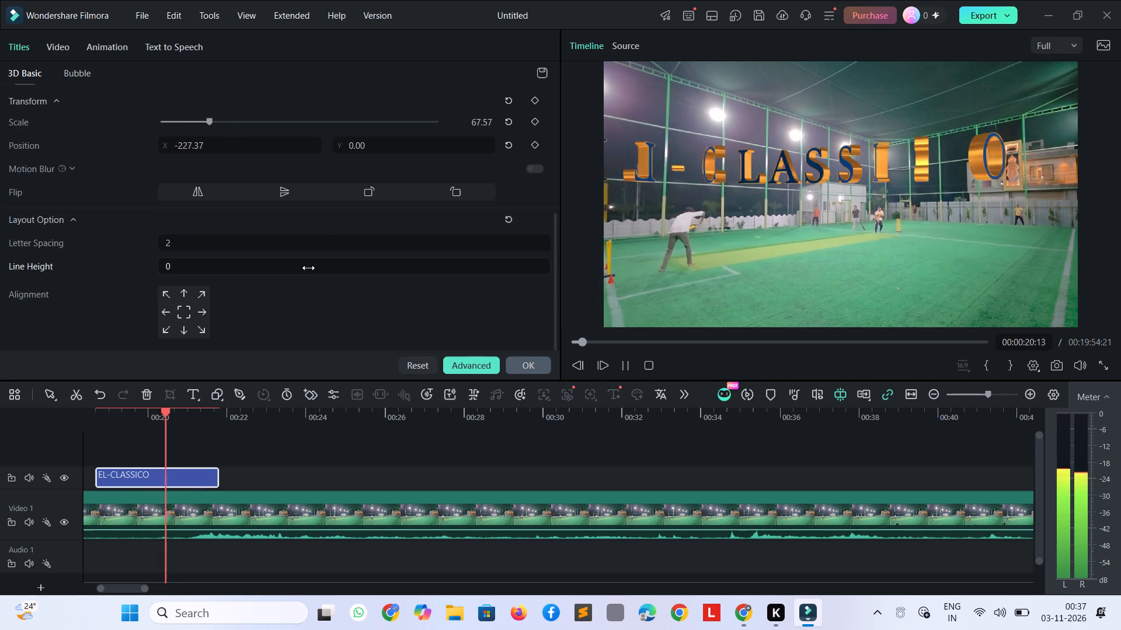
key("space")
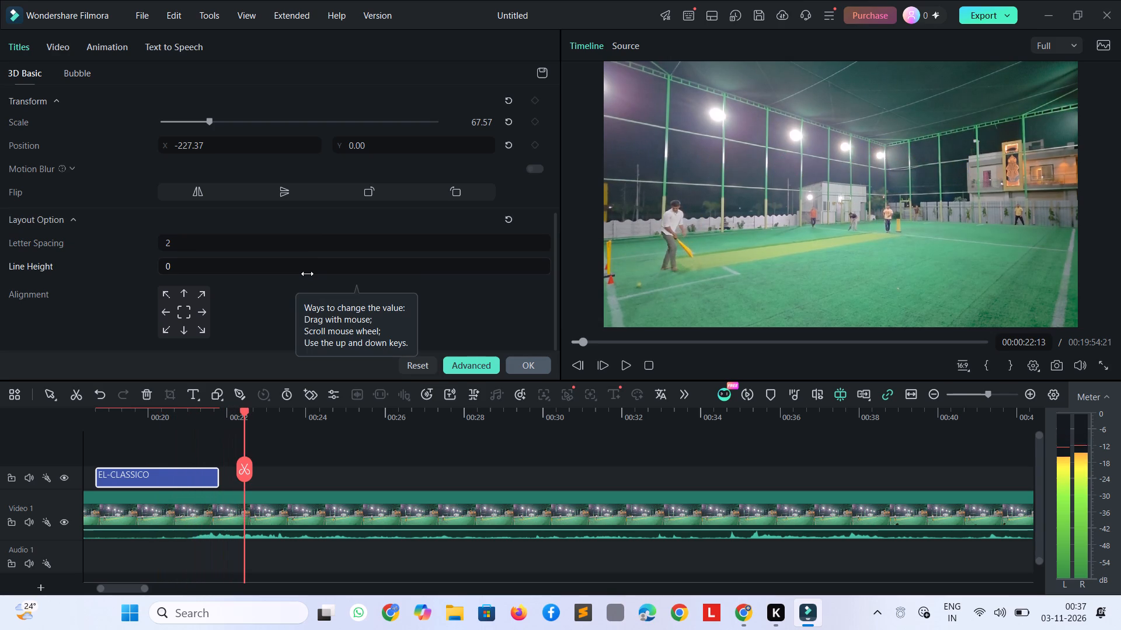
Extend the end of the "EL-CLASSICO" title to 00:00:22:13.
left_click(206, 480)
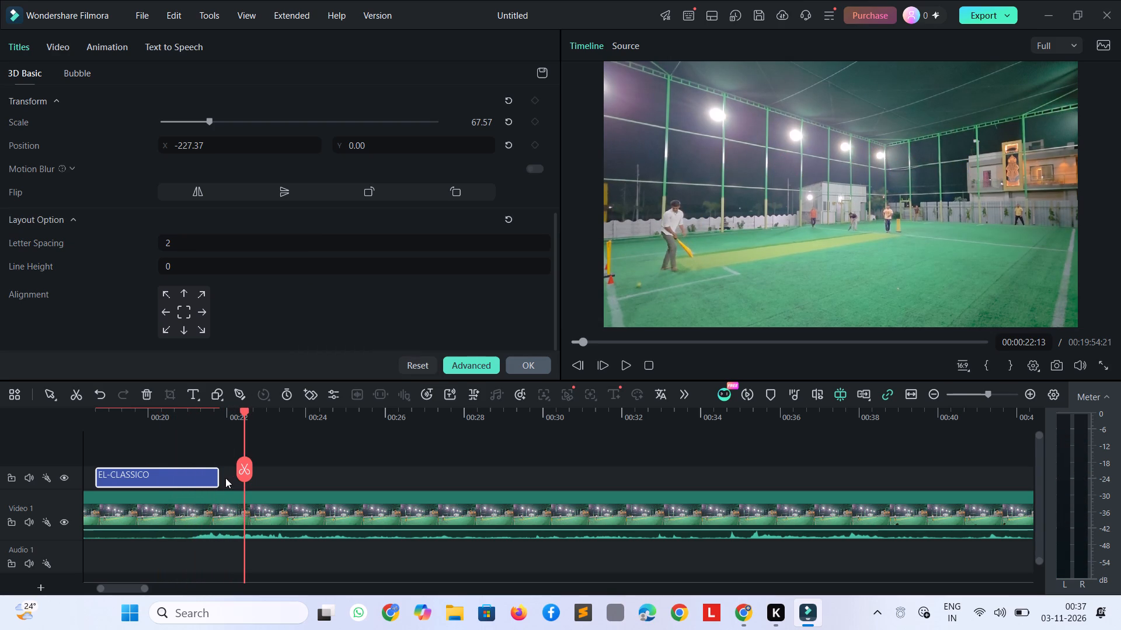
left_click_drag(216, 478, 237, 481)
Shorten the "EL-CLASSICO" title's entrance animation to a duration of 0.37 and preview the title from its start.
left_click(201, 472)
scroll(223, 313, "up", 5)
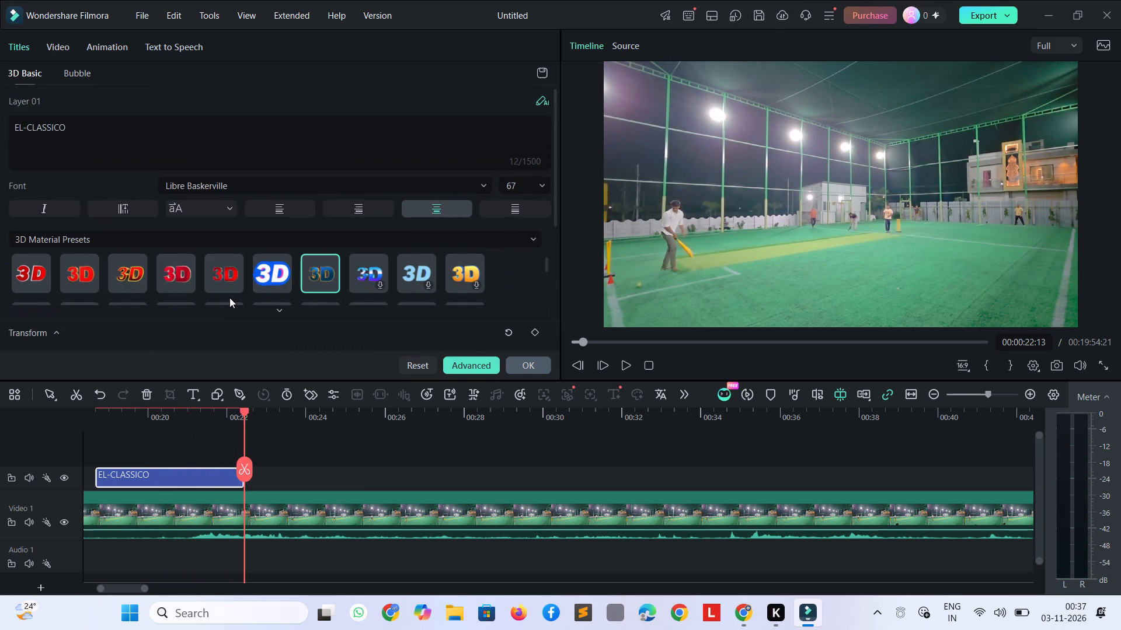
scroll(440, 226, "up", 1)
left_click(112, 43)
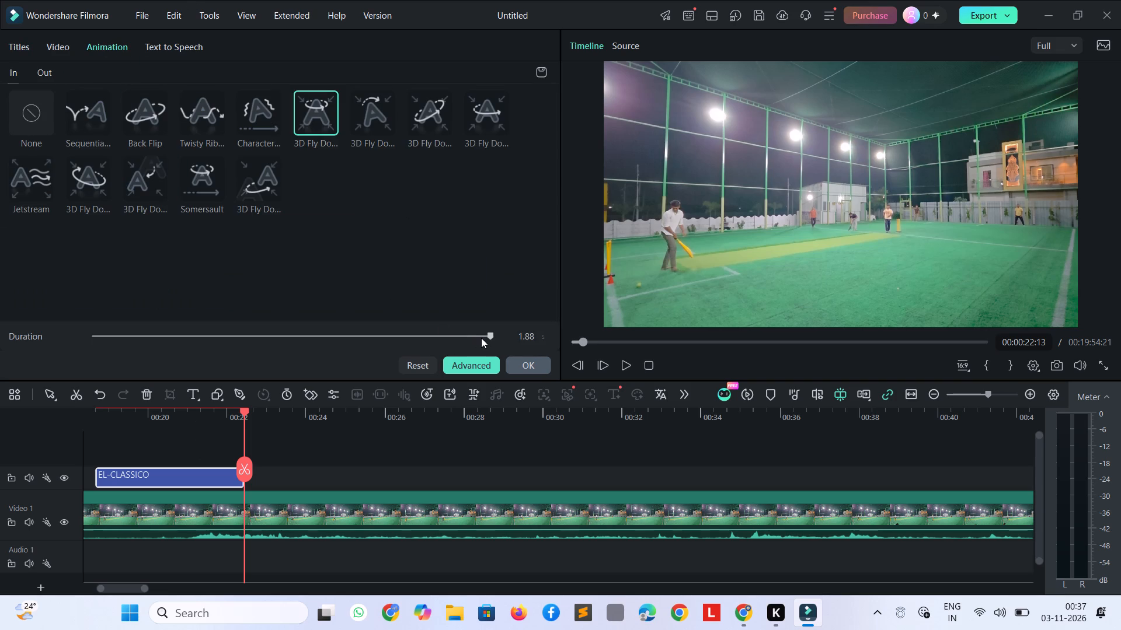
left_click_drag(484, 338, 278, 341)
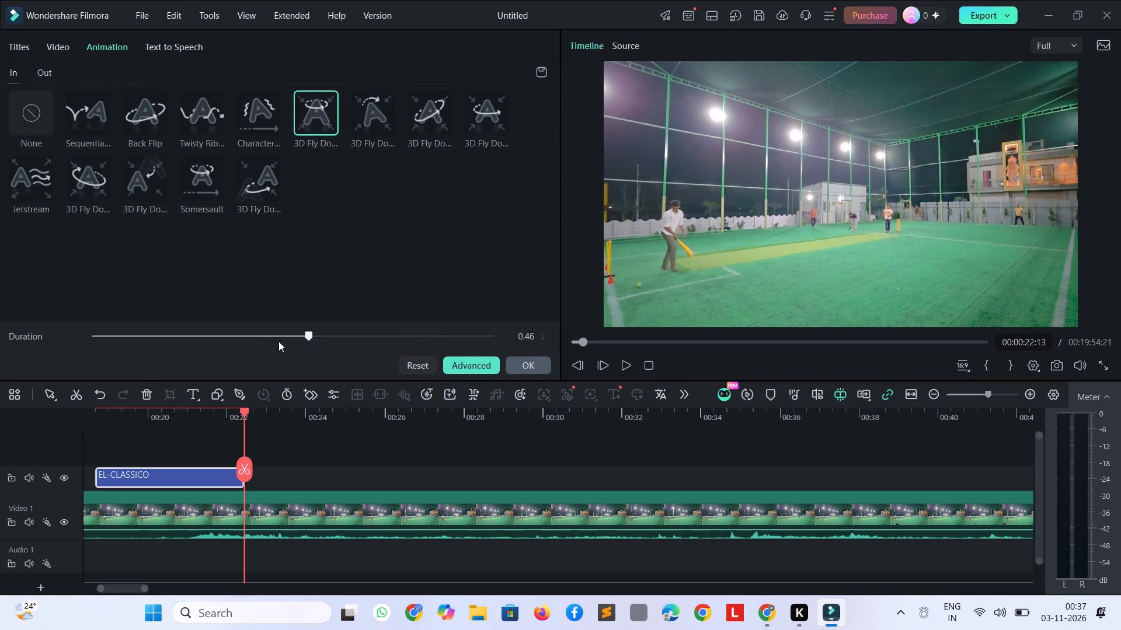
left_click_drag(278, 341, 253, 341)
left_click_drag(245, 411, 105, 449)
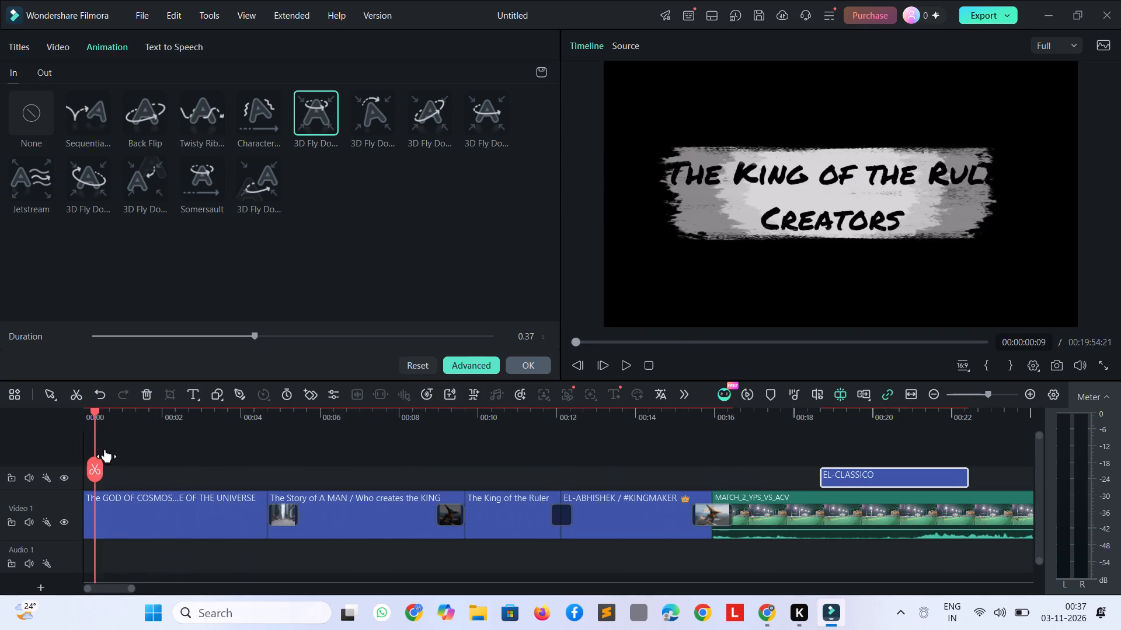
left_click_drag(105, 449, 740, 590)
key("space")
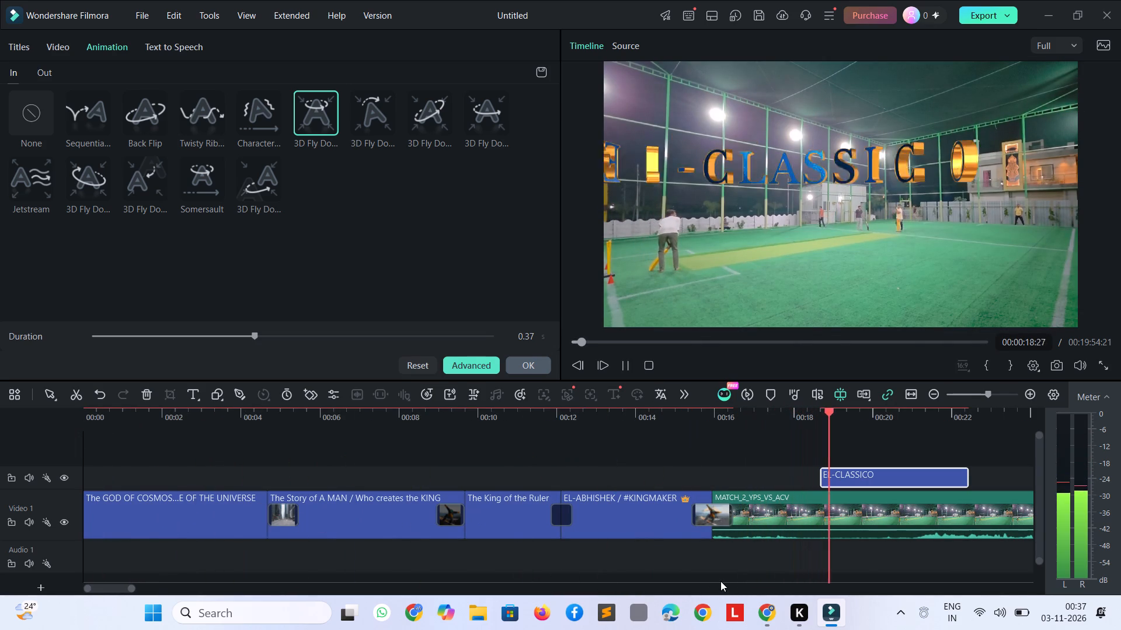
key("space")
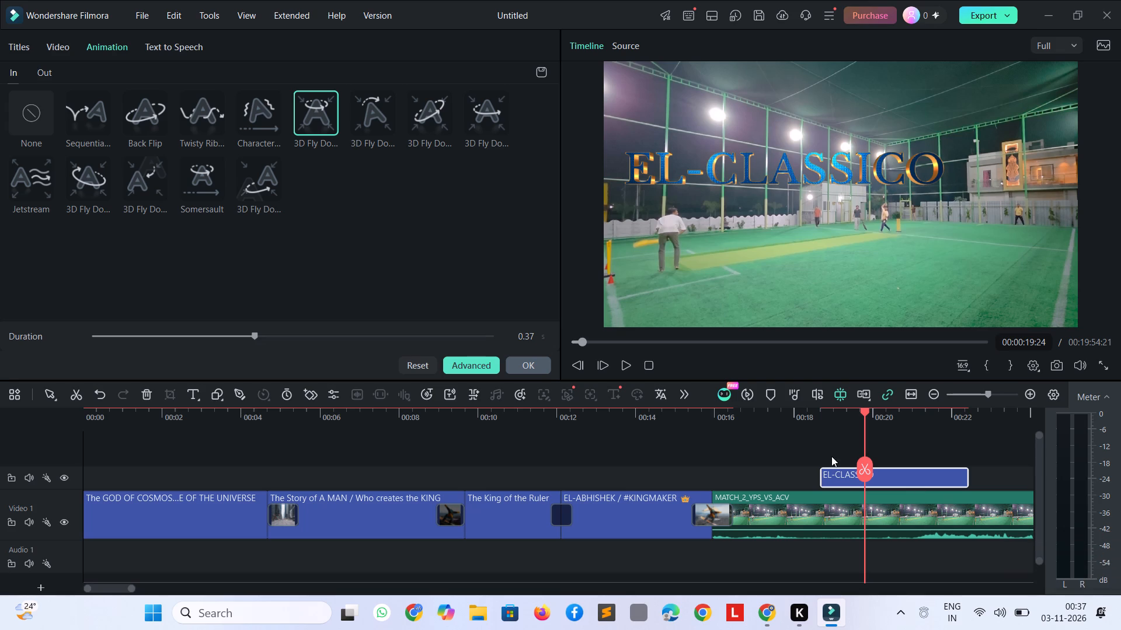
Trim the start of the "EL-CLASSICO" title twice, shortening it to about 1.5 seconds.
left_click_drag(824, 478, 858, 488)
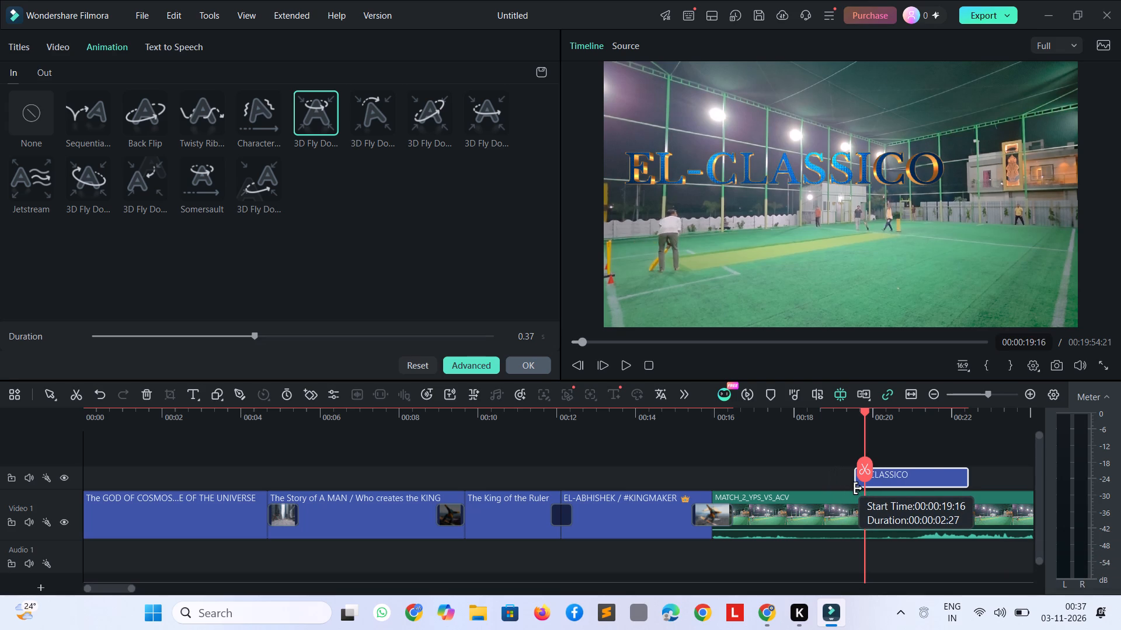
left_click_drag(858, 488, 864, 488)
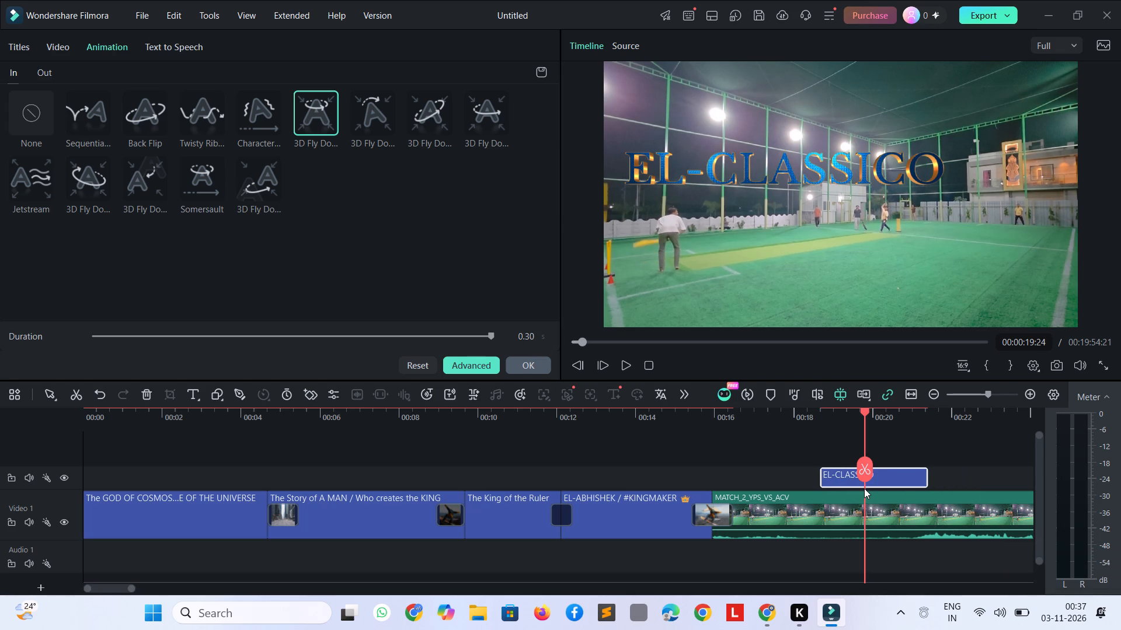
key("space")
key("space")
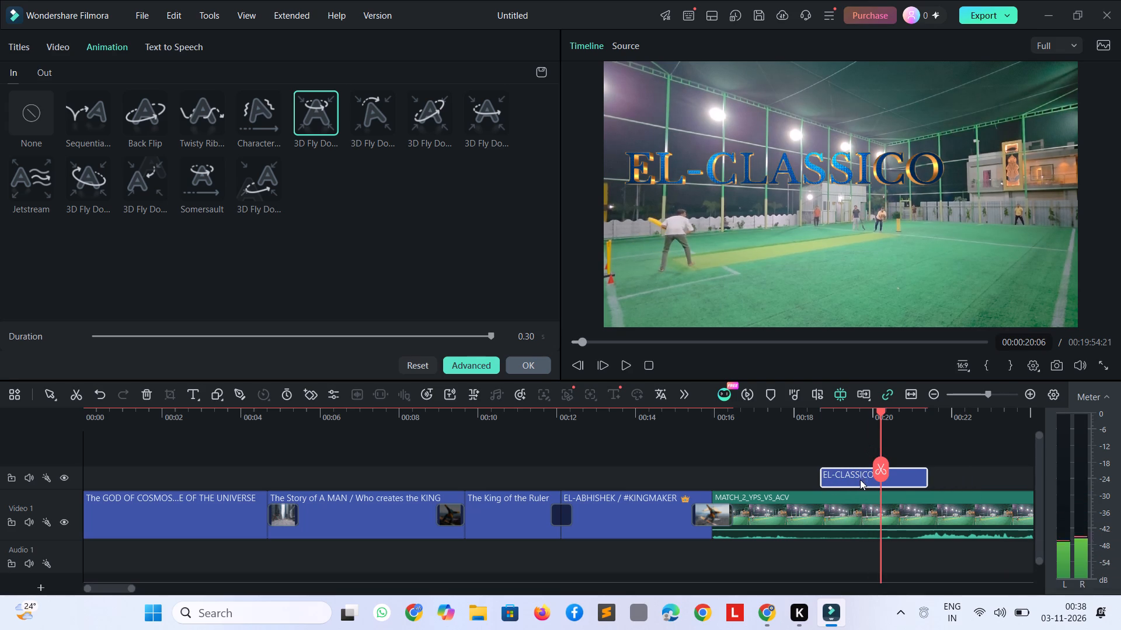
left_click_drag(823, 473, 859, 487)
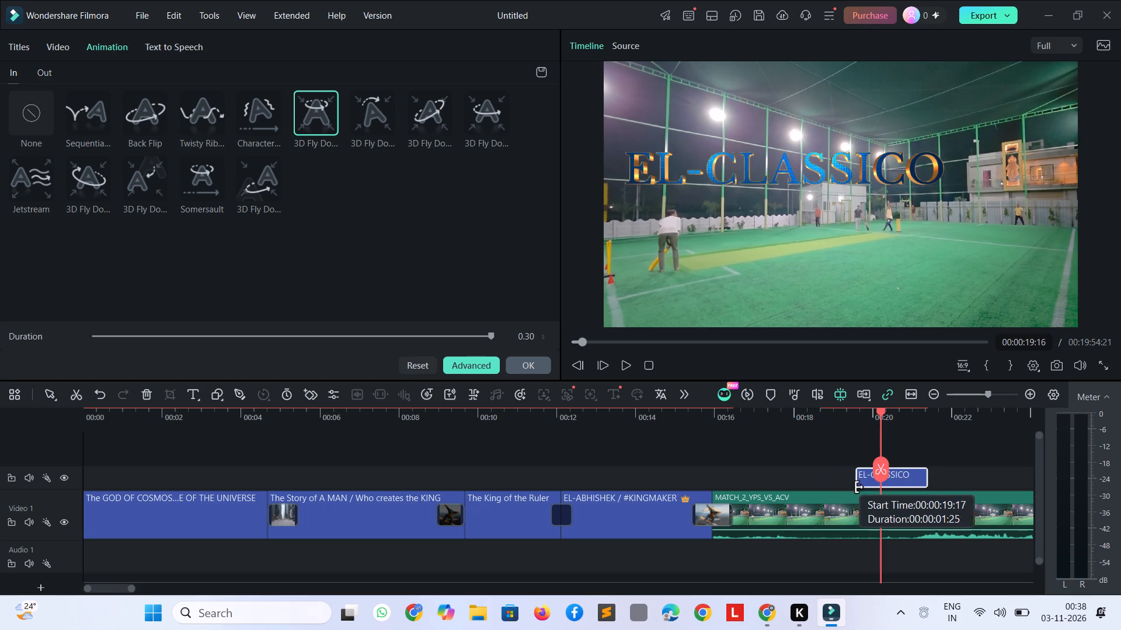
left_click_drag(859, 487, 873, 490)
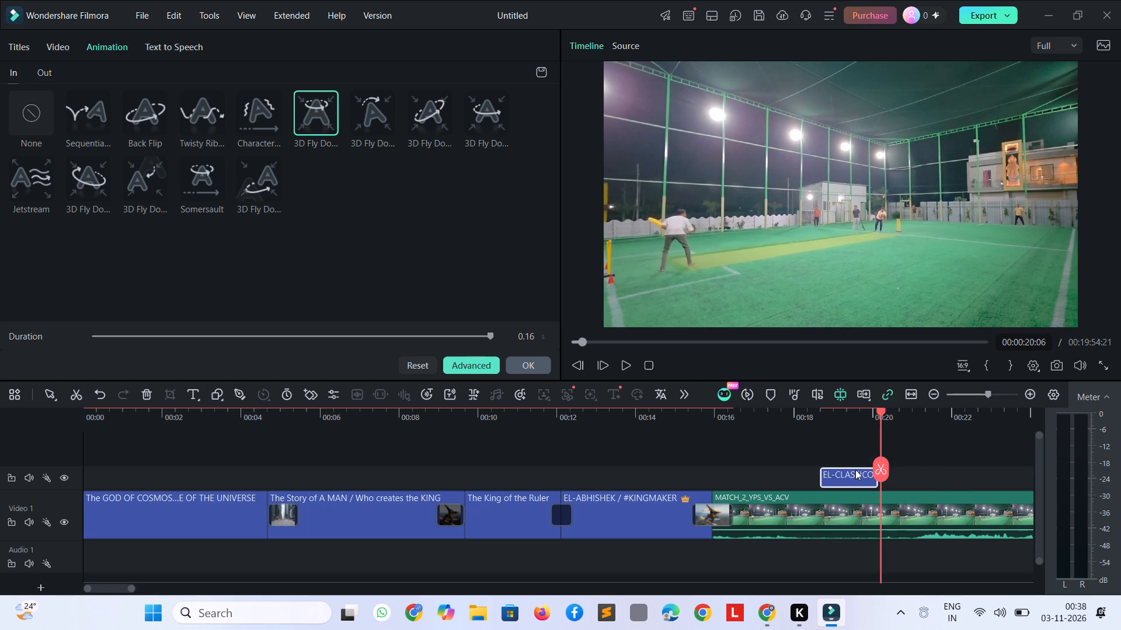
Move the "EL-CLASSICO" title later so that it starts at about 00:00:20:00, and preview it from its start.
left_click_drag(847, 471, 877, 482)
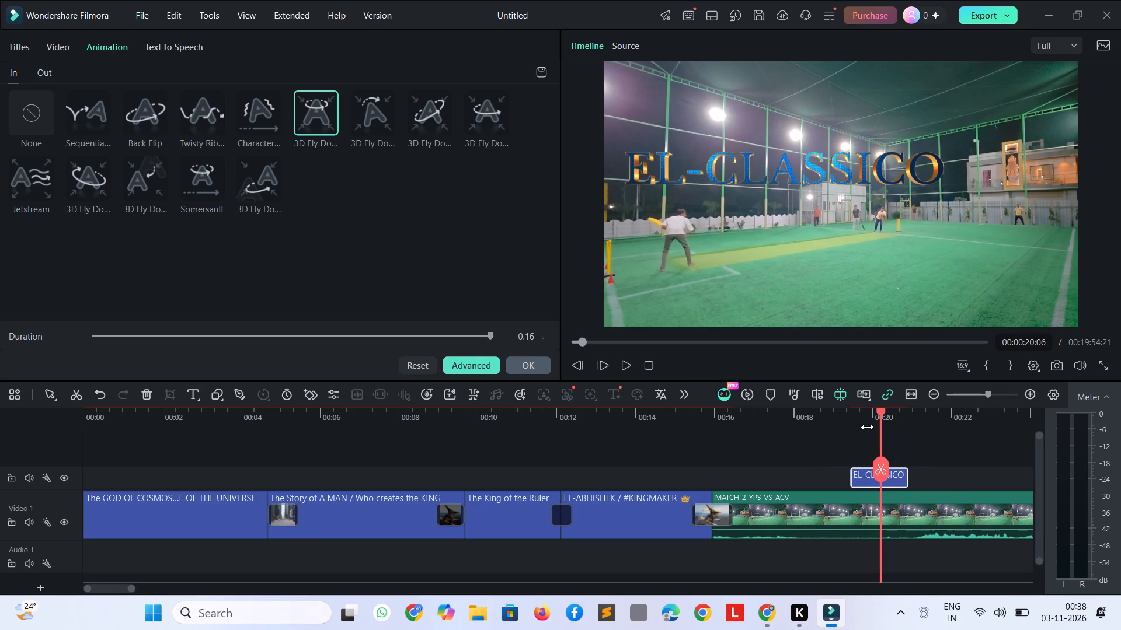
left_click_drag(877, 415, 851, 414)
key("space")
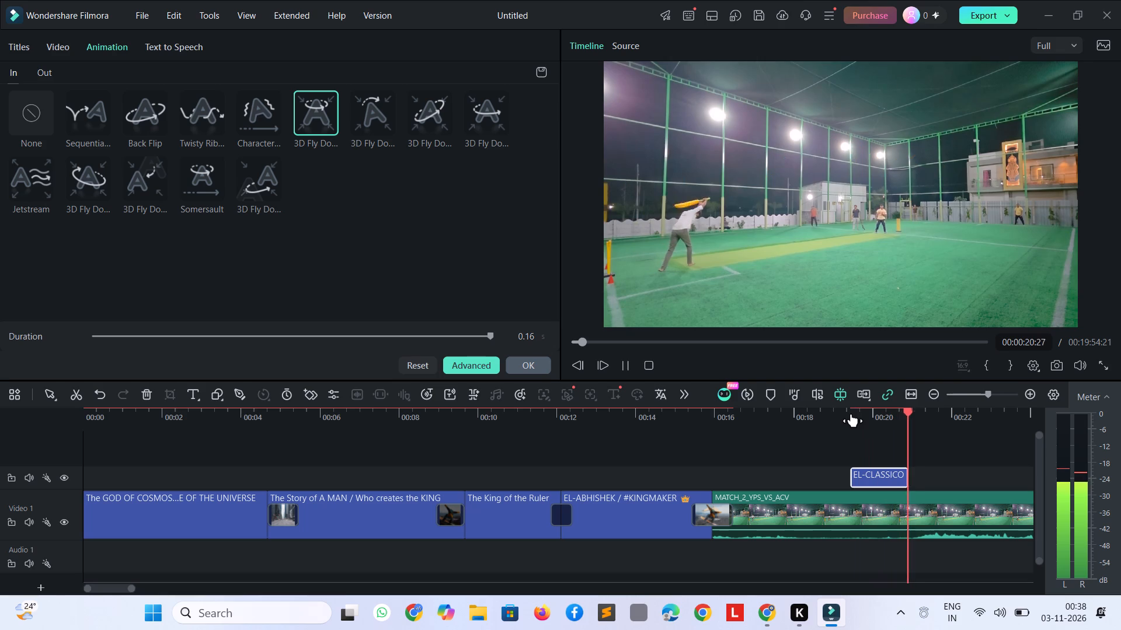
key("space")
left_click_drag(881, 475, 905, 480)
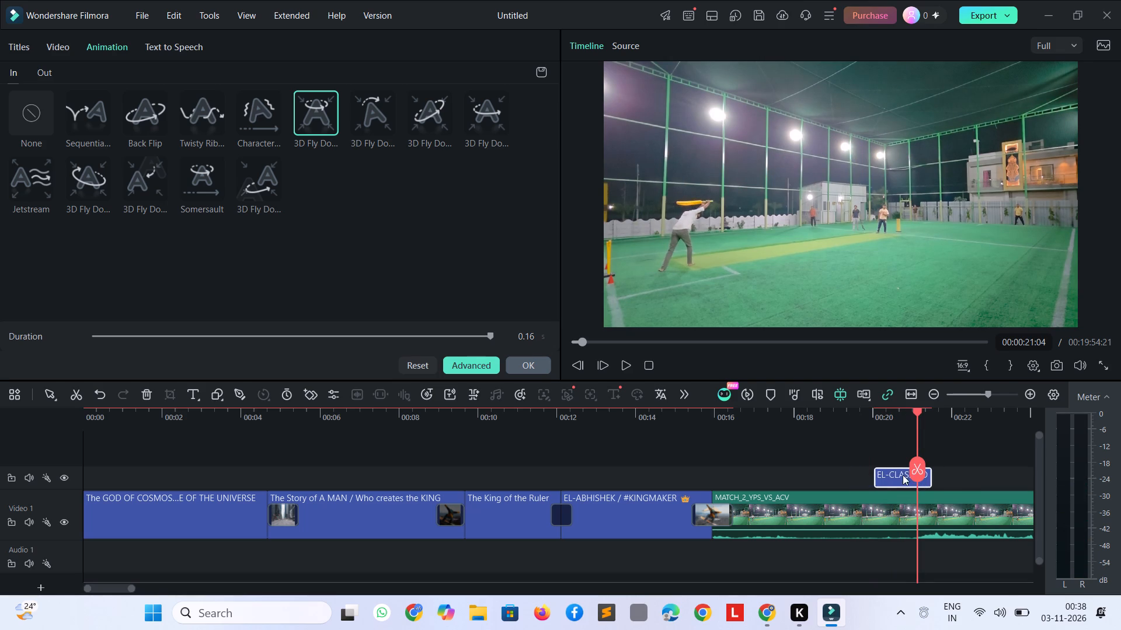
left_click_drag(920, 412, 872, 415)
key("space")
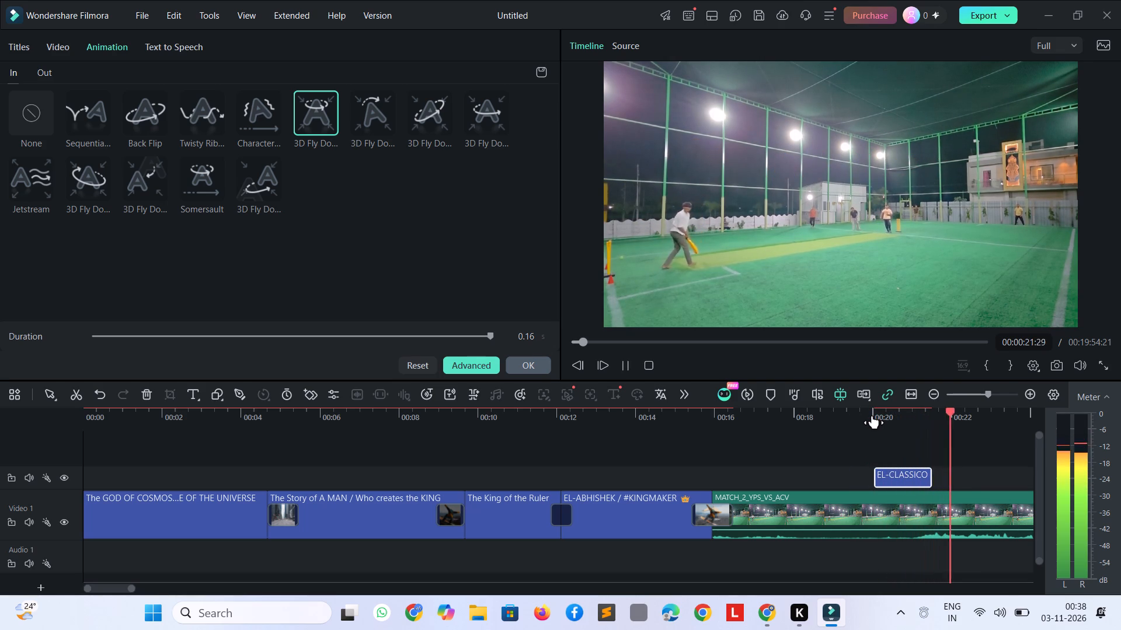
key("space")
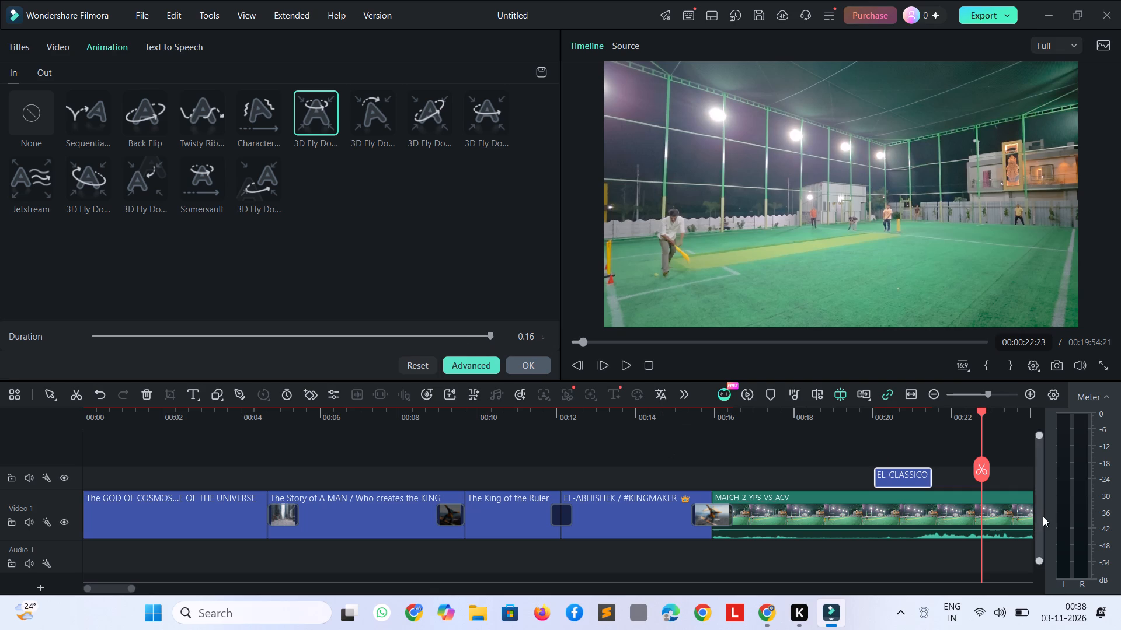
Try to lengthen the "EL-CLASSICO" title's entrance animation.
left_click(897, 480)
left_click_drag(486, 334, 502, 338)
Play the match footage before and after the "EL-CLASSICO" title to check the title's timing and find the first cut.
key("space")
key("space")
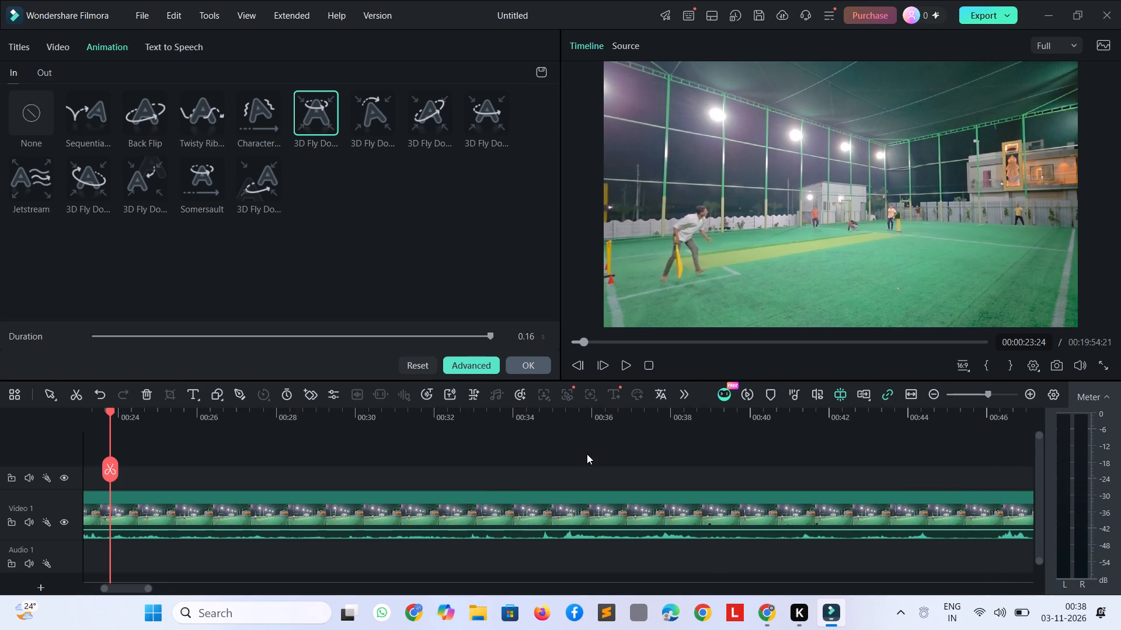
scroll(587, 454, "down", 2, "ctrl")
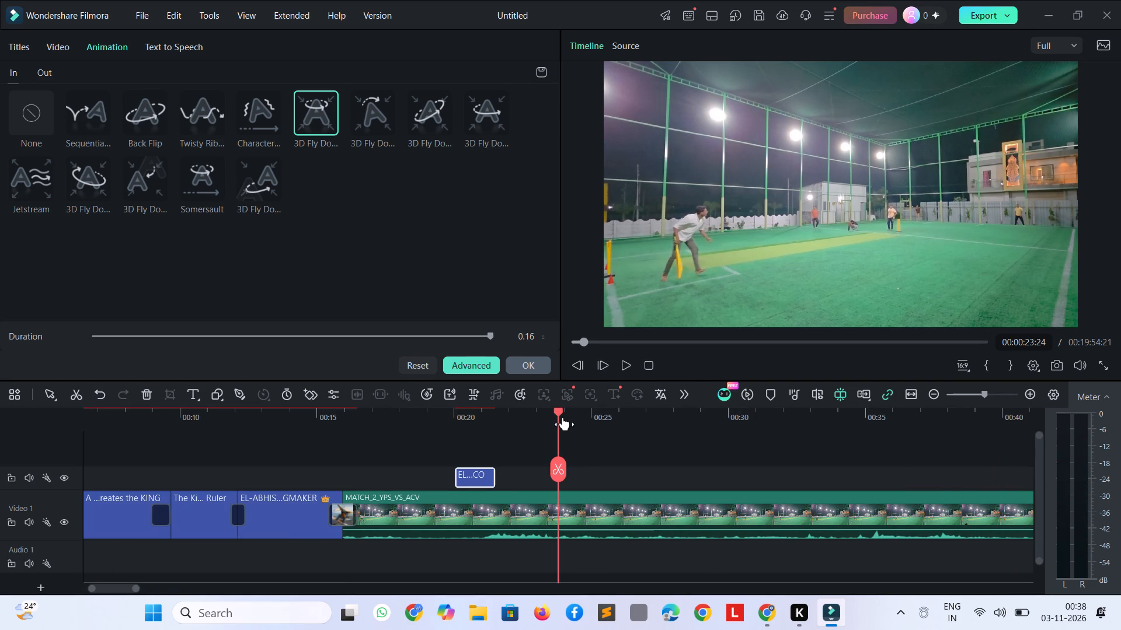
left_click_drag(563, 415, 451, 412)
key("space")
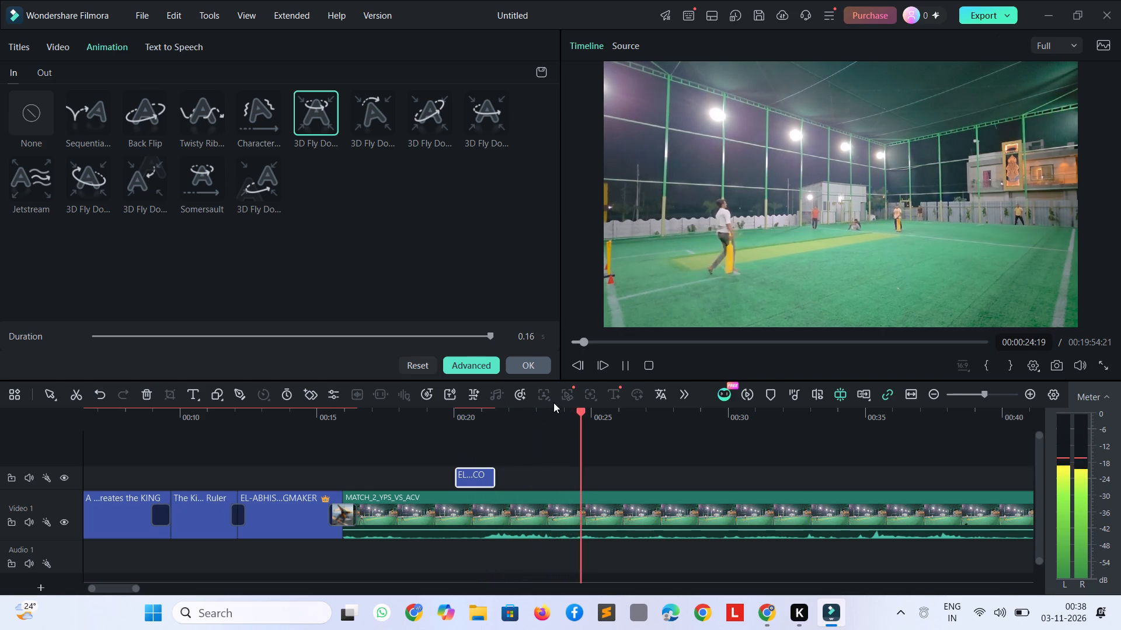
key("space")
left_click_drag(590, 412, 326, 439)
key("space")
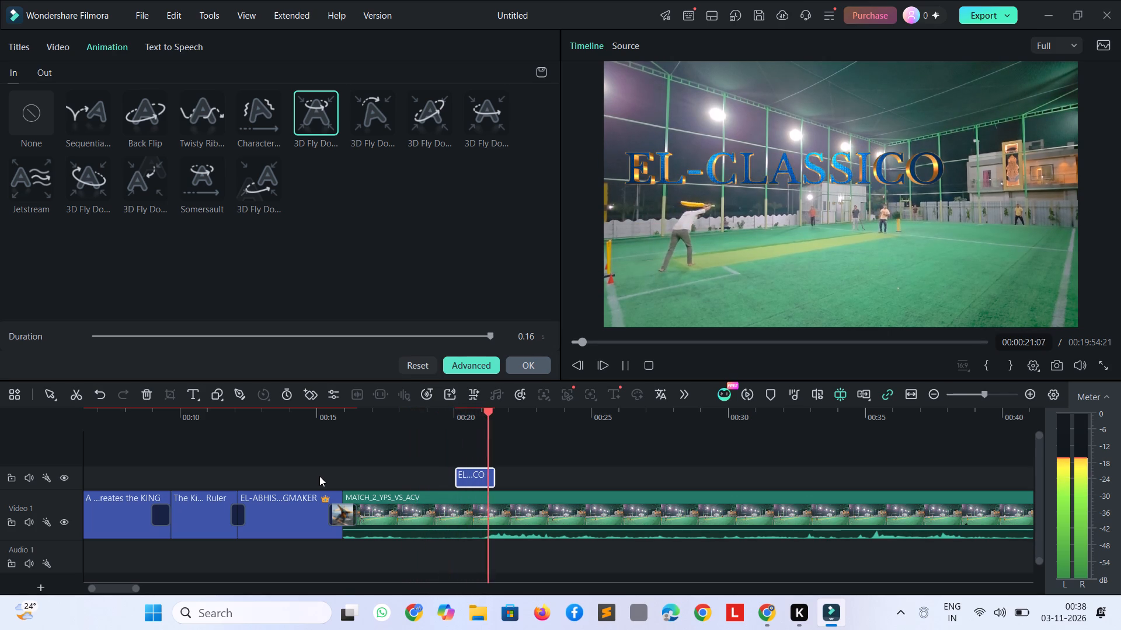
Cut the match clip at 00:00:22:20 and 00:00:28:19, delete the section between the cuts, and play across the join.
key("space")
key("space")
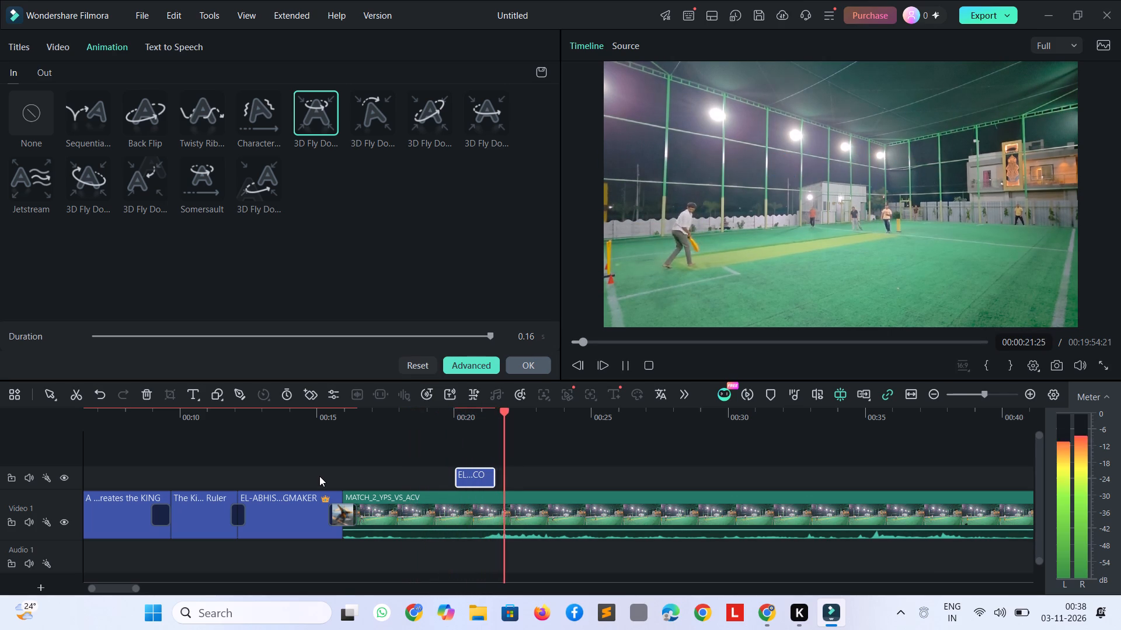
key("space")
key("ctrl+b")
key("ctrl+space")
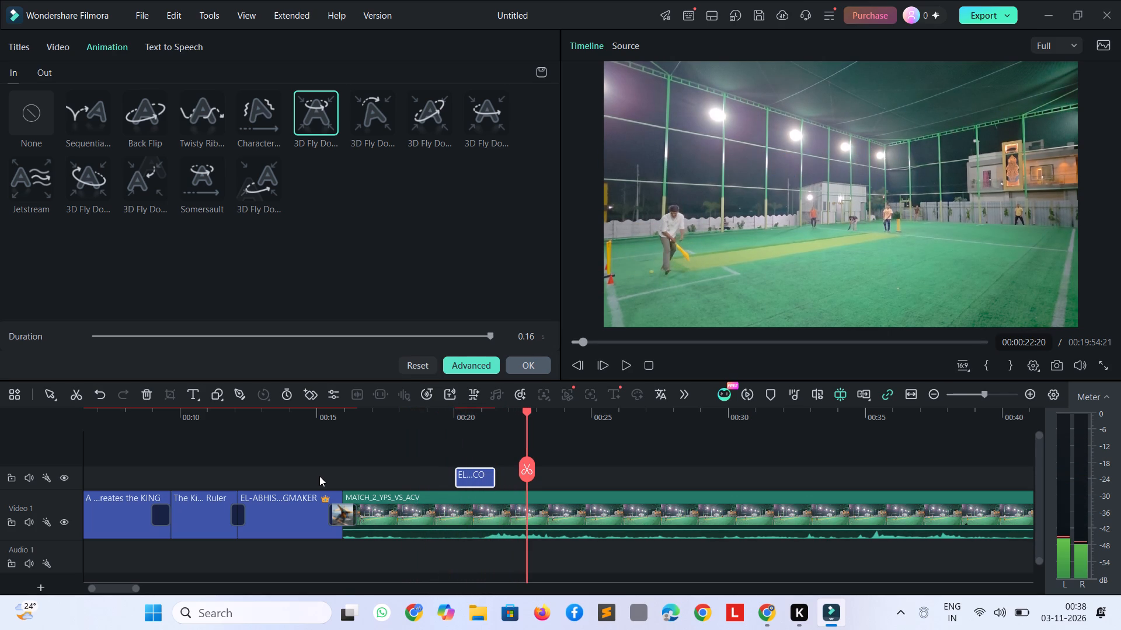
key("space")
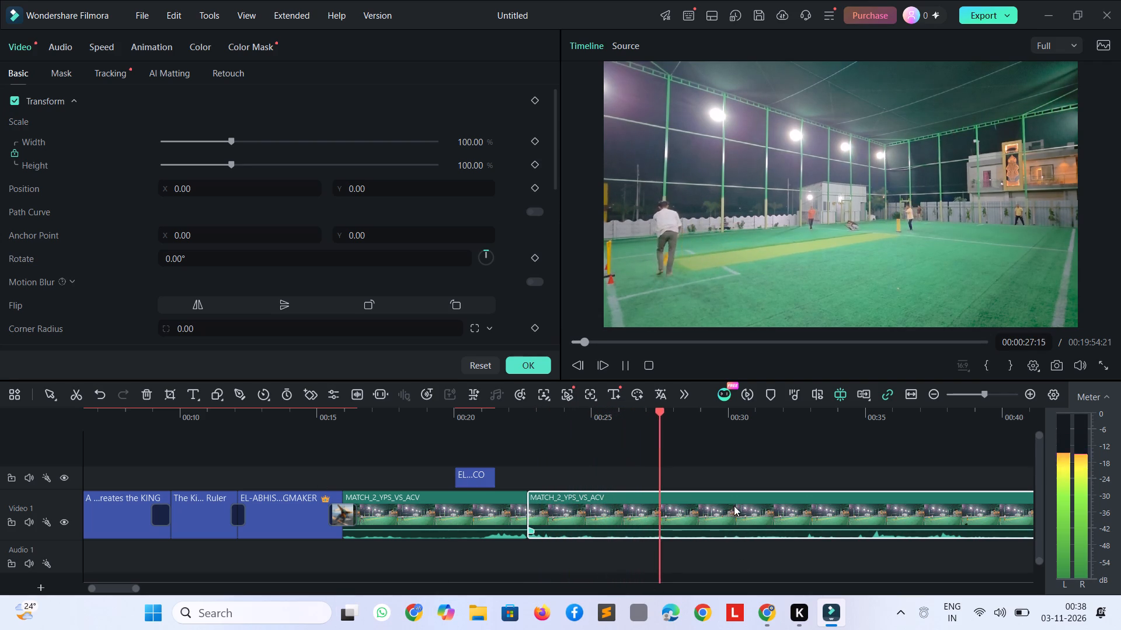
key("space")
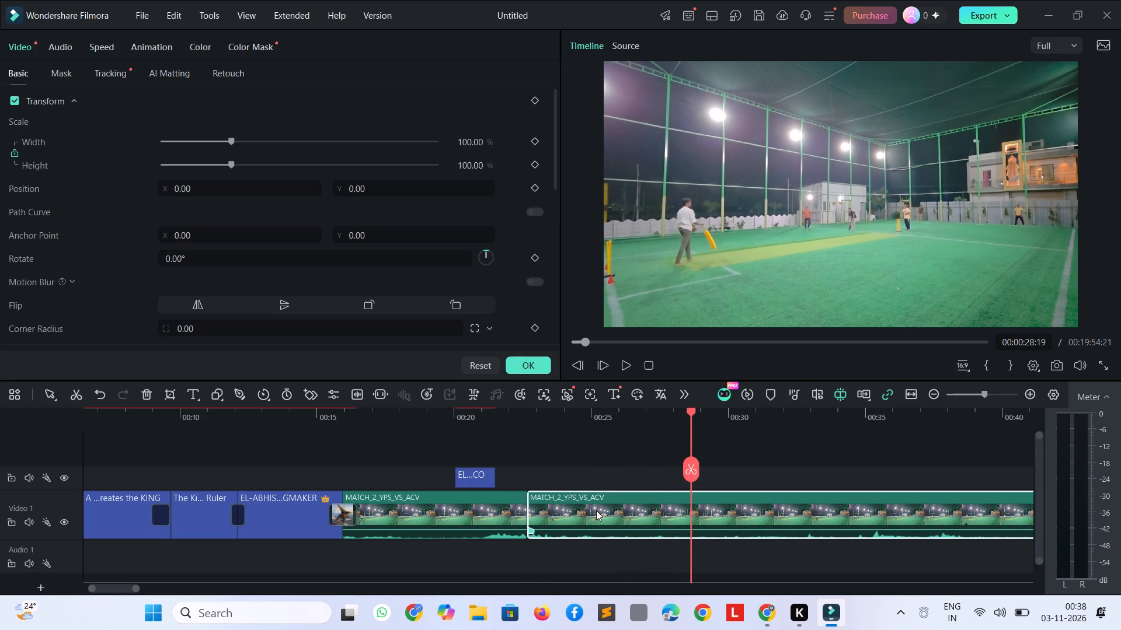
key("ctrl+b")
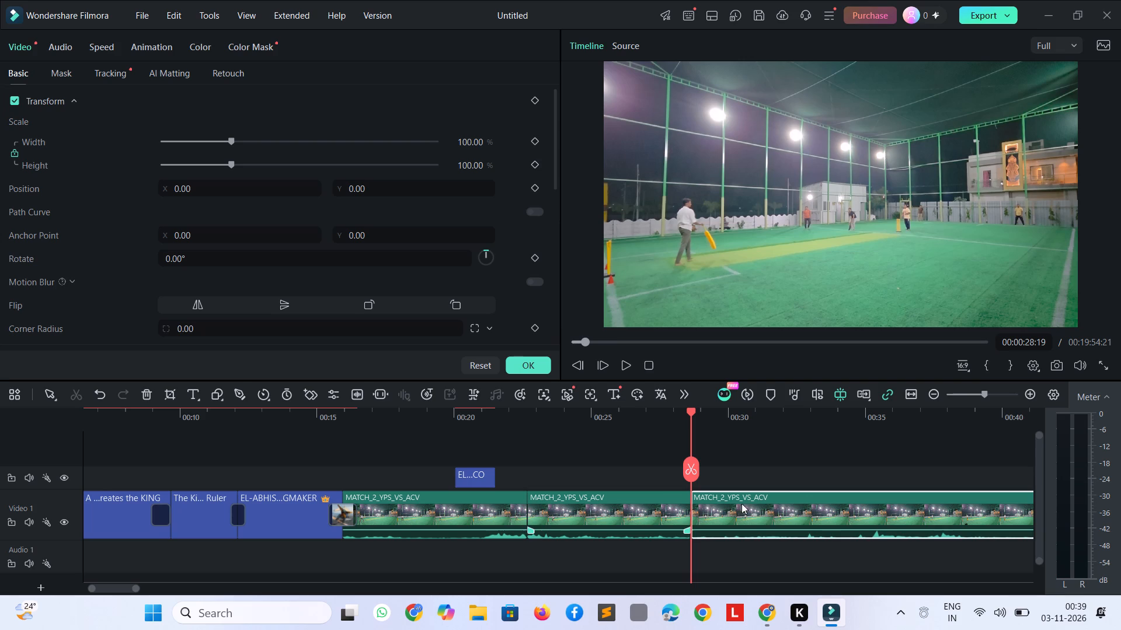
left_click(618, 508)
key("Delete")
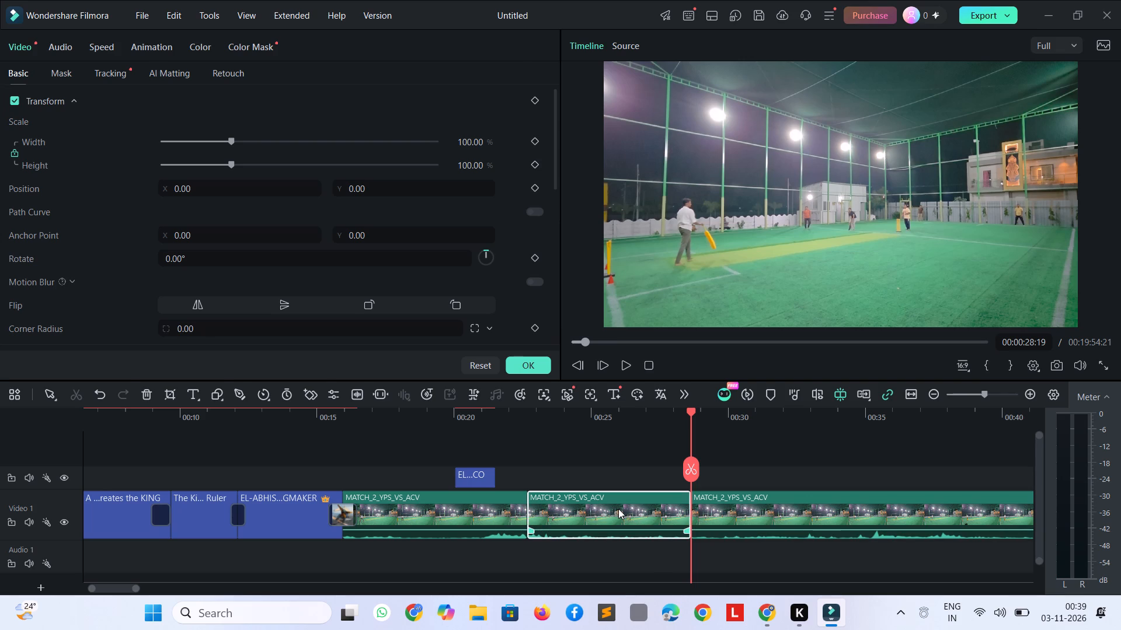
key("space")
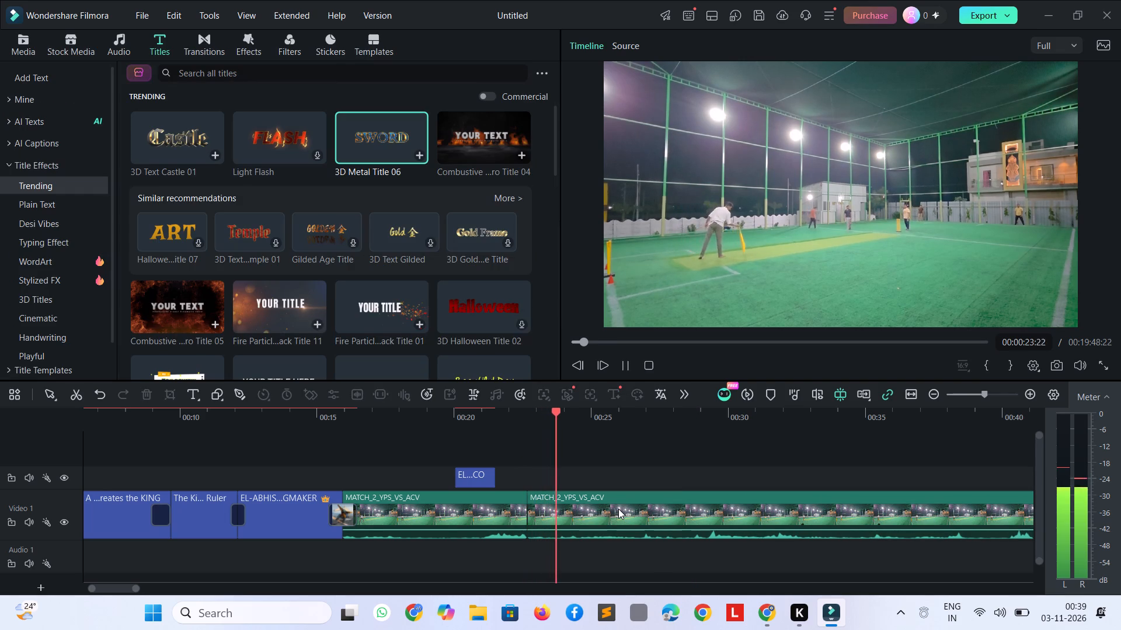
key("space")
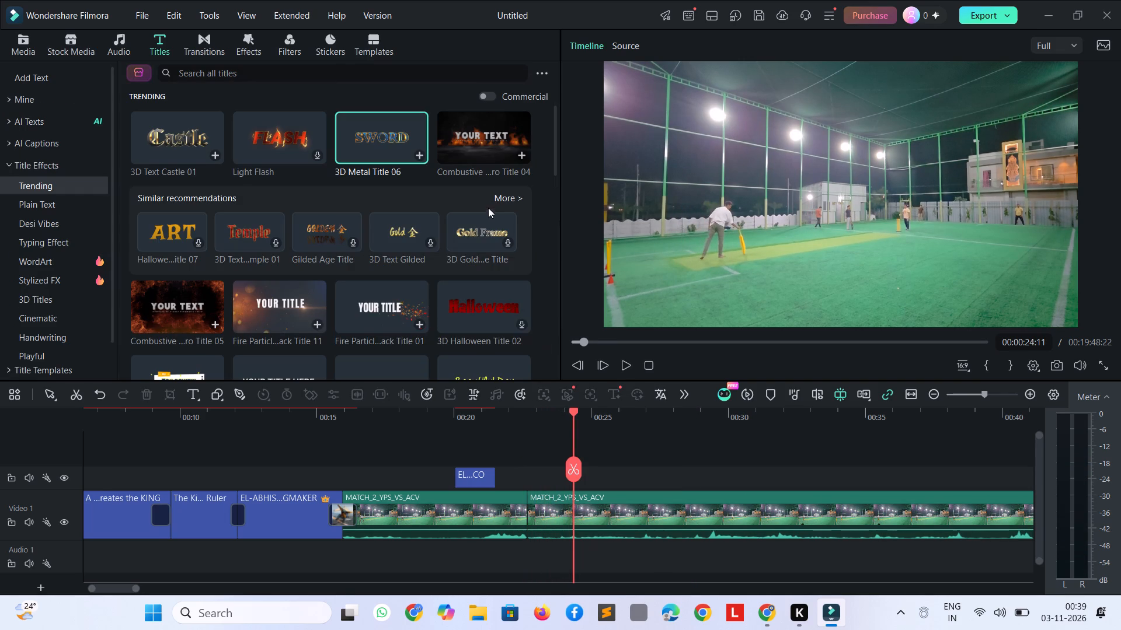
Preview the 3D Gold Frame title, place it above the start of the second match clip at 00:00:22:20, and play it.
left_click(471, 222)
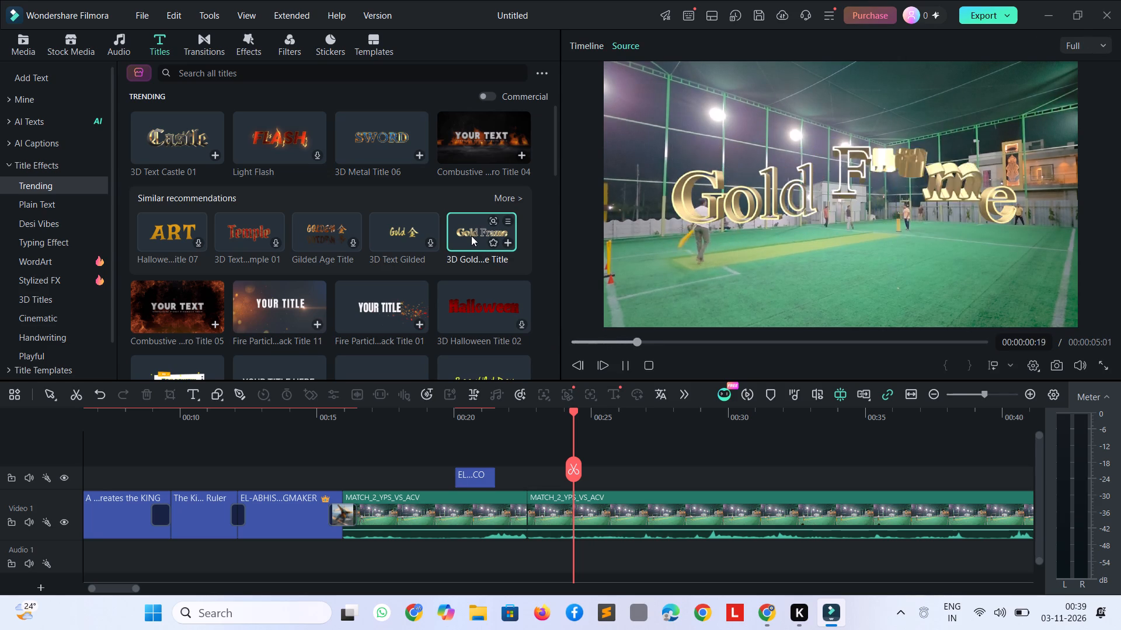
key("space")
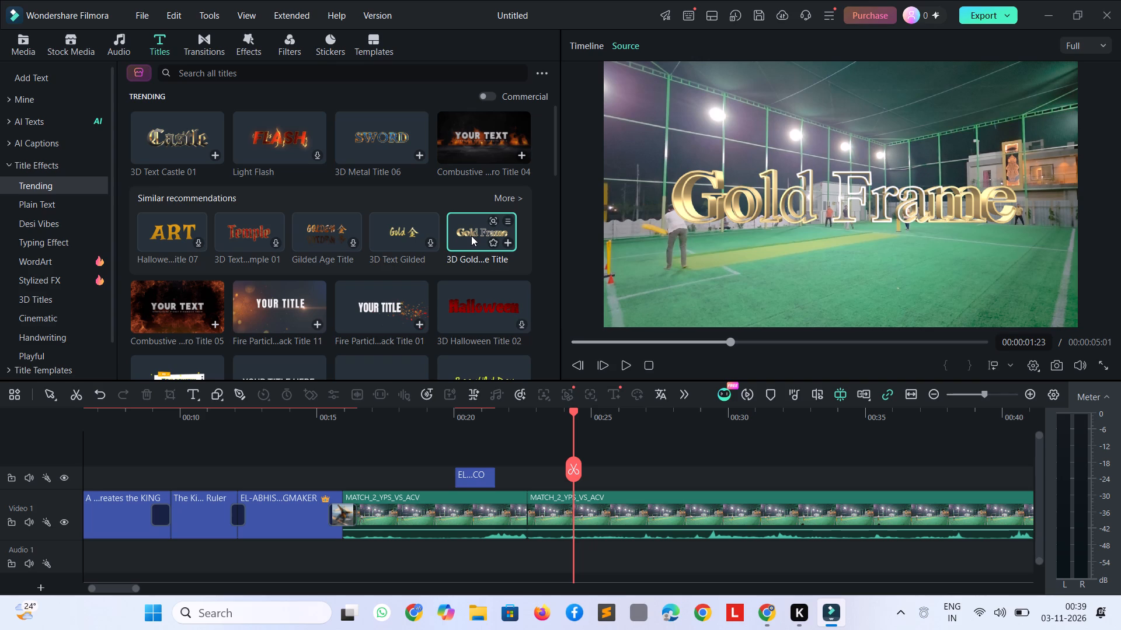
left_click_drag(471, 236, 532, 485)
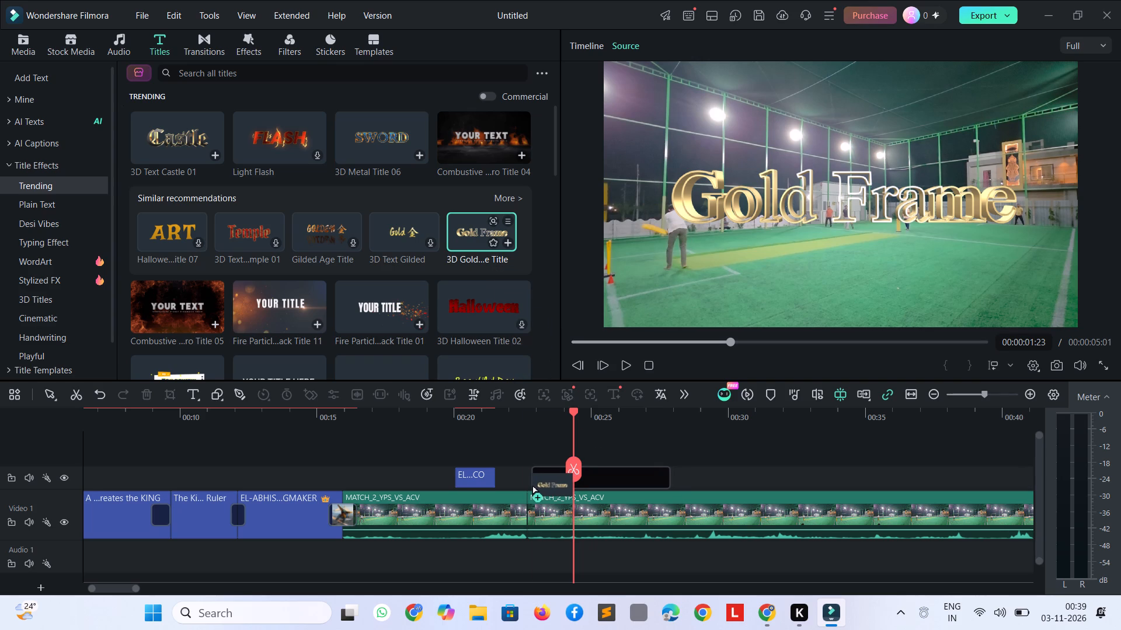
left_click_drag(532, 485, 531, 485)
key("space")
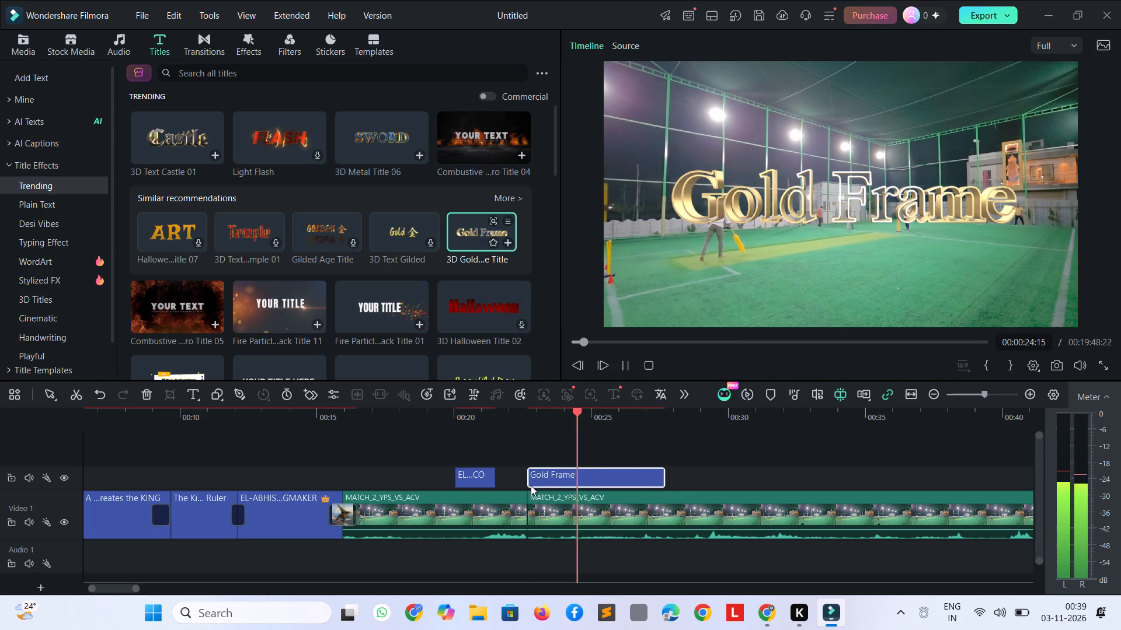
key("space")
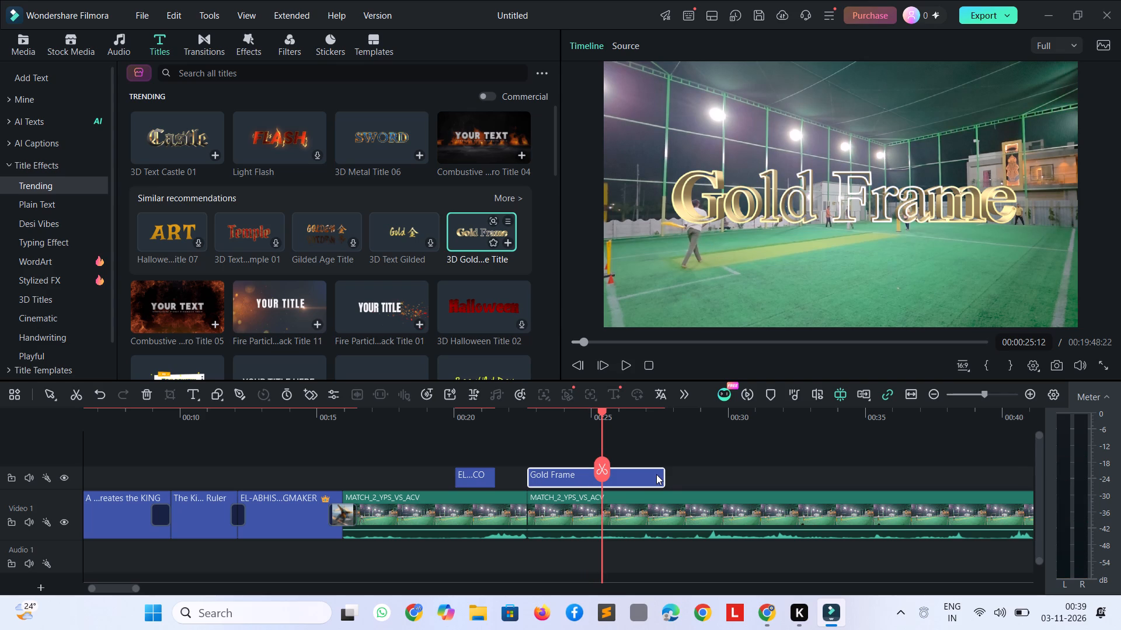
Shorten the "Gold Frame" title so that it ends at about 00:00:25:00.
left_click_drag(663, 480, 628, 477)
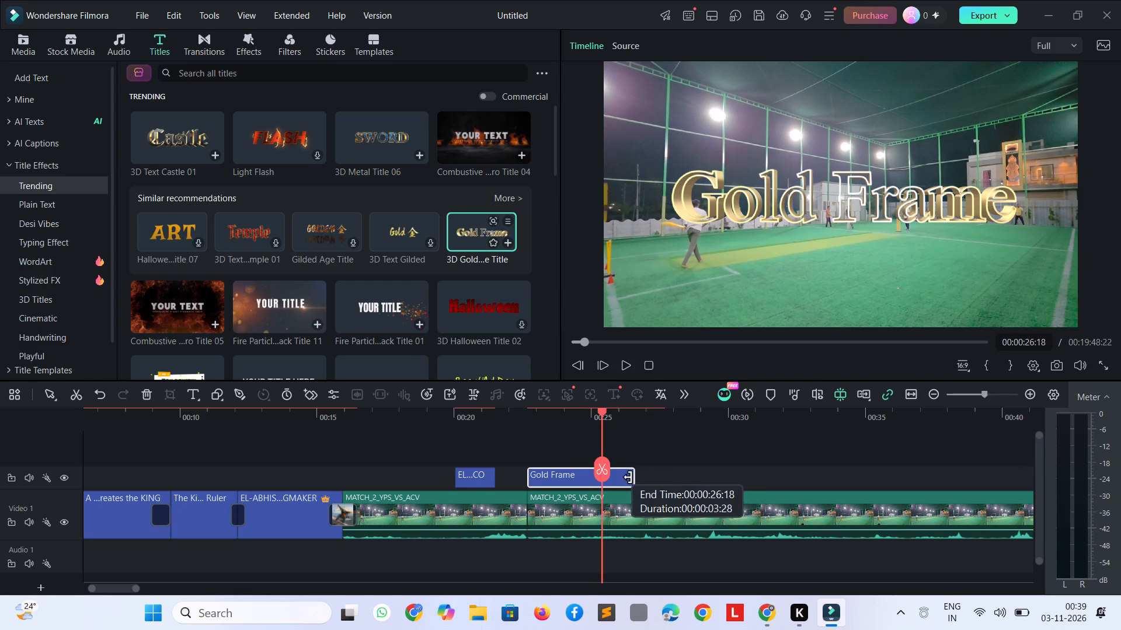
left_click_drag(628, 477, 591, 480)
Replace the "Gold Frame" title's text with "Bakchodi".
double_click(572, 479)
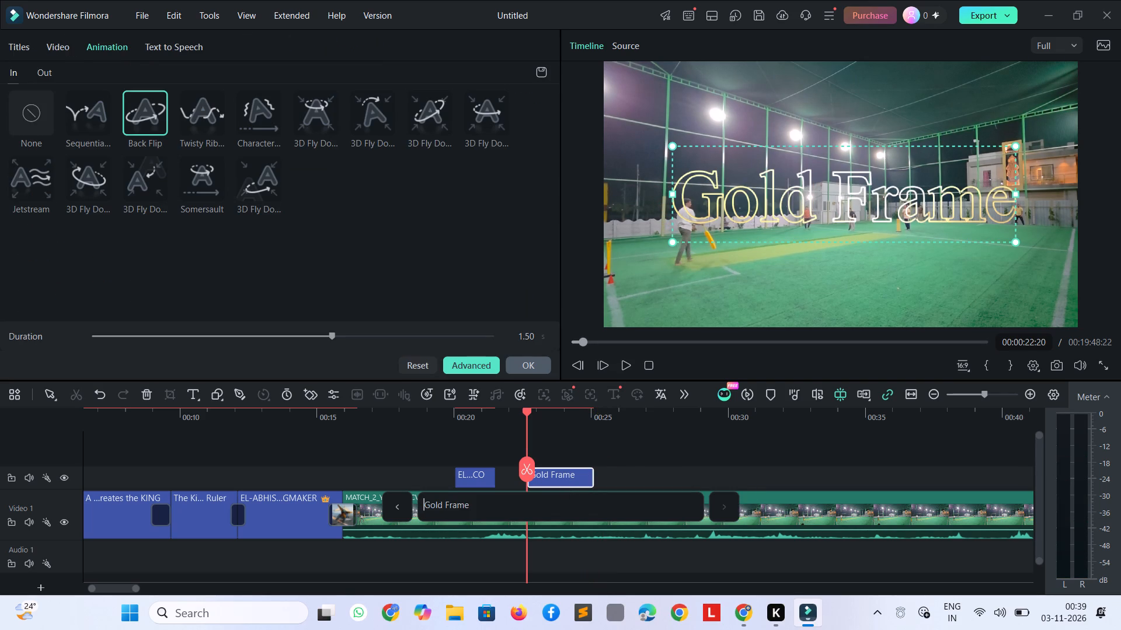
left_click(567, 491)
left_click(554, 515)
key("ctrl+a")
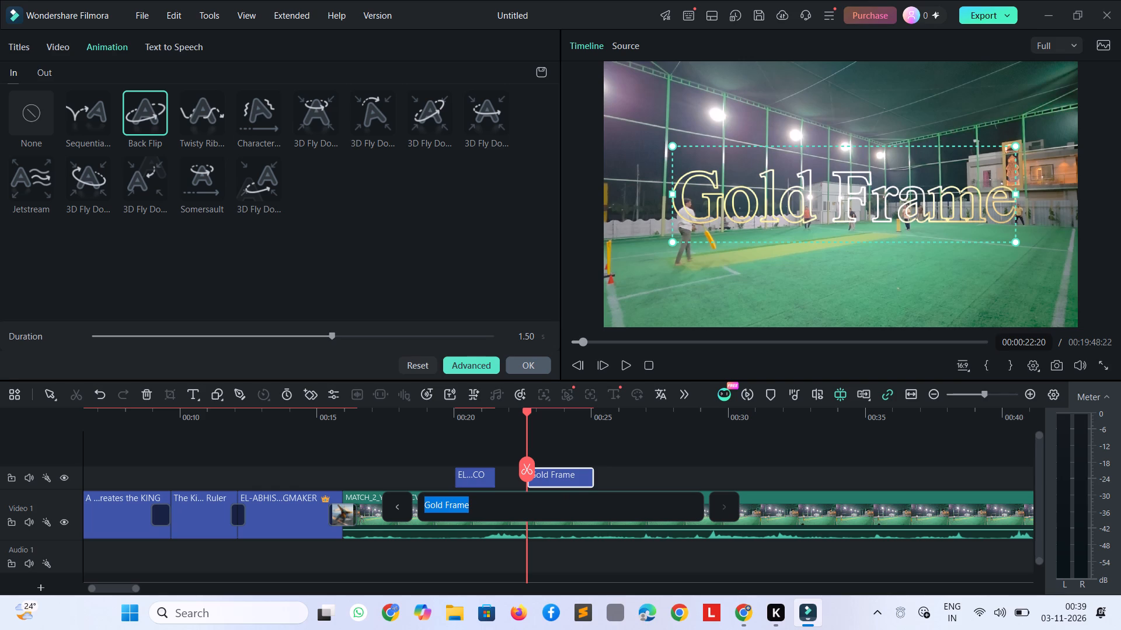
type("Bakchod")
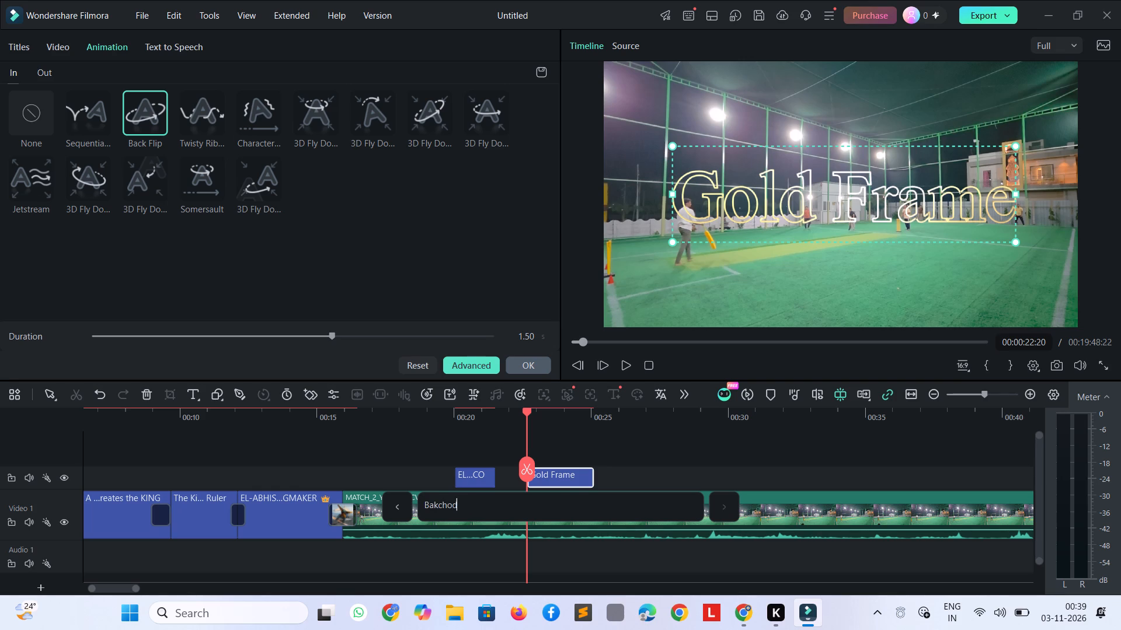
key("i")
key("bracketright")
key("BackSpace")
left_click(666, 252)
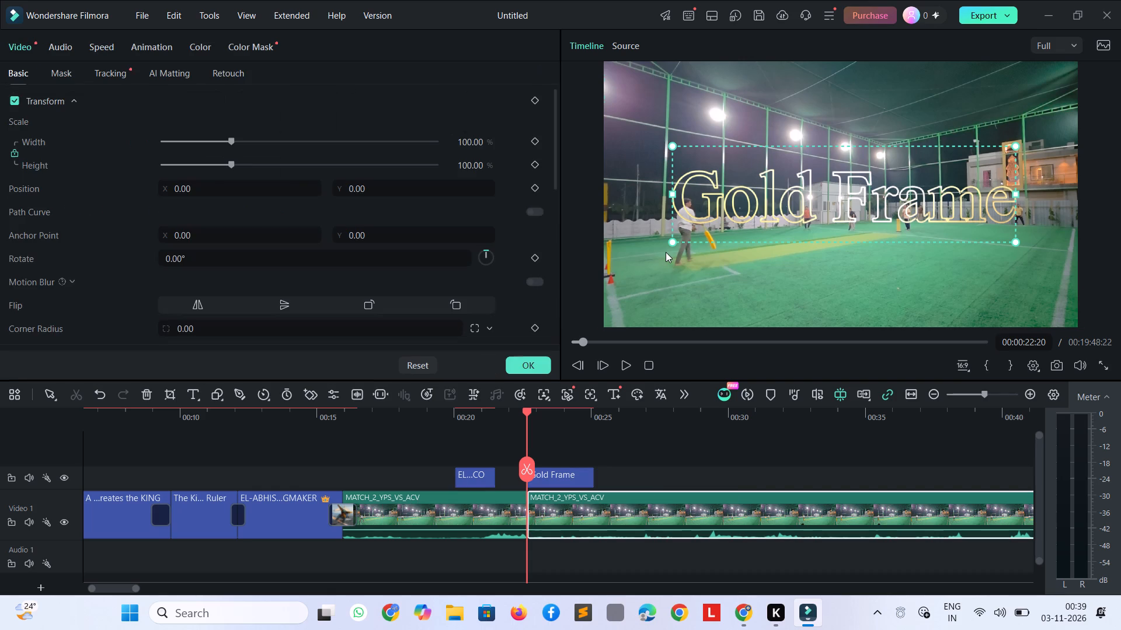
Shrink the "Bakchodi" title to font size 62 and move it onto the turf below the near-end batsman.
left_click(898, 204)
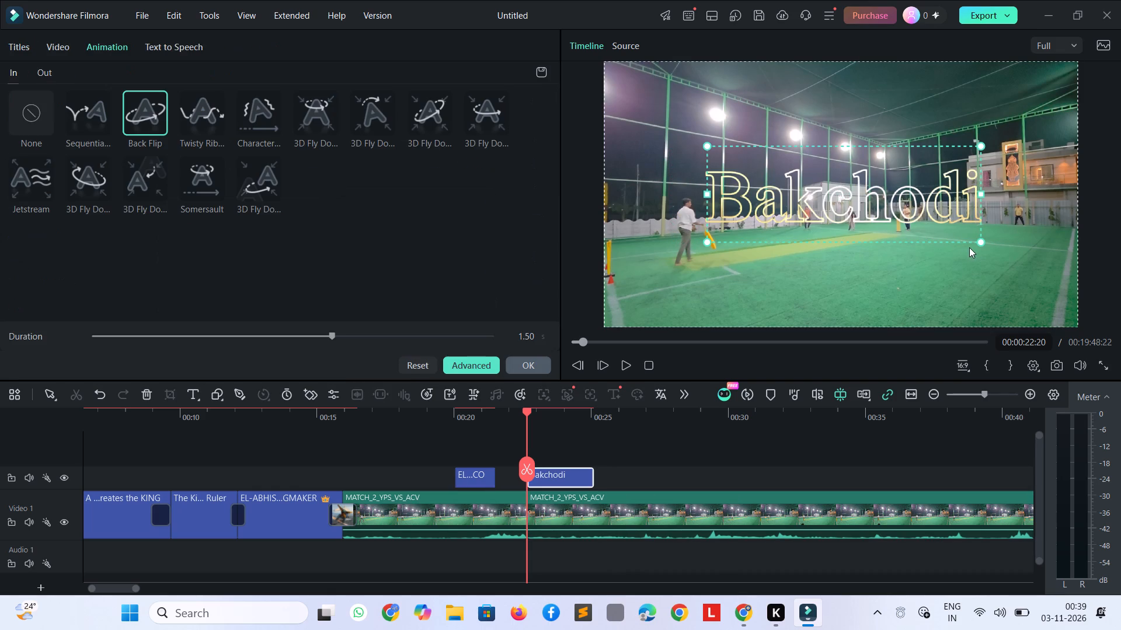
left_click_drag(981, 244, 927, 226)
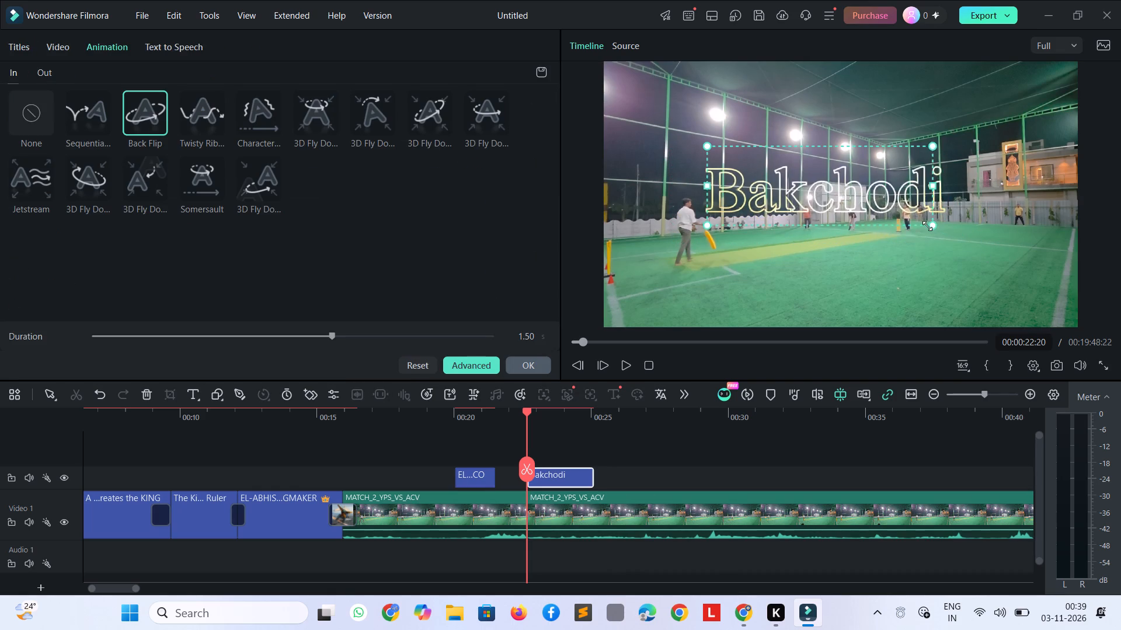
left_click_drag(927, 226, 876, 208)
left_click_drag(772, 173, 753, 287)
left_click_drag(861, 318, 851, 313)
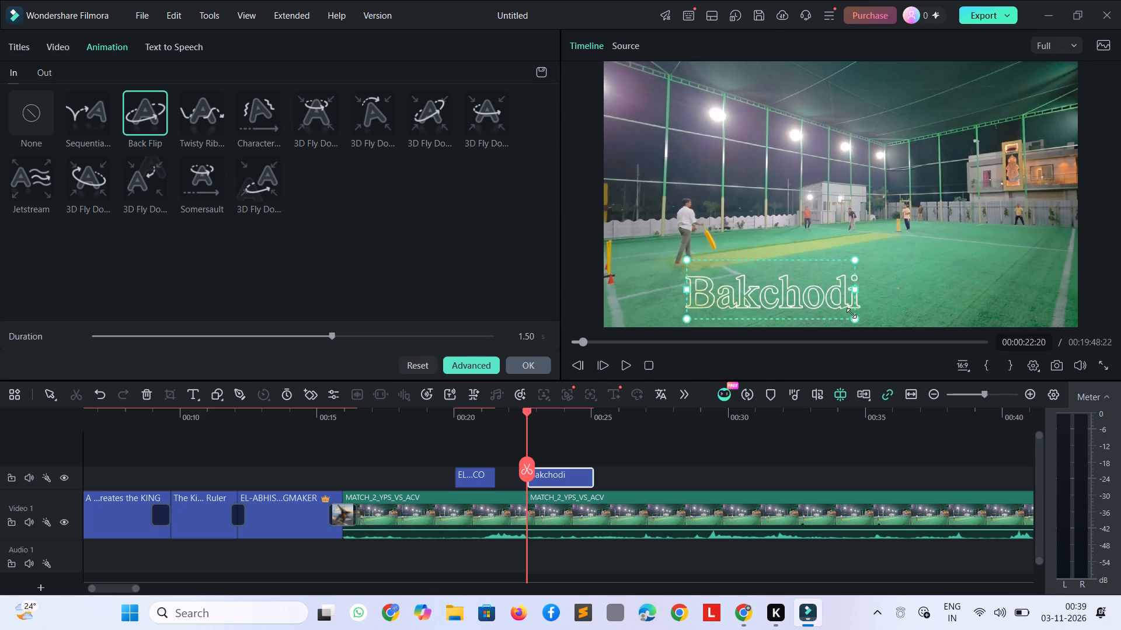
left_click_drag(851, 313, 806, 303)
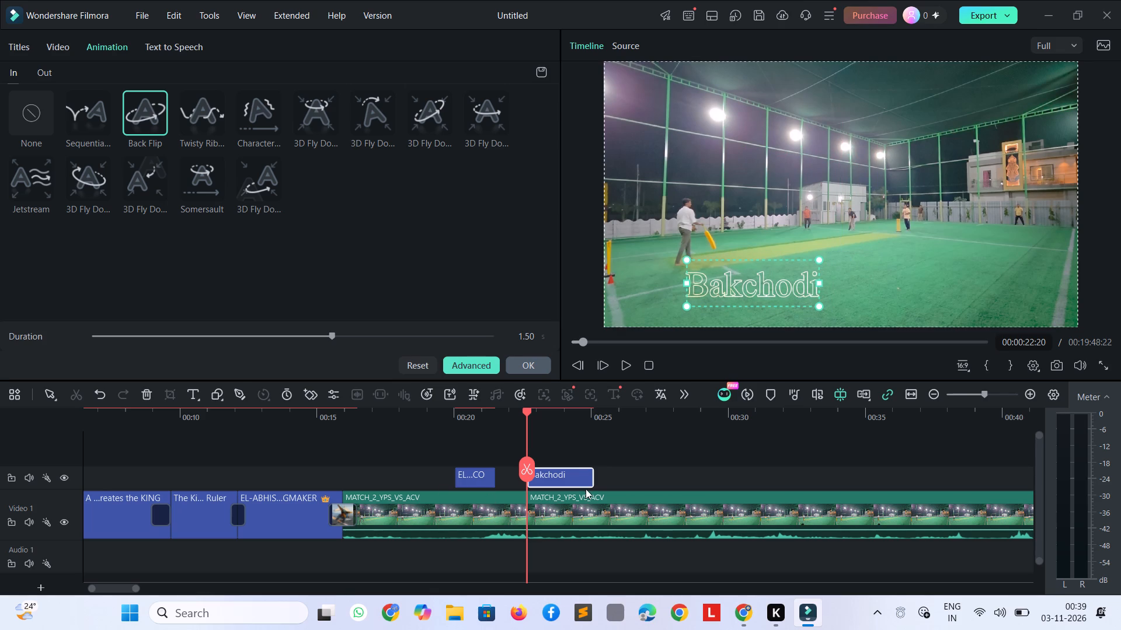
Try several 3D material presets on the "Bakchodi" title and apply the black one with a light outline.
double_click(573, 472)
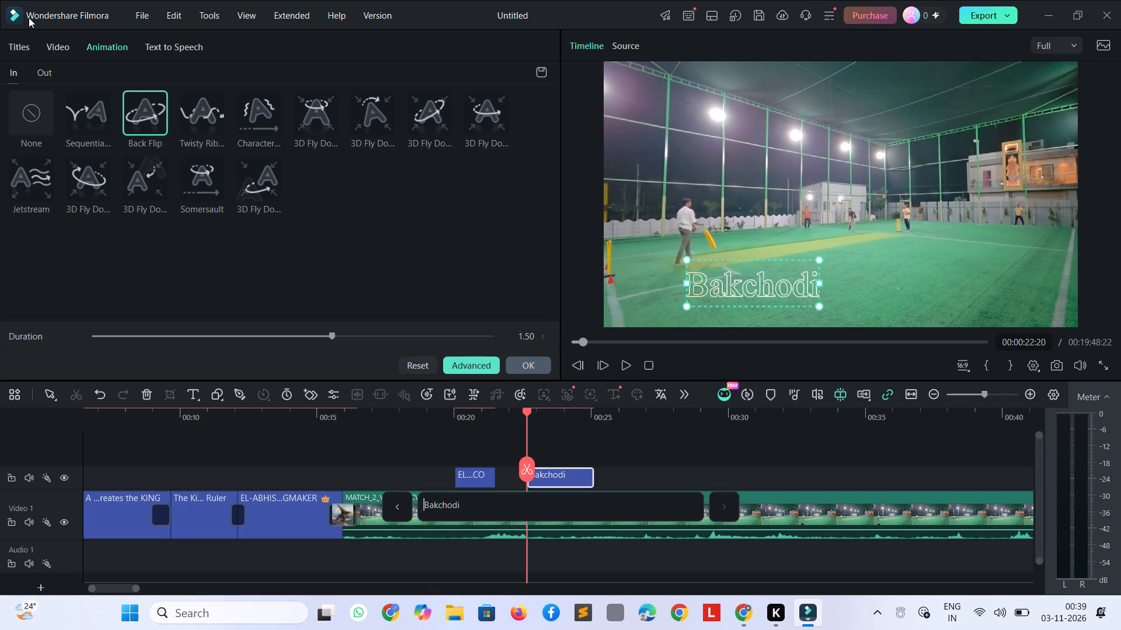
left_click(18, 48)
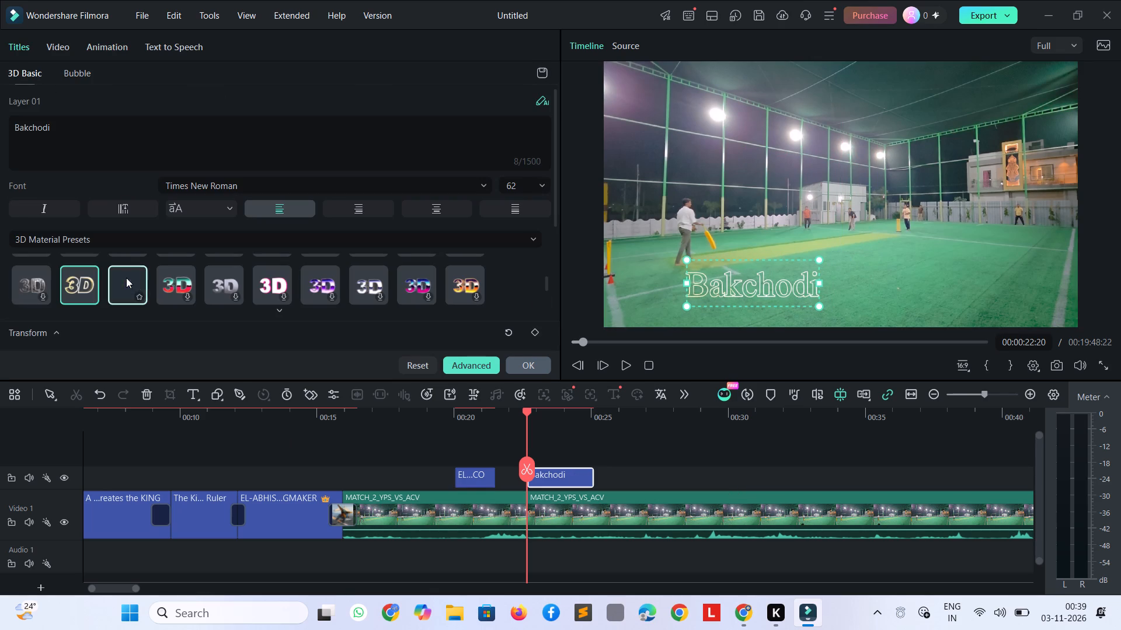
left_click(126, 278)
scroll(128, 291, "up", 4)
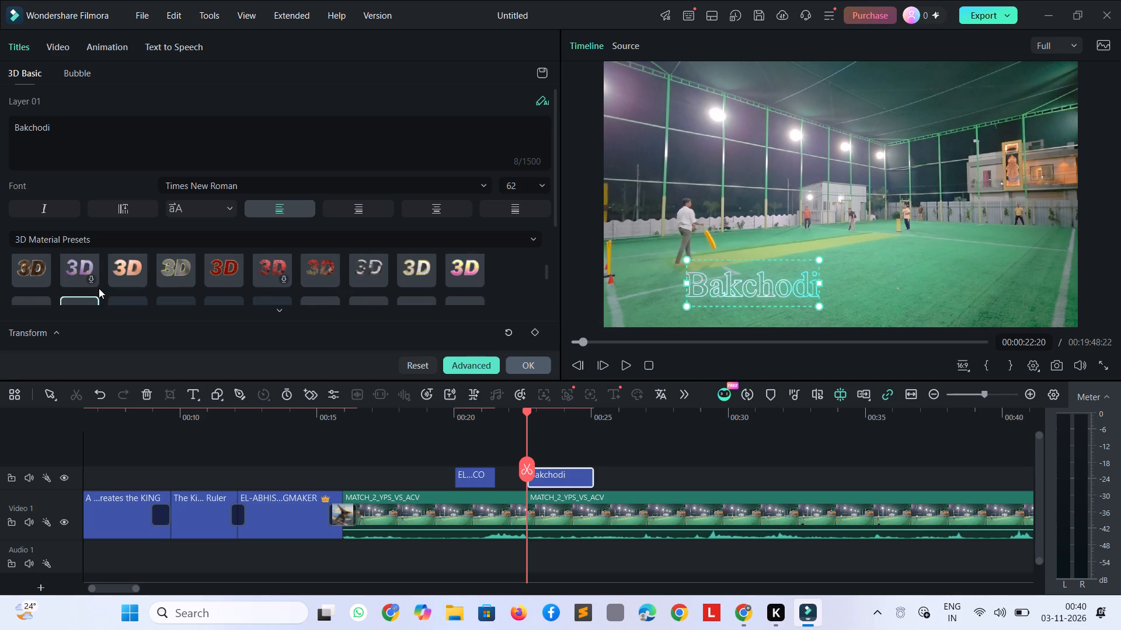
left_click(422, 273)
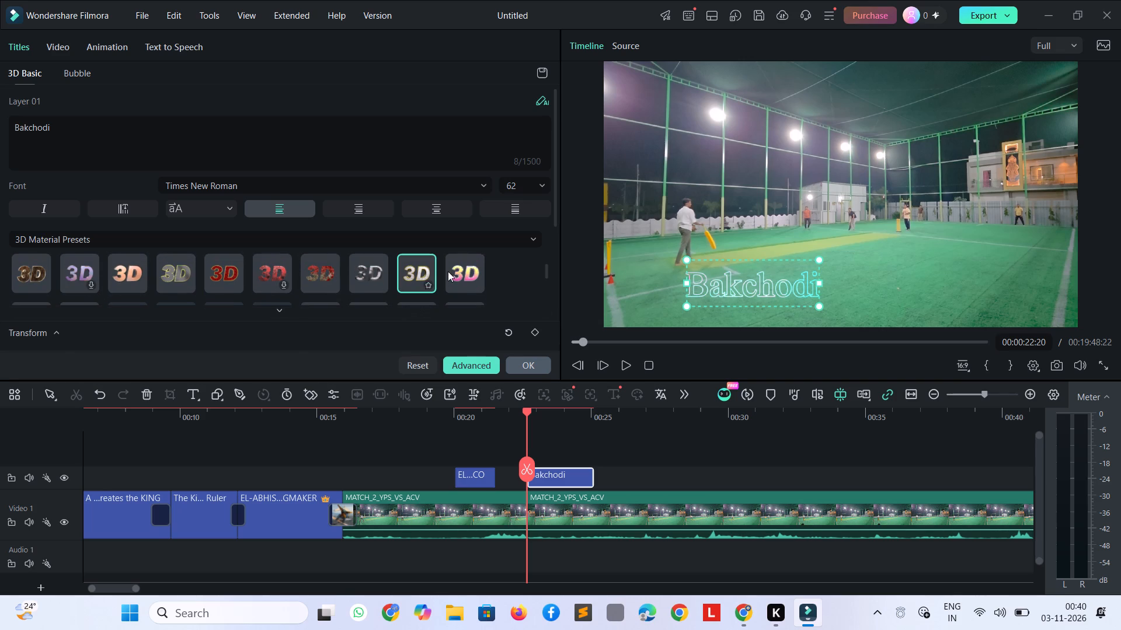
left_click(457, 271)
scroll(213, 267, "up", 1)
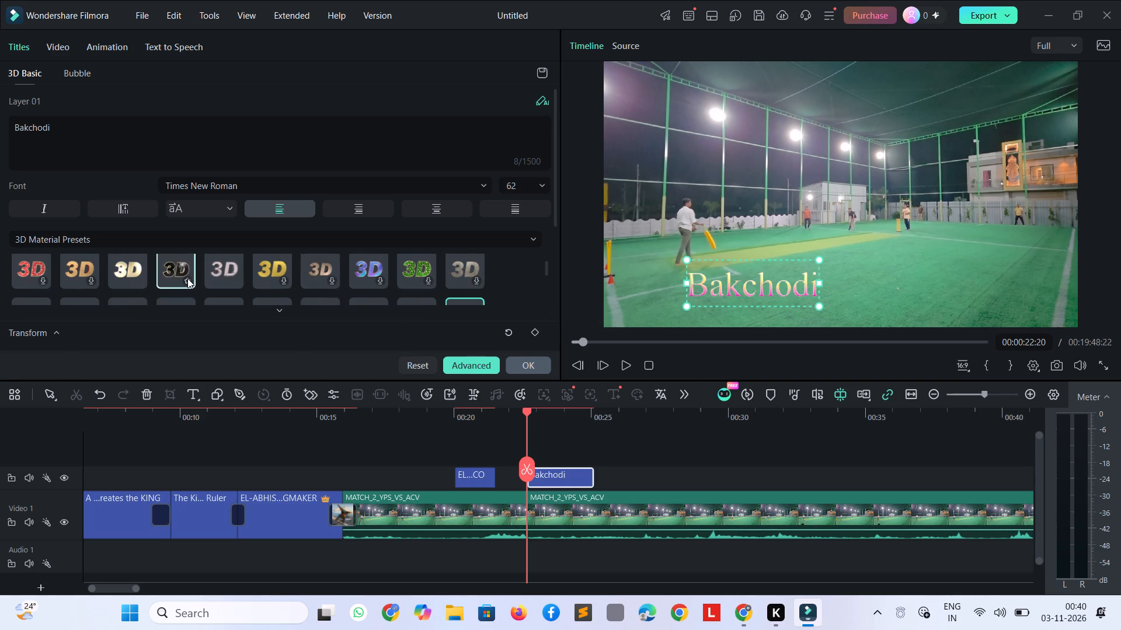
left_click(184, 270)
left_click(217, 268)
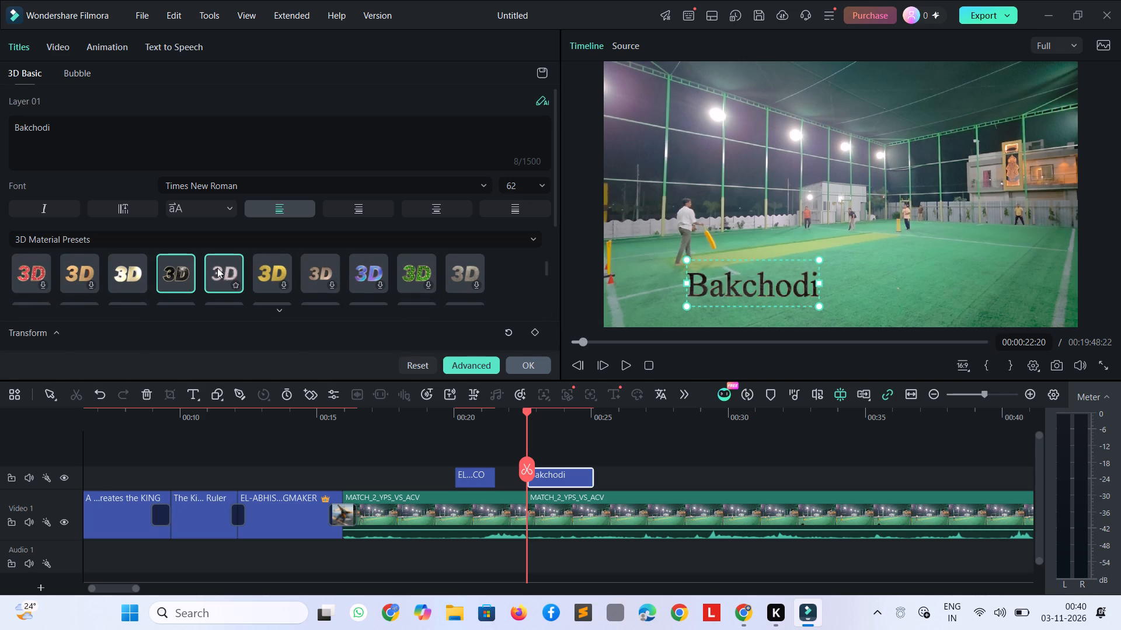
left_click(168, 285)
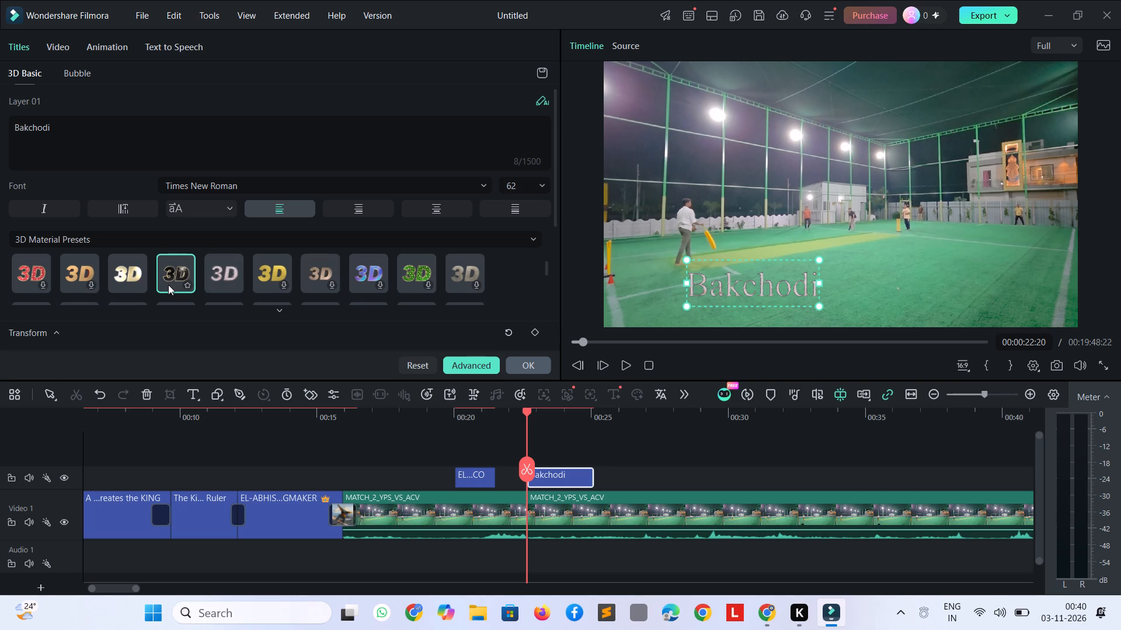
scroll(180, 277, "up", 2)
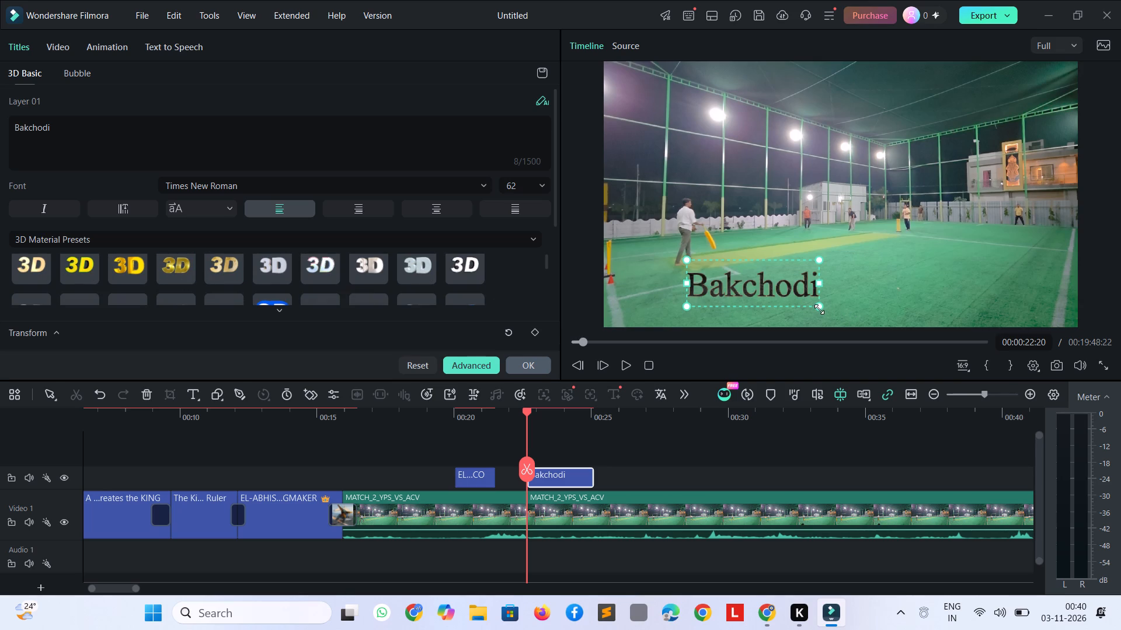
Reduce the "Bakchodi" title to font size 32, shift it slightly toward the pitch's centre, and play it.
left_click_drag(819, 309, 737, 288)
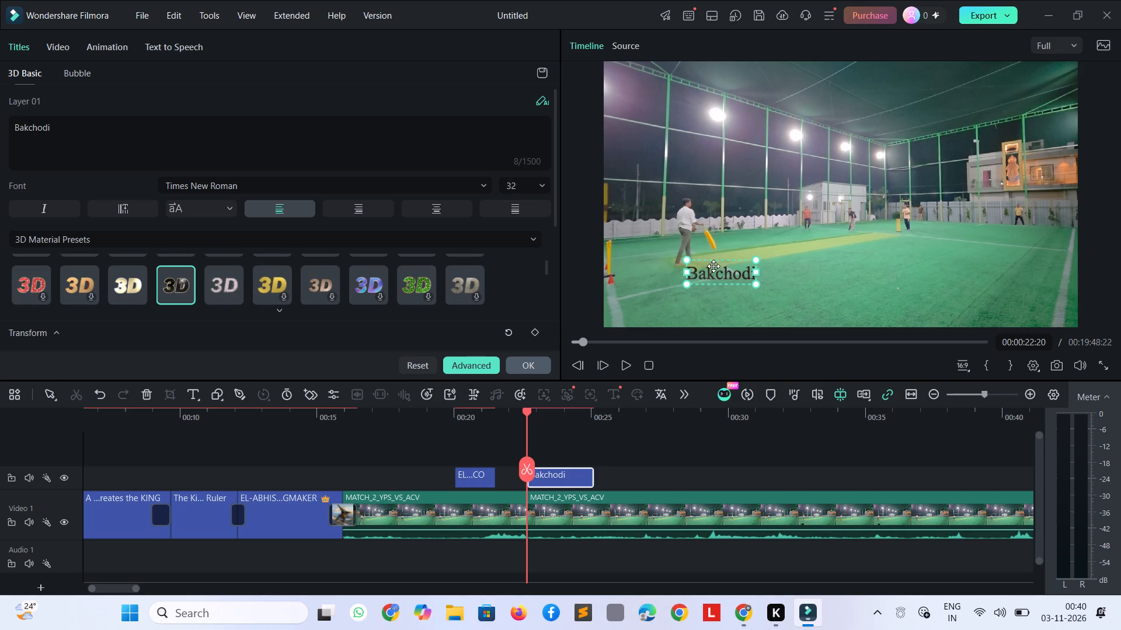
left_click_drag(724, 281, 751, 282)
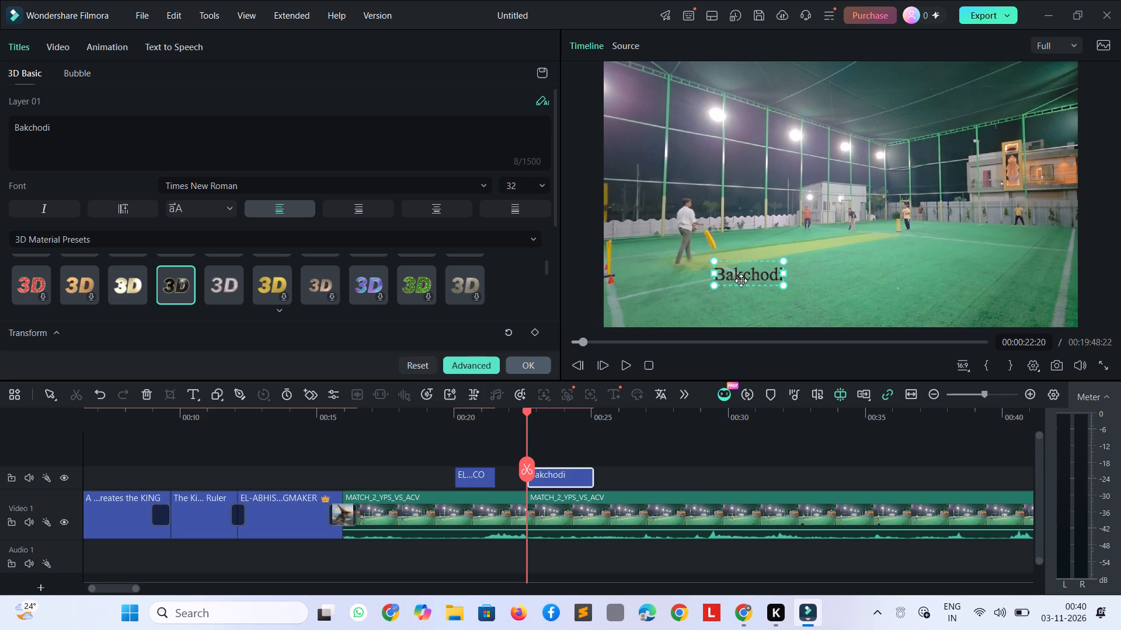
key("space")
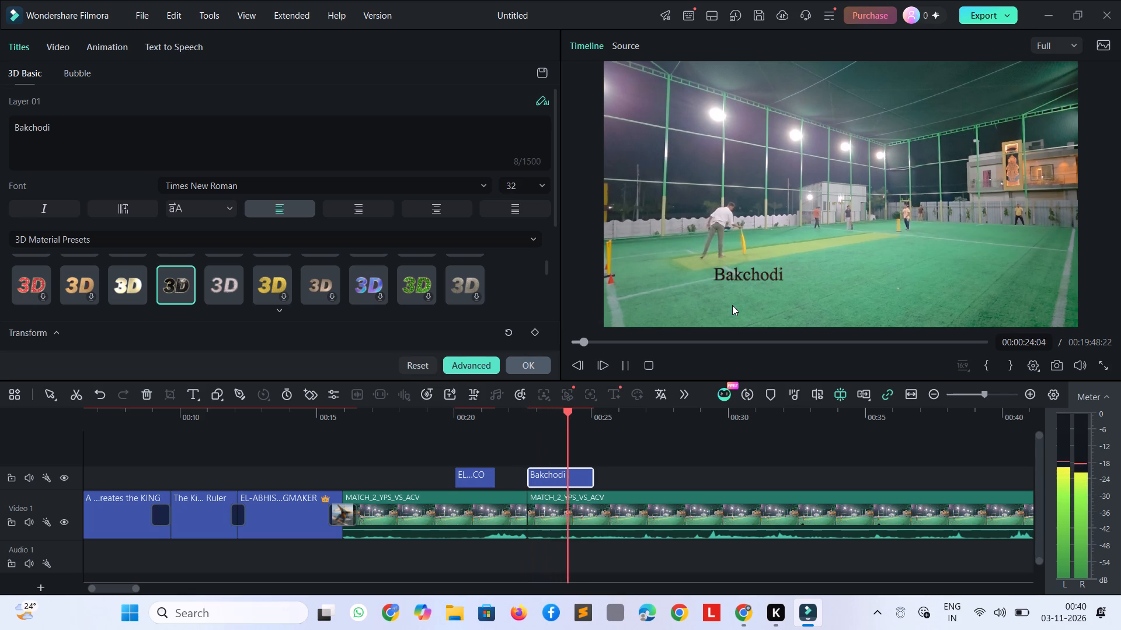
key("space")
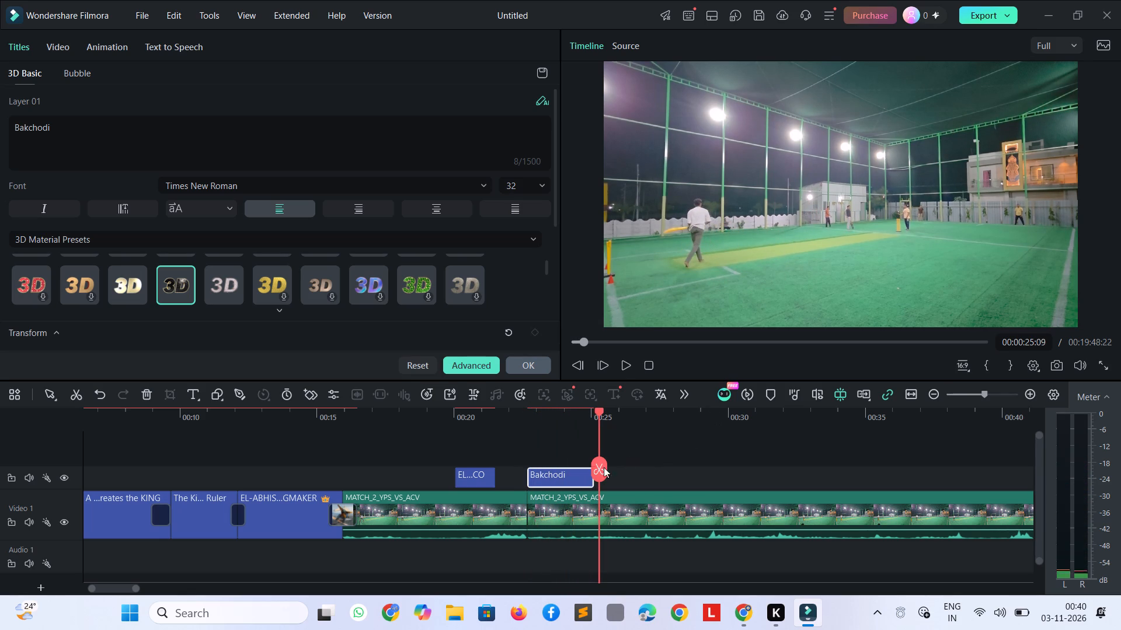
Replay the "EL-CLASSICO" section and extend that title so that it ends just after 00:00:22:00.
left_click_drag(599, 415, 571, 421)
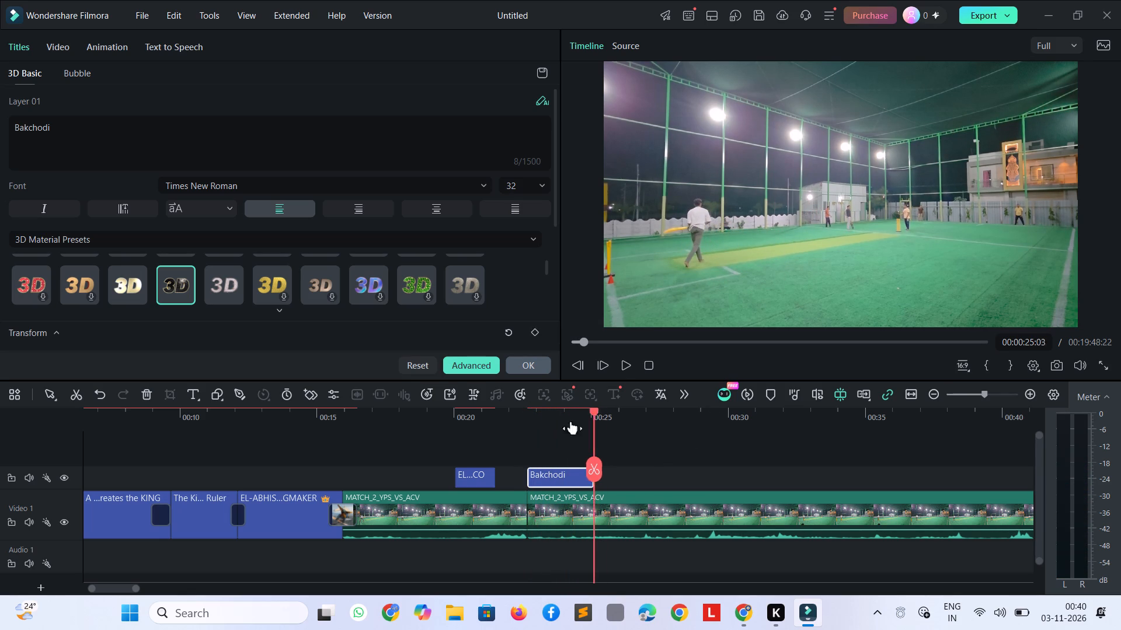
left_click_drag(571, 421, 412, 427)
key("space")
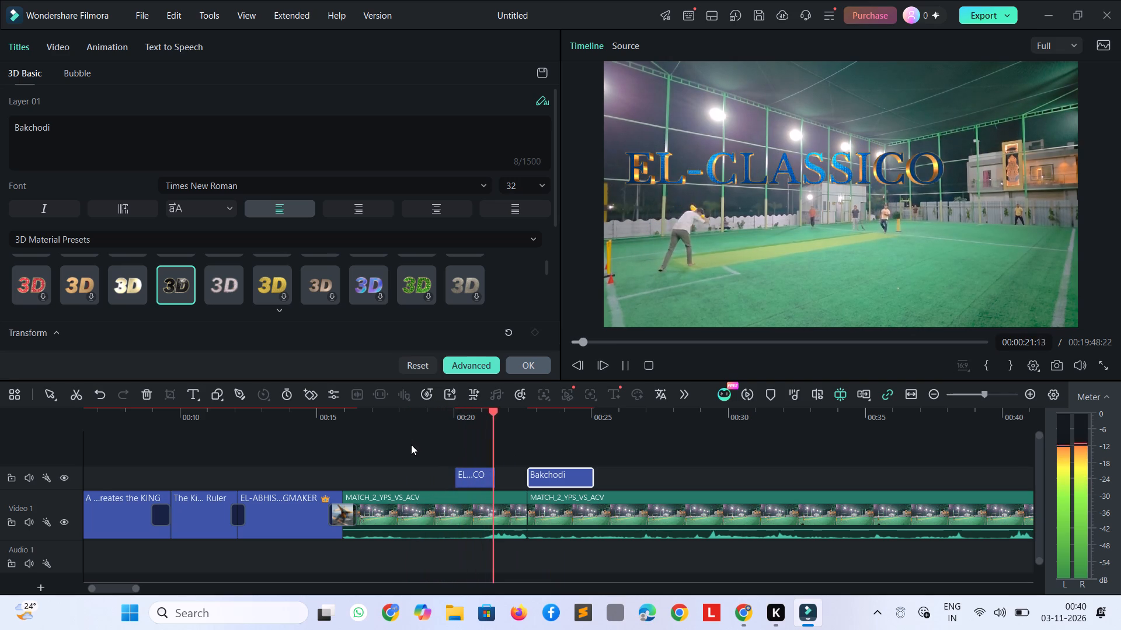
key("space")
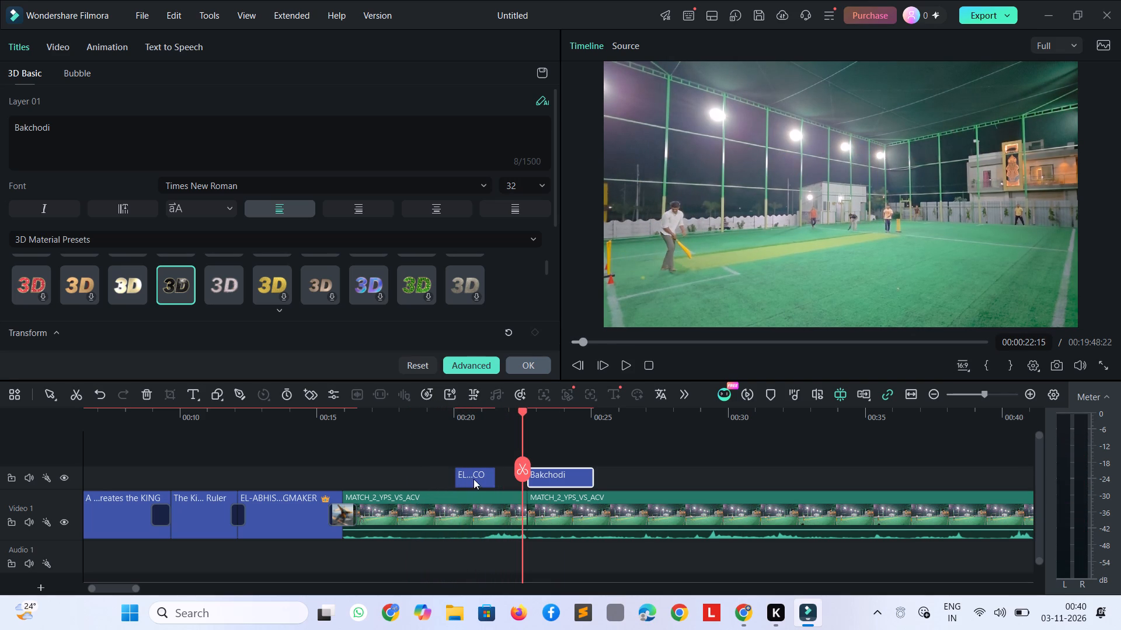
left_click(474, 479)
left_click_drag(491, 474, 499, 477)
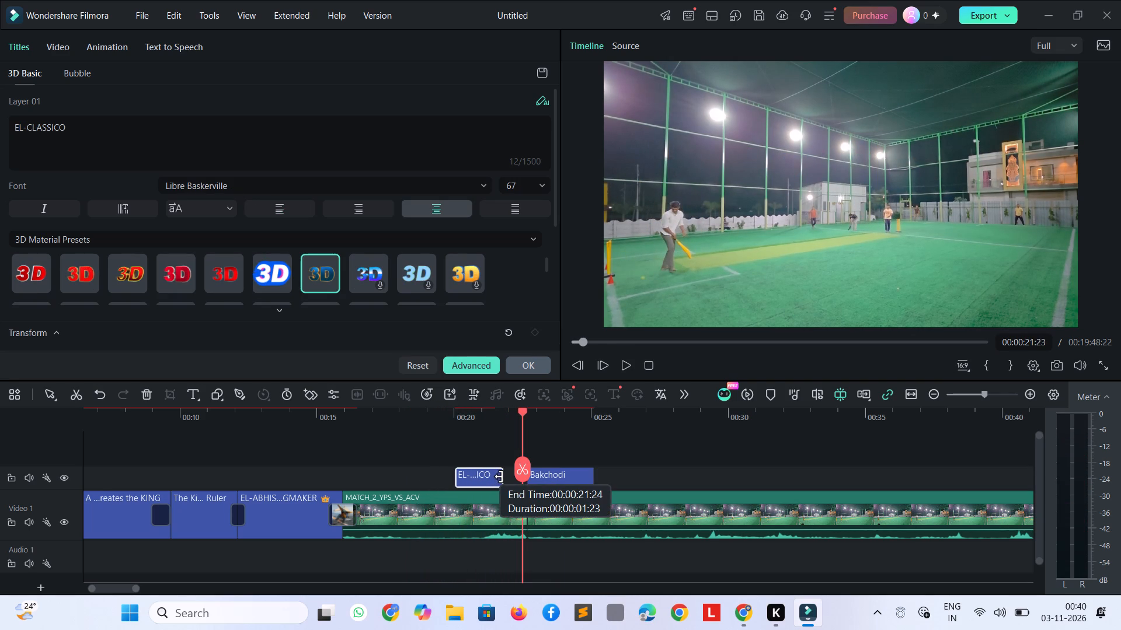
left_click_drag(499, 477, 502, 478)
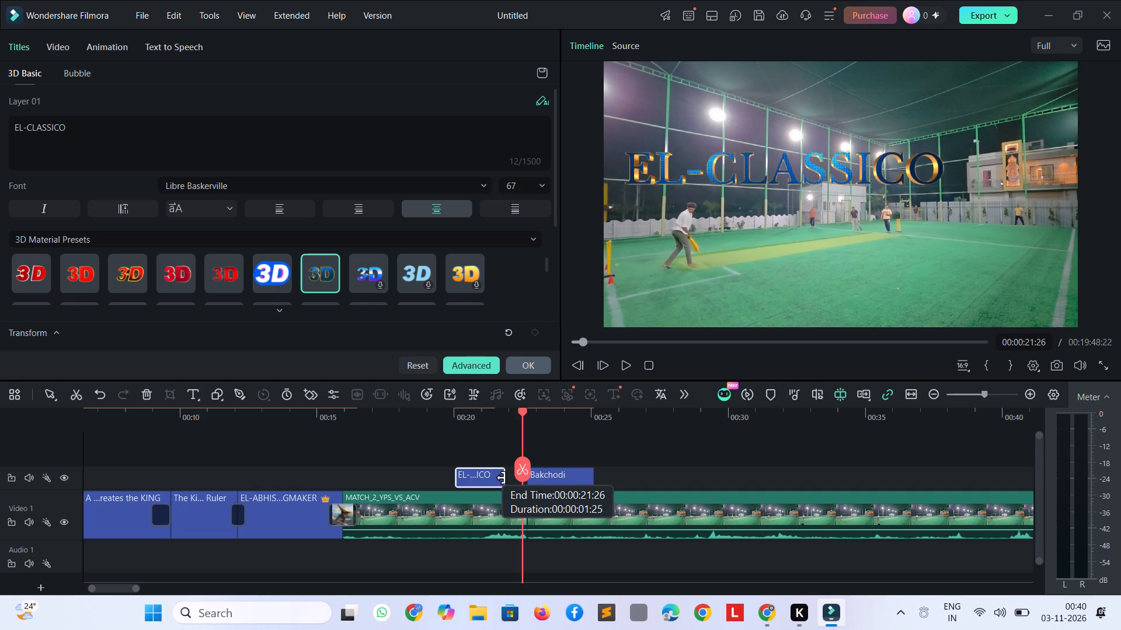
left_click_drag(502, 478, 505, 478)
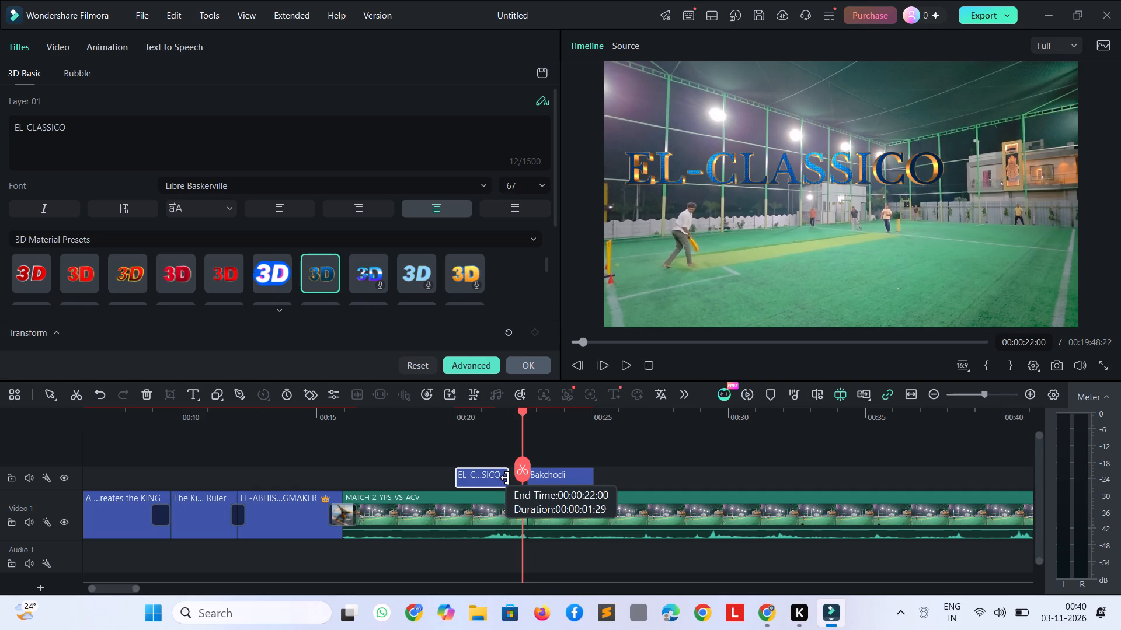
left_click_drag(505, 478, 509, 480)
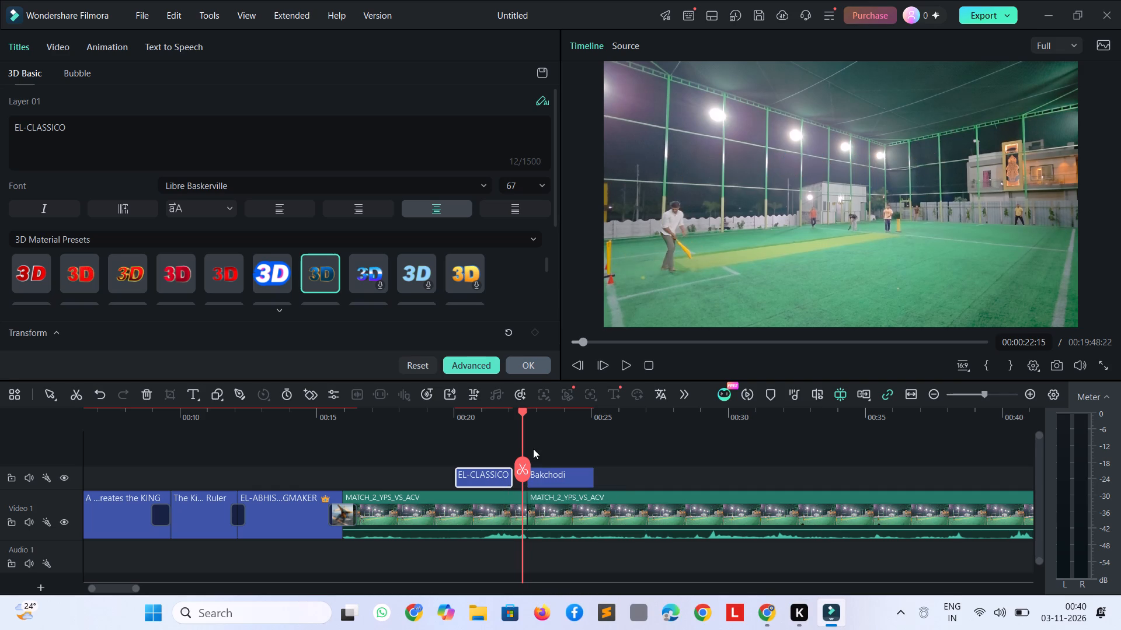
Play from the start of the "EL-CLASSICO" title through "Bakchodi" to about 00:00:30:03 to check the title timing and following footage.
left_click_drag(522, 416, 451, 410)
key("space")
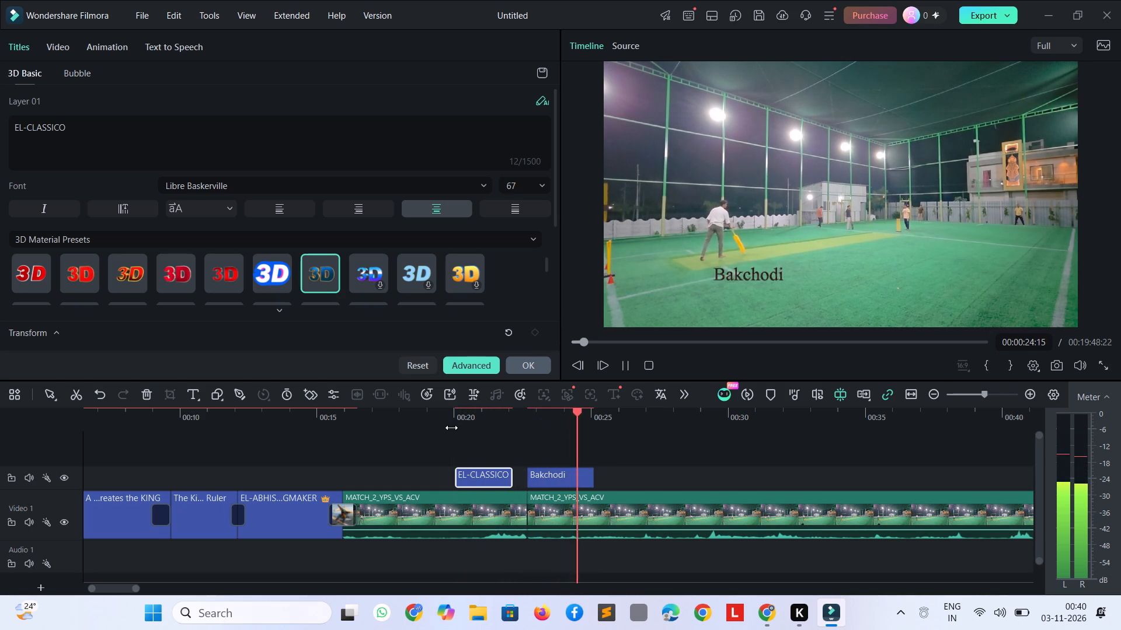
key("space")
key("space")
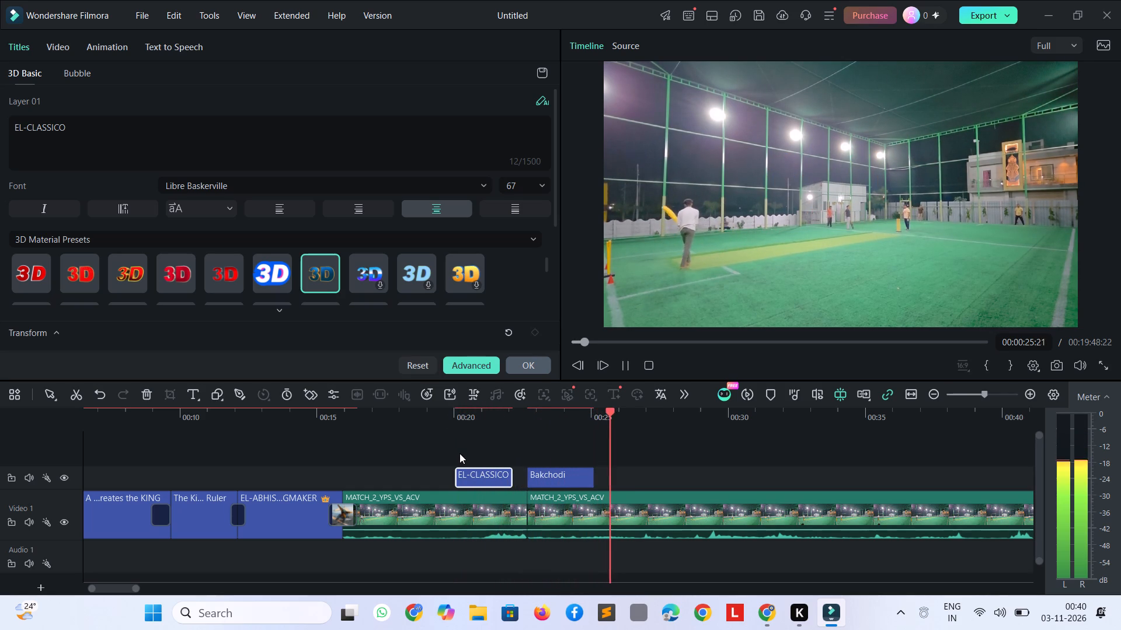
key("space")
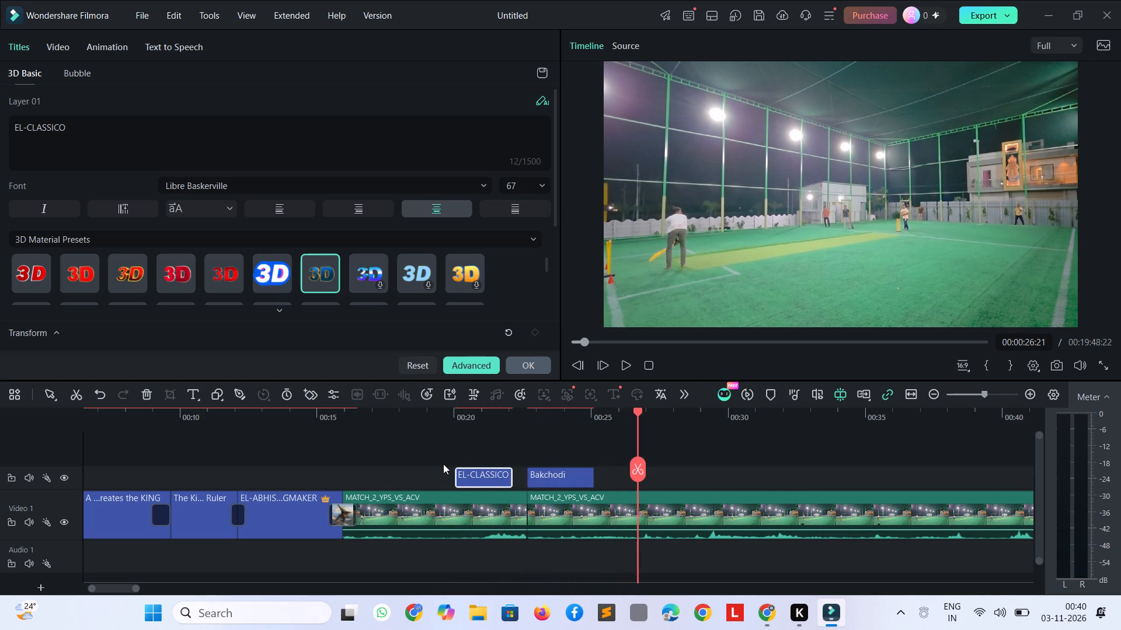
key("space")
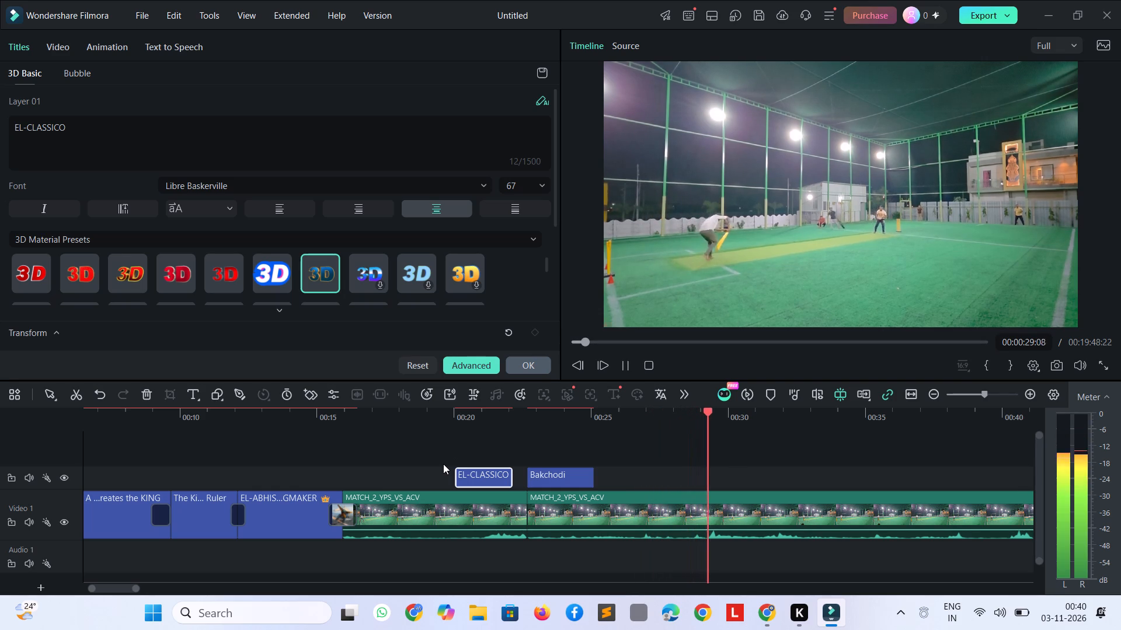
key("space")
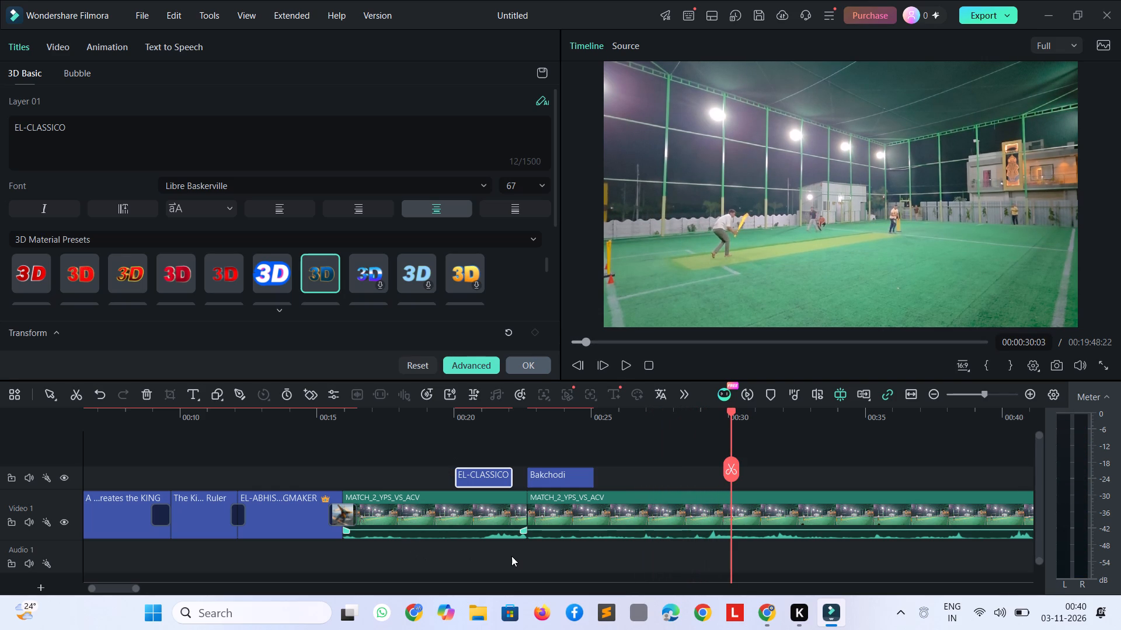
Replay the footage around 00:00:31 to find the cut point and split the match clip at 00:00:31:09.
key("space")
key("space")
key("space")
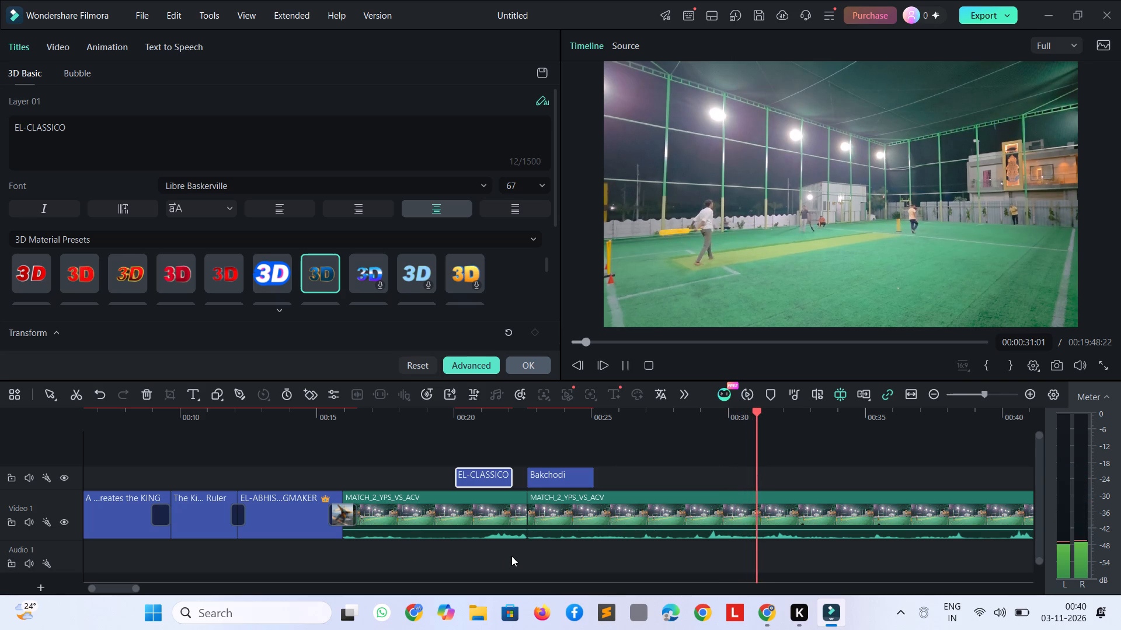
key("space")
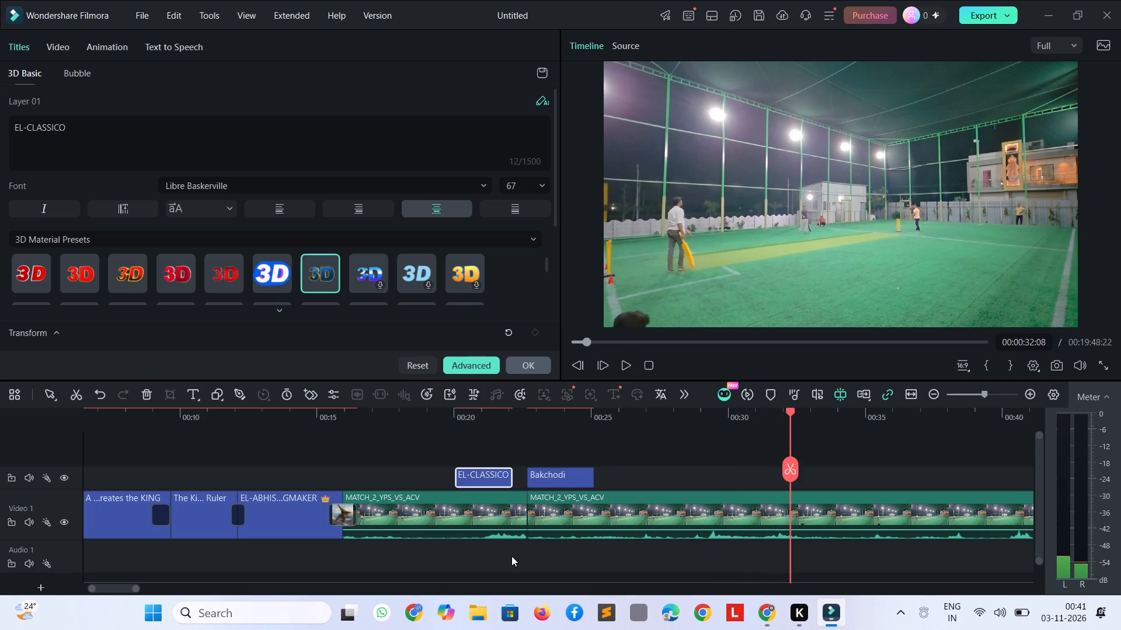
key("shift+Left")
key("shift+Left")
key("space")
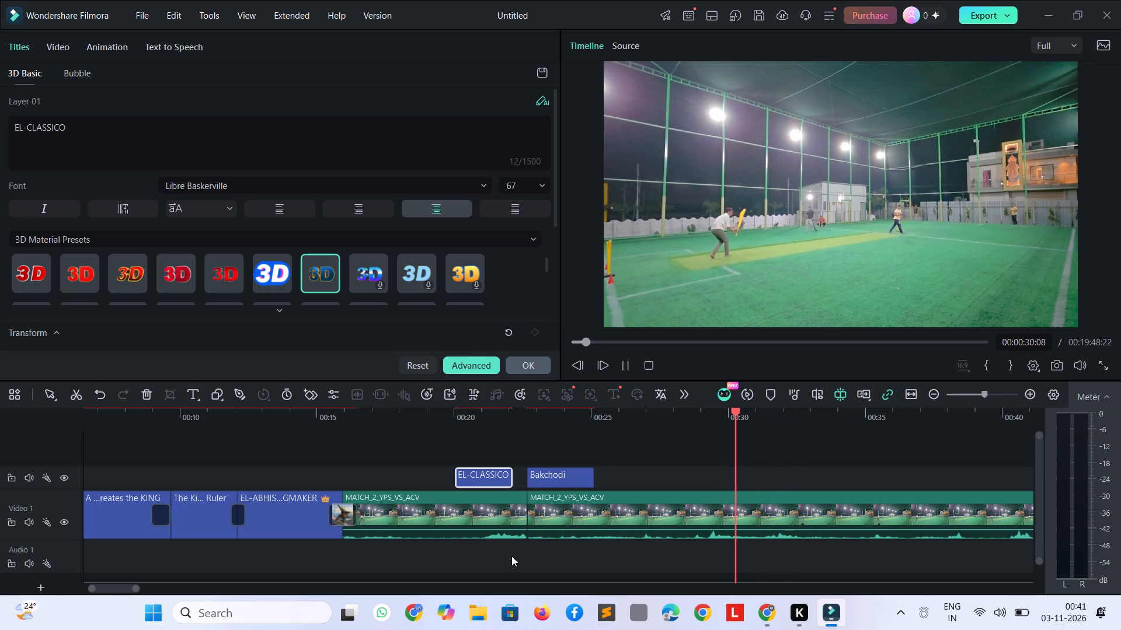
key("space")
key("space")
key("space")
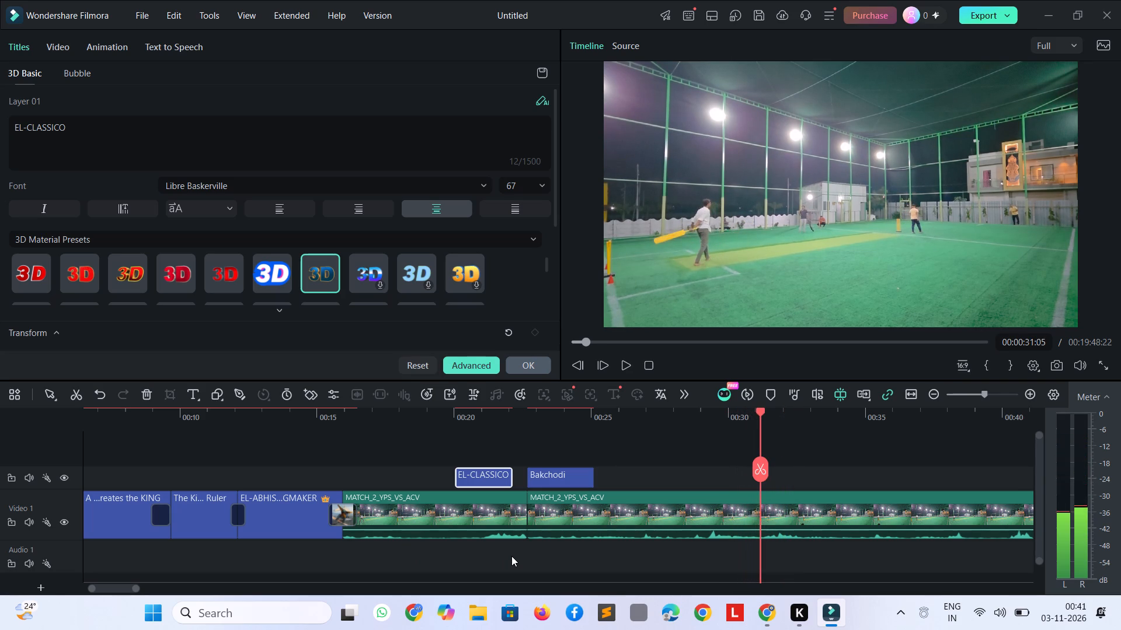
key("space")
key("space")
key("shift+Left")
key("space")
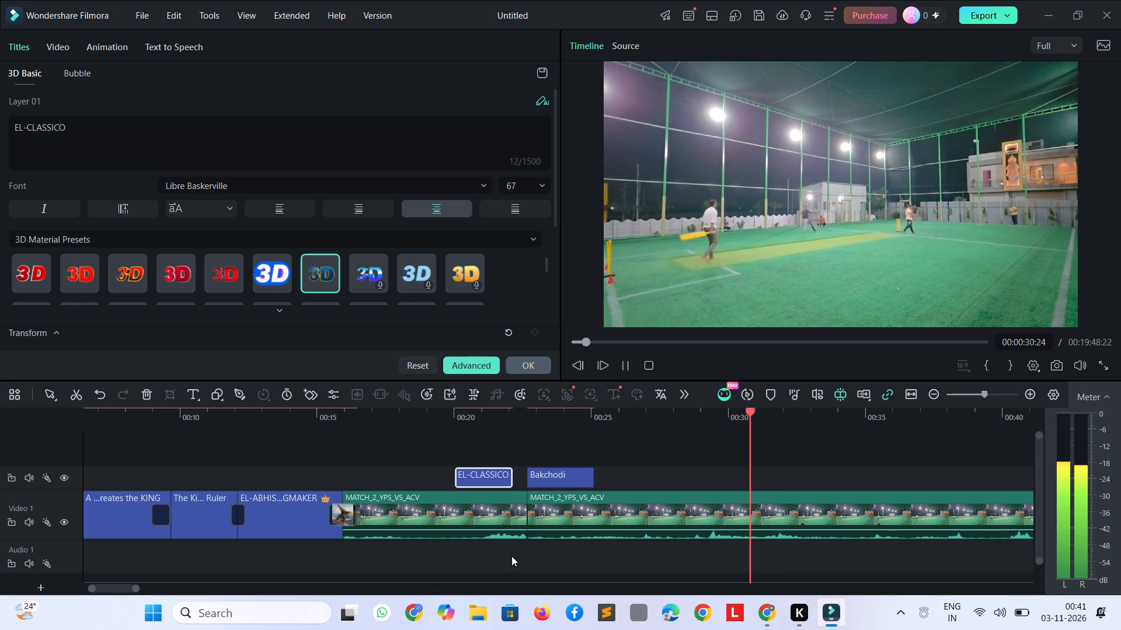
key("space")
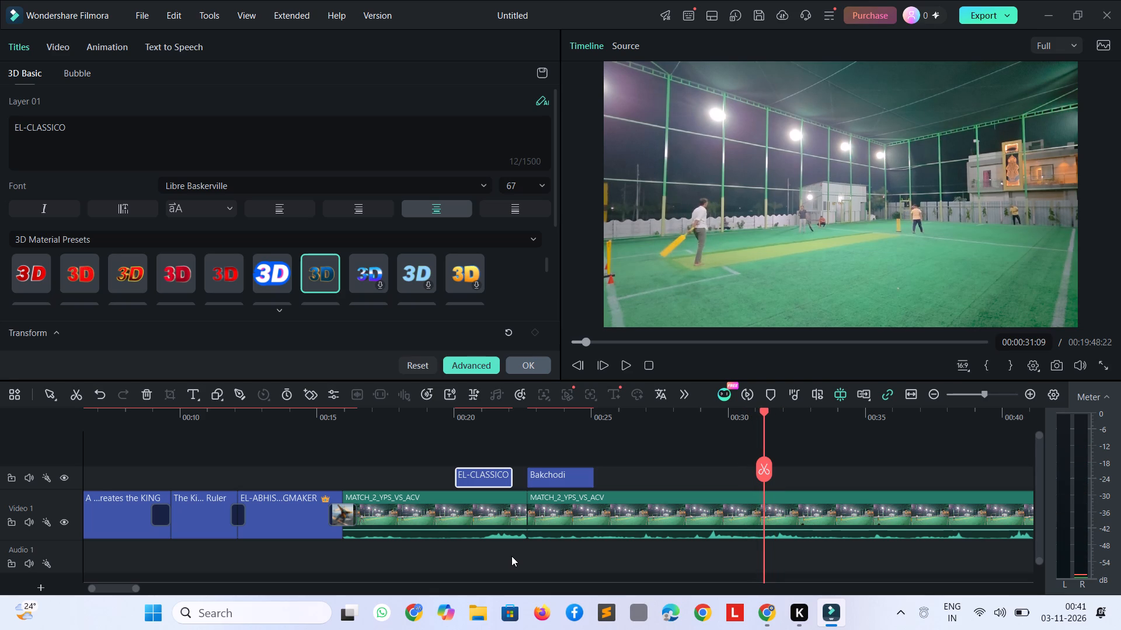
key("ctrl+b")
key("ctrl+space")
key("space")
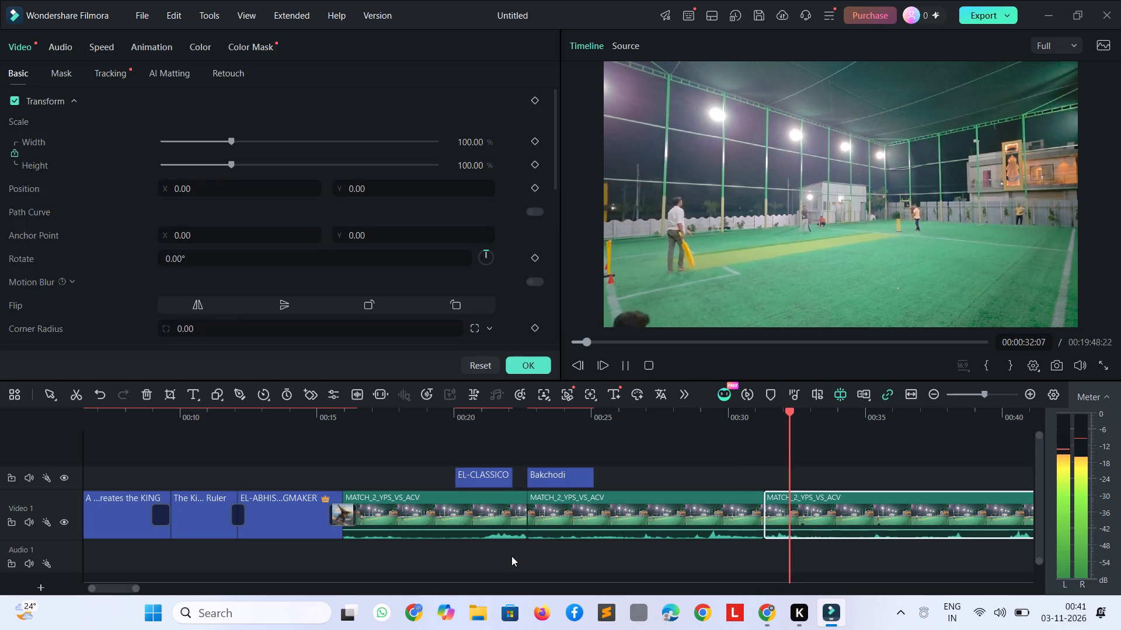
key("space")
Replay from just before the "EL-CLASSICO" title to 00:00:29:14 to check both titles and find the next title's moment.
left_click(718, 454)
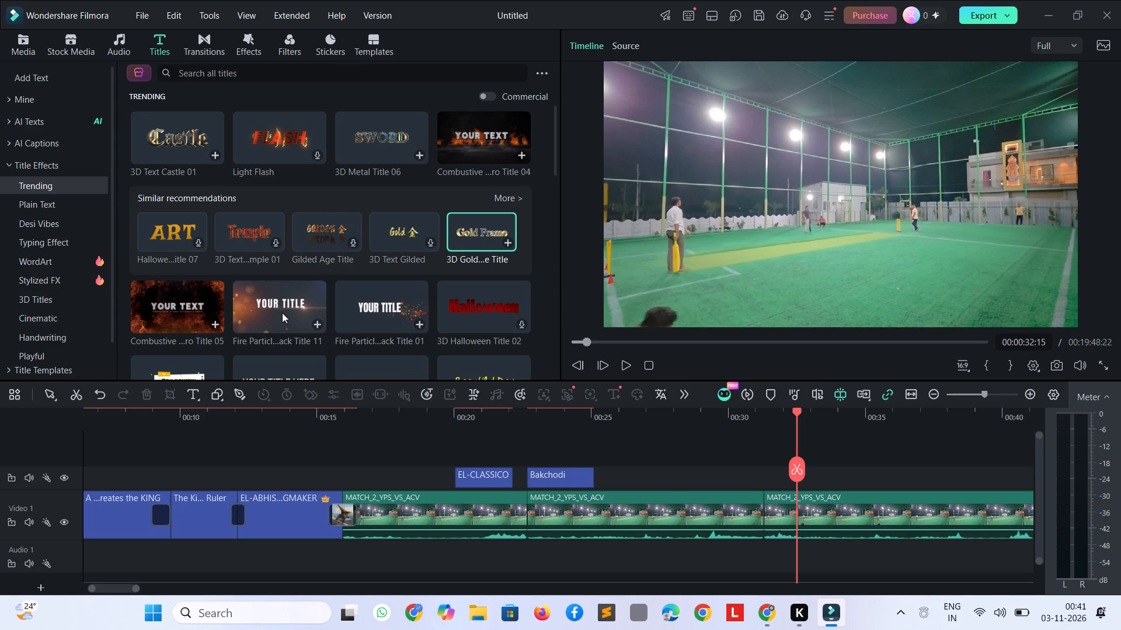
left_click_drag(796, 407, 795, 407)
left_click_drag(795, 407, 771, 412)
left_click_drag(797, 415, 475, 423)
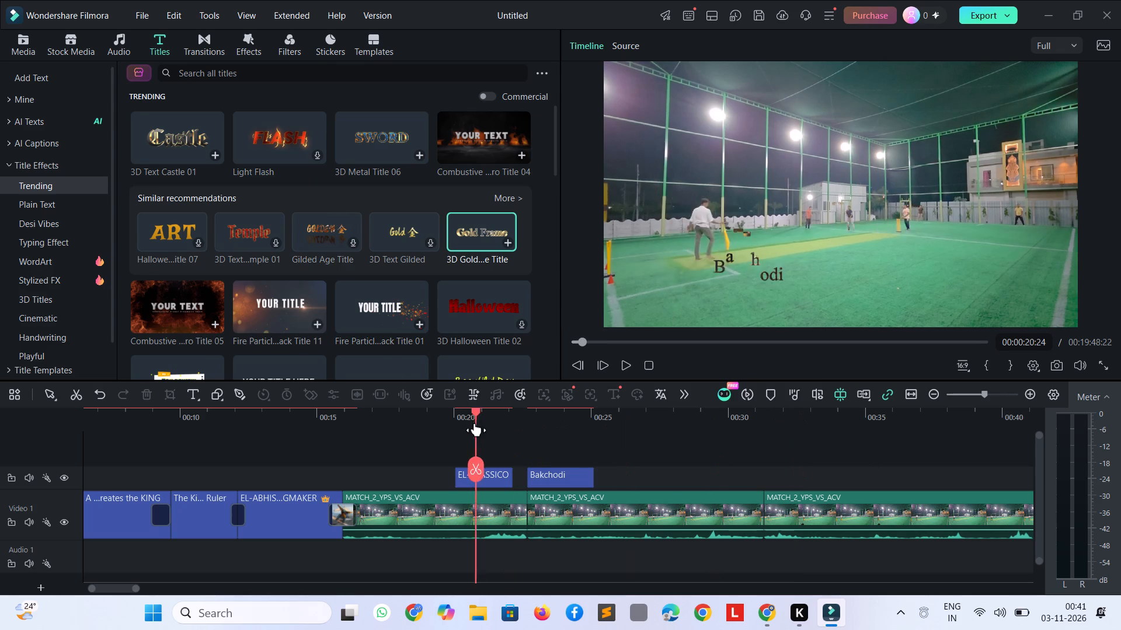
left_click_drag(475, 423, 424, 425)
key("space")
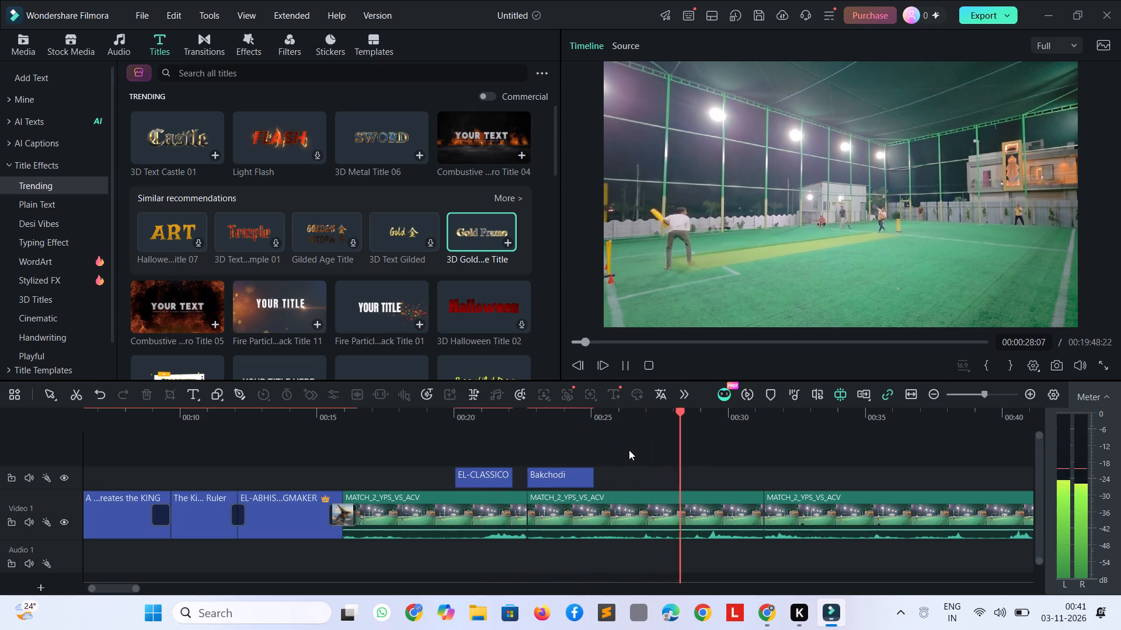
key("space")
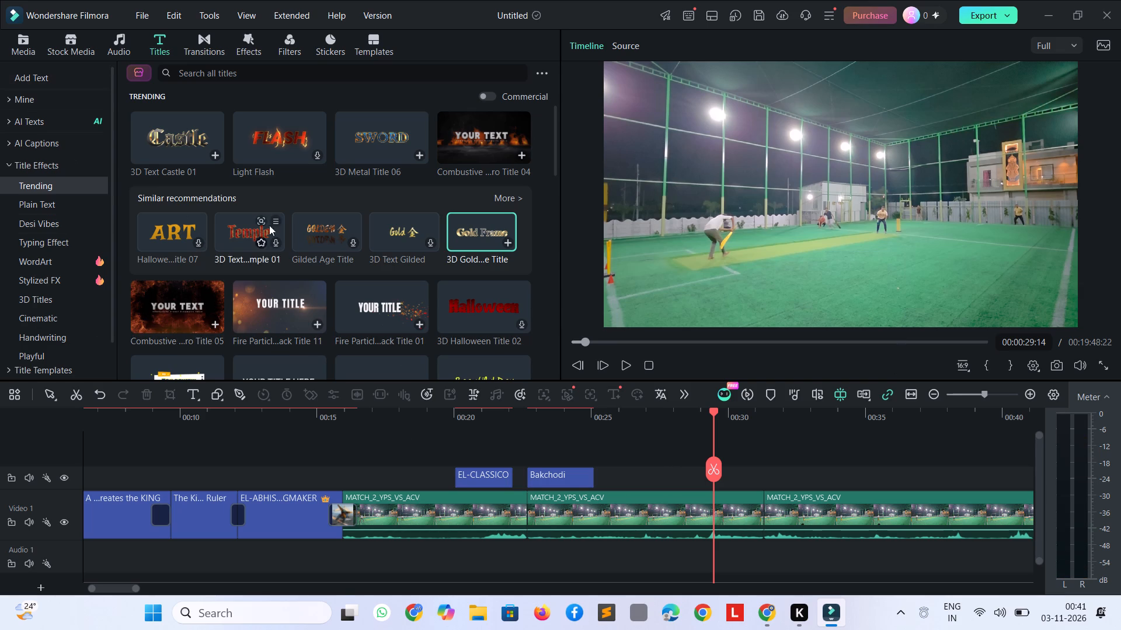
Add the Plain Text "Heartbeat Title" to the title track after "Bakchodi" and trim it to end just before 00:00:30:00.
scroll(268, 208, "down", 5)
left_click(12, 211)
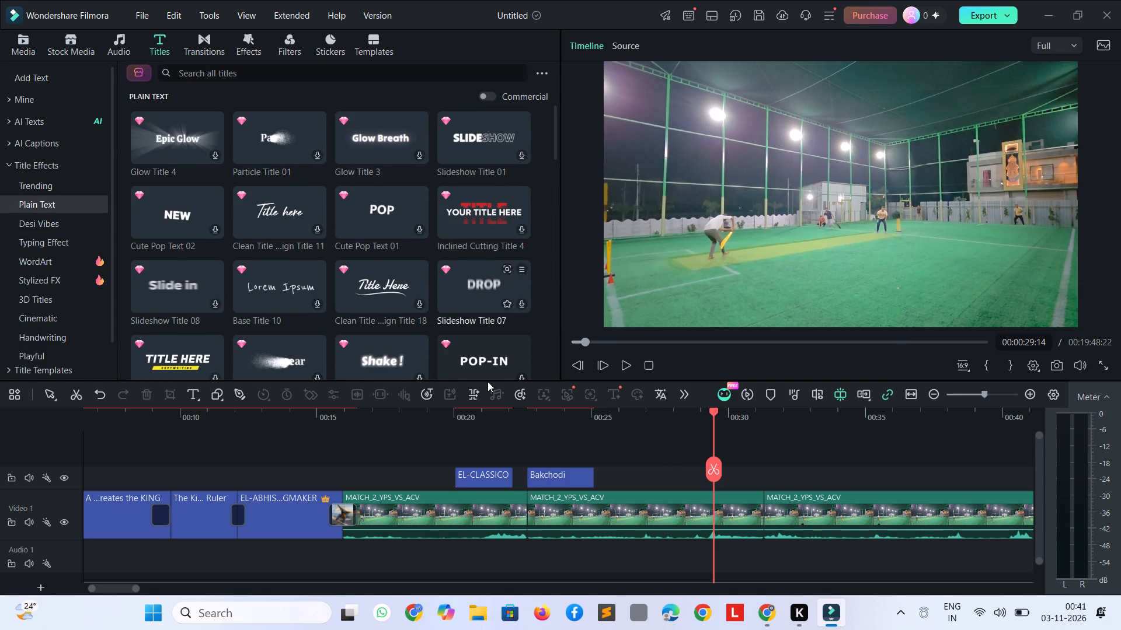
scroll(343, 204, "down", 3)
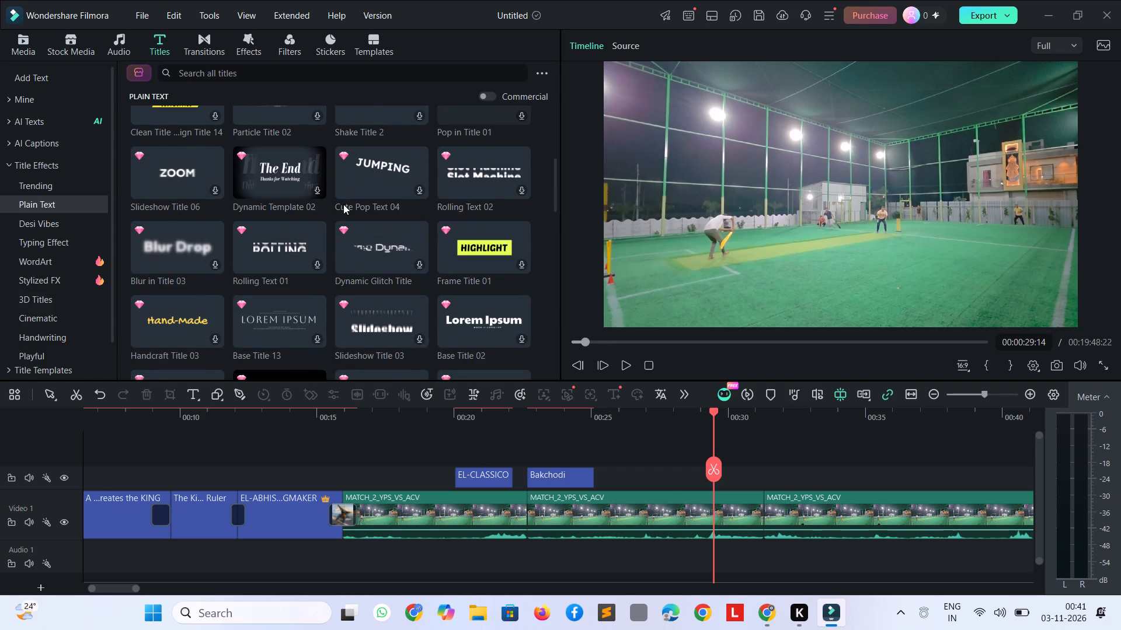
scroll(306, 296, "down", 7)
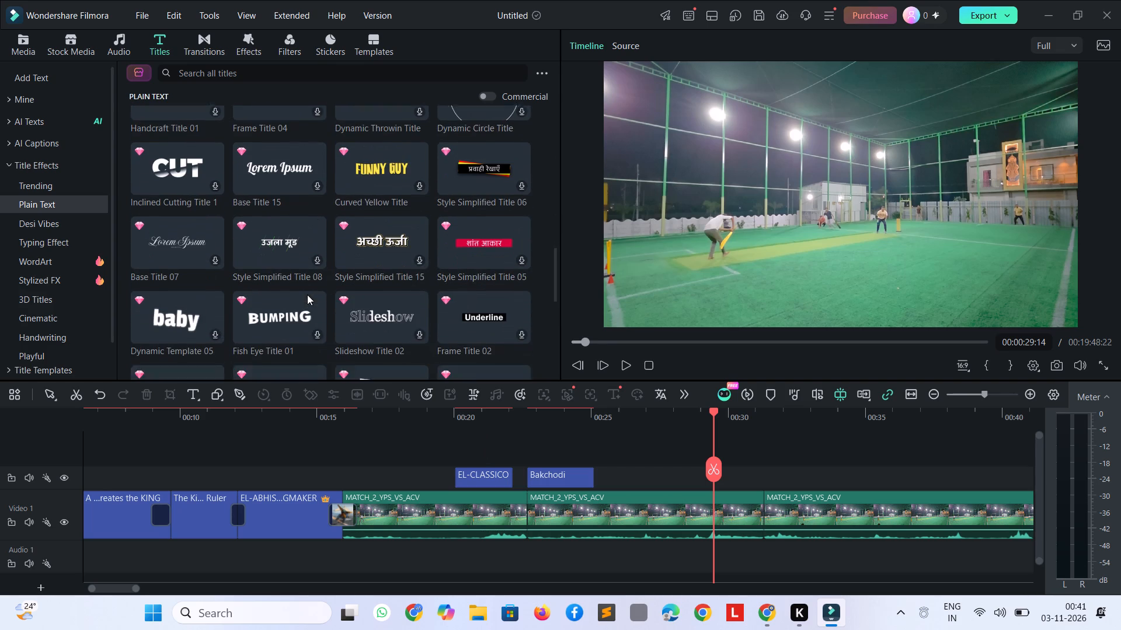
scroll(307, 295, "down", 2)
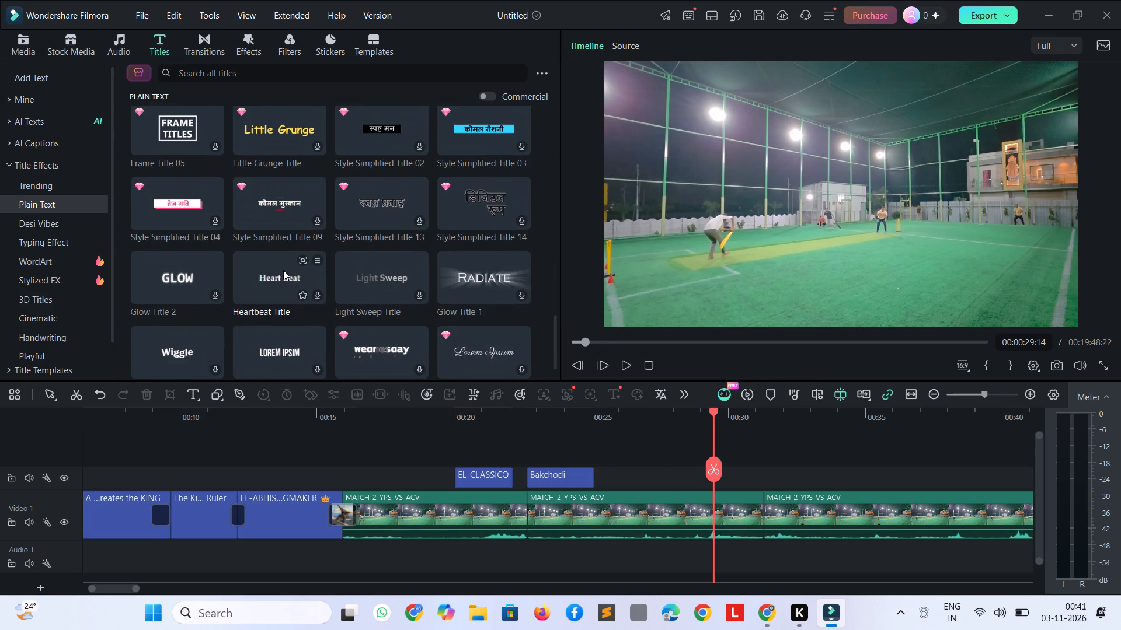
left_click(282, 270)
left_click(284, 286)
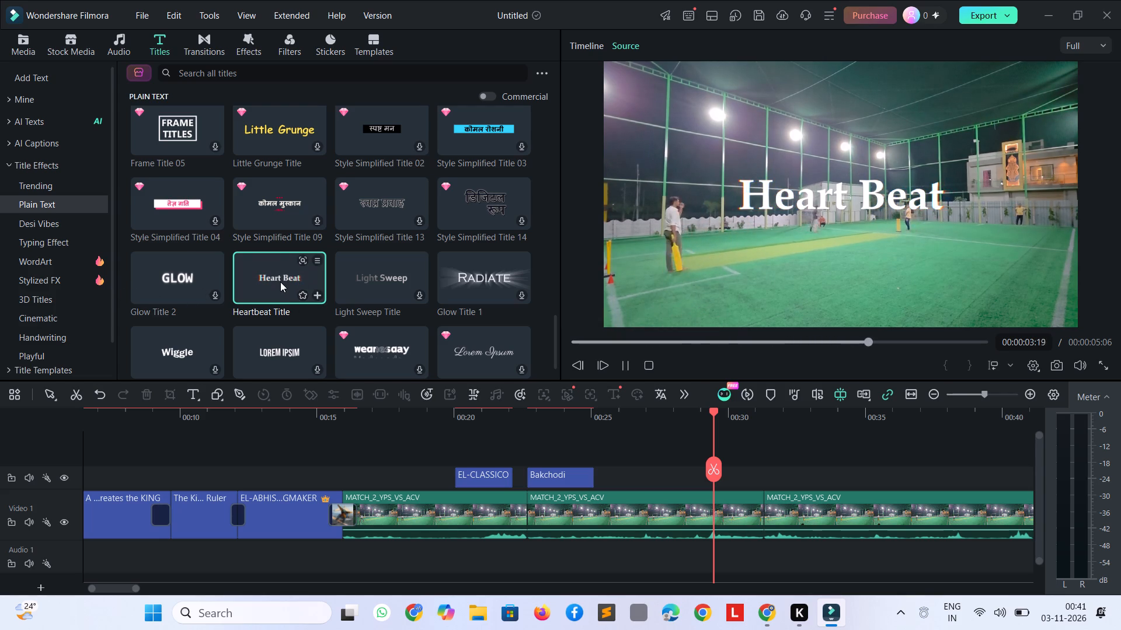
left_click_drag(280, 282, 575, 468)
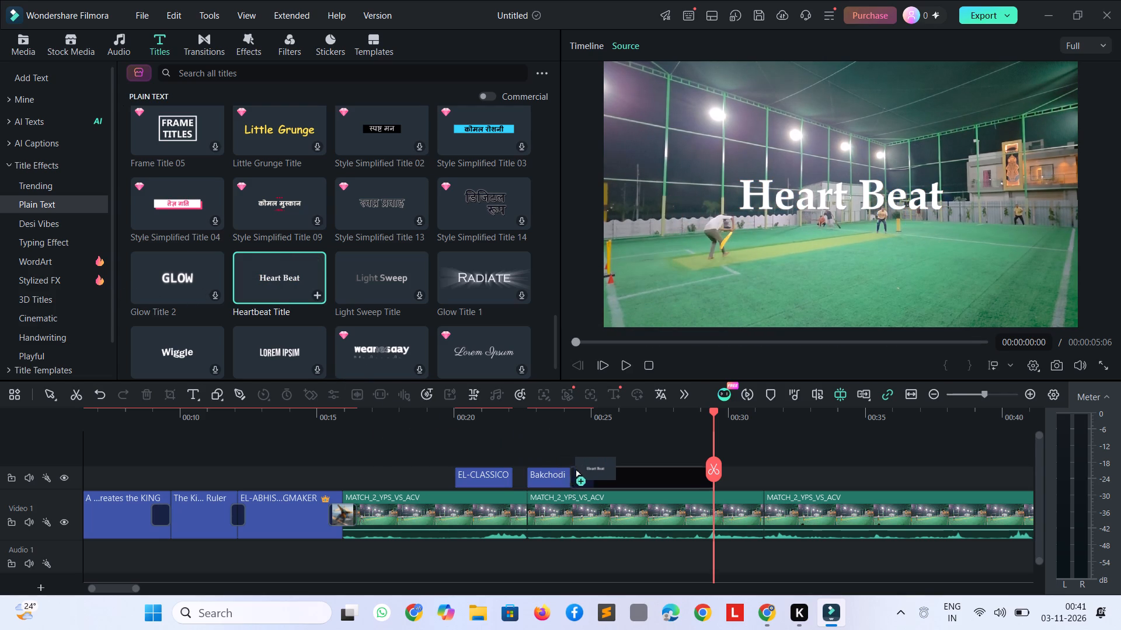
left_click_drag(575, 468, 666, 473)
left_click_drag(809, 476, 723, 485)
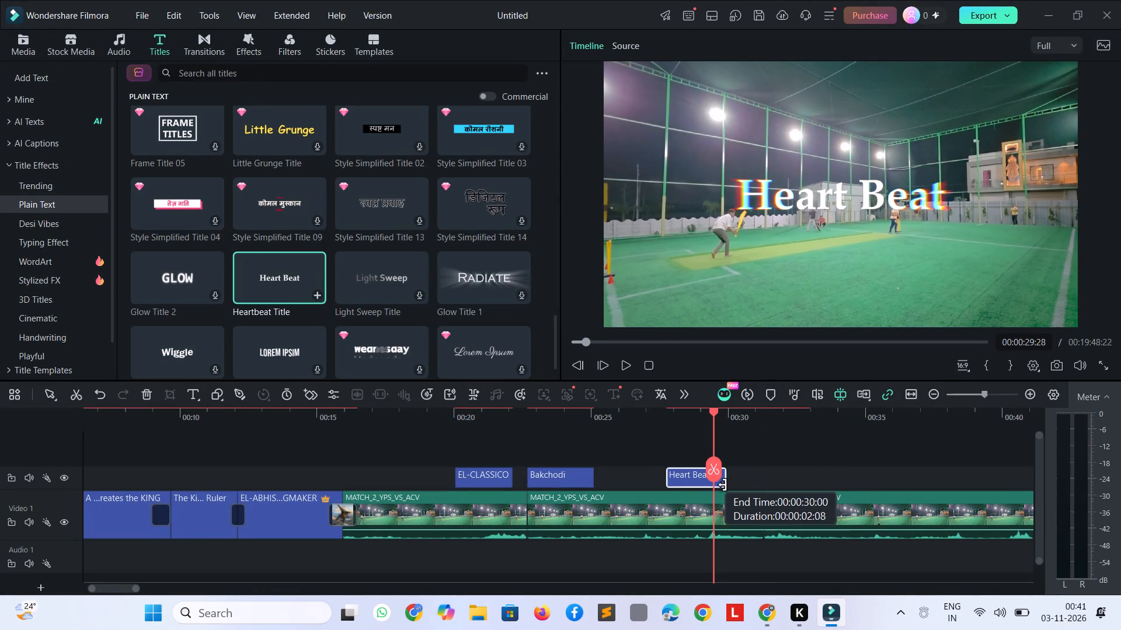
left_click_drag(723, 485, 722, 486)
Move the "Heart Beat" title to the lower-right area of the video frame and scale it down to font size 51.
left_click_drag(811, 194, 817, 248)
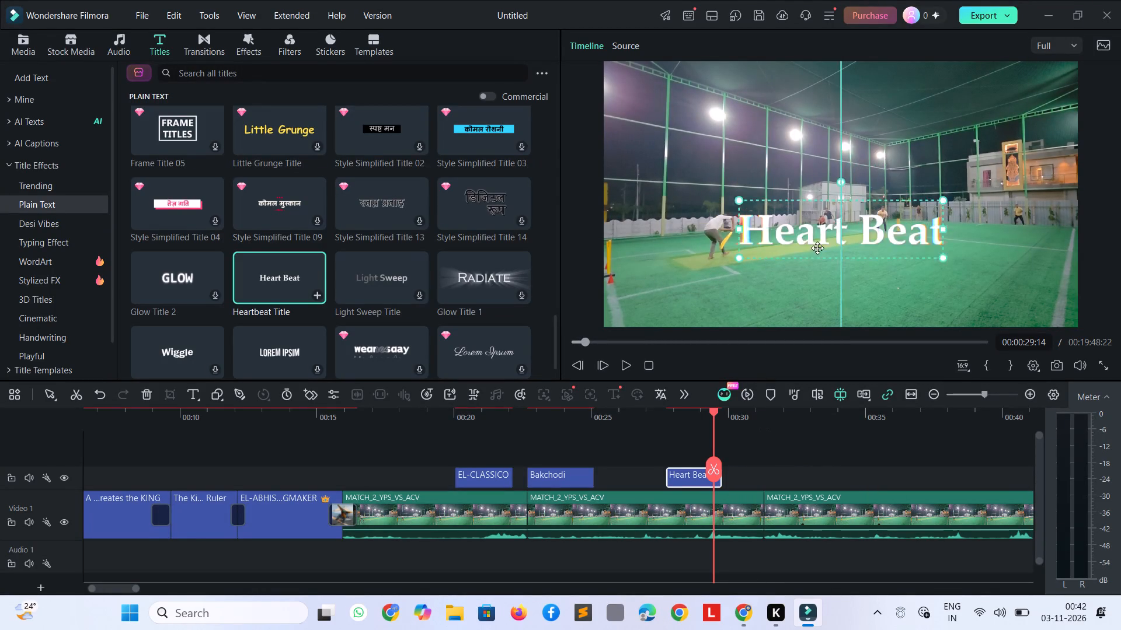
left_click_drag(817, 248, 888, 276)
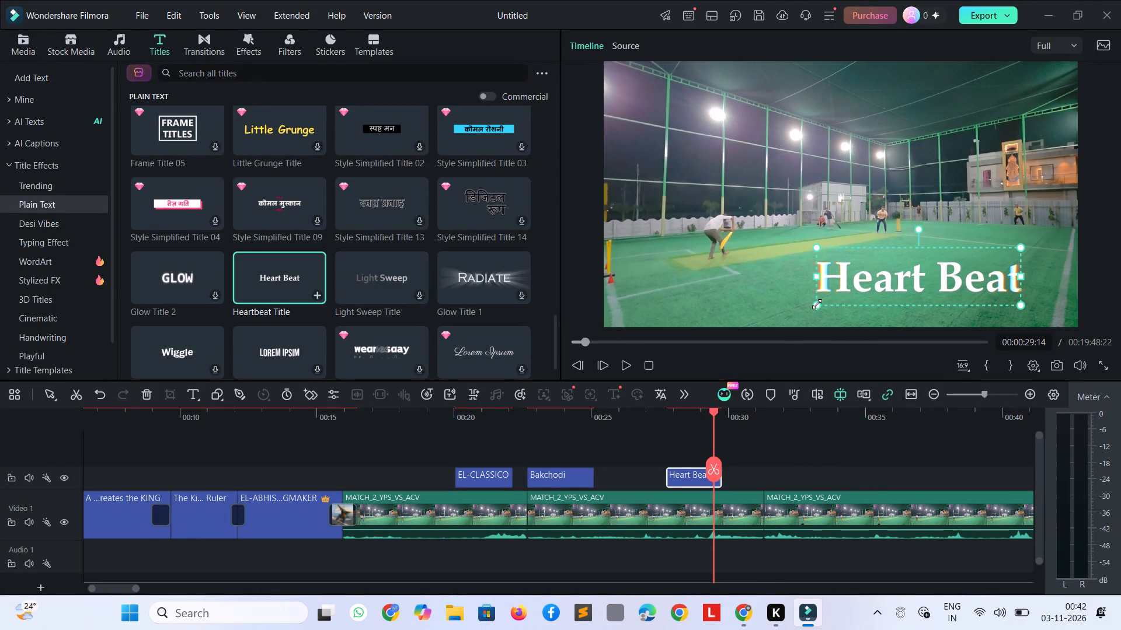
left_click_drag(817, 304, 893, 284)
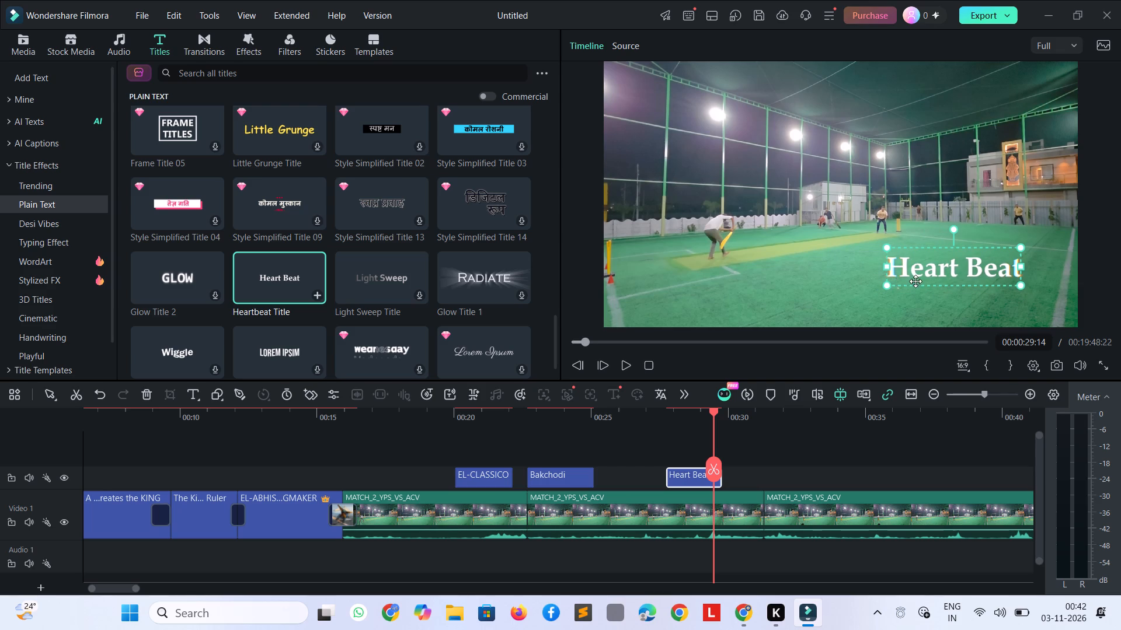
Replace the "Heart Beat" title text with "Bach gaya bhai".
left_click(912, 267)
key("ctrl+a")
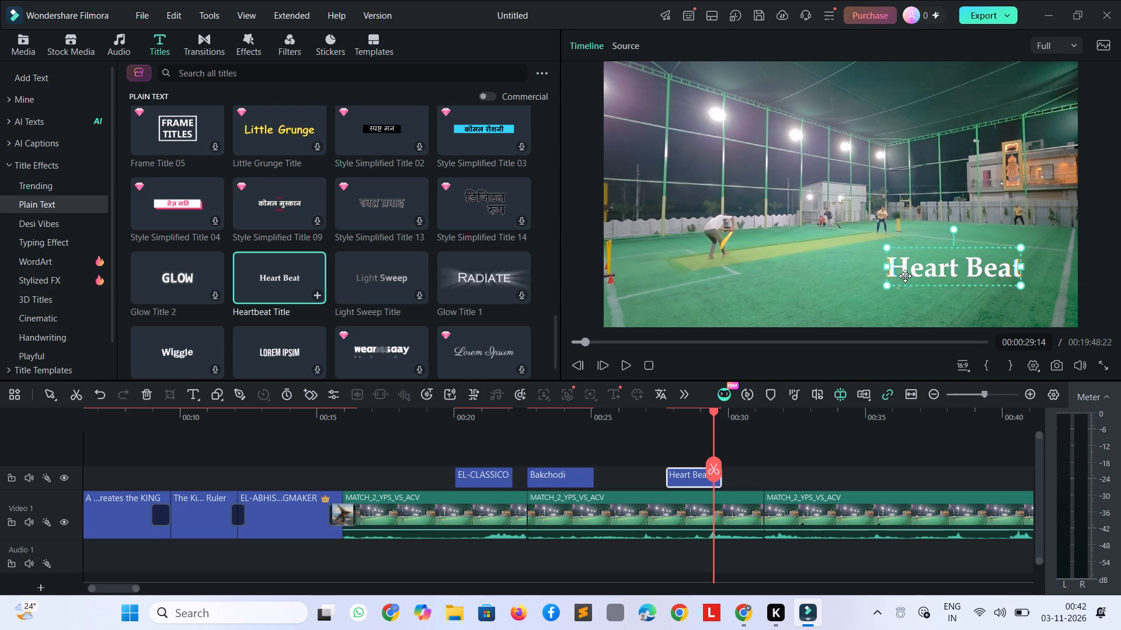
triple_click(905, 276)
key("ctrl+a")
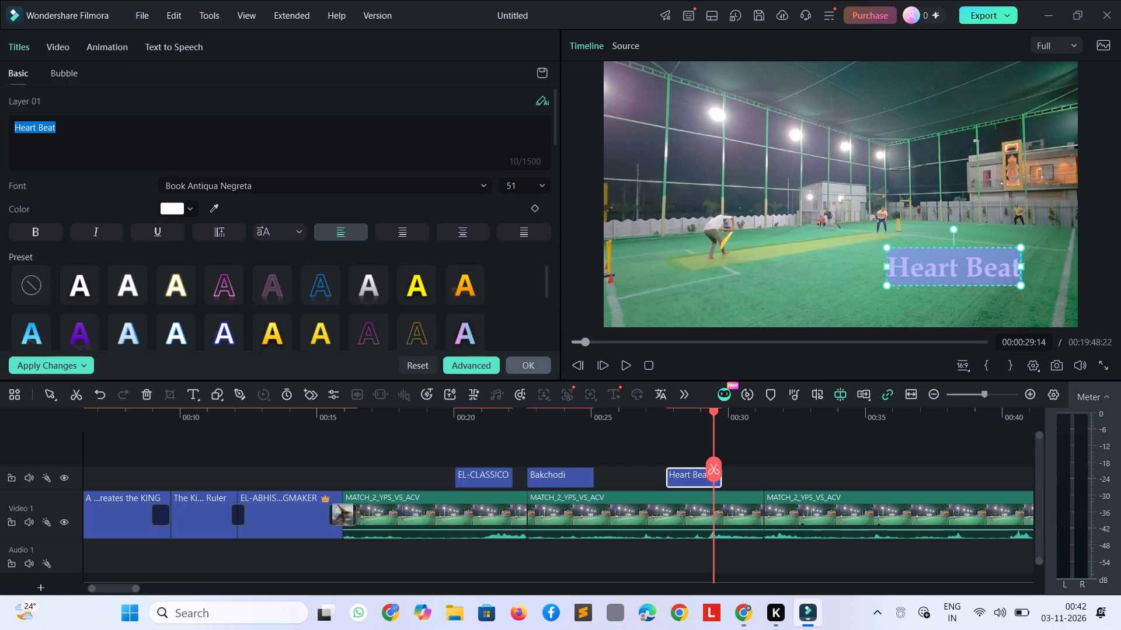
type("bach")
key("space")
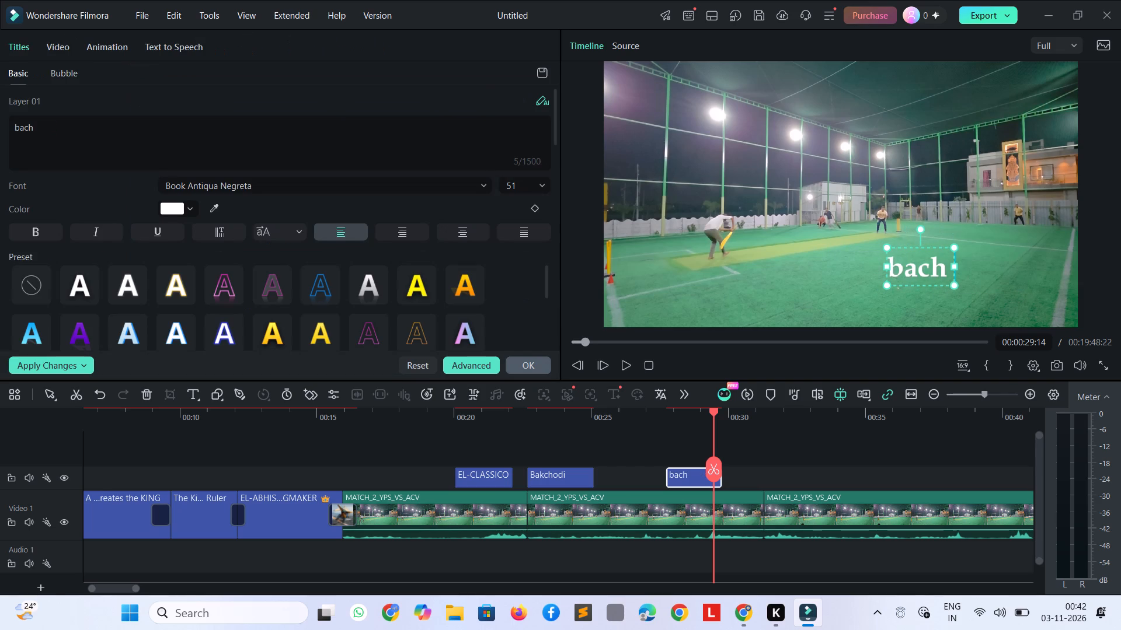
key("BackSpace")
key("BackSpace")
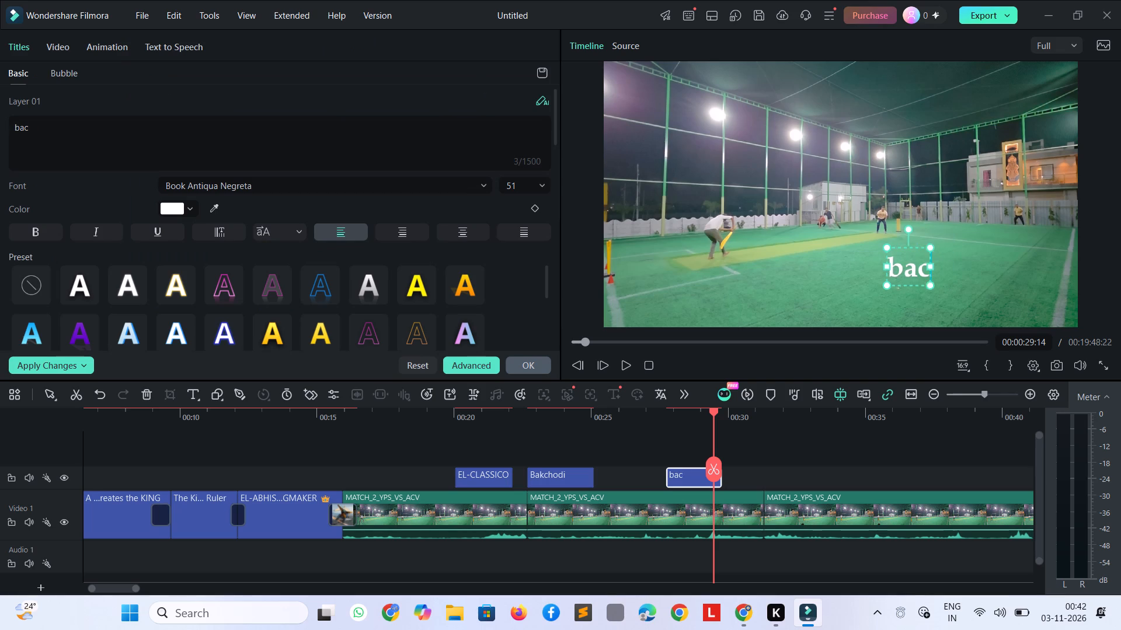
key("BackSpace")
key("BackSpace")
key("BackSpace")
type("Bach gaya bhao")
key("BackSpace")
key("i")
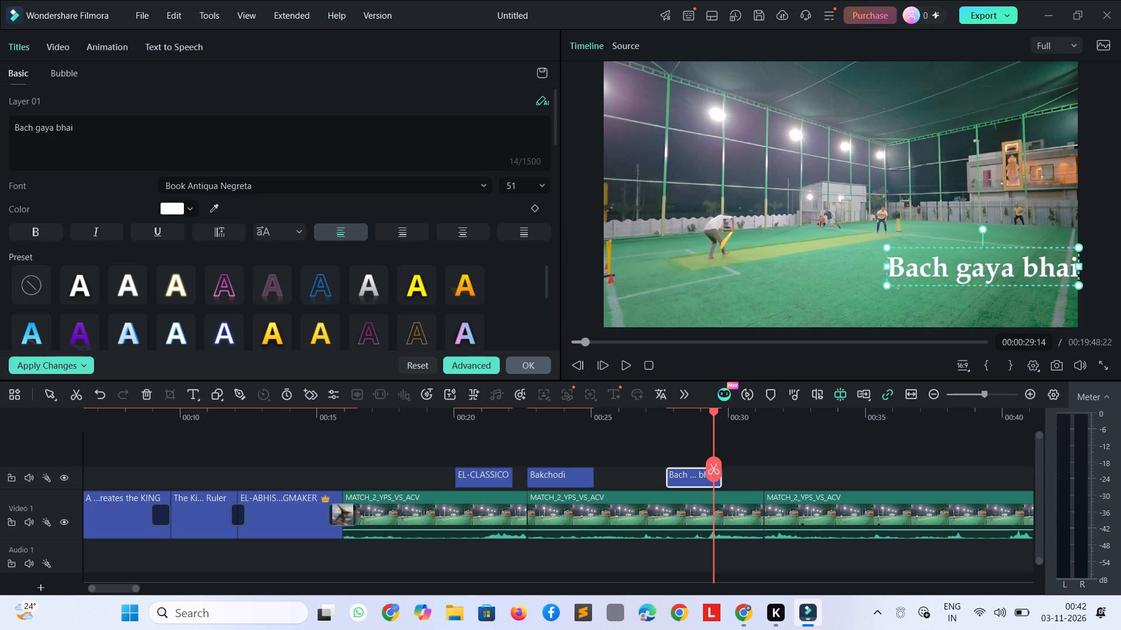
Scale the "Bach gaya bhai" title down to font size 45 and reposition it fully inside the frame's lower-right area.
left_click(937, 271)
left_click_drag(887, 287, 900, 283)
left_click_drag(956, 260, 903, 283)
Replay the "Bach gaya bhai" section and shift the title along its track to start at about 00:00:28:15.
key("space")
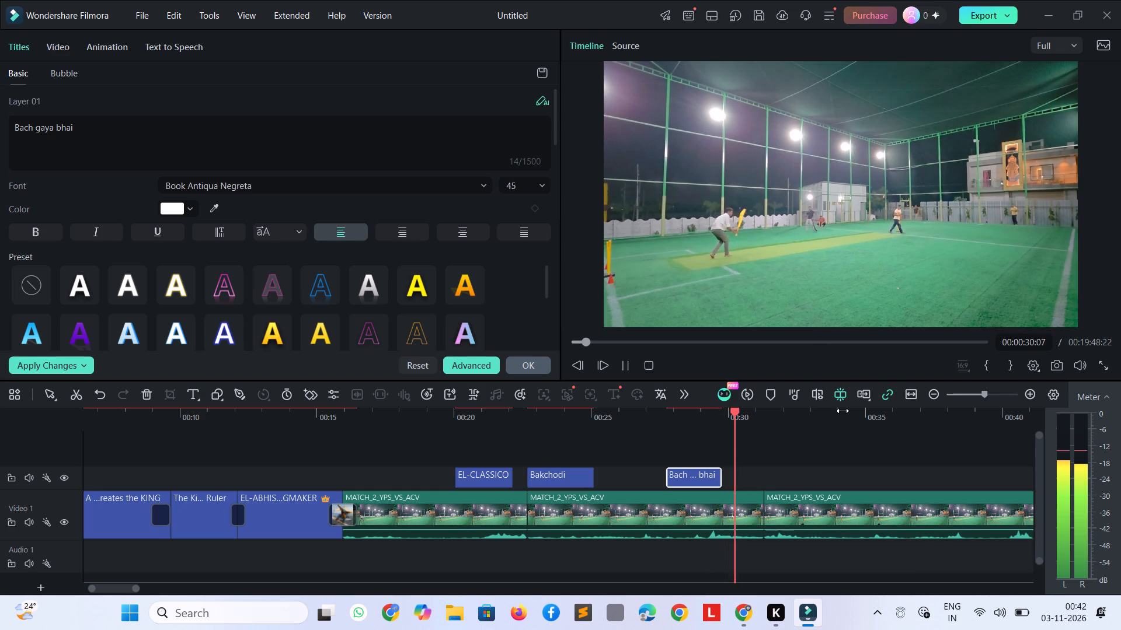
key("space")
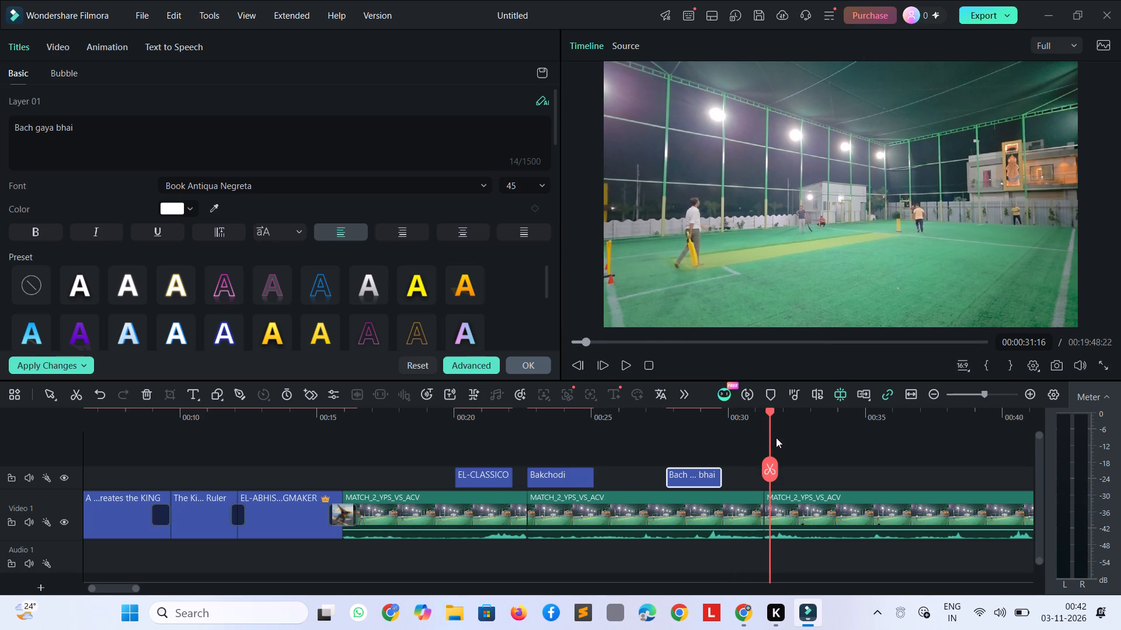
left_click_drag(767, 414, 457, 422)
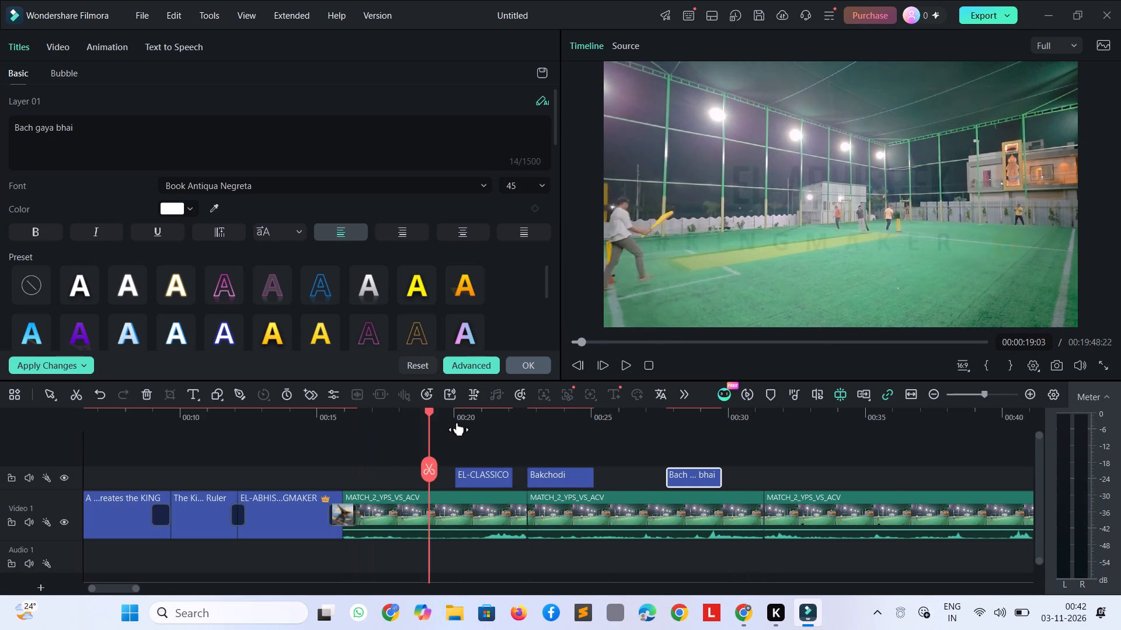
left_click_drag(457, 422, 614, 451)
key("space")
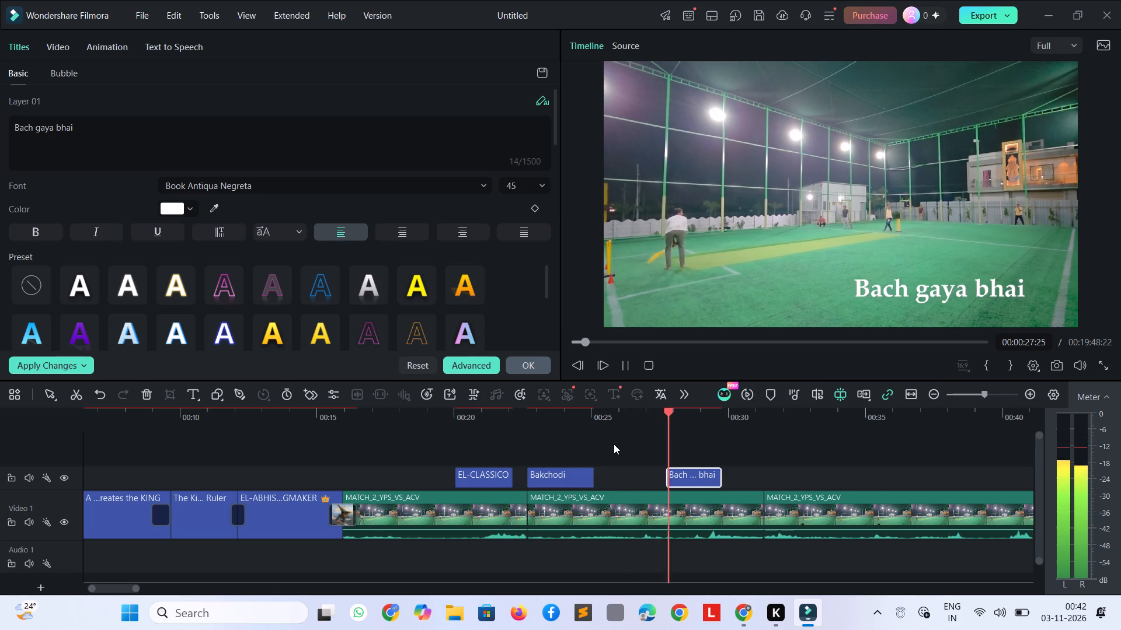
key("space")
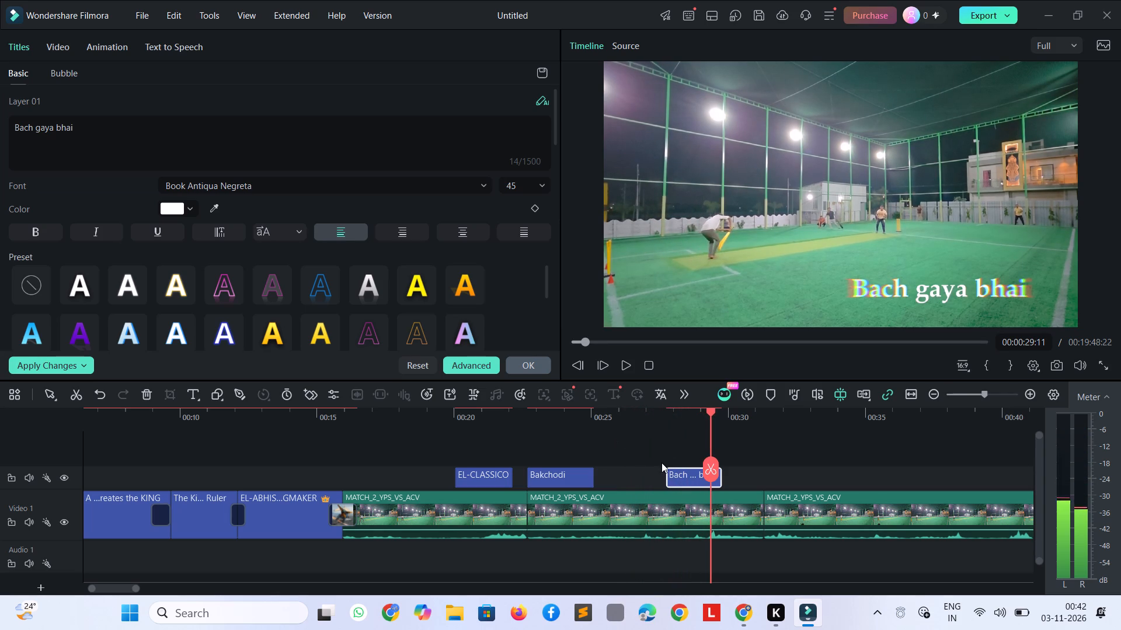
left_click_drag(691, 480, 705, 480)
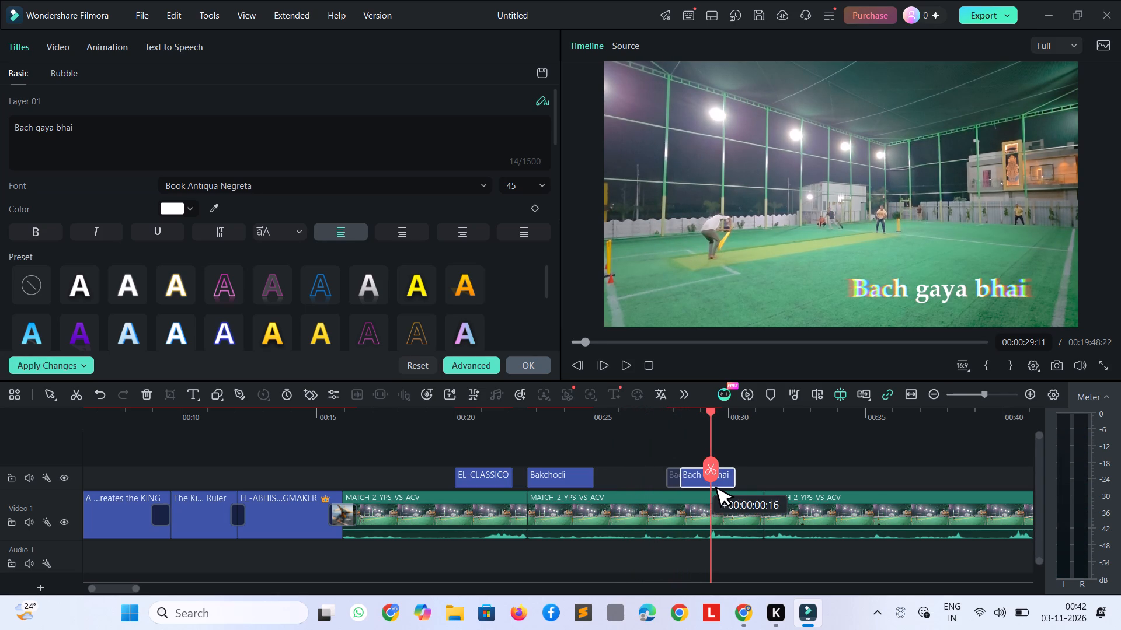
left_click_drag(705, 480, 715, 480)
key("space")
key("space")
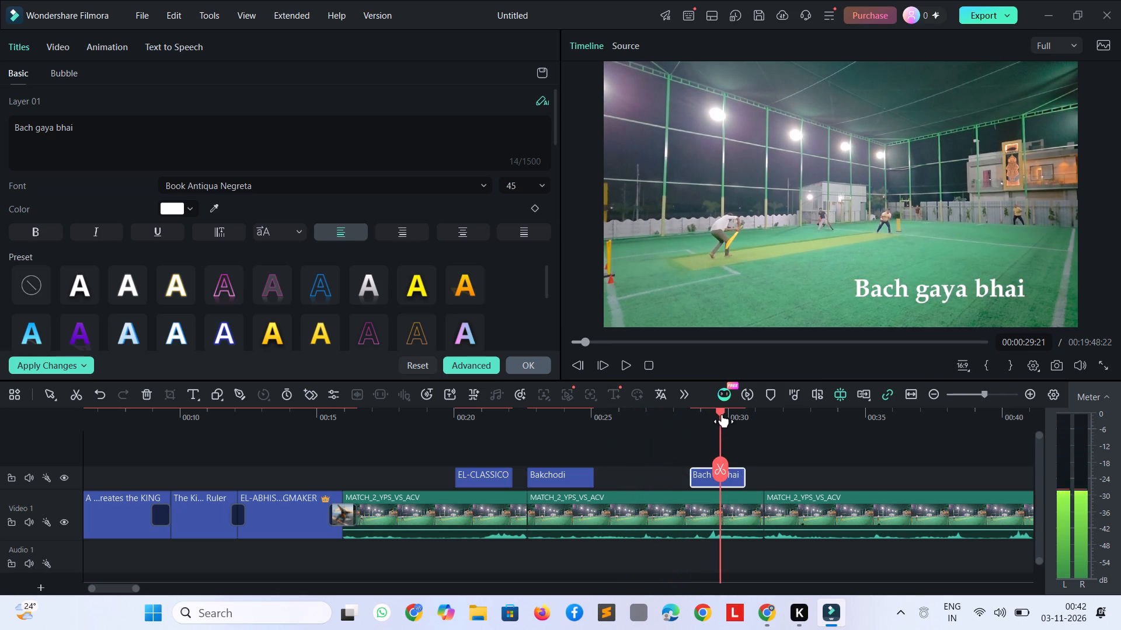
Replay the "Bach gaya bhai" section, split the match clip following it at 00:00:39:05 and delete the part before the cut.
left_click_drag(721, 410, 679, 401)
key("space")
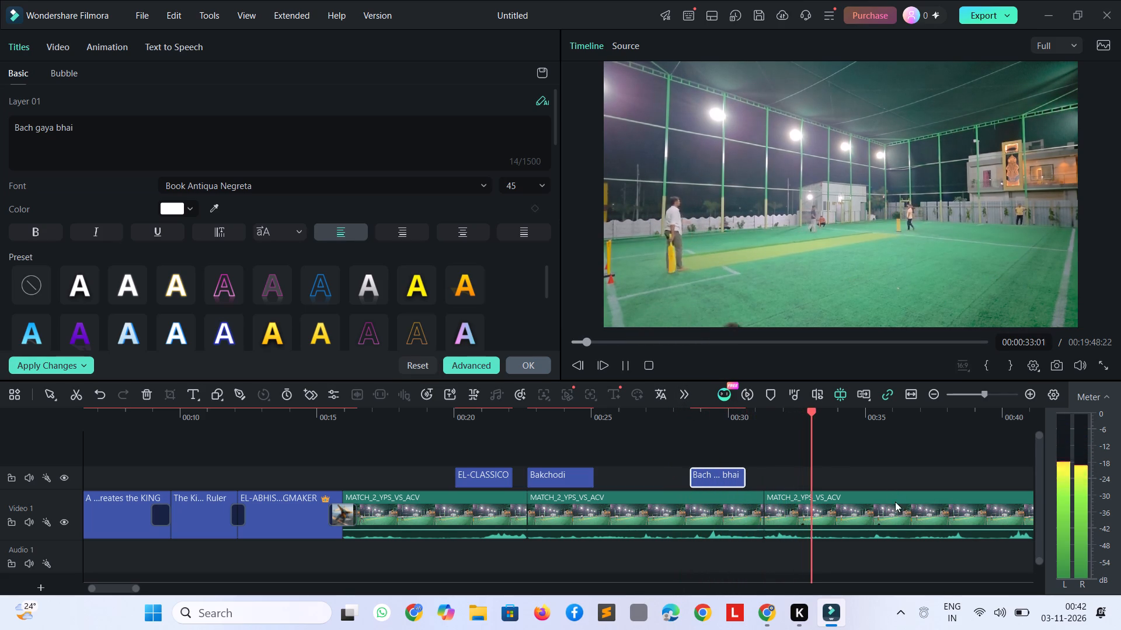
left_click(895, 519)
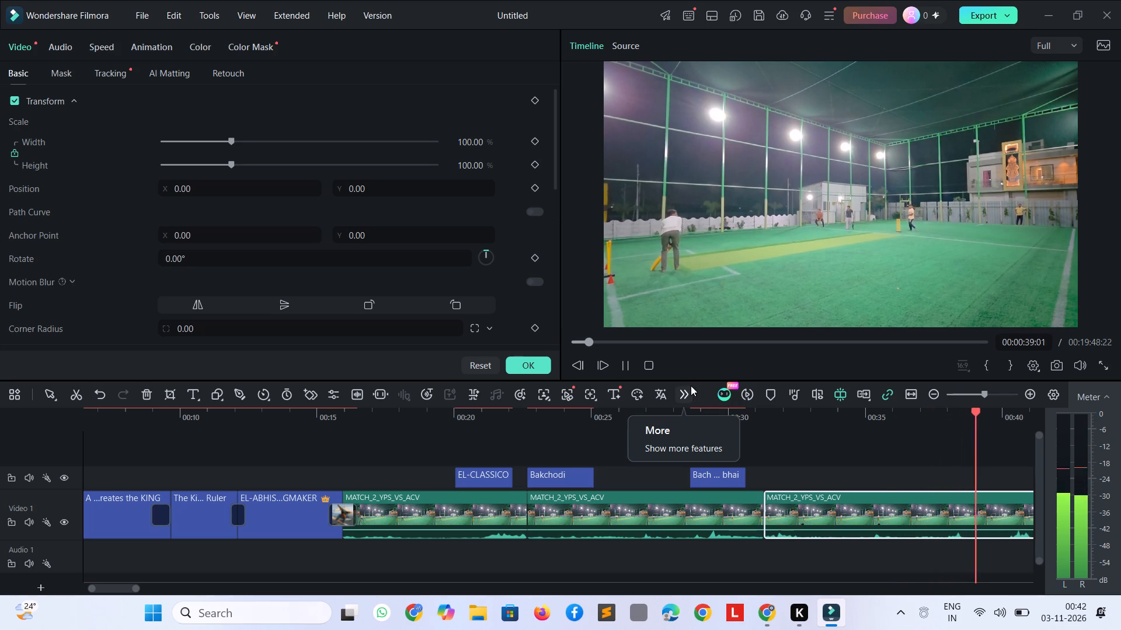
key("space")
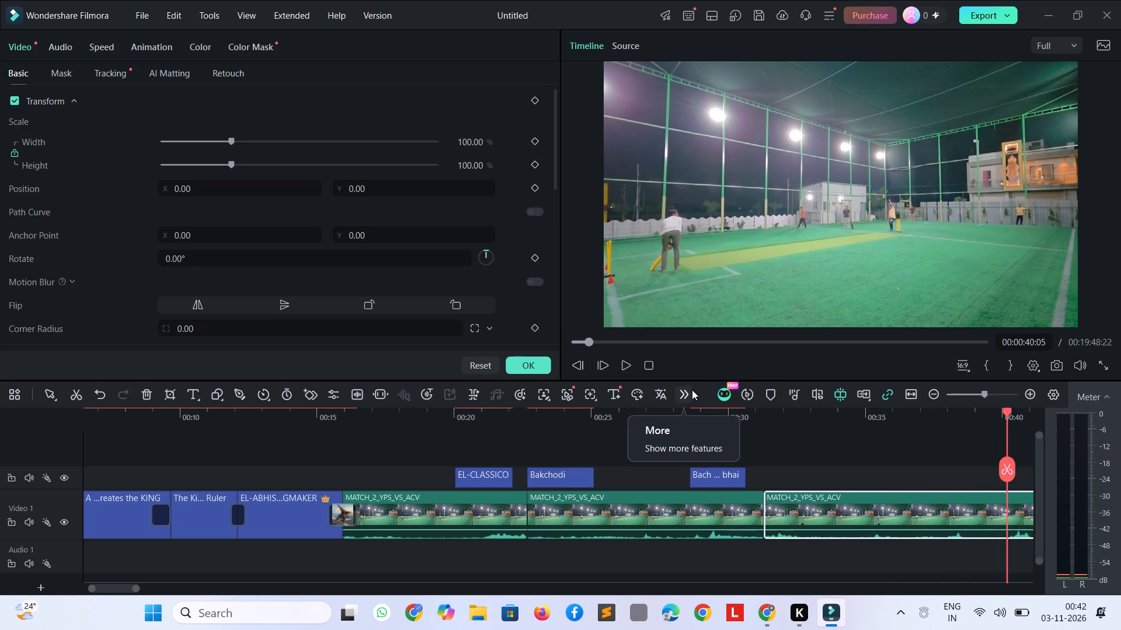
key("shift+Left")
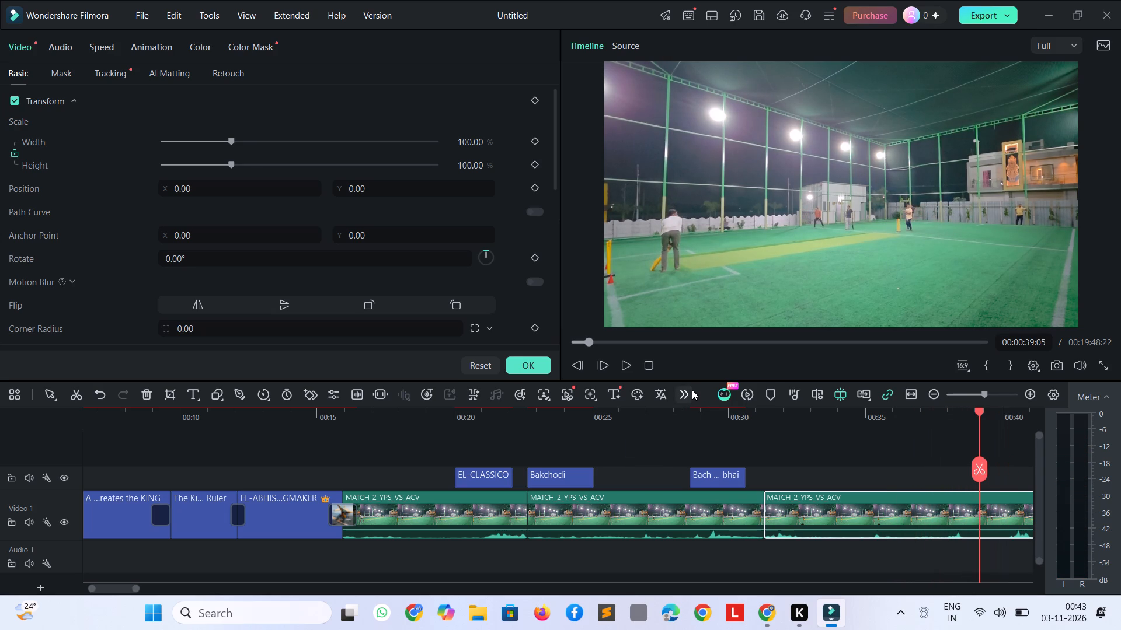
key("ctrl+b")
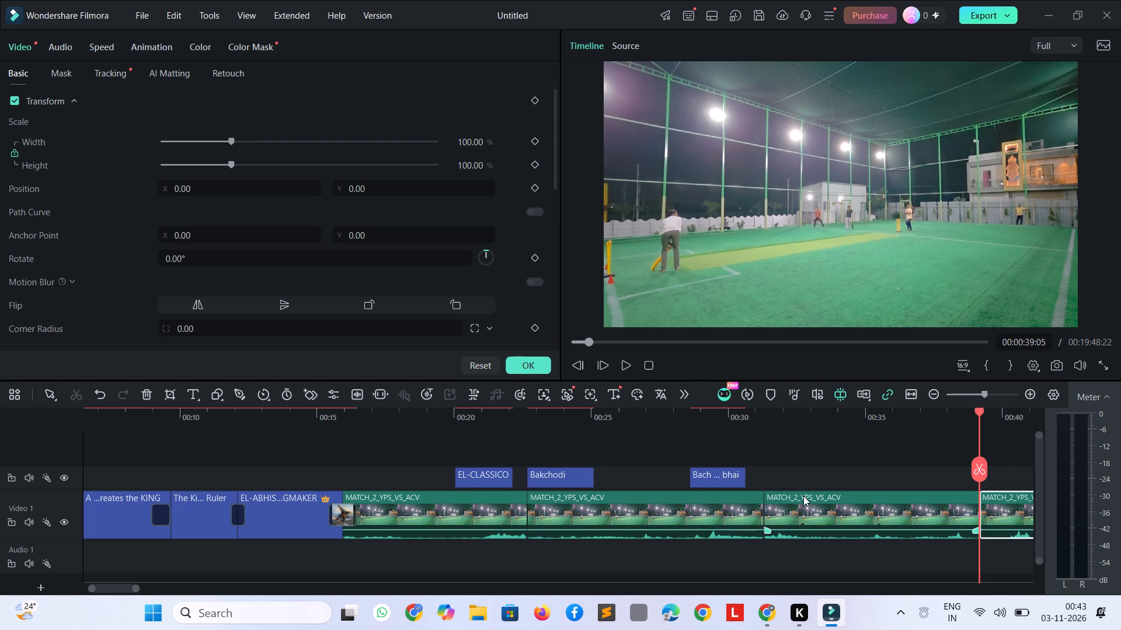
left_click(803, 496)
key("Delete")
Play on, split the match clip at 00:00:35:23 and 00:00:42:12, and delete the segment between the cuts.
key("space")
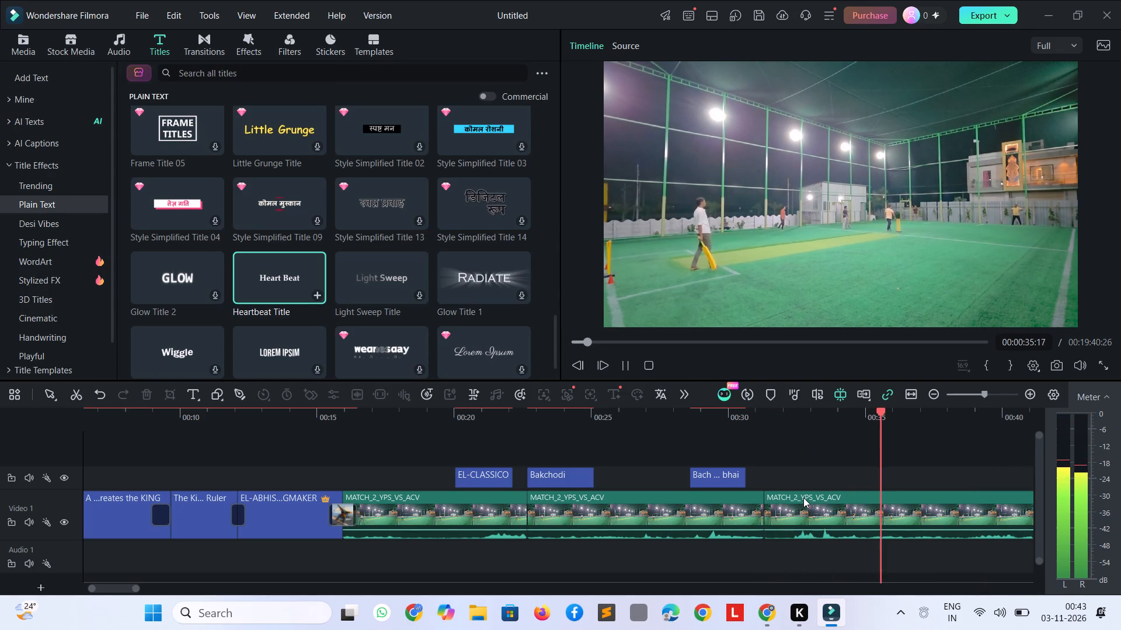
key("space")
key("ctrl+b")
key("space")
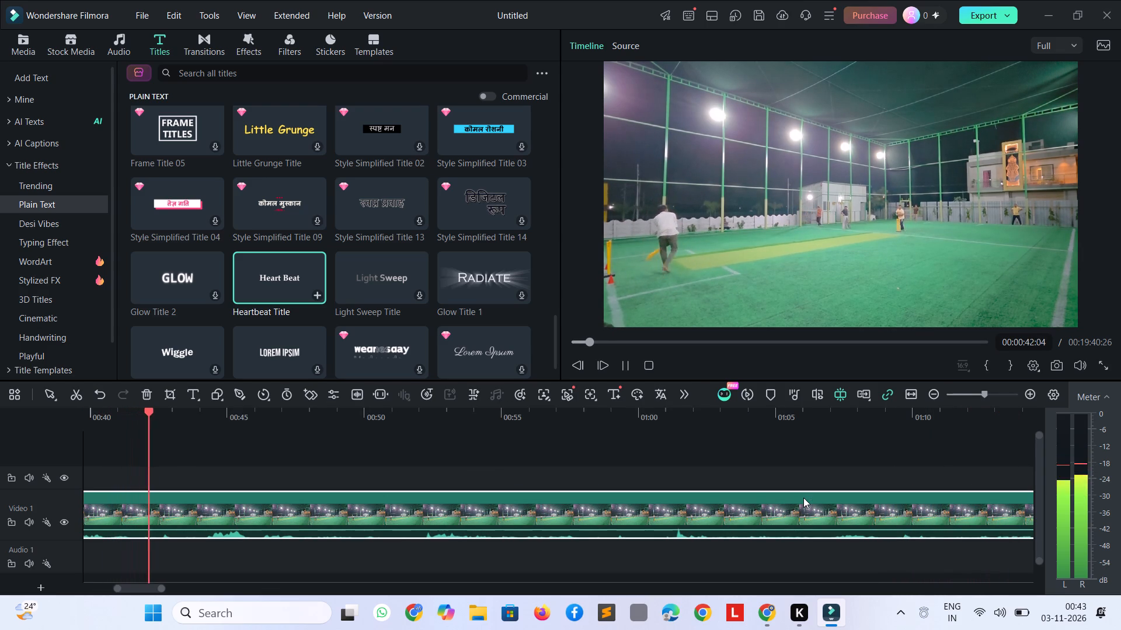
key("space")
key("ctrl+b")
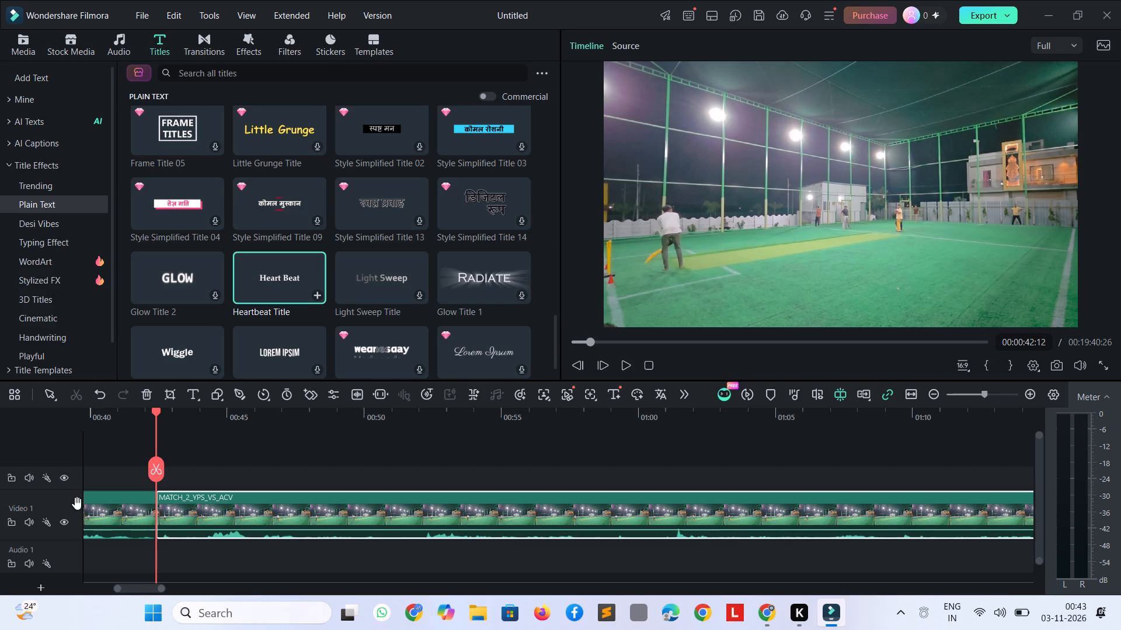
left_click(96, 511)
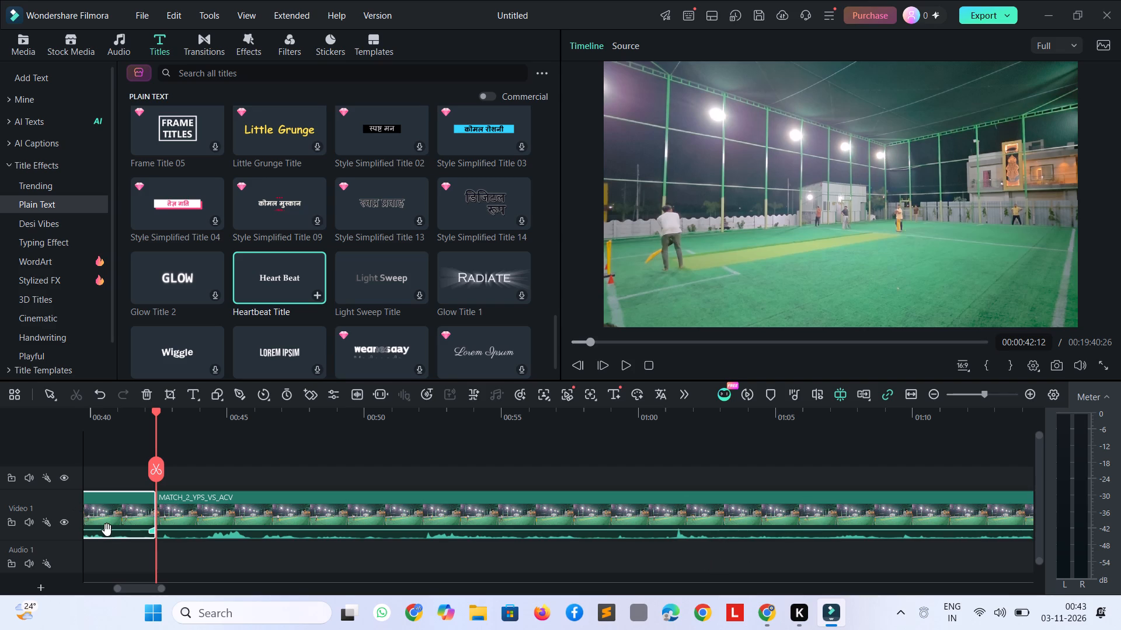
key("Delete")
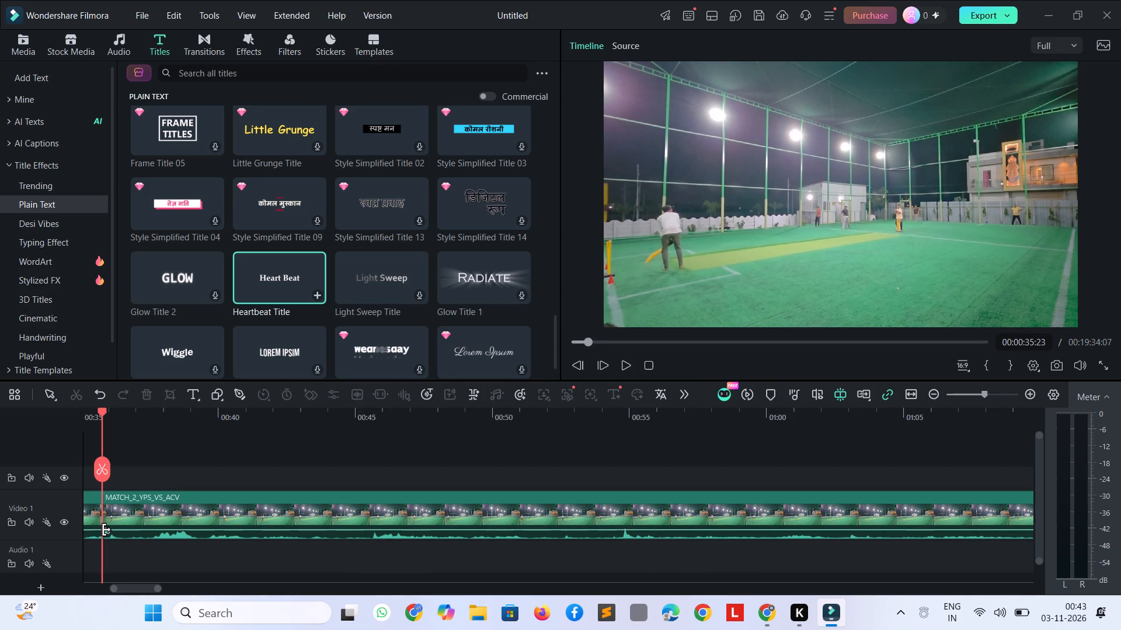
Split the match clip at 00:00:43:11 and delete the segment from 00:00:35:23 up to that cut.
key("space")
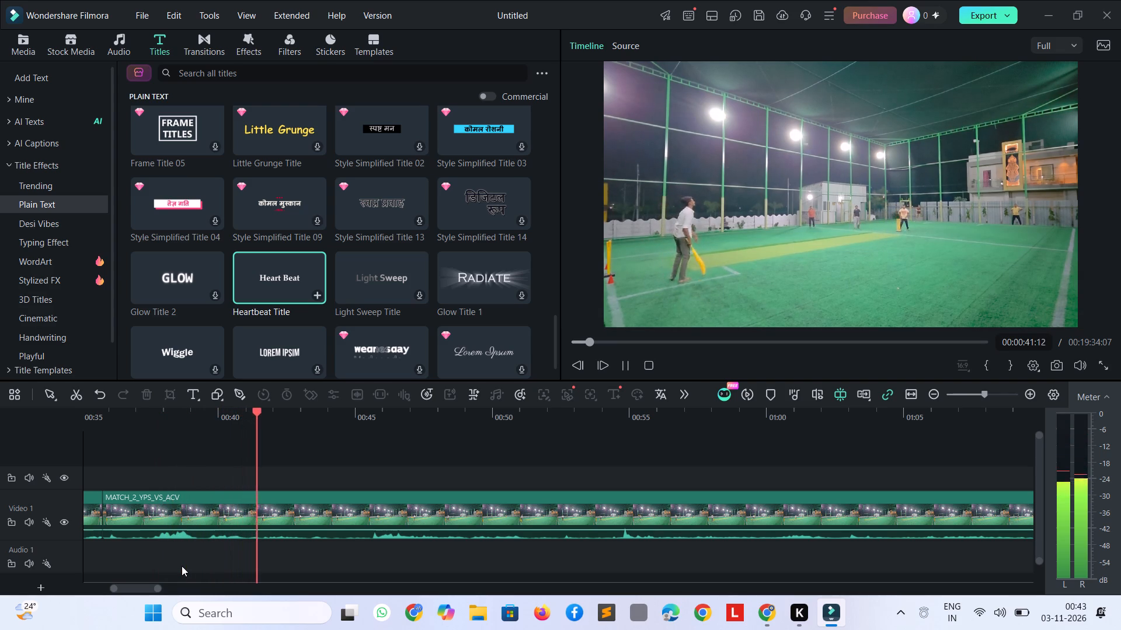
key("space")
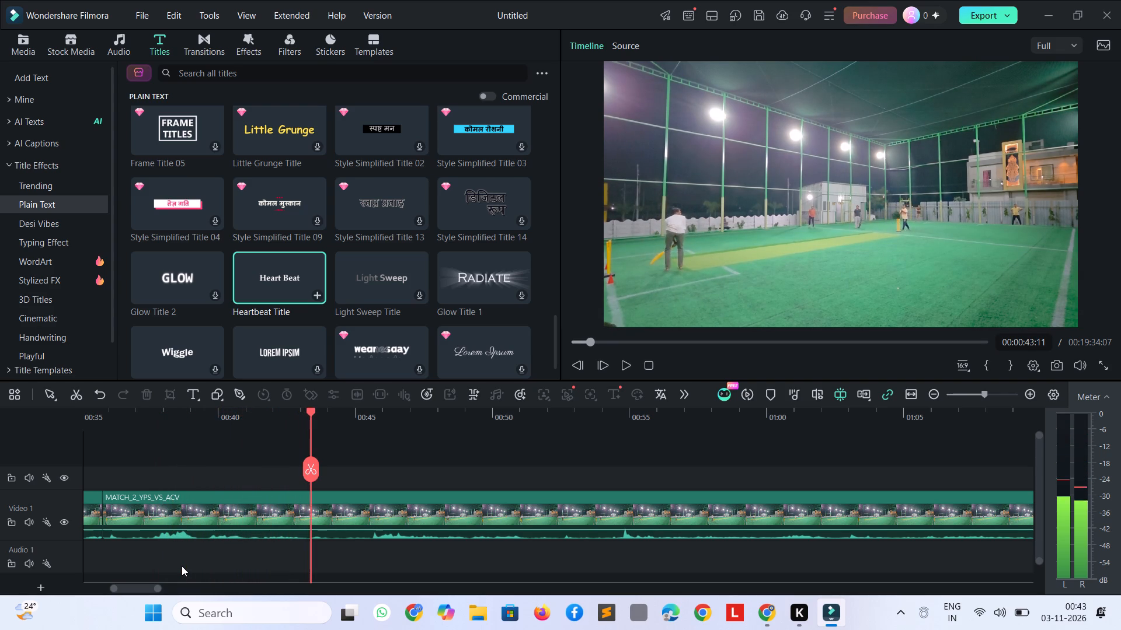
key("ctrl+b")
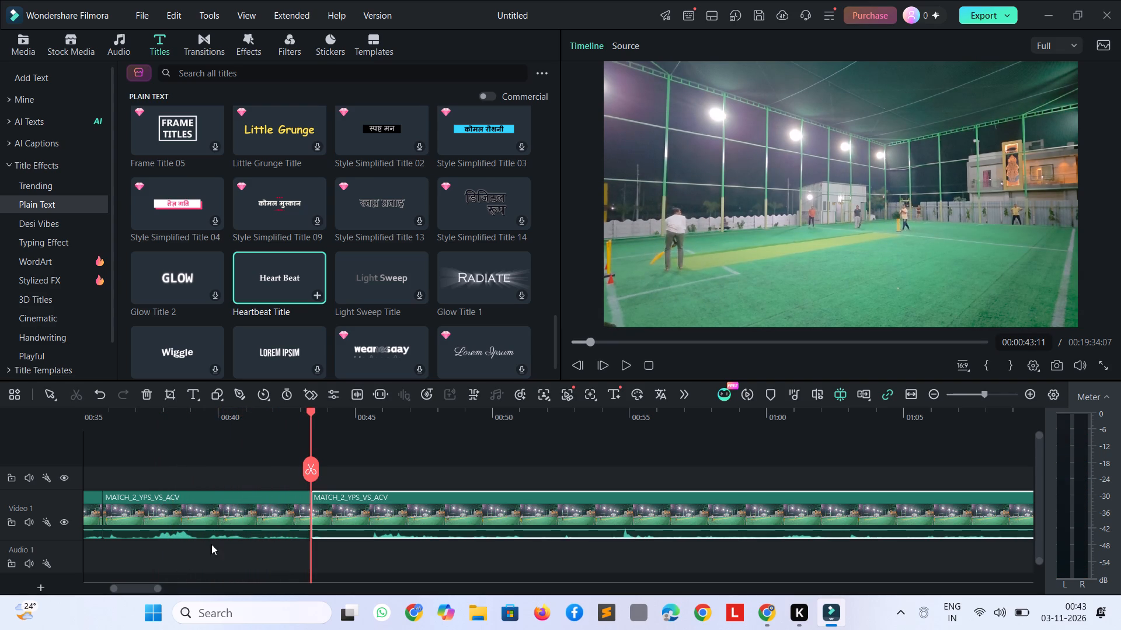
left_click(212, 523)
key("Delete")
Split the match clip at about 00:00:40:19 and at 00:00:45:20, and delete the segment between the cuts.
key("space")
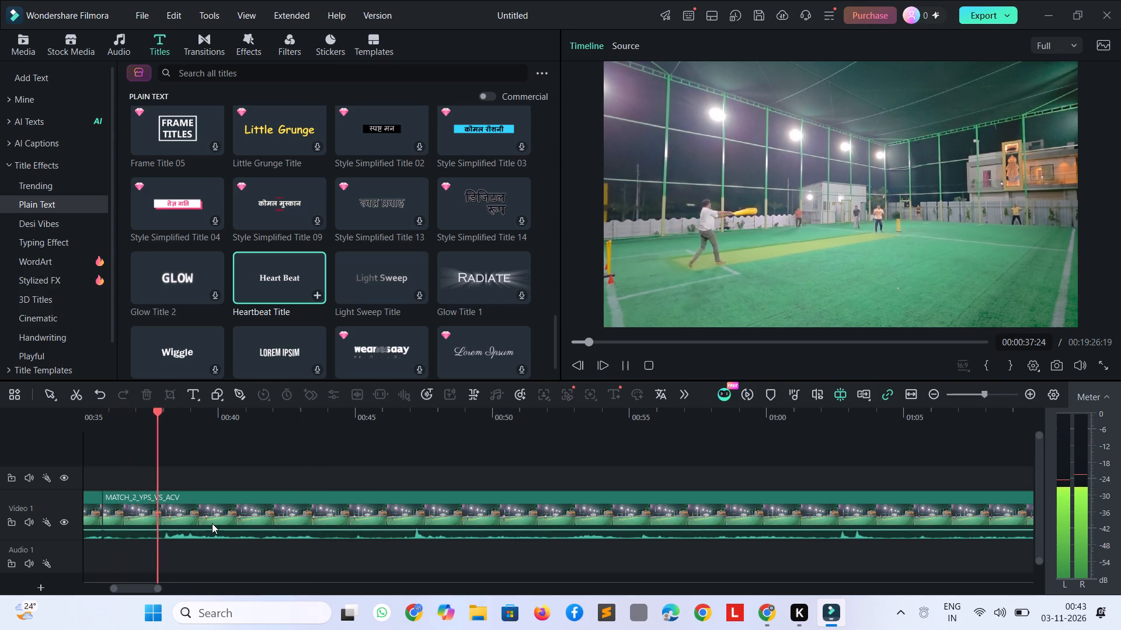
key("space")
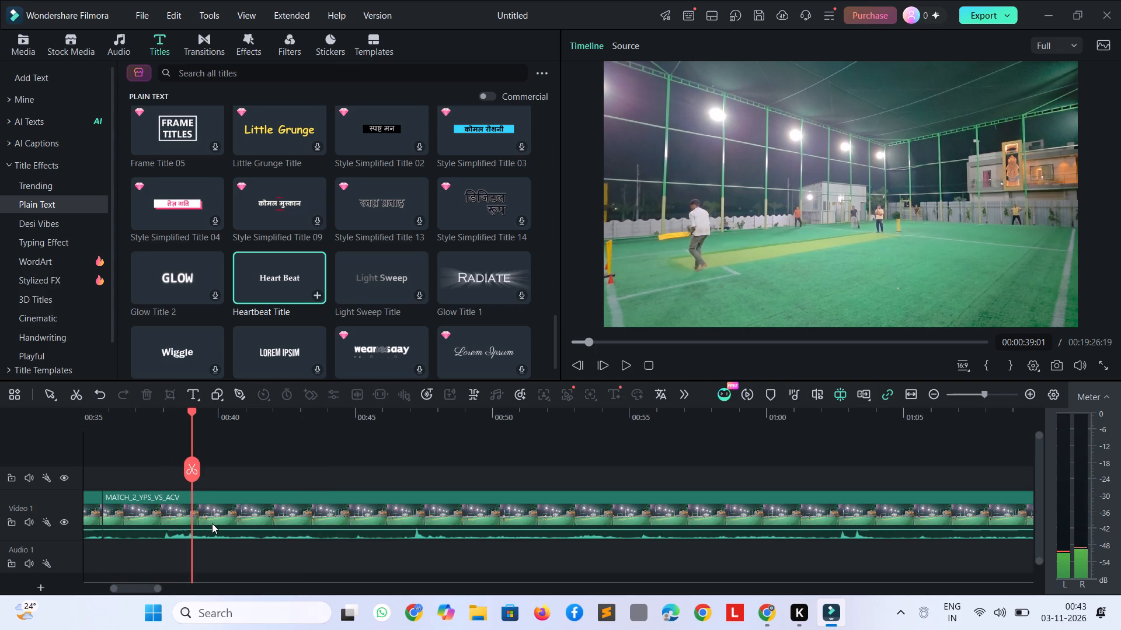
key("space")
key("space")
key("space")
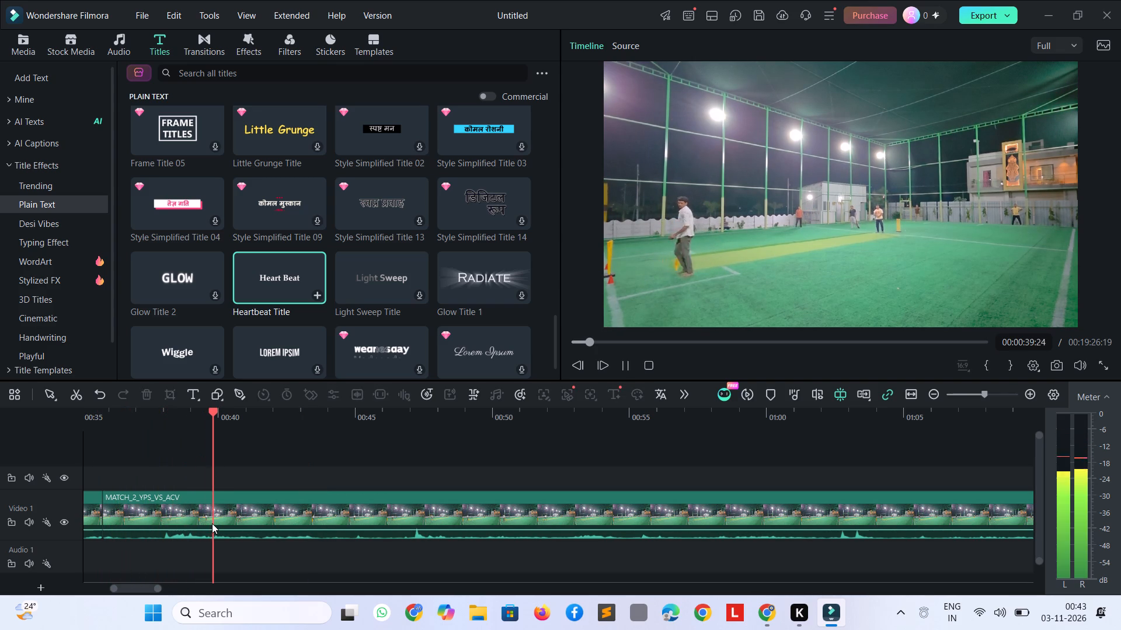
key("space")
key("ctrl+b")
key("space")
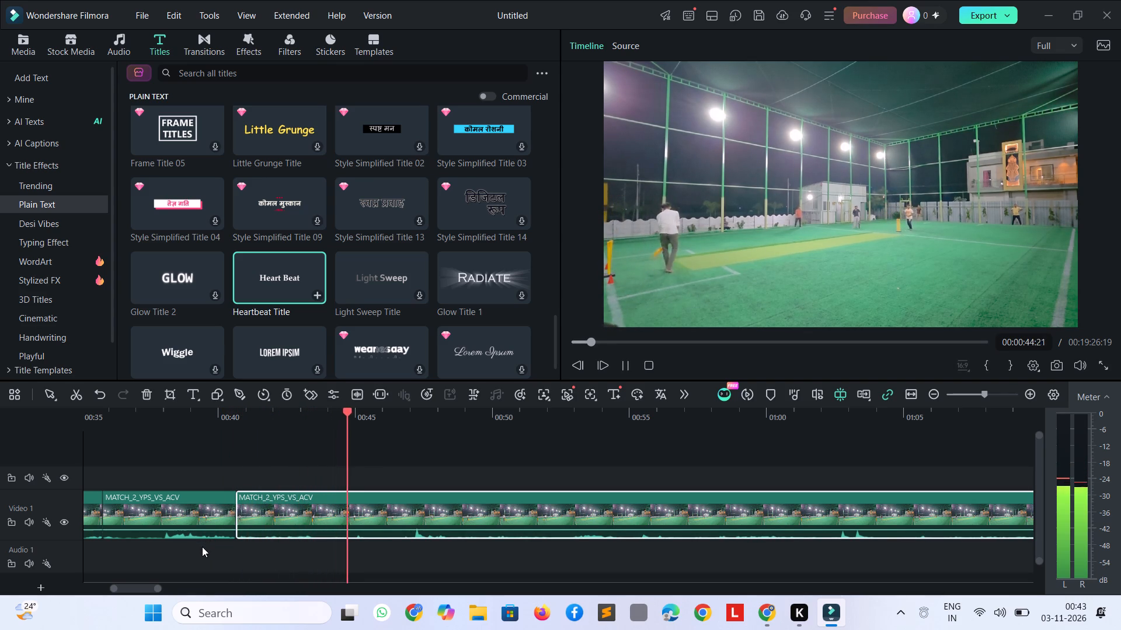
key("space")
key("ctrl+b")
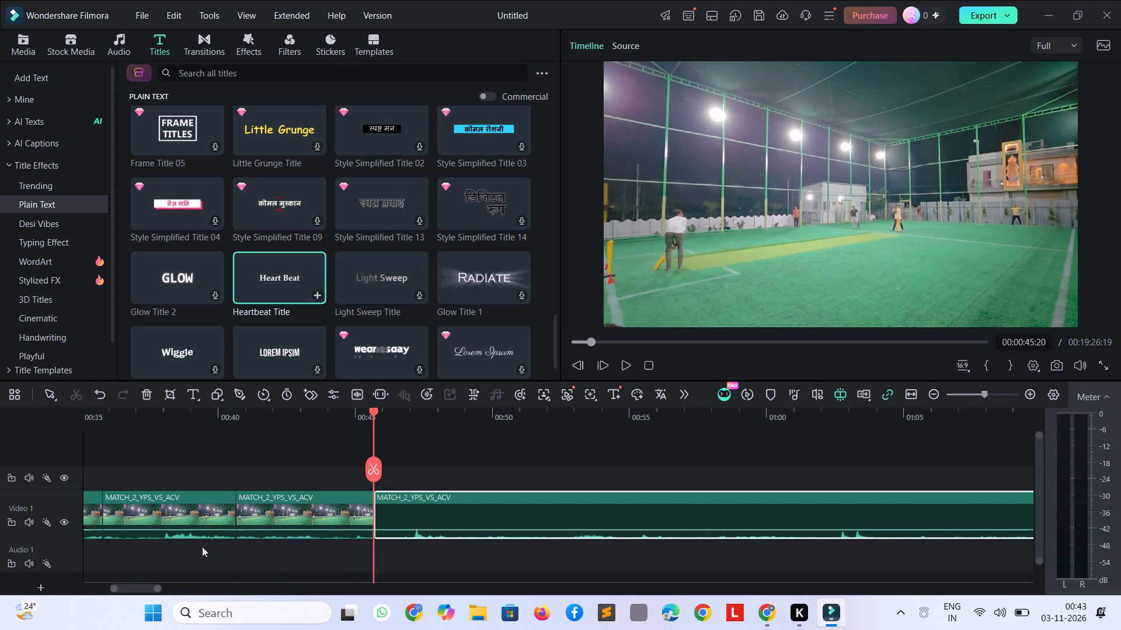
left_click(273, 515)
key("Delete")
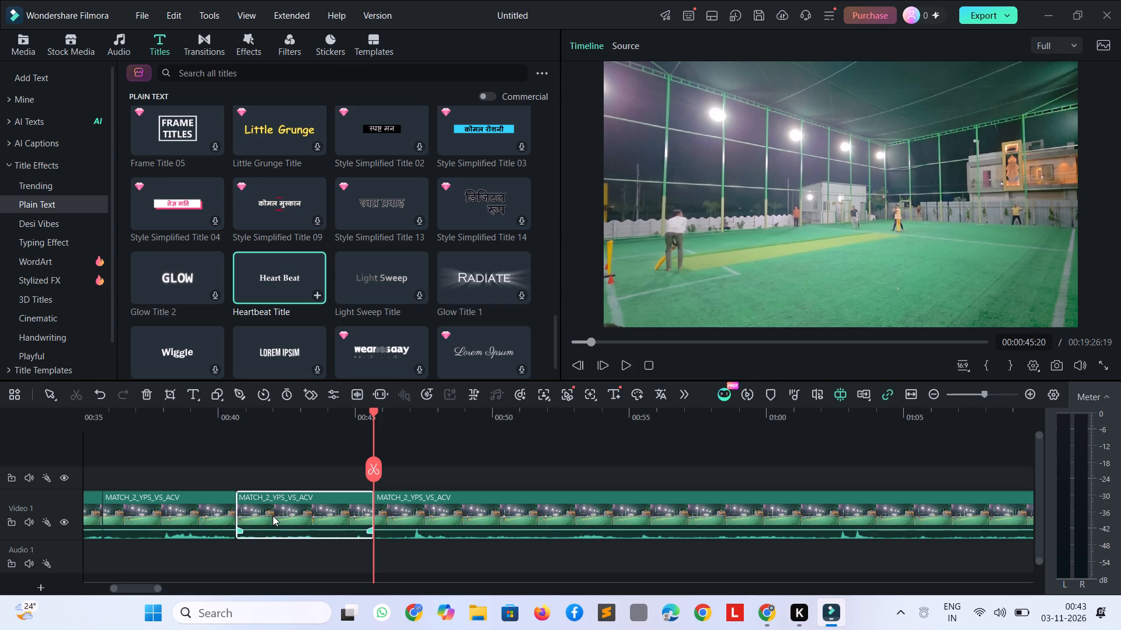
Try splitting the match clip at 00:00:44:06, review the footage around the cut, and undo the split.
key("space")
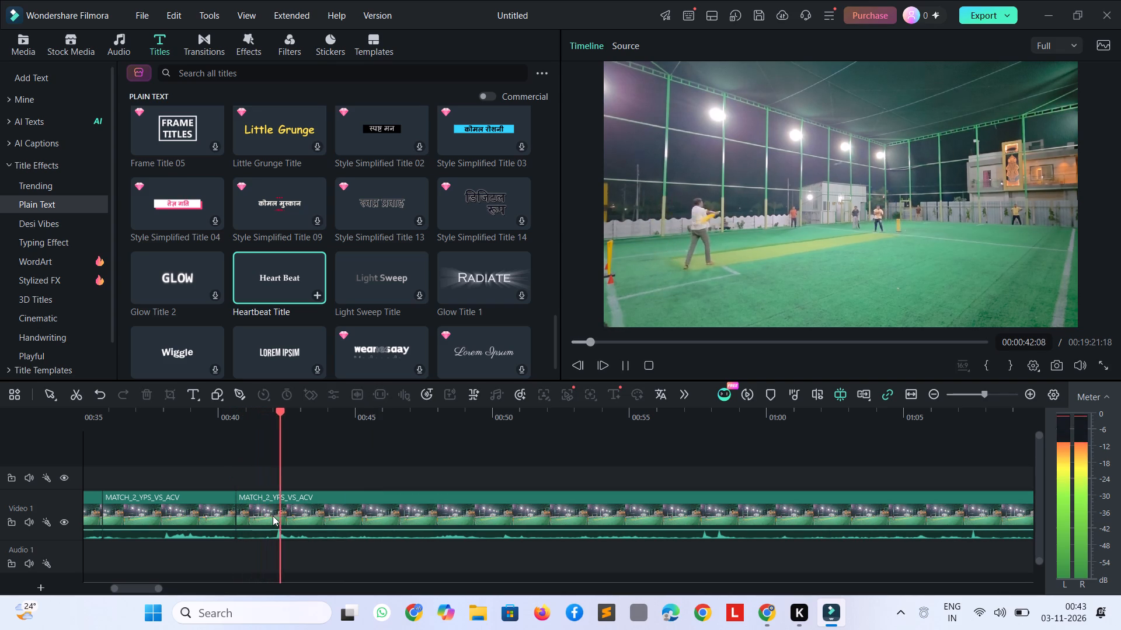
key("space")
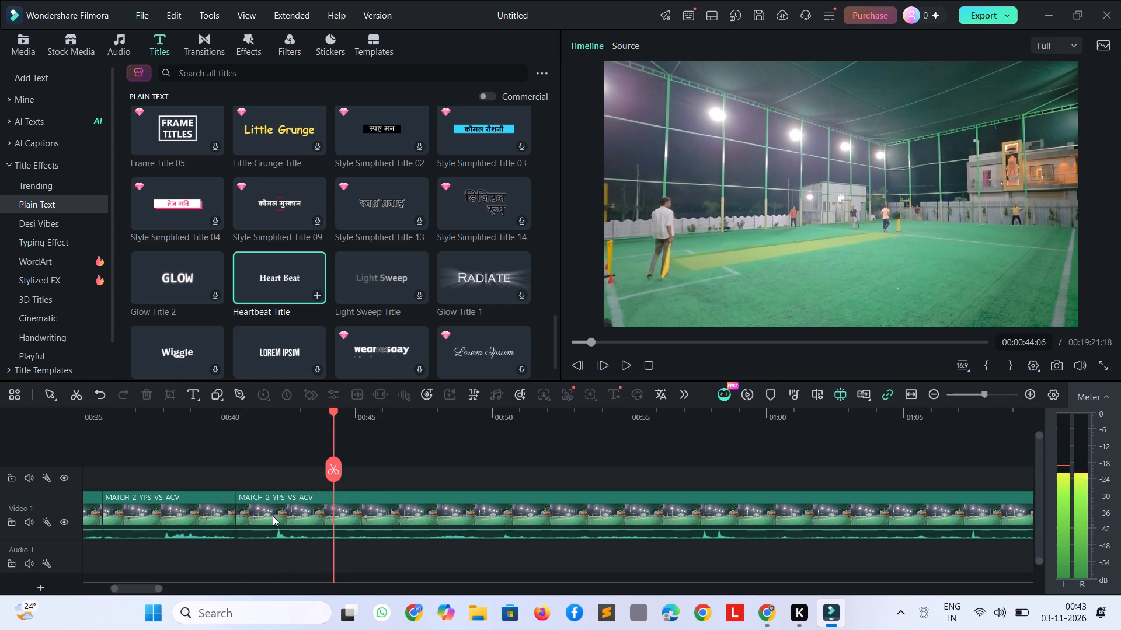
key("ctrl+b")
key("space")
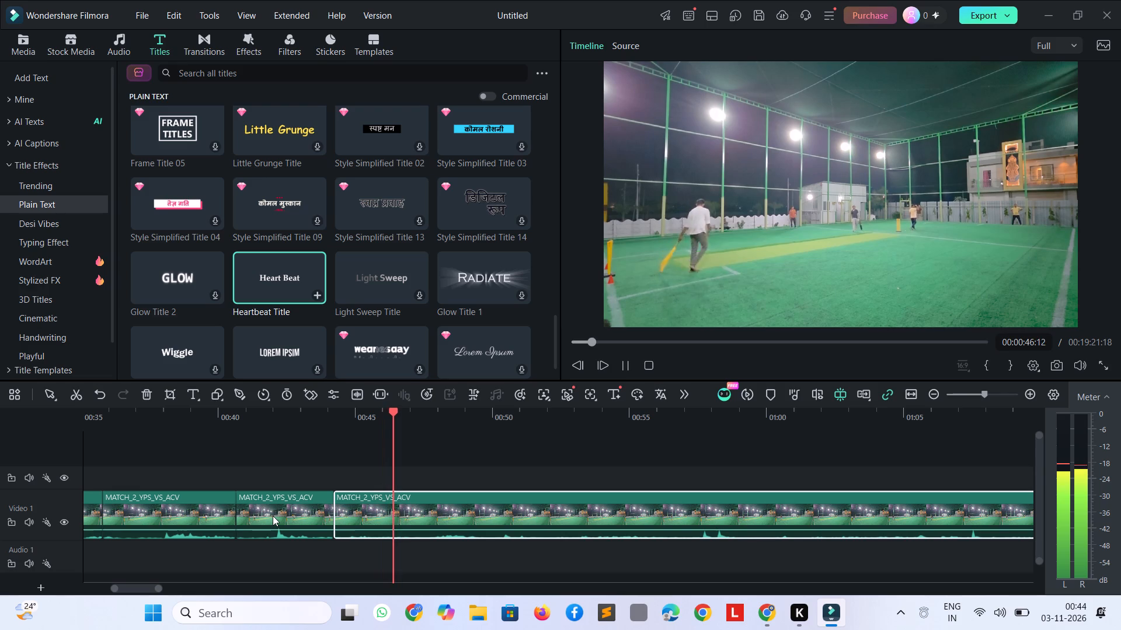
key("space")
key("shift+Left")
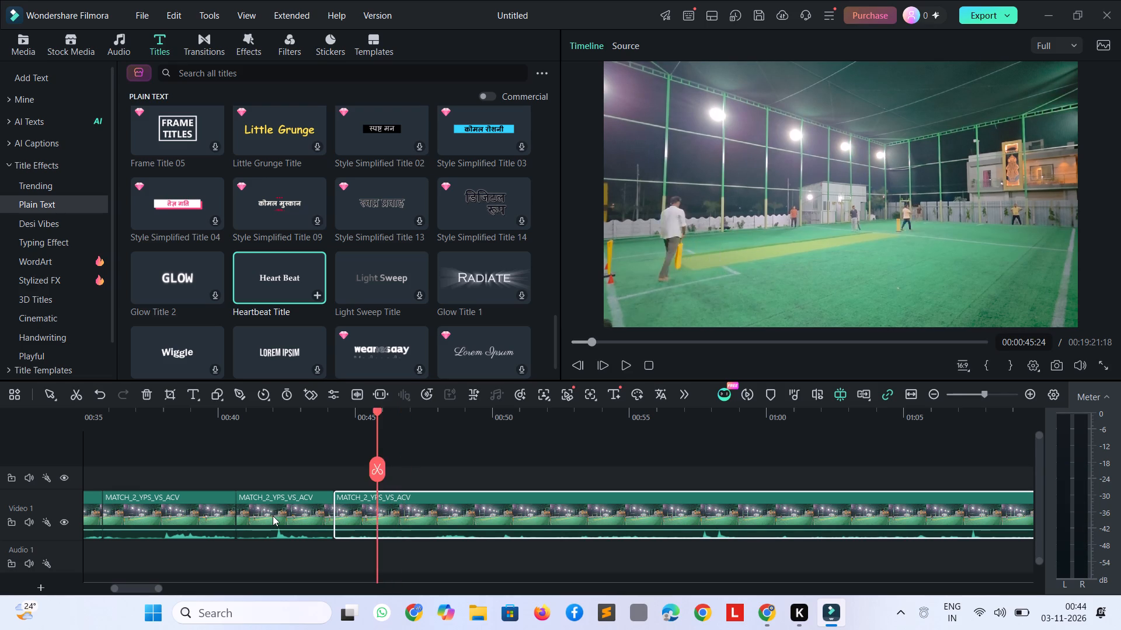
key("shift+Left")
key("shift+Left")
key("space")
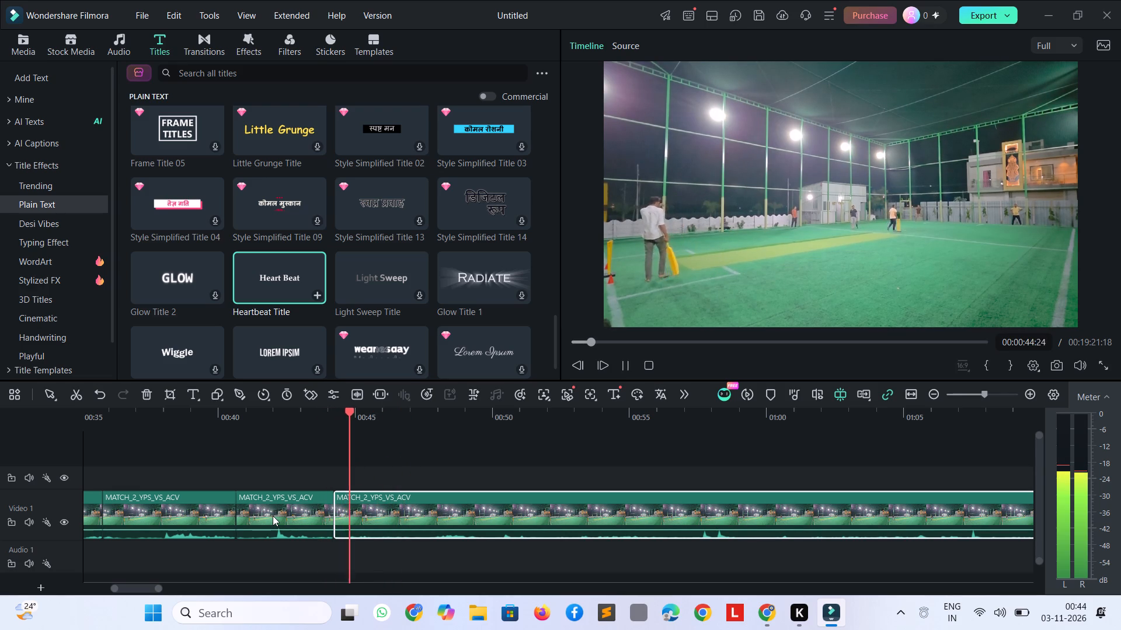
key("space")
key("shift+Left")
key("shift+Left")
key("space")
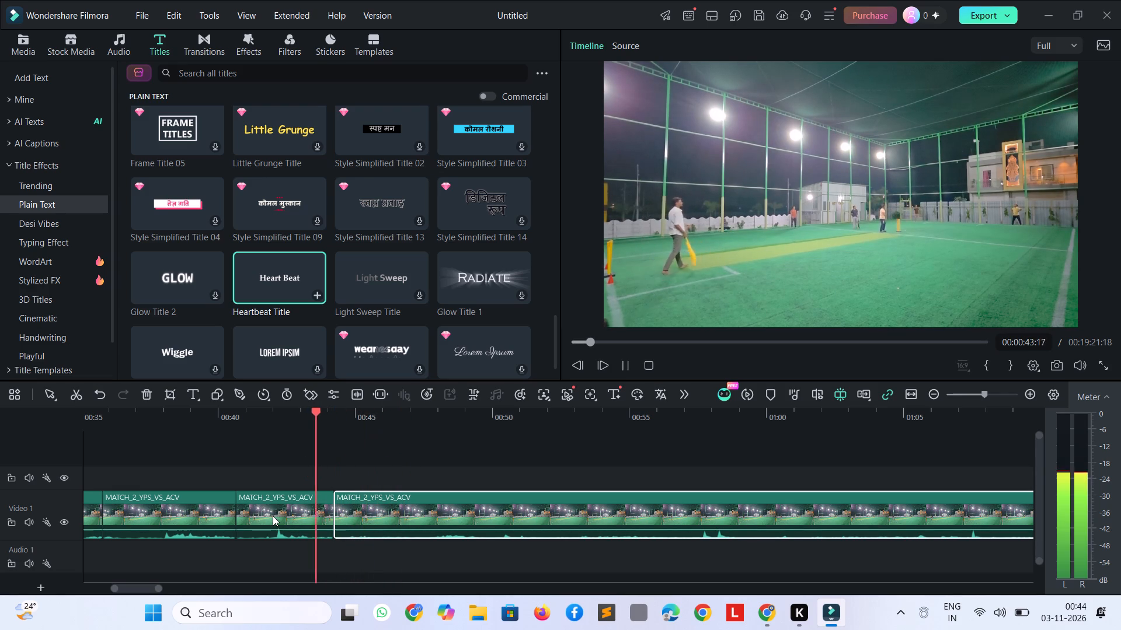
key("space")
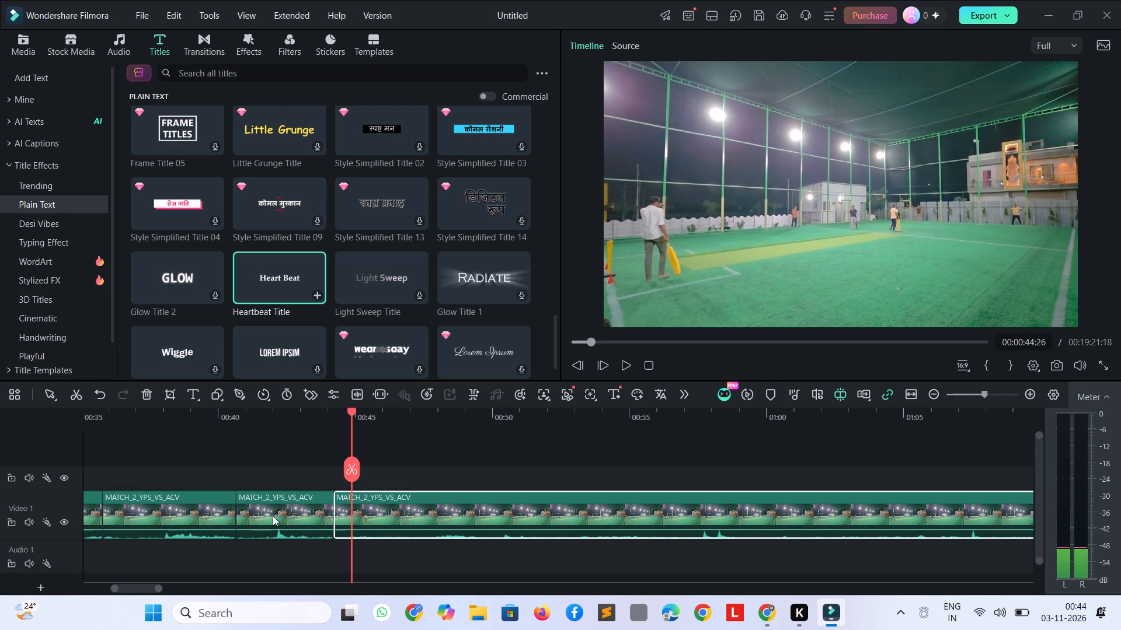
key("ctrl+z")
Split the match clip slightly earlier, at 00:00:43:22.
key("shift+Left")
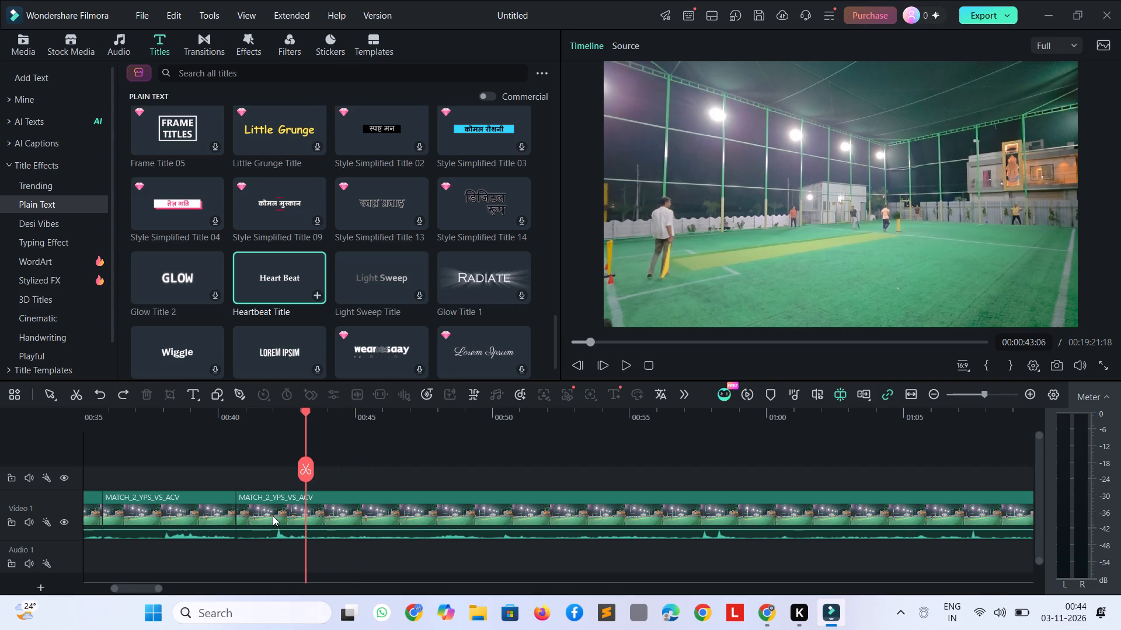
key("space")
key("space")
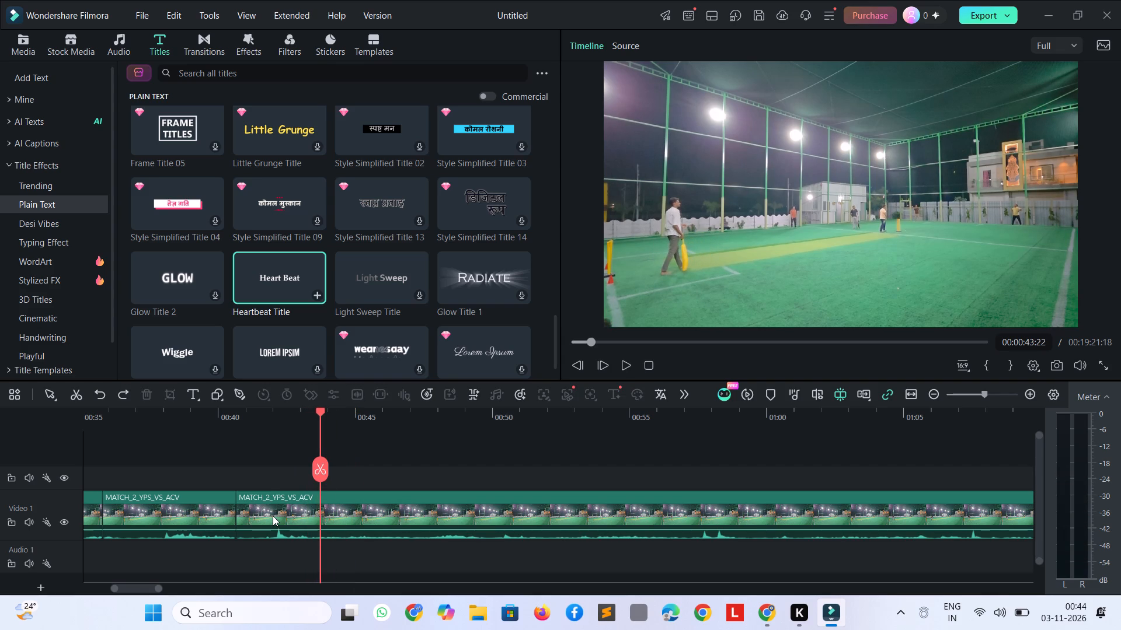
key("ctrl+b")
Split the match clip at 00:01:35:28 and delete the idle segment from 00:00:43:22 up to that cut.
key("space")
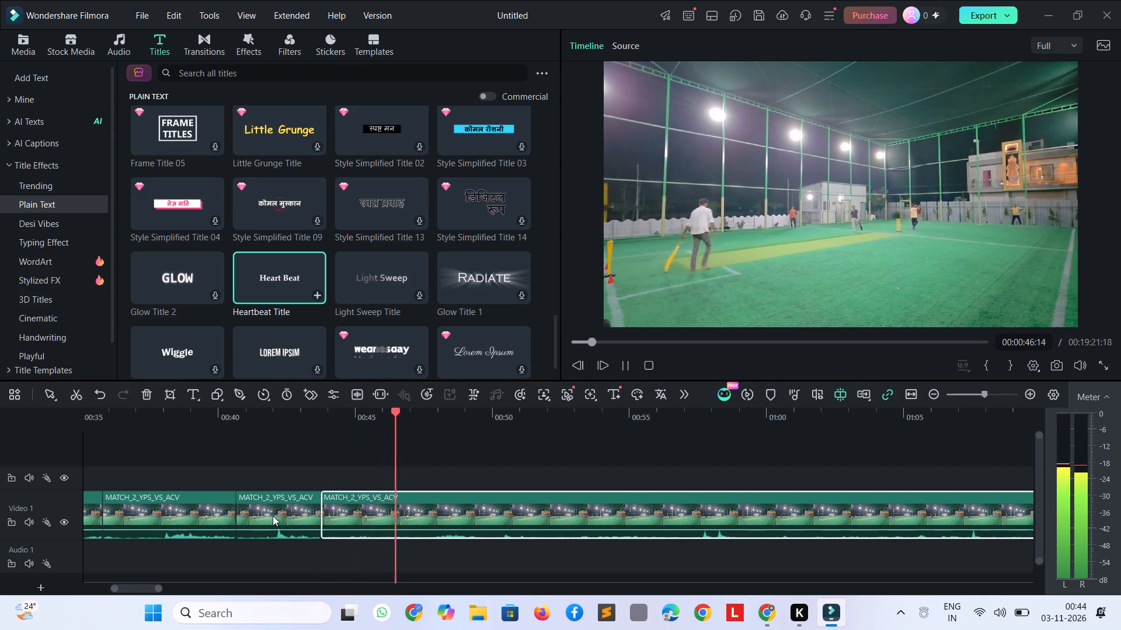
key("shift+Right")
key("shift+Right")
key("shift+Right")
key("shift+Right")
key("shift+Right")
key("shift+Right")
key("shift+Right")
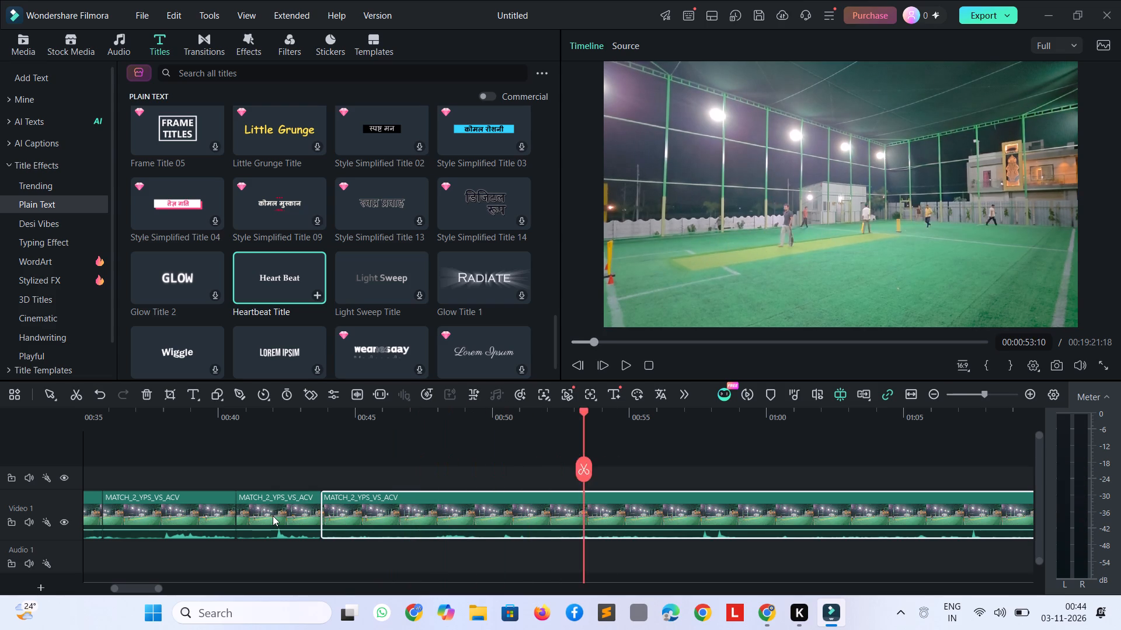
key("shift+Right")
key("shift+Right")
key("shift+Right")
key("shift+Right")
key("shift+Right")
key("shift+Right")
key("shift+Right")
key("shift+Right")
key("shift+Right")
key("shift+Right")
key("shift+Right")
key("shift+Right")
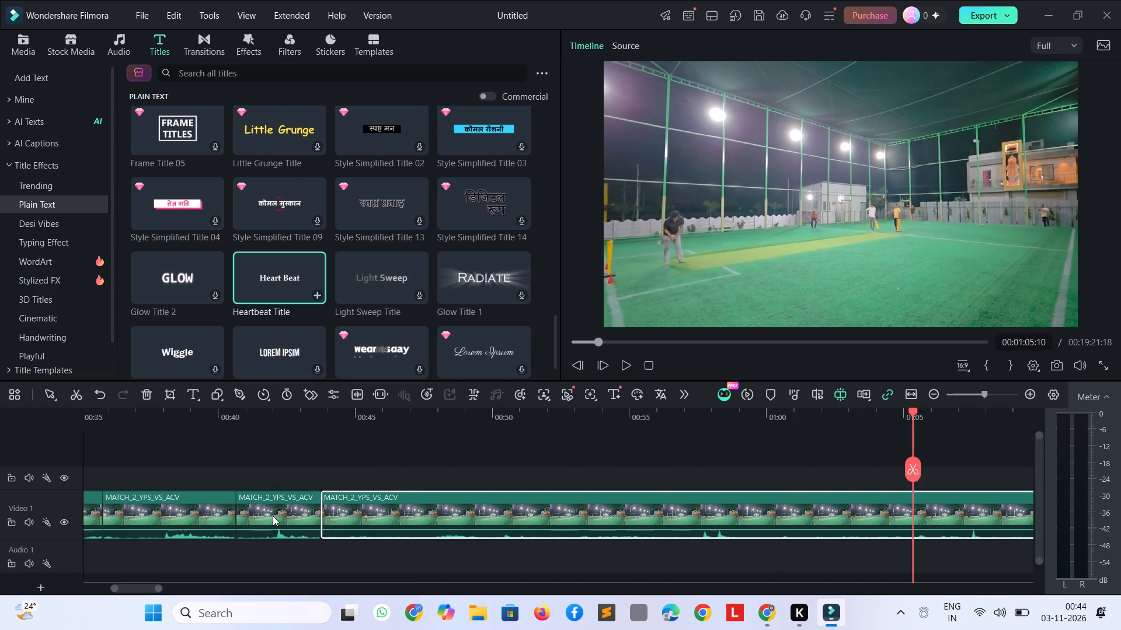
key("shift+Right")
key("shift+Right")
key("shift+Right")
key("shift+Right")
key("shift+Right")
key("shift+Right")
key("shift+Right")
key("shift+Right")
key("shift+Right")
key("shift+Right")
key("shift+Right")
key("shift+Right")
key("shift+Right")
key("shift+Right")
key("shift+Right")
key("shift+Right")
key("shift+Right")
key("shift+Right")
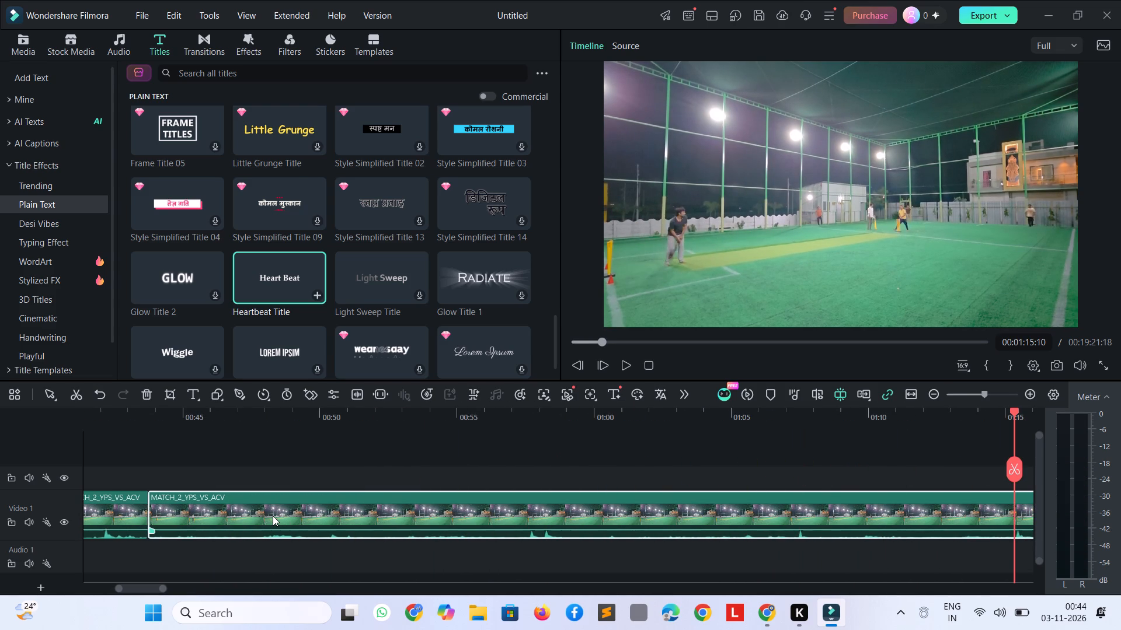
key("shift+Right")
key("space")
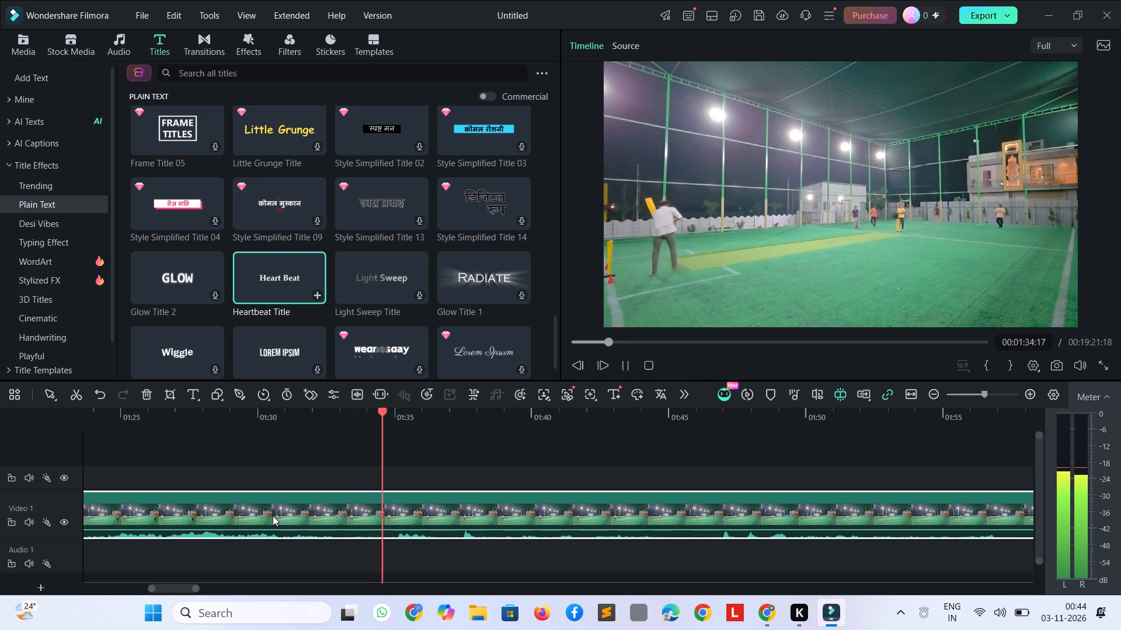
key("space")
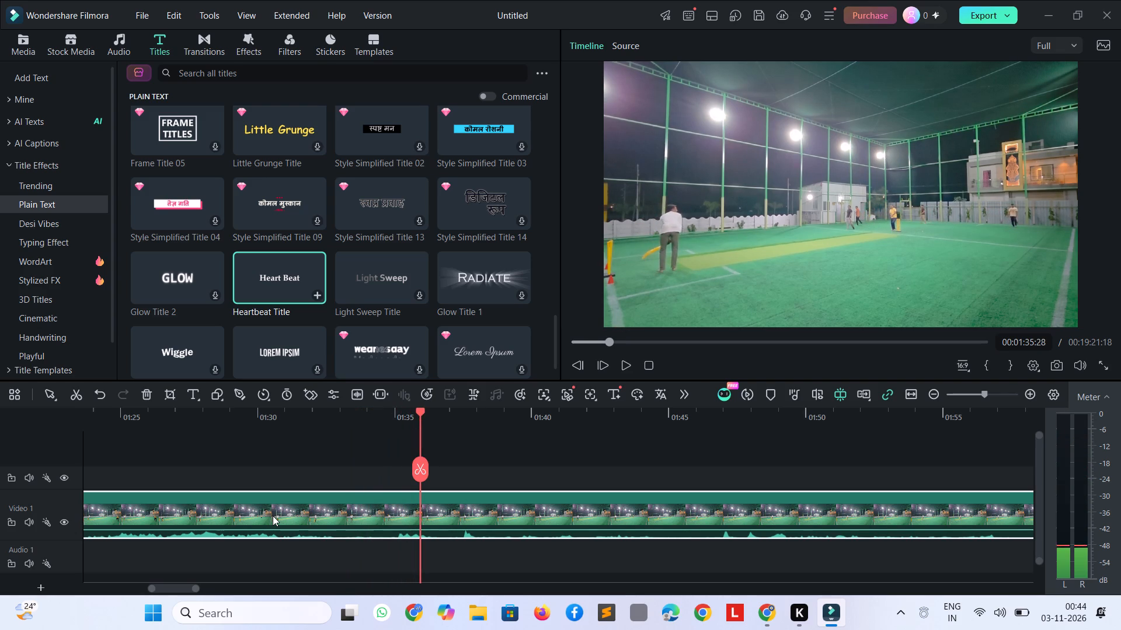
key("ctrl+b")
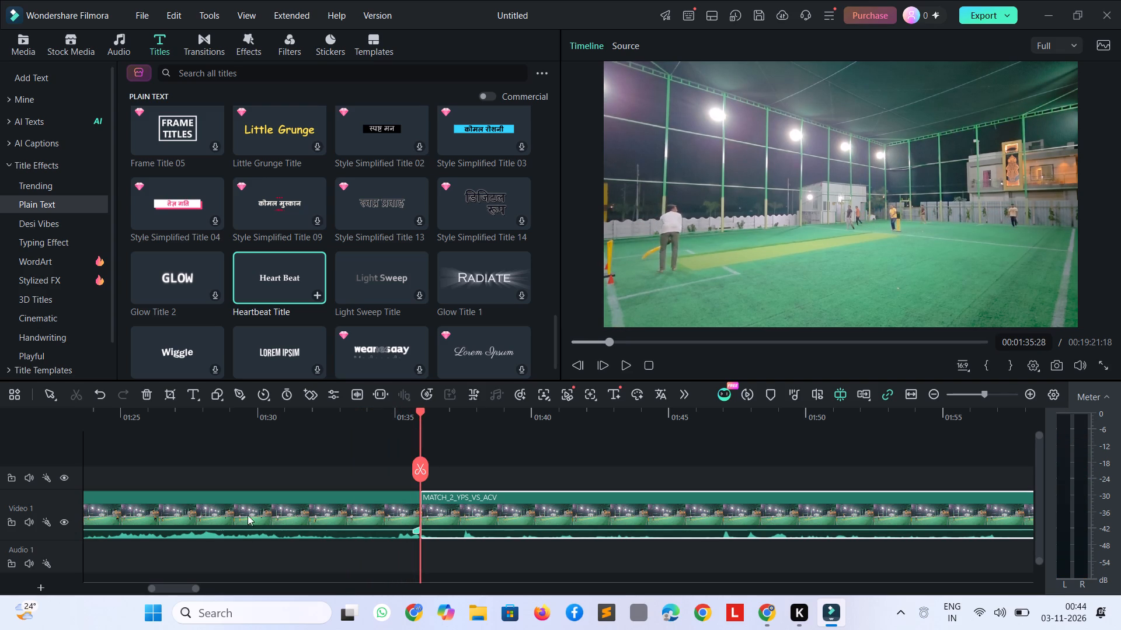
left_click(173, 509)
key("Delete")
Review the delivery following the cut at 00:00:43:22 and split the match clip at 00:00:47:06.
key("space")
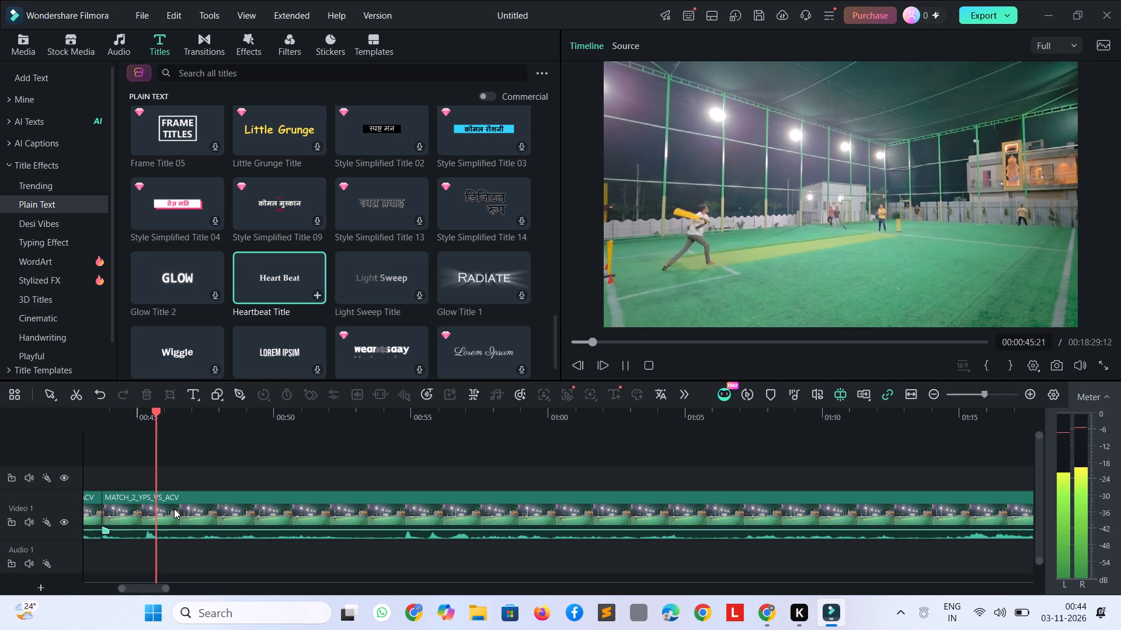
key("space")
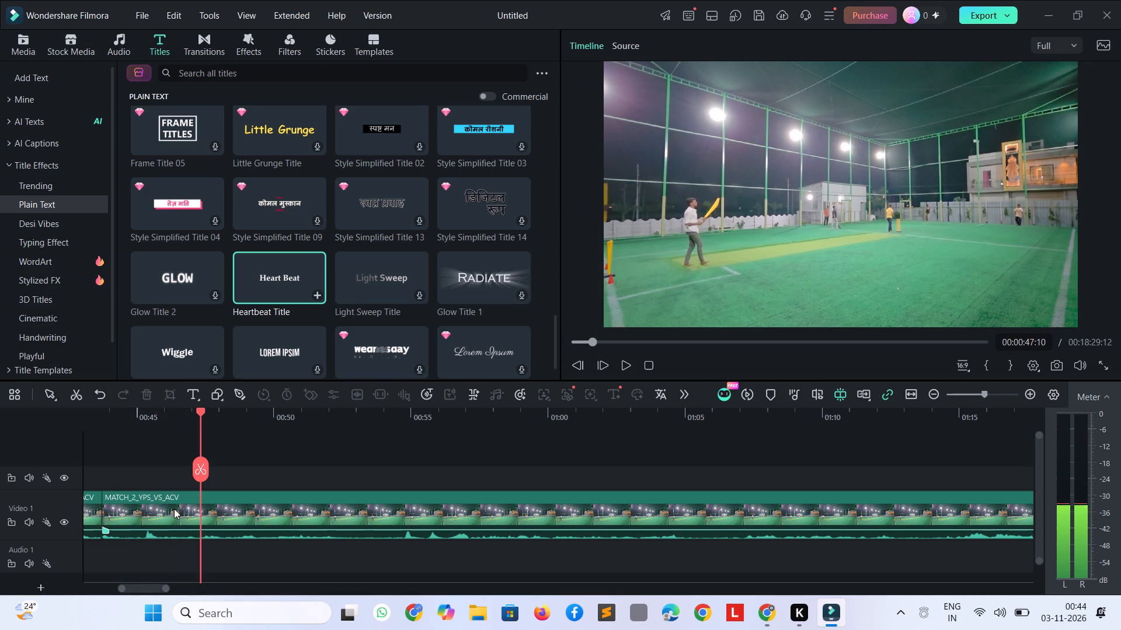
key("space")
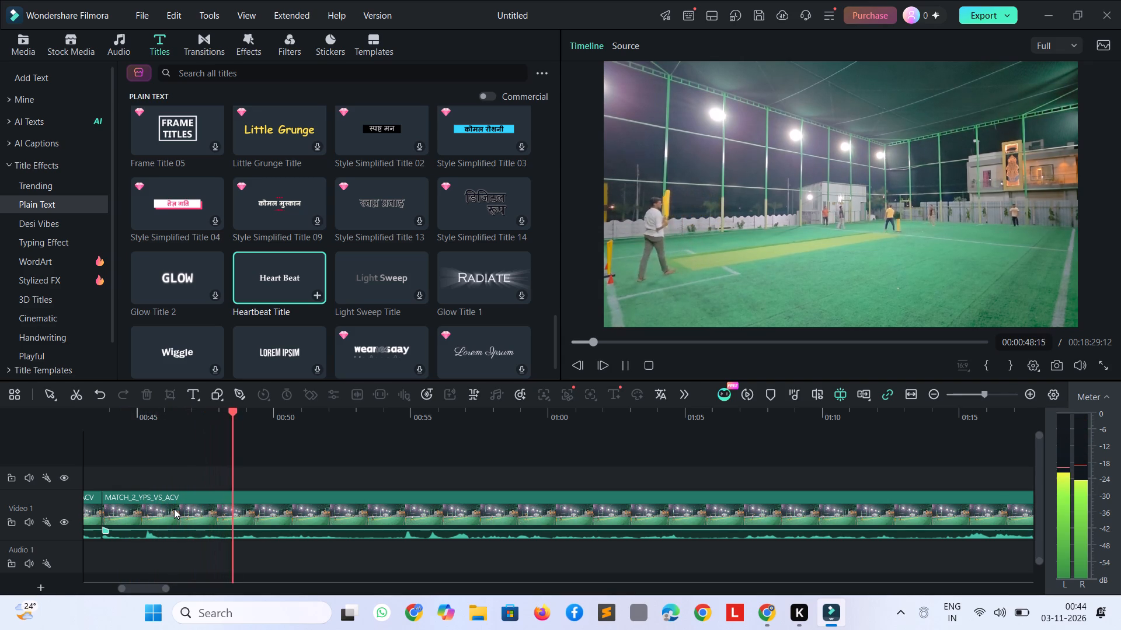
key("space")
key("shift+Left")
key("shift+Left")
key("space")
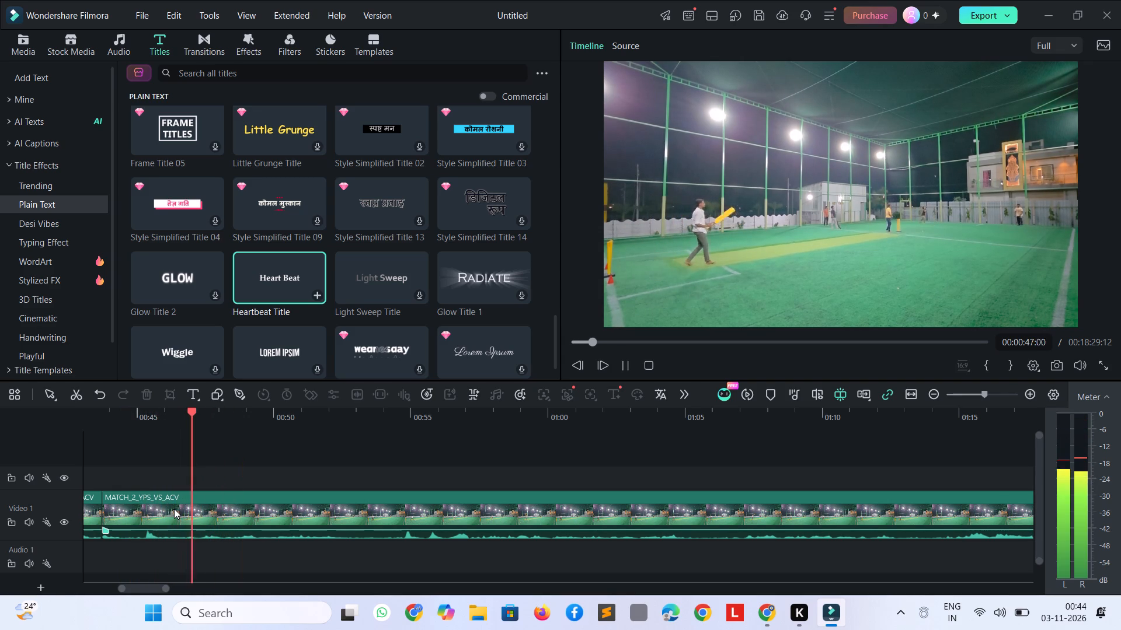
key("space")
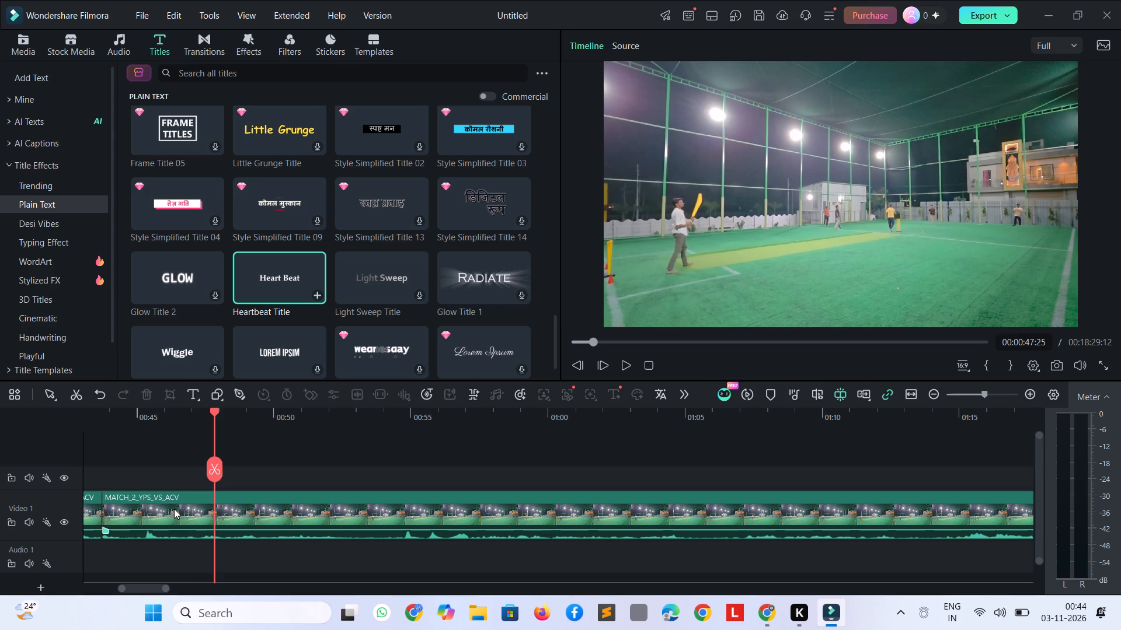
key("shift+Left")
key("shift+Left")
key("space")
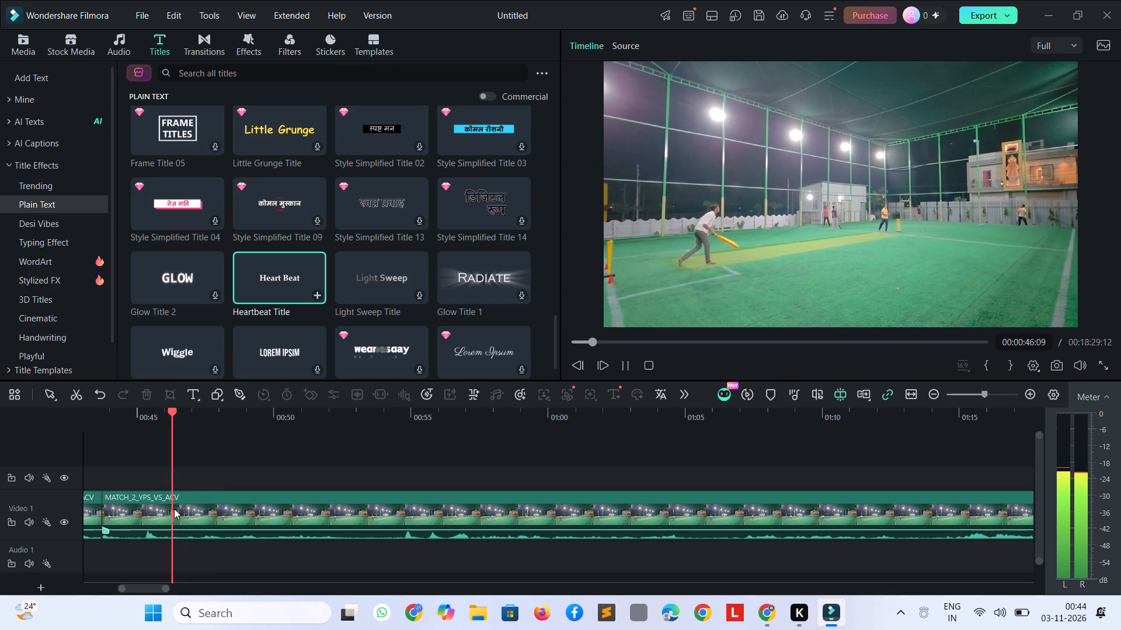
key("space")
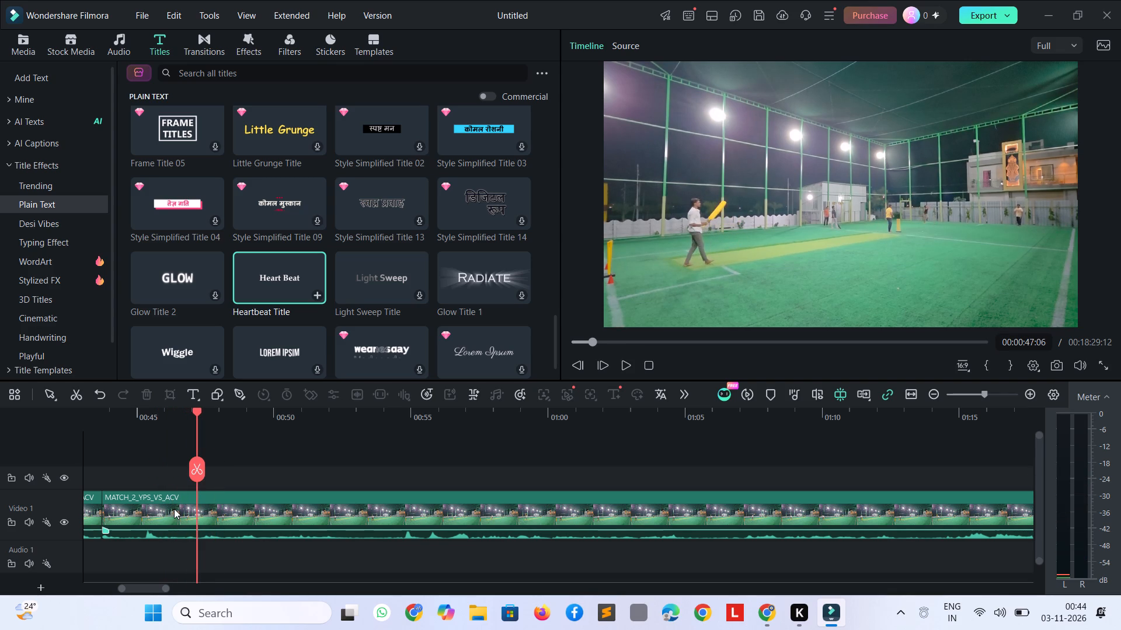
key("ctrl+b")
Split the match clip at 00:00:52:29 and delete the segment from 00:00:47:06 up to that cut.
key("space")
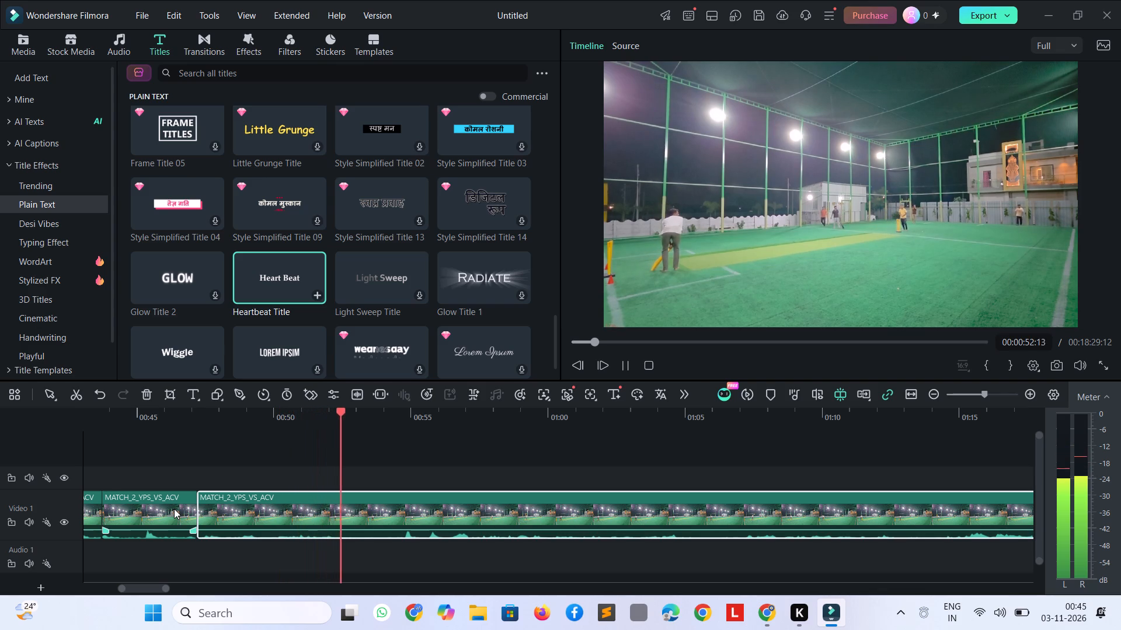
key("space")
key("ctrl+b")
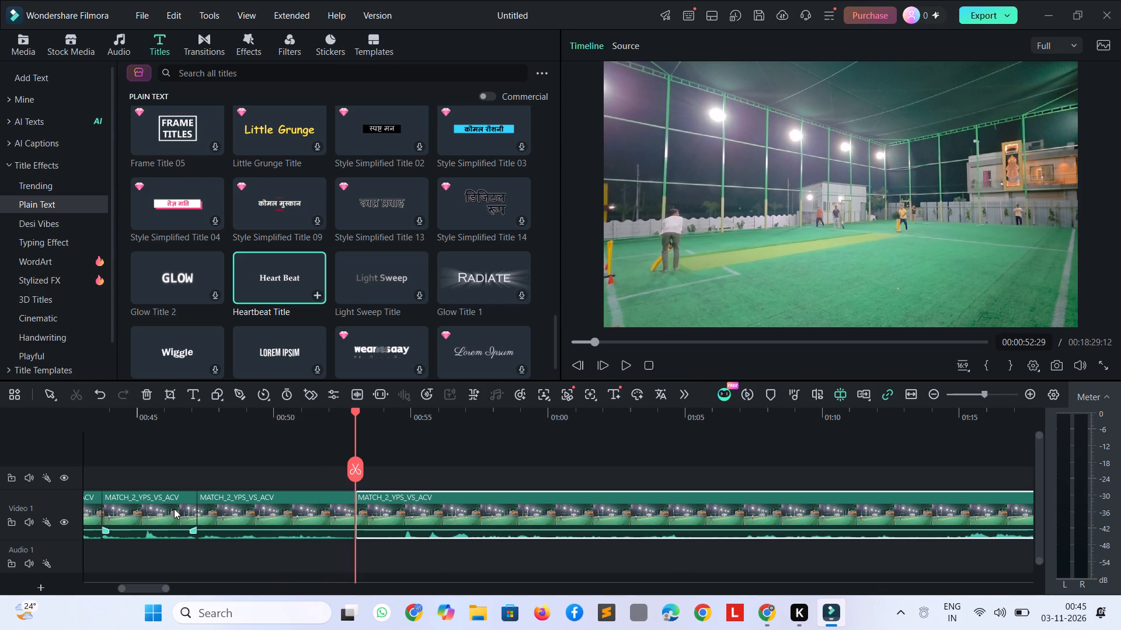
left_click(274, 491)
key("Delete")
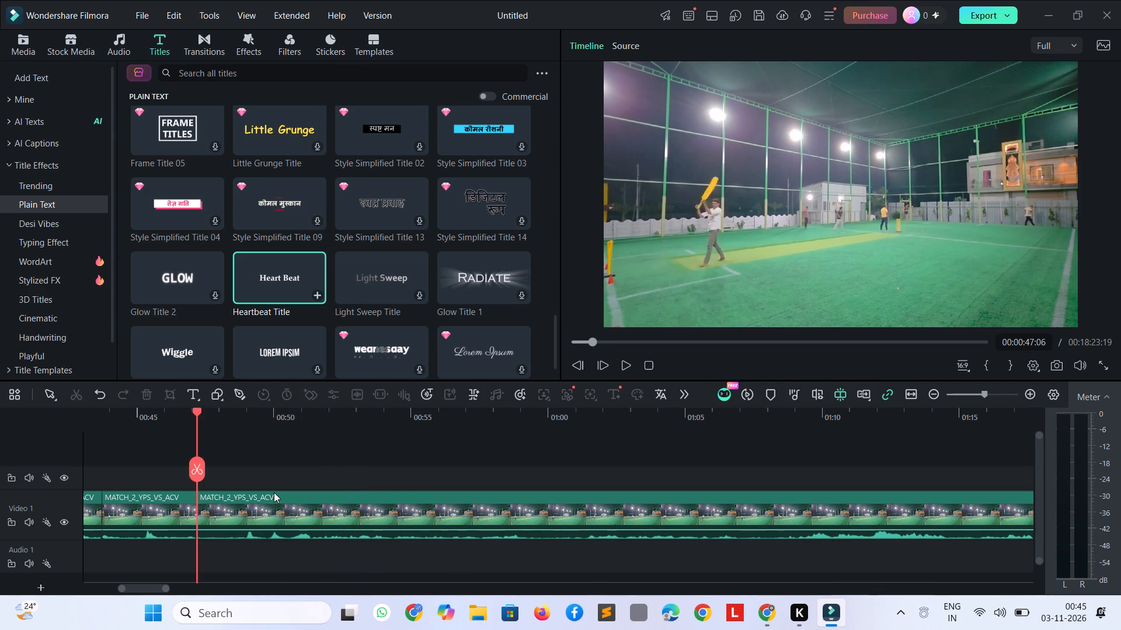
Split the match clip at 00:00:51:15 and at 00:00:59:10, and delete the segment between the cuts.
key("space")
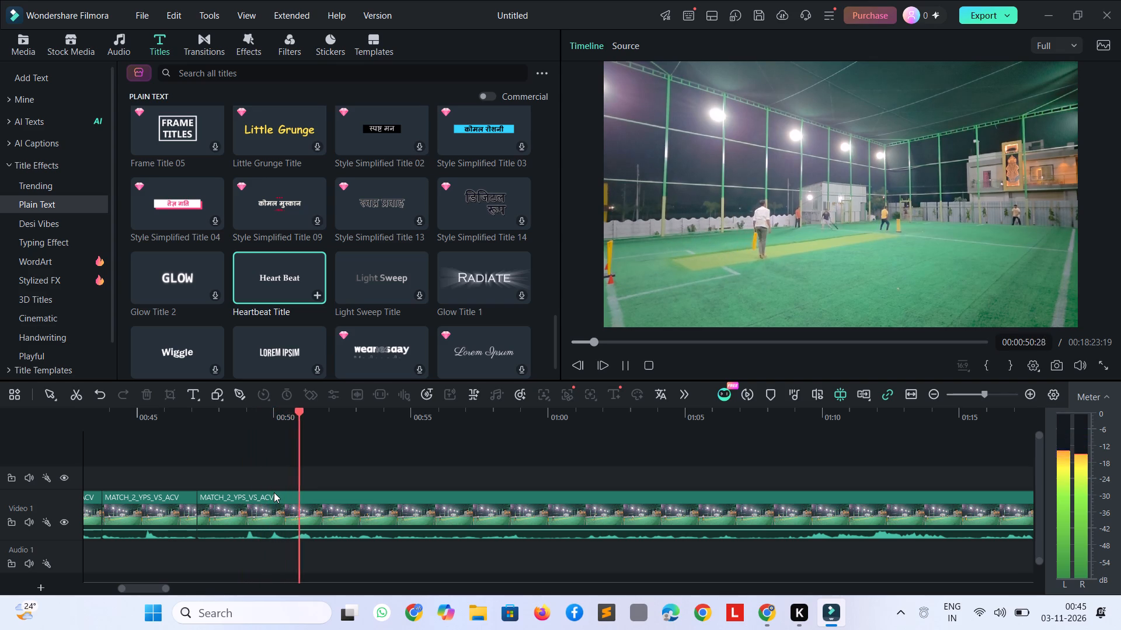
key("space")
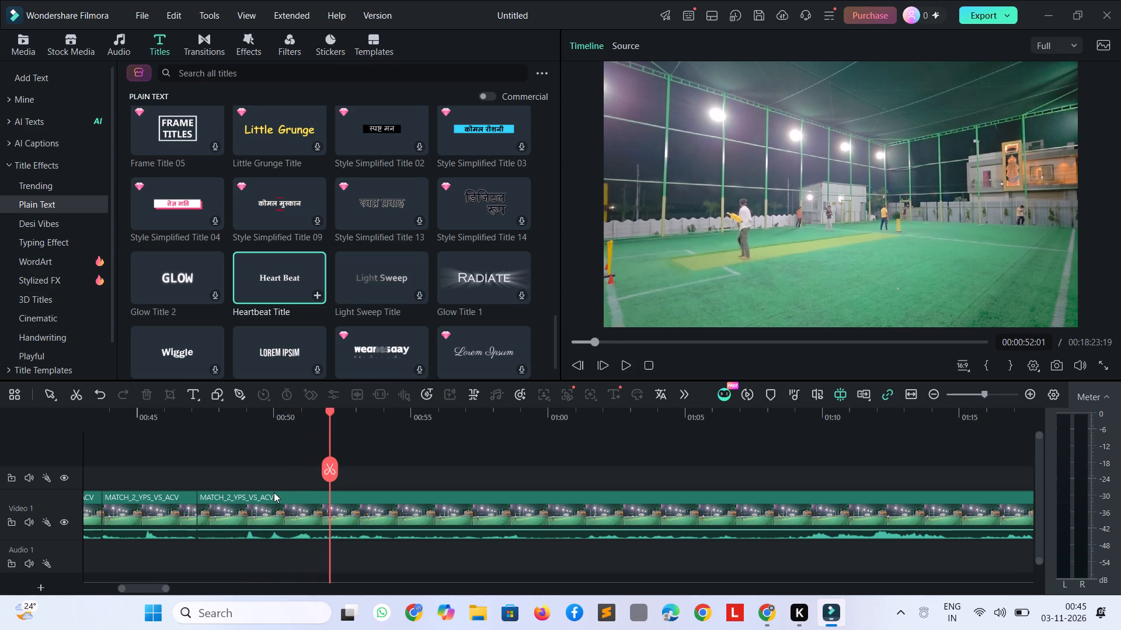
key("shift+Left")
key("space")
key("space")
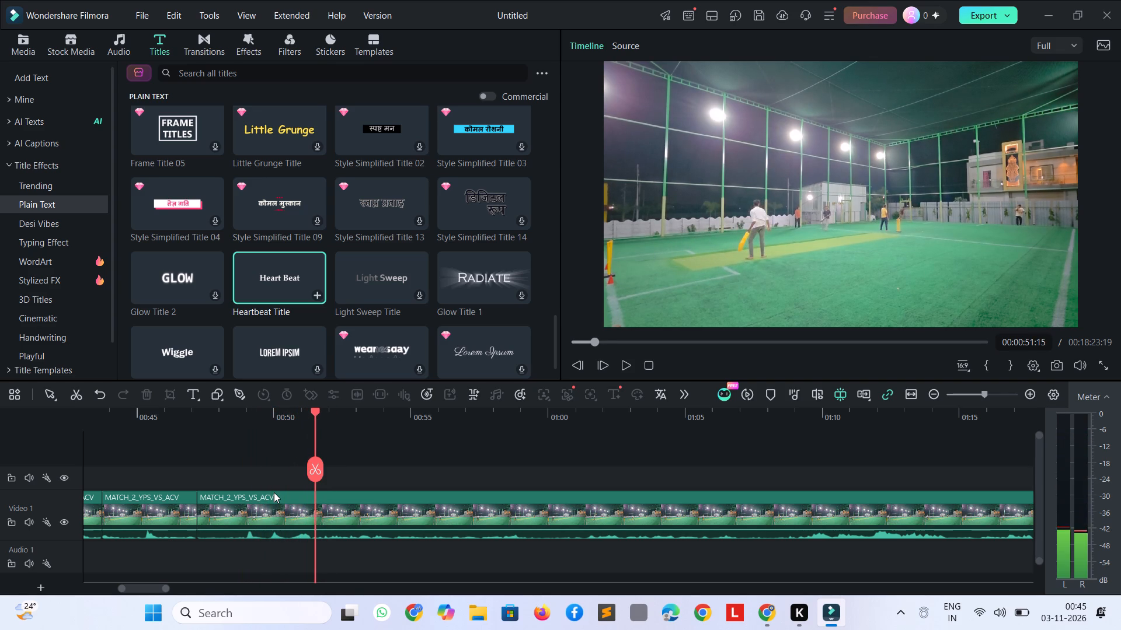
key("ctrl+b")
key("space")
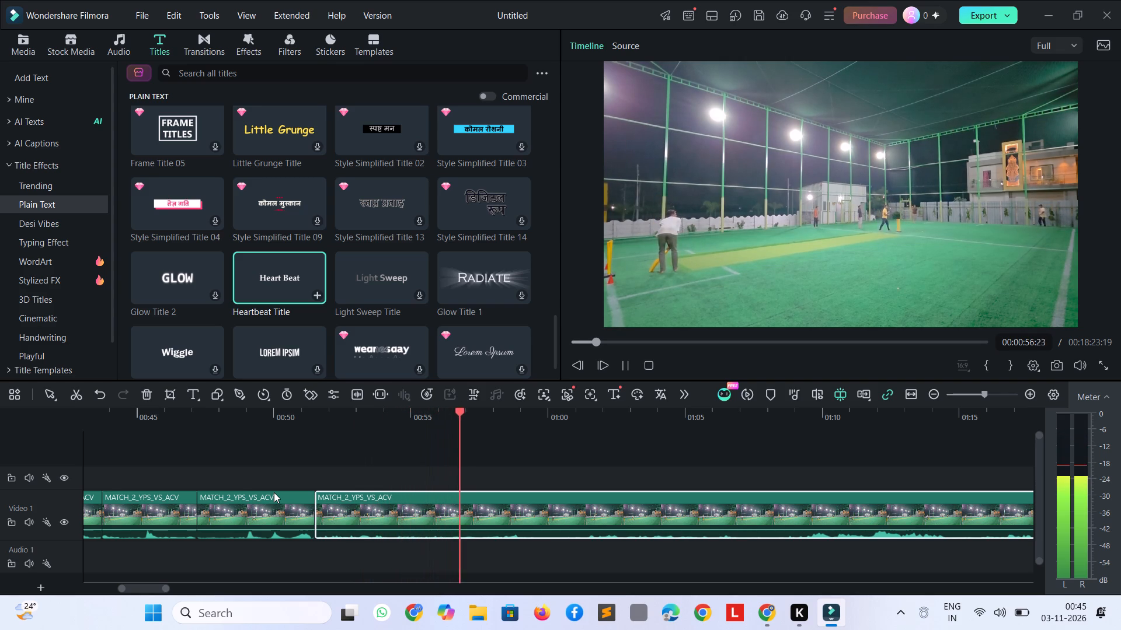
key("space")
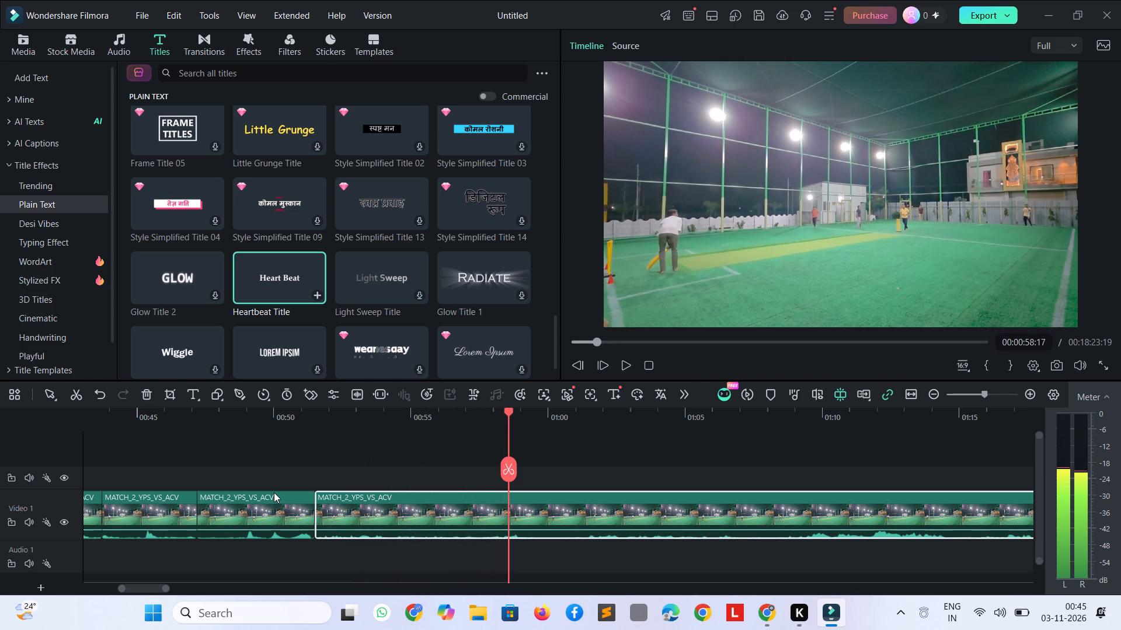
key("space")
key("space")
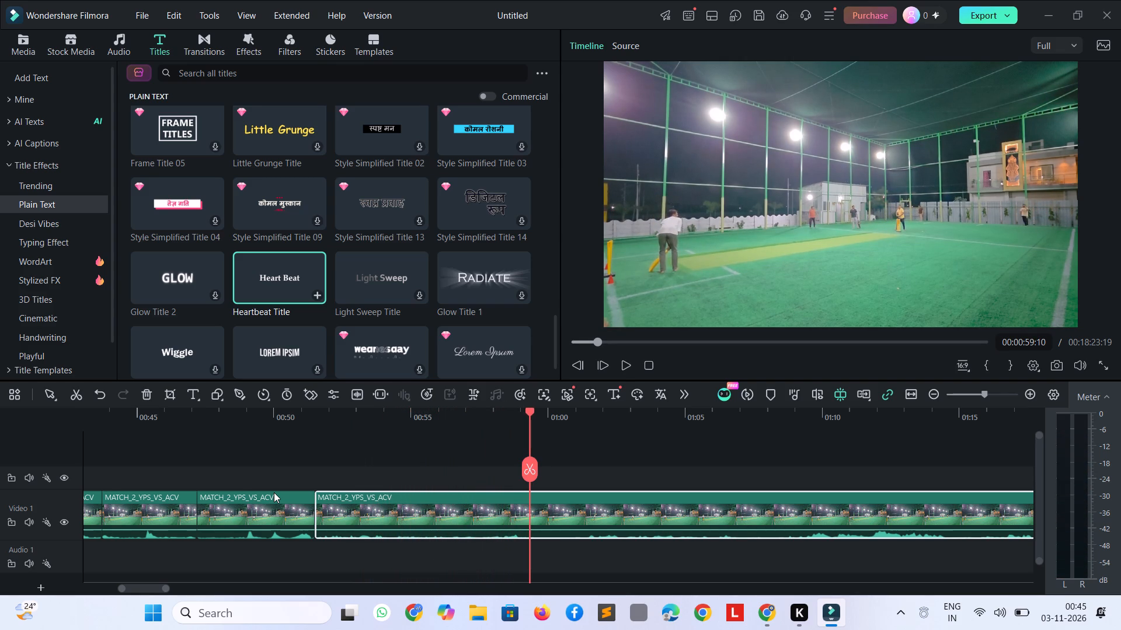
key("ctrl+b")
left_click(437, 499)
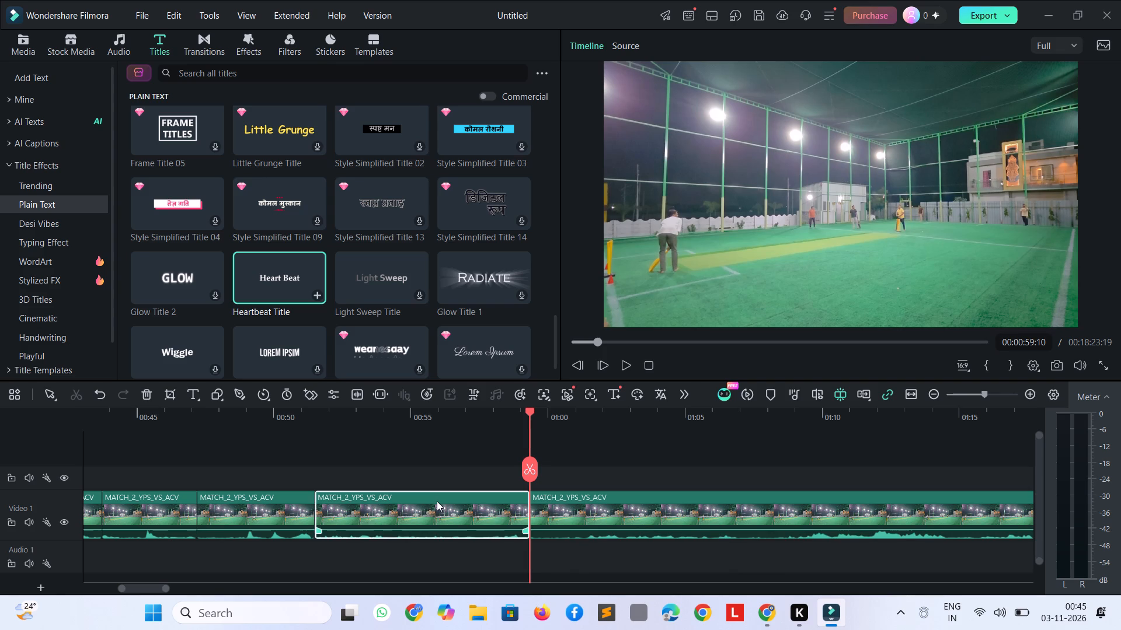
key("Delete")
Split the match clip at 00:00:54:20 and at 00:00:59:18, and delete the segment between the cuts.
key("space")
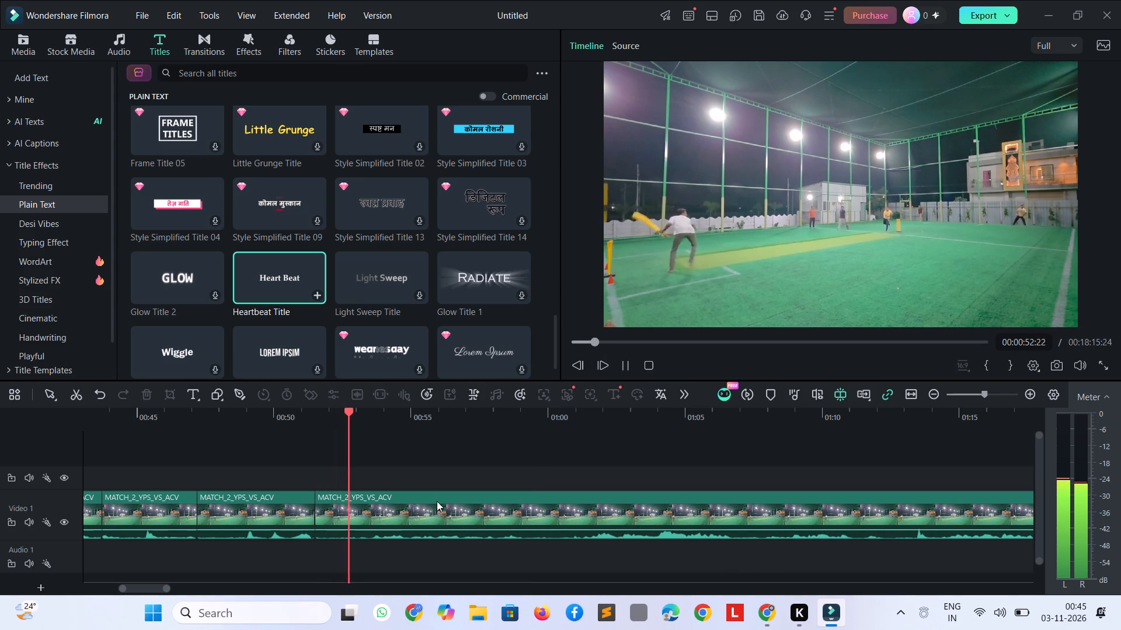
key("space")
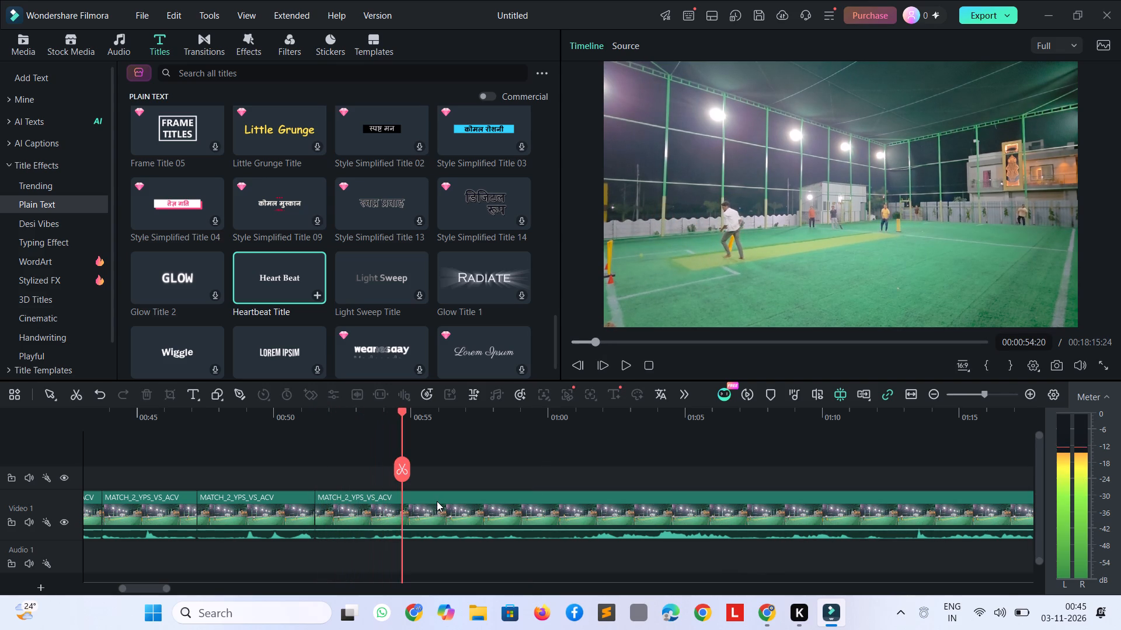
key("ctrl+b")
key("space")
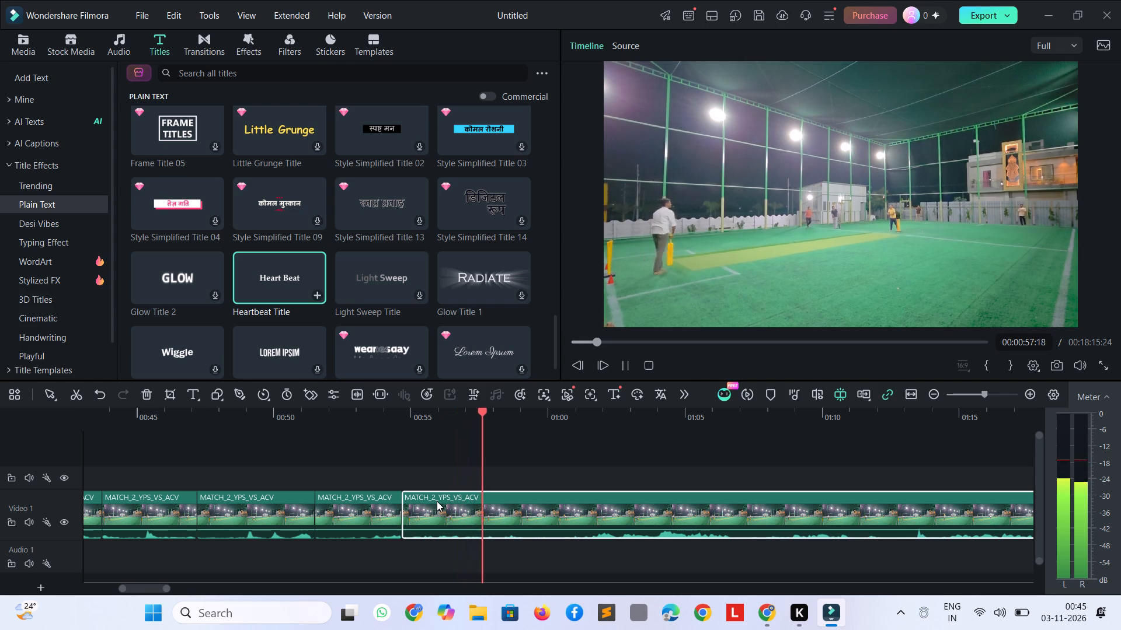
key("space")
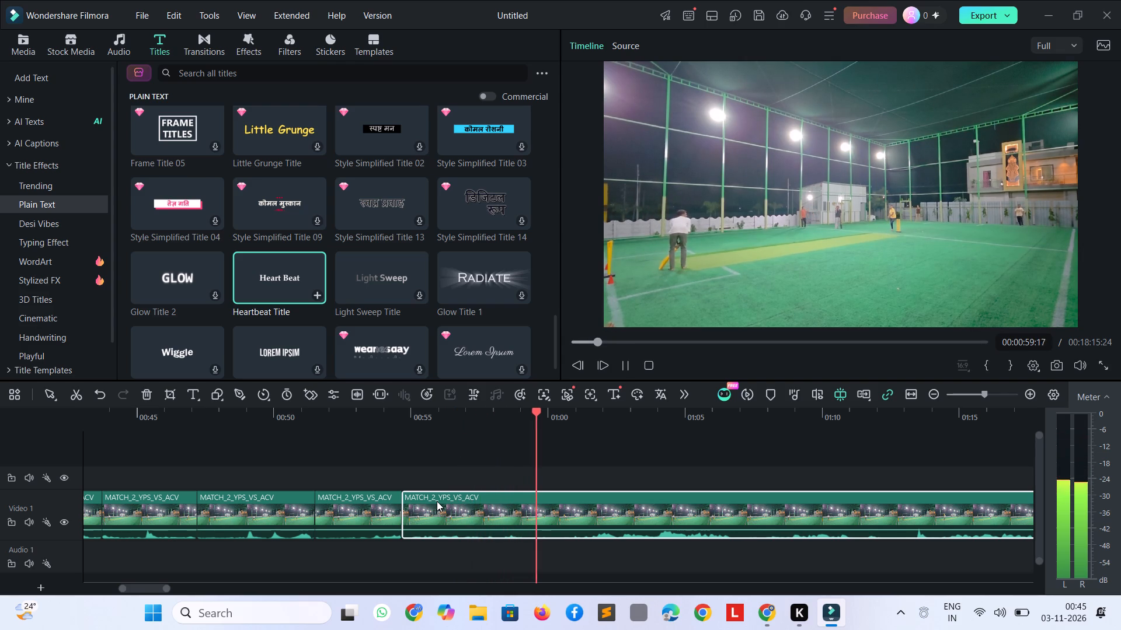
key("ctrl+b")
left_click(451, 508)
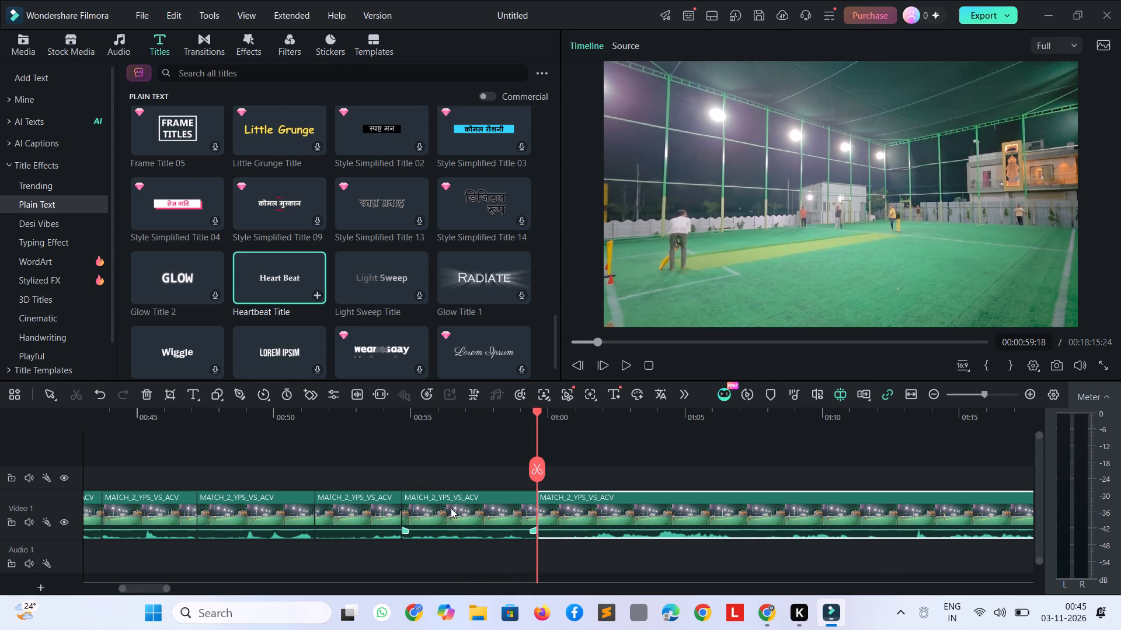
key("Delete")
Split the match clip at 00:01:06:27 and delete the segment from 00:00:54:20 up to that cut.
key("space")
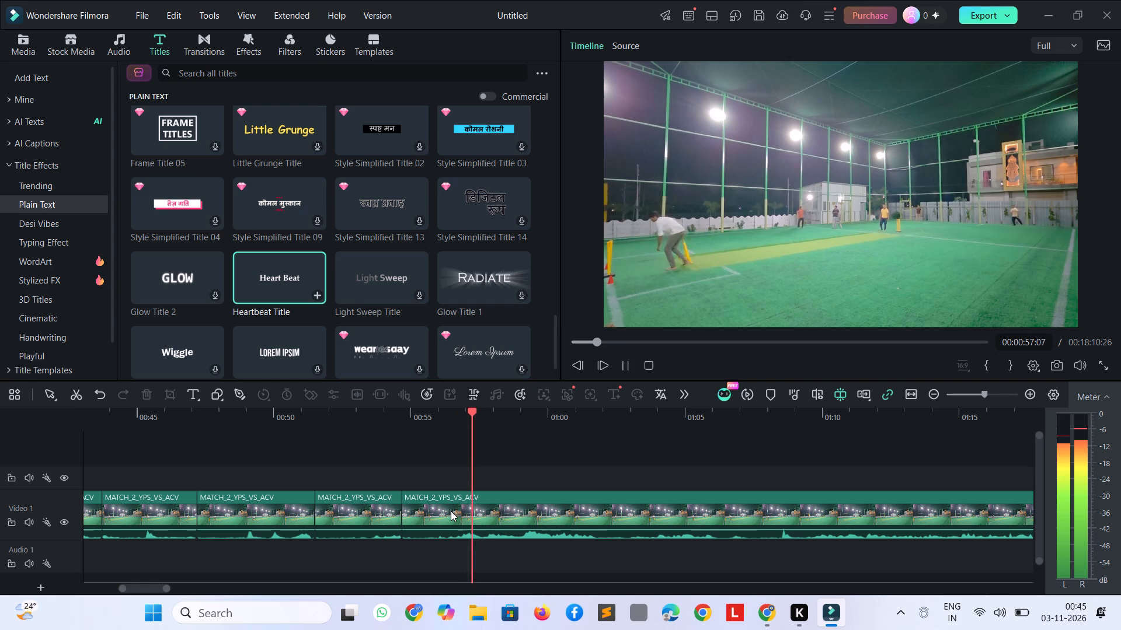
key("space")
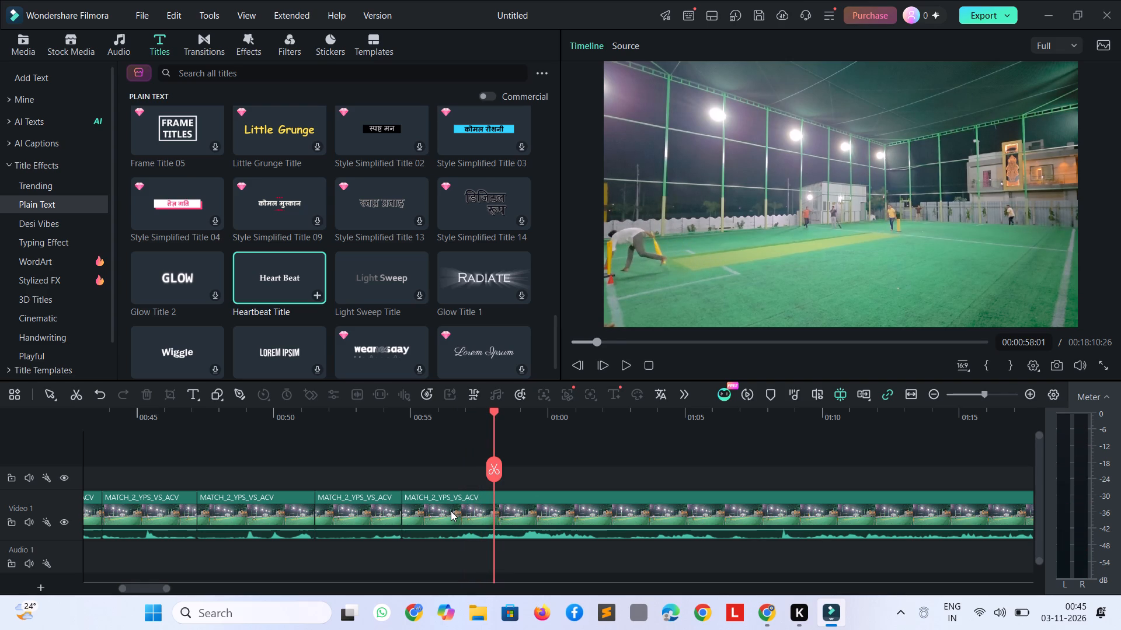
key("space")
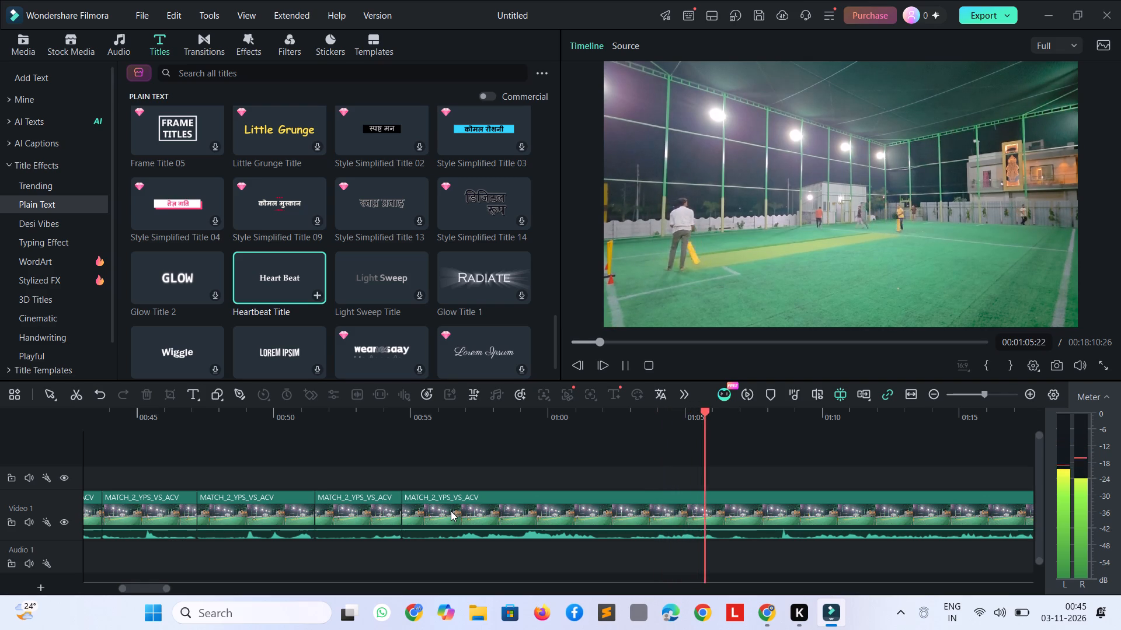
key("space")
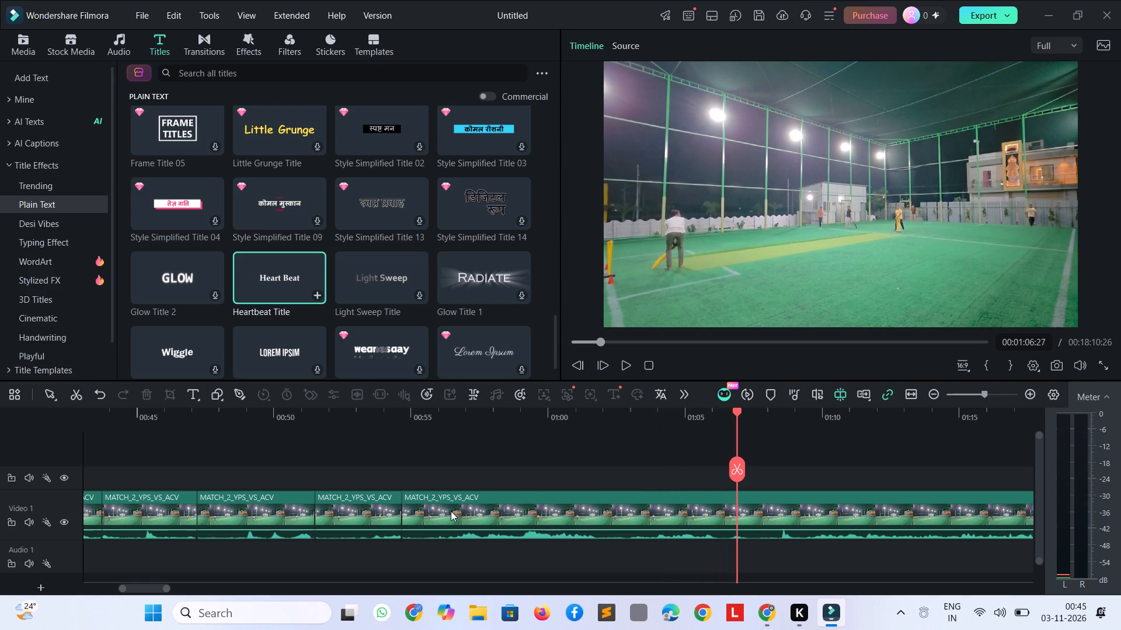
key("ctrl+b")
left_click(451, 510)
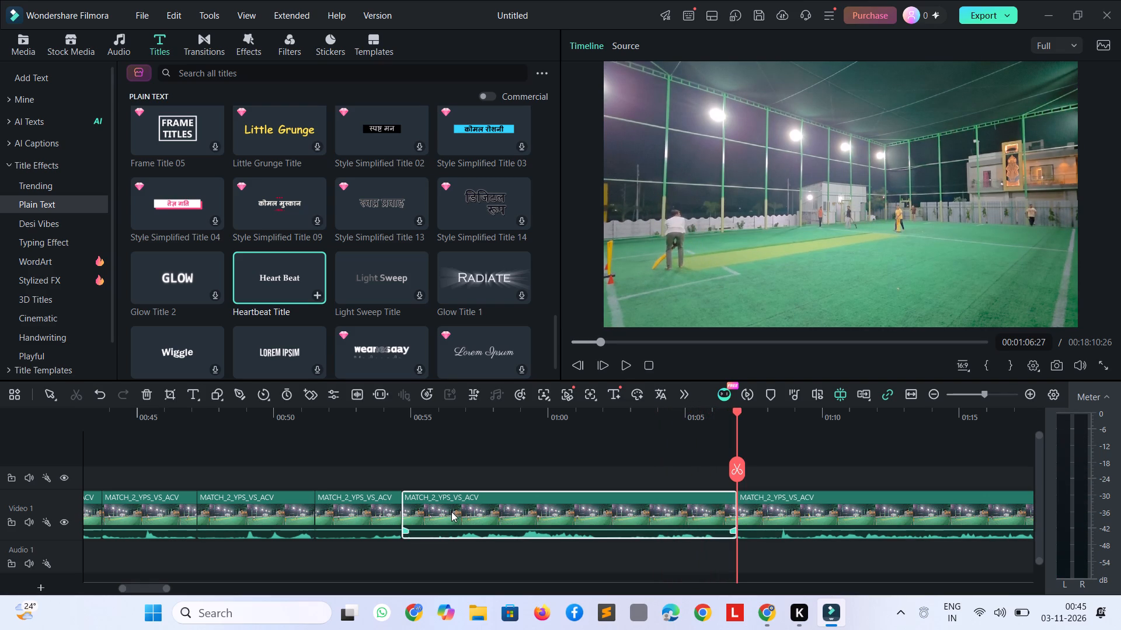
key("Delete")
Play the match footage from 00:00:54:20 to find the next cut point.
key("space")
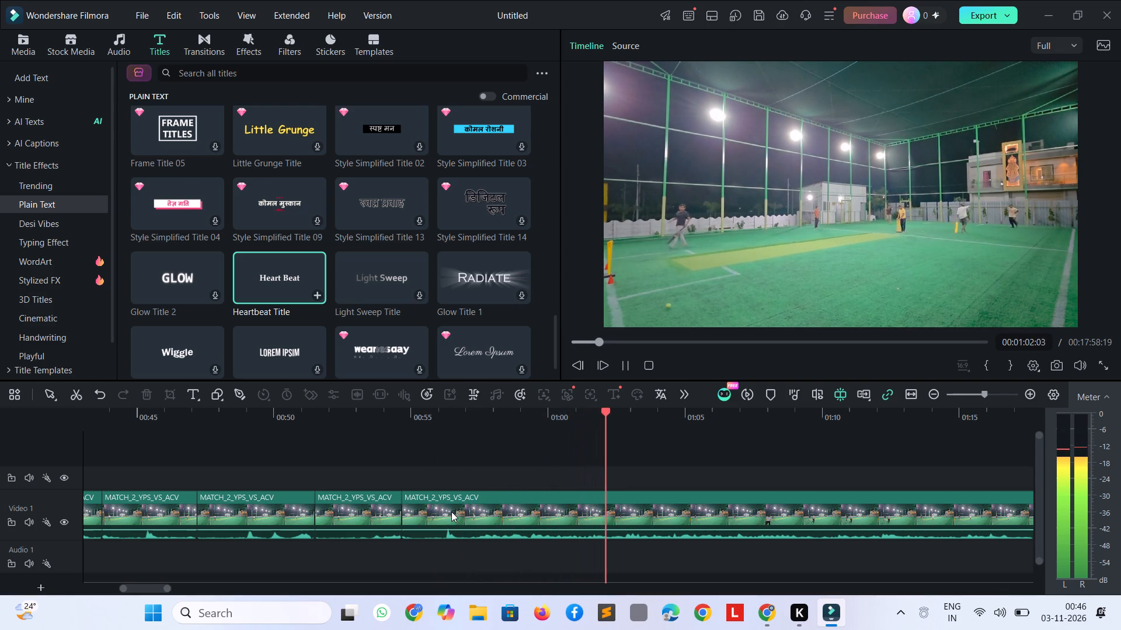
key("space")
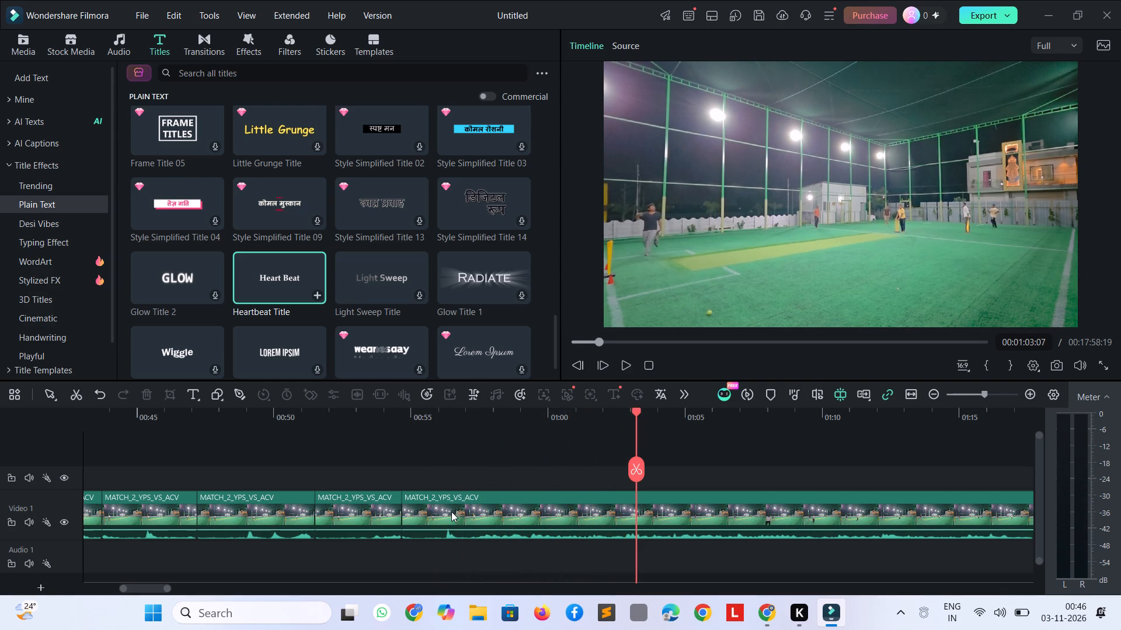
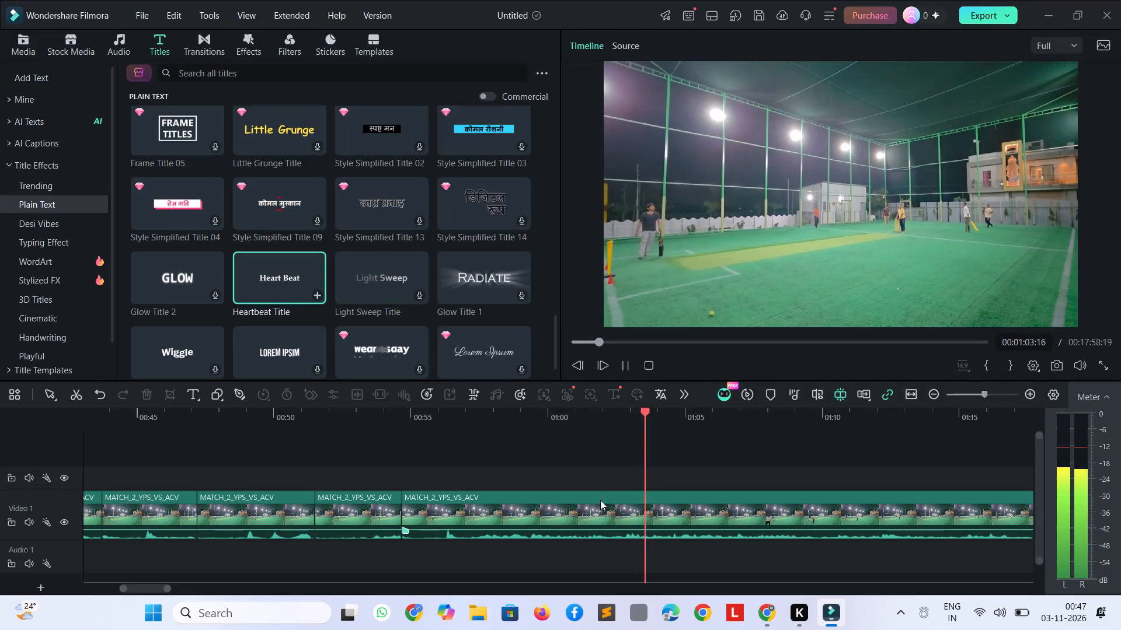
Review the cricket footage between about 00:55 and 01:05 to examine the delivery and the batsmen's running.
key("space")
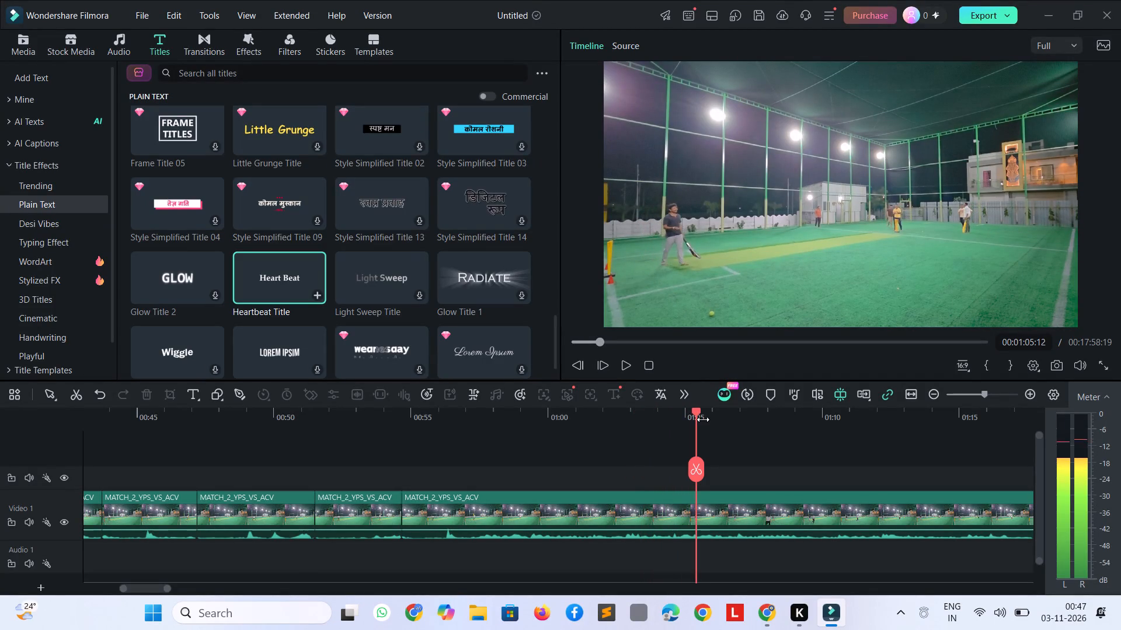
left_click_drag(699, 412, 667, 422)
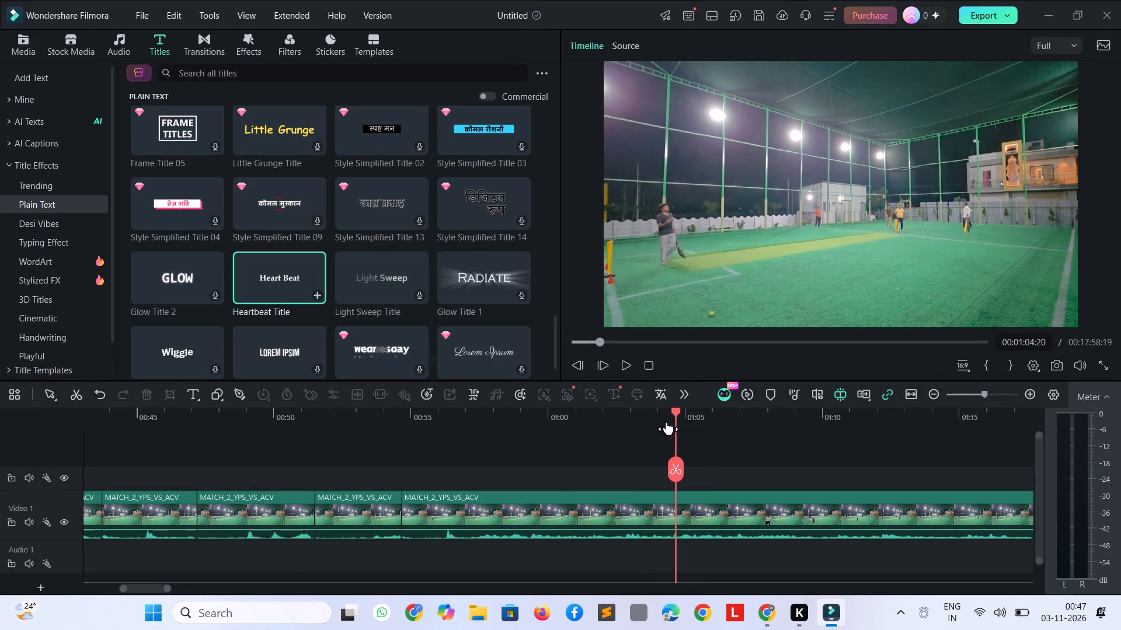
left_click_drag(667, 422, 550, 452)
key("space")
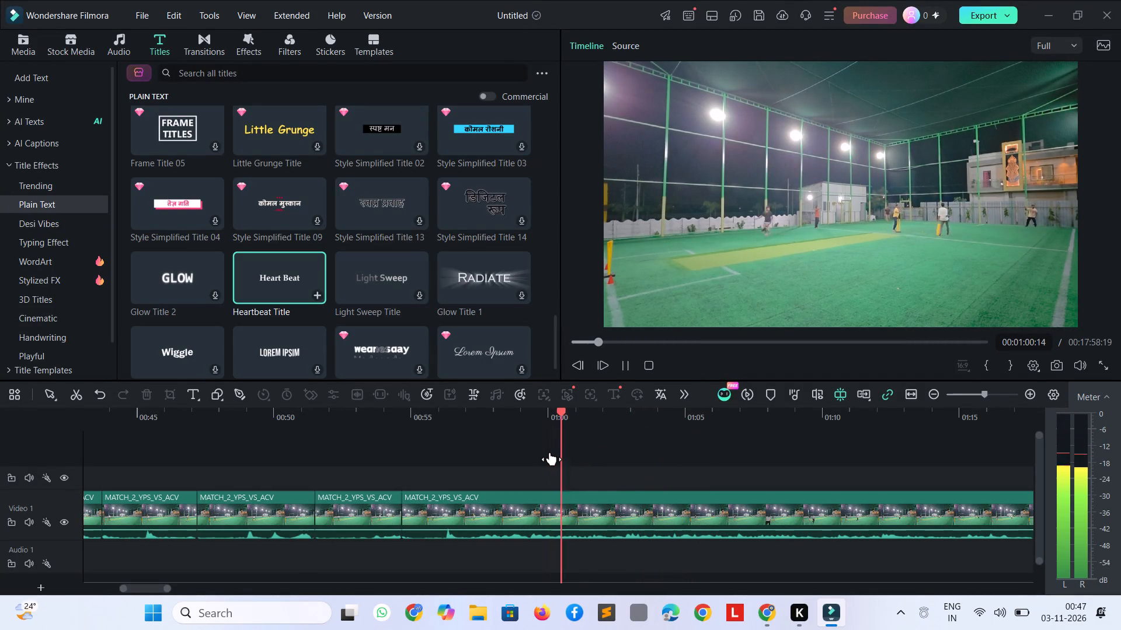
key("space")
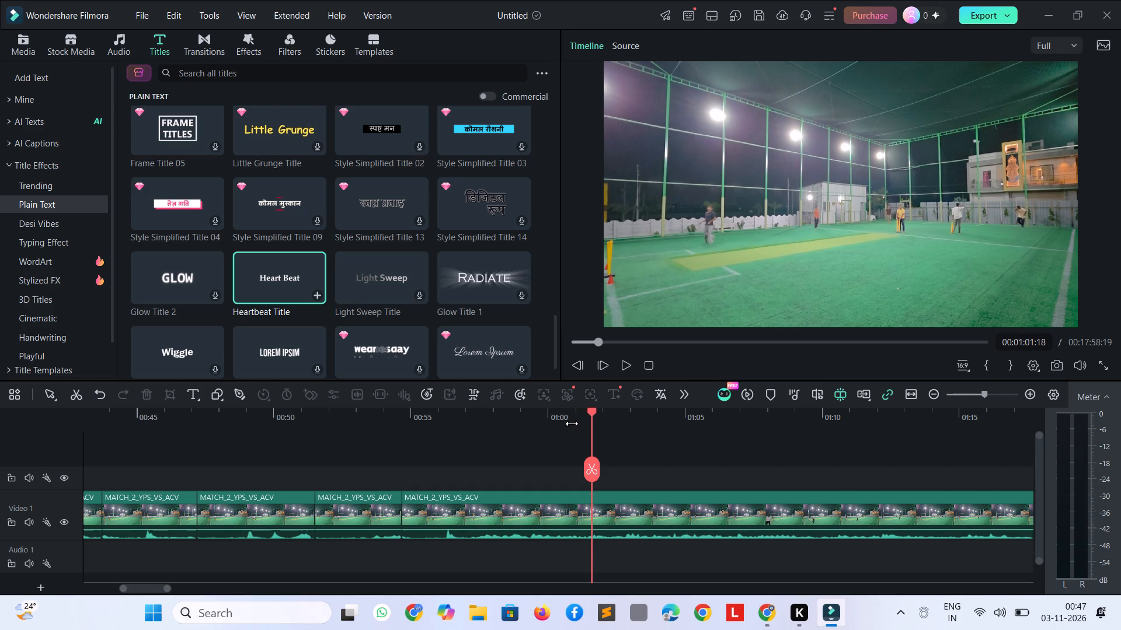
left_click_drag(593, 414, 538, 418)
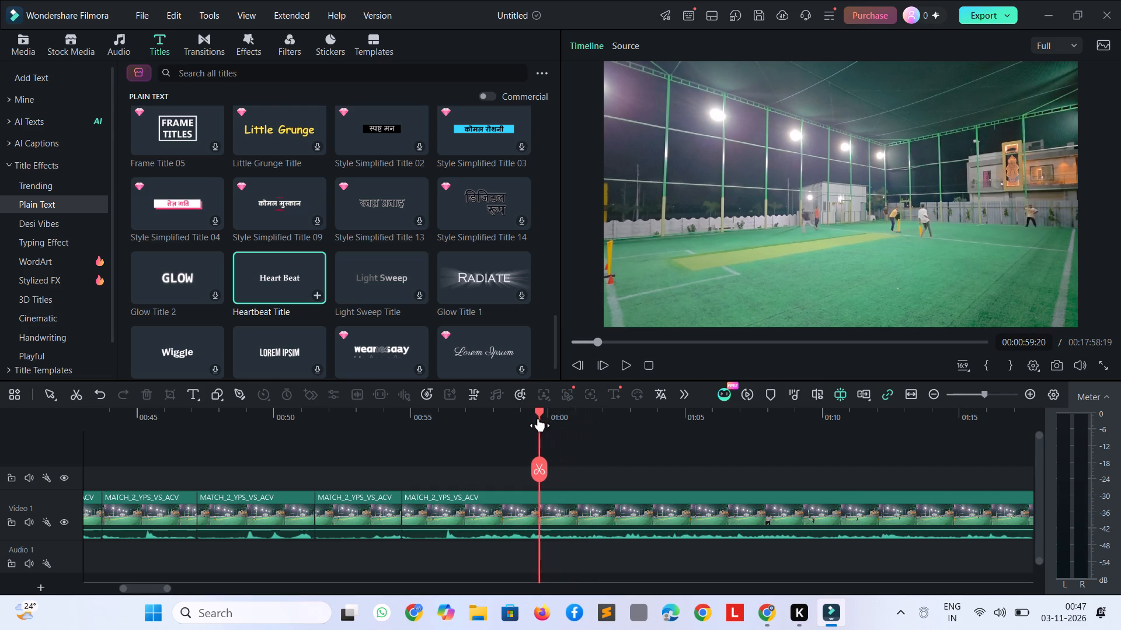
left_click_drag(538, 418, 401, 416)
key("space")
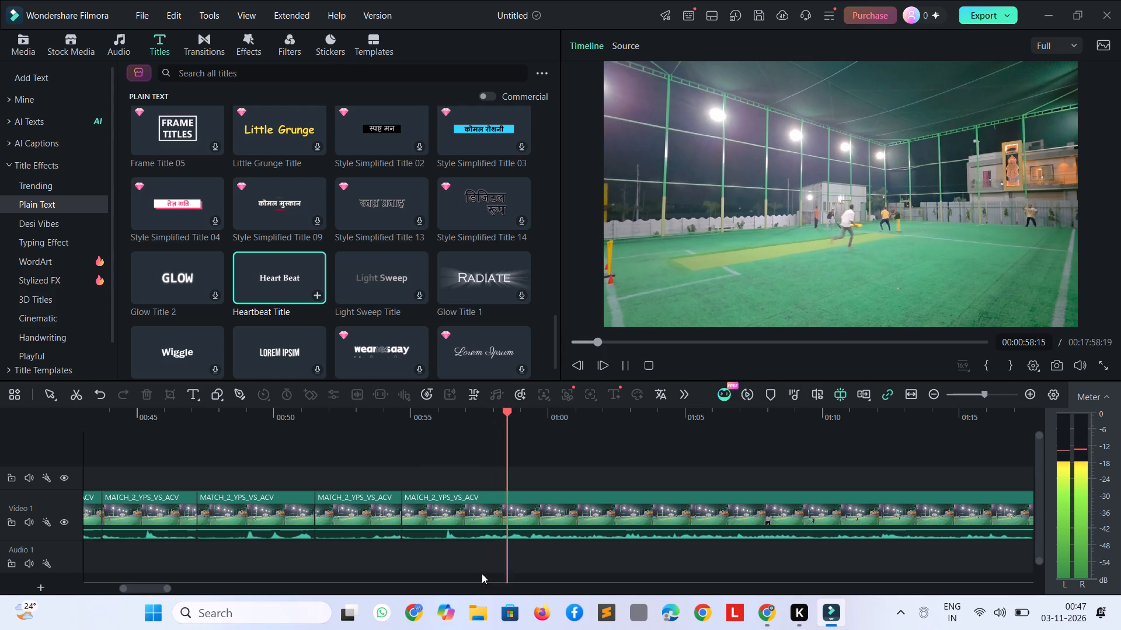
key("space")
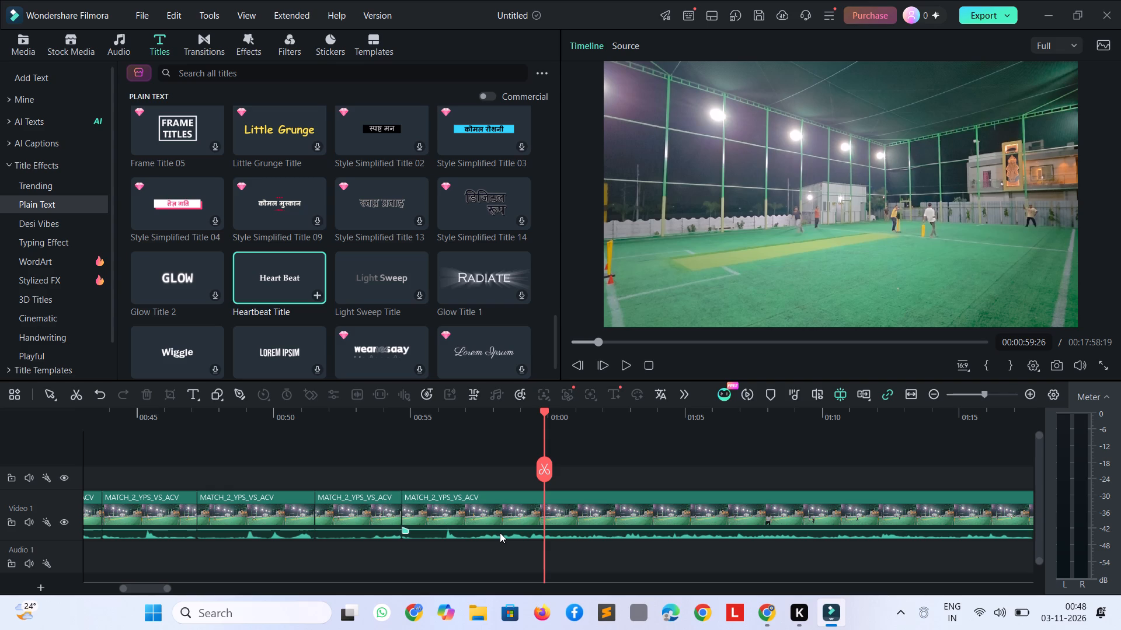
key("space")
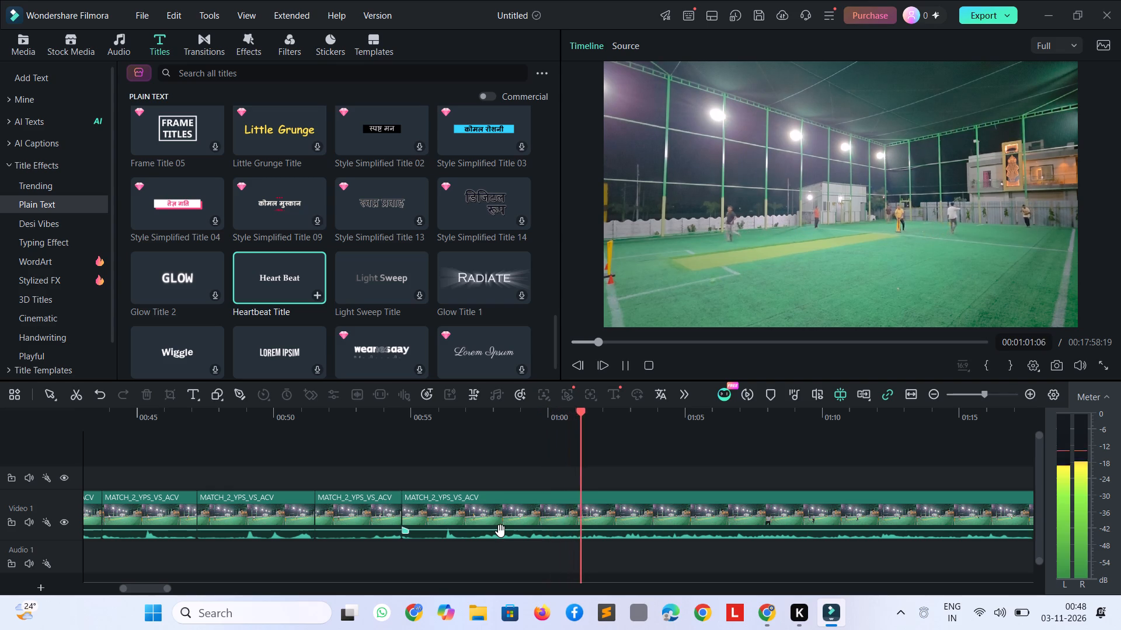
key("space")
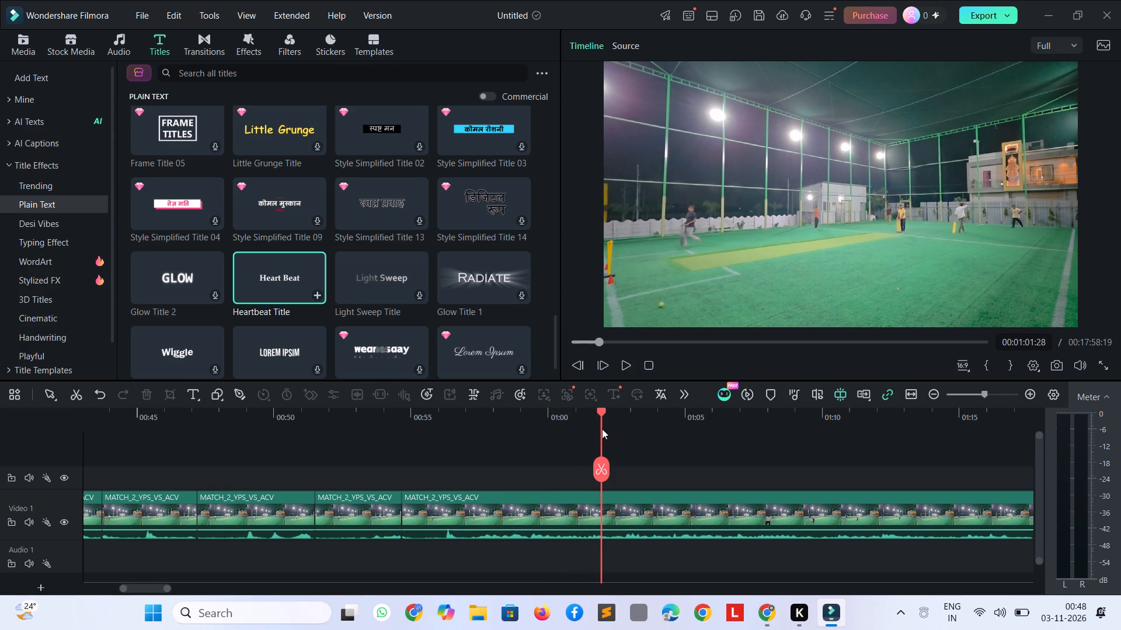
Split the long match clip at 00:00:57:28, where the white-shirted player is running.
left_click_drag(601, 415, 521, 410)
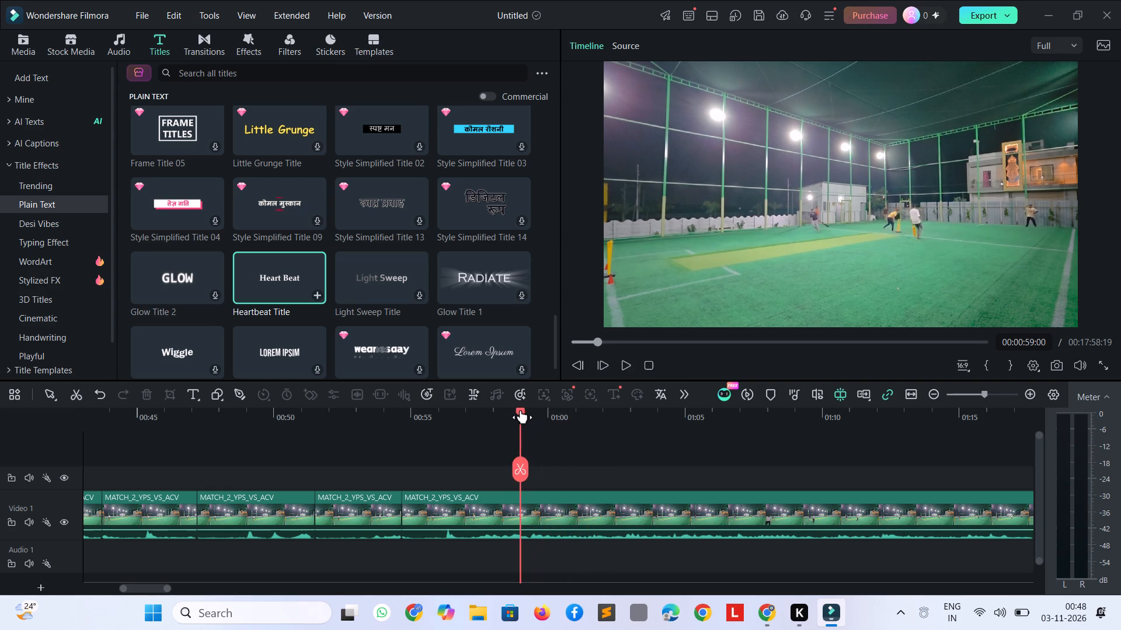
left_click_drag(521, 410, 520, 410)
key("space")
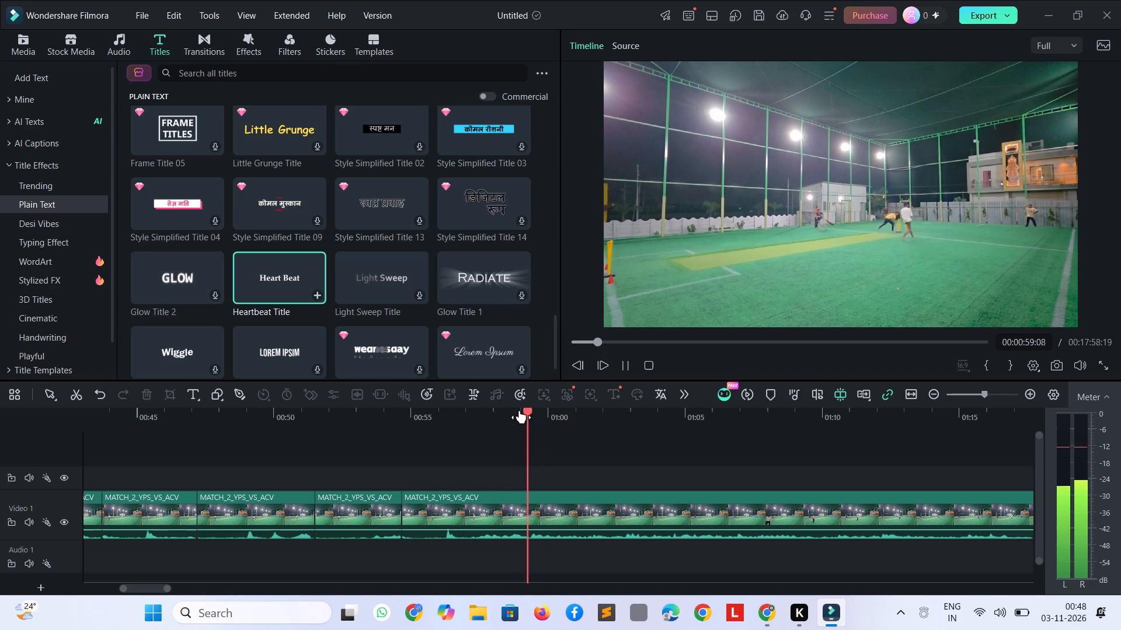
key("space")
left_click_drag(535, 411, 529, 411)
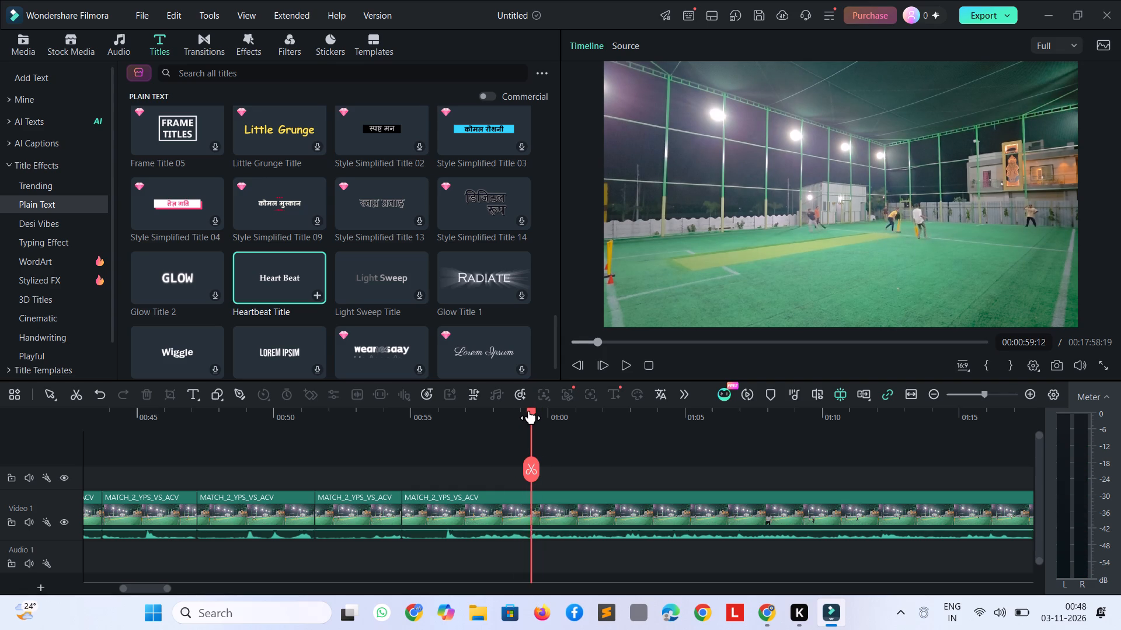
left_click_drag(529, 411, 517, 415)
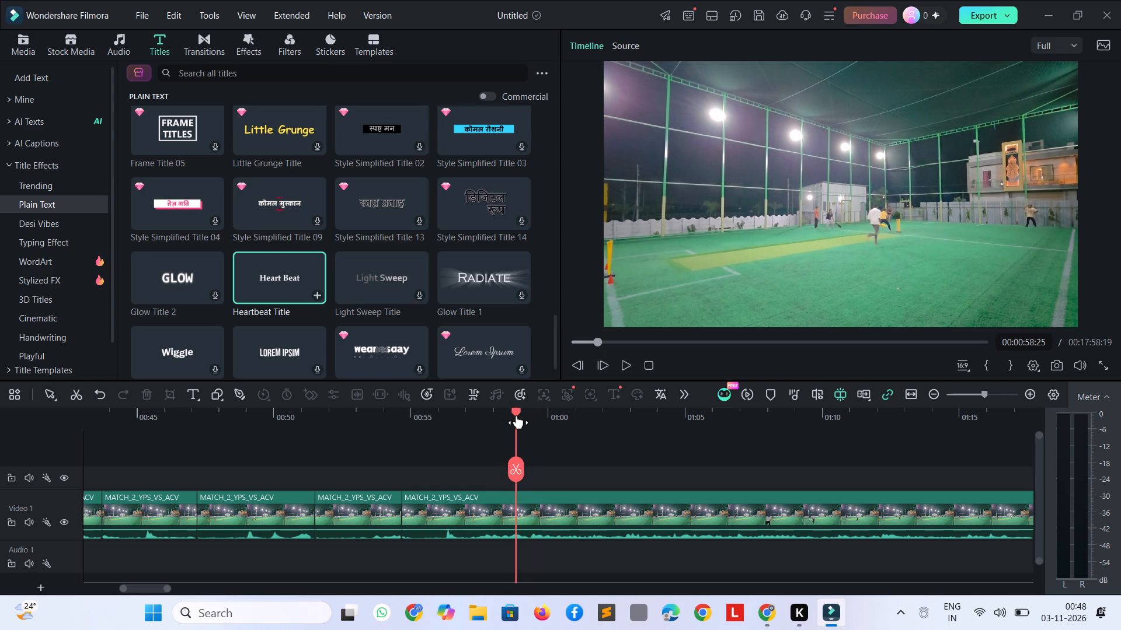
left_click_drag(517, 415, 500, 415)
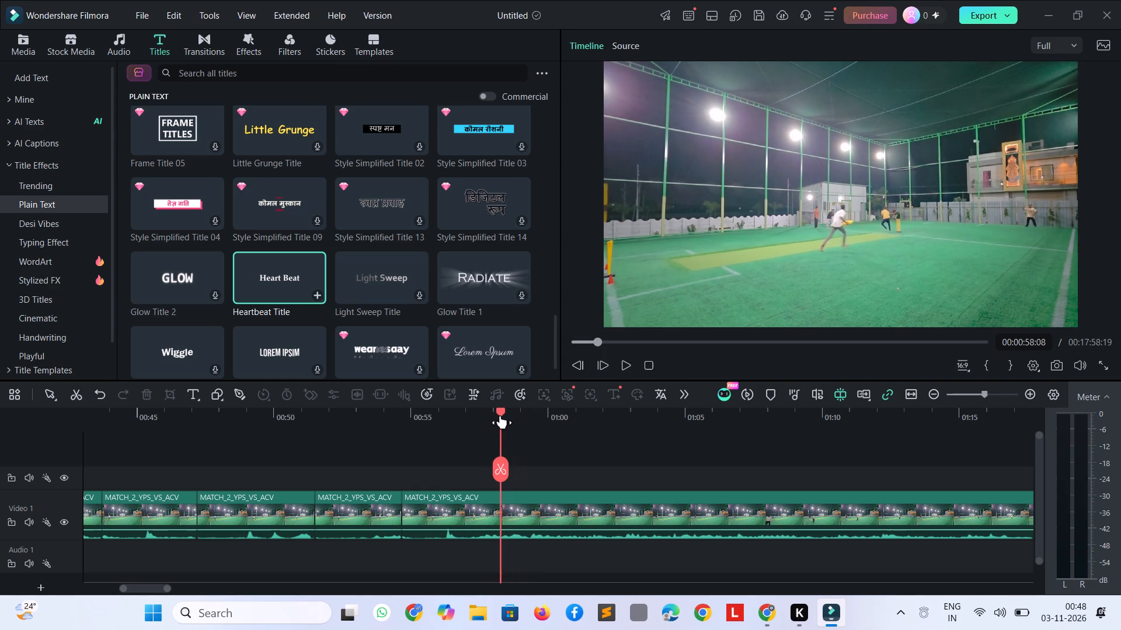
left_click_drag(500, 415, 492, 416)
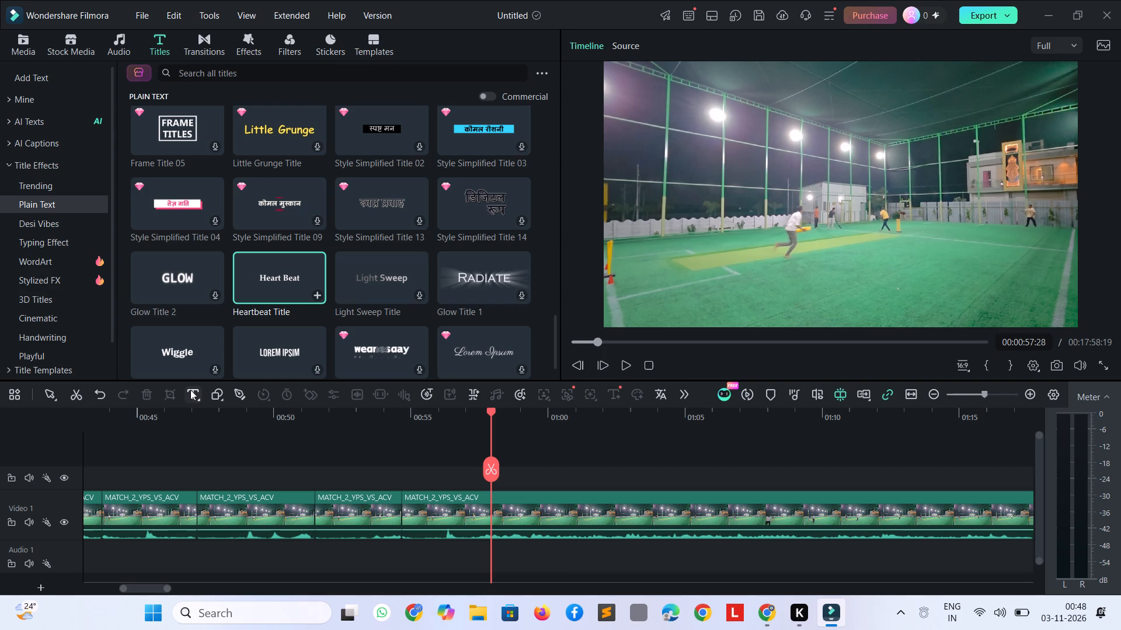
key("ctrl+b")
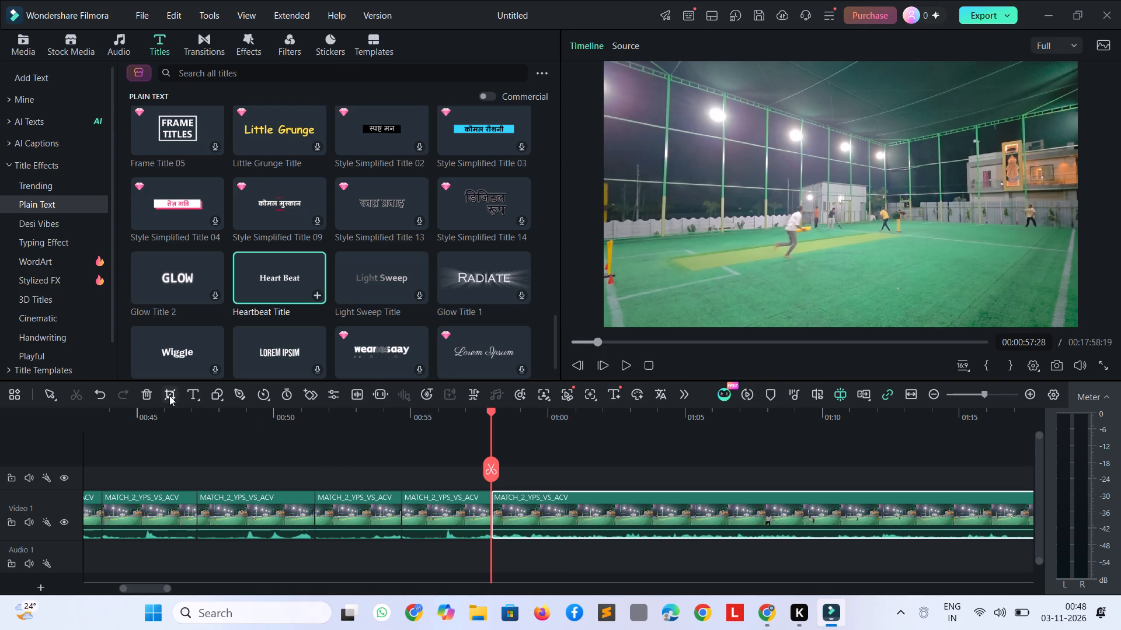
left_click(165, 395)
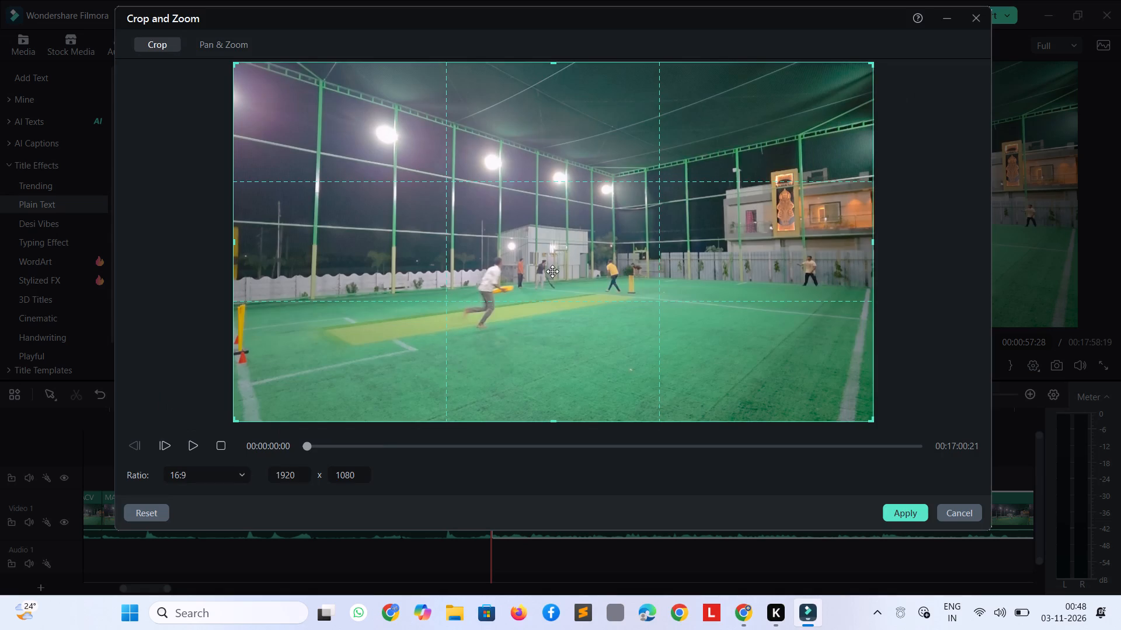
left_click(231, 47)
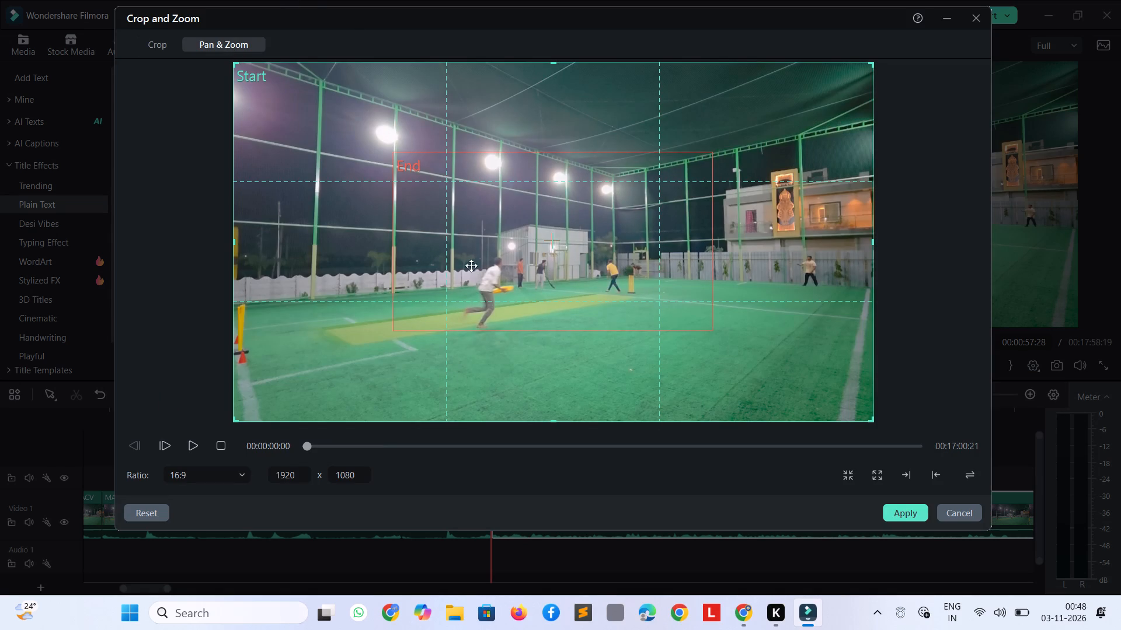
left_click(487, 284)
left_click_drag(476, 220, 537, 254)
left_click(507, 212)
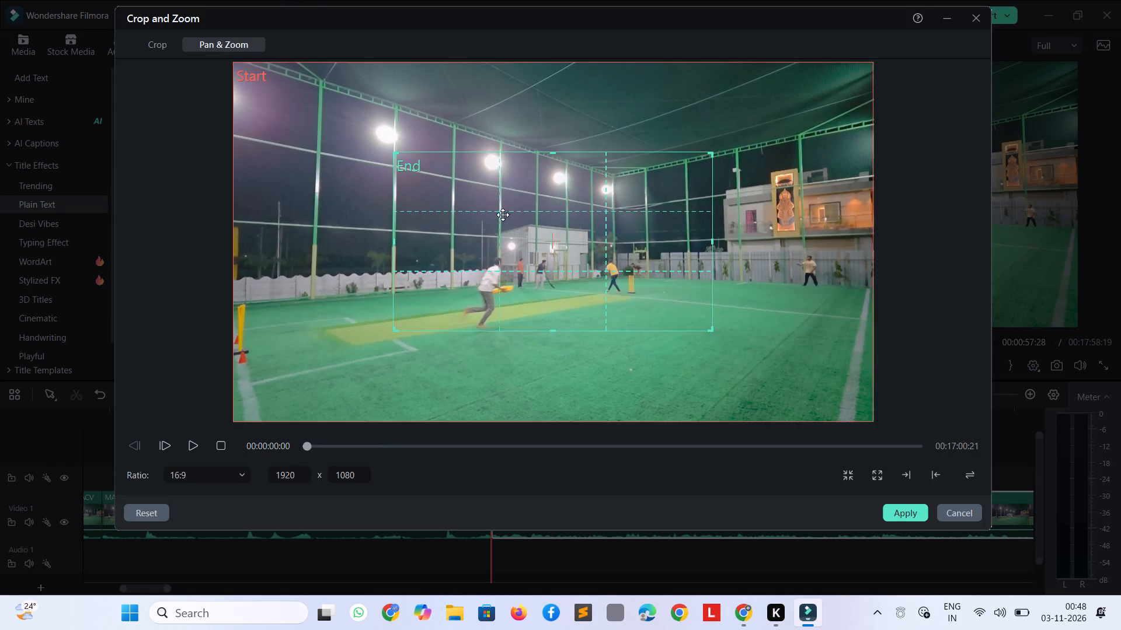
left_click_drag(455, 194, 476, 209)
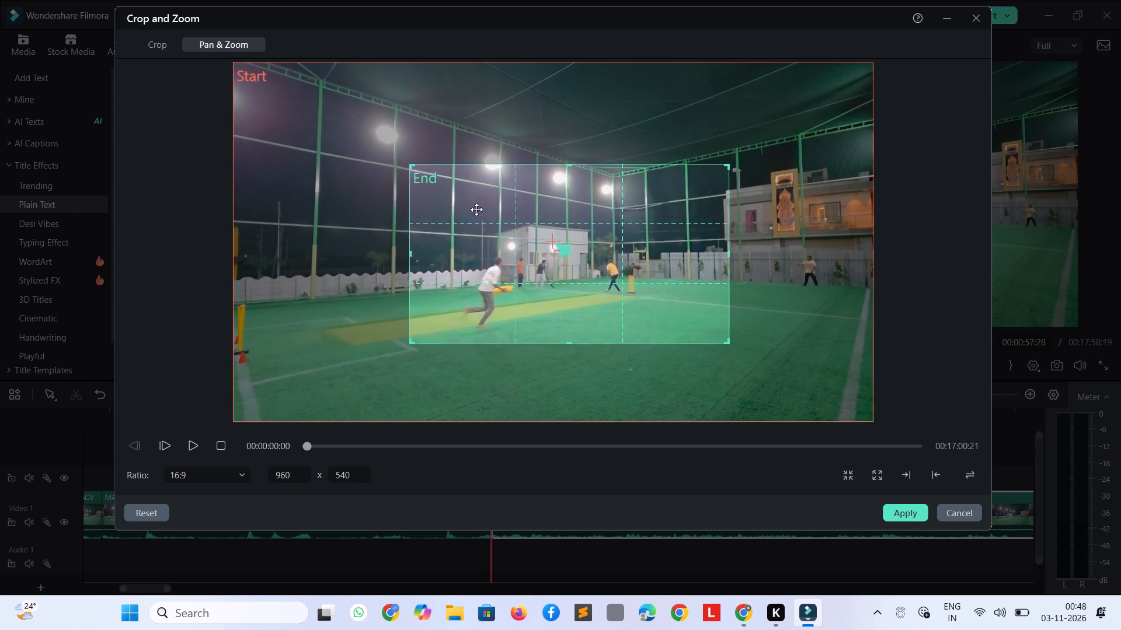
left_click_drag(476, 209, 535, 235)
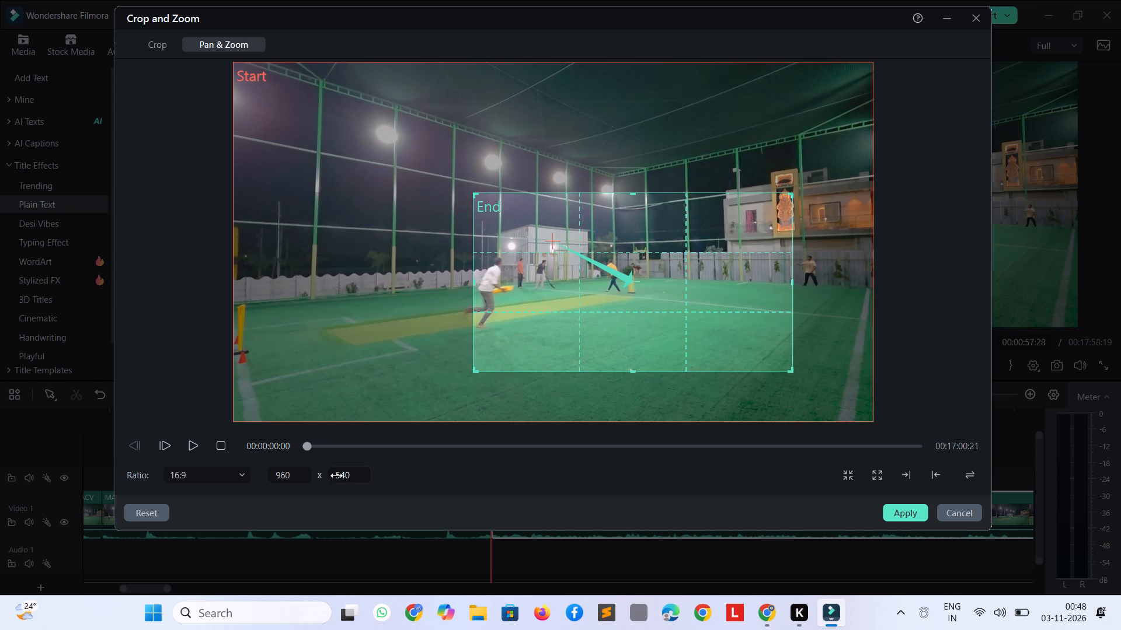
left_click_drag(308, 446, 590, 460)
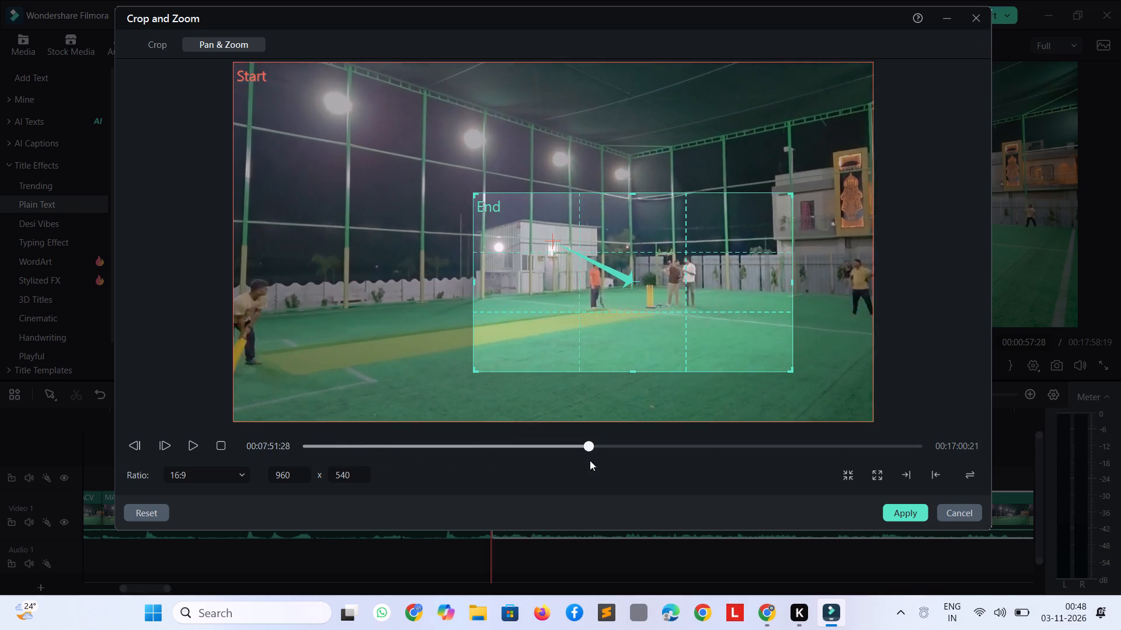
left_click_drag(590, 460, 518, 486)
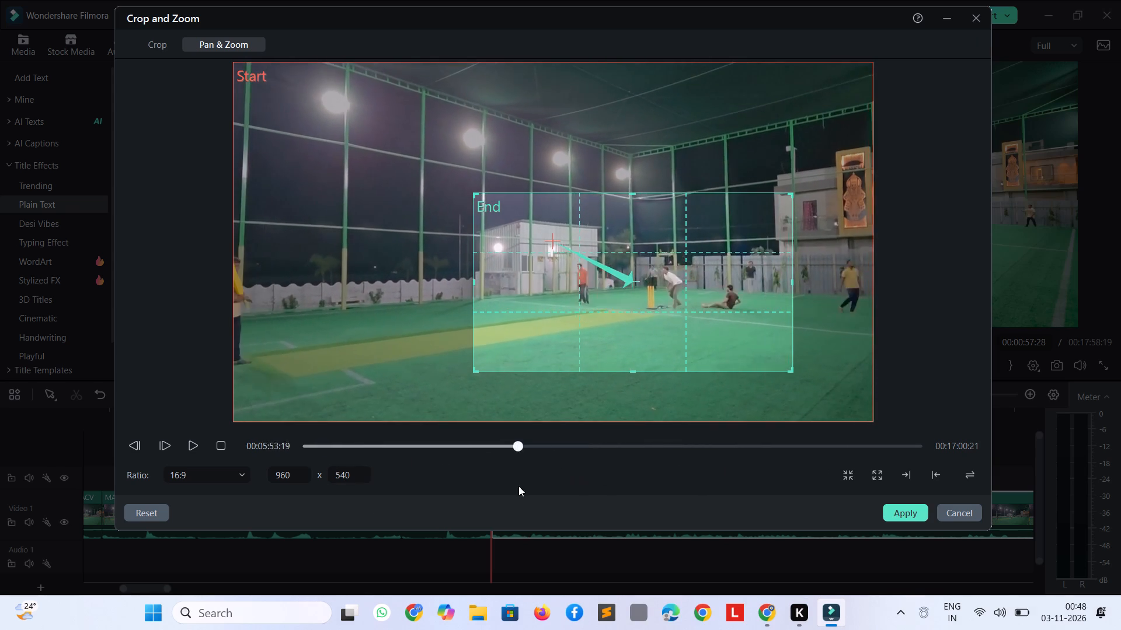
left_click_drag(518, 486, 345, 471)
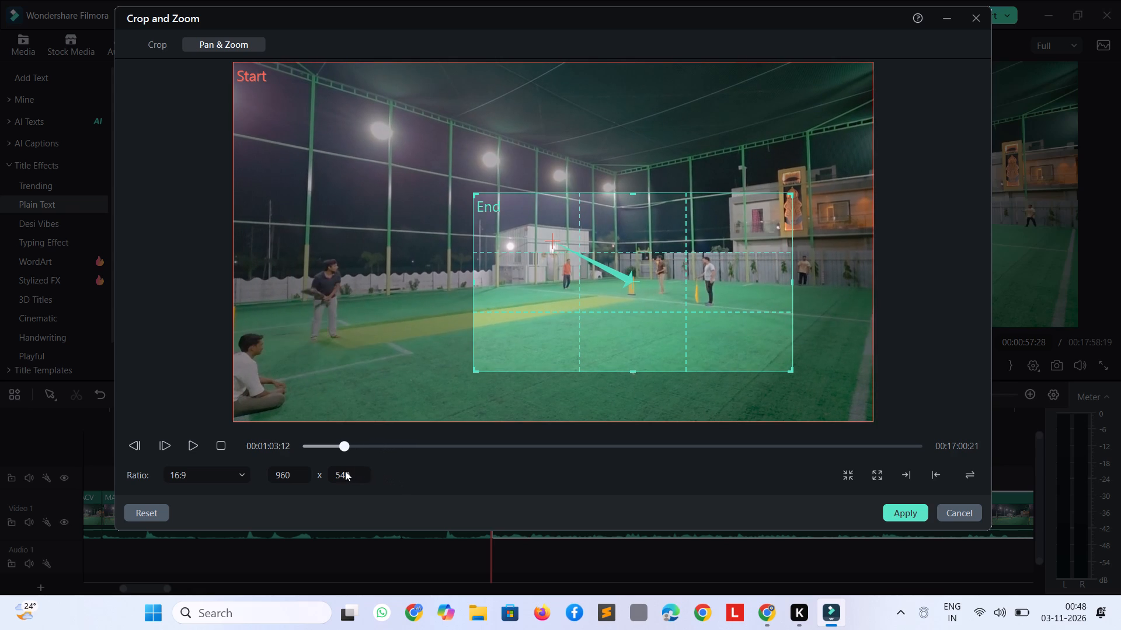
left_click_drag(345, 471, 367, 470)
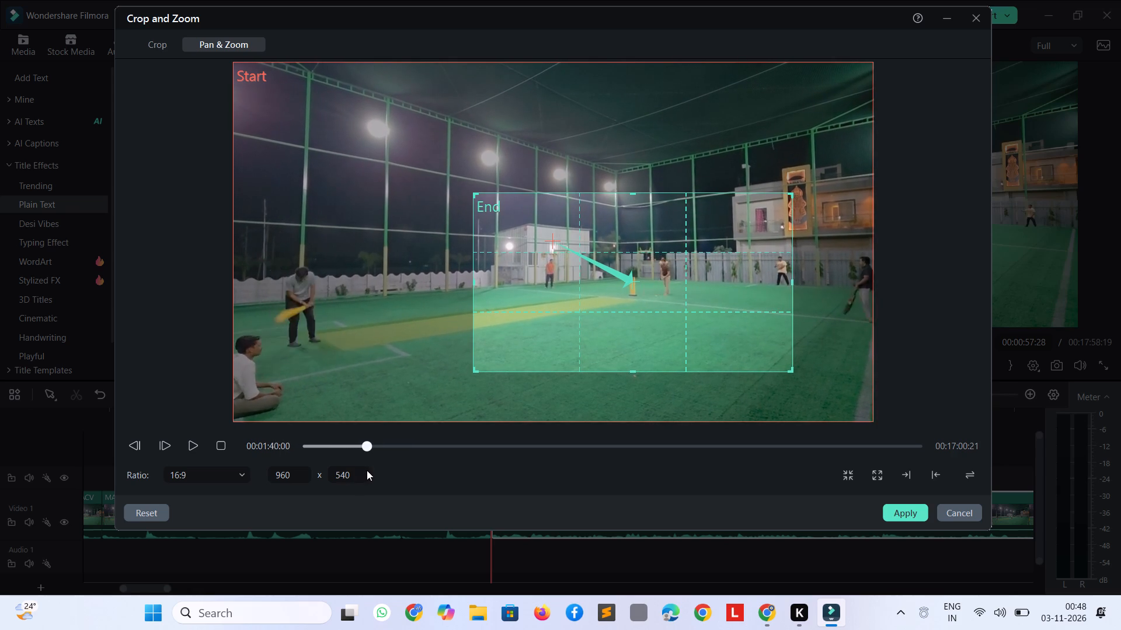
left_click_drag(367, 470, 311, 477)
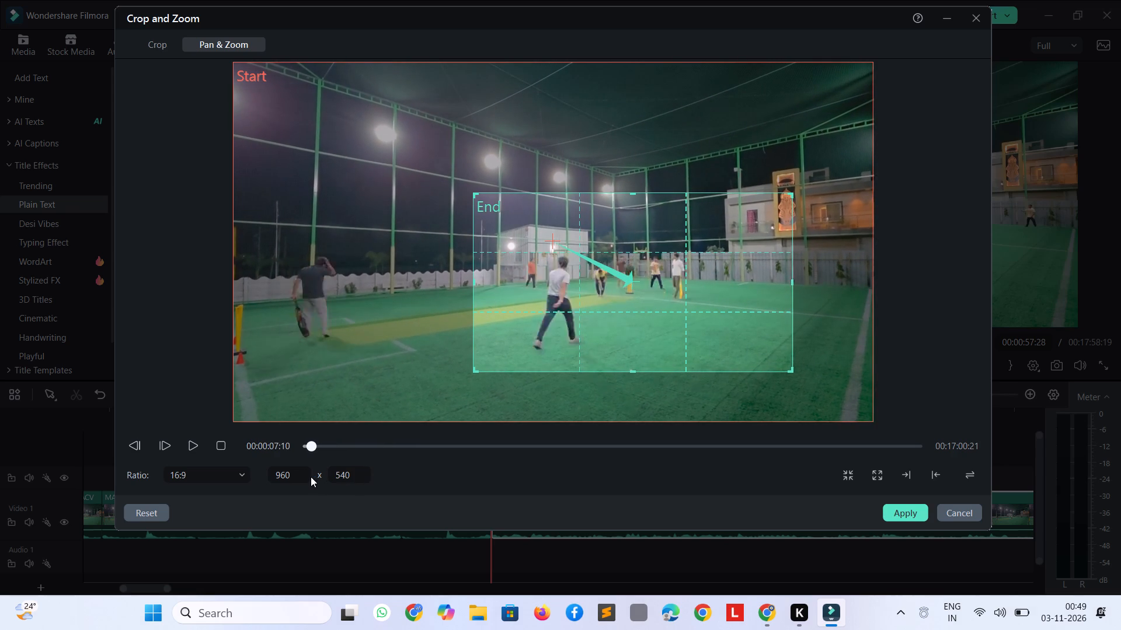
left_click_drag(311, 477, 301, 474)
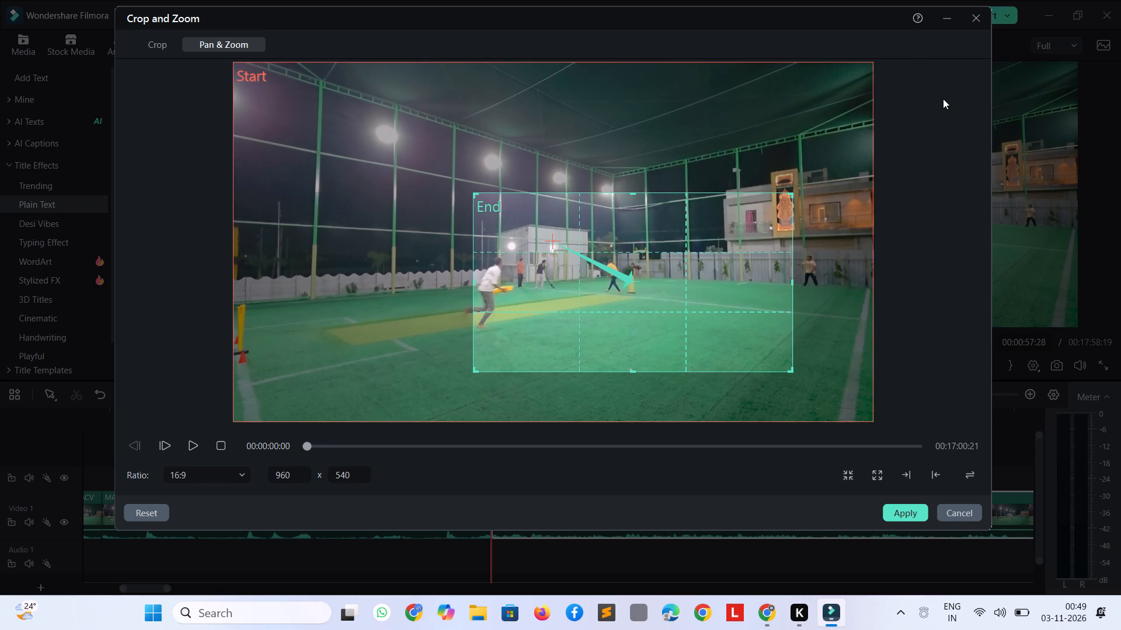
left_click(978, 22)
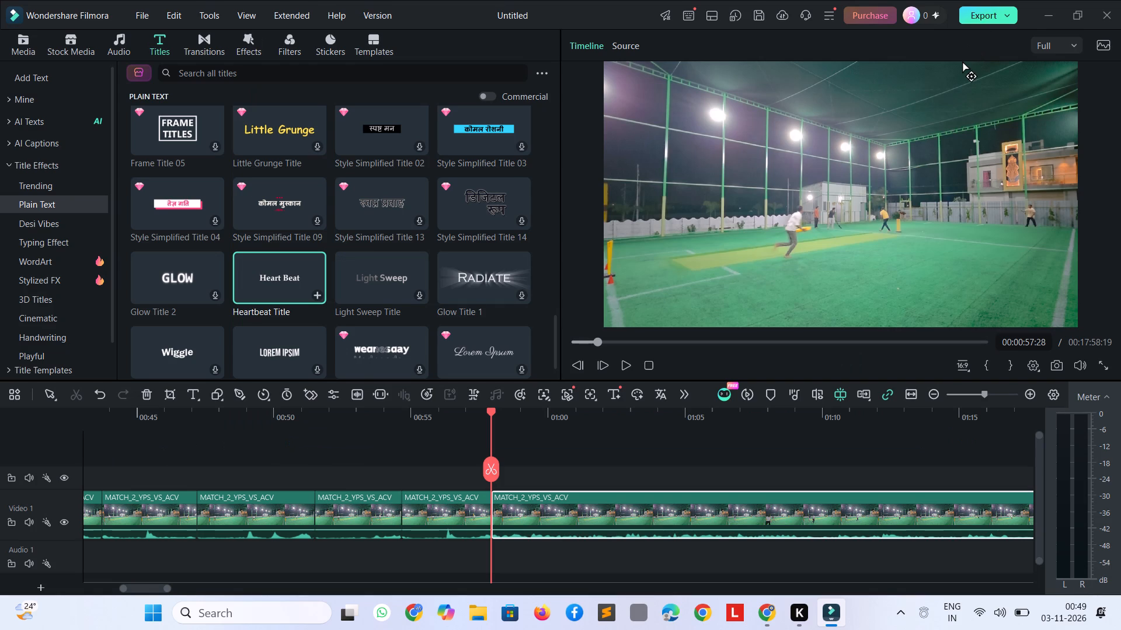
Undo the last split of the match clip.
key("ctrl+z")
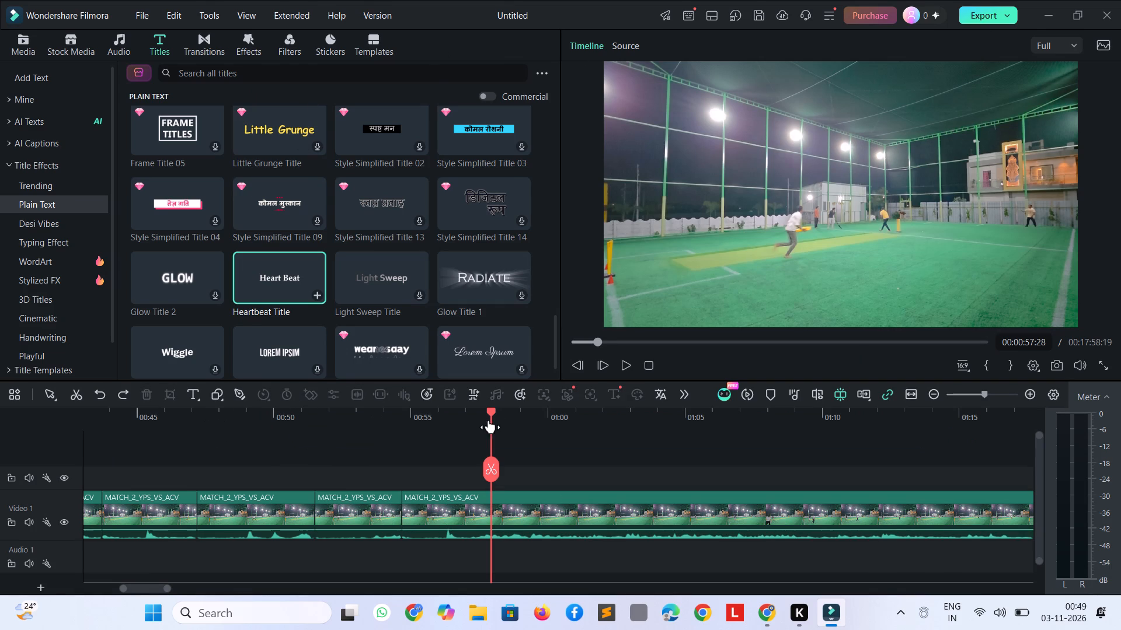
Replay the start of the long match clip beginning just before 00:55 and add a keyframe to it at 00:00:57:12.
left_click(486, 509)
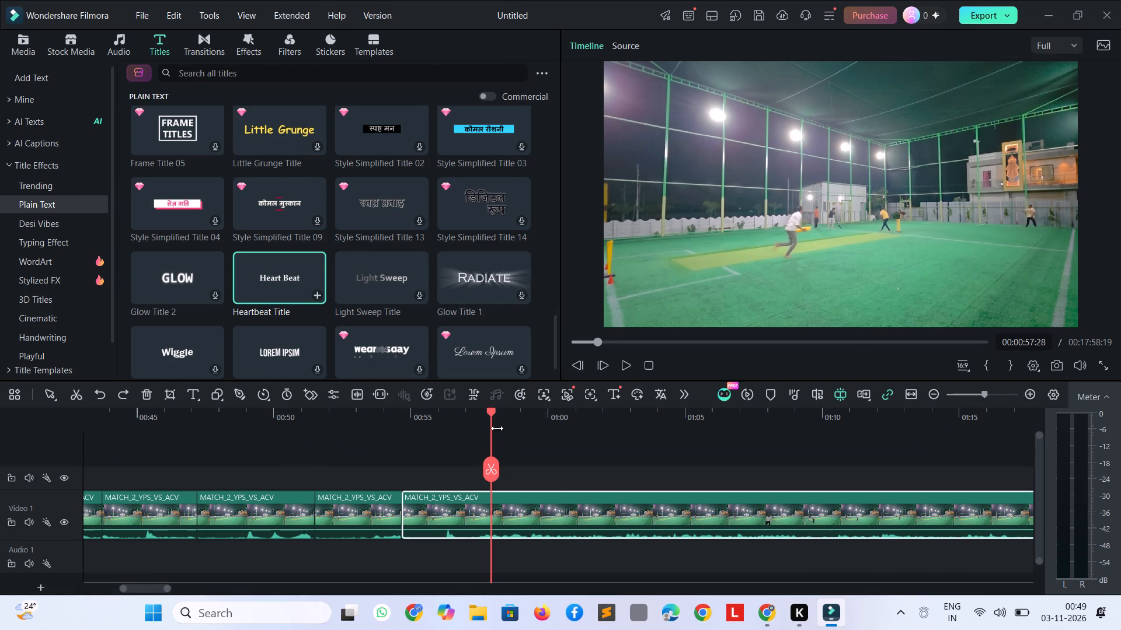
left_click_drag(493, 409, 394, 408)
key("space")
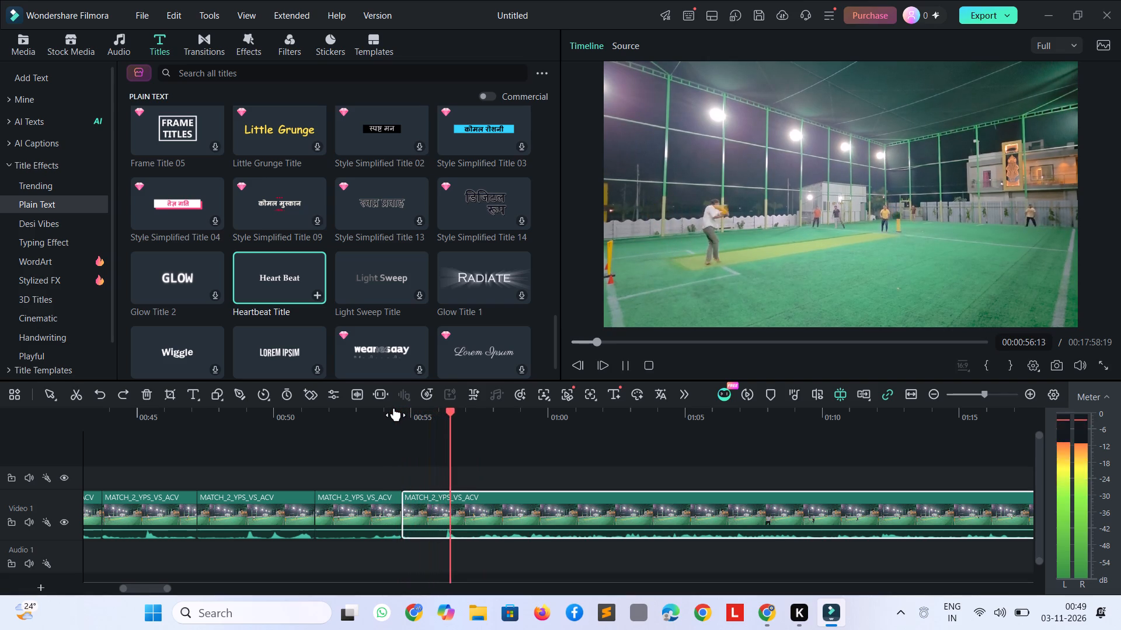
key("space")
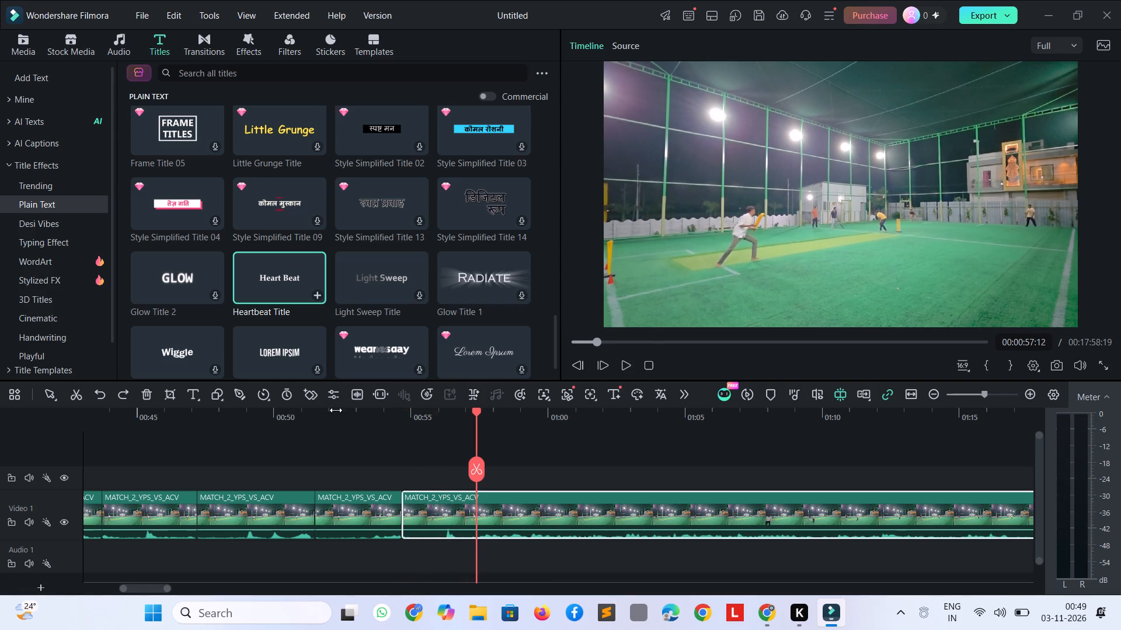
left_click(304, 400)
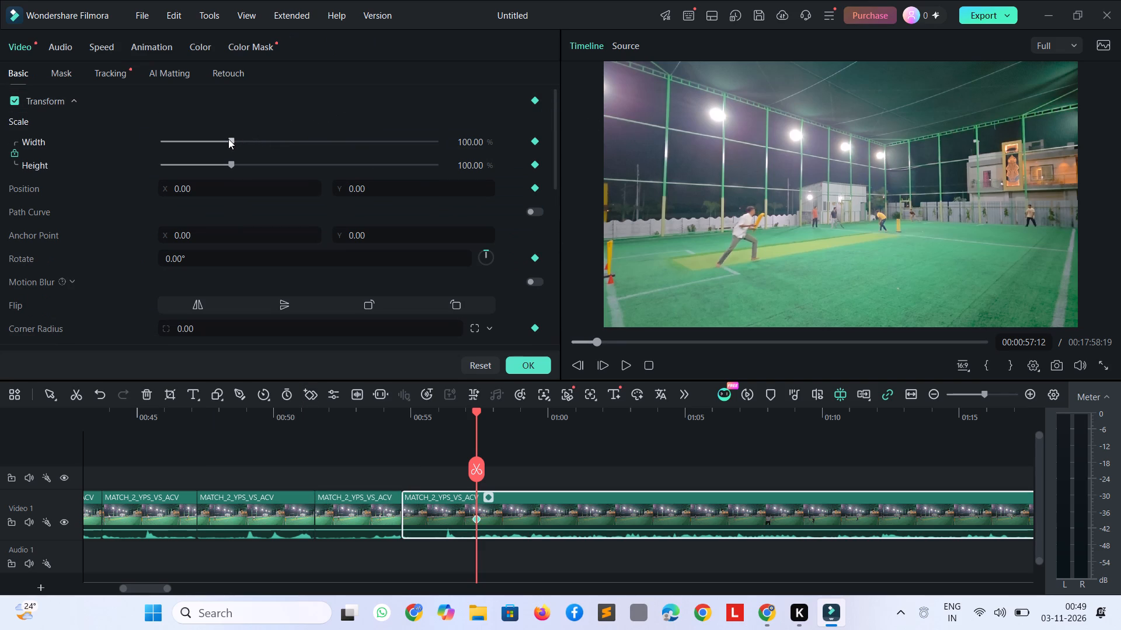
Scale the long match clip up to 212% at the 00:00:57:12 keyframe.
left_click_drag(230, 139, 243, 145)
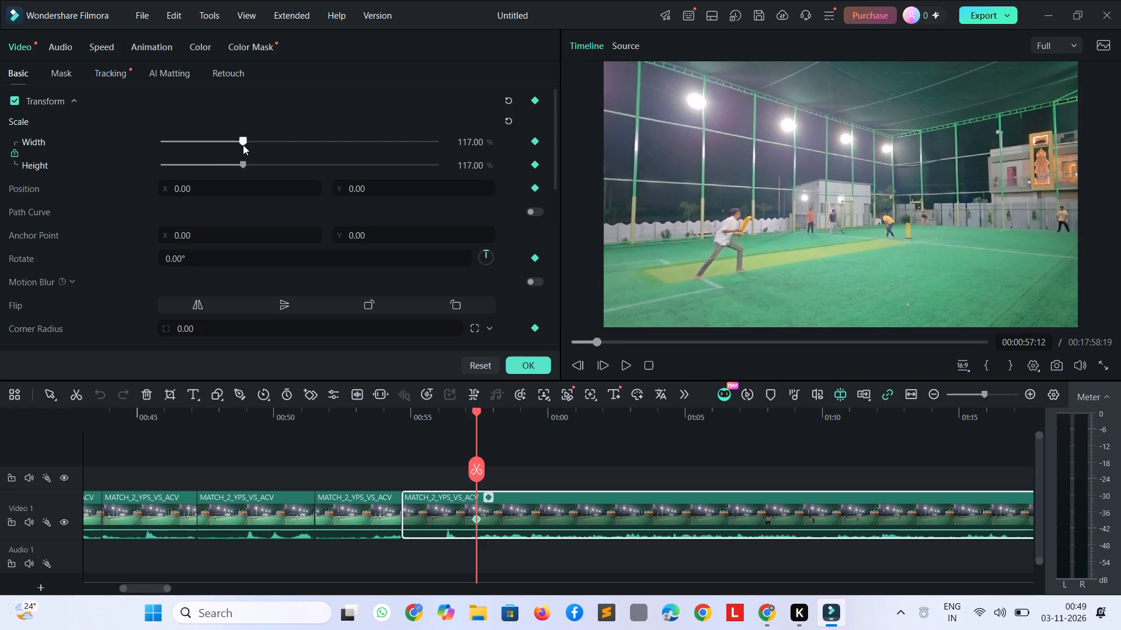
left_click_drag(243, 145, 246, 145)
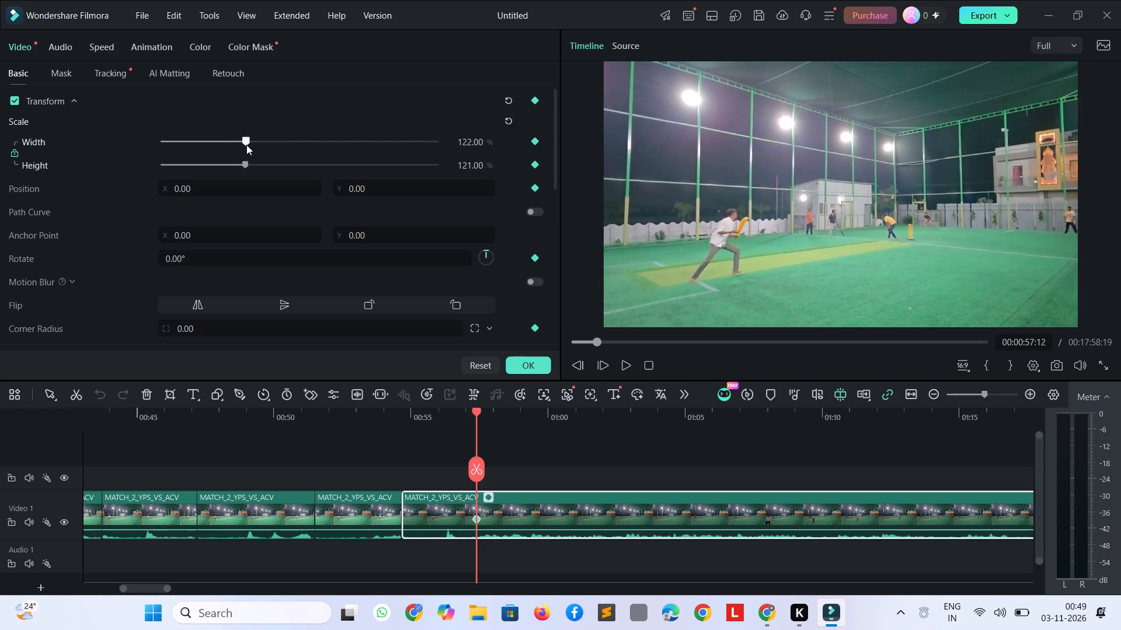
left_click_drag(246, 145, 251, 143)
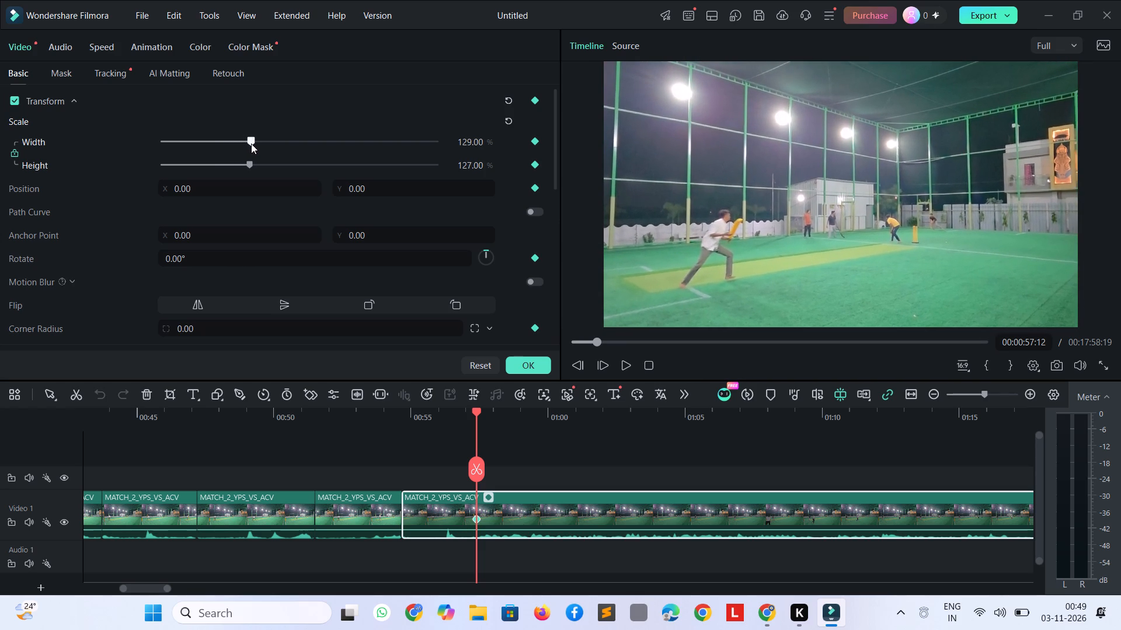
left_click_drag(251, 143, 299, 178)
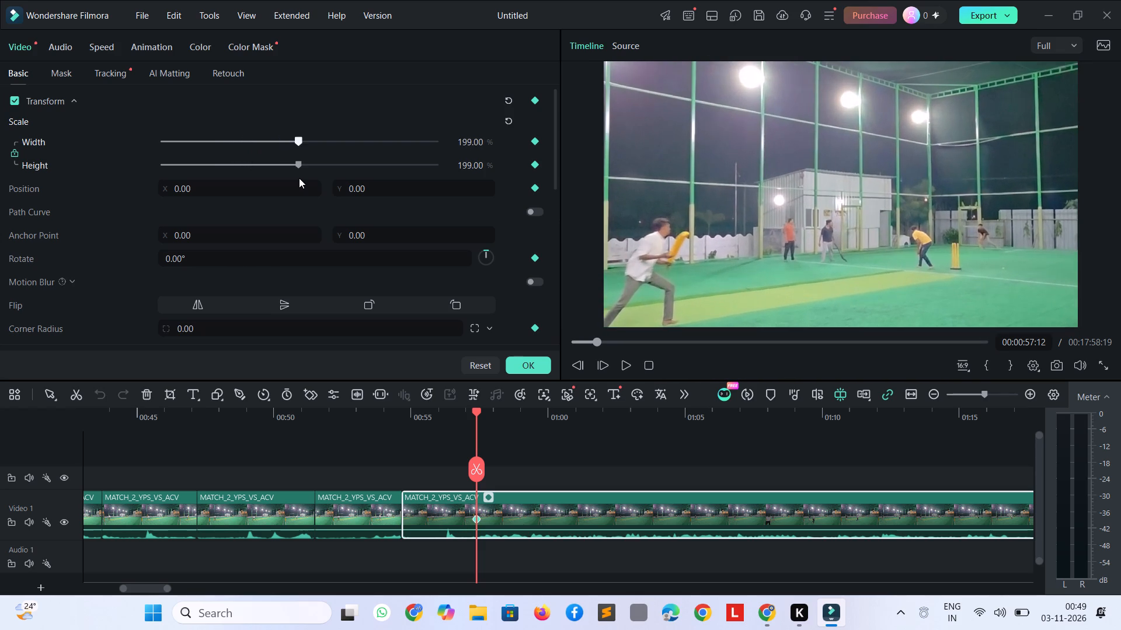
left_click_drag(299, 178, 308, 184)
Play forward to 00:00:59:13 and add a scale keyframe there that holds the 212% zoom.
key("space")
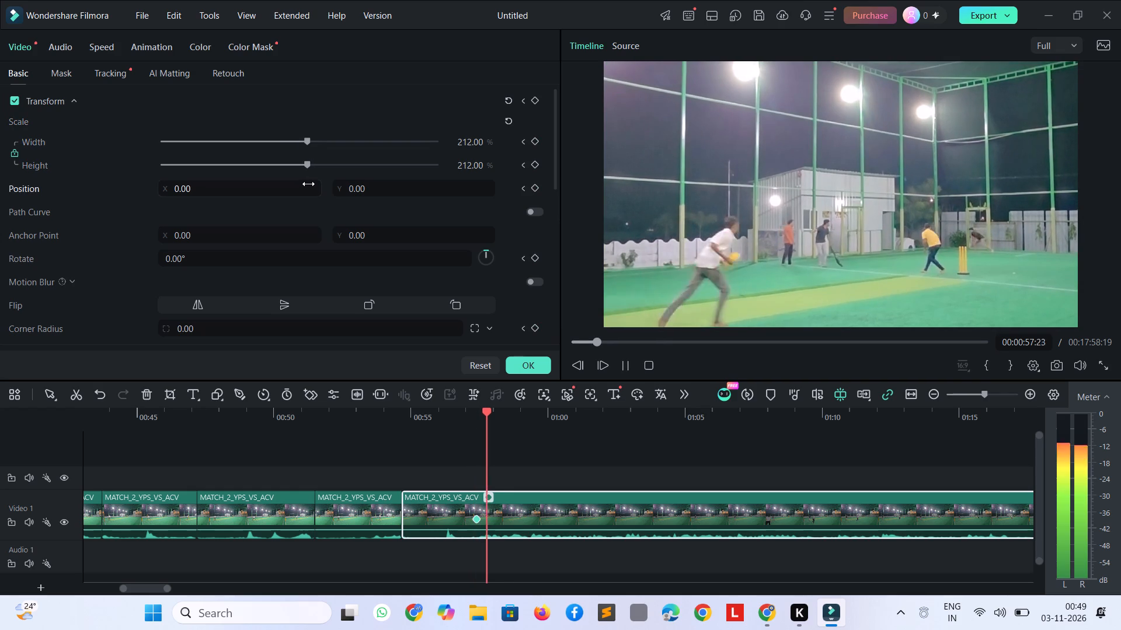
key("space")
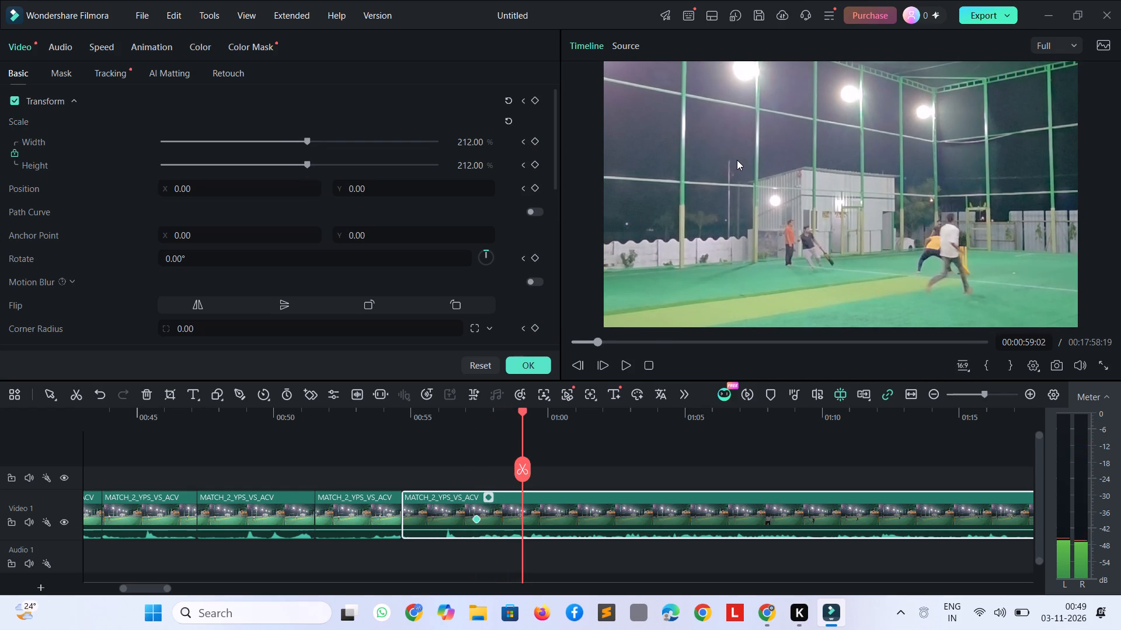
key("space")
key("space")
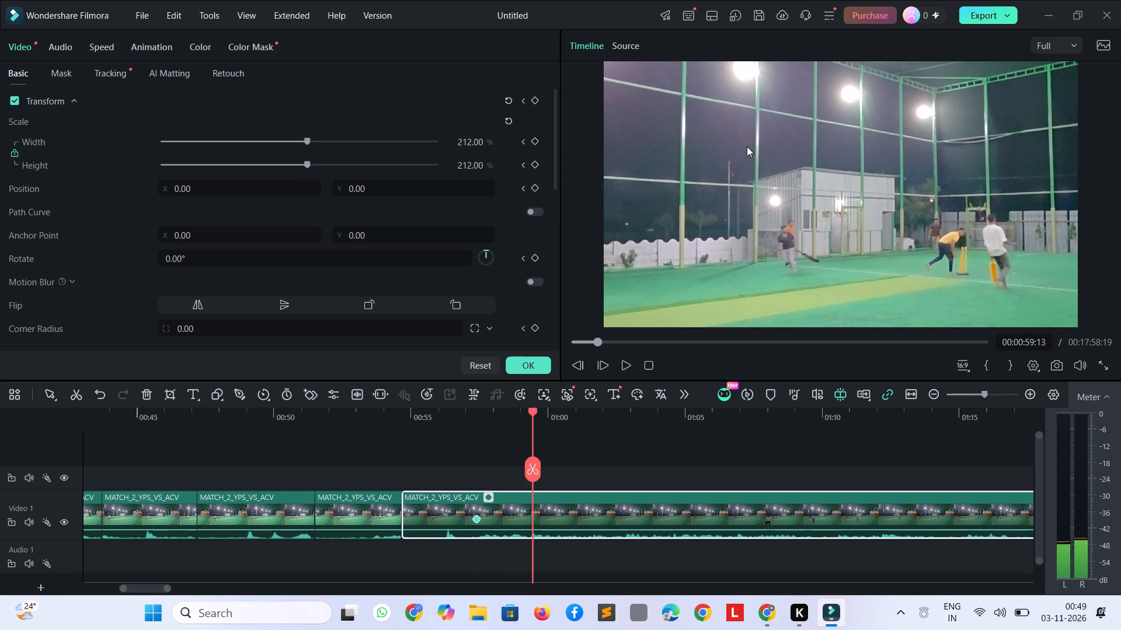
left_click(533, 142)
Play on to 00:01:00:14 and reduce the clip's scale to 101% there to zoom back out.
key("space")
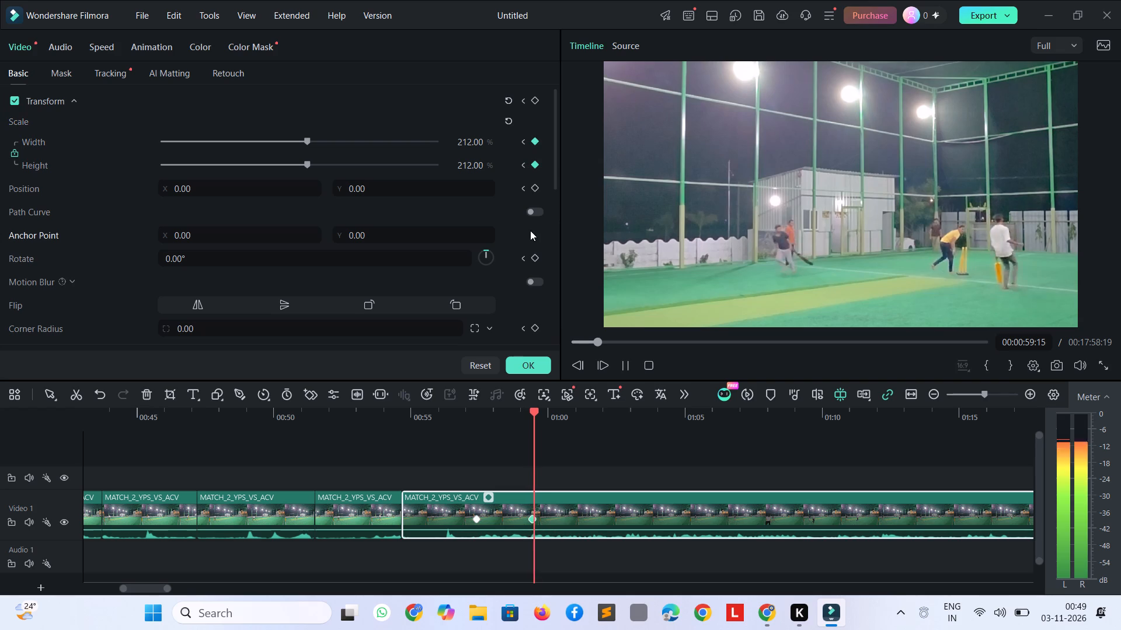
key("space")
key("space")
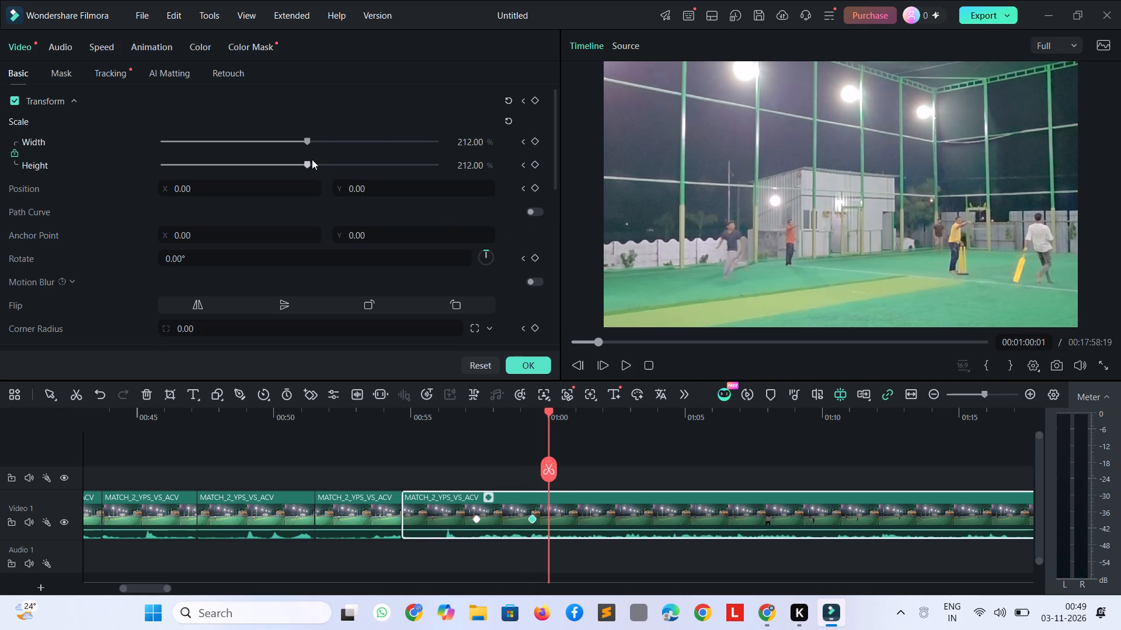
key("space")
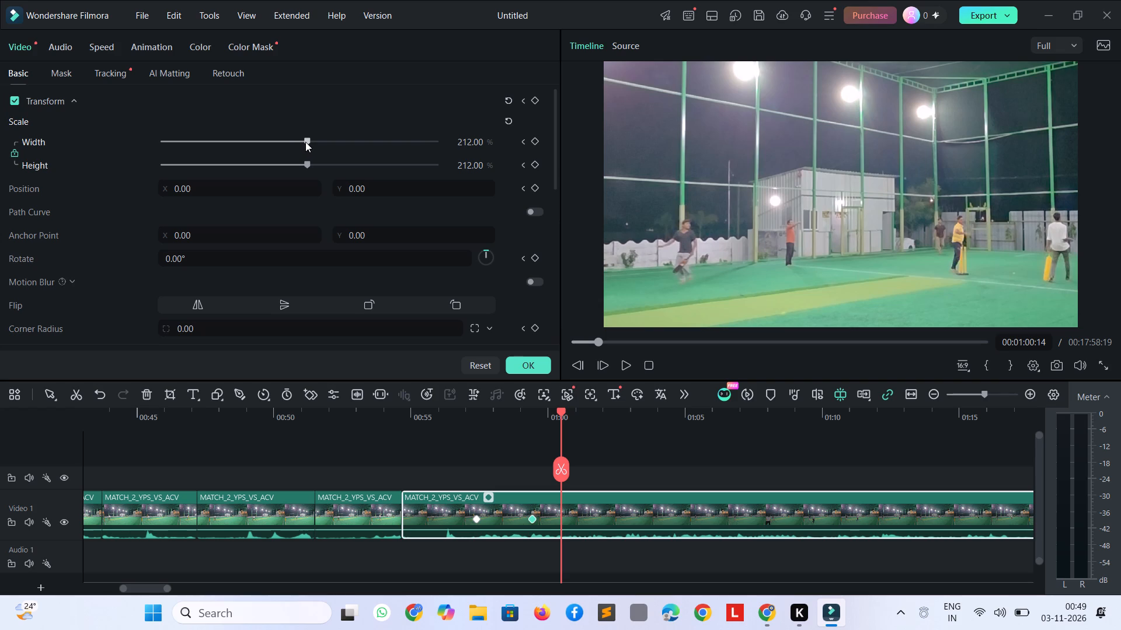
left_click_drag(305, 142, 298, 141)
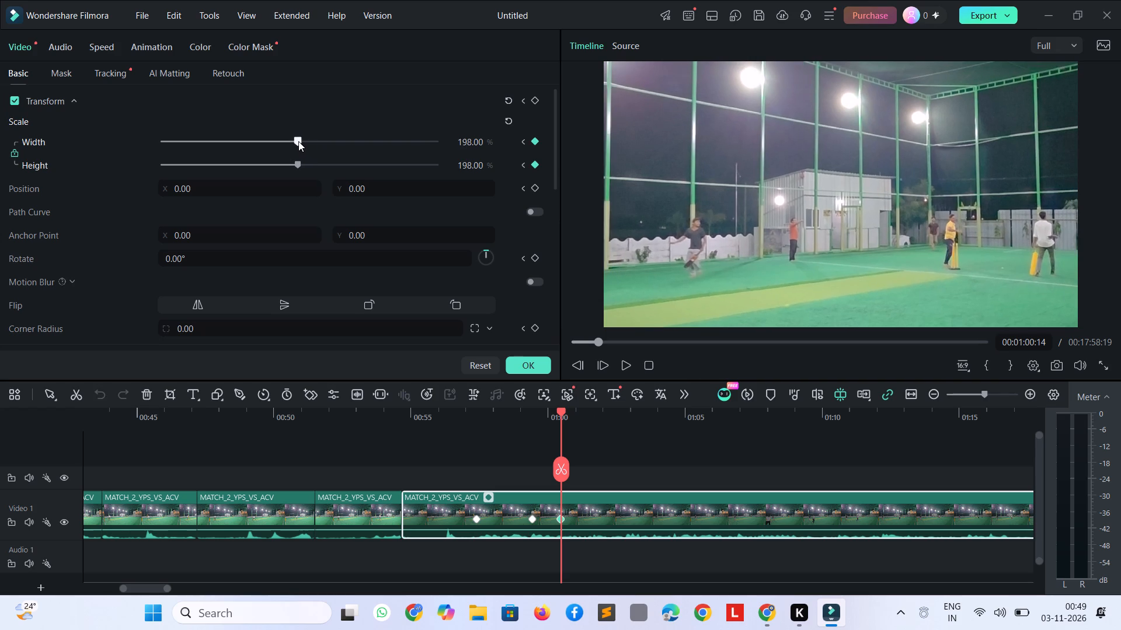
left_click_drag(298, 141, 294, 141)
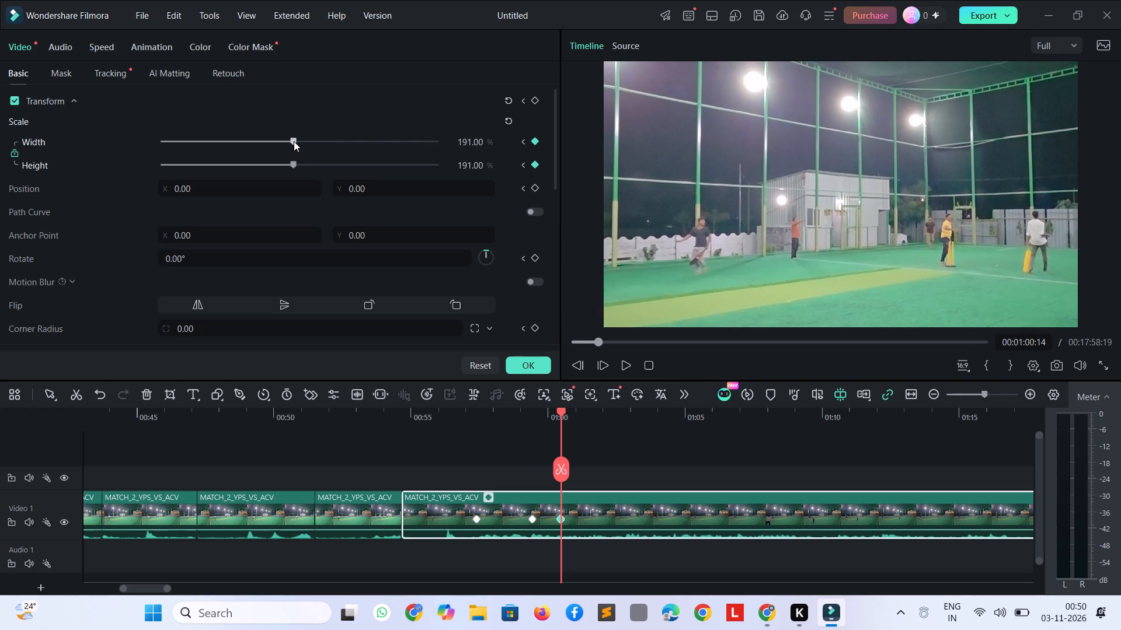
left_click_drag(294, 141, 271, 144)
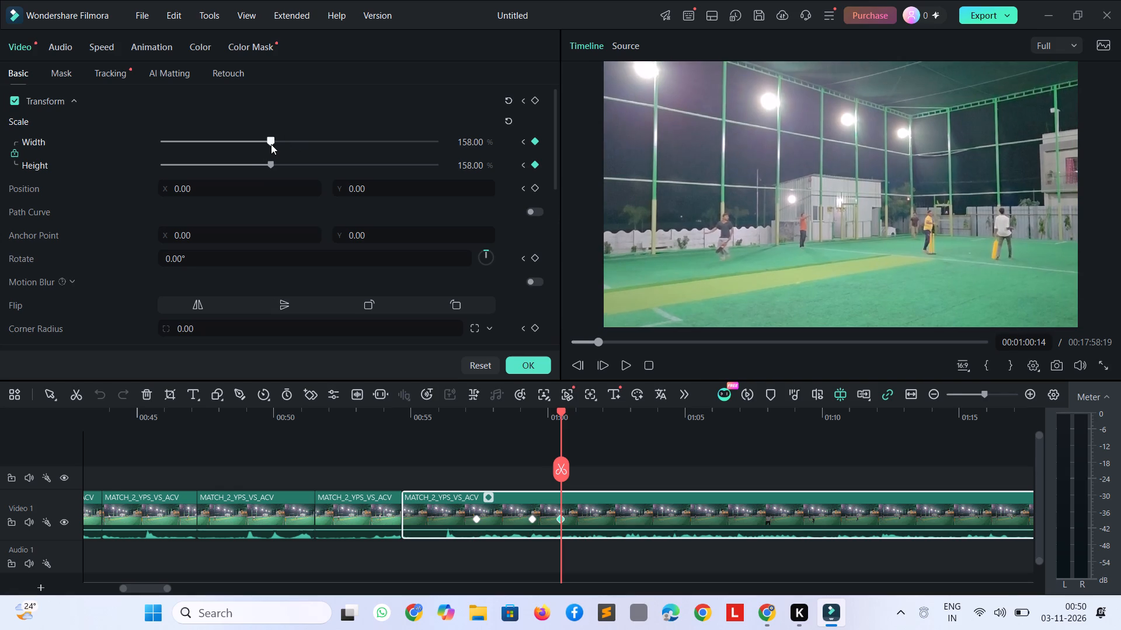
left_click_drag(271, 144, 260, 145)
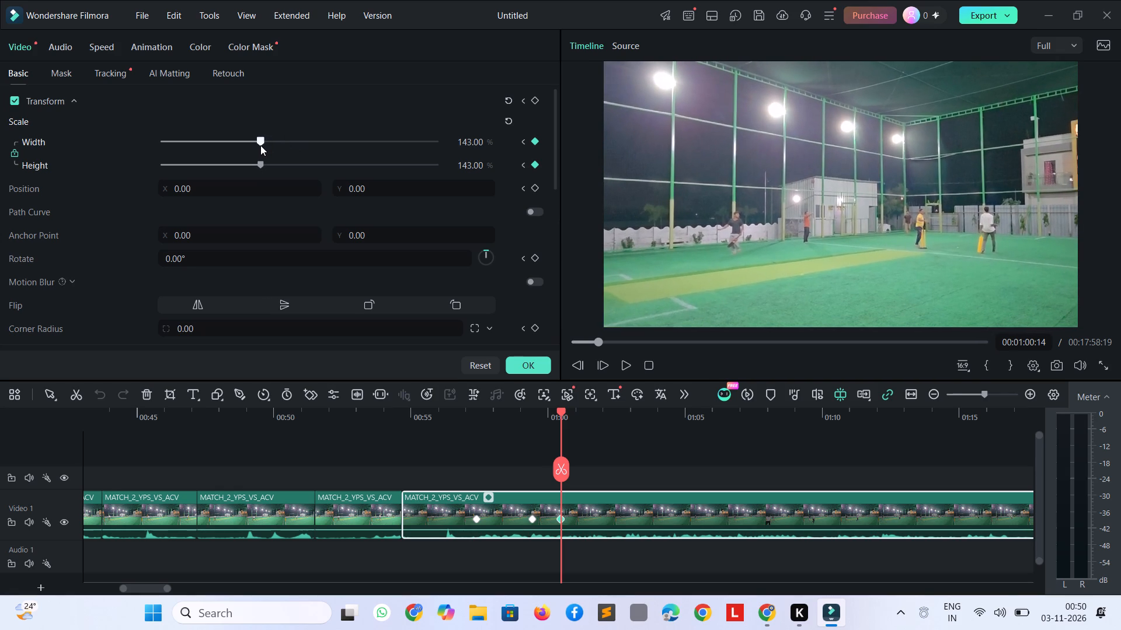
left_click_drag(260, 145, 230, 152)
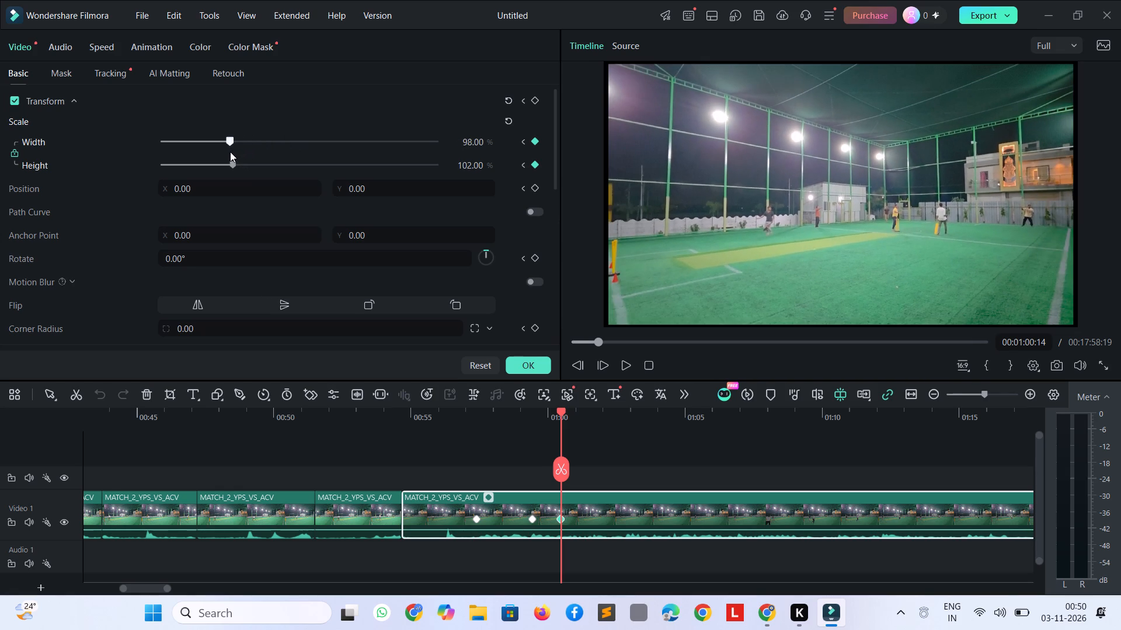
left_click_drag(230, 152, 232, 153)
Add another scale keyframe to the clip at 00:01:01:23, keeping the 101% scale.
key("space")
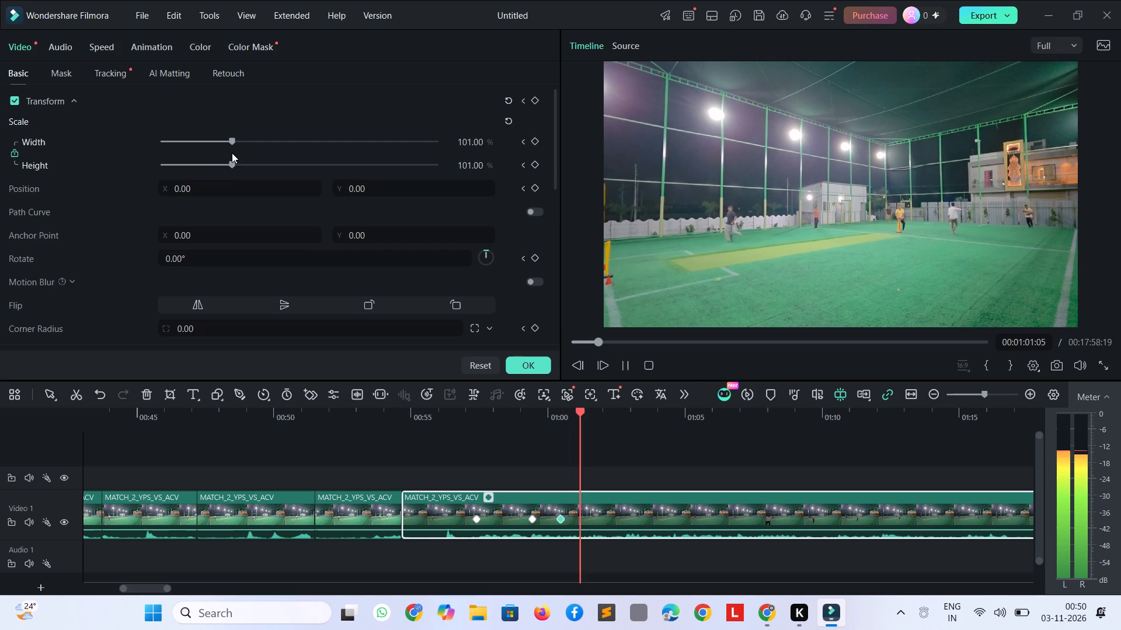
key("space")
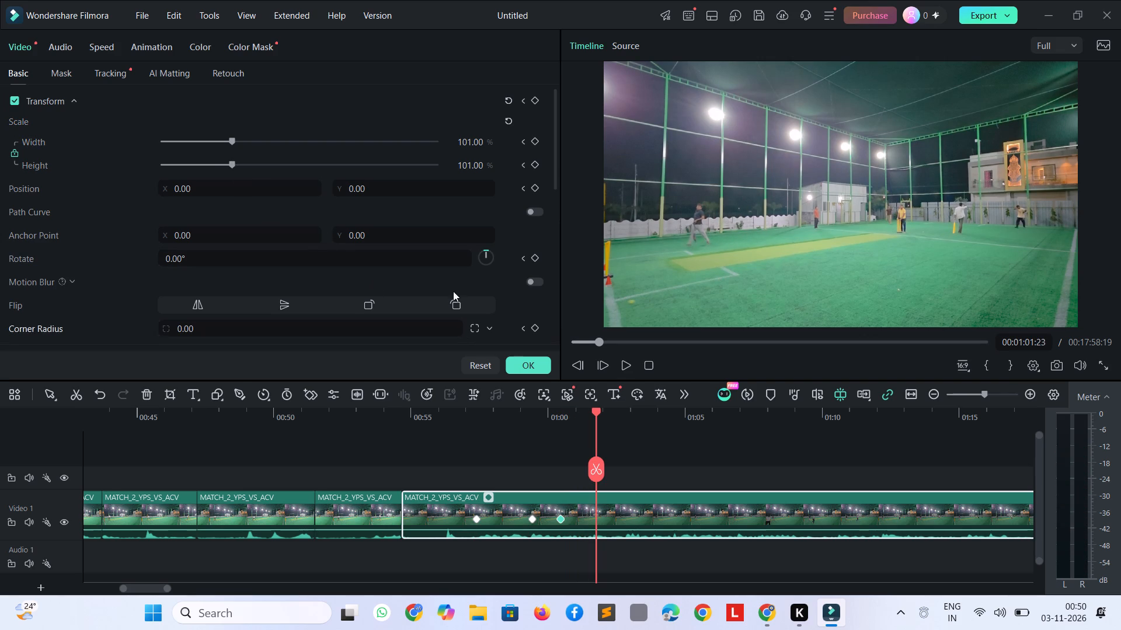
left_click(531, 141)
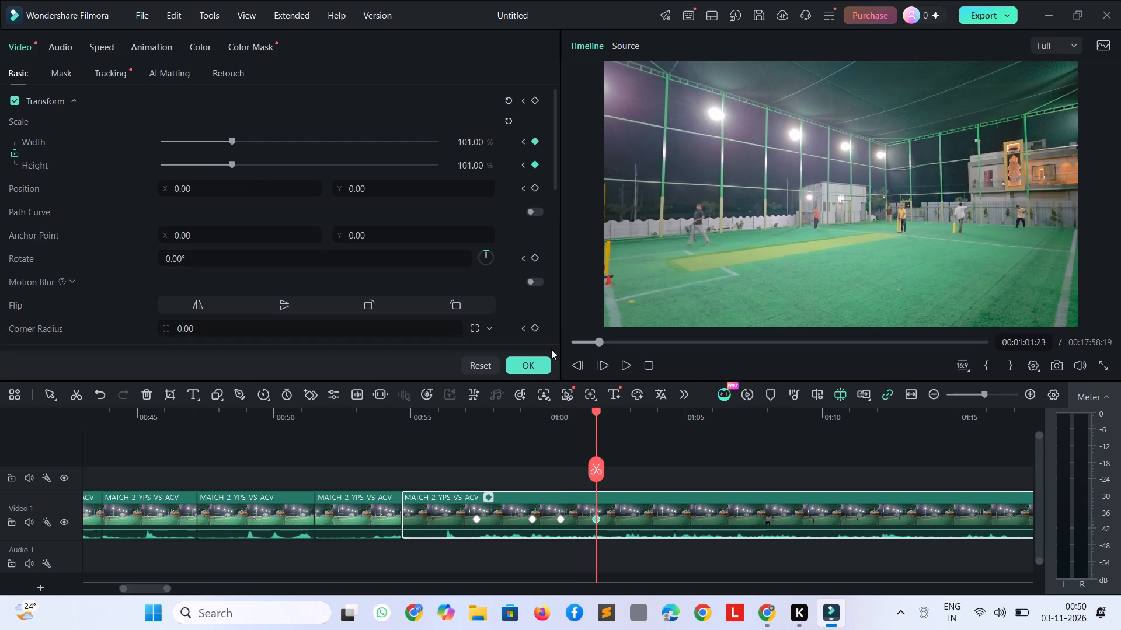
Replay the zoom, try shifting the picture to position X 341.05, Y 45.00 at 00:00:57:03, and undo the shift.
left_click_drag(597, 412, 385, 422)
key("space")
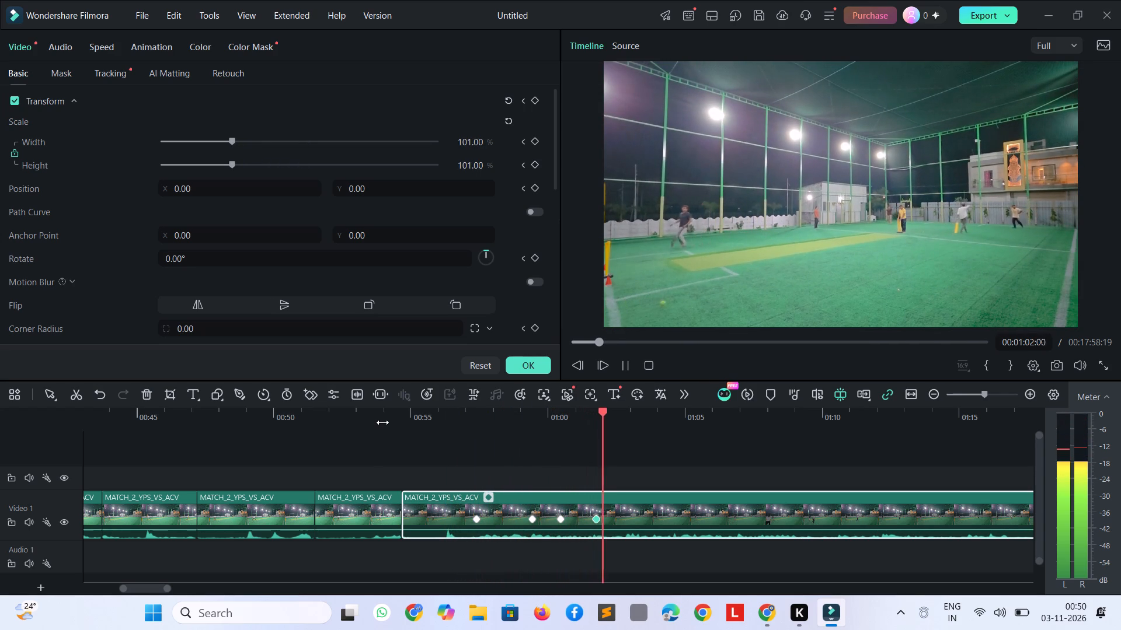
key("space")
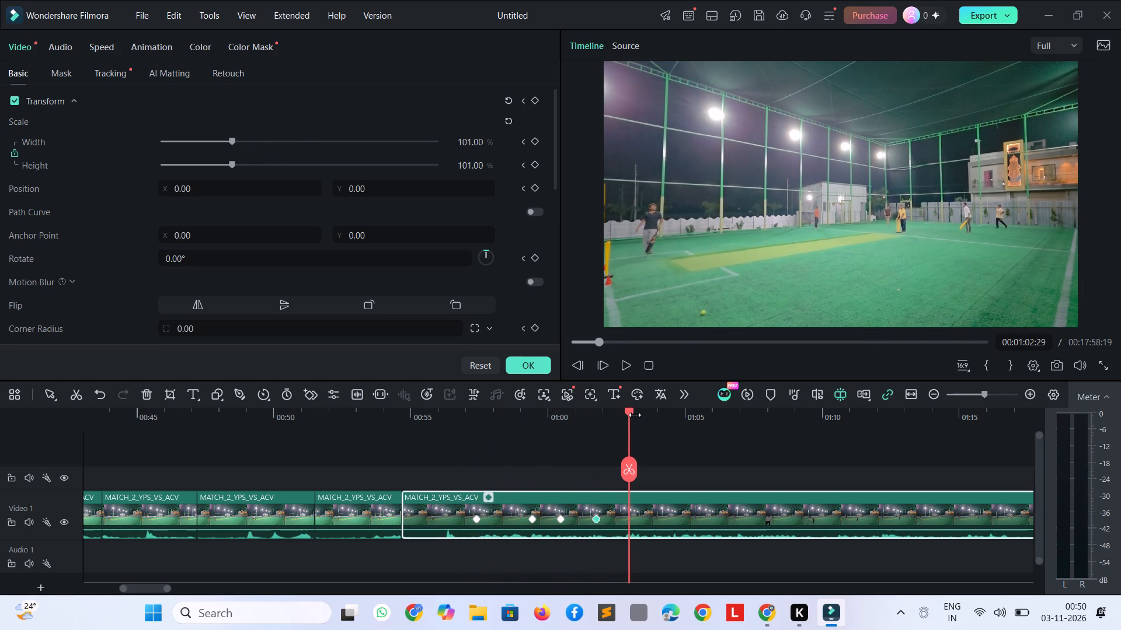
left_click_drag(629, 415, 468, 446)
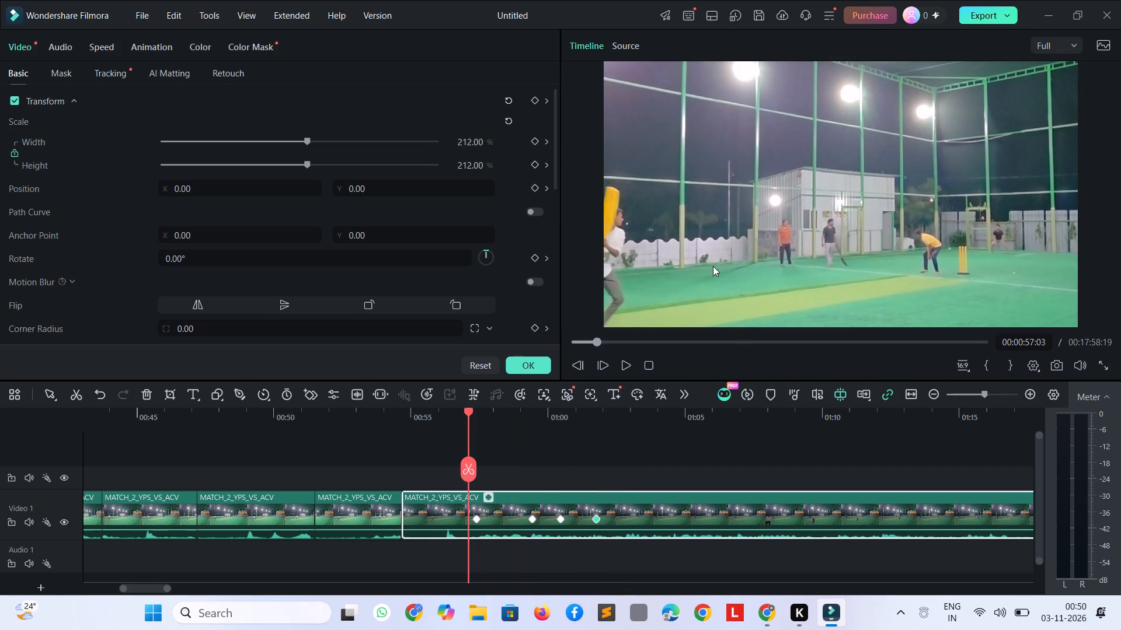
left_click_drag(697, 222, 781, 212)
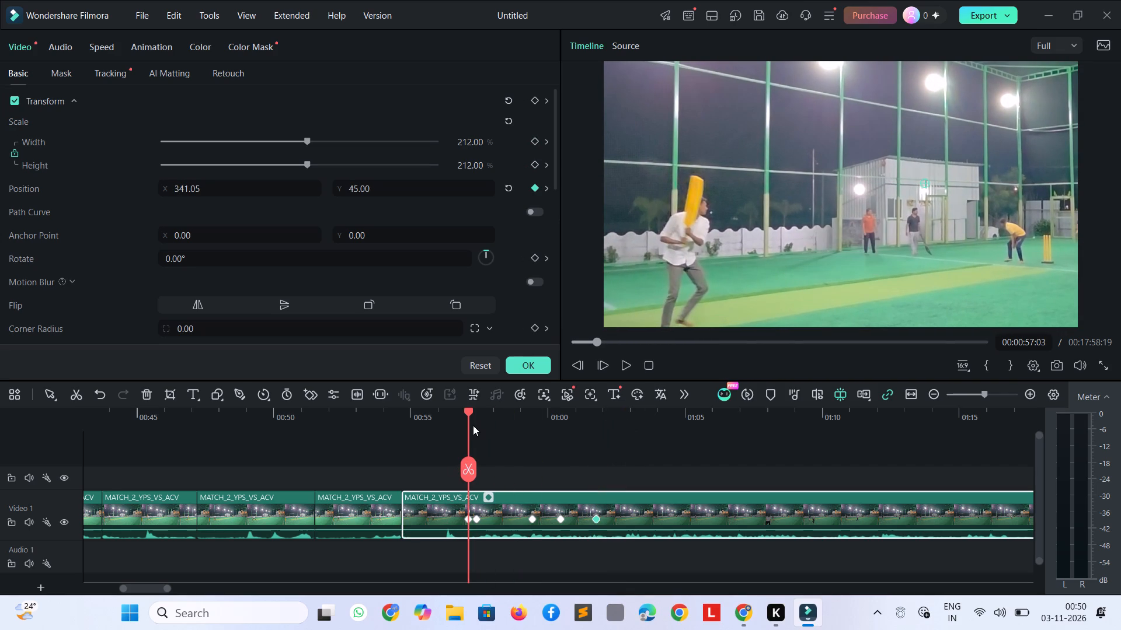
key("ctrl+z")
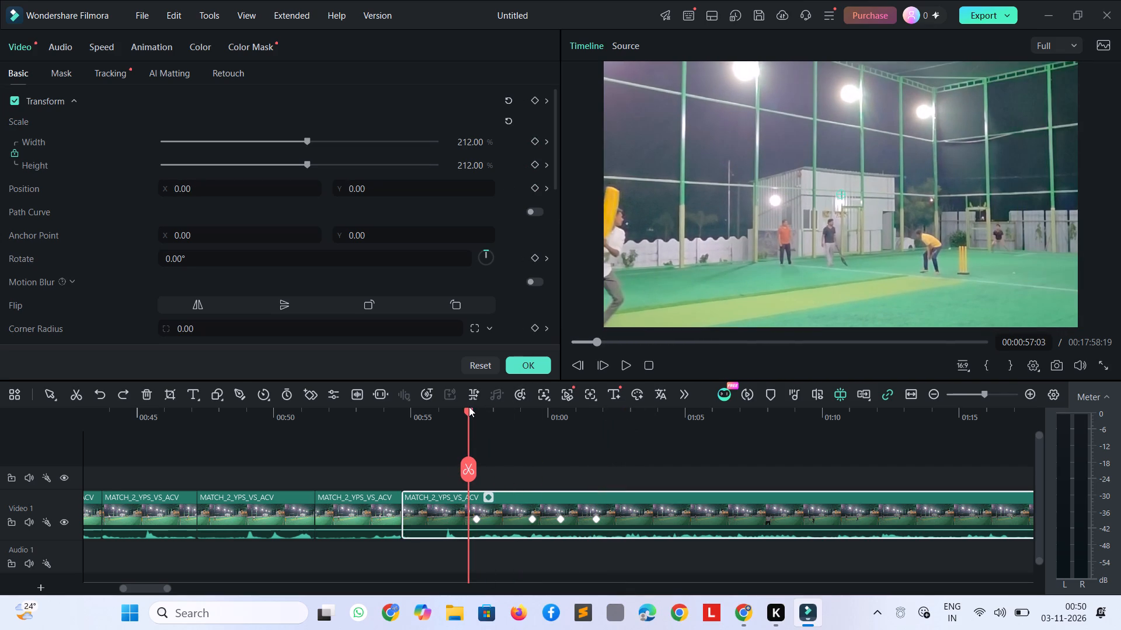
Add a transform keyframe at the clip's start, 00:00:54:20, with the scale set to 114%, and apply the settings.
left_click_drag(471, 411, 416, 421)
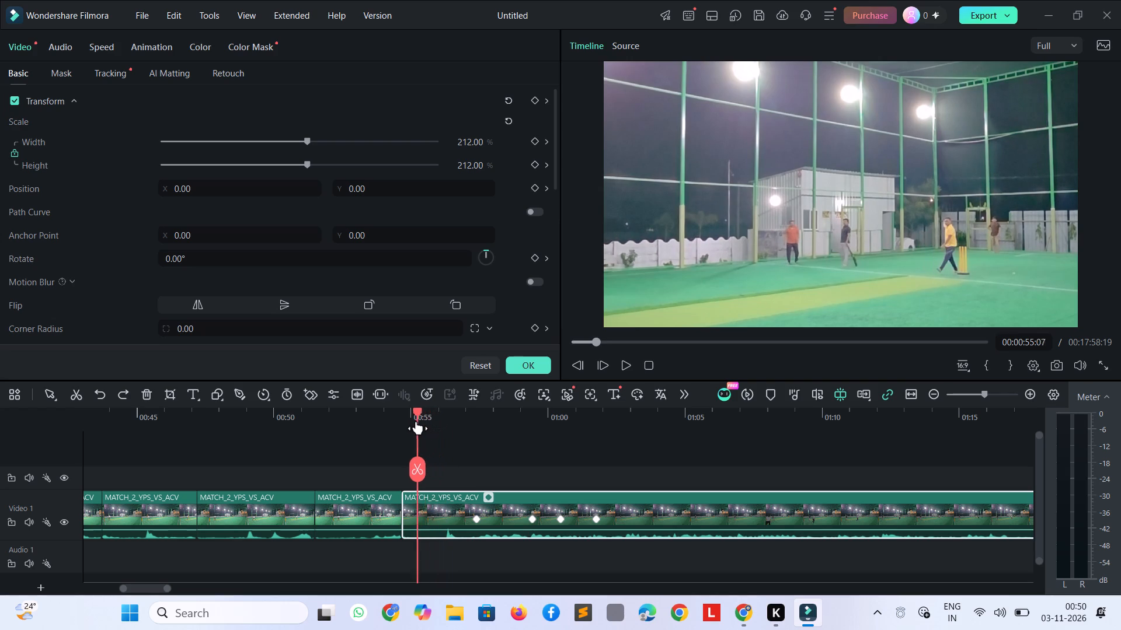
left_click_drag(416, 421, 399, 418)
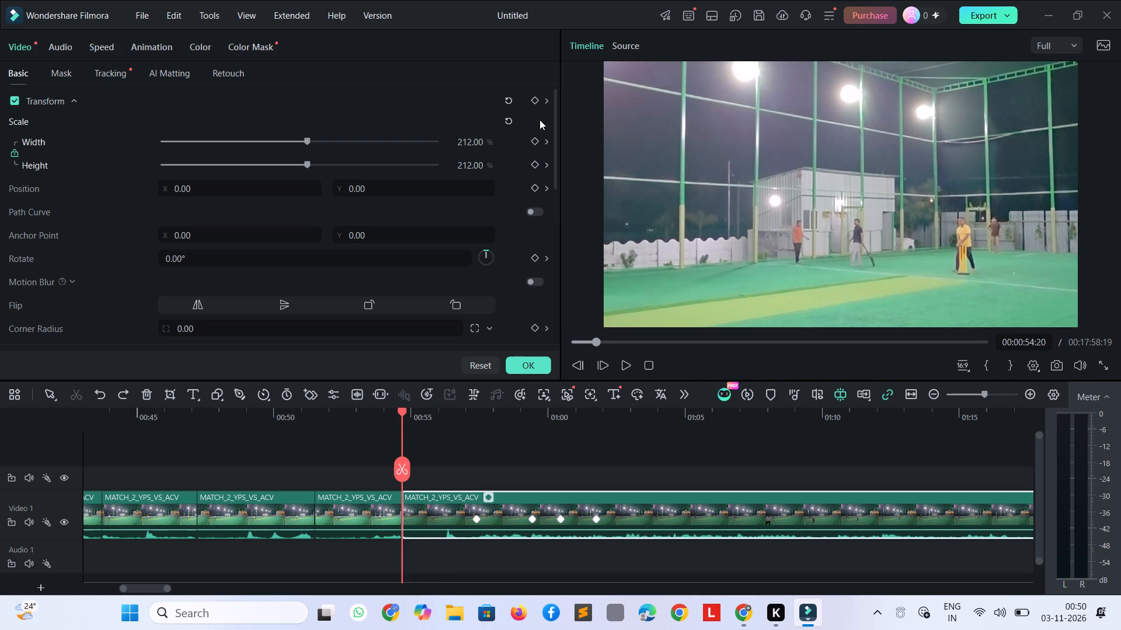
left_click(538, 104)
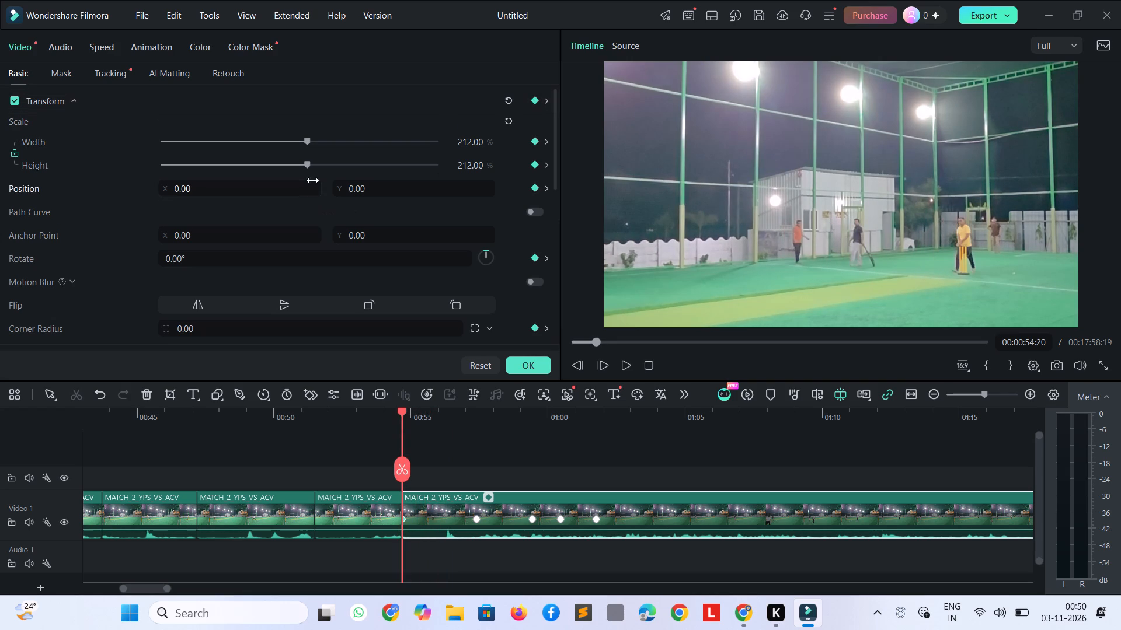
left_click_drag(305, 140, 241, 149)
left_click(530, 368)
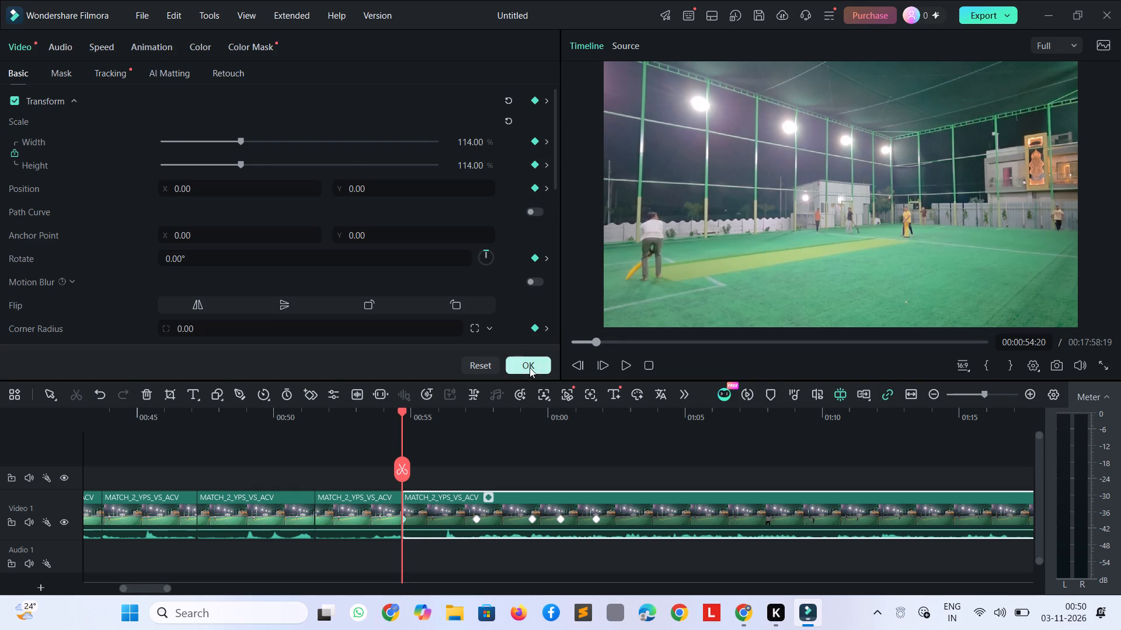
Replay the keyframed zoom from the clip's start and split the match clip at 00:01:02:17.
key("space")
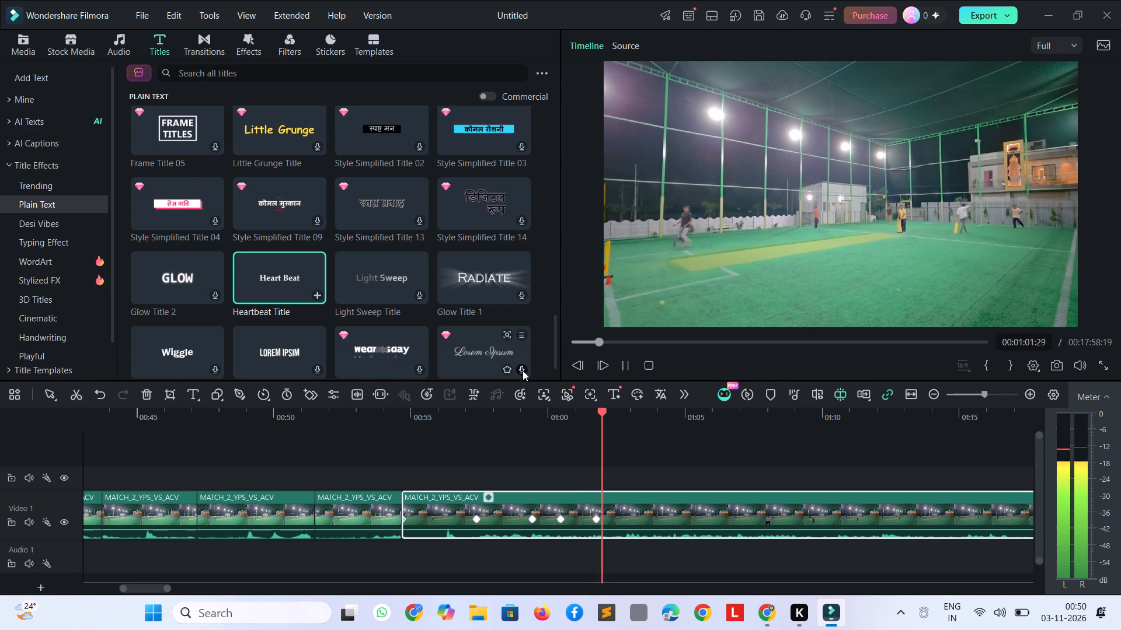
key("space")
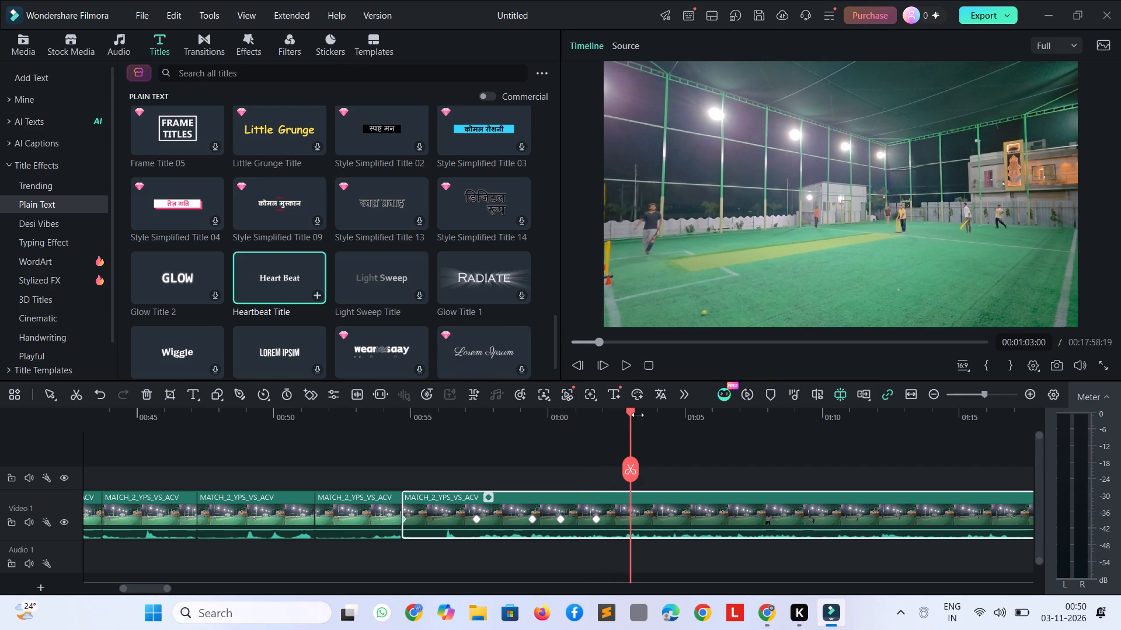
left_click_drag(628, 411, 397, 438)
key("space")
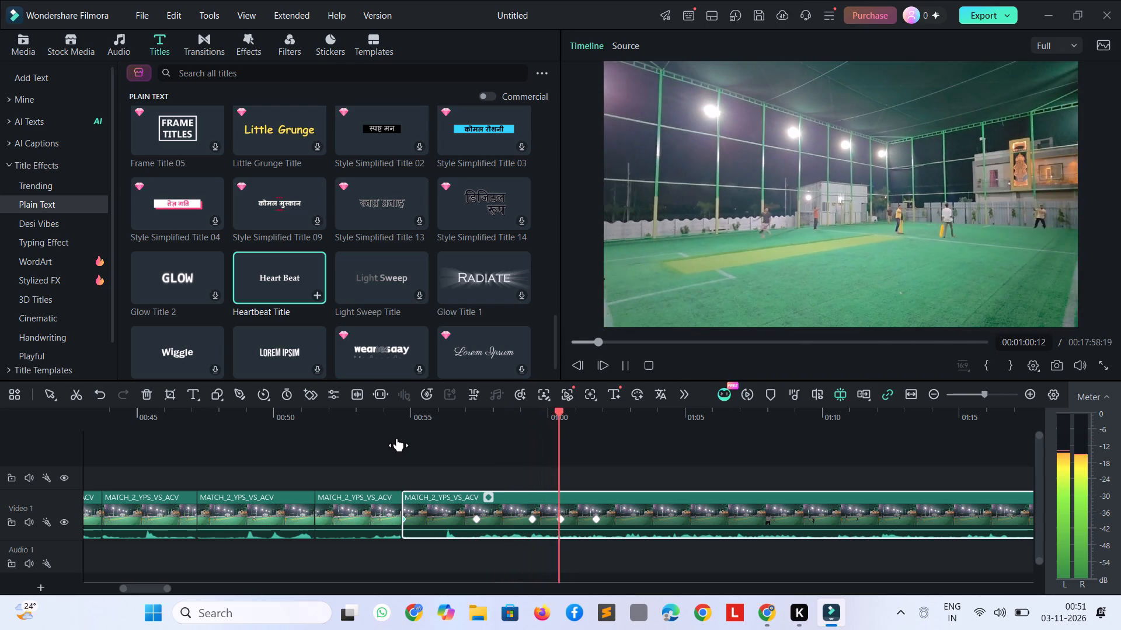
key("space")
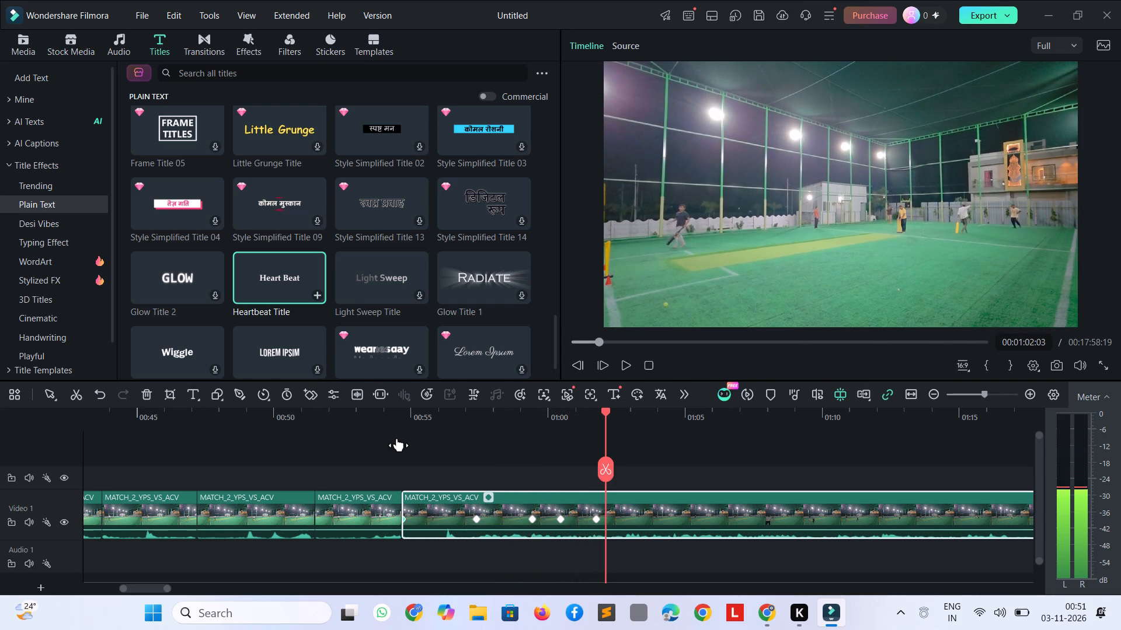
key("space")
key("space")
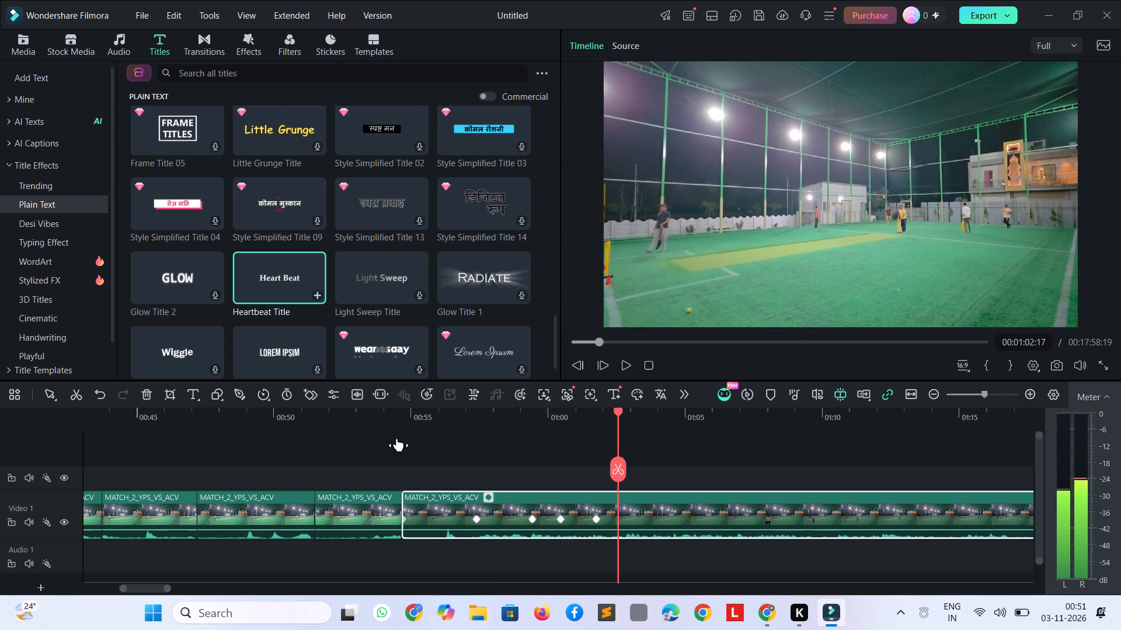
key("ctrl+b")
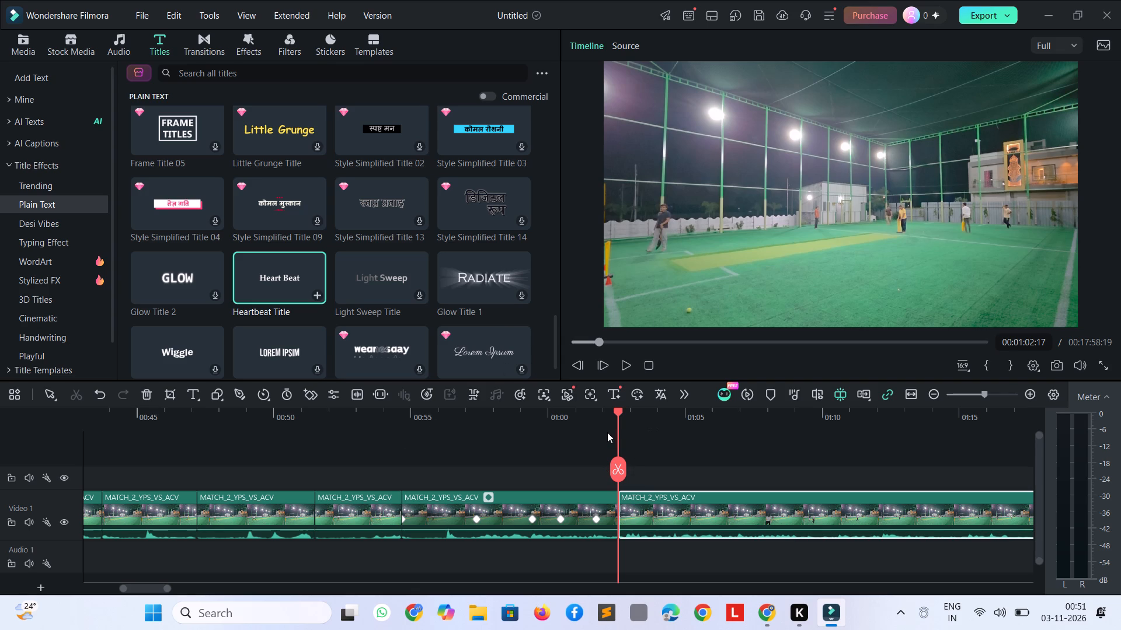
Replay the keyframed zoom from about 00:00:58 and stop at 00:00:59:13.
left_click_drag(619, 418, 566, 416)
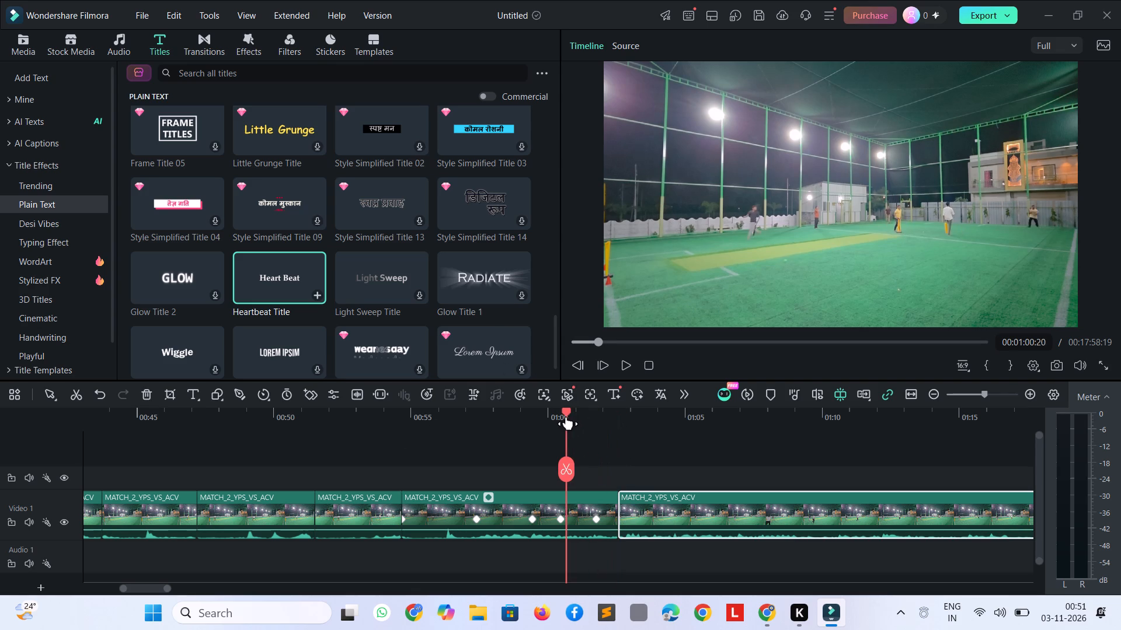
left_click_drag(566, 416, 535, 414)
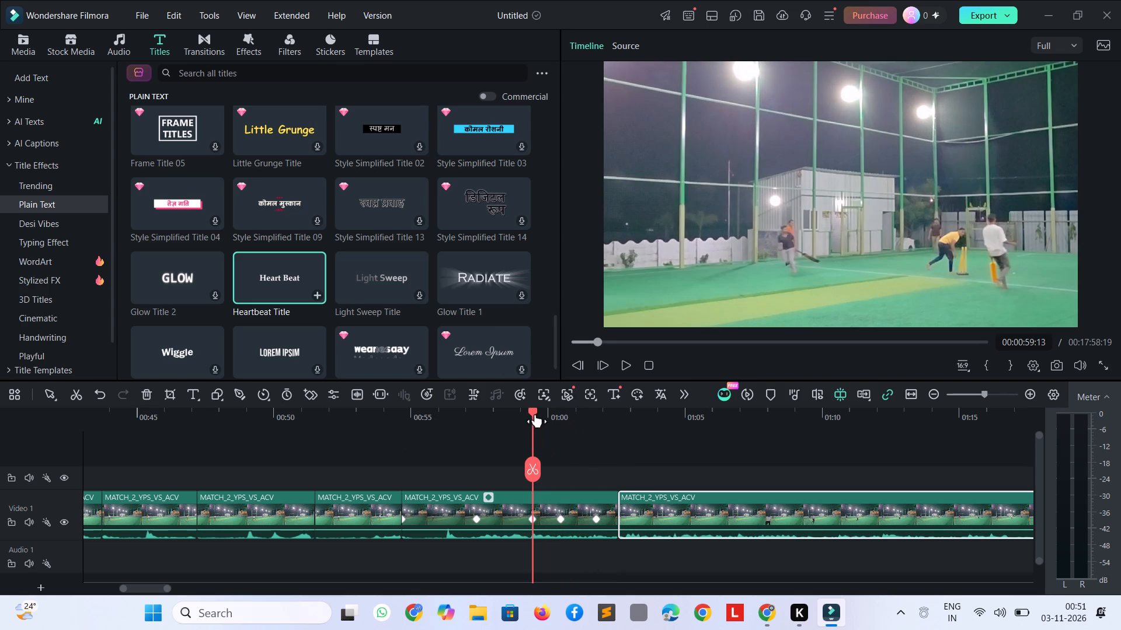
left_click_drag(535, 414, 500, 409)
key("space")
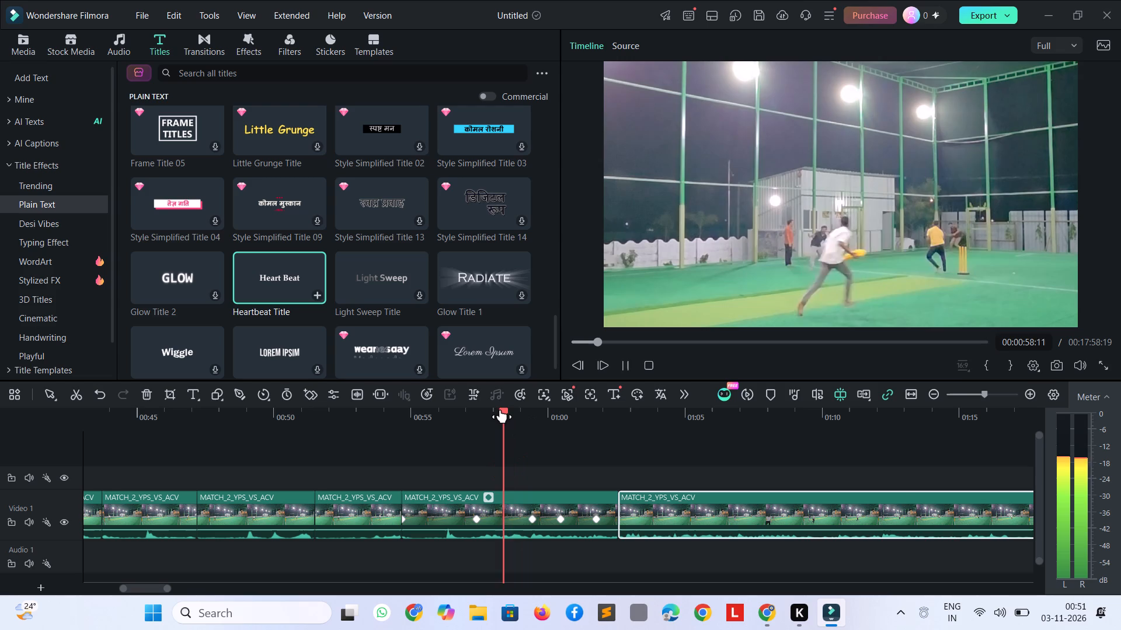
key("space")
key("space")
key("space")
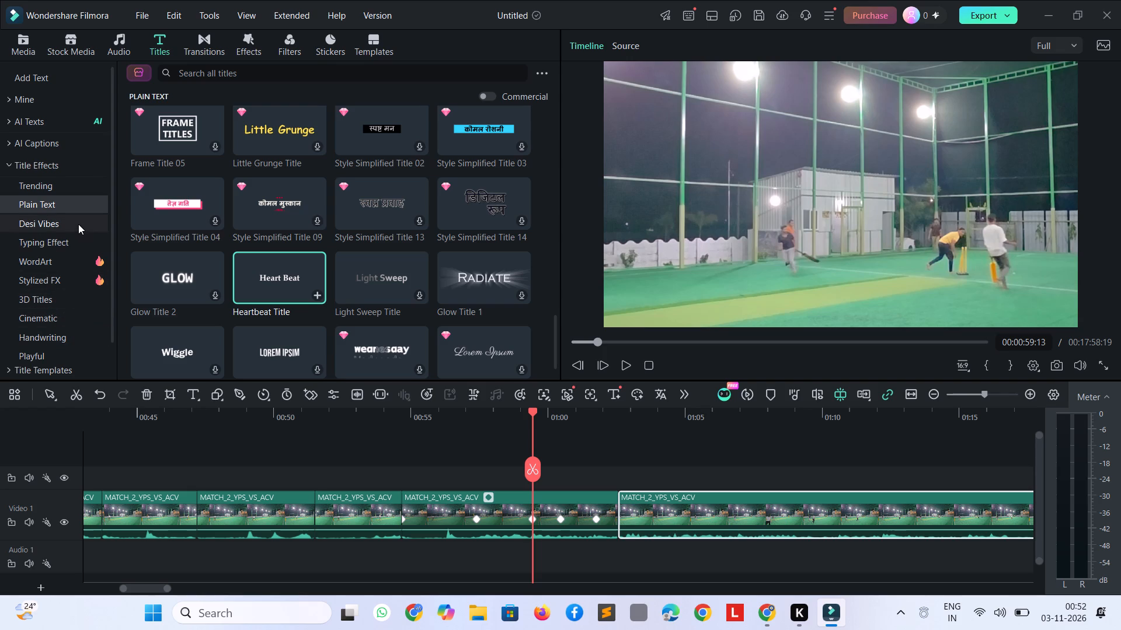
Browse the Typing Effect, Plain Text and Trending title effects for a caption suited to the play.
left_click(64, 240)
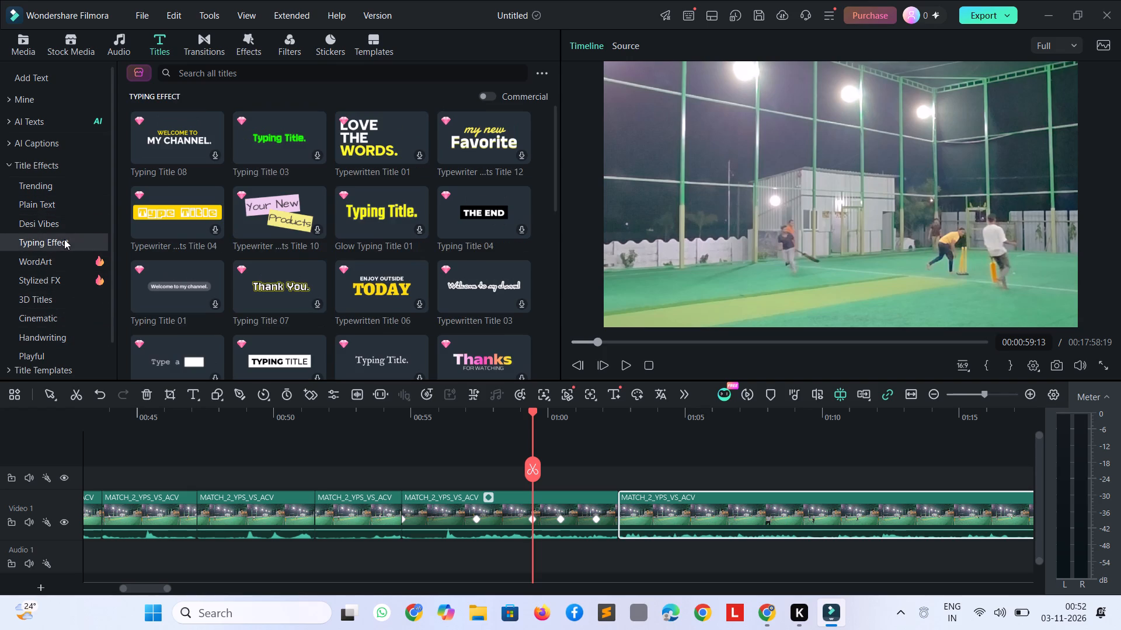
left_click(64, 239)
scroll(354, 183, "down", 3)
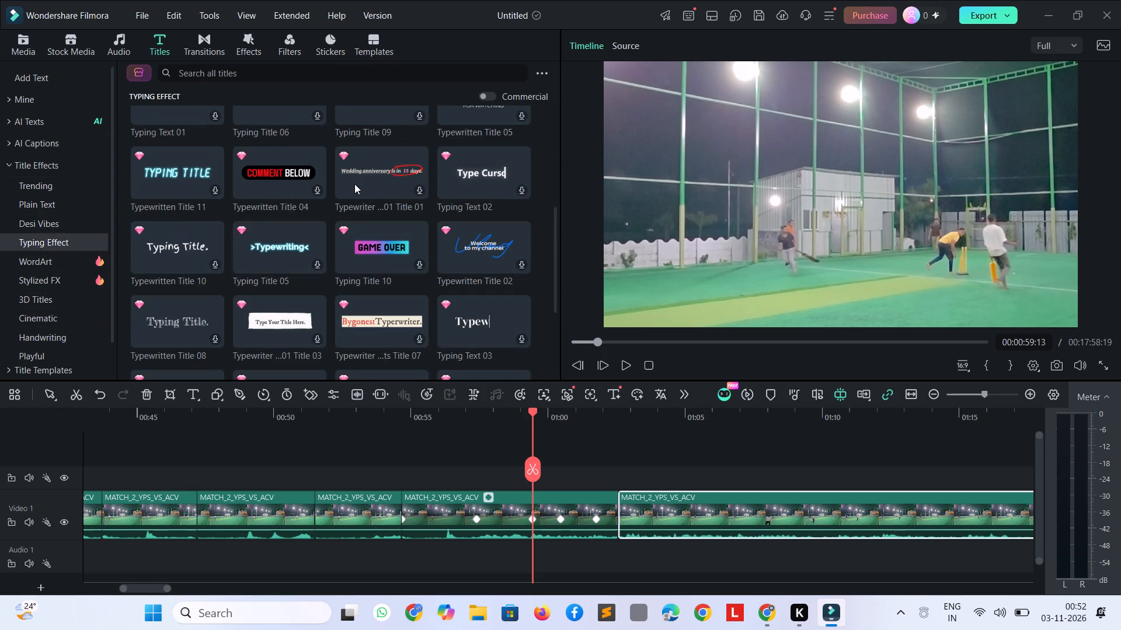
left_click(42, 209)
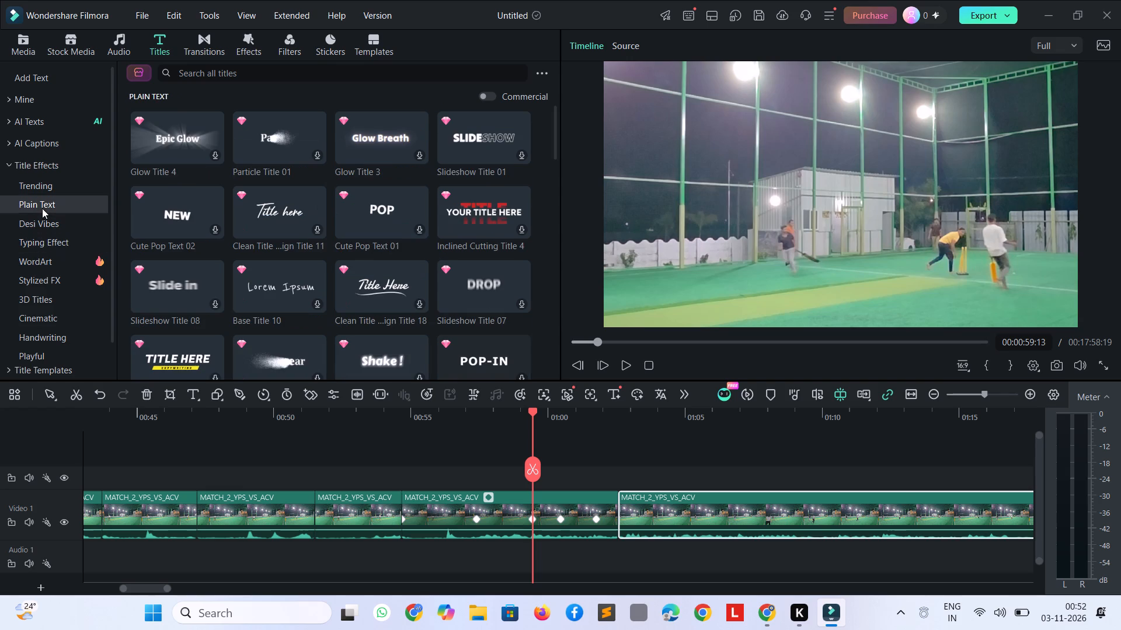
left_click(53, 171)
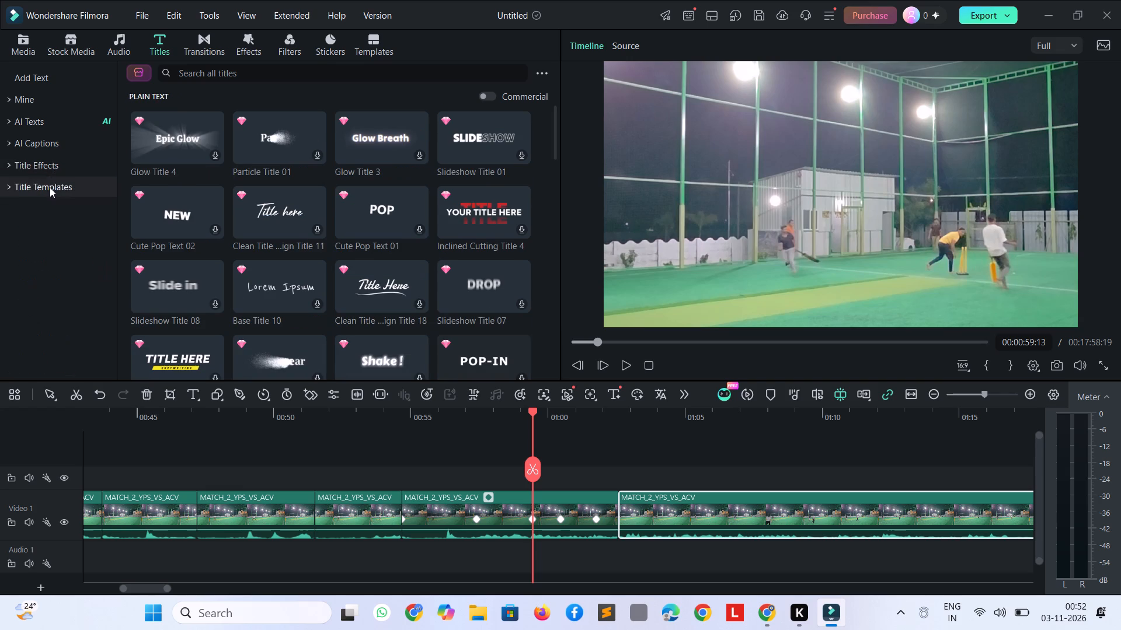
left_click(55, 159)
left_click(52, 181)
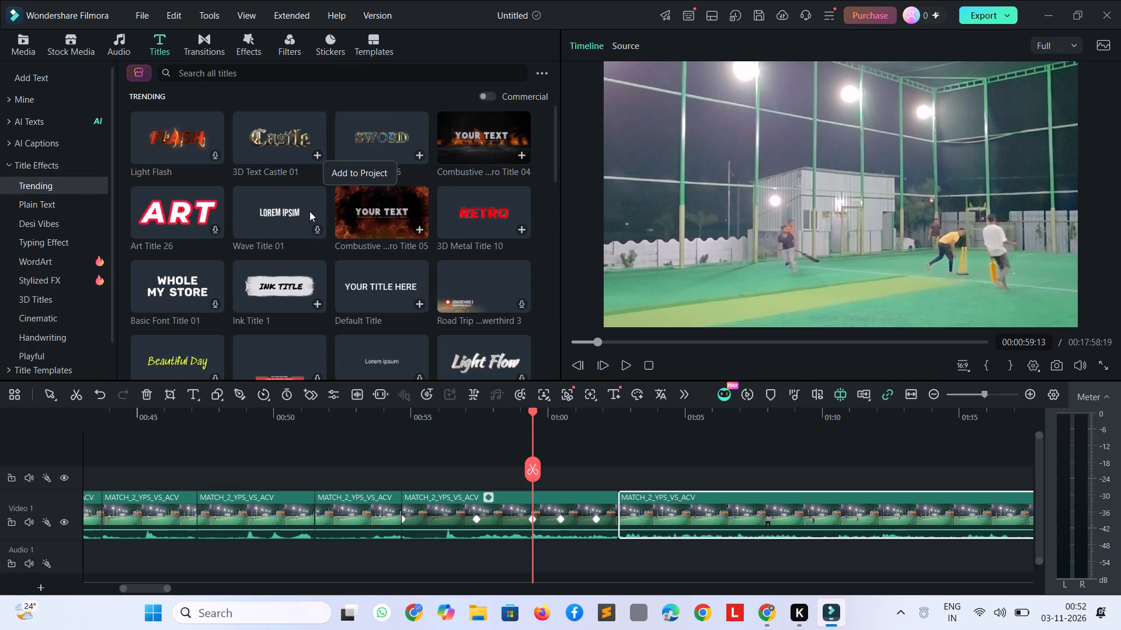
scroll(356, 246, "down", 4)
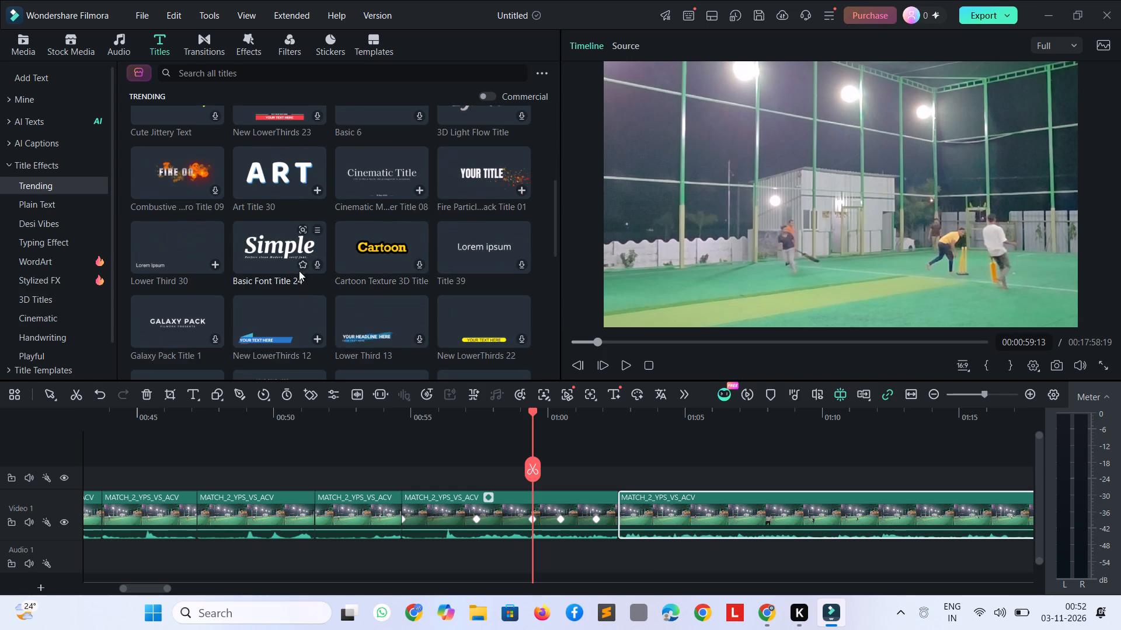
Preview lower-third and banner titles, including New LowerThirds 12, New Title 2 and the red Upper Text banner, along with their similar recommendations.
left_click(250, 332)
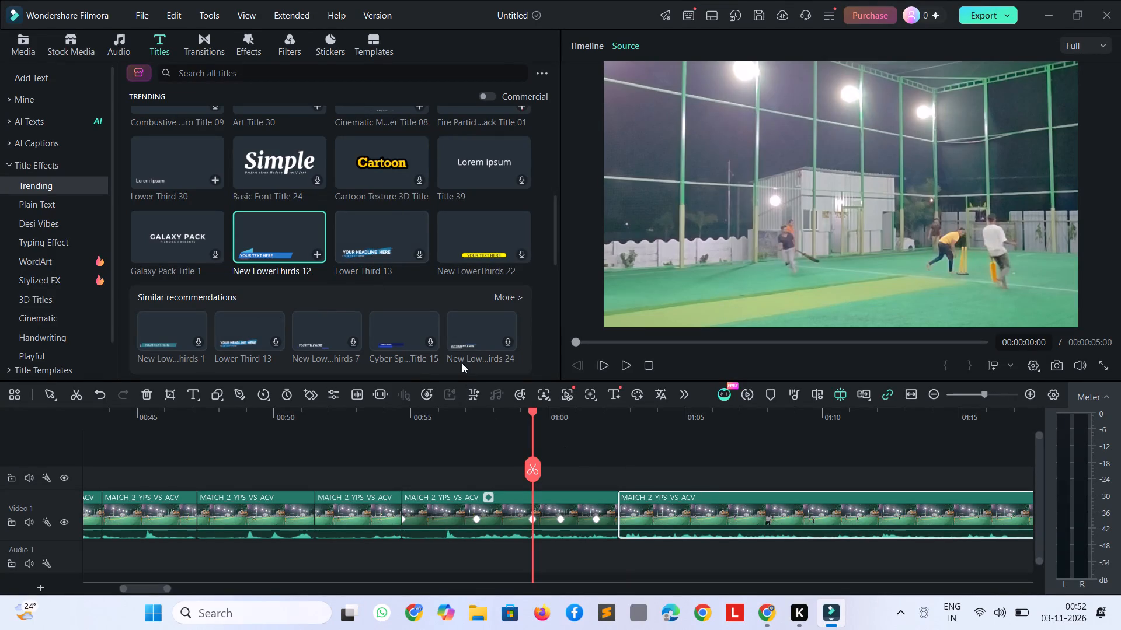
left_click(382, 328)
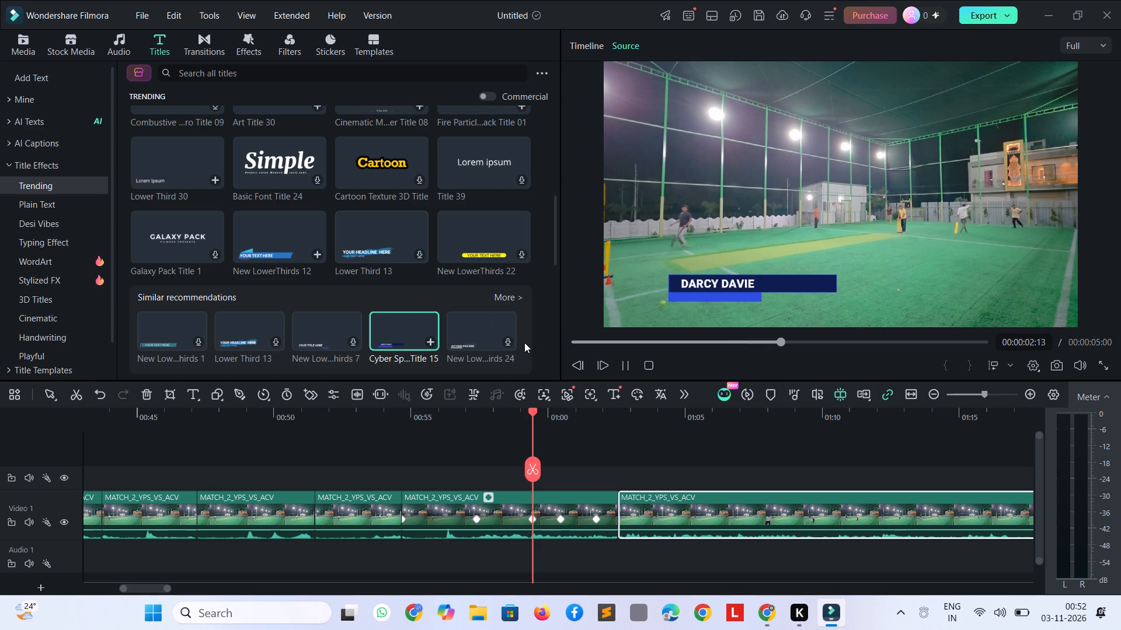
left_click(295, 244)
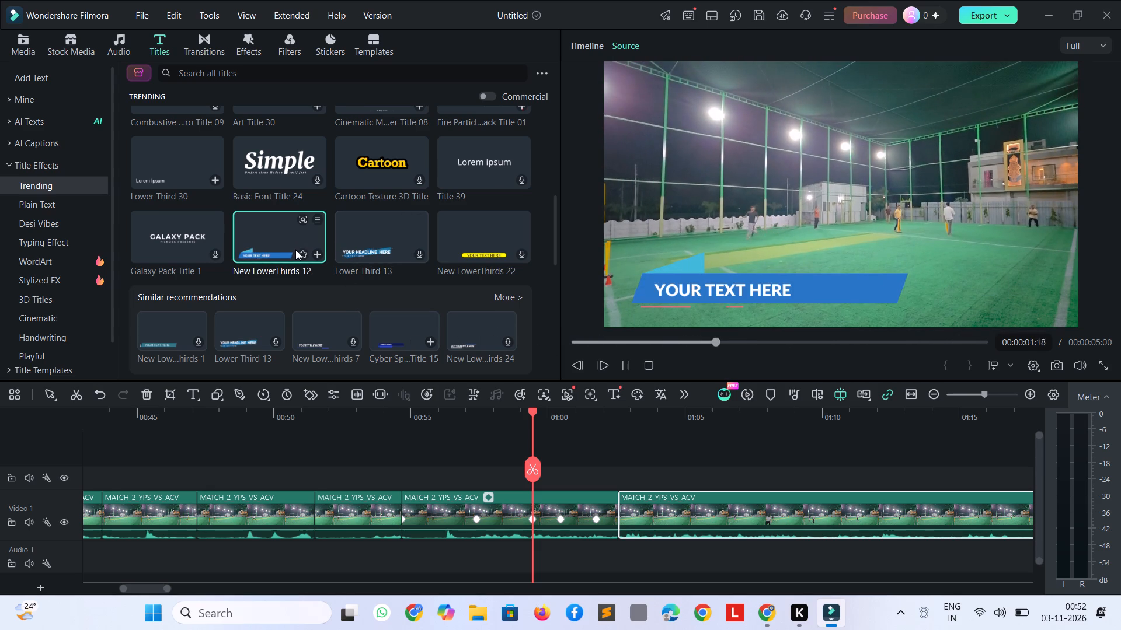
left_click(174, 325)
scroll(172, 320, "down", 2)
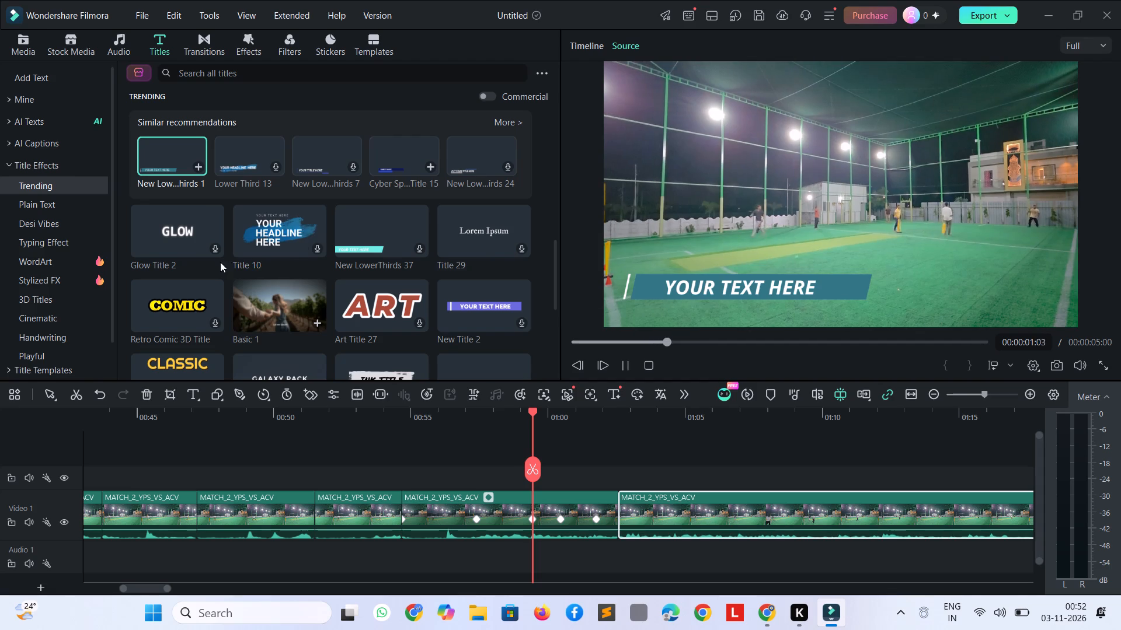
left_click(492, 304)
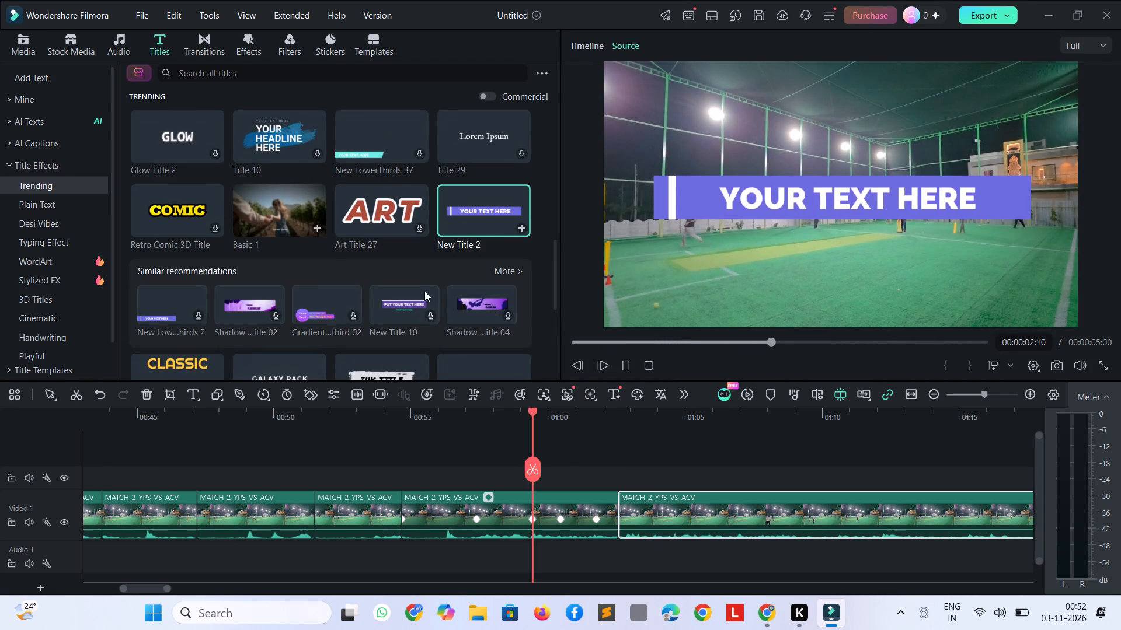
scroll(254, 219, "down", 1)
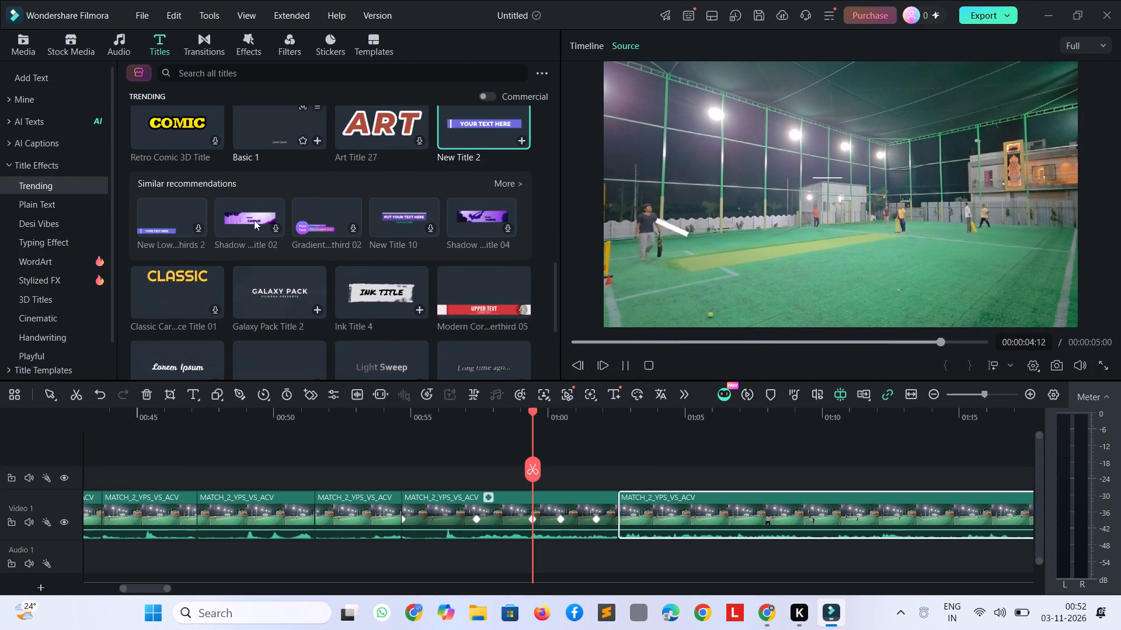
left_click(455, 302)
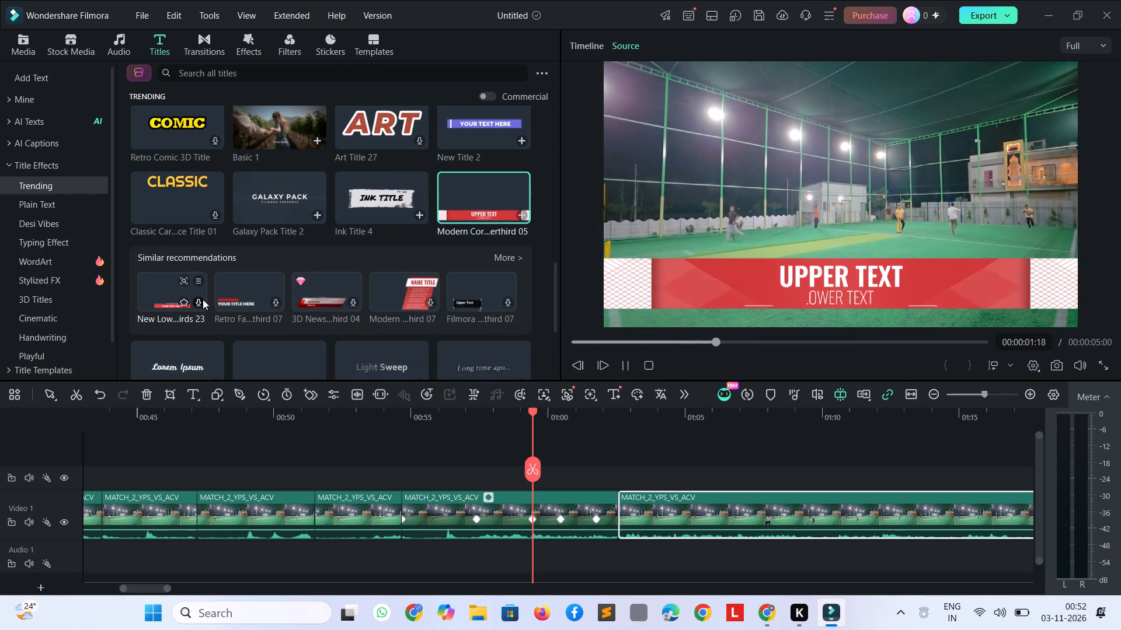
Place the red New LowerThirds 23 title above the zoomed match clip, starting at about 00:00:58, and play it to 00:01:00:12.
left_click(171, 298)
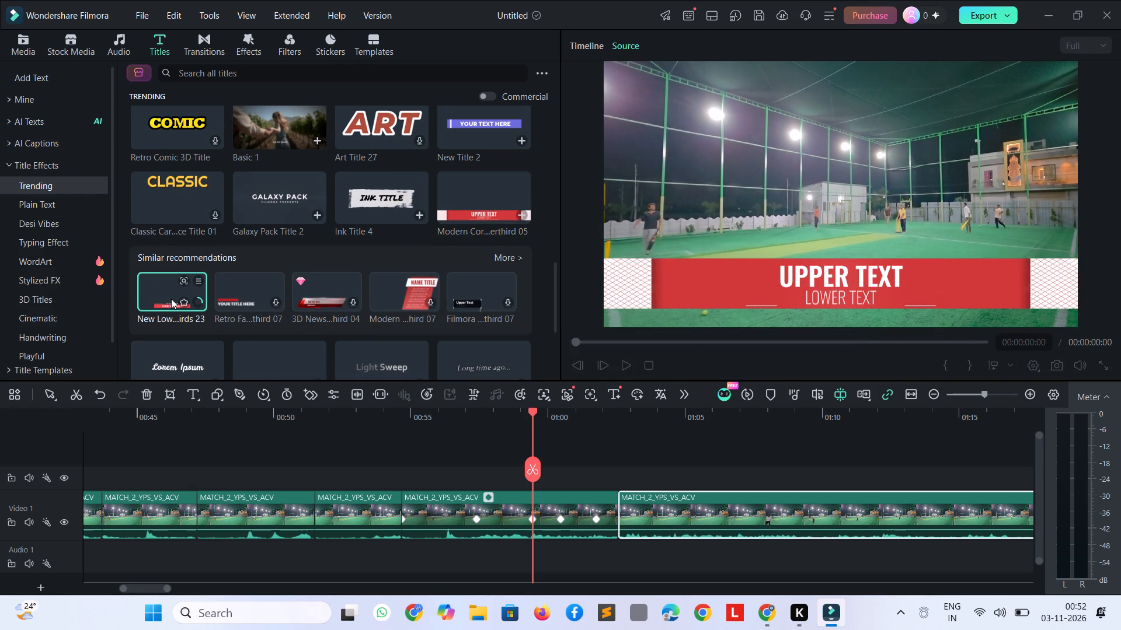
left_click_drag(160, 299, 524, 471)
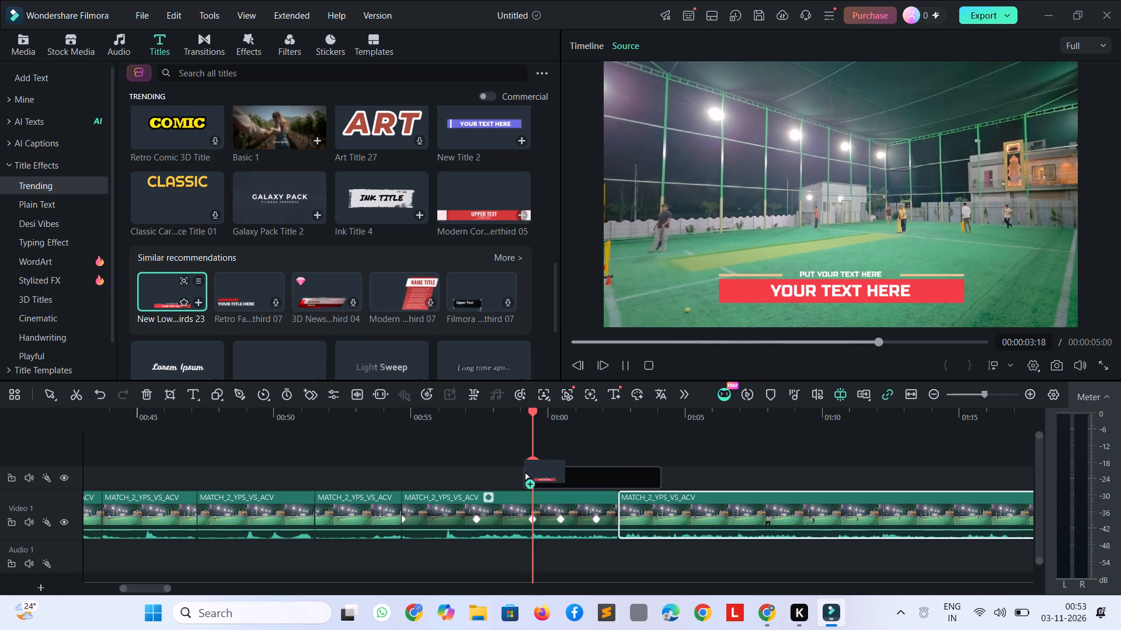
left_click_drag(524, 471, 626, 480)
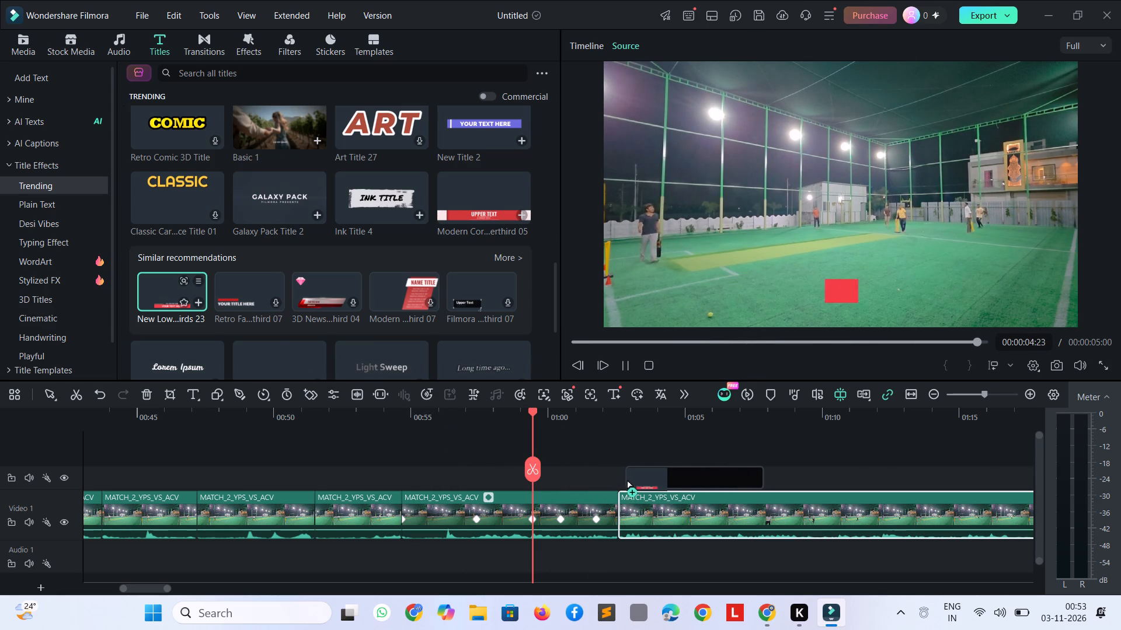
left_click_drag(626, 480, 622, 476)
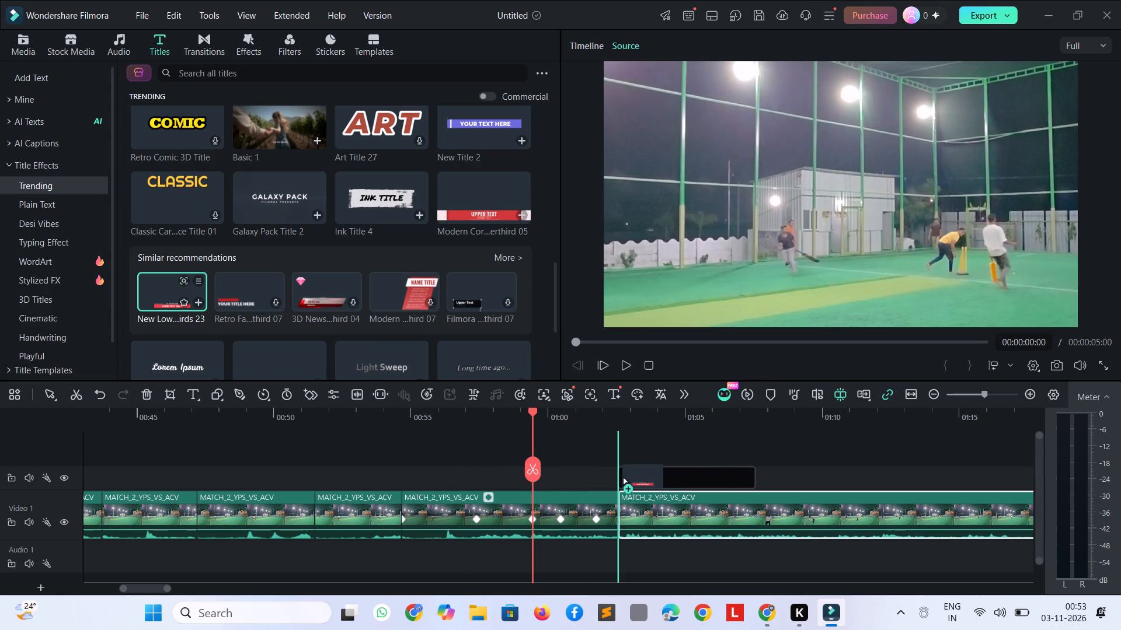
left_click_drag(622, 476, 436, 467)
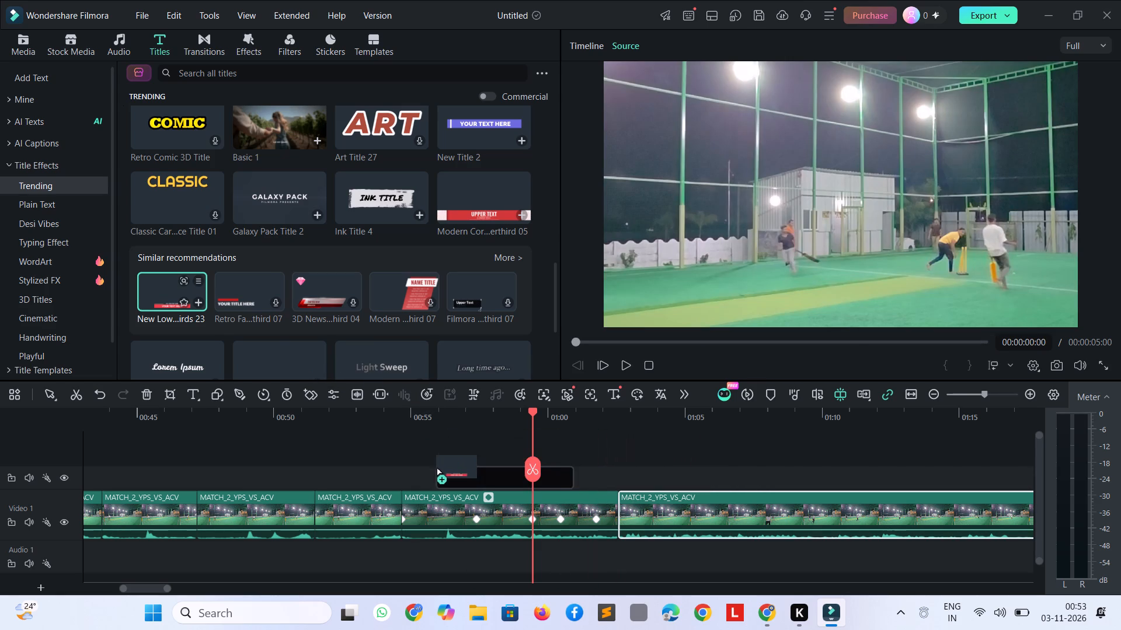
left_click_drag(436, 467, 473, 483)
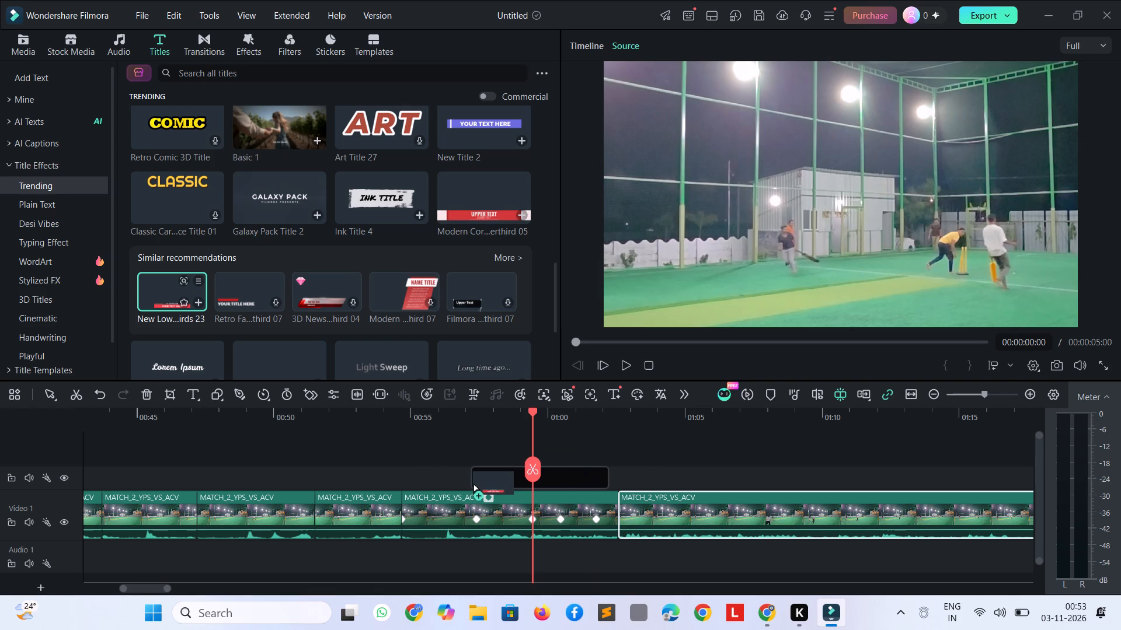
left_click_drag(473, 483, 528, 477)
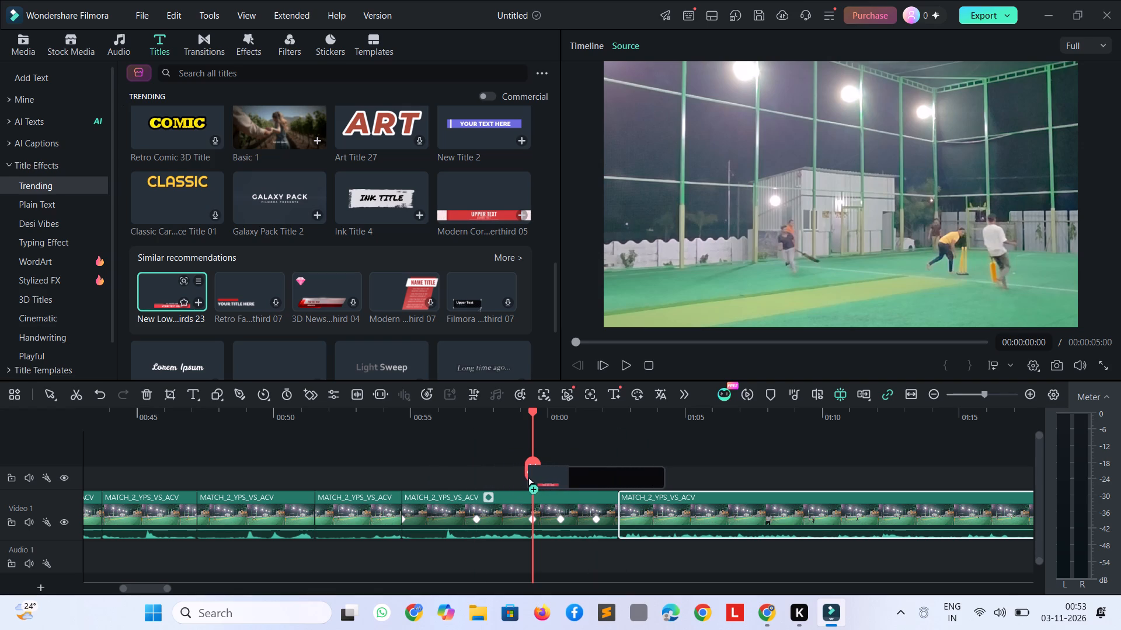
left_click_drag(528, 477, 496, 480)
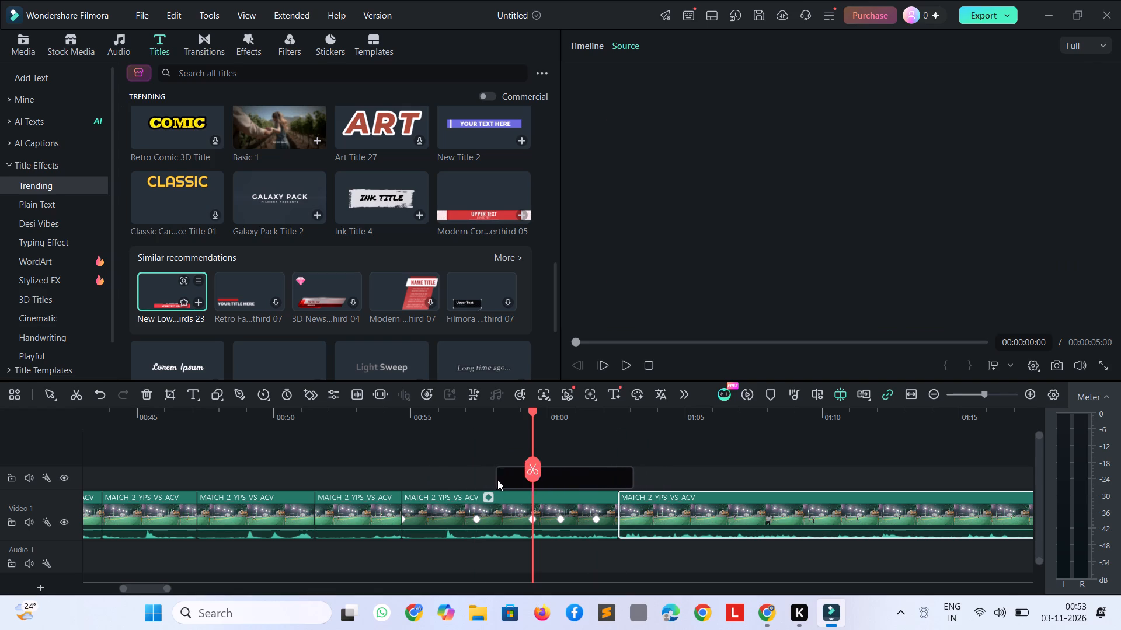
key("space")
key("space")
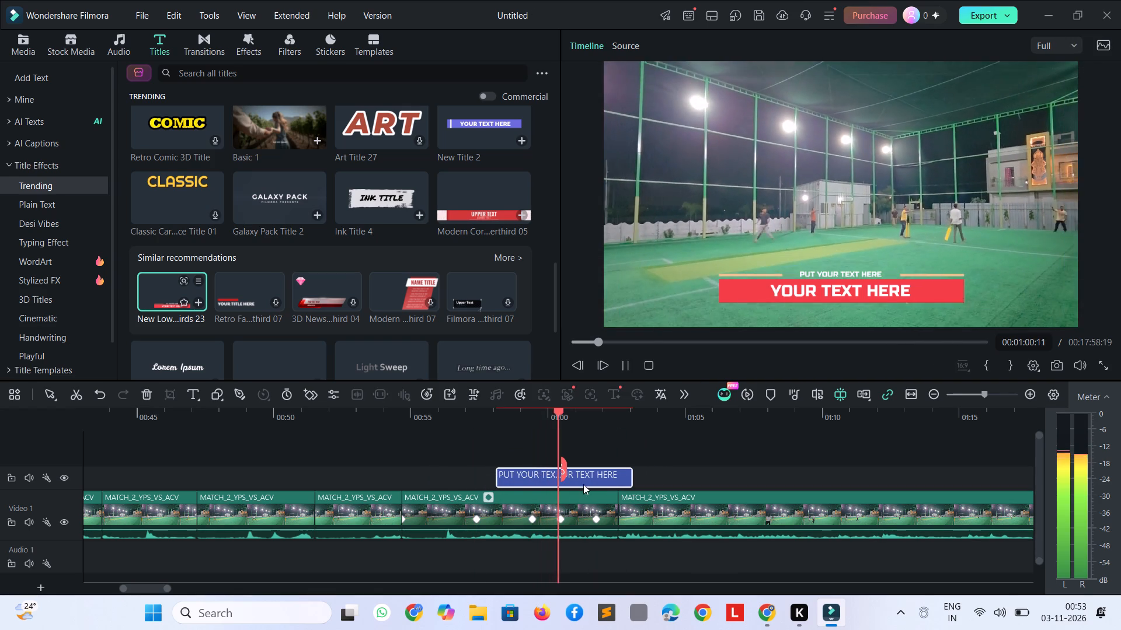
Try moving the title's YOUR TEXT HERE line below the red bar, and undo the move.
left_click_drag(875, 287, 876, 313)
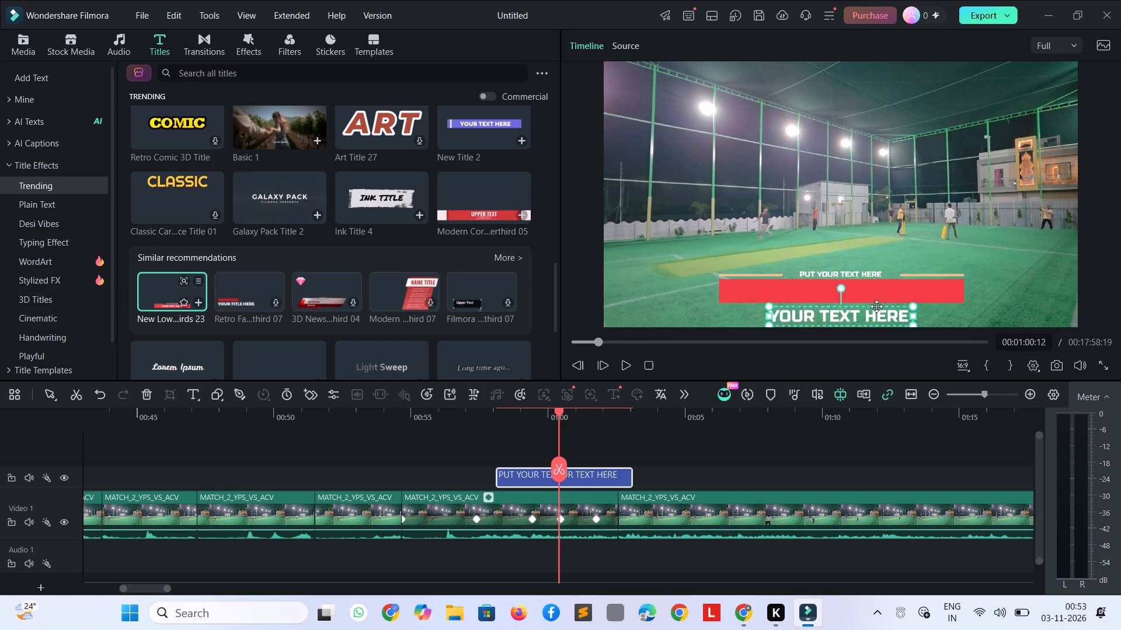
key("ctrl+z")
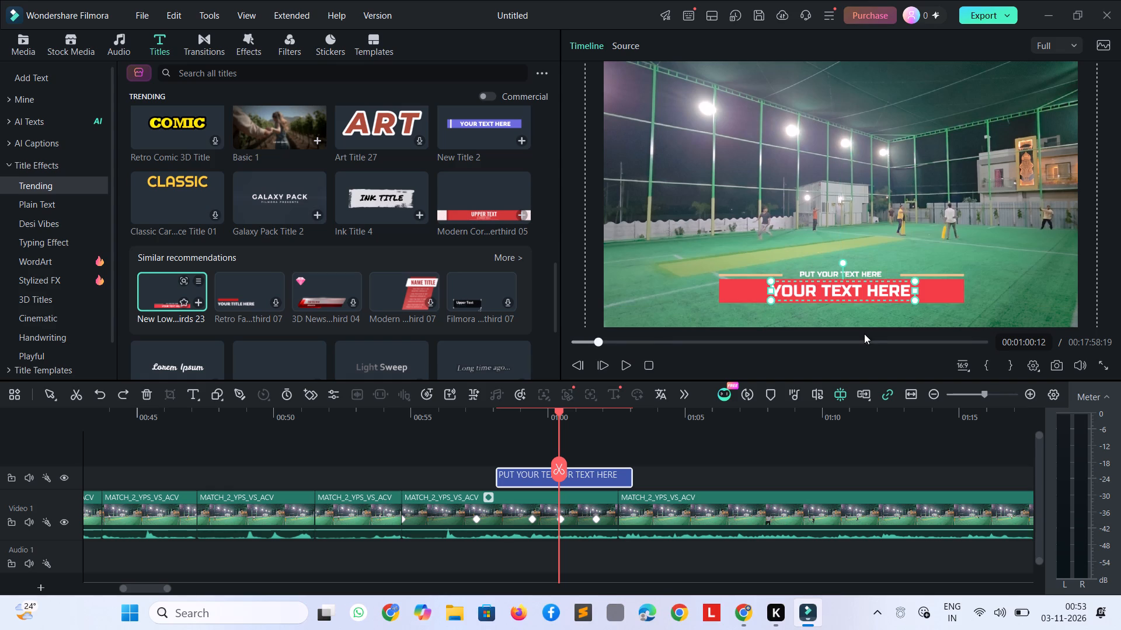
Shift the title's red bar slightly down and to the right in the picture, and move the YOUR TEXT HERE line back onto it.
left_click(751, 235)
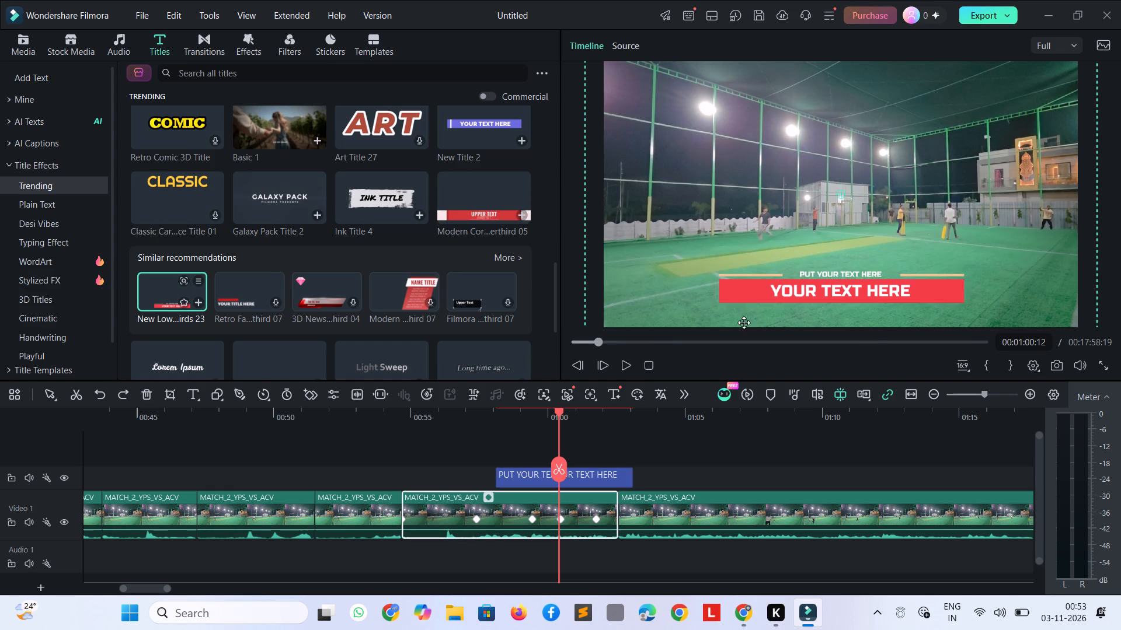
left_click_drag(749, 294, 788, 301)
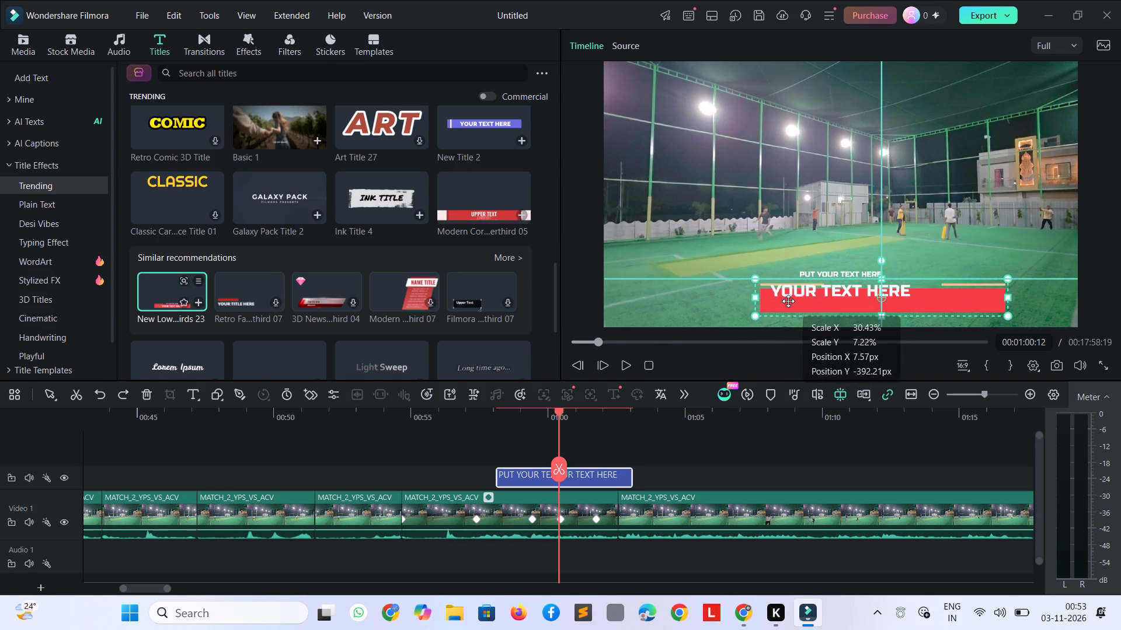
left_click_drag(788, 301, 791, 306)
left_click_drag(793, 290, 805, 301)
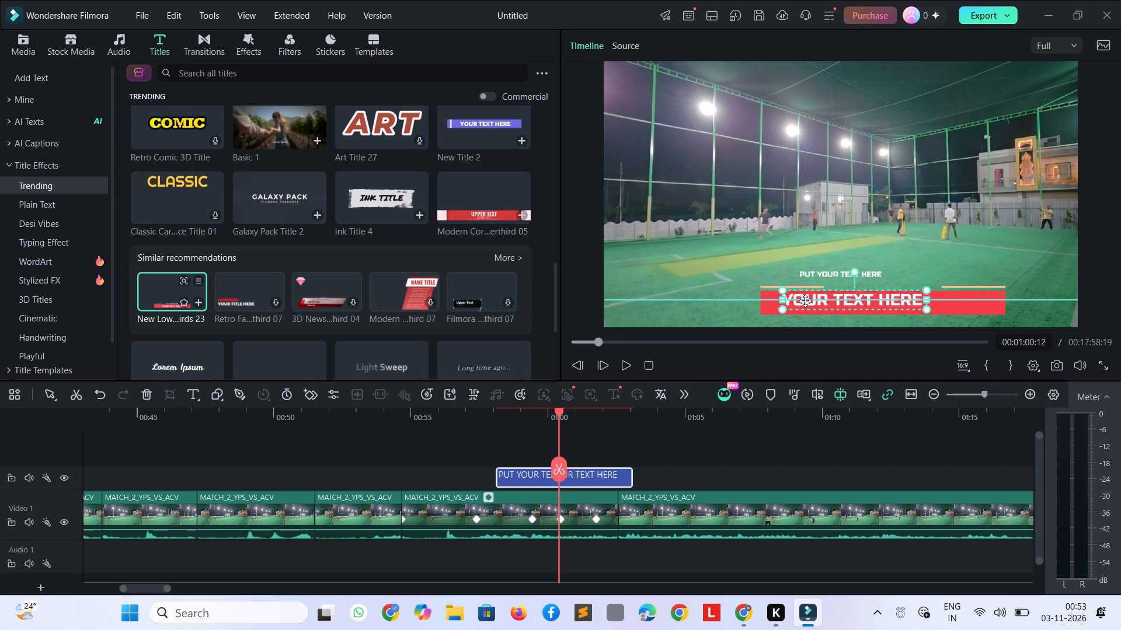
left_click_drag(805, 301, 806, 302)
Replace the title's YOUR TEXT HERE line with "HAG DIYA" followed by a poop emoji.
double_click(815, 302)
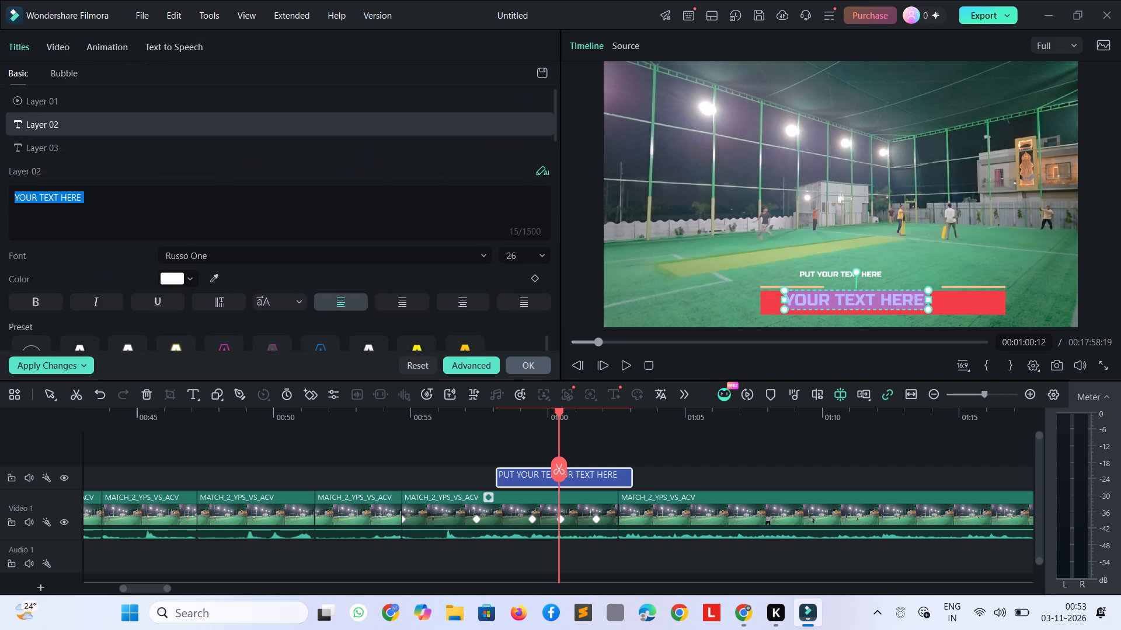
type("HAG D")
type("IYA")
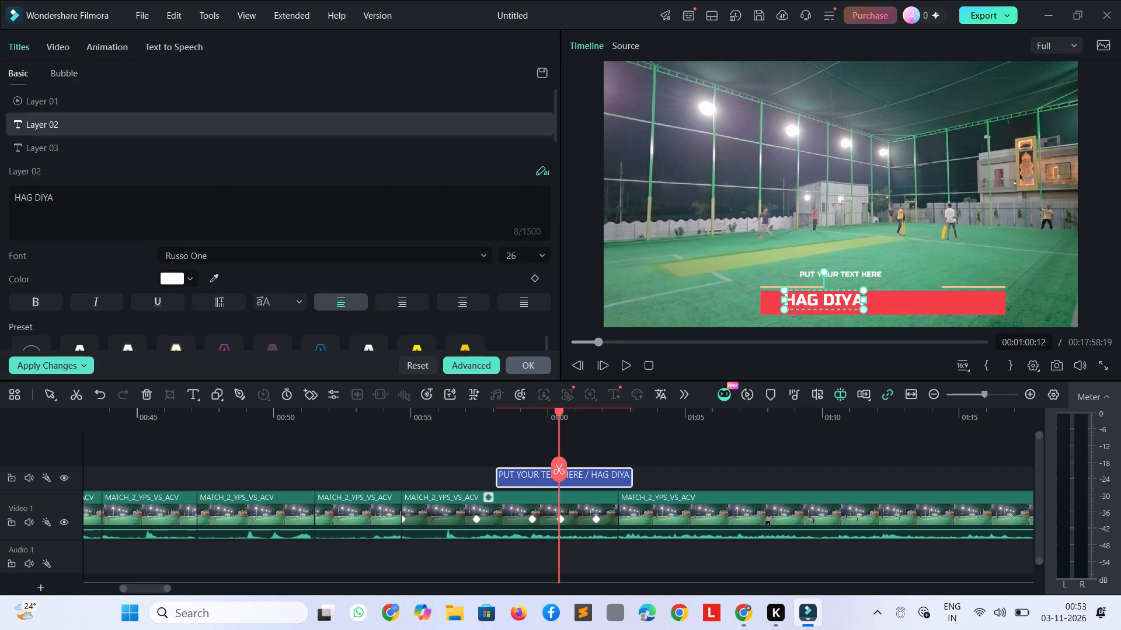
key("space")
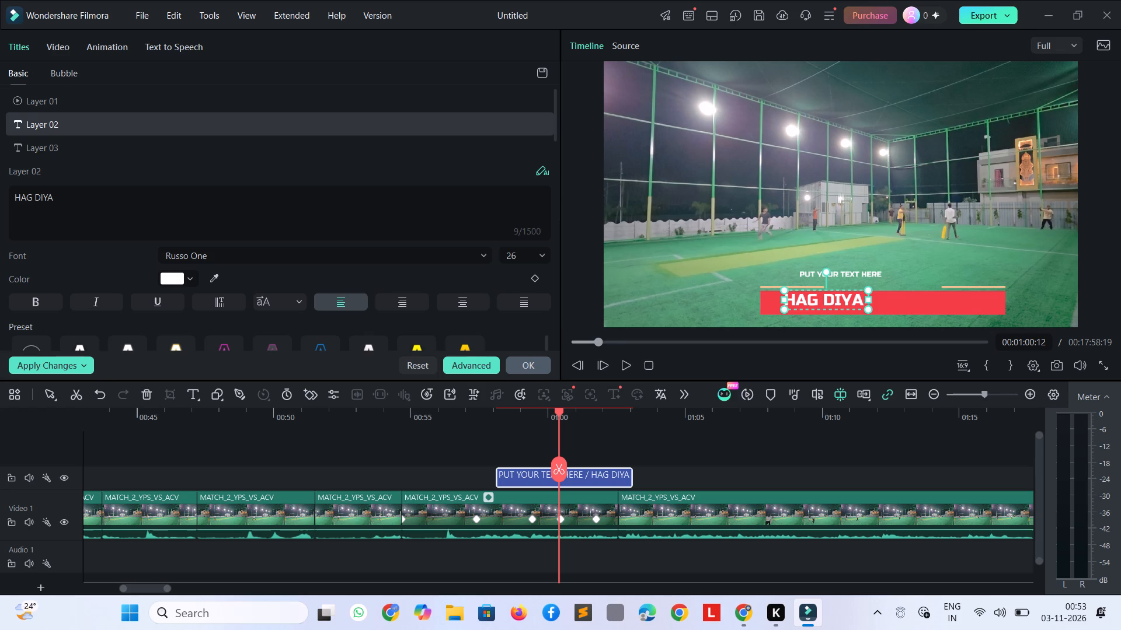
key("super+semicolon")
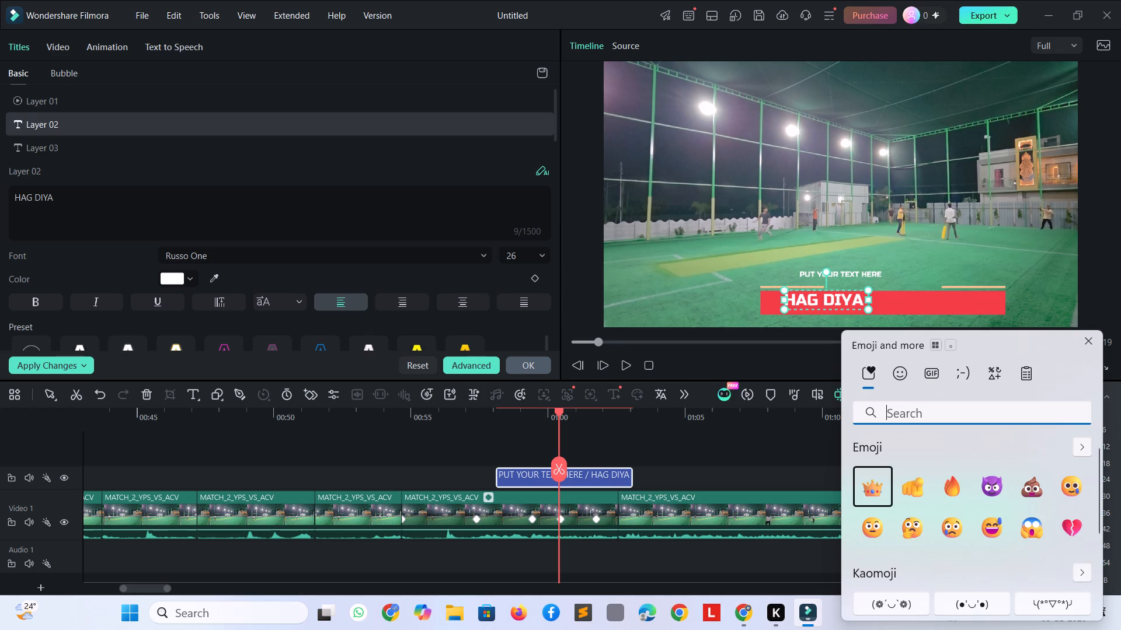
left_click(1038, 496)
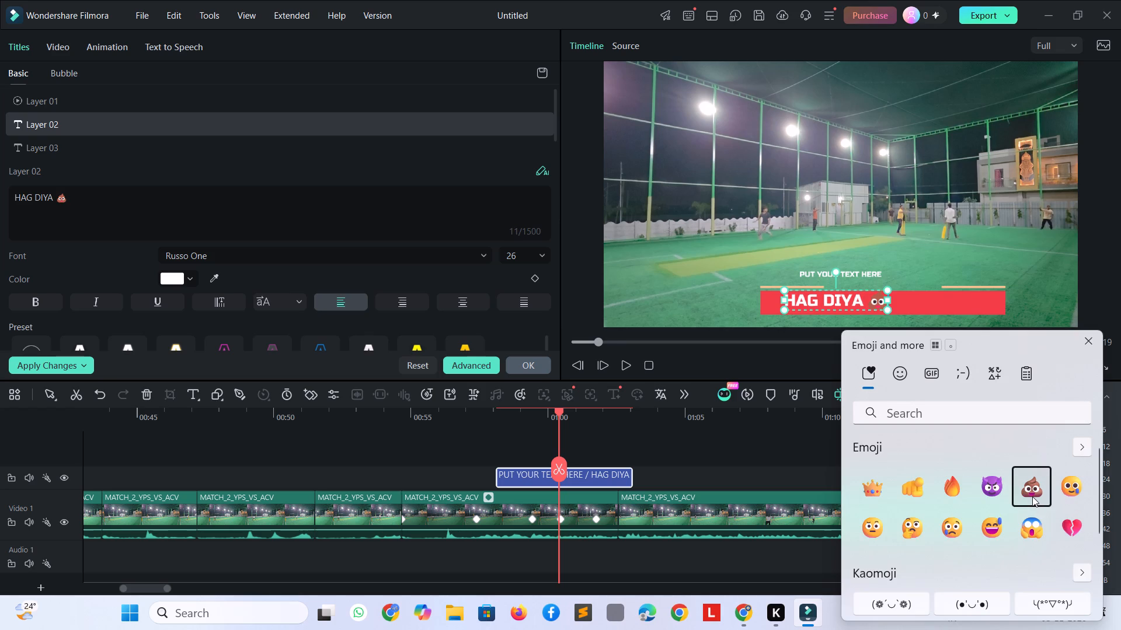
left_click(959, 237)
Narrow the title's red bar to 23.77% width and centre it horizontally in the picture behind the HAG DIYA text.
left_click(976, 318)
left_click(976, 309)
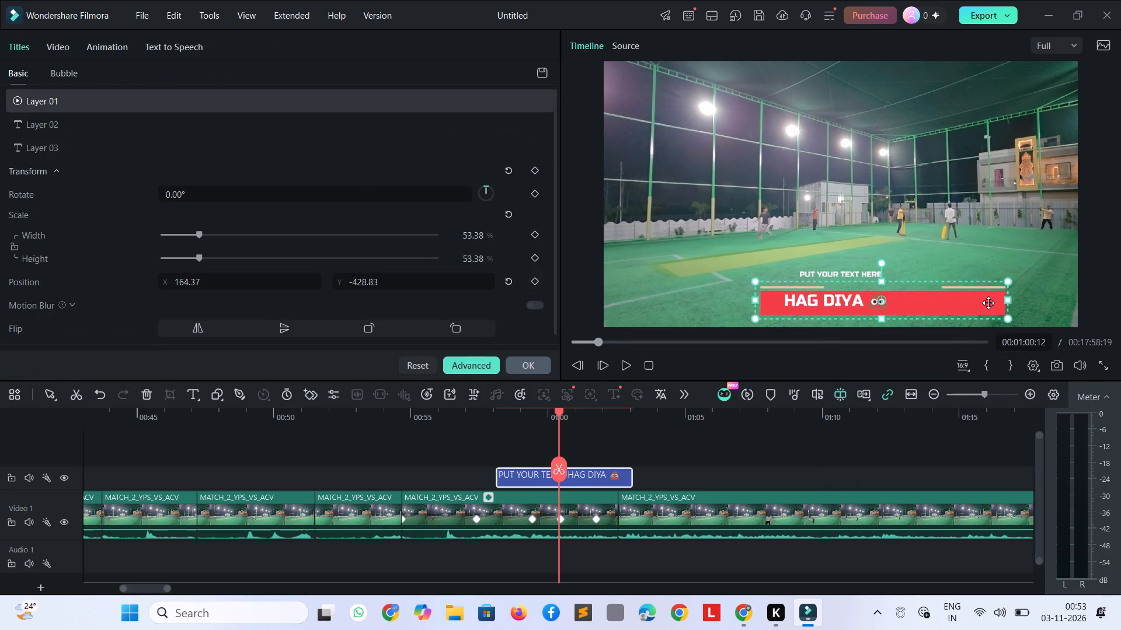
left_click_drag(1008, 300, 899, 314)
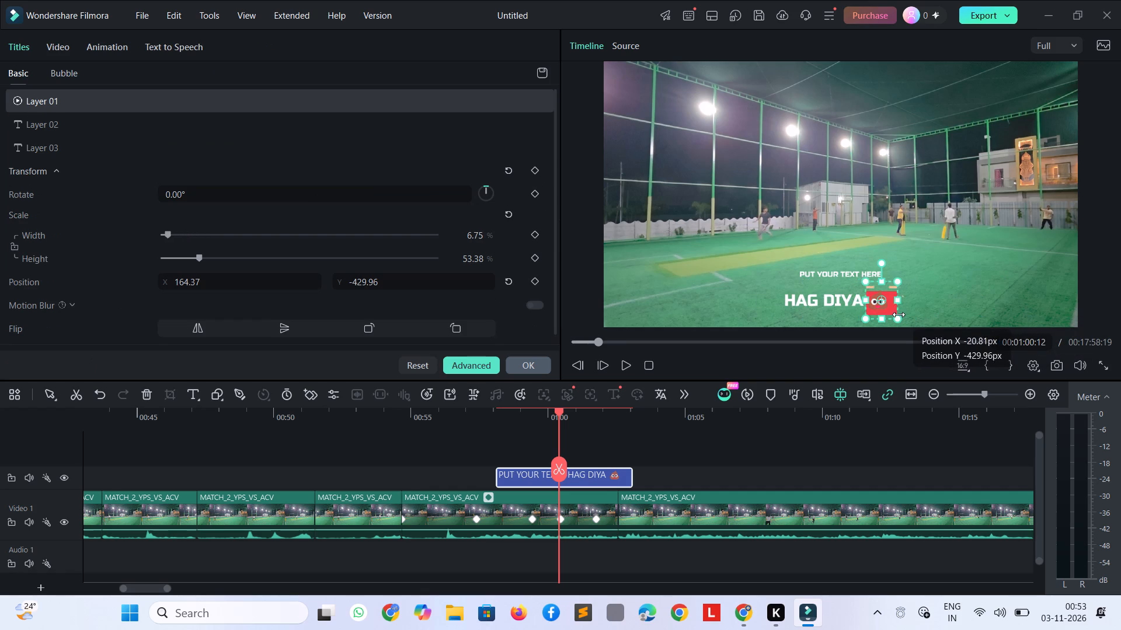
left_click_drag(899, 314, 949, 334)
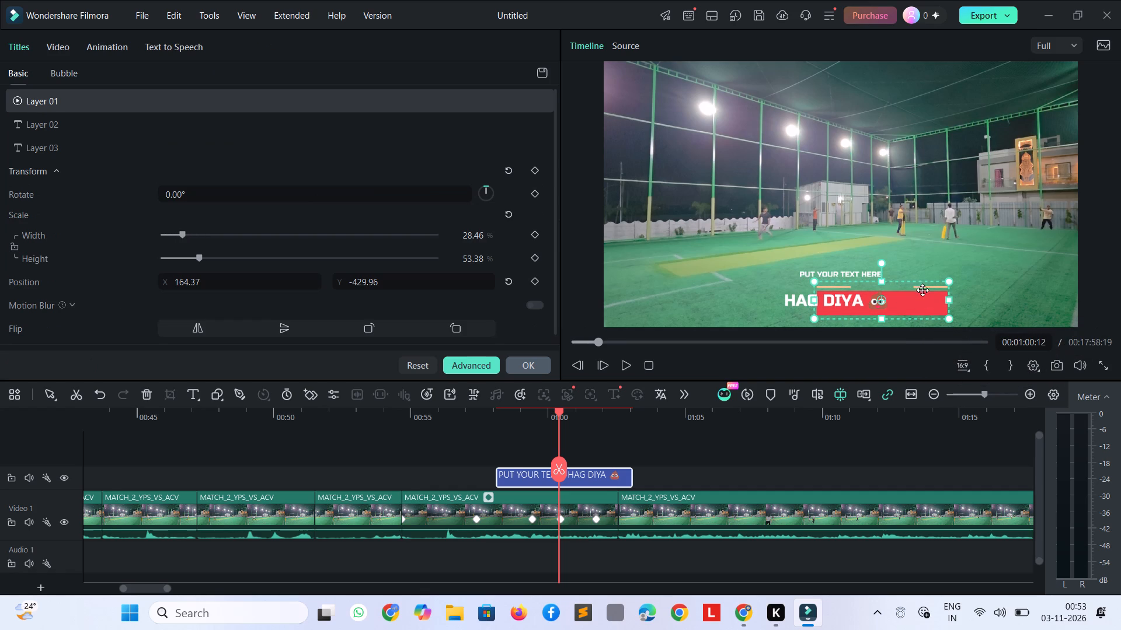
left_click_drag(920, 300, 879, 306)
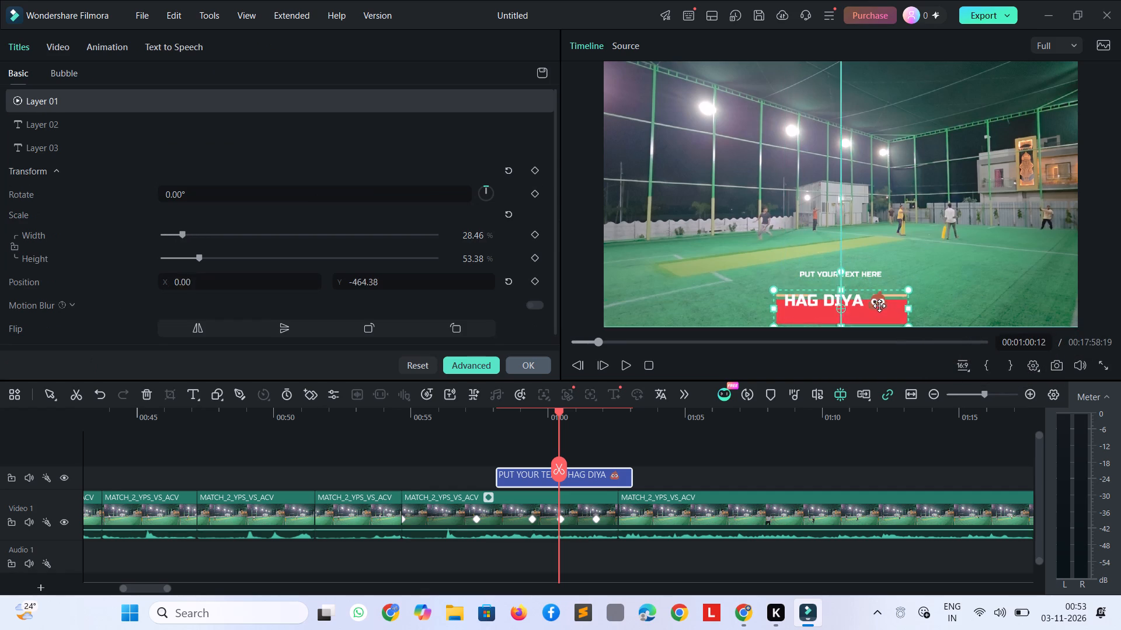
left_click_drag(879, 306, 882, 303)
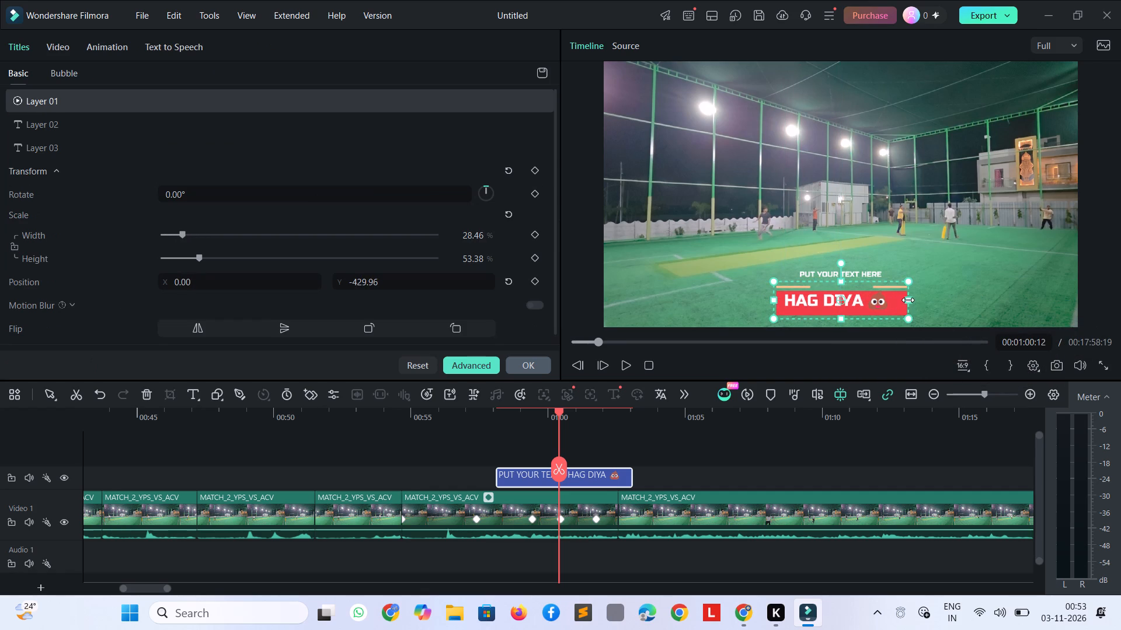
left_click_drag(907, 300, 896, 302)
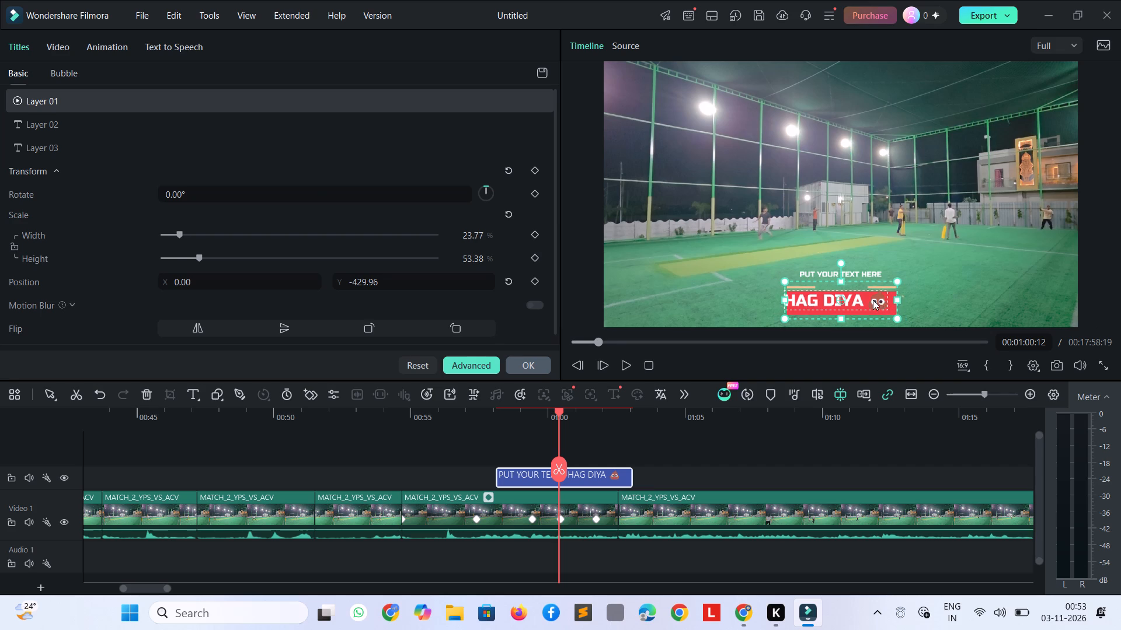
Move the HAG DIYA text and its red bar to the picture's right side, with the bar at X 585.50, Y -238.15.
left_click_drag(873, 300, 1027, 281)
left_click_drag(868, 297, 934, 279)
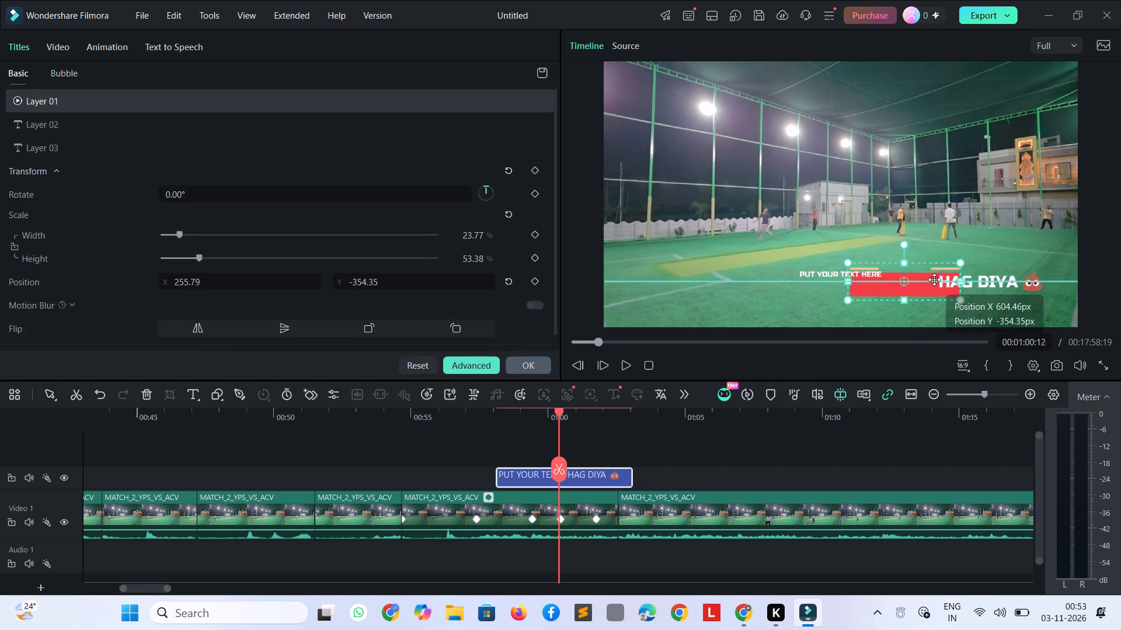
left_click_drag(934, 279, 1010, 279)
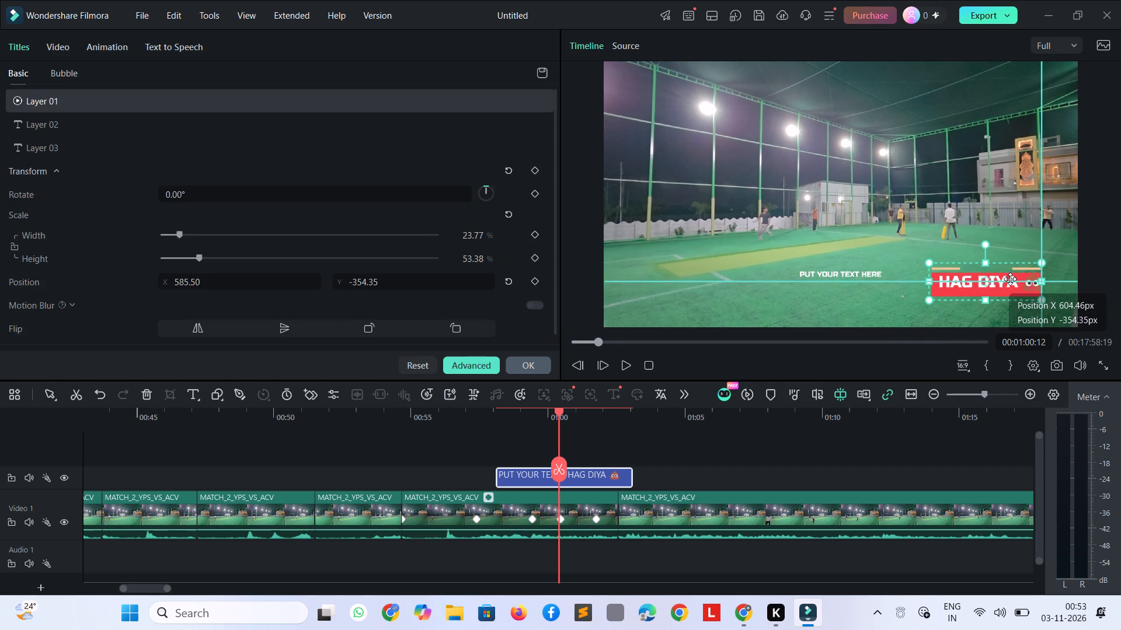
left_click_drag(1010, 279, 1011, 289)
left_click(824, 284)
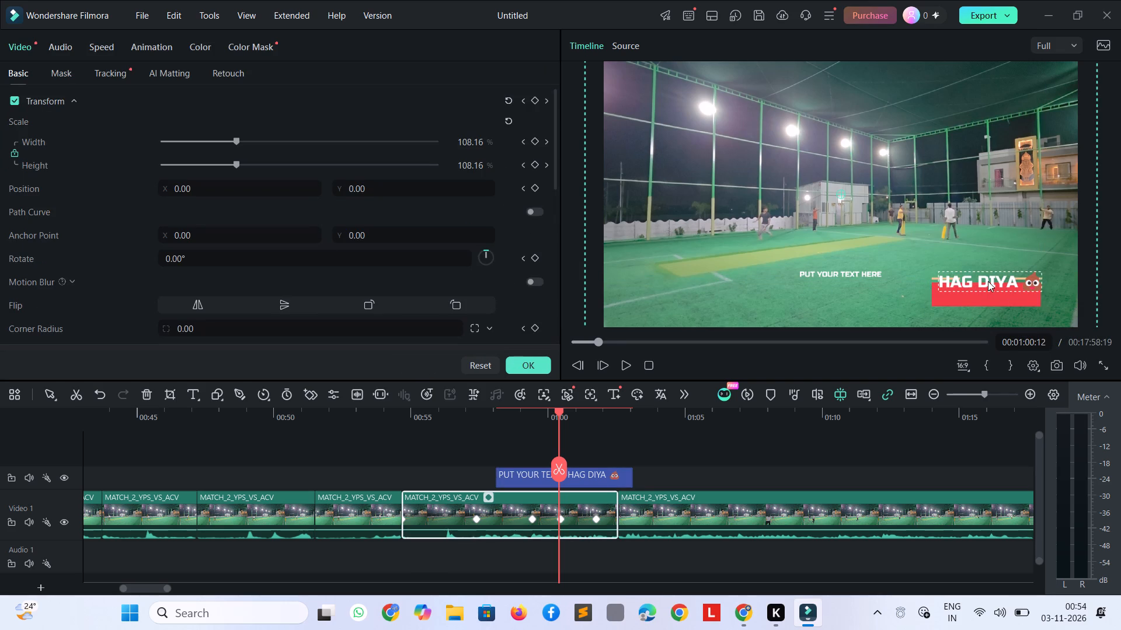
left_click_drag(986, 296, 986, 275)
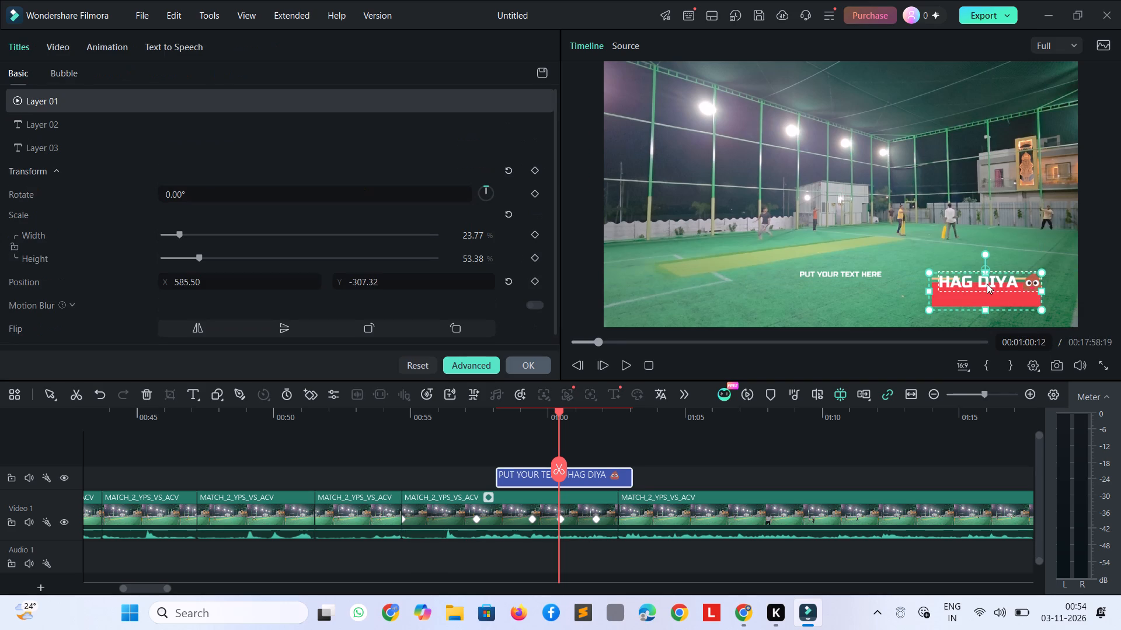
left_click_drag(986, 299, 986, 276)
left_click_drag(984, 268, 983, 275)
Delete the small PUT YOUR TEXT HERE line from the title.
left_click(837, 273)
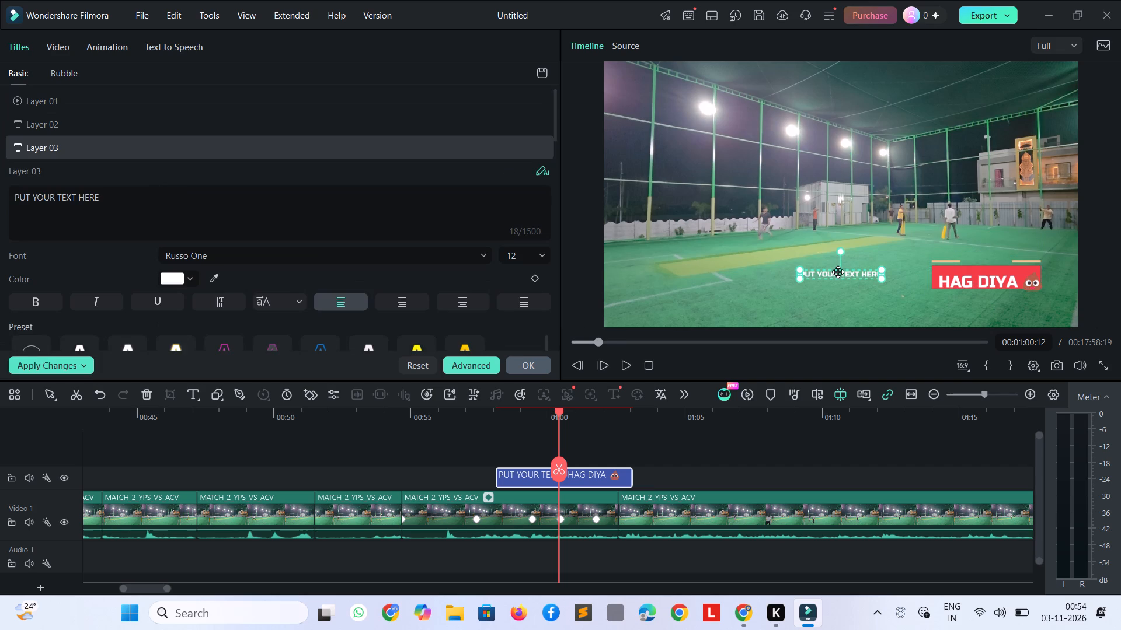
key("Delete")
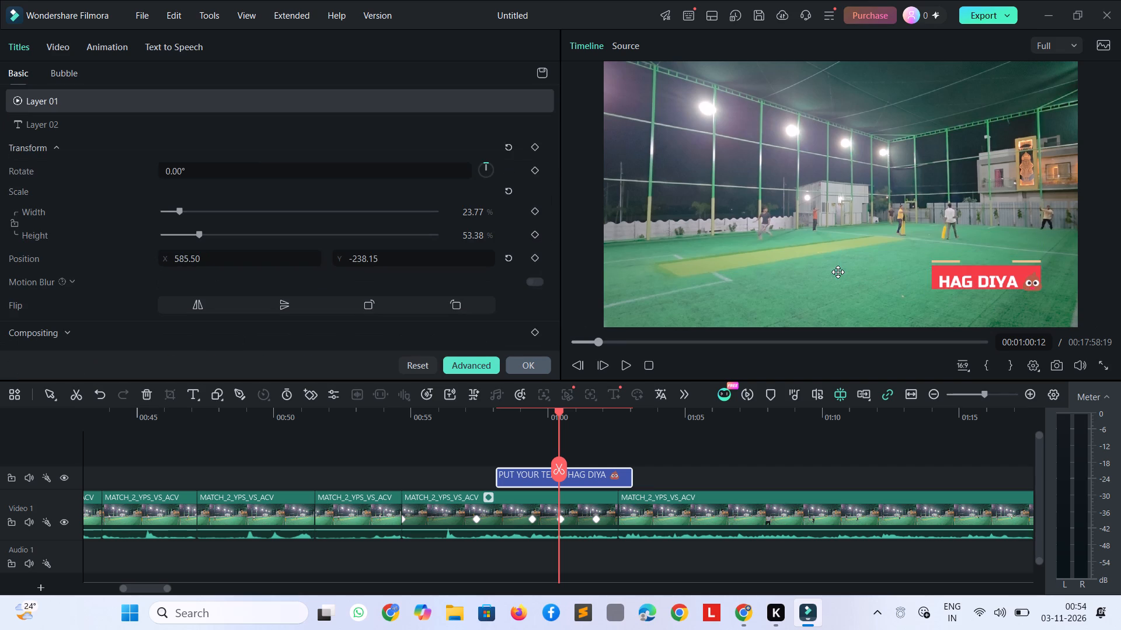
Trim the end of the HAG DIYA title clip back to about 00:01:02 and replay it over the zoomed play.
key("space")
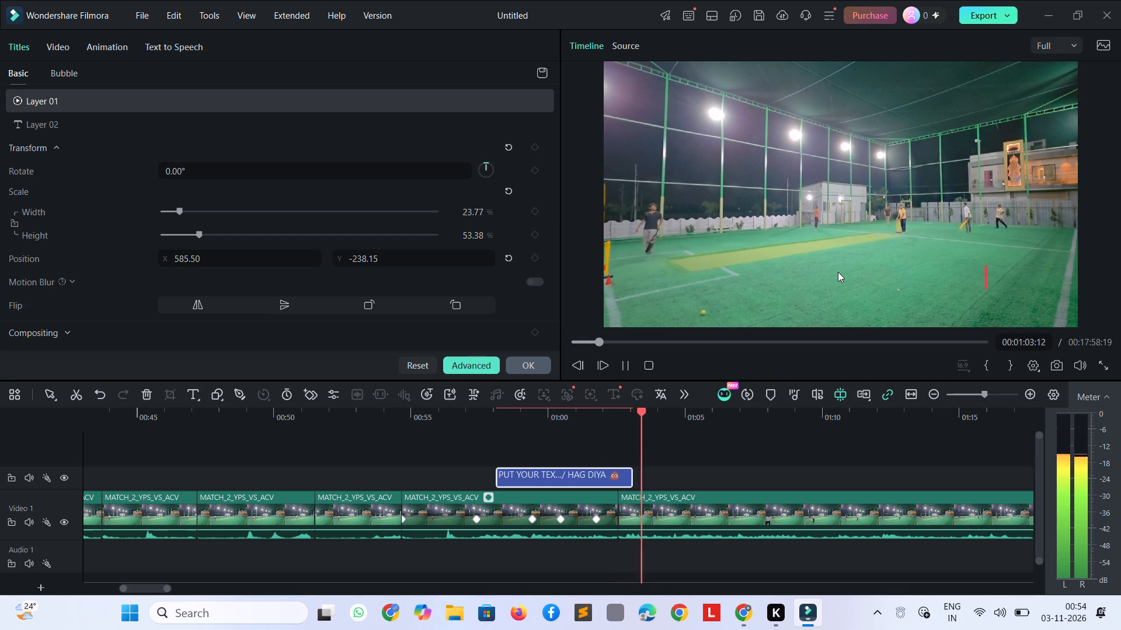
key("space")
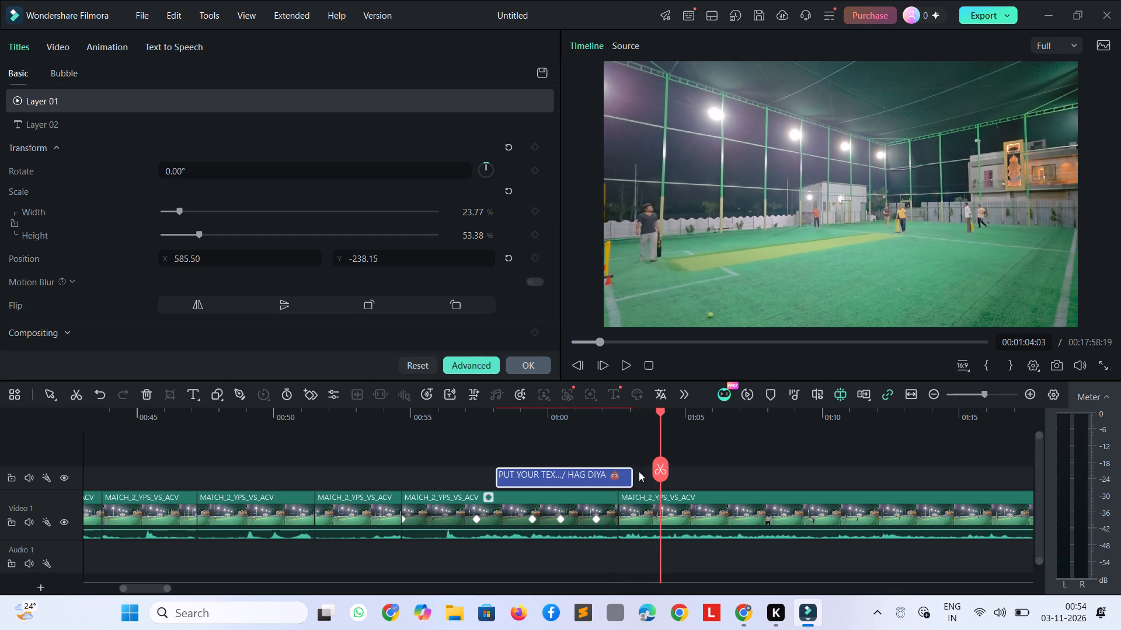
left_click_drag(630, 477, 624, 479)
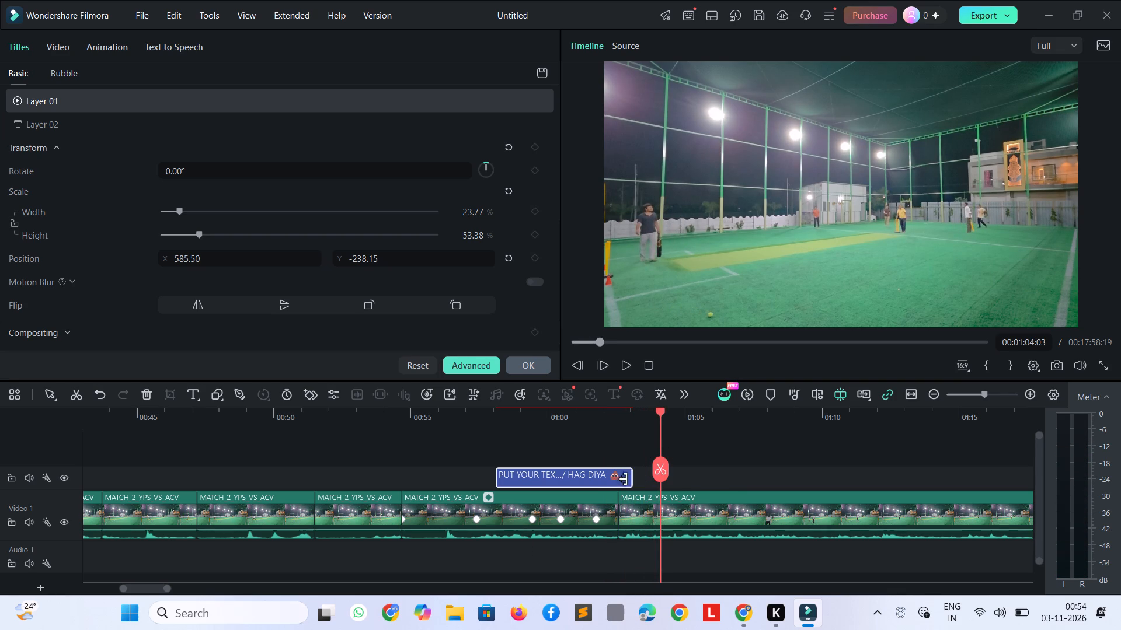
left_click_drag(624, 479, 604, 486)
left_click_drag(661, 411, 485, 423)
key("space")
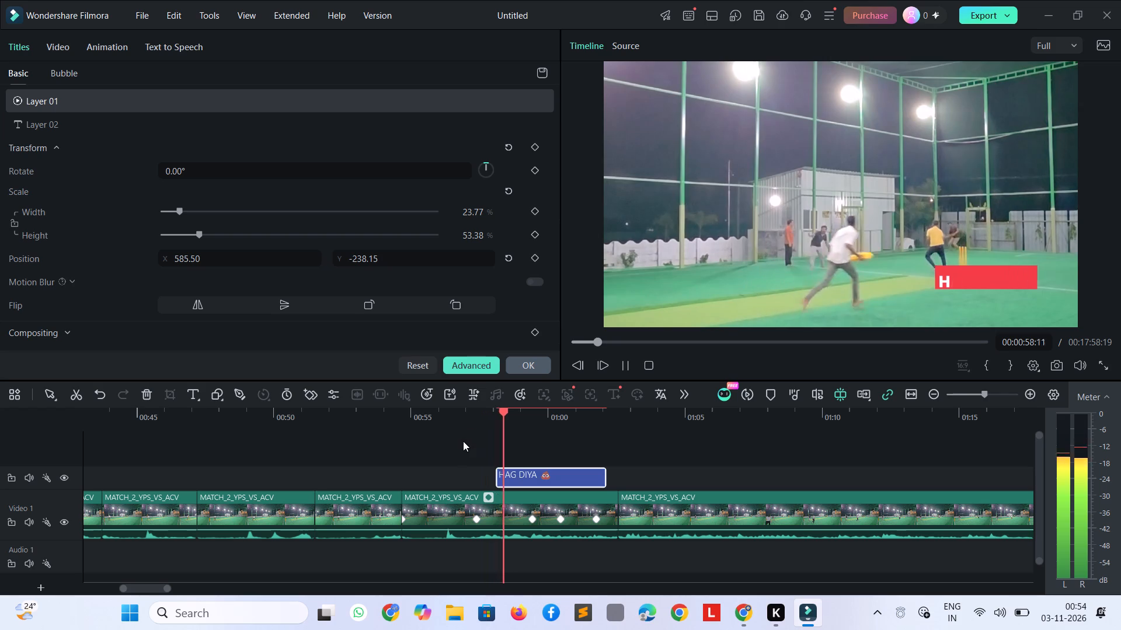
key("space")
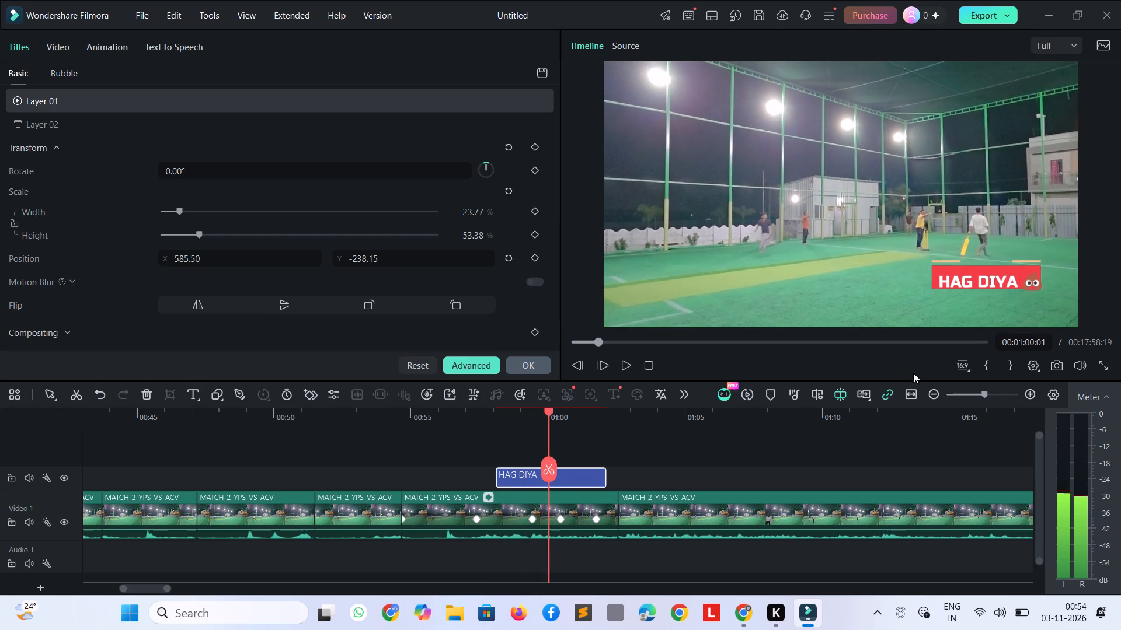
Lower the HAG DIYA text and its red bar together in the picture, with the bar at Y -353.90, and play the result.
left_click(952, 272)
left_click_drag(952, 272, 953, 281)
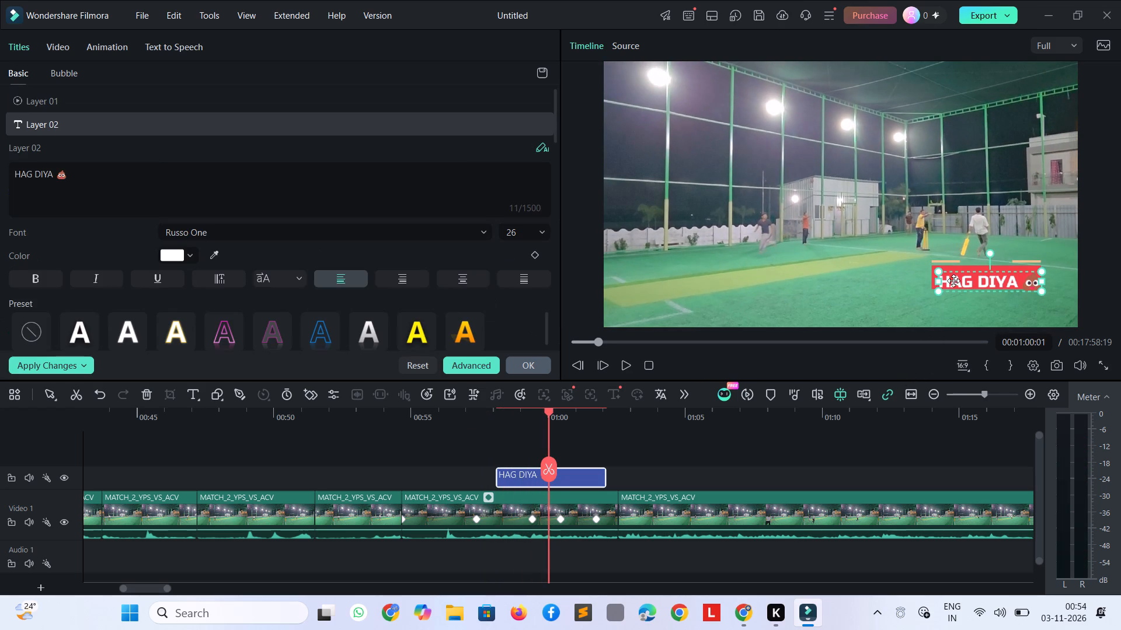
left_click_drag(953, 281, 955, 301)
left_click_drag(965, 281, 965, 297)
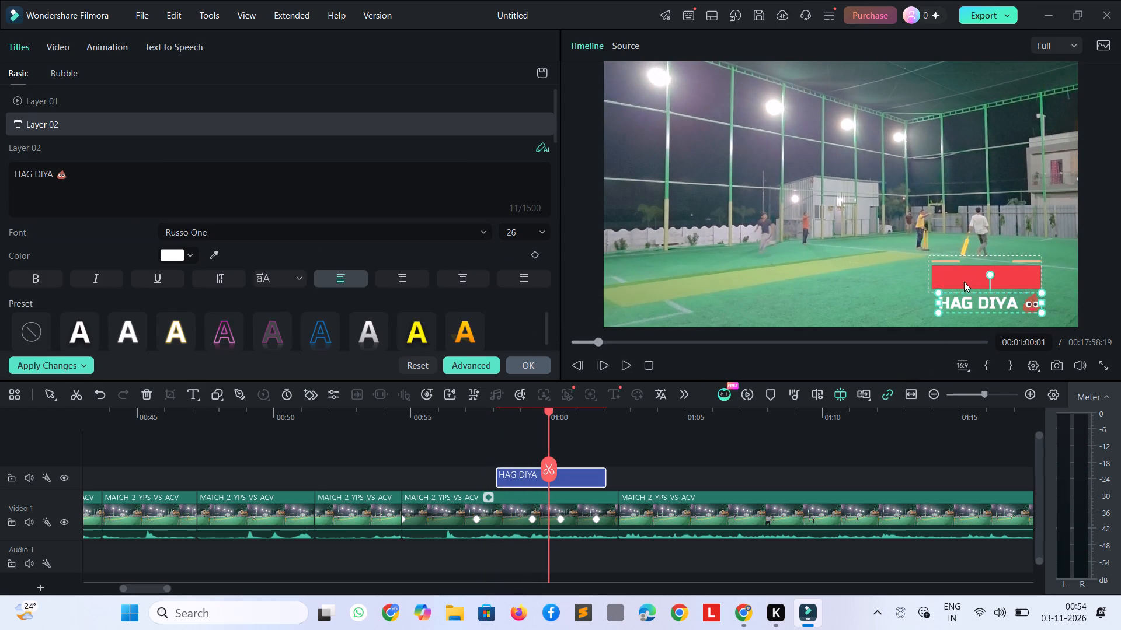
left_click(964, 276)
left_click_drag(964, 276, 963, 311)
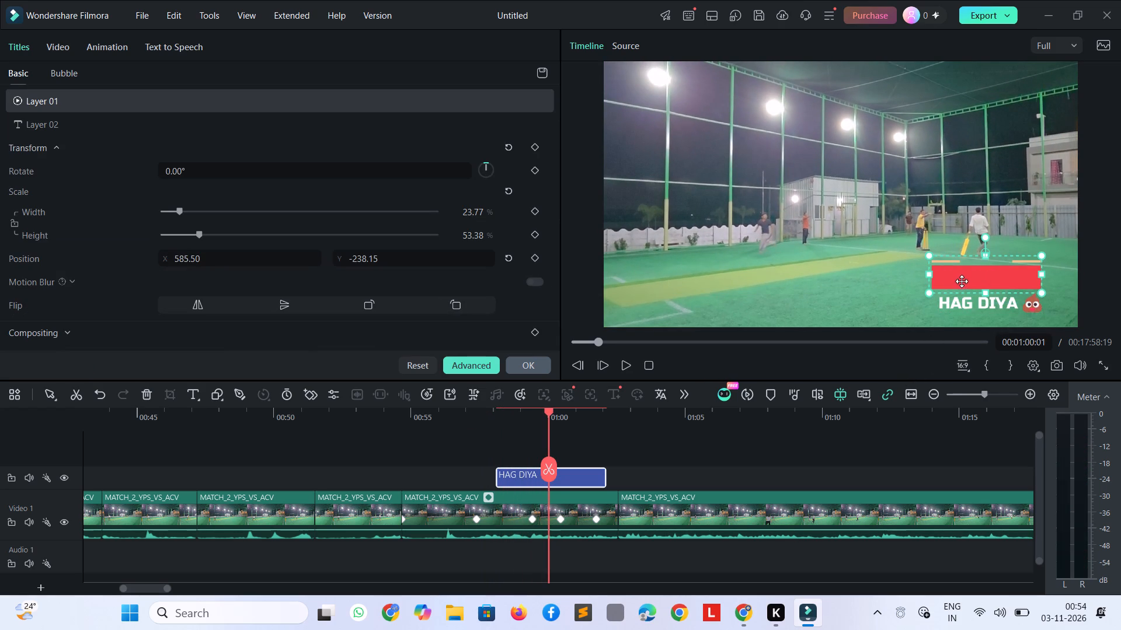
left_click(962, 281)
left_click_drag(960, 278, 960, 307)
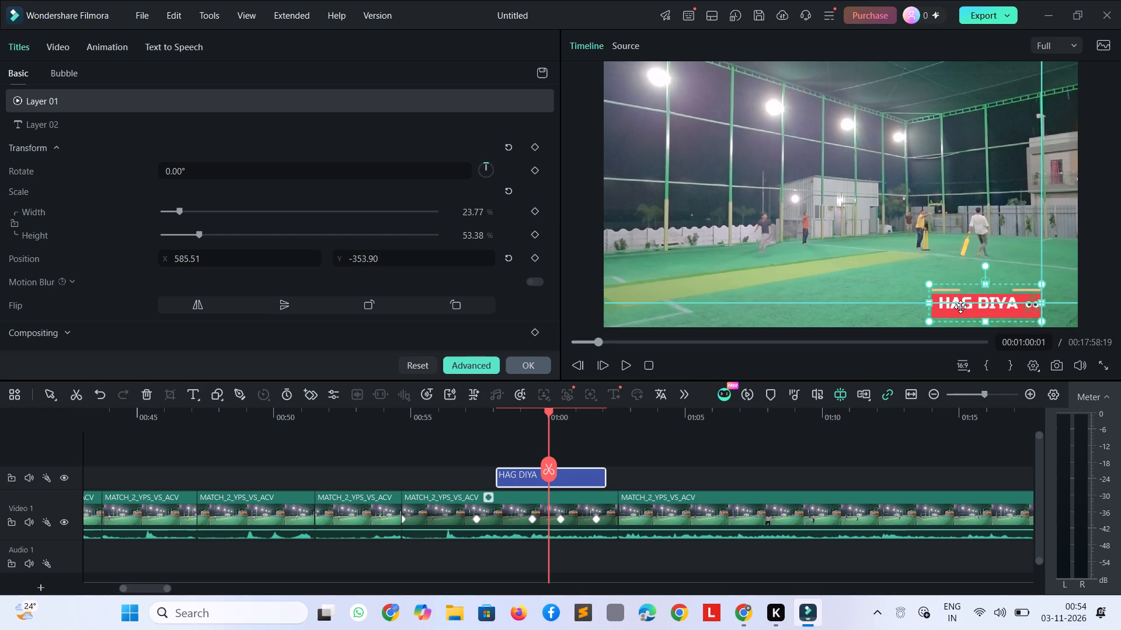
left_click_drag(960, 307, 960, 302)
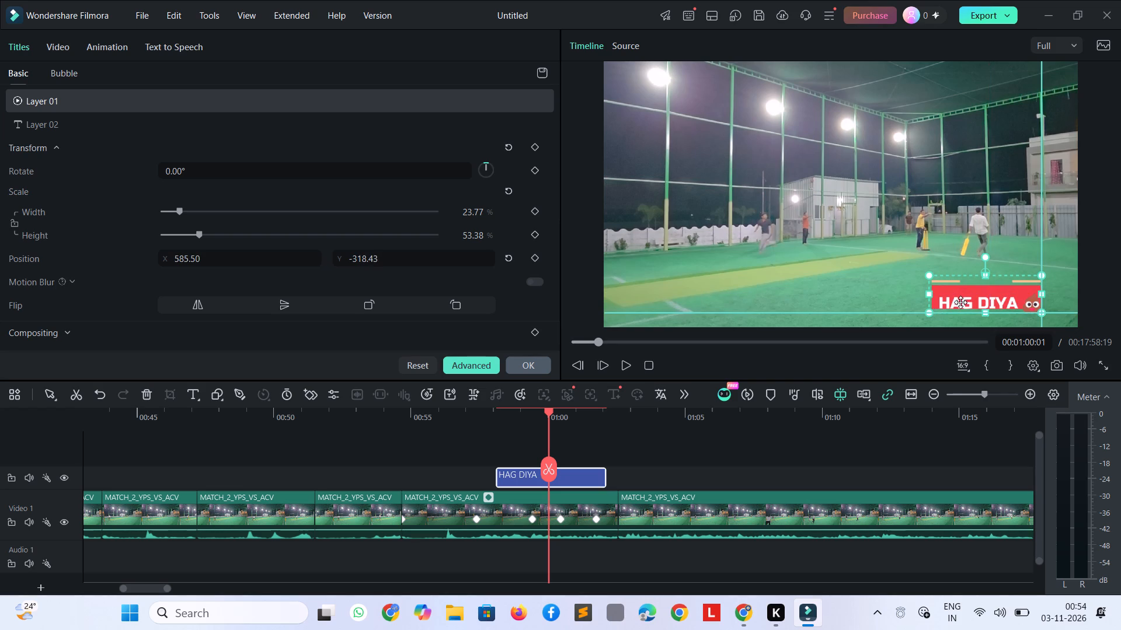
left_click_drag(960, 302, 960, 307)
key("space")
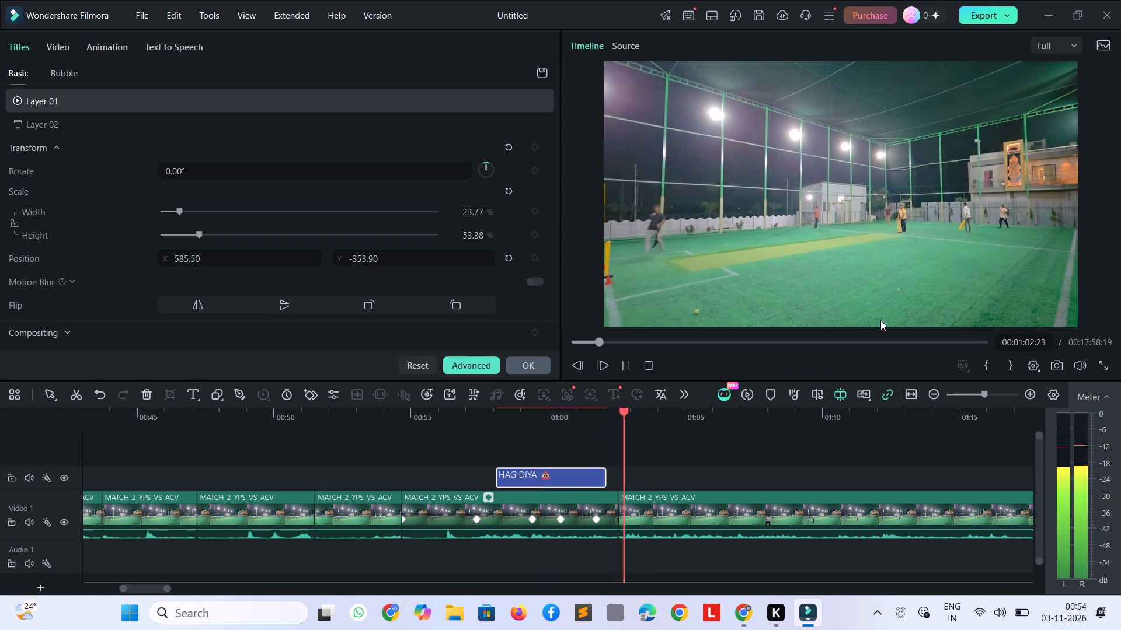
Select the long match clip after the zoomed play and skim its footage forward to about 00:08:15.
left_click(724, 436)
left_click(718, 509)
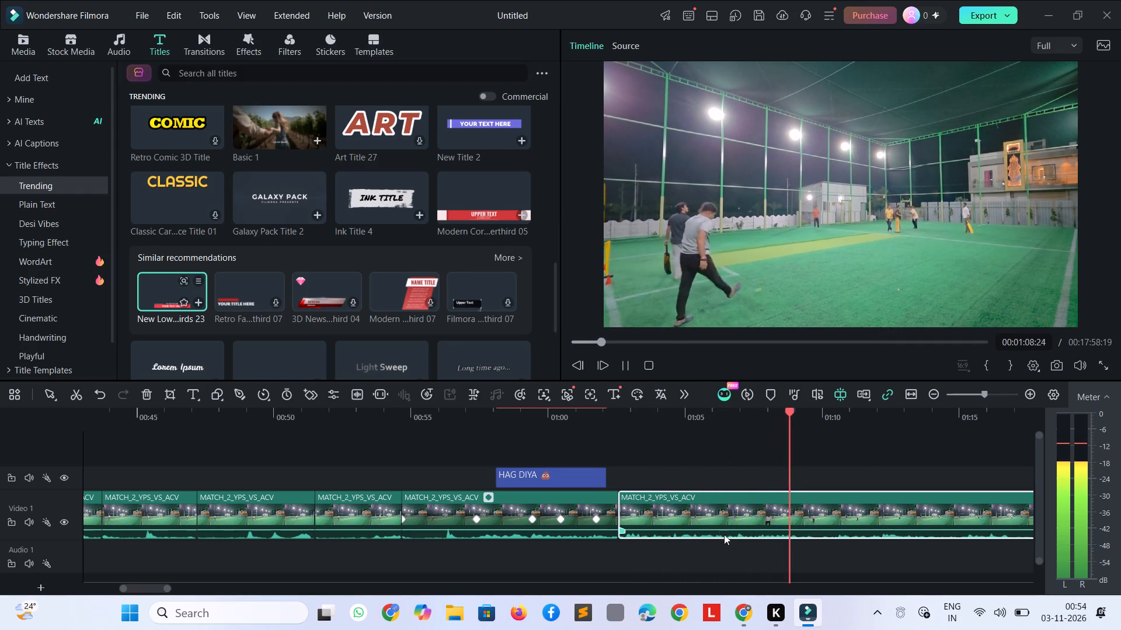
key("shift+Right")
key("shift+Right")
key("shift+Right")
key("shift+Right")
key("shift+Right")
key("shift+Right")
key("shift+Right")
key("shift+Right")
key("shift+Right")
key("shift+Right")
key("shift+Right")
key("shift+Right")
key("shift+Right")
key("shift+Right")
key("shift+Right")
key("shift+Right")
key("shift+Right")
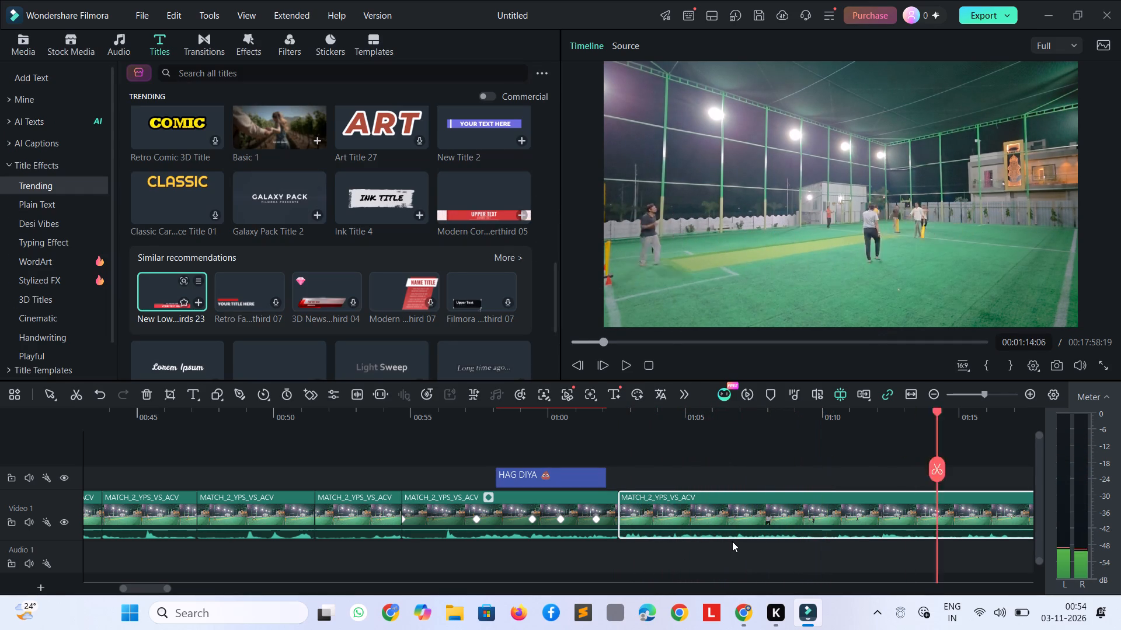
key("shift+Right")
key("shift+Right")
key("shift+Right")
key("shift+Right")
key("shift+Right")
key("shift+Right")
key("shift+Right")
key("shift+Right")
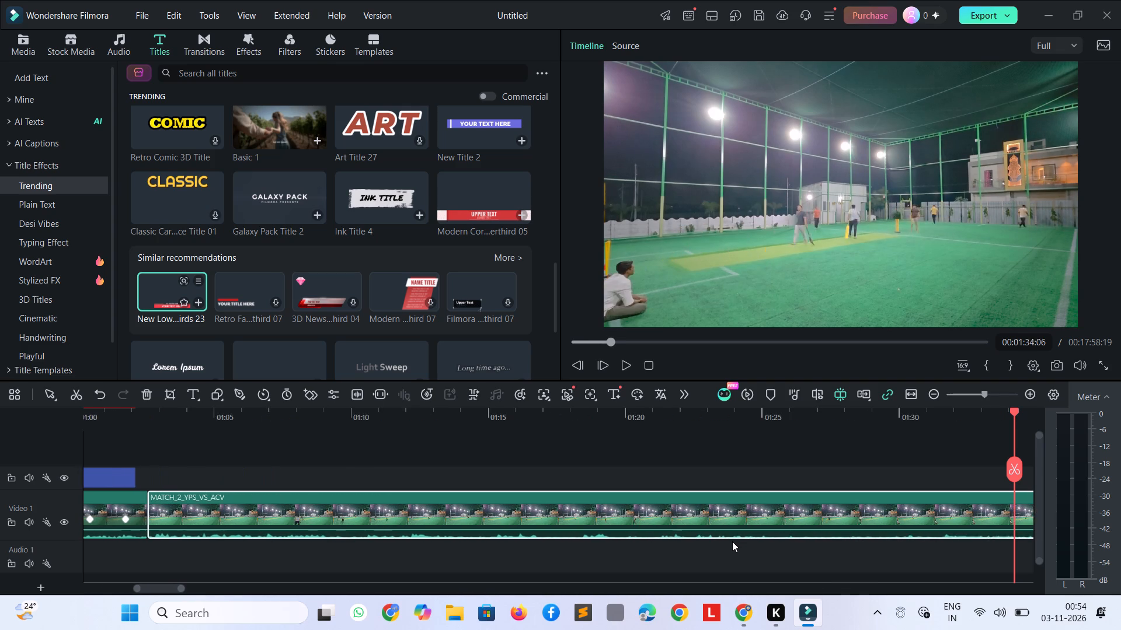
key("shift+Right")
key("shift+Right")
key("shift+Right")
key("shift+Right")
key("shift+Right")
key("shift+Right")
key("shift+Right")
key("shift+Right")
key("shift+Right")
key("shift+Right")
key("shift+Right")
key("shift+Right")
key("shift+Right")
key("shift+Right")
key("shift+Right")
key("shift+Right")
key("shift+Right")
key("shift+Right")
key("shift+Right")
key("shift+Right")
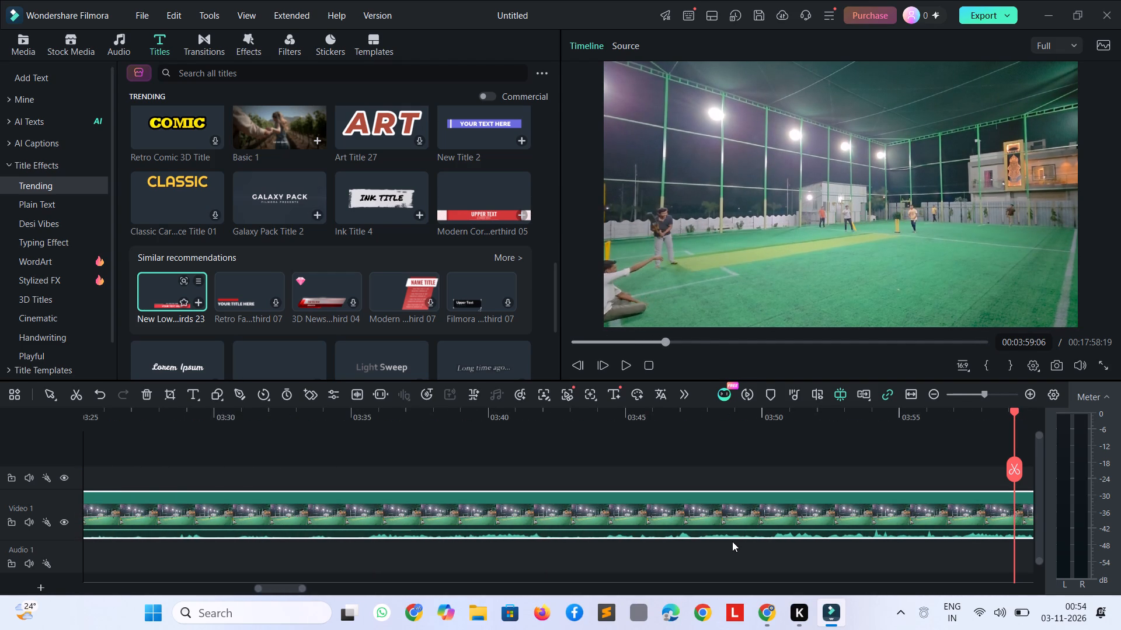
left_click(712, 345, "shift")
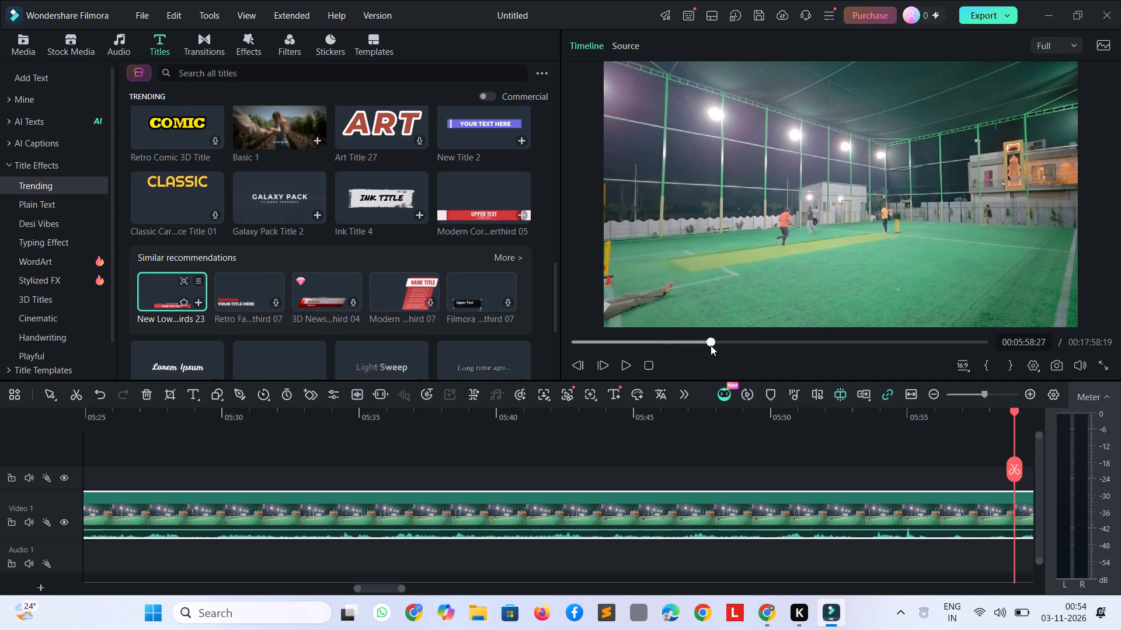
left_click(740, 338, "shift")
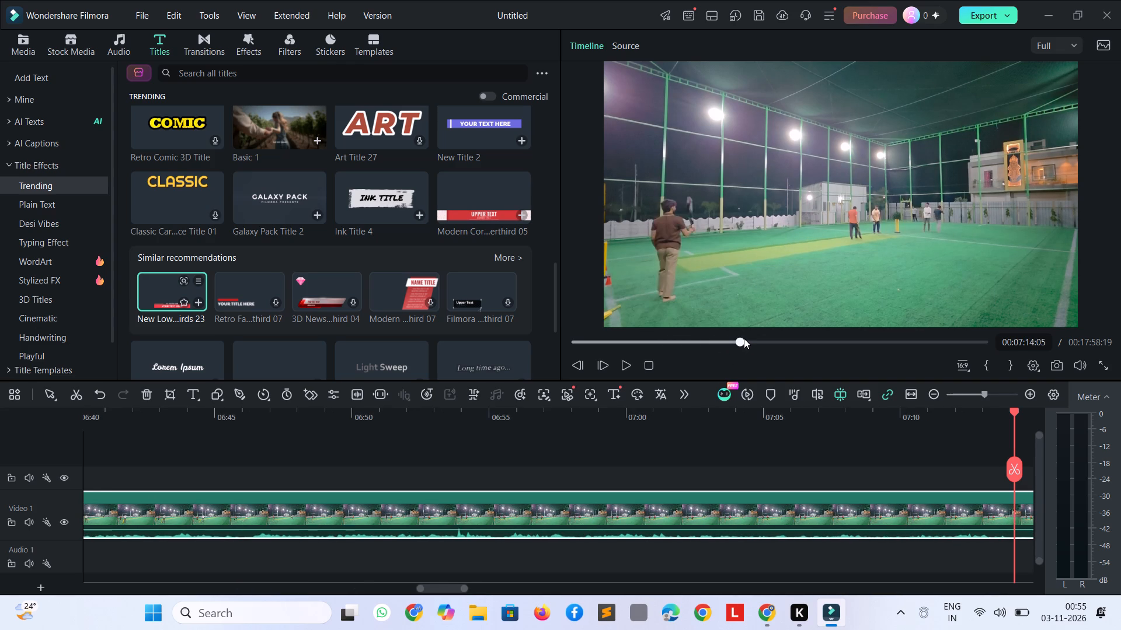
left_click(744, 338, "shift")
left_click(763, 341, "shift")
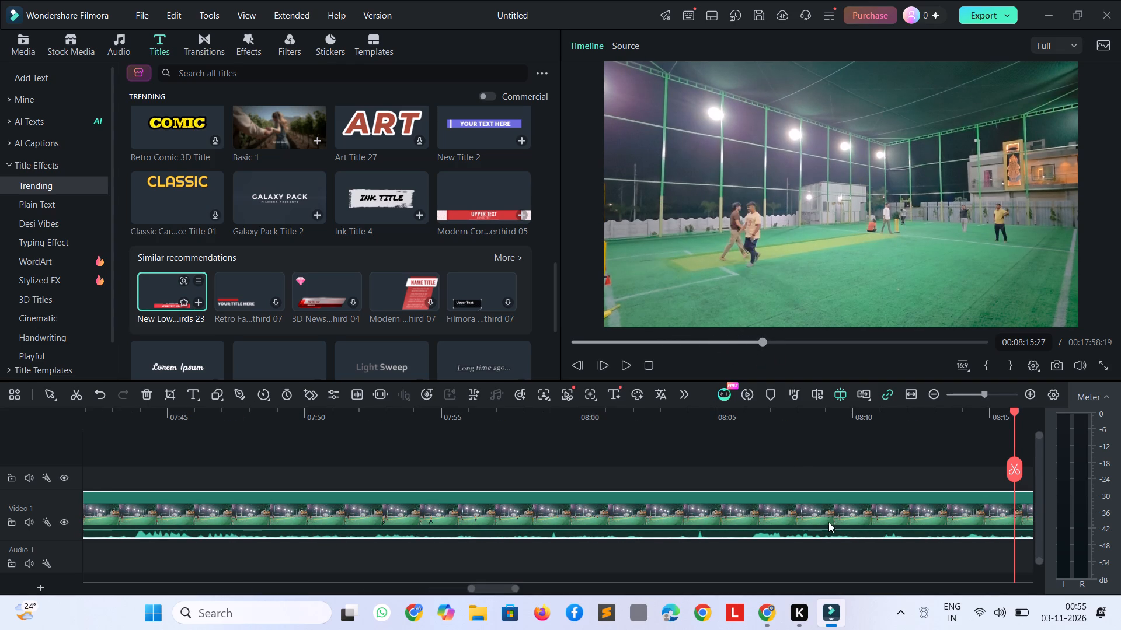
Delete the long match clip that follows the zoomed play on Video 1.
left_click(834, 528)
key("Delete")
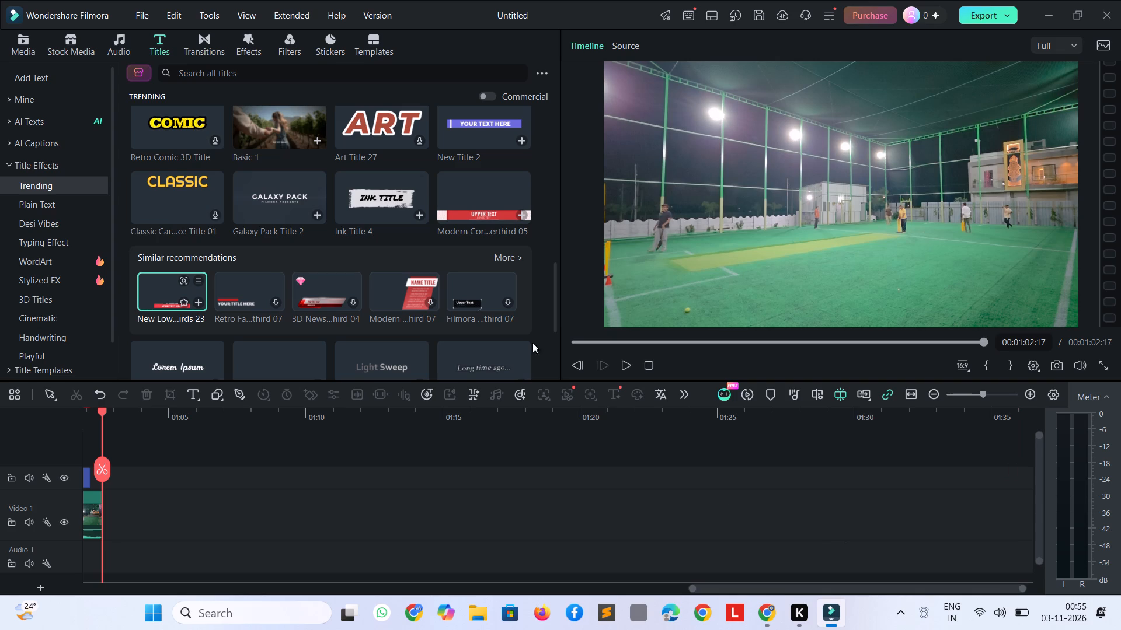
Add AVY_VS_CPS.mp4 from the project media to Video 1, directly after the zoomed play at 00:01:02:17.
left_click(32, 32)
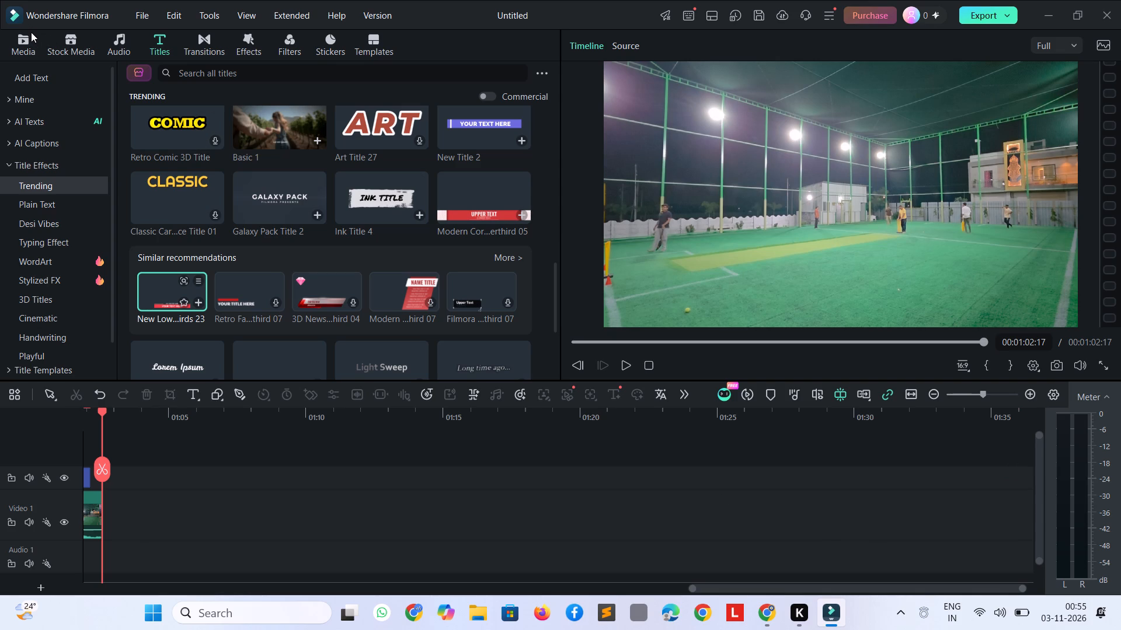
left_click(30, 32)
left_click(23, 41)
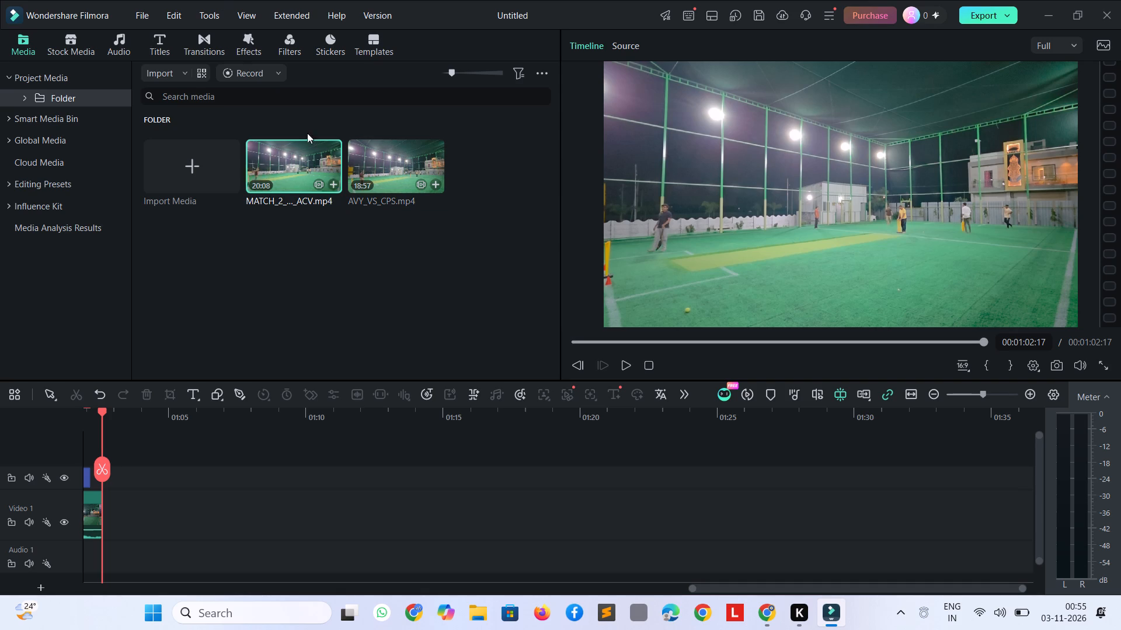
left_click_drag(385, 148, 115, 530)
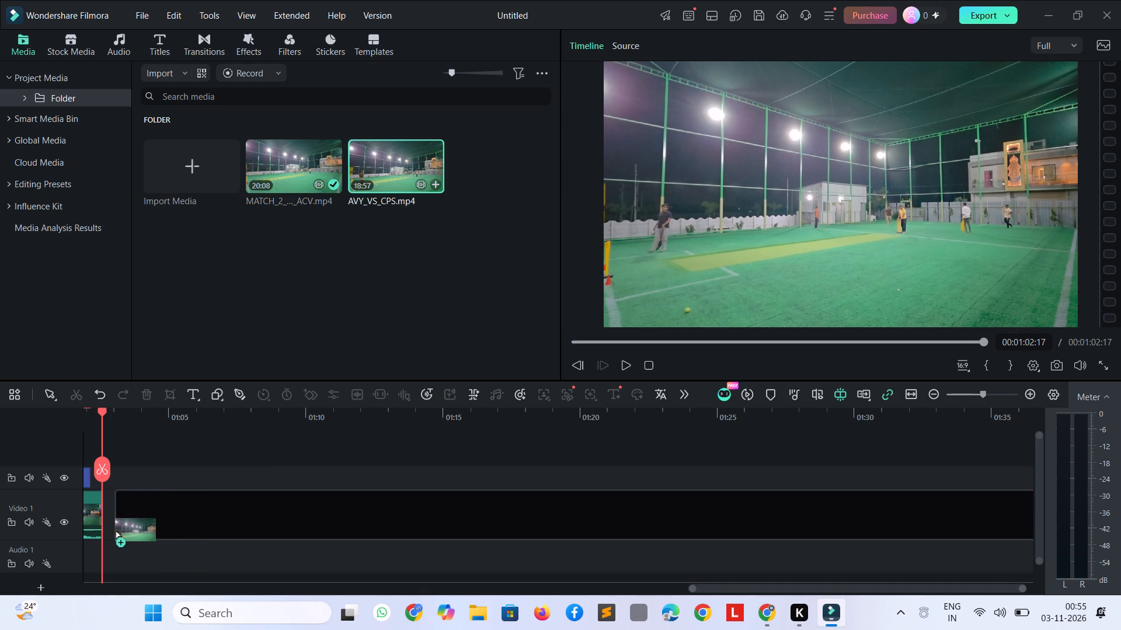
left_click_drag(115, 530, 102, 530)
Skim the AVY_VS_CPS footage forward to about 00:16:34 and back to about 00:16:00, looking for the next play to keep.
key("space")
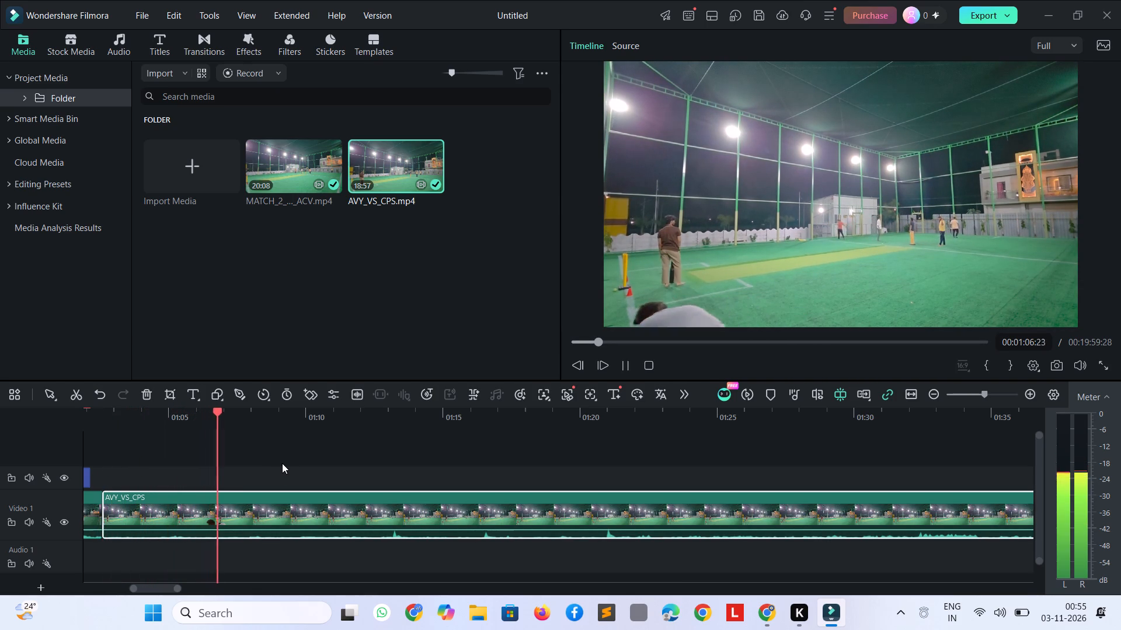
key("space")
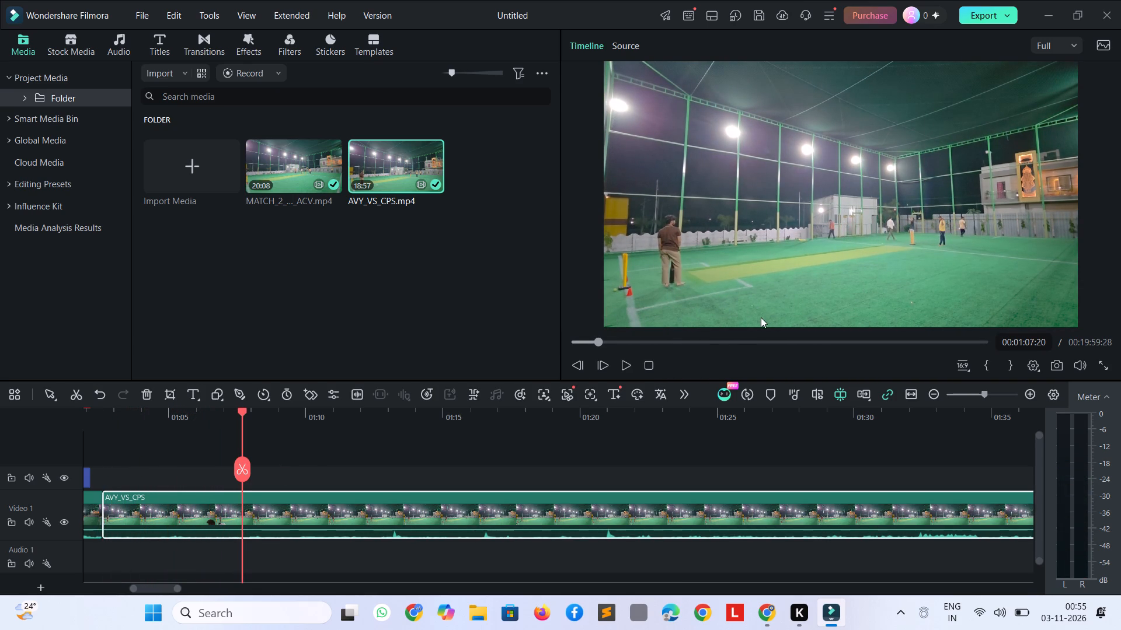
left_click(718, 341)
key("space")
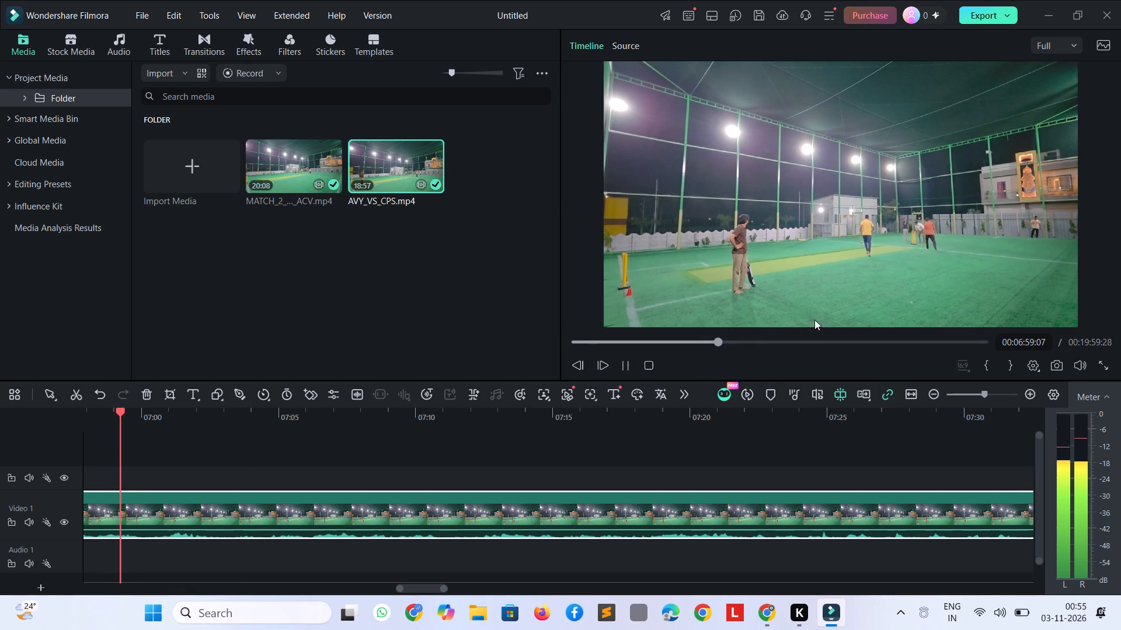
left_click(799, 338)
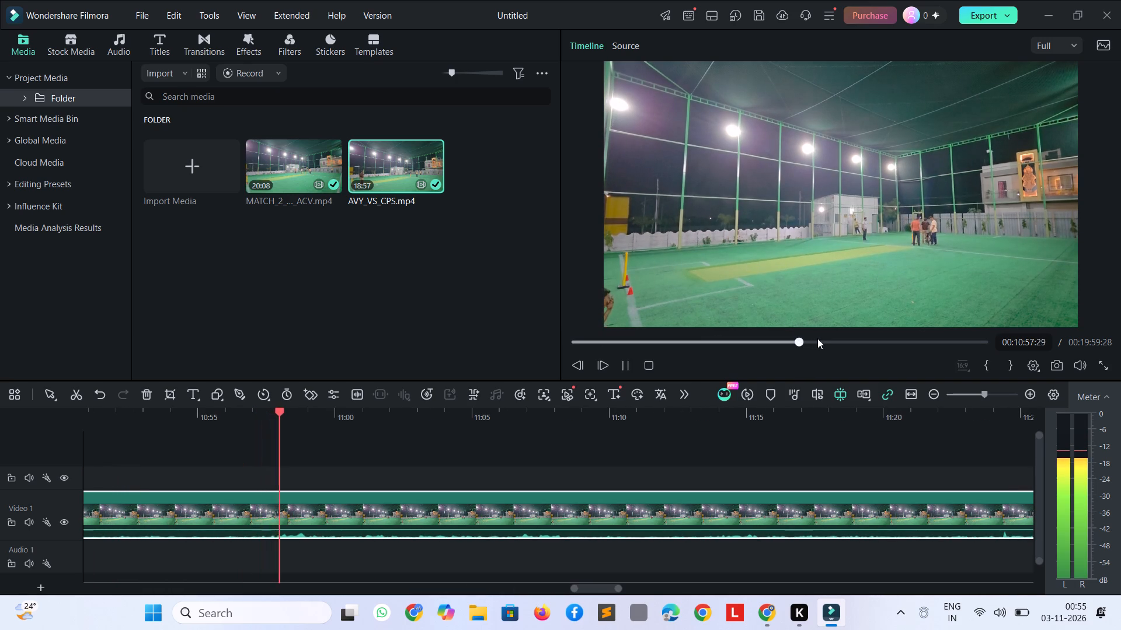
left_click(818, 340)
left_click(828, 339)
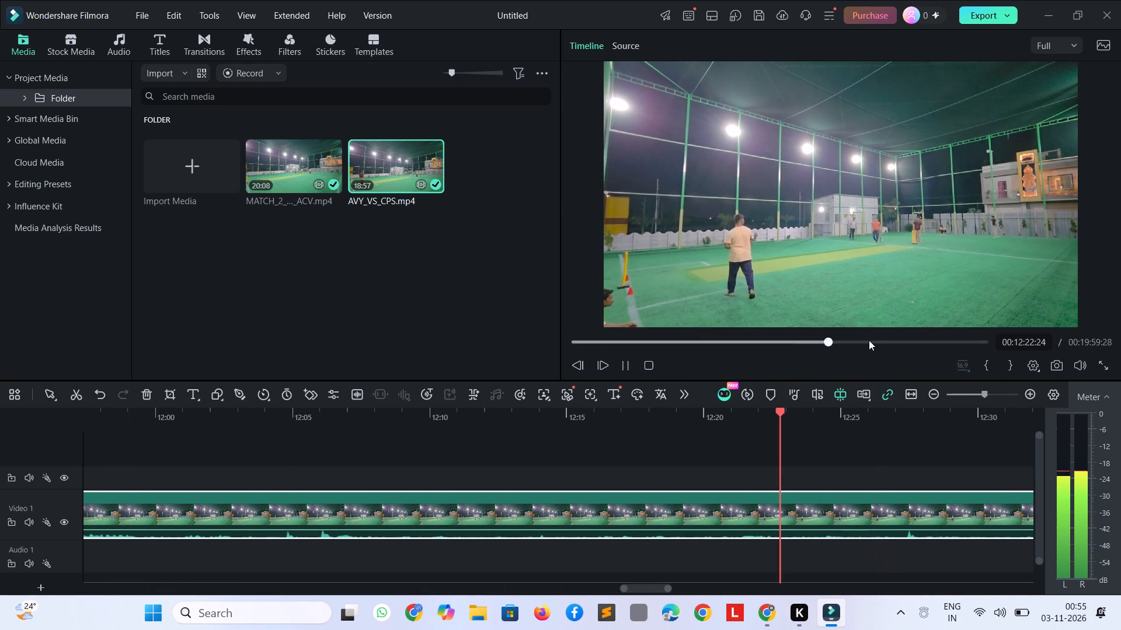
left_click(869, 340)
left_click(876, 341)
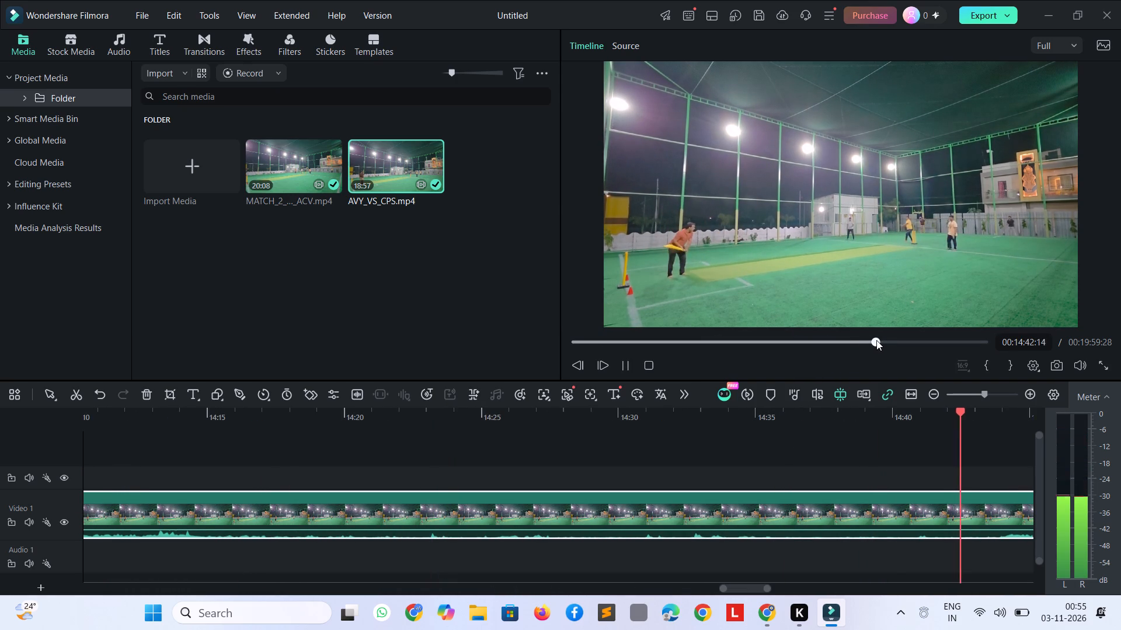
left_click(890, 338)
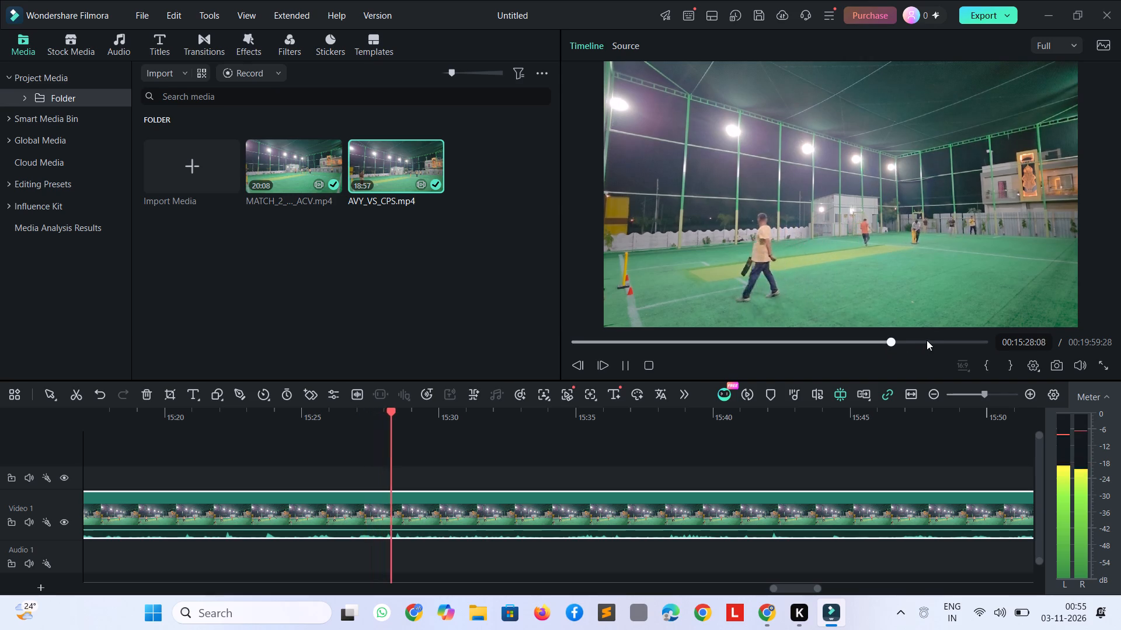
left_click(929, 340)
left_click(914, 340)
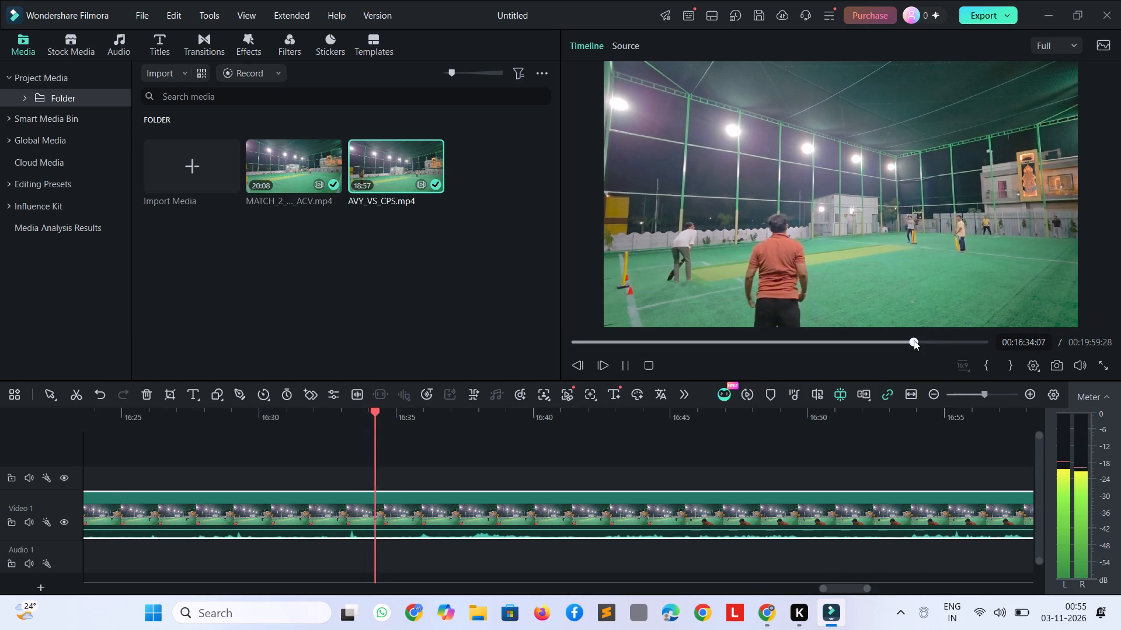
left_click(900, 345)
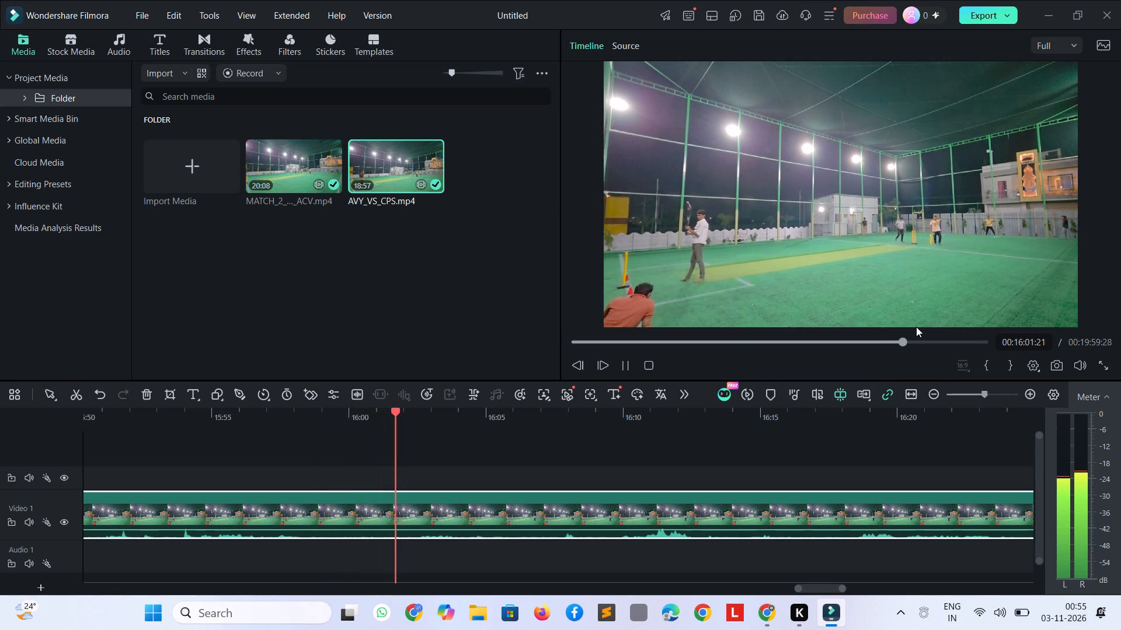
Split AVY_VS_CPS at 00:16:04:29, just before the delivery, and delete the part of the clip before the cut.
key("space")
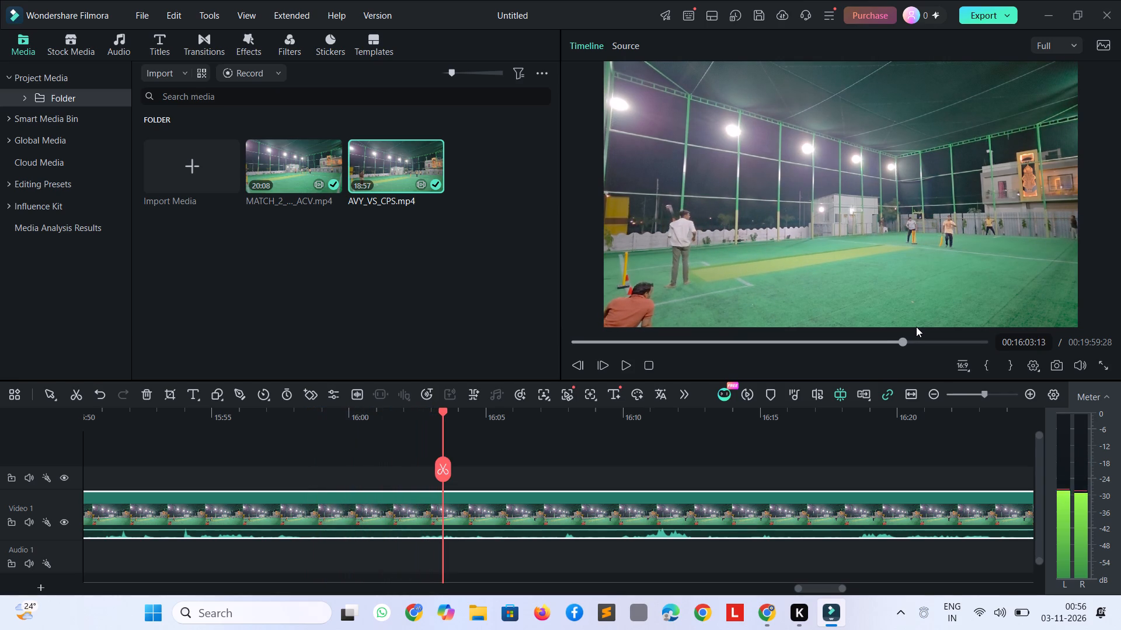
key("space")
key("space")
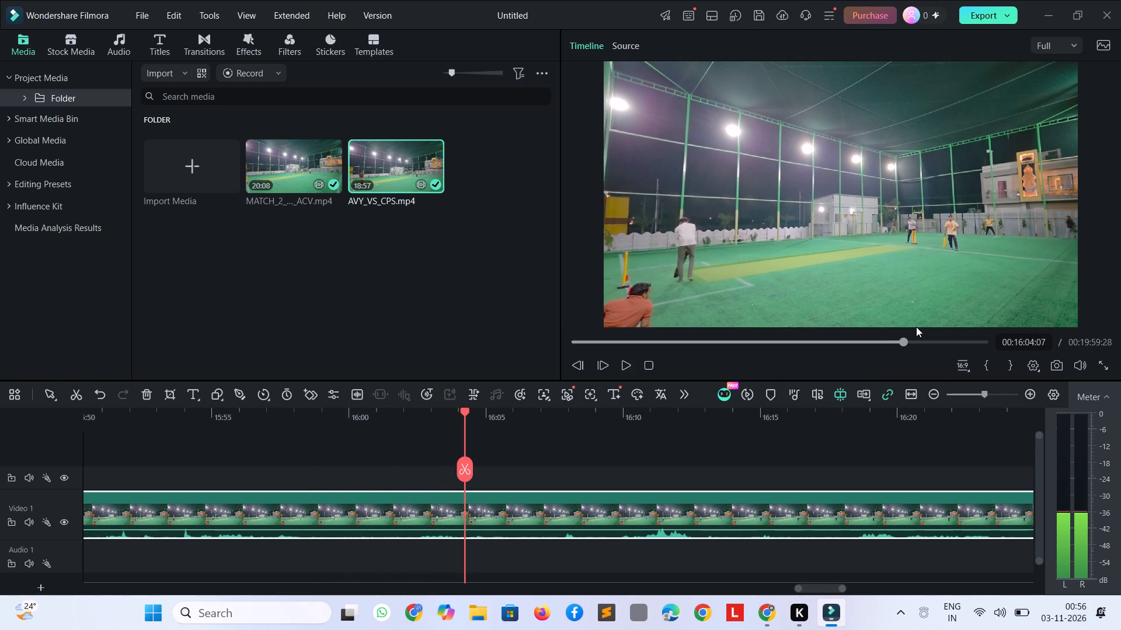
key("space")
key("space")
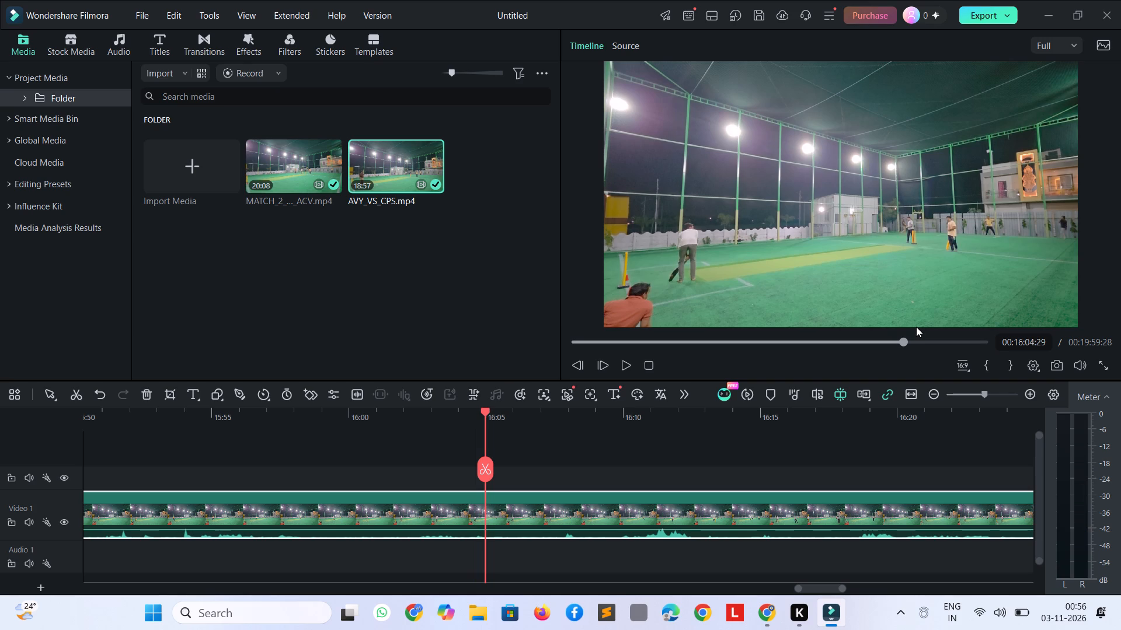
key("ctrl+b")
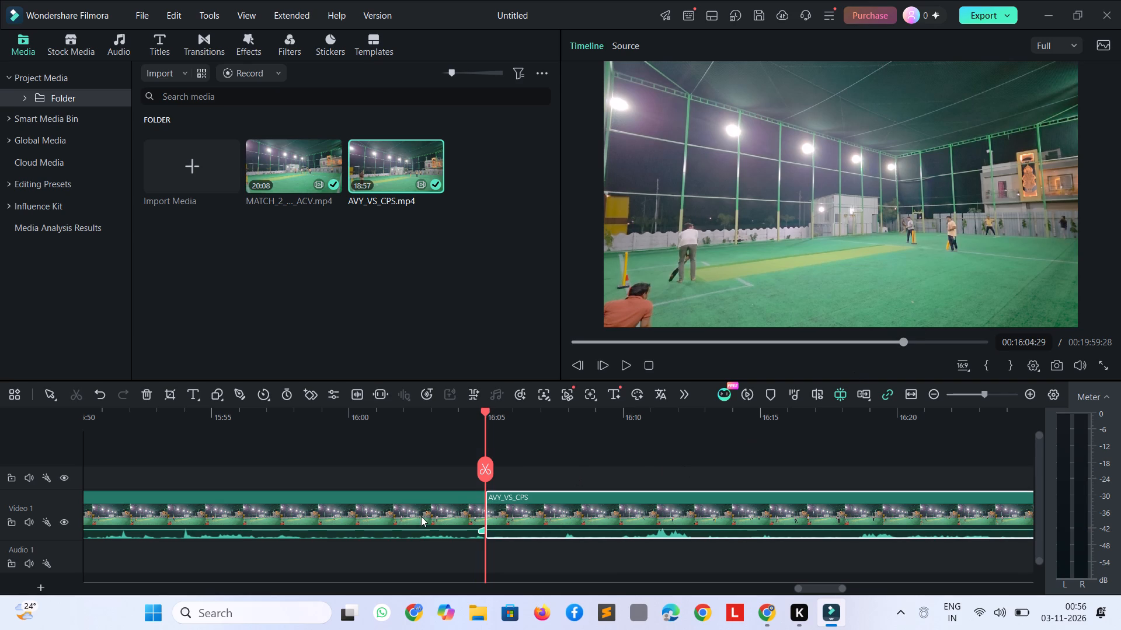
left_click(420, 516)
key("Delete")
Play the delivery and split the AVY_VS_CPS clip at about 00:01:13, once the fielder has picked up the ball.
key("space")
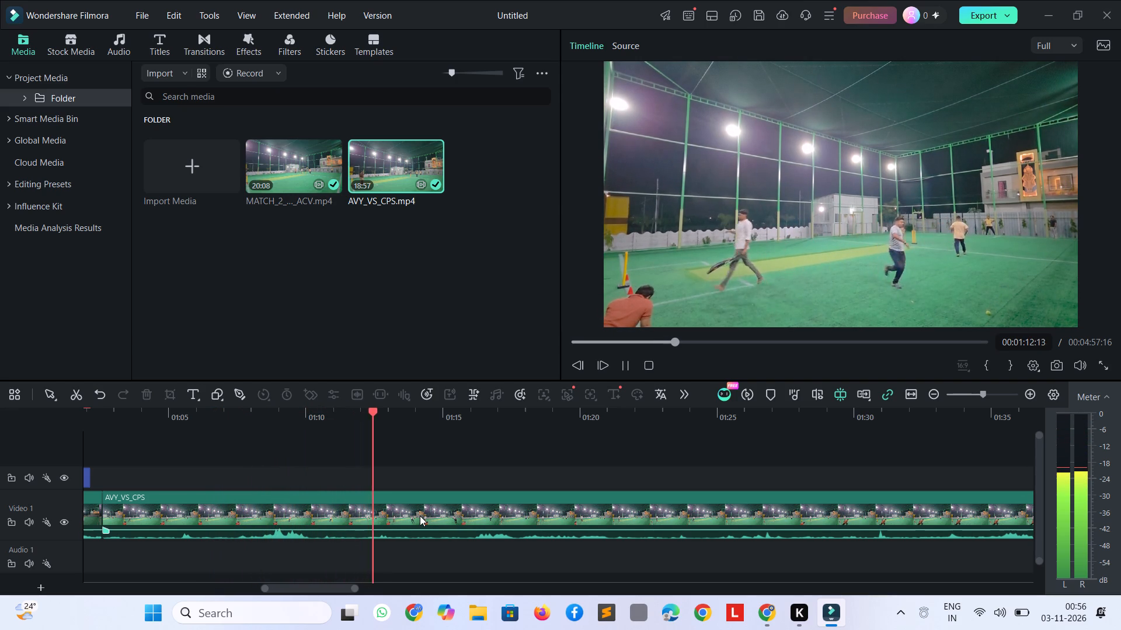
key("space")
key("space")
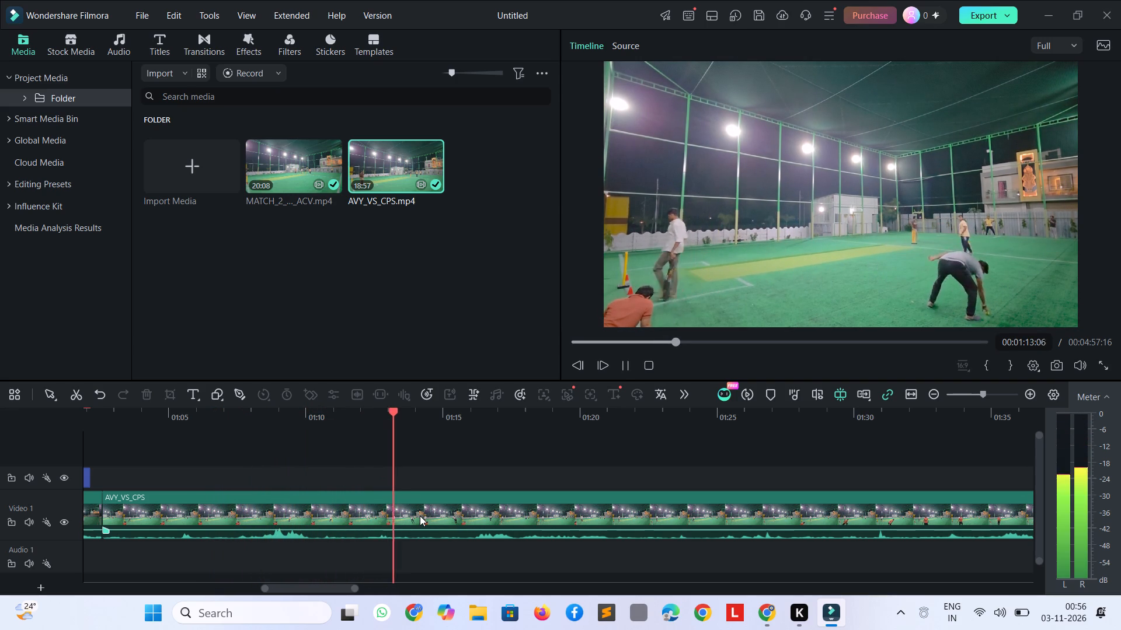
key("space")
key("ctrl+b")
Play on through the idle footage and split the AVY_VS_CPS clip again when the batter is ready for the next ball.
key("space")
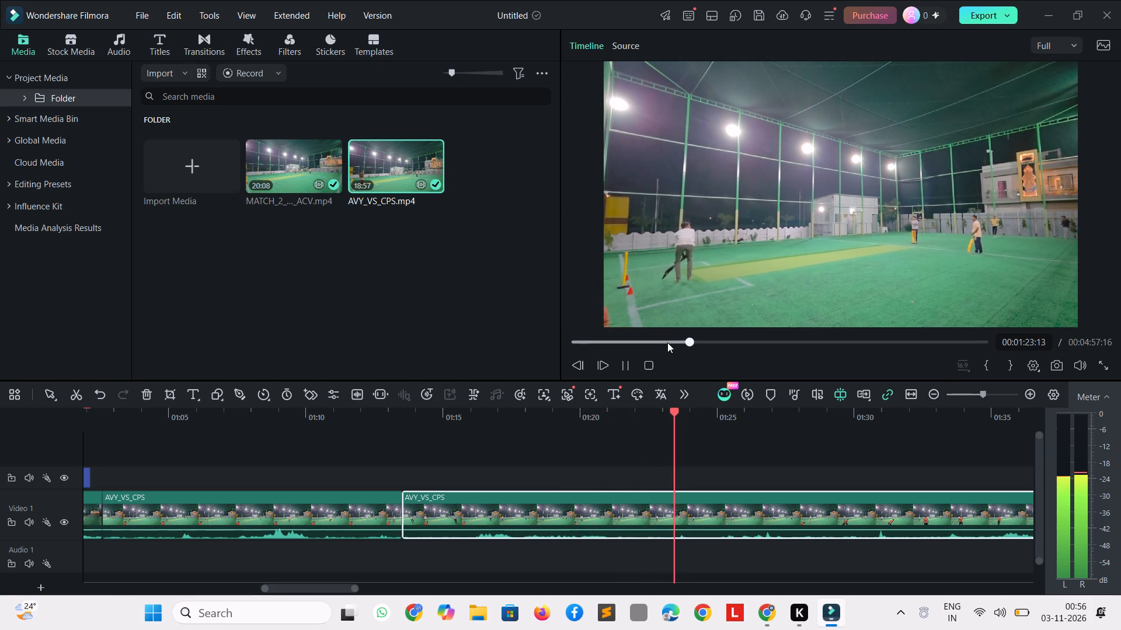
key("space")
key("ctrl+b")
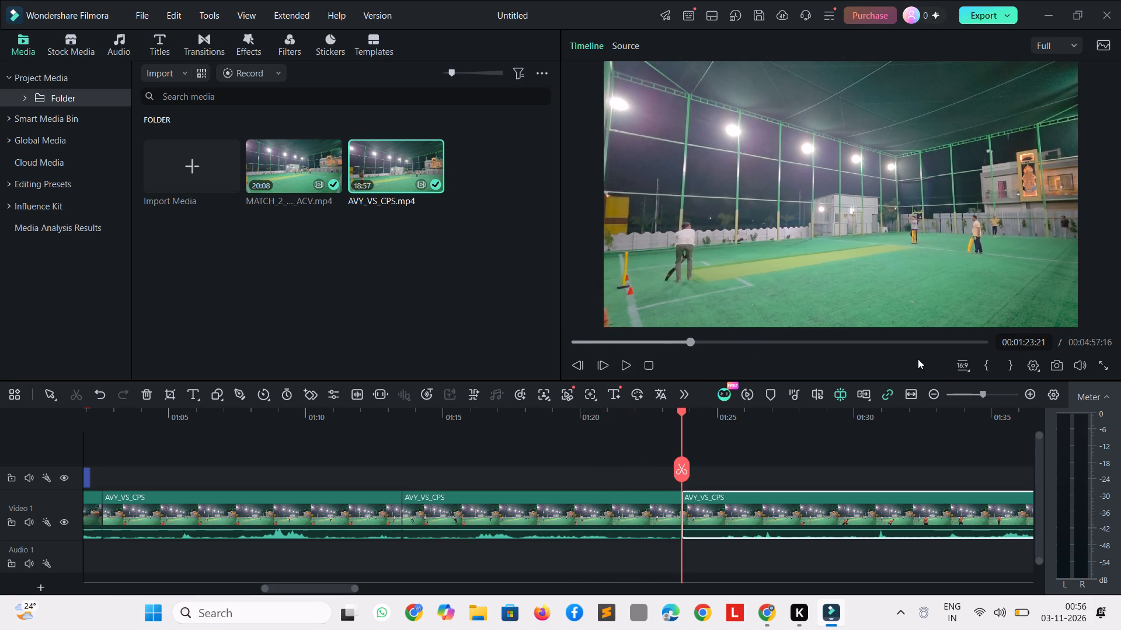
Delete the idle AVY_VS_CPS segment between the cuts at about 00:01:13 and 00:01:23, closing the gap.
left_click(506, 507)
key("Delete")
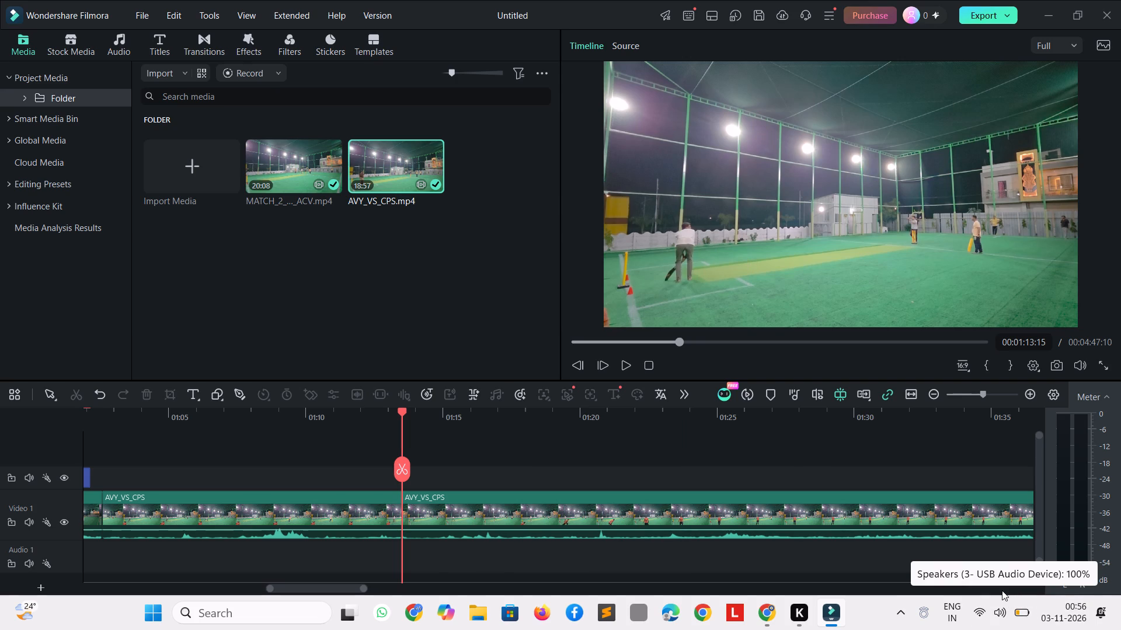
Turn off the Windows energy saver mode and return to the video project.
left_click(1023, 617)
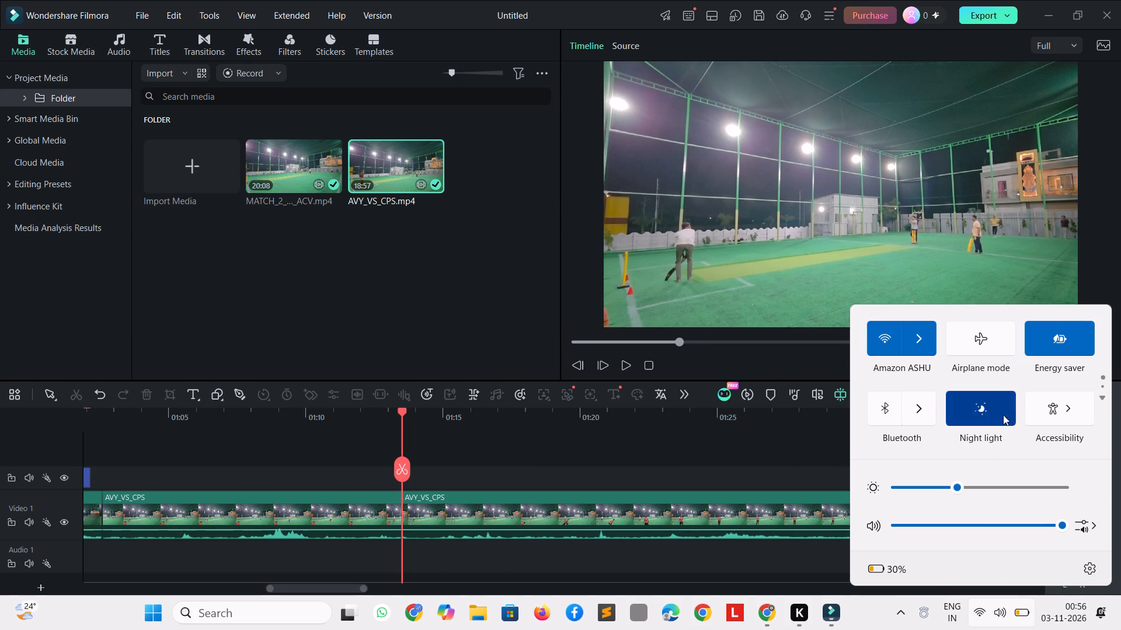
left_click(1067, 346)
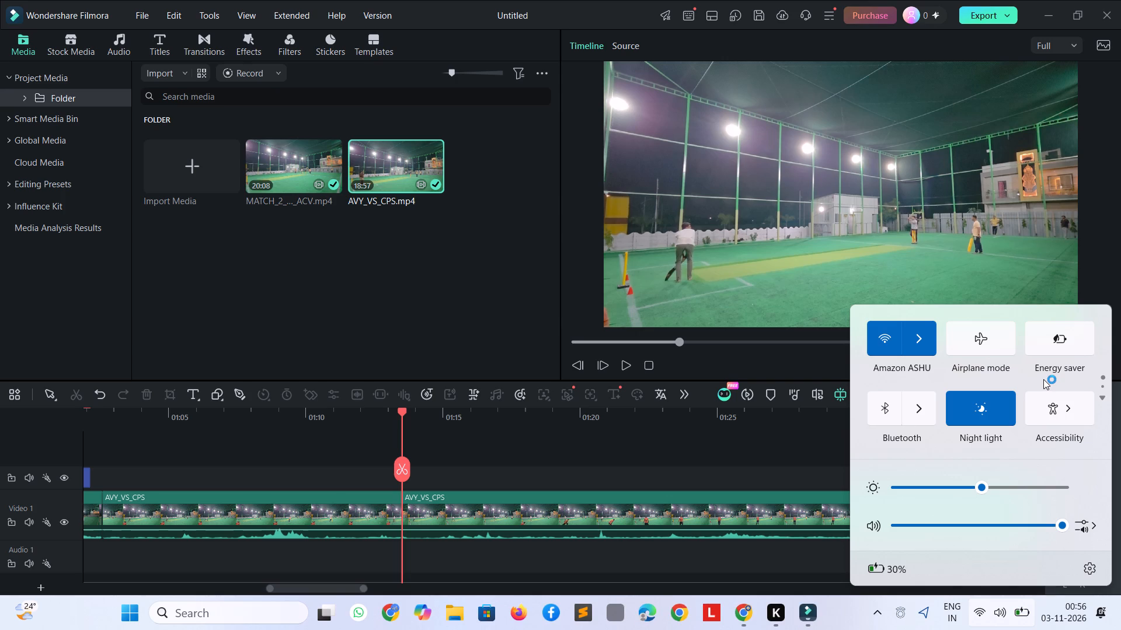
left_click(1088, 274)
Play the next delivery from the join and split the AVY_VS_CPS clip at 00:01:16:25, once the shot is over.
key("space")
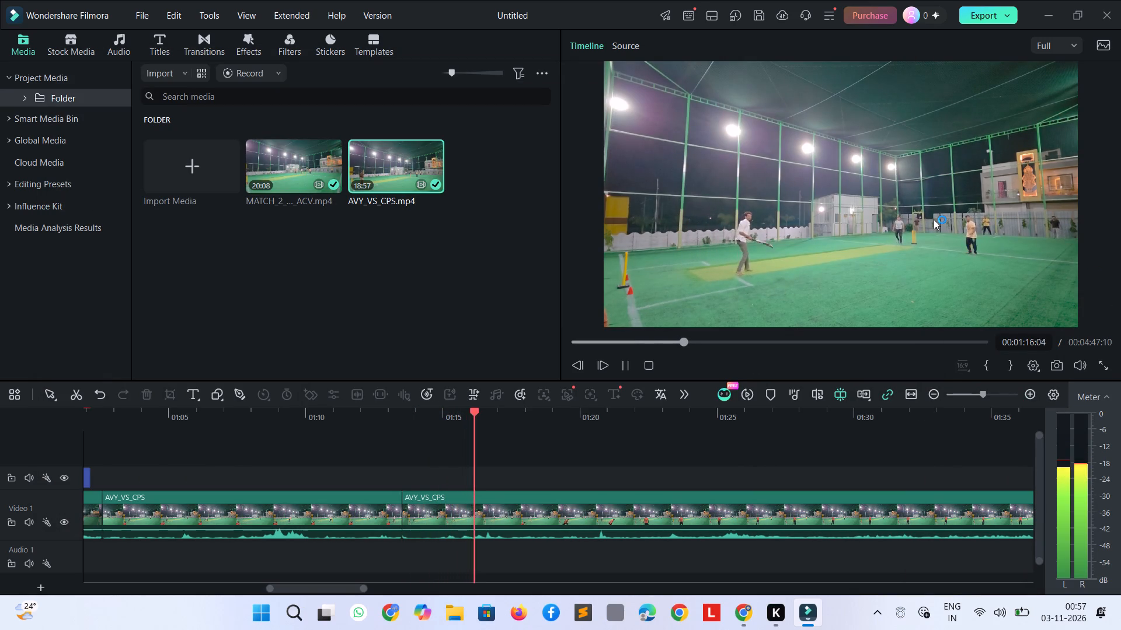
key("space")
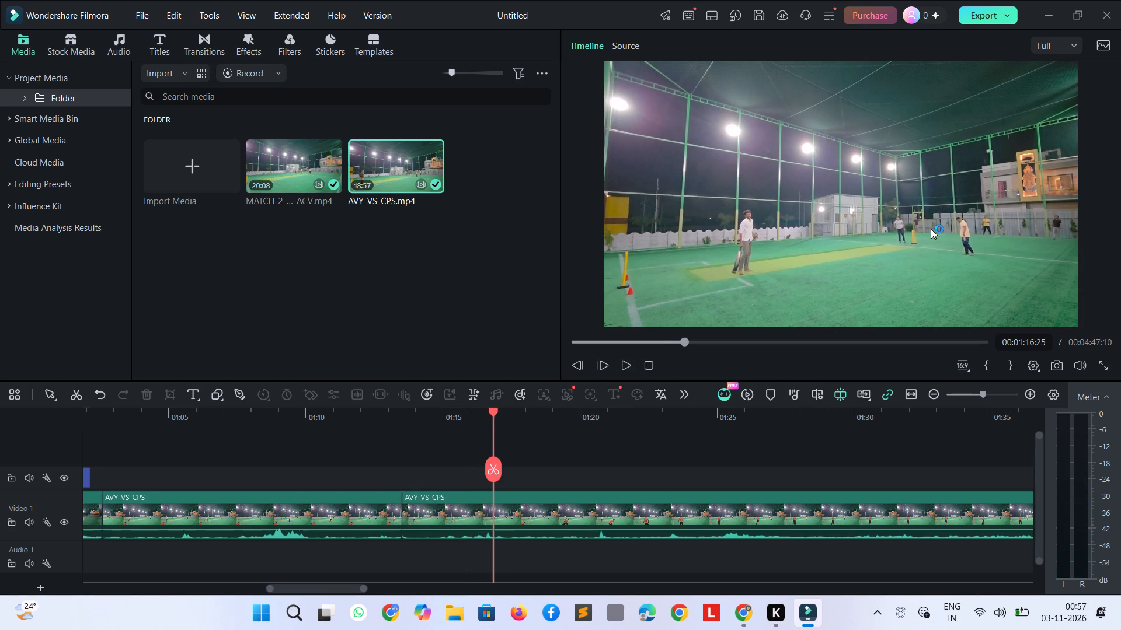
key("ctrl+b")
Play on through the idle AVY_VS_CPS footage to about 00:01:21, looking for the start of the next delivery.
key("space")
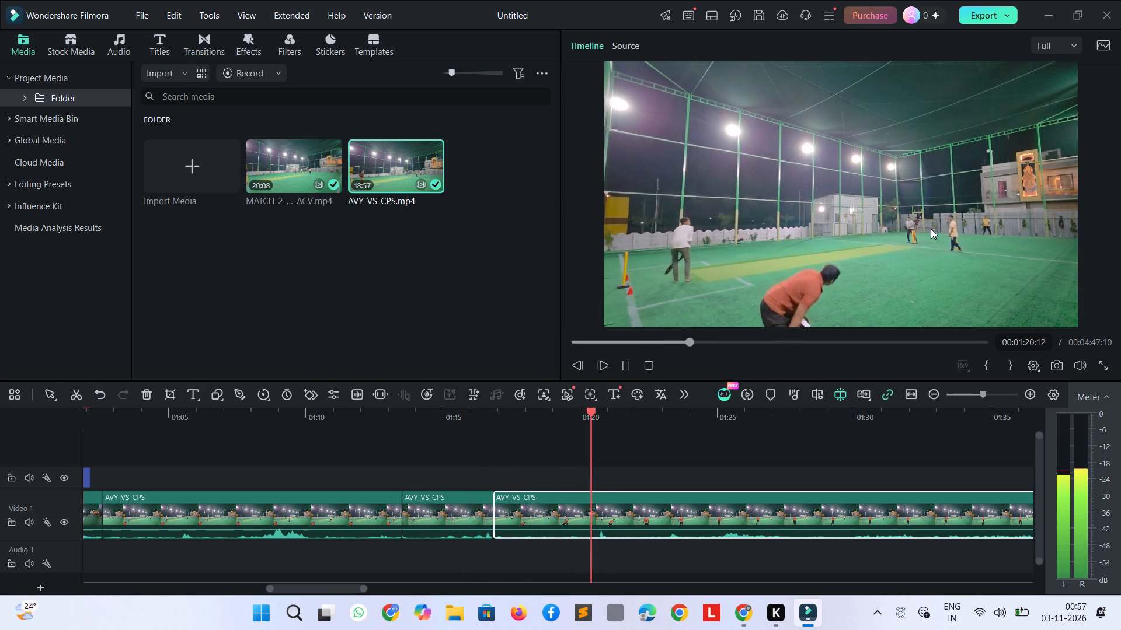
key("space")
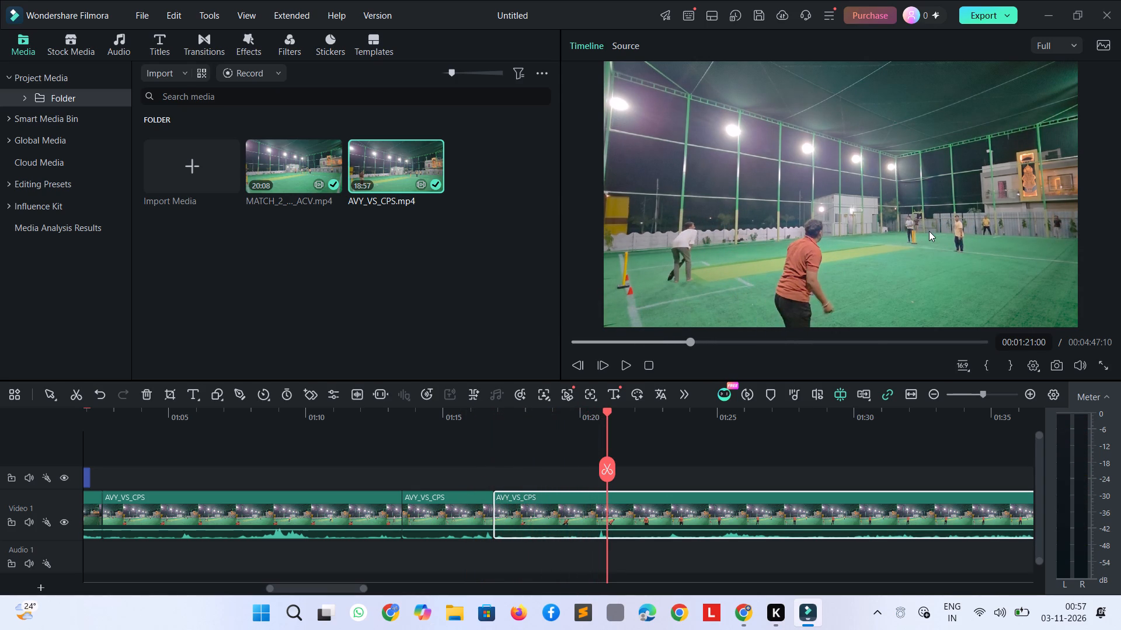
Split the third AVY_VS_CPS piece at 00:01:21:00 and delete the segment between its start and that cut.
key("ctrl+b")
left_click(565, 514)
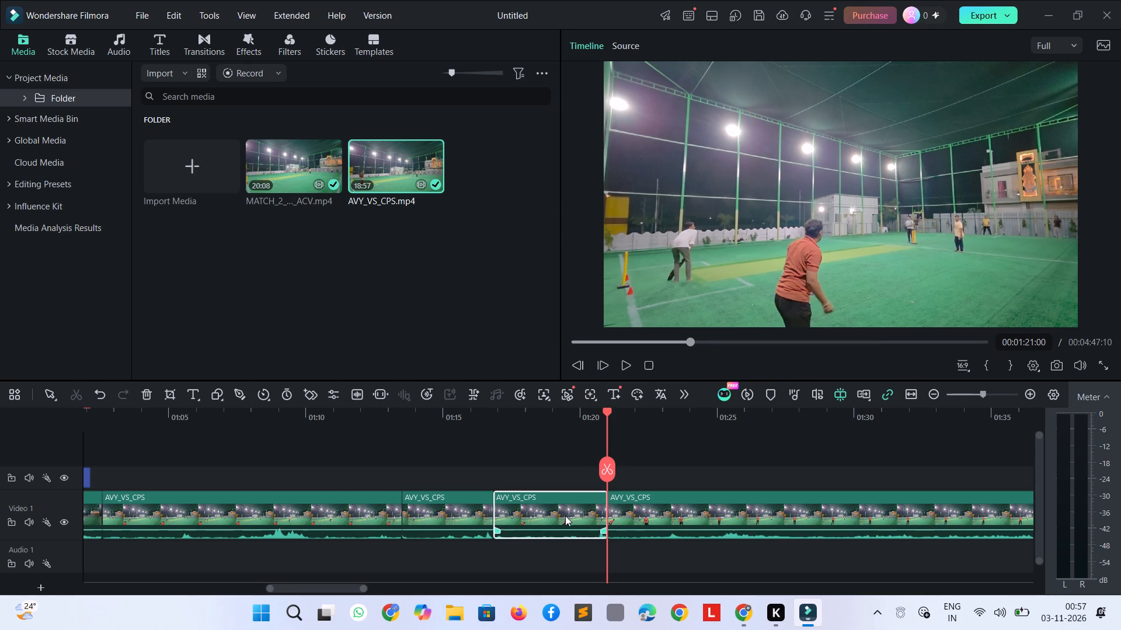
key("space")
key("Delete")
Play the following delivery and split the AVY_VS_CPS clip at 00:01:22:28.
key("space")
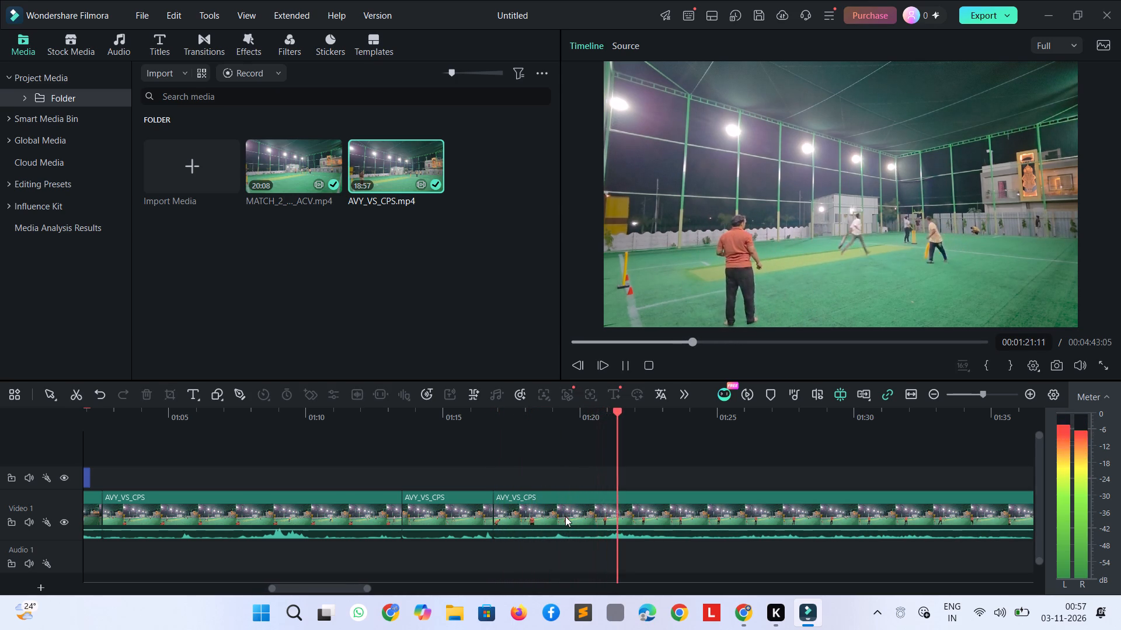
key("space")
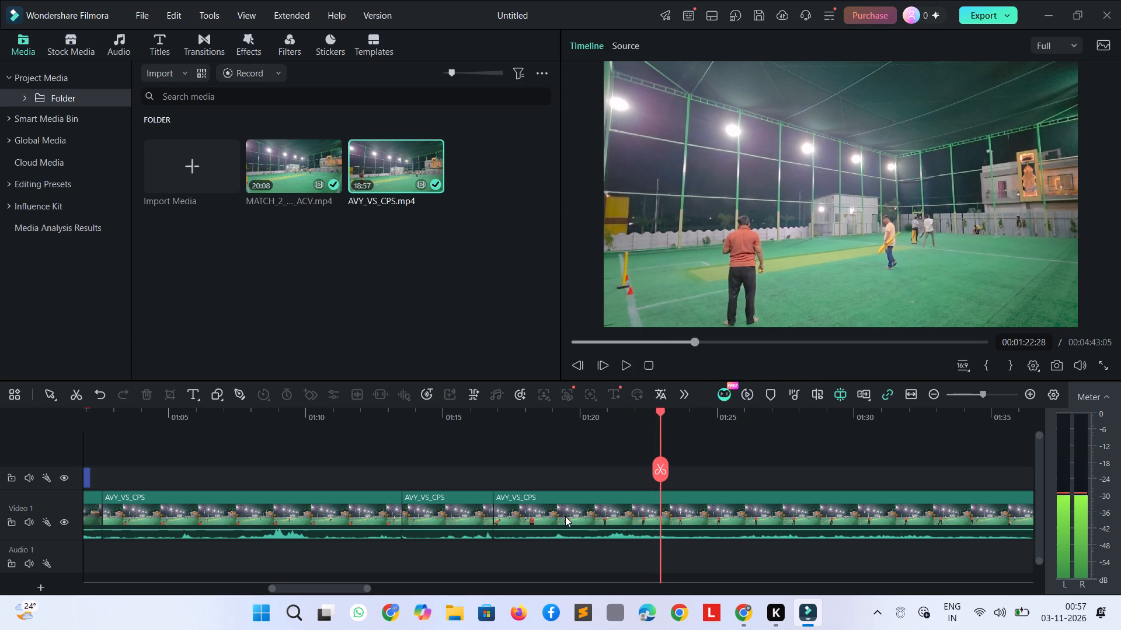
key("ctrl+b")
Play the footage after the last cut to about 00:01:33 and step back to 00:01:25:14 to review it.
key("space")
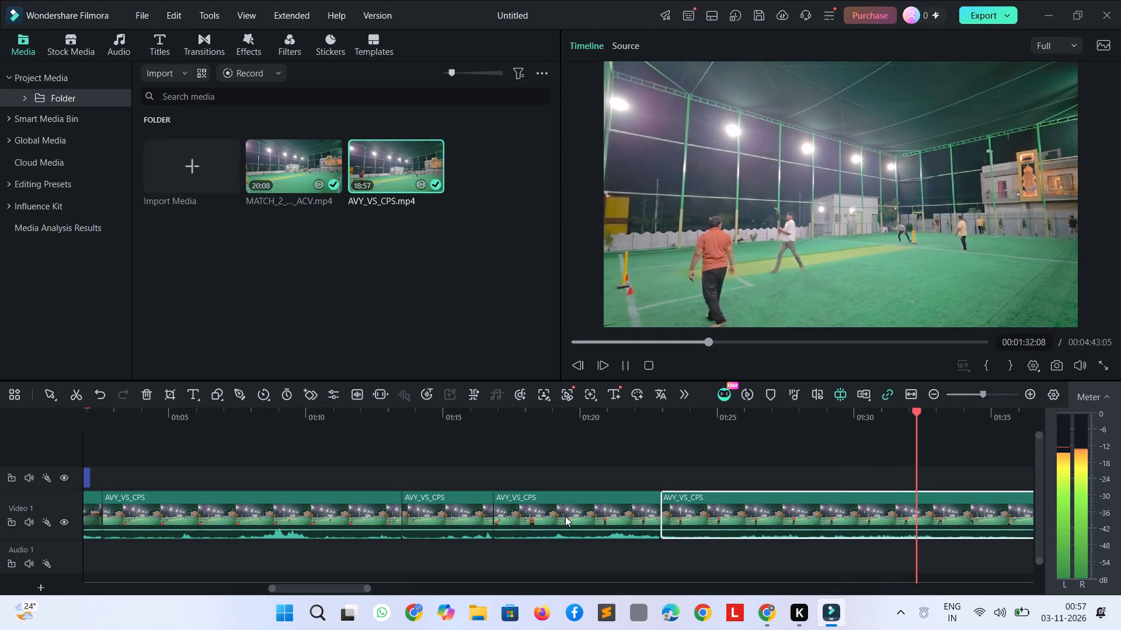
key("space")
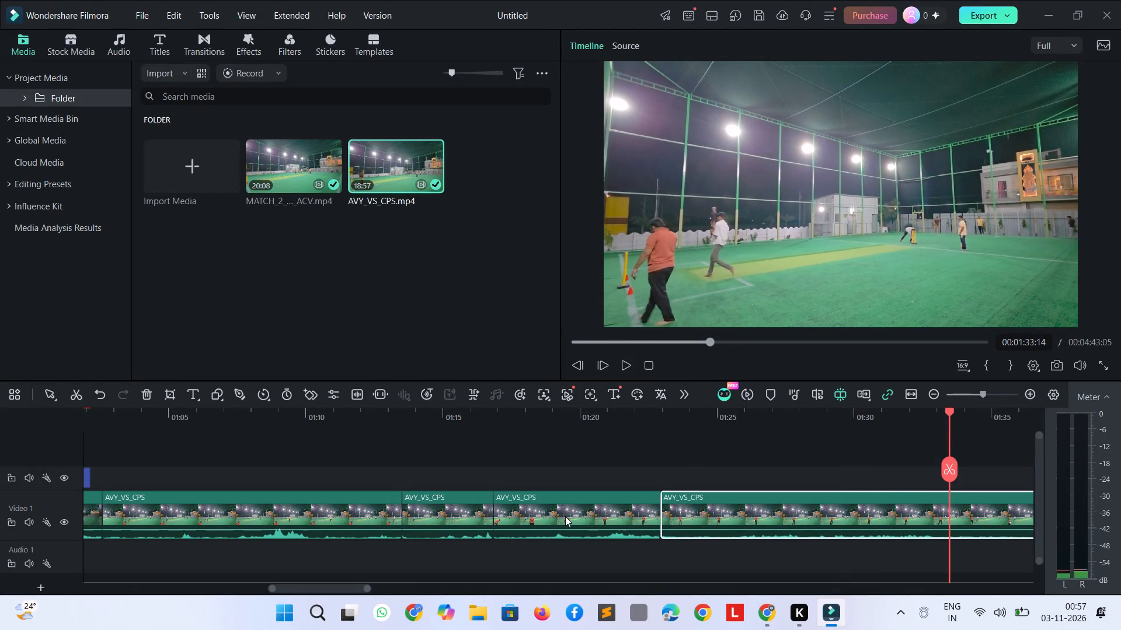
key("shift+Left")
key("shift+Left")
key("shift+Left")
key("shift+Left")
key("shift+Left")
key("shift+Left")
key("shift+Left")
key("shift+Left")
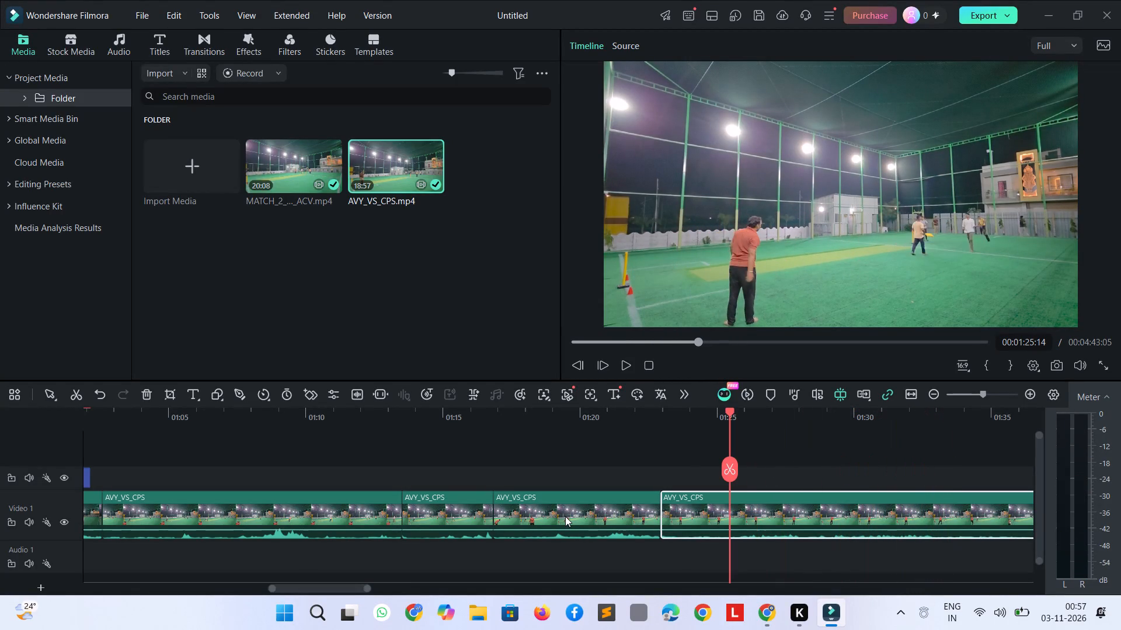
Replay the delivery between about 00:01:25 and 00:01:29 in the last AVY_VS_CPS clip several times, ending at 00:01:27:27.
key("space")
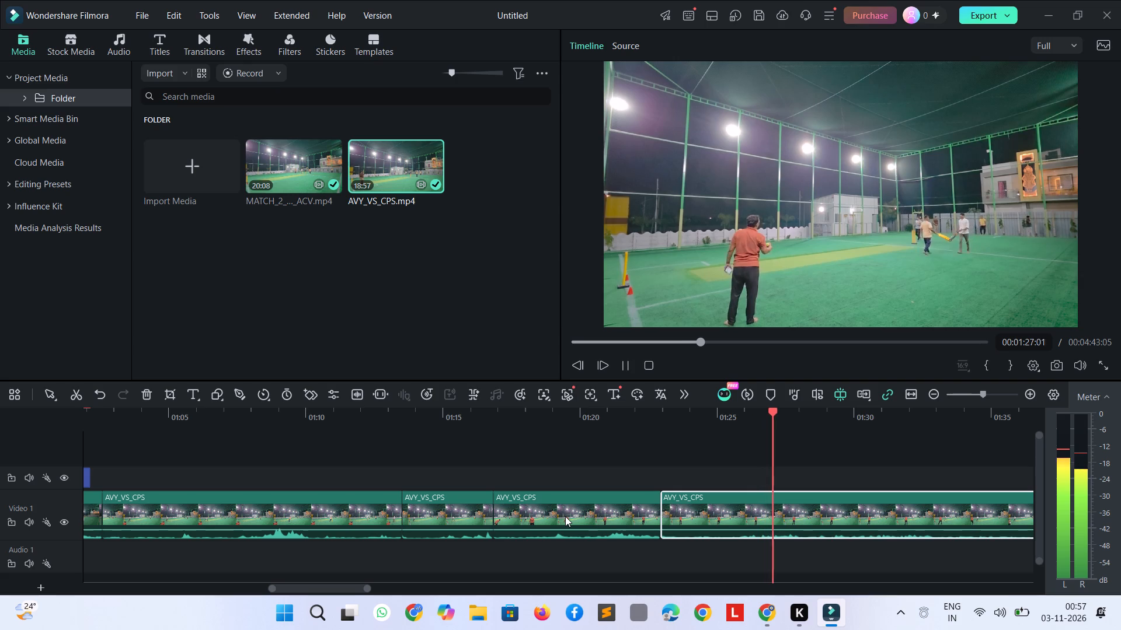
key("space")
key("space")
key("space")
key("shift+Left")
key("shift+Left")
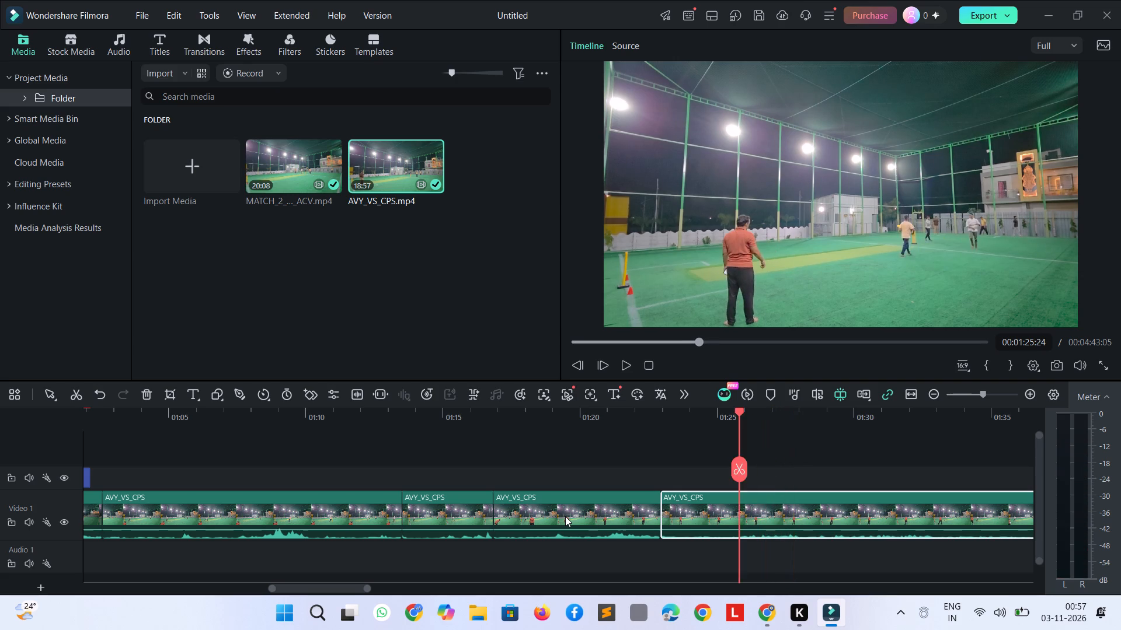
key("space")
key("space")
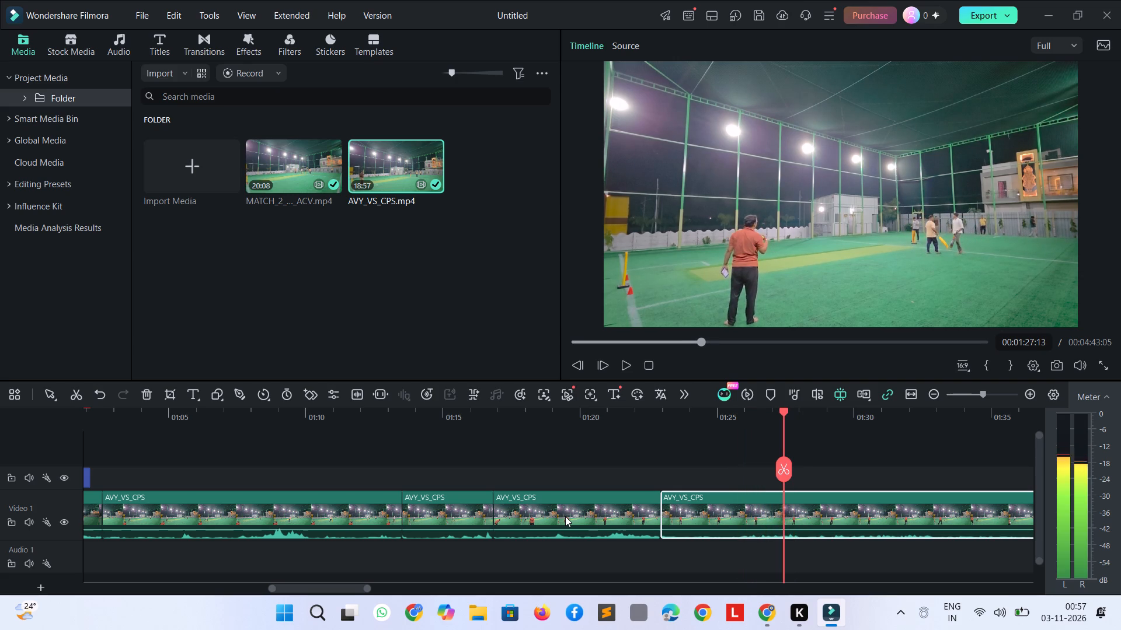
key("Left")
key("Left")
key("Left")
key("Left")
key("Left")
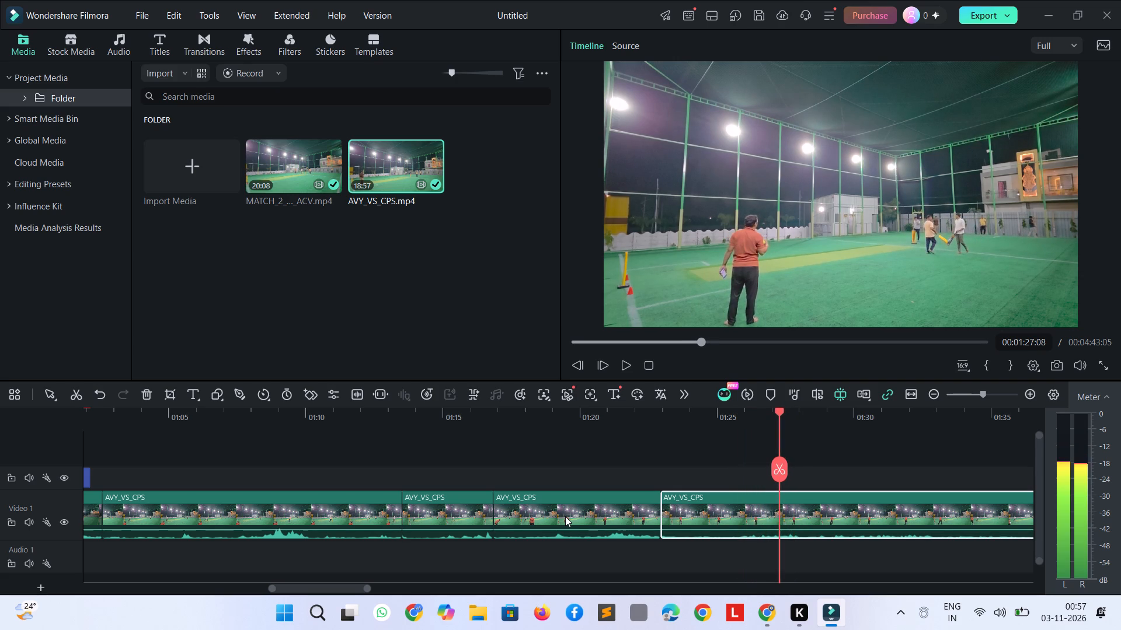
key("Left")
key("Left")
key("shift+Left")
key("shift+Left")
key("space")
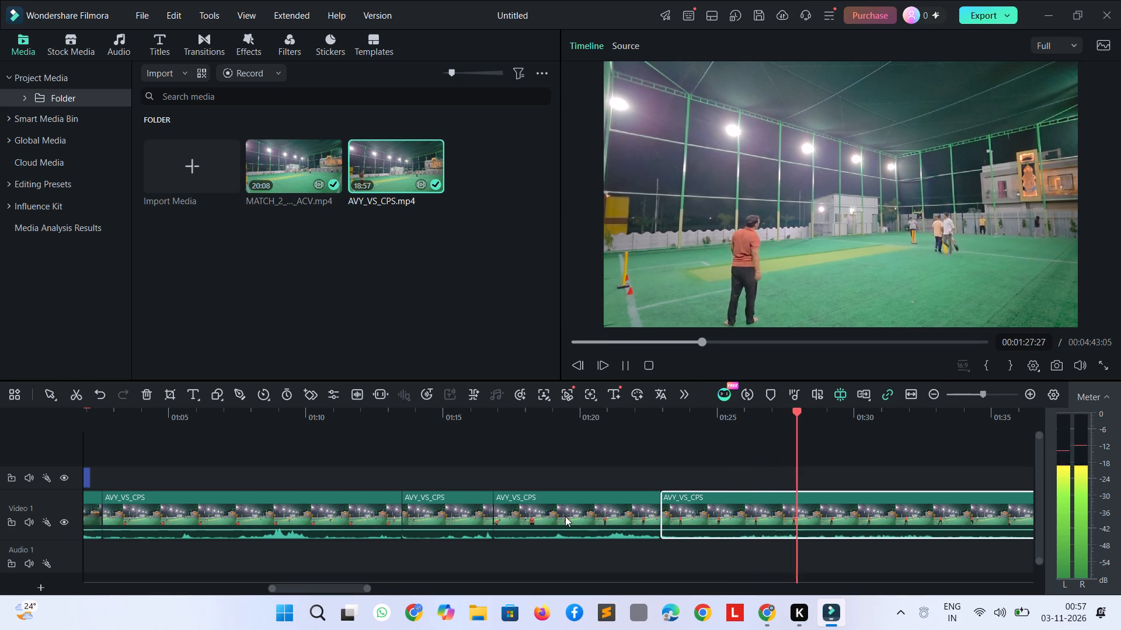
key("space")
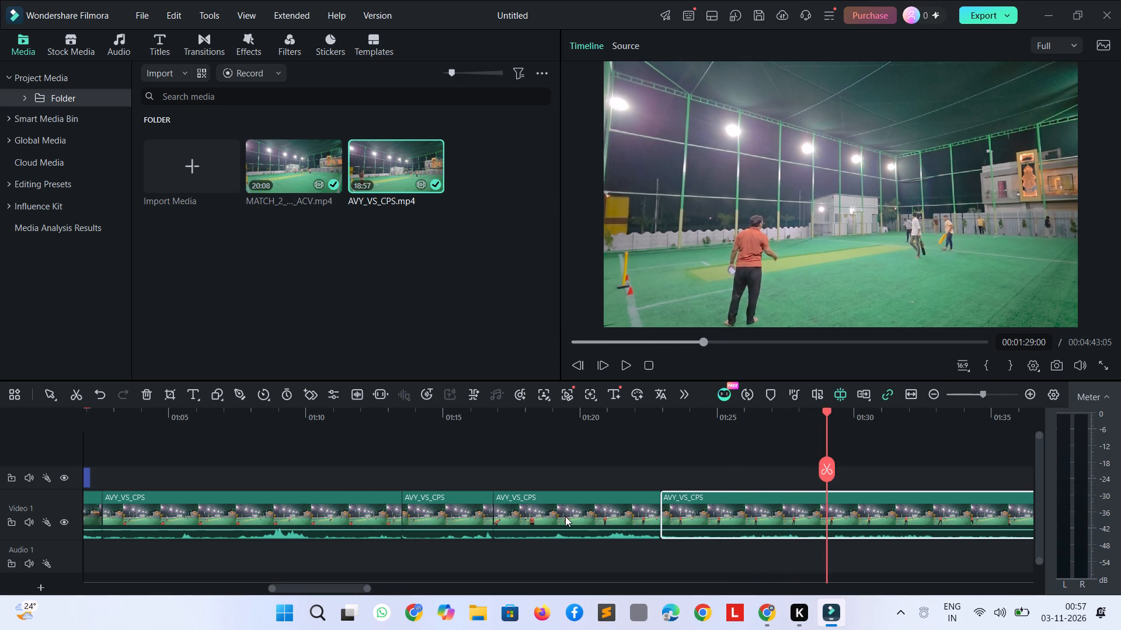
key("shift+Left")
key("shift+Left")
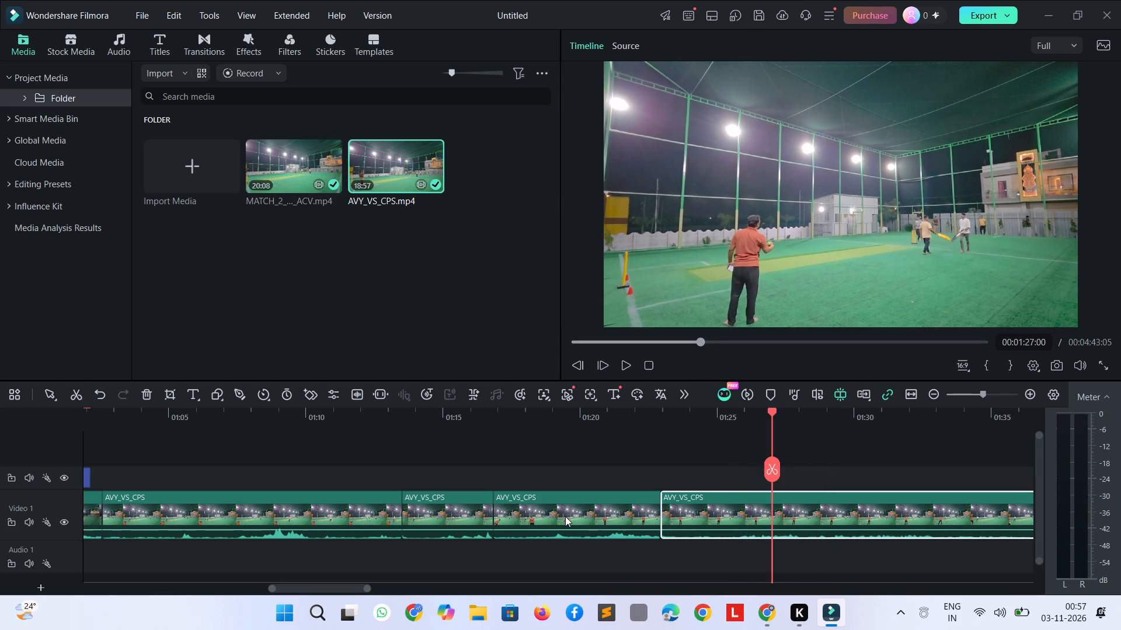
key("shift+Left")
key("shift+Left")
key("space")
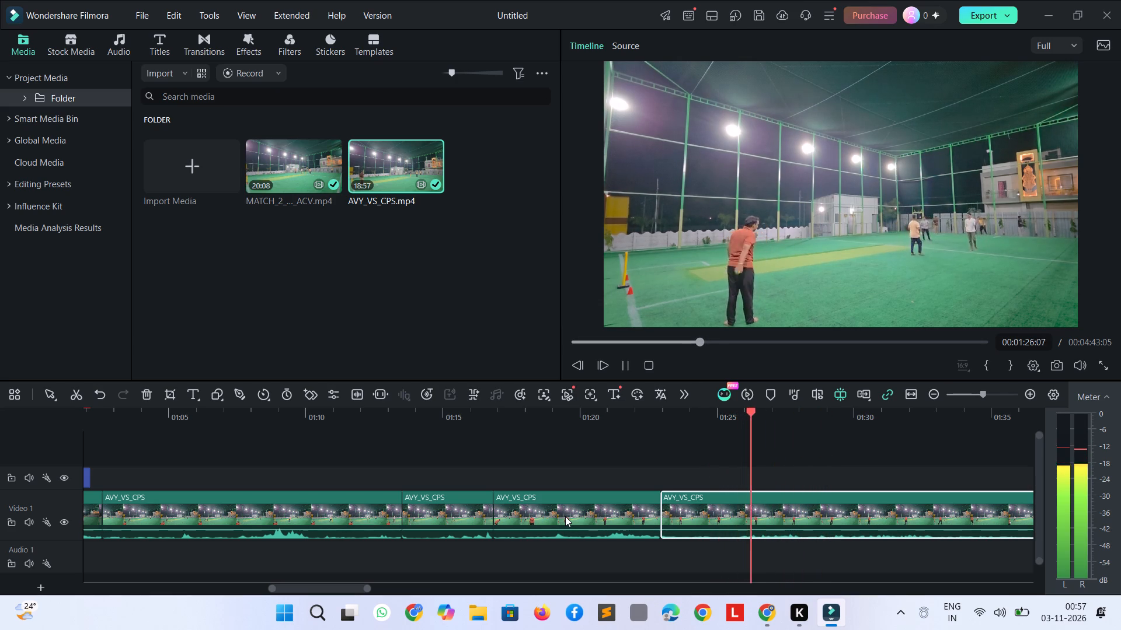
key("space")
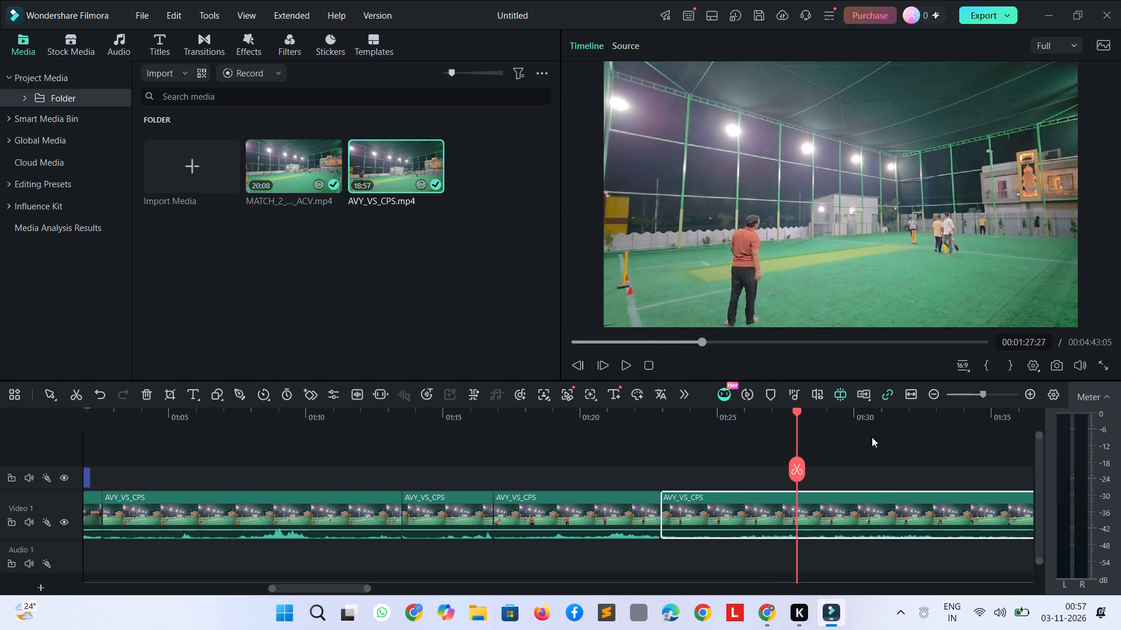
Return the playhead to the last AVY_VS_CPS clip's start at 00:01:22:28 and show the speed control on that clip.
right_click(732, 524)
left_click(617, 458)
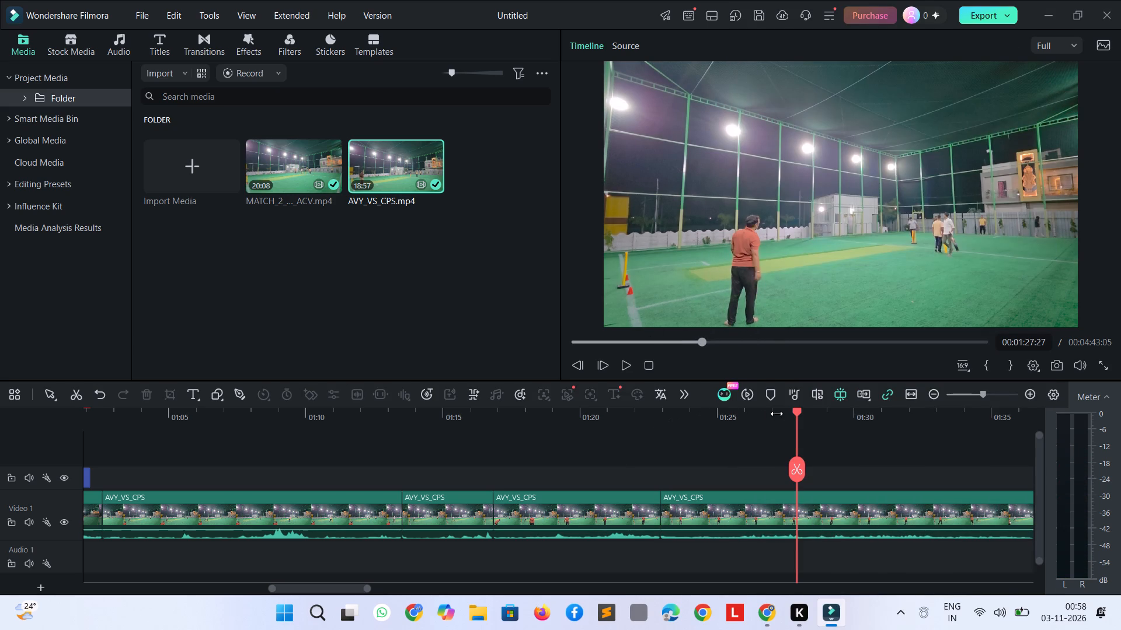
left_click_drag(798, 411, 659, 432)
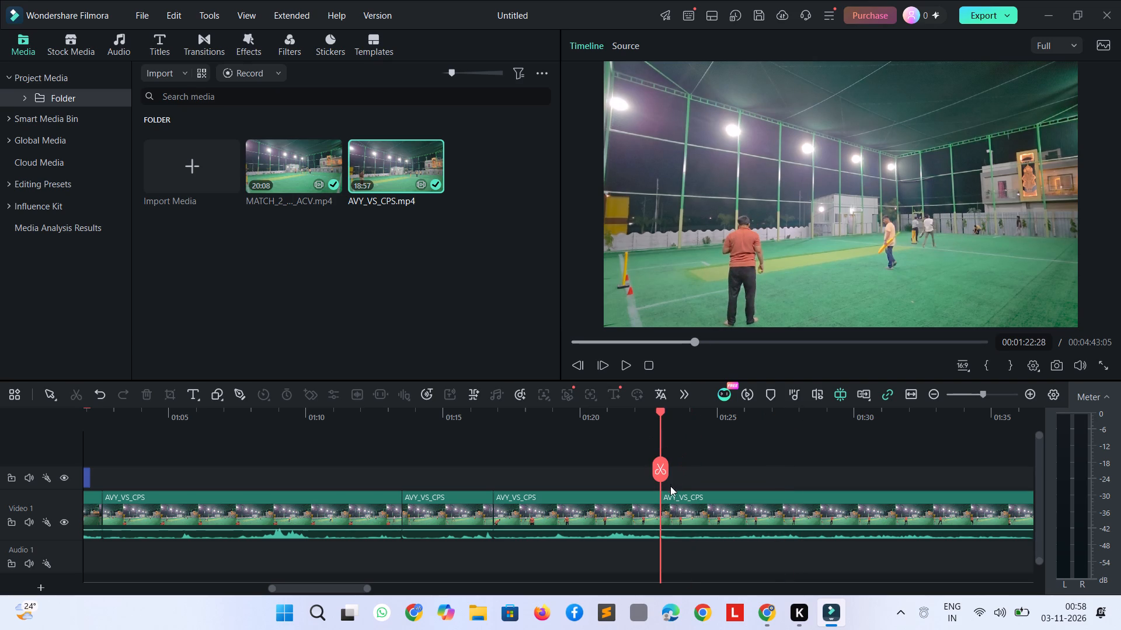
left_click(670, 514)
right_click(670, 515)
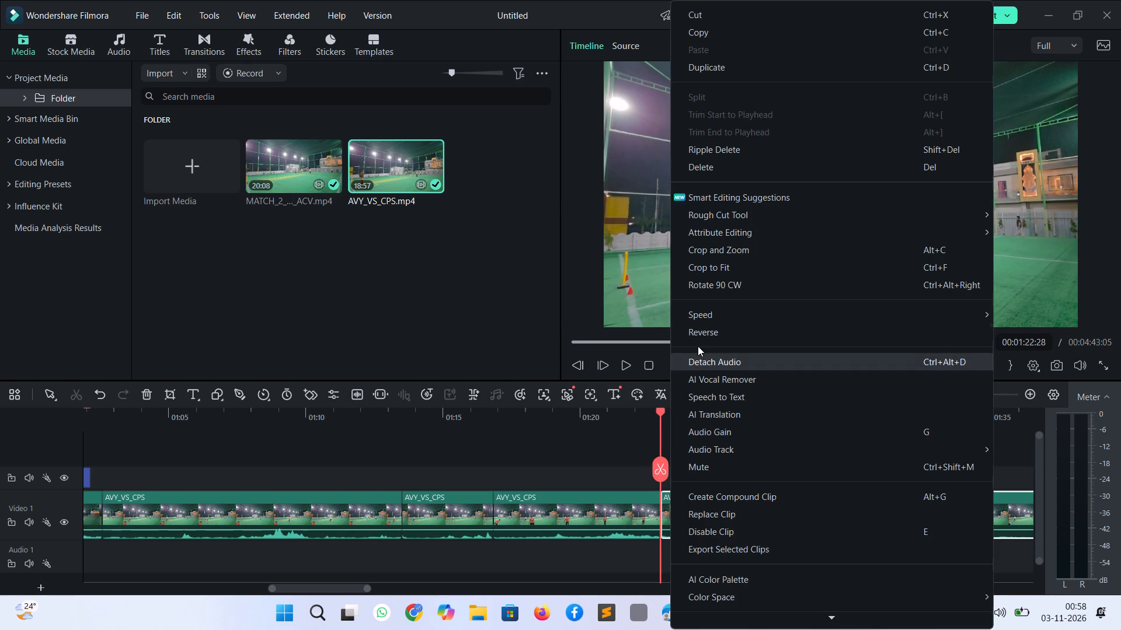
left_click(705, 315)
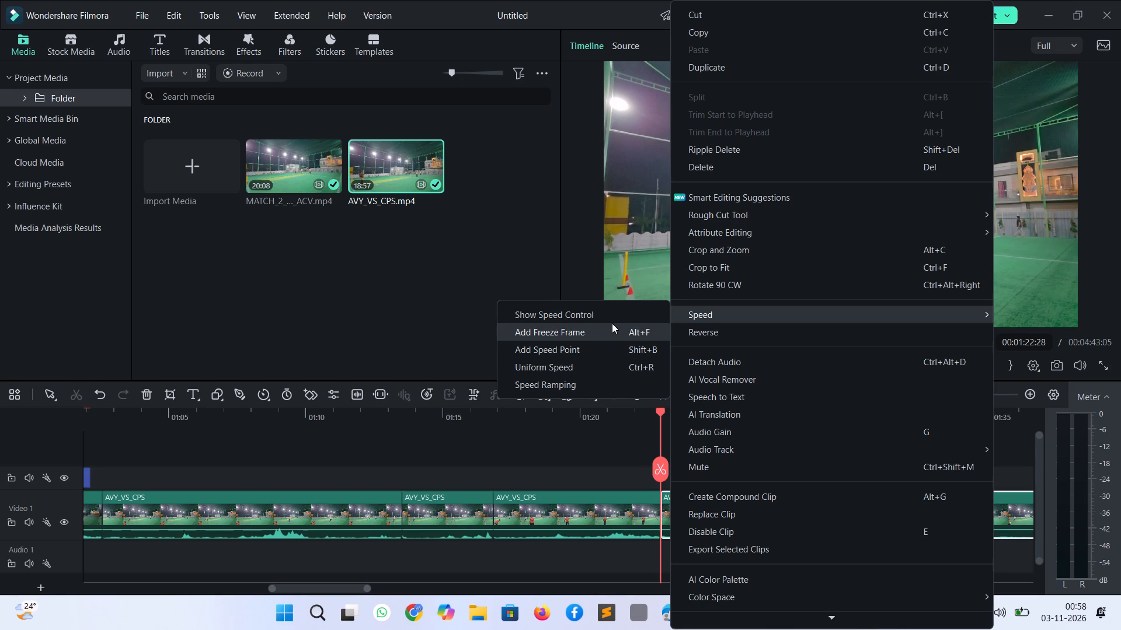
left_click(580, 317)
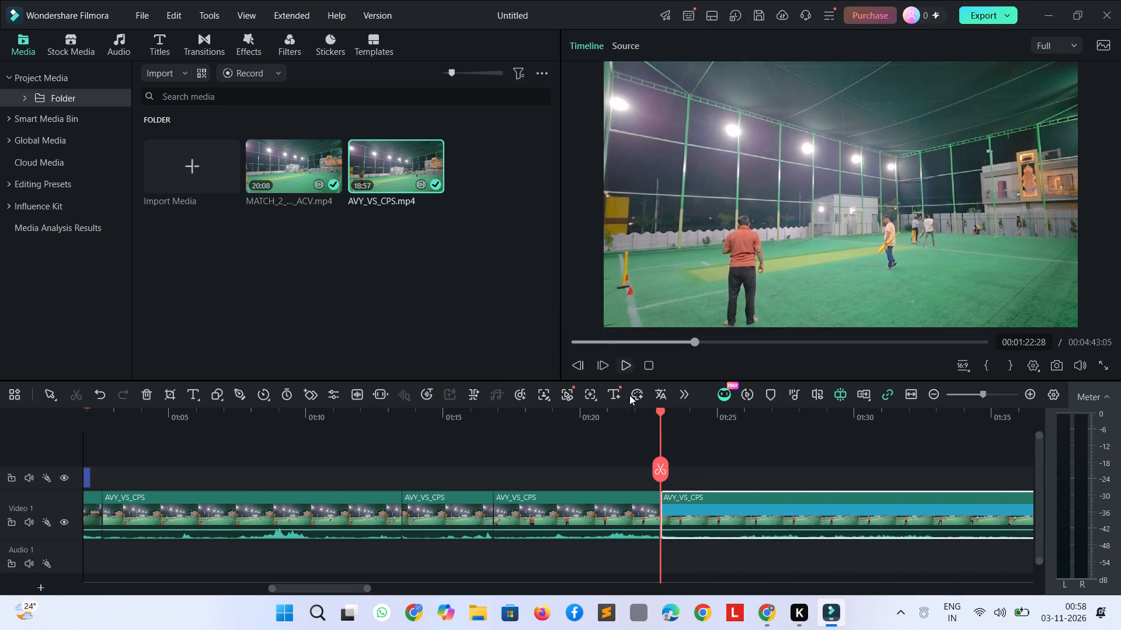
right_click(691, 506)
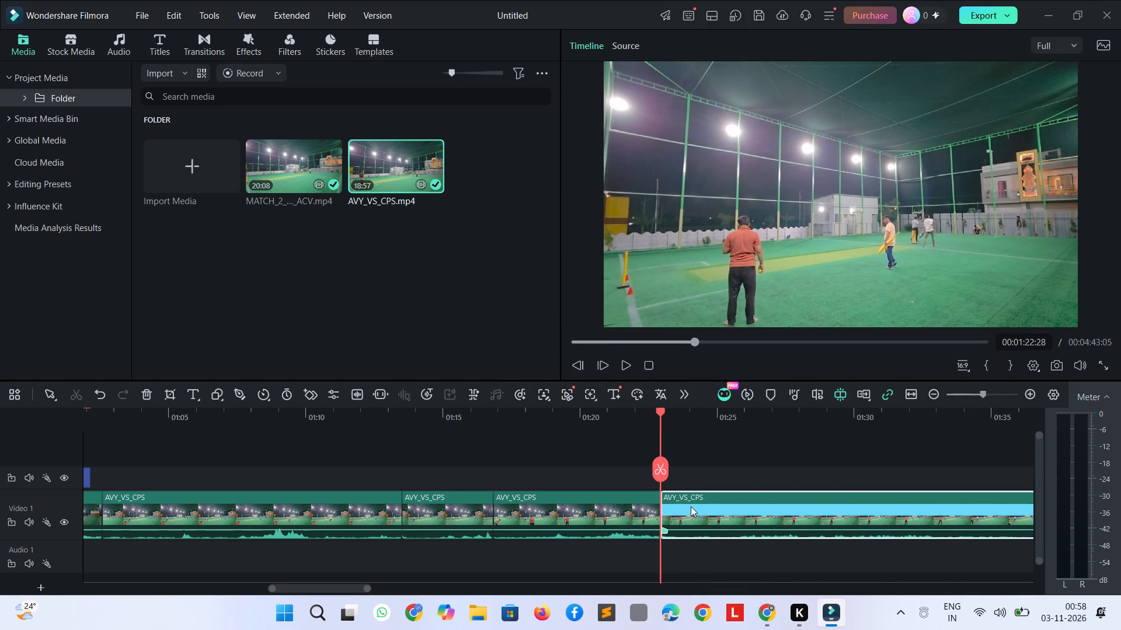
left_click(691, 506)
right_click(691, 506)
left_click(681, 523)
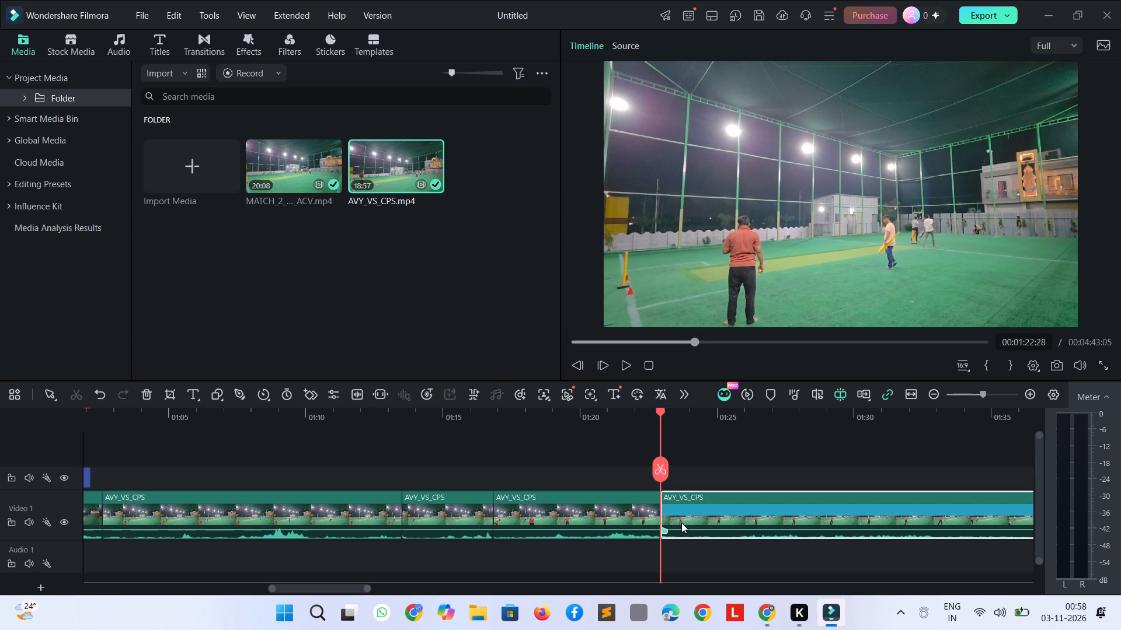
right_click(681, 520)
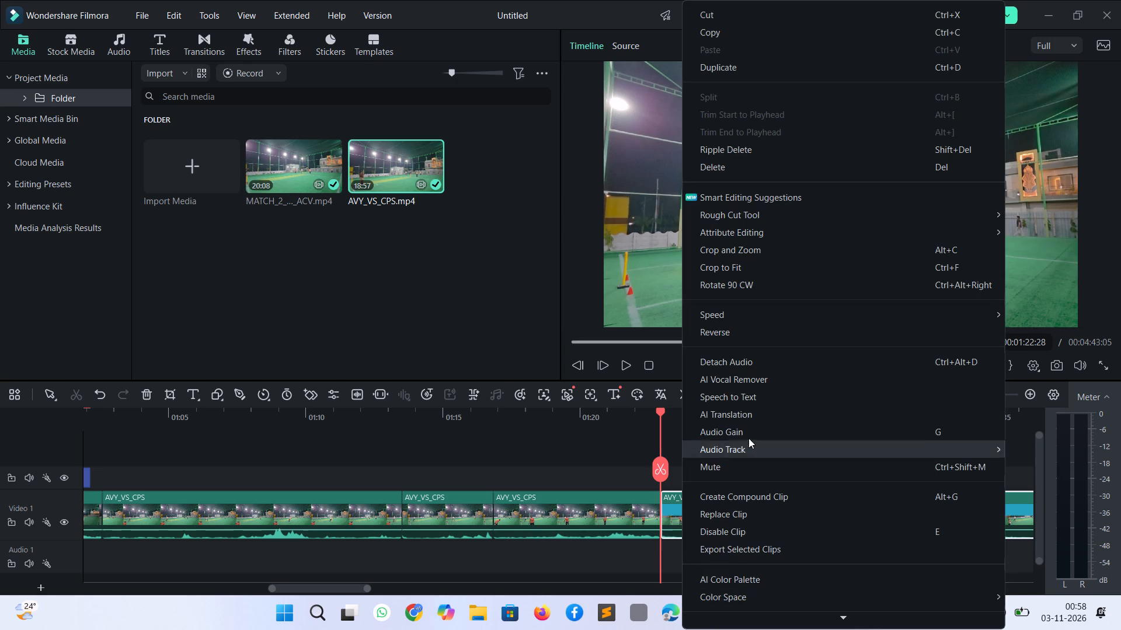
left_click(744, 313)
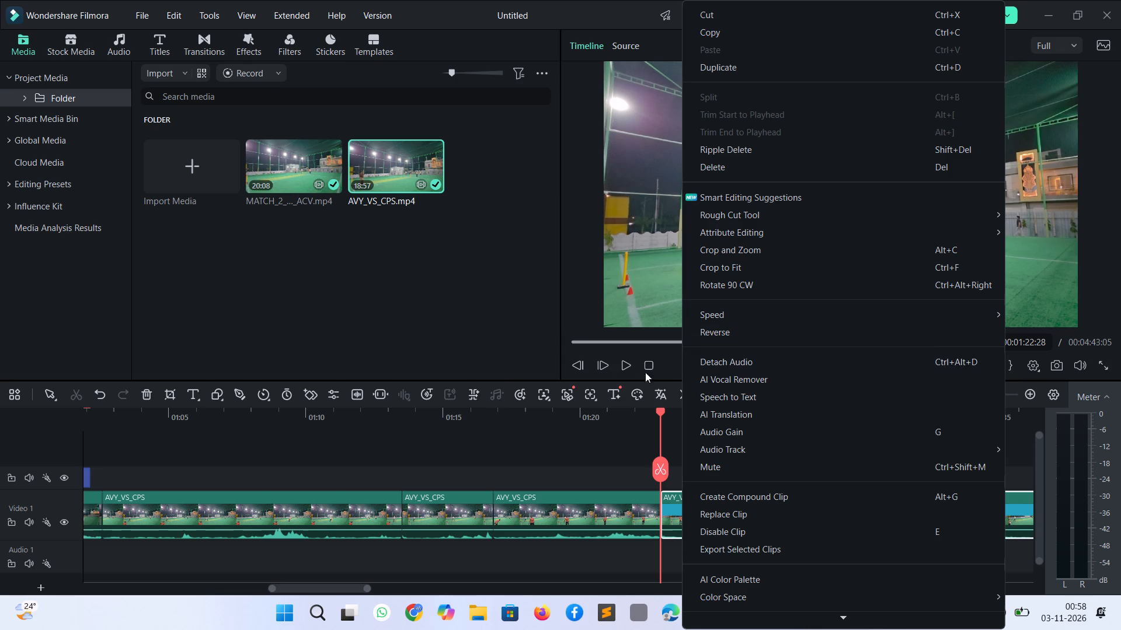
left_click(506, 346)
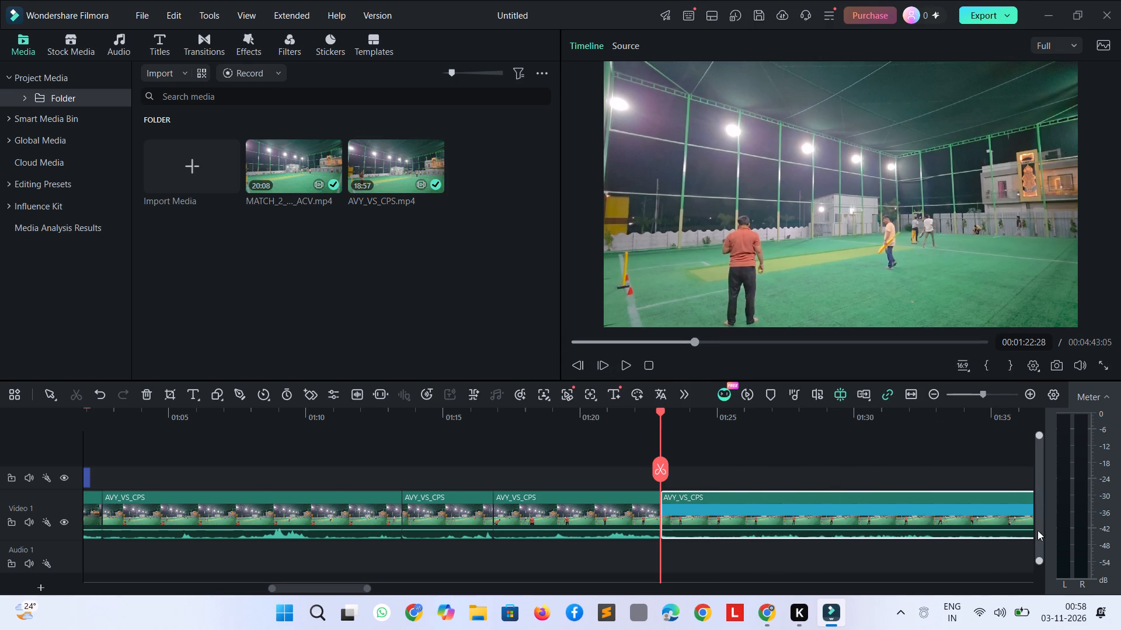
key("space")
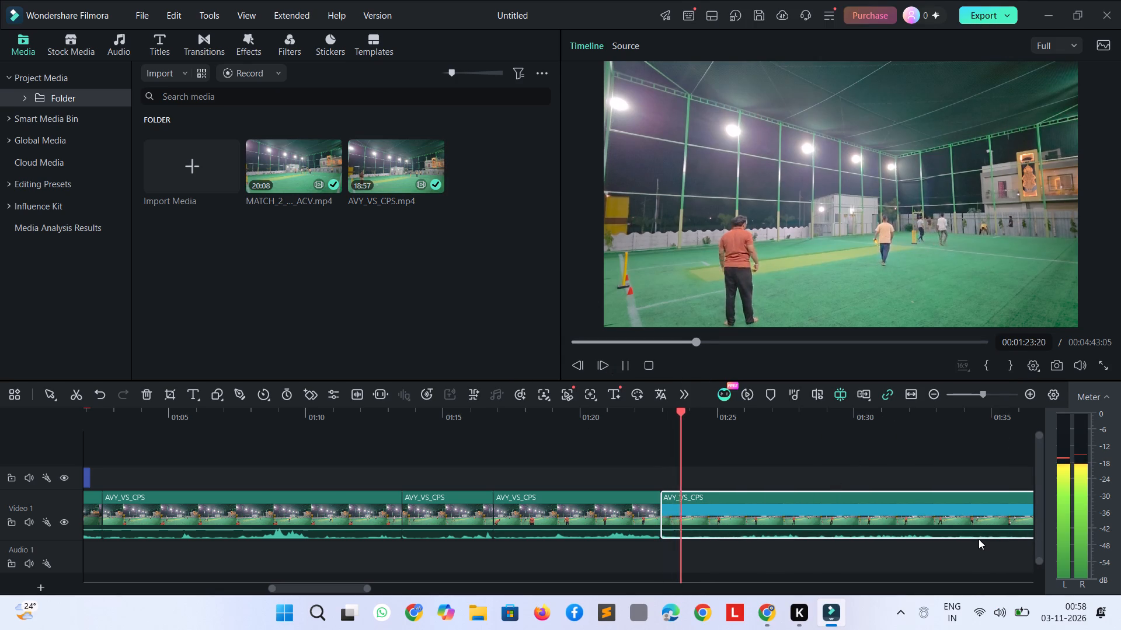
key("space")
key("space")
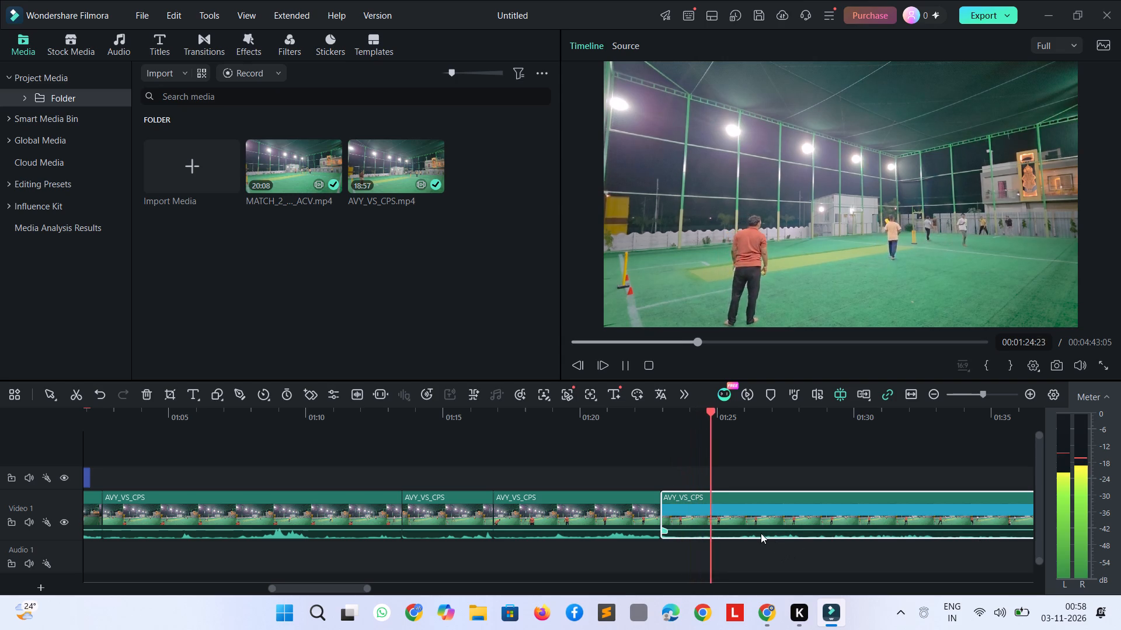
key("space")
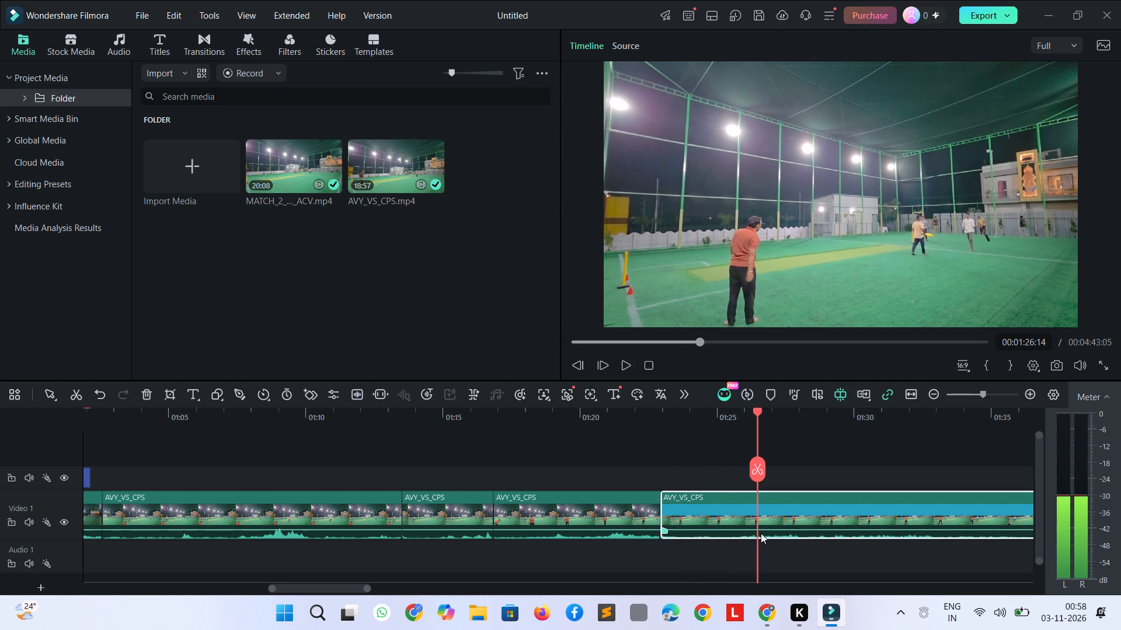
right_click(749, 517)
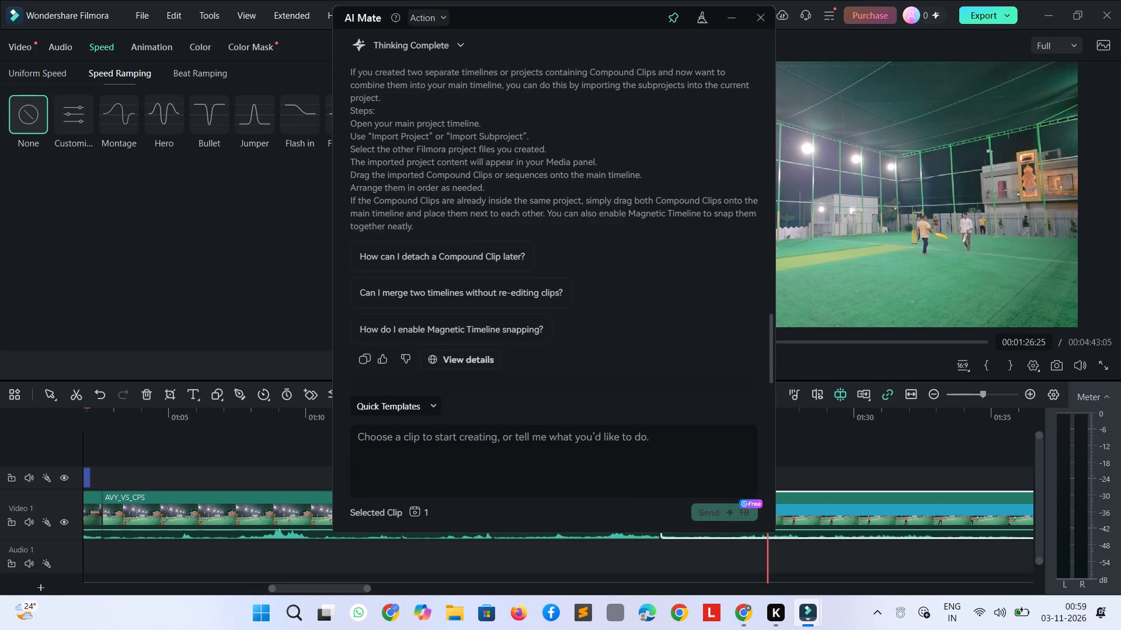
type("how to")
key("space")
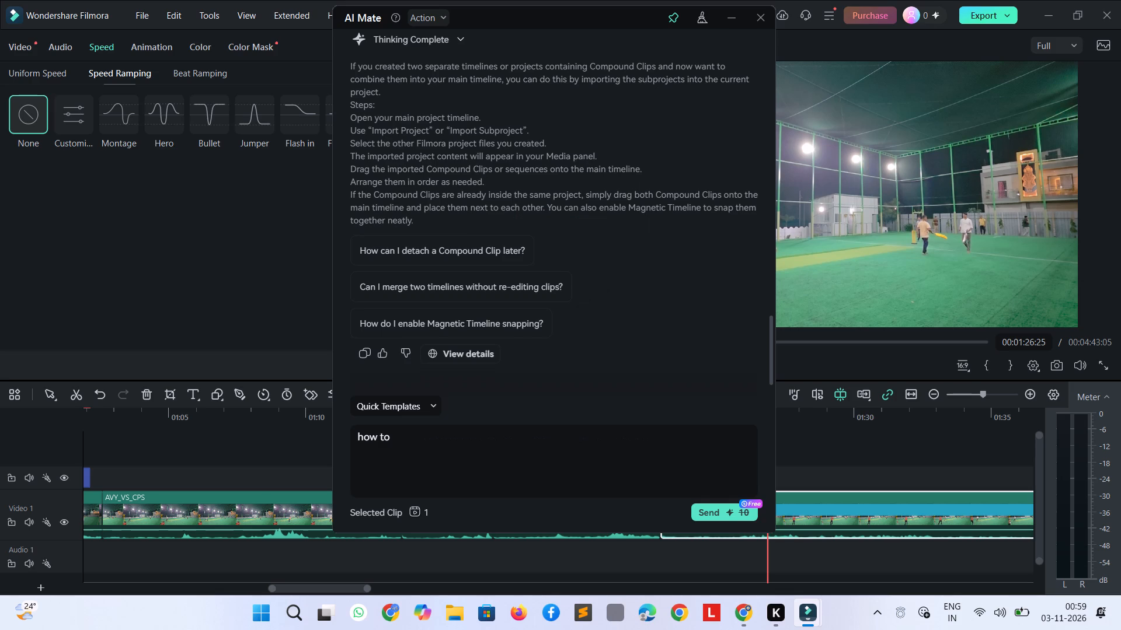
type("see")
key("BackSpace")
key("BackSpace")
key("BackSpace")
type("slow down video ps")
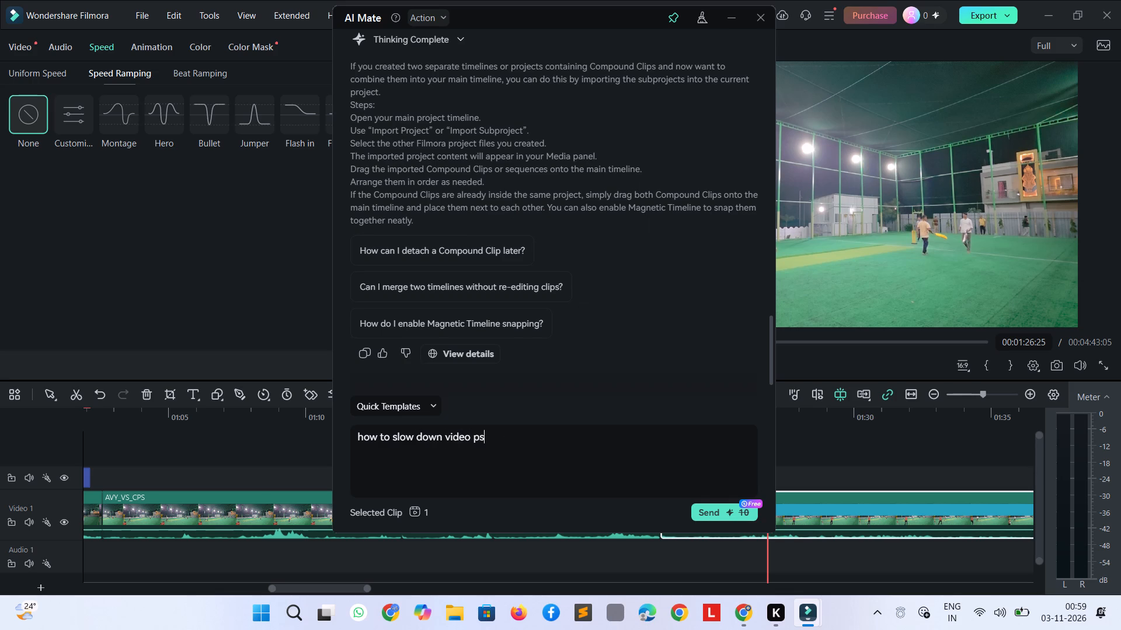
key("BackSpace")
key("BackSpace")
type("speed")
key("Return")
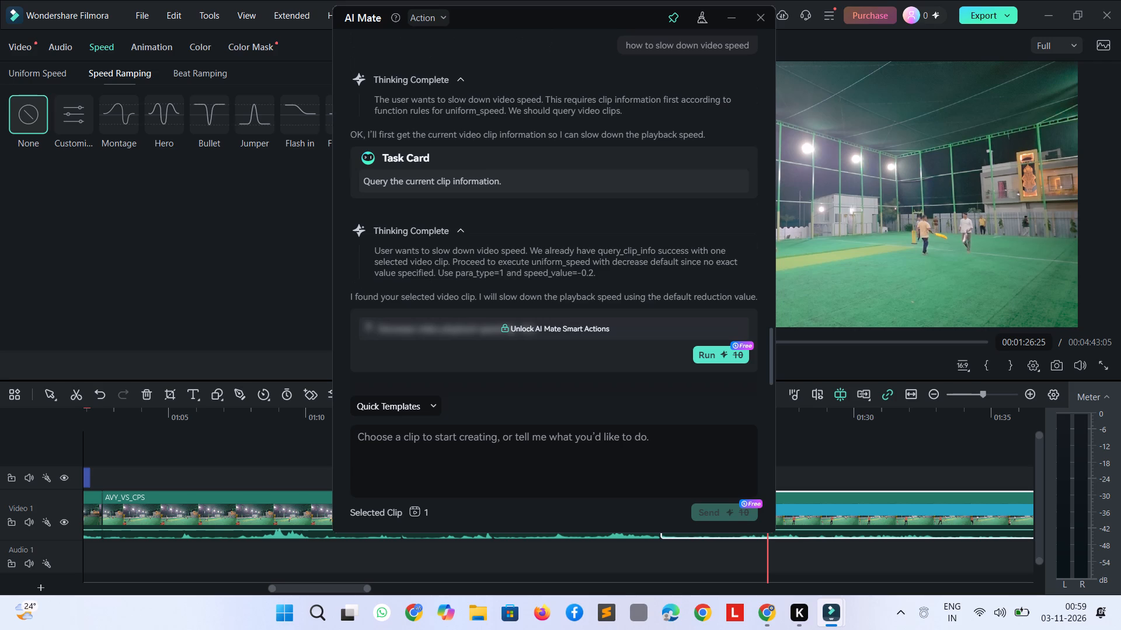
Run AI Mate's proposed 0.2 playback speed decrease on the selected AVY_VS_CPS clip and preview the slowed footage to 00:01:28:04.
left_click(739, 351)
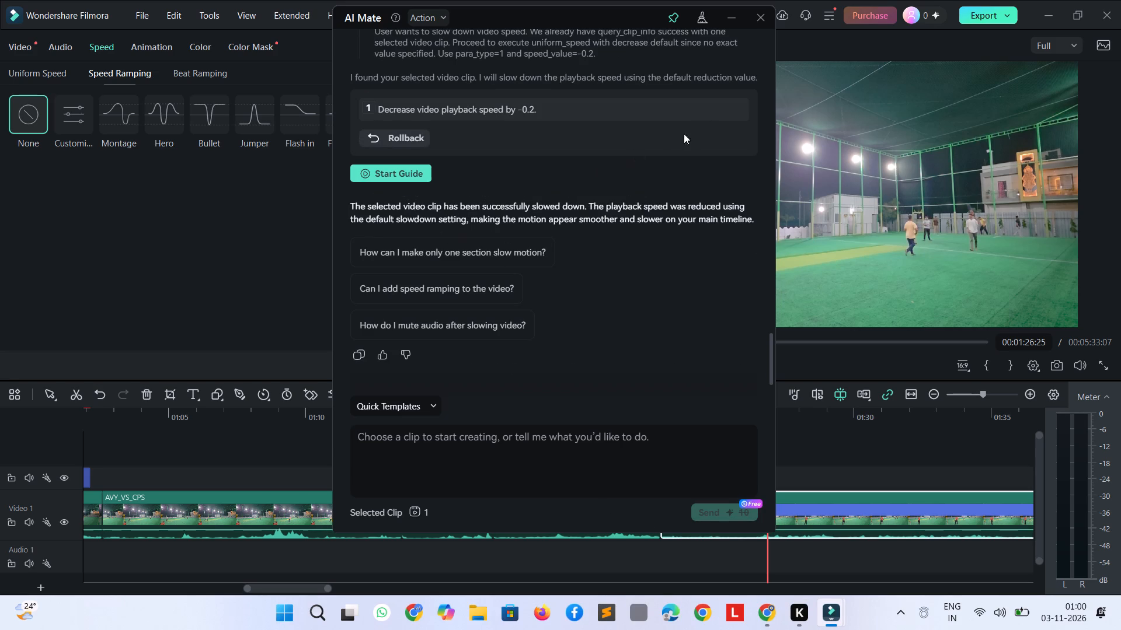
left_click(757, 21)
key("space")
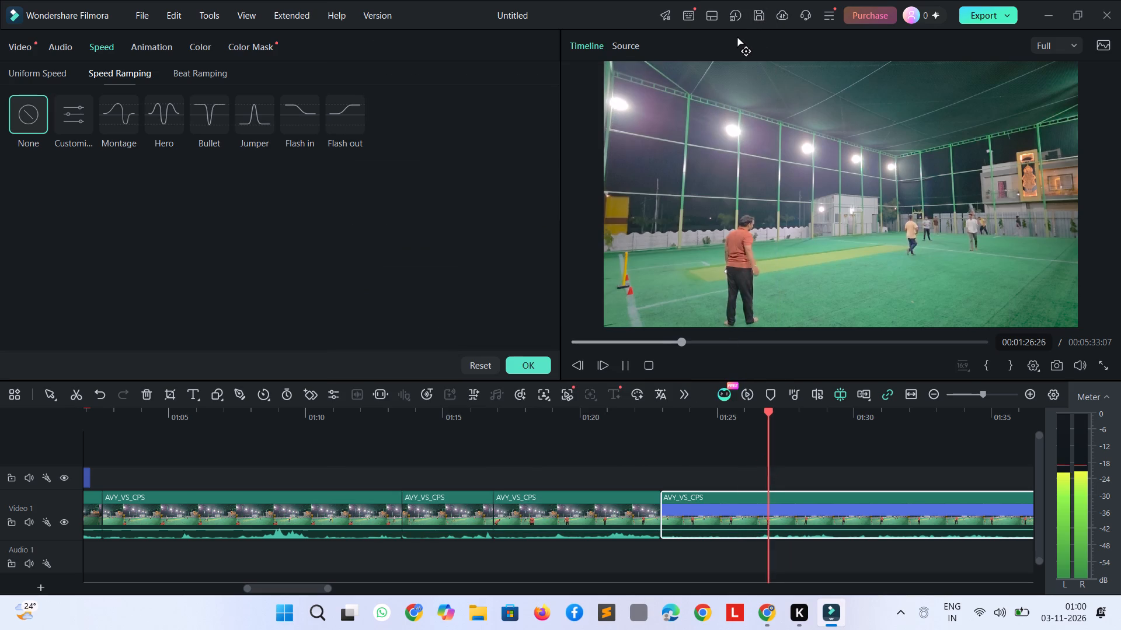
key("space")
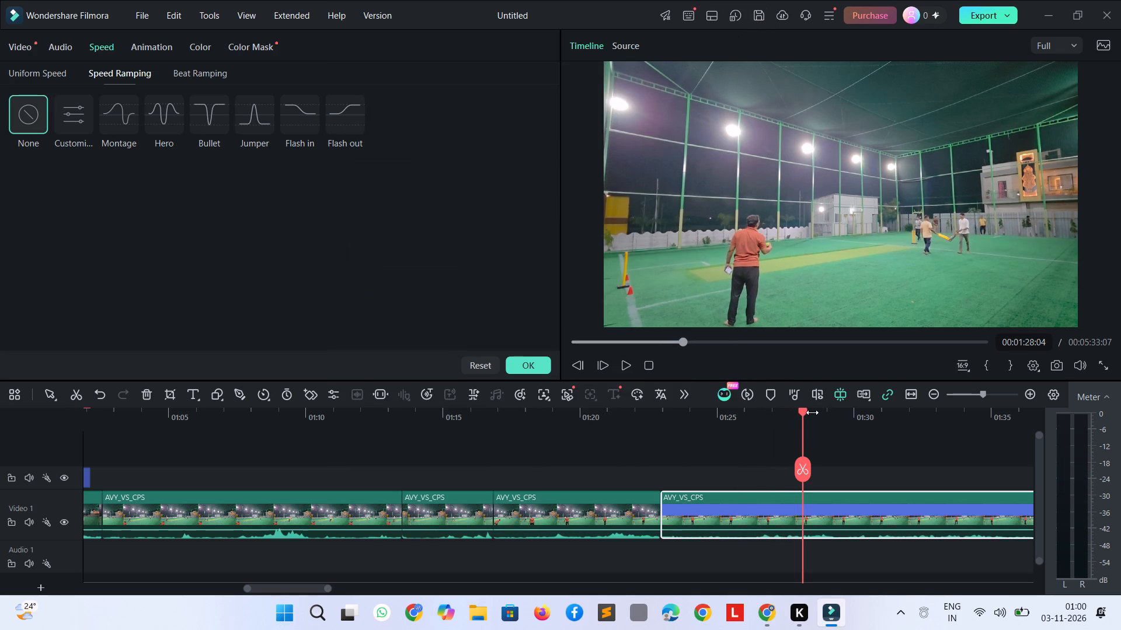
Replay the slowed last AVY_VS_CPS clip from about 00:01:26, step back to 00:01:28:00, and play on to 00:01:32:08.
left_click_drag(805, 414, 754, 417)
key("space")
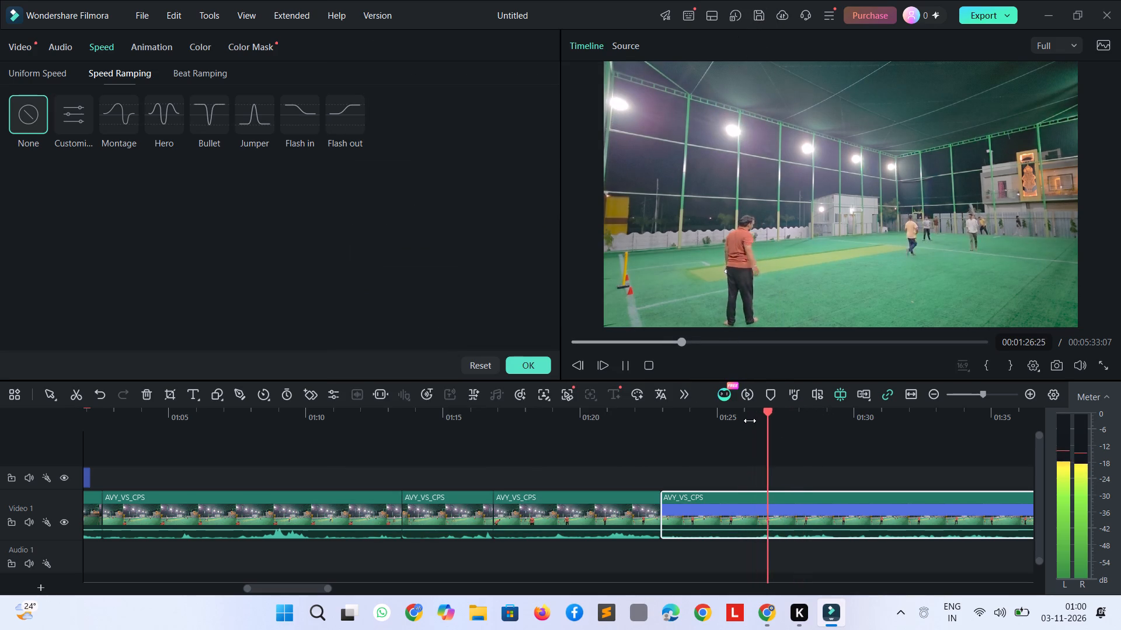
key("space")
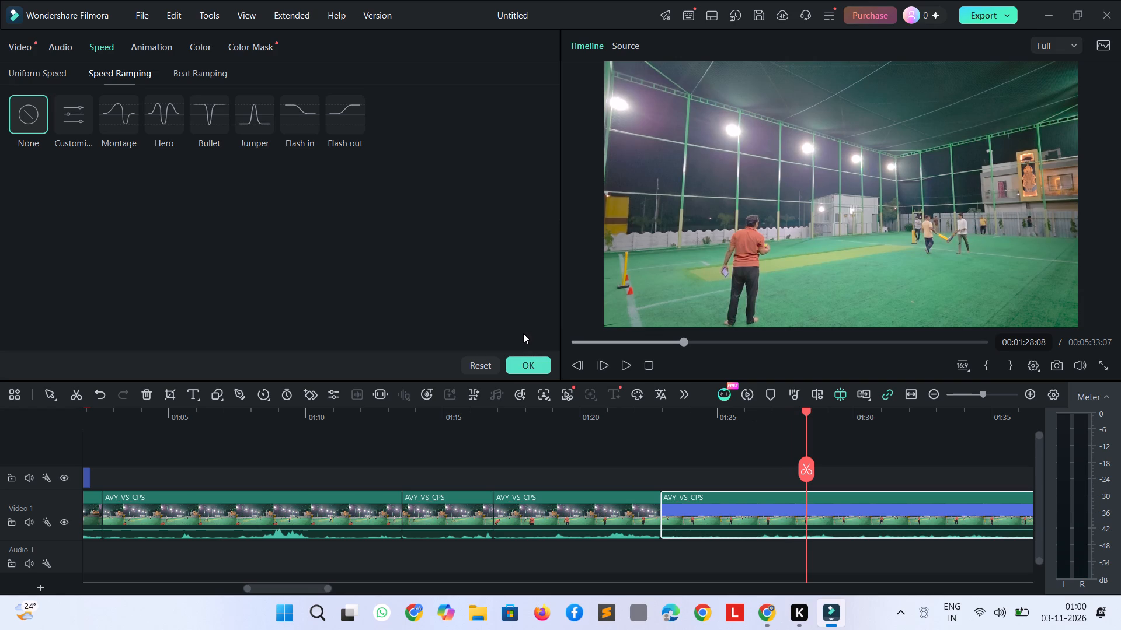
key("Left")
key("Left")
key("Left")
key("Left")
key("Left")
key("Left")
key("Left")
key("Left")
key("Left")
key("Left")
key("Left")
key("Left")
key("Left")
key("Left")
key("Left")
key("Left")
key("Left")
key("Left")
key("Left")
key("Left")
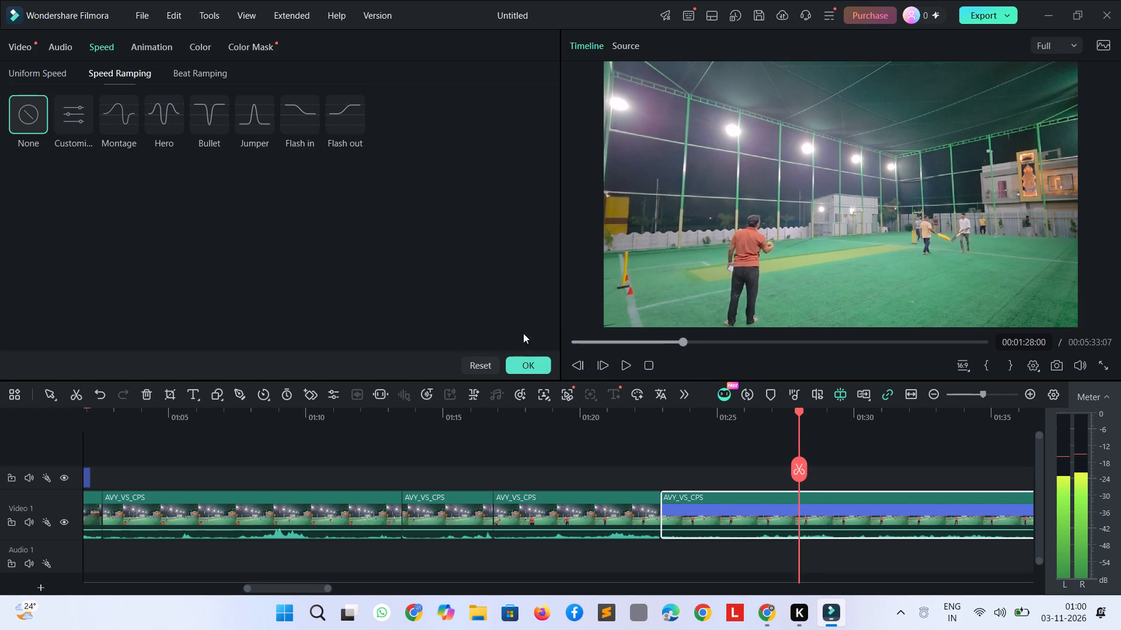
key("space")
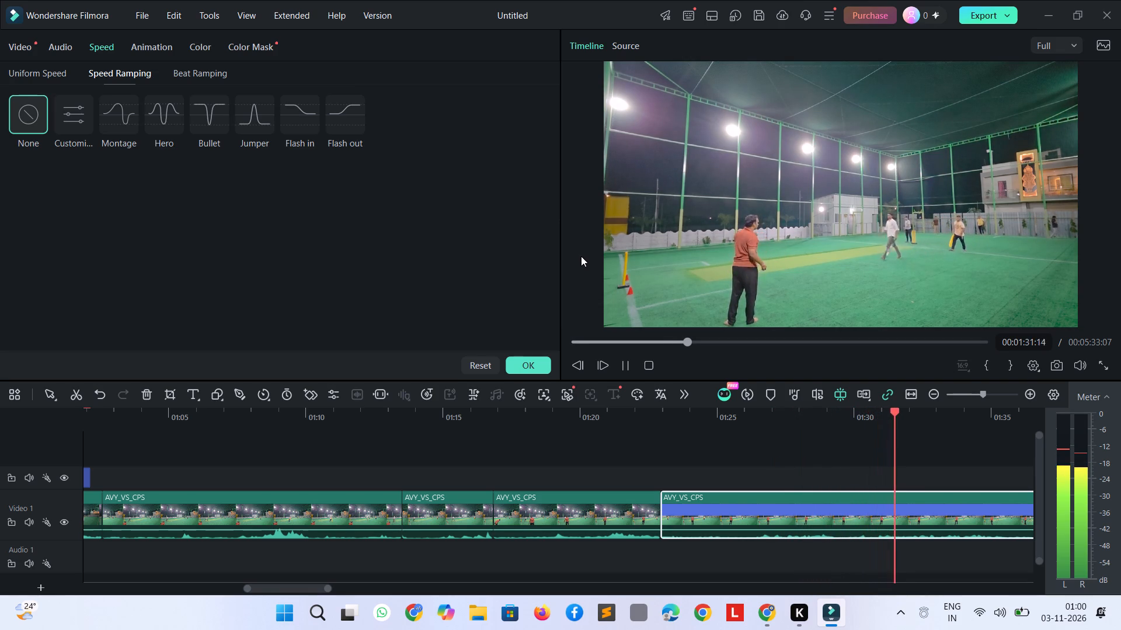
key("space")
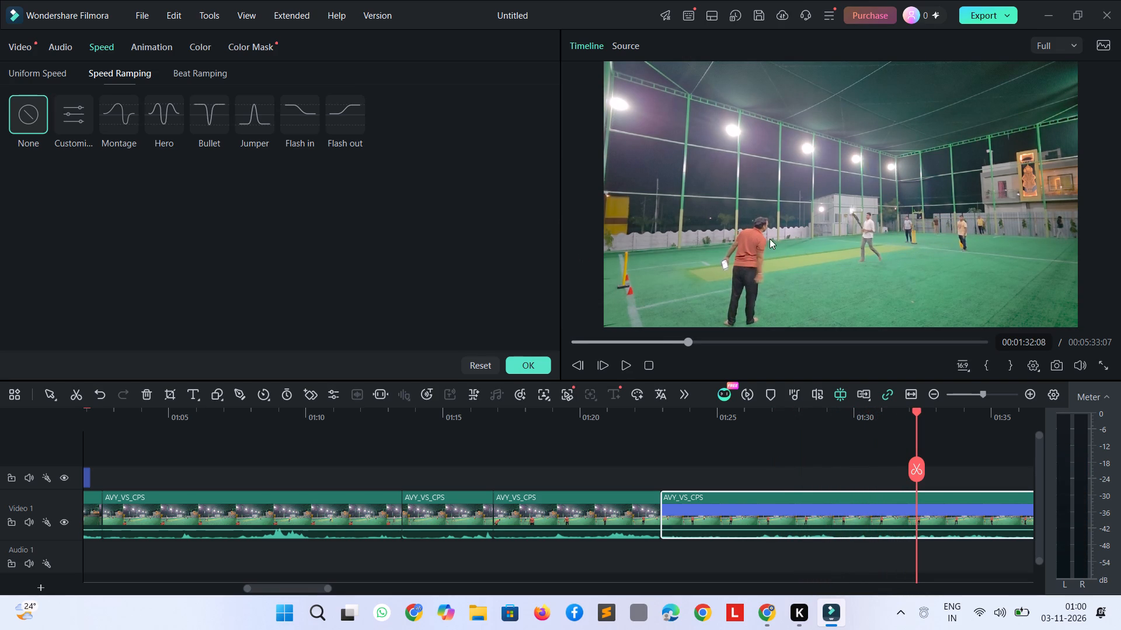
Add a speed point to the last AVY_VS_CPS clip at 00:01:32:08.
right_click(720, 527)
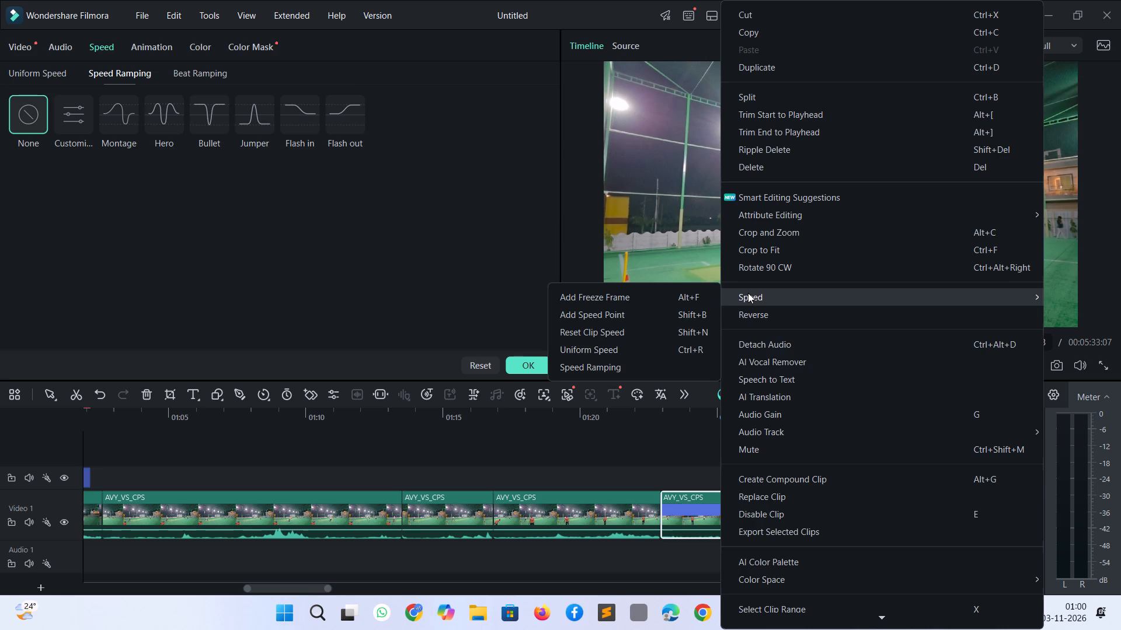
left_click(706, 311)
Check the speed presets for the last AVY_VS_CPS clip and reset the clip's speed.
left_click(792, 506)
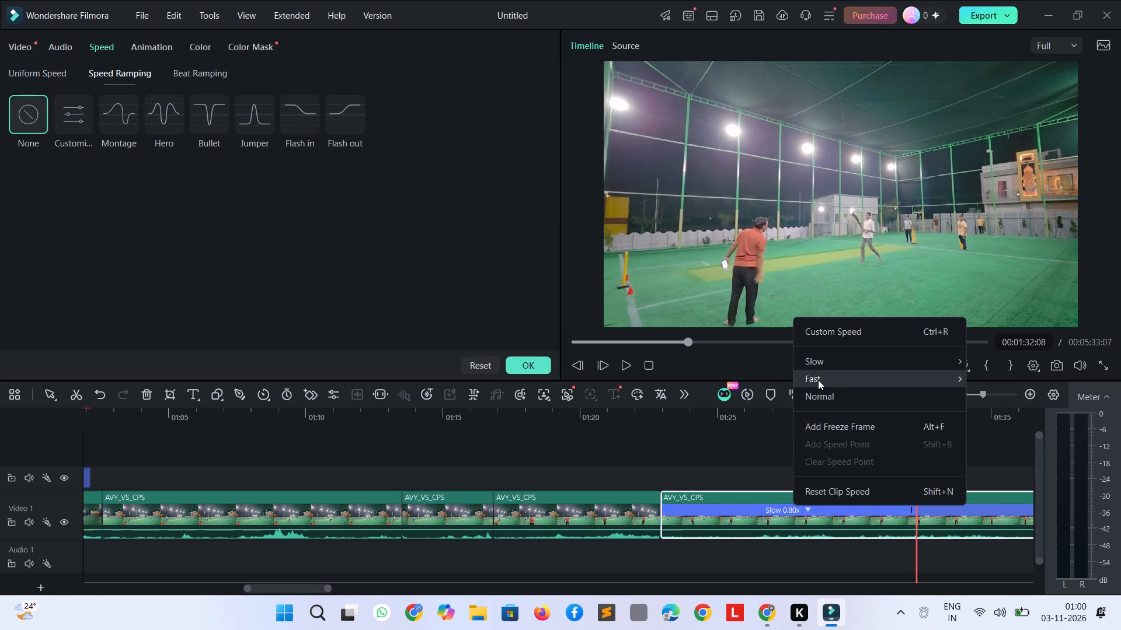
left_click(818, 380)
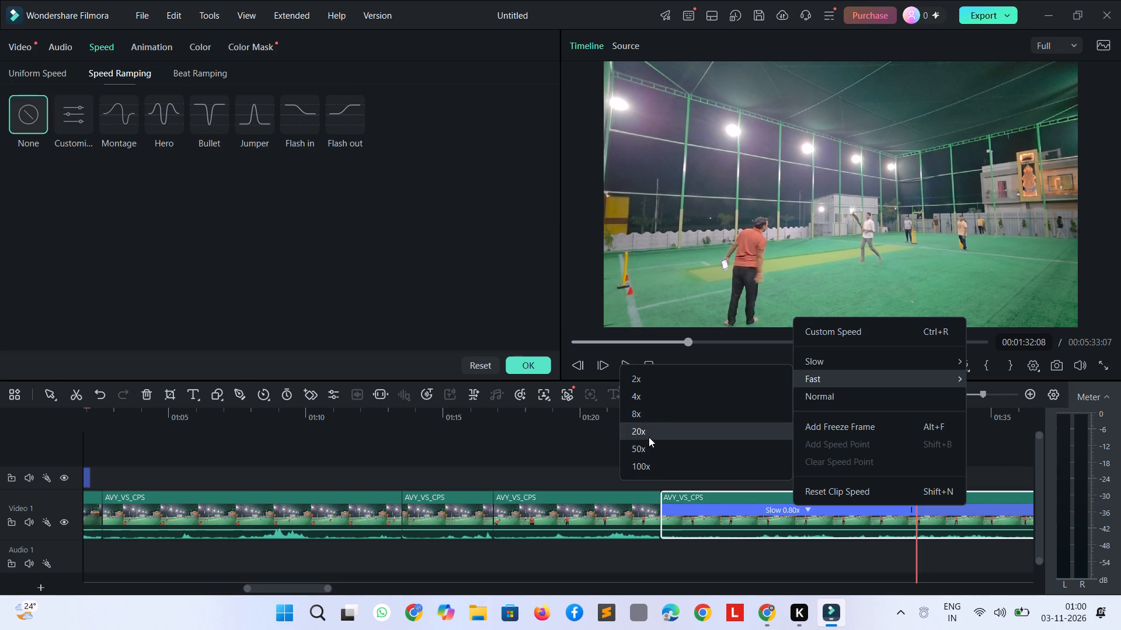
scroll(649, 430, "up", 3)
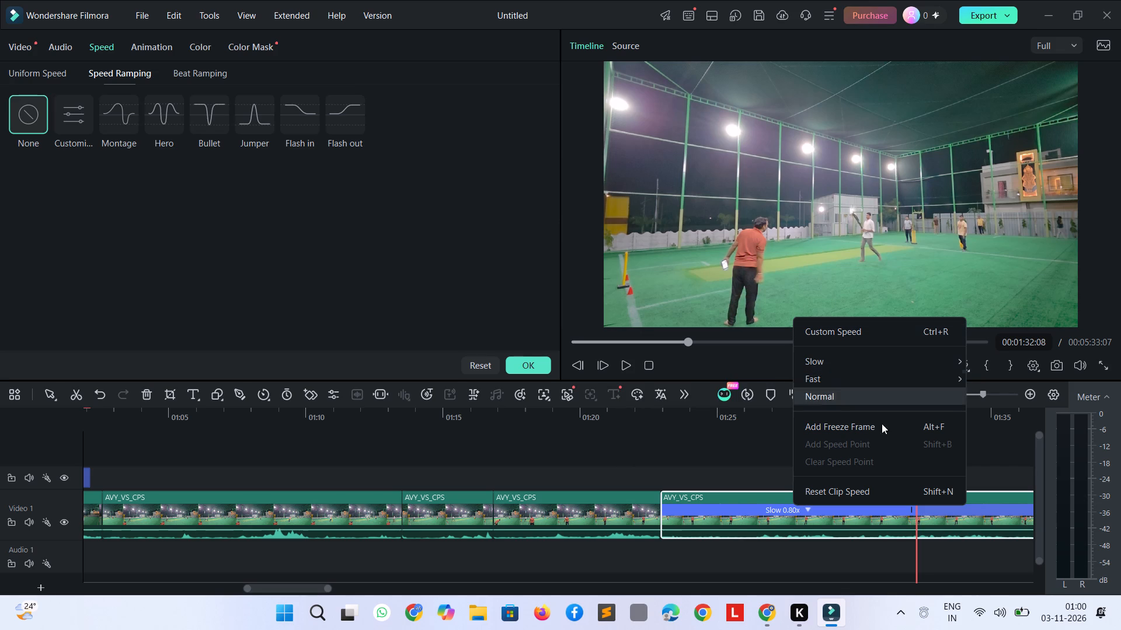
left_click(838, 496)
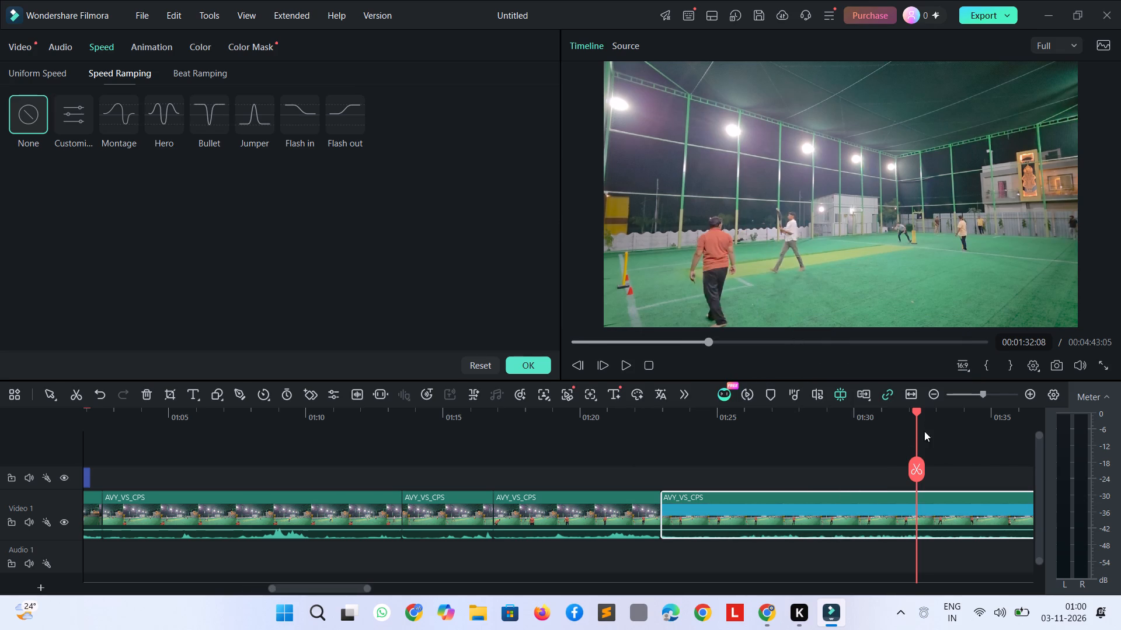
Play the last AVY_VS_CPS clip at normal speed from 00:01:32:08 through the delivery, pausing at 00:01:39:18.
left_click(918, 416)
key("space")
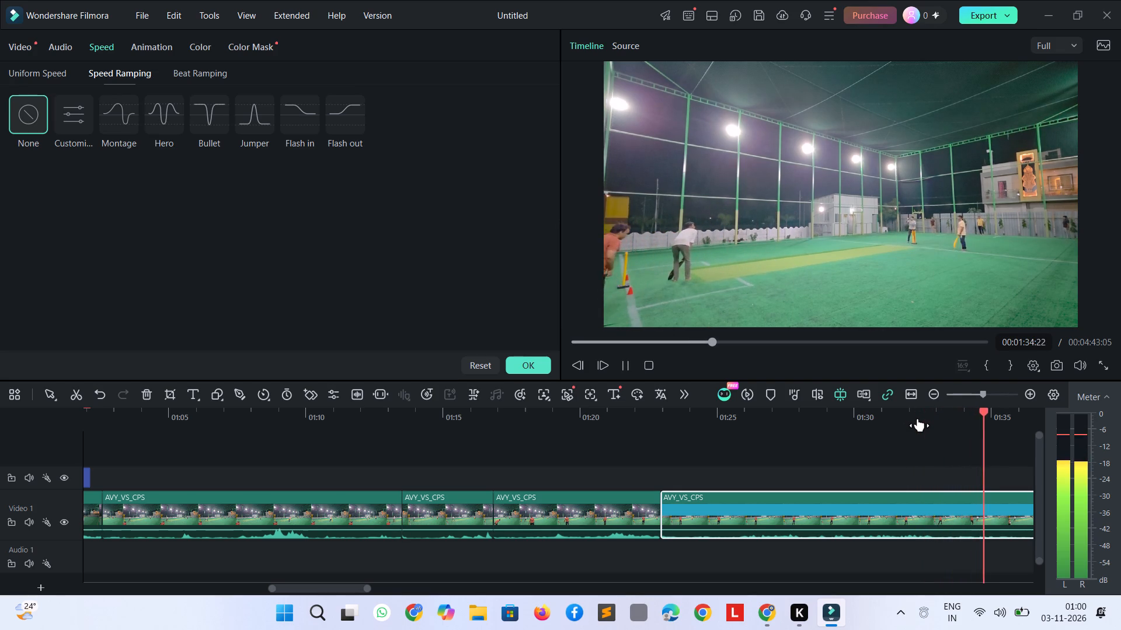
key("space")
key("space")
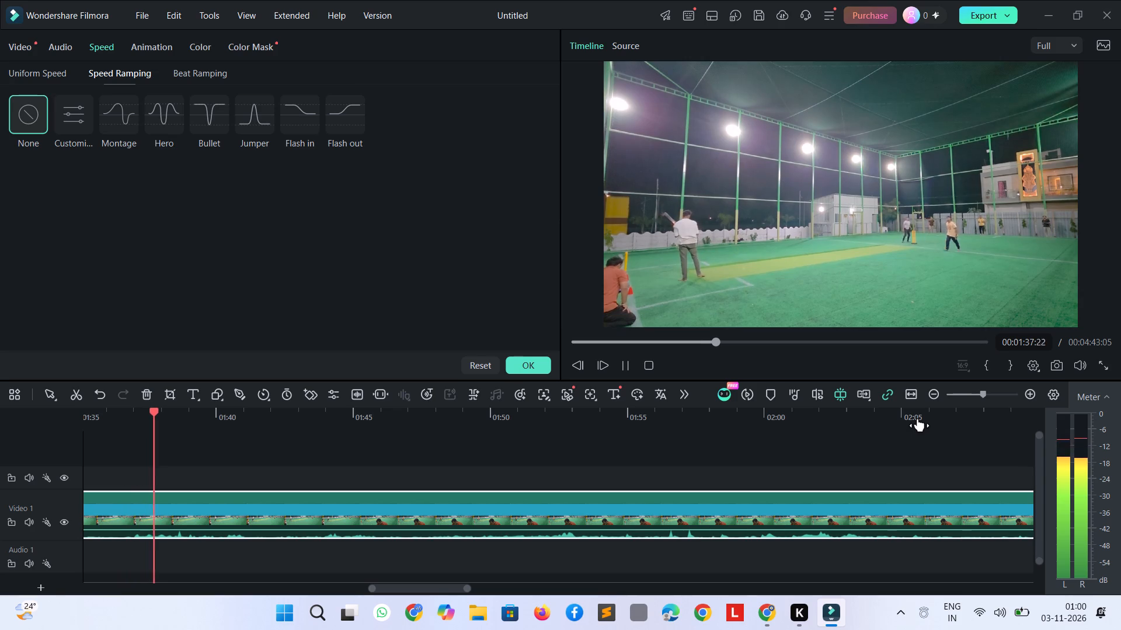
key("space")
key("space")
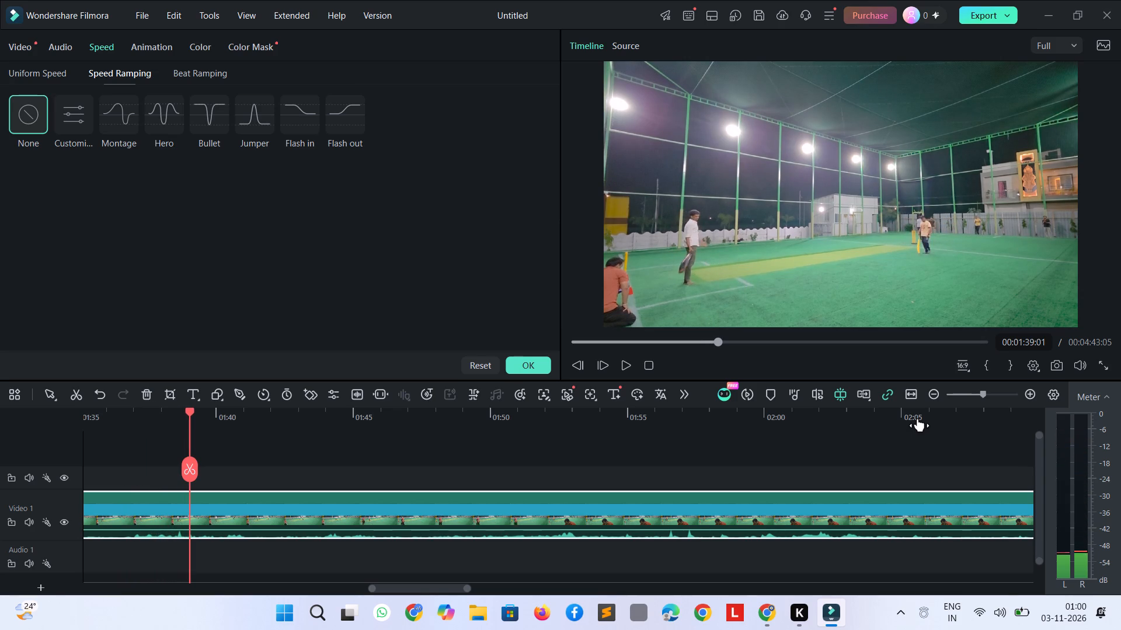
key("space")
key("space")
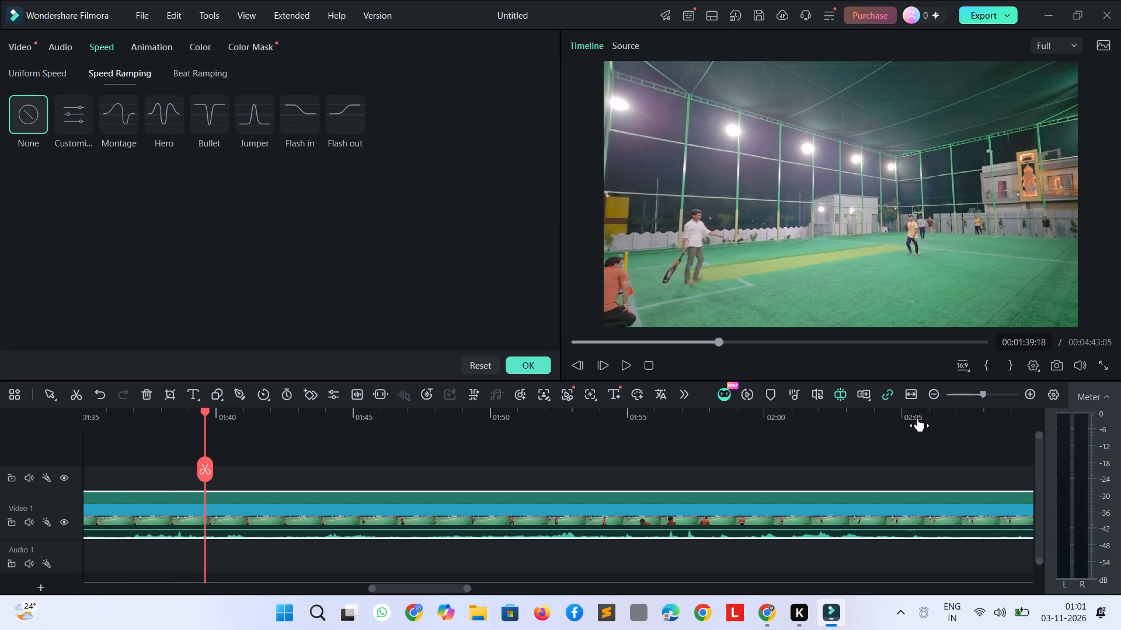
Return to 00:01:23:18 near the last AVY_VS_CPS clip's start, replay its opening footage and close the speed settings.
scroll(918, 418, "down", 5, "ctrl")
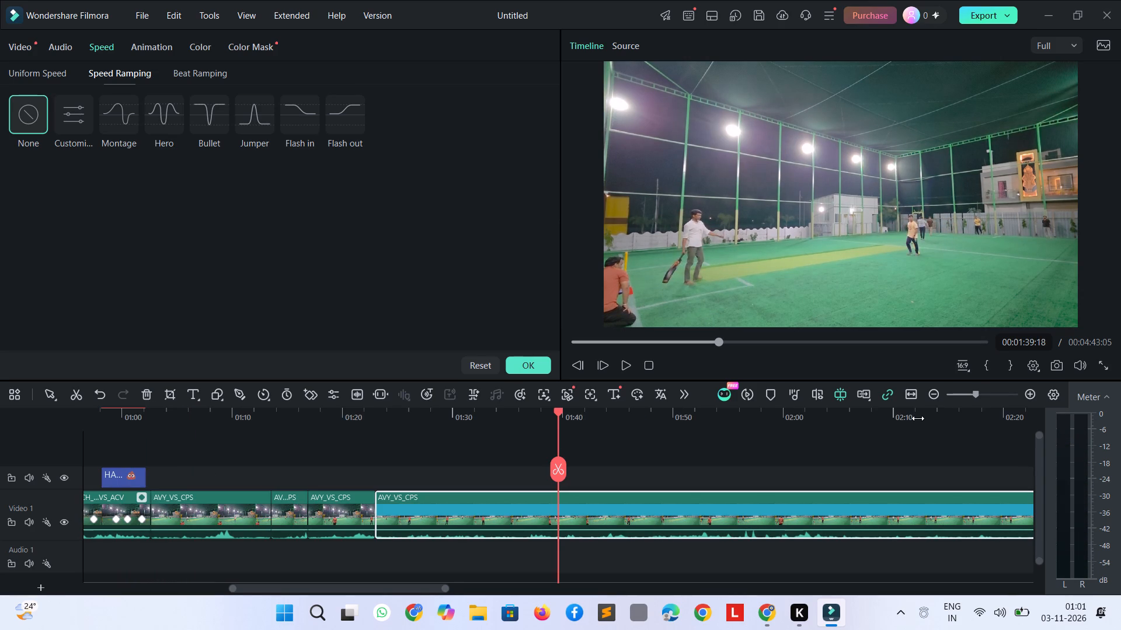
key("shift+Left")
key("shift+Left")
key("shift+Left")
key("shift+Left")
key("shift+Left")
key("shift+Left")
key("shift+Left")
key("shift+Left")
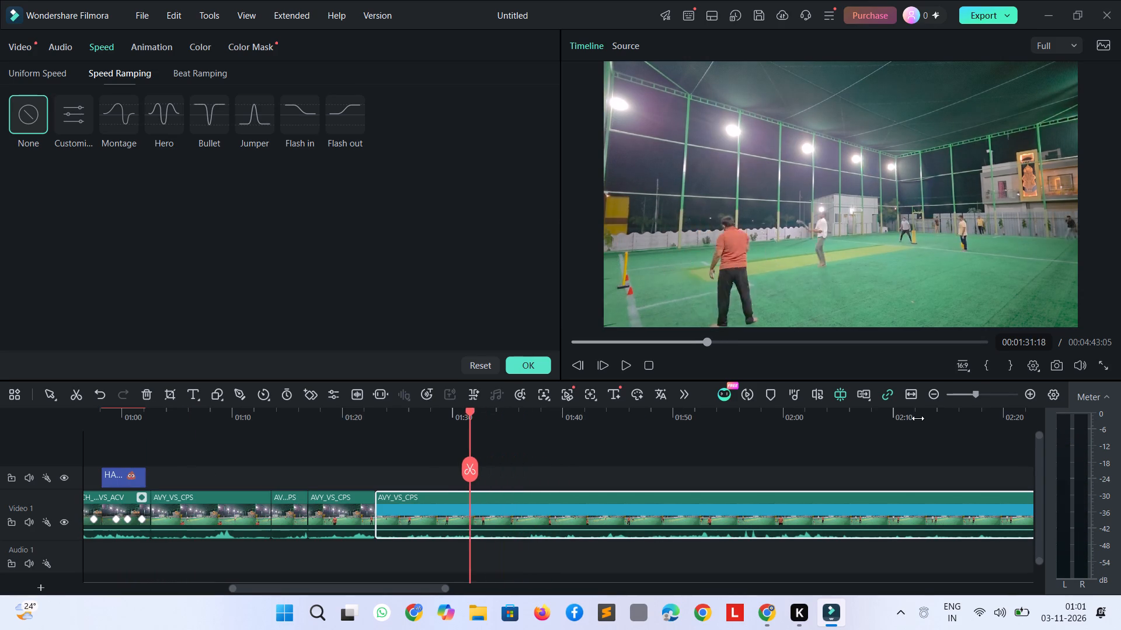
key("shift+Left")
key("shift+Left")
key("shift+Left")
key("shift+Left")
key("shift+Left")
key("shift+Left")
key("shift+Left")
key("shift+Left")
key("space")
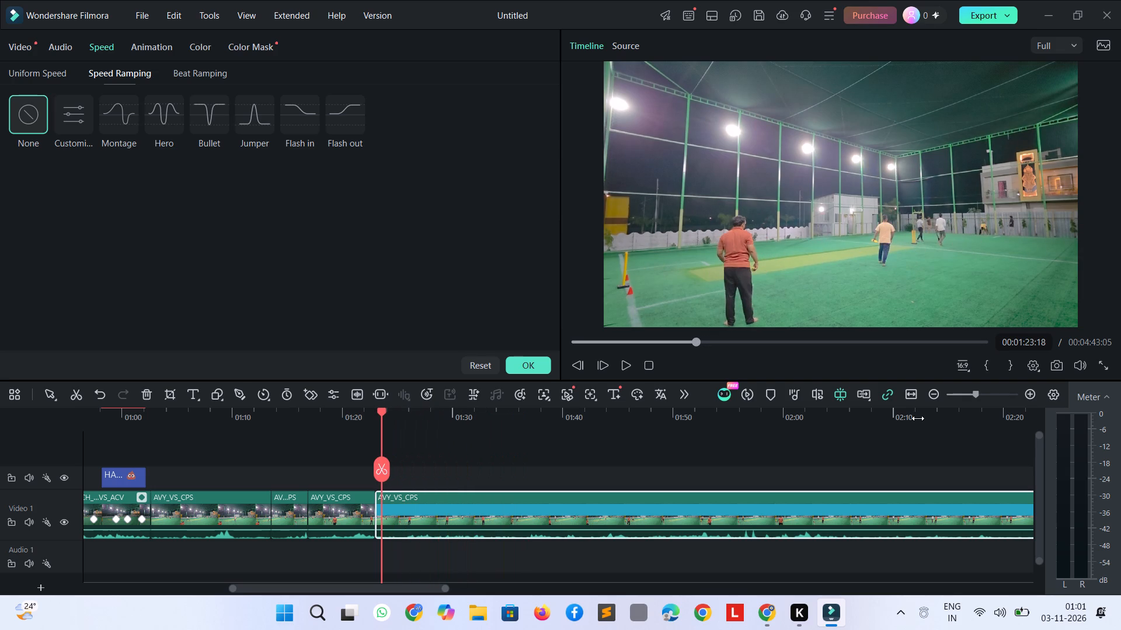
key("space")
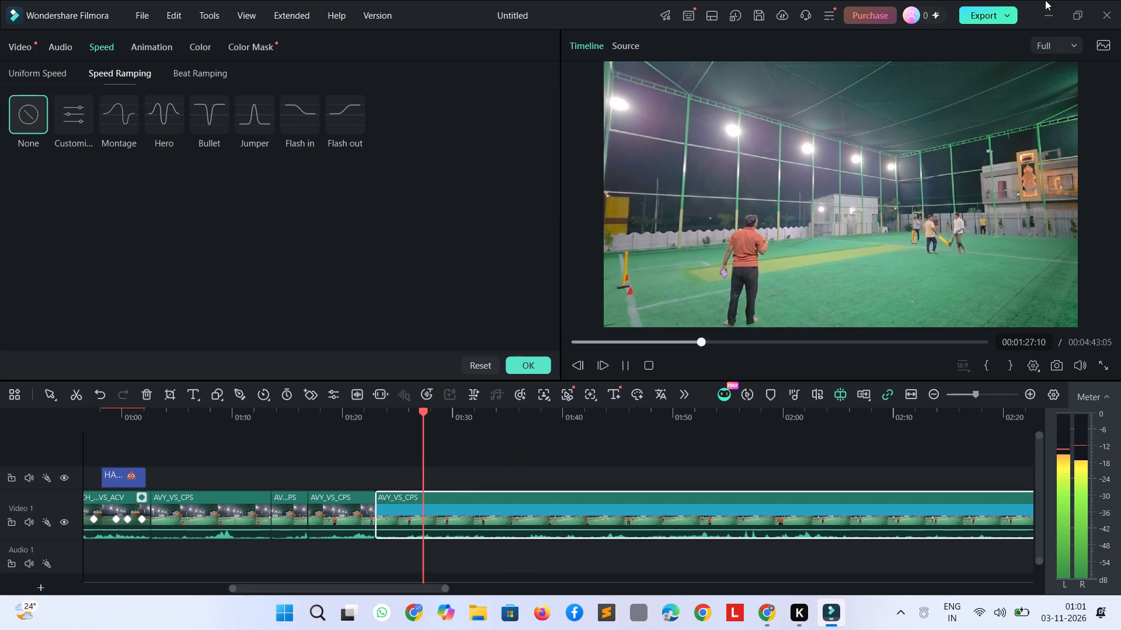
left_click(524, 365)
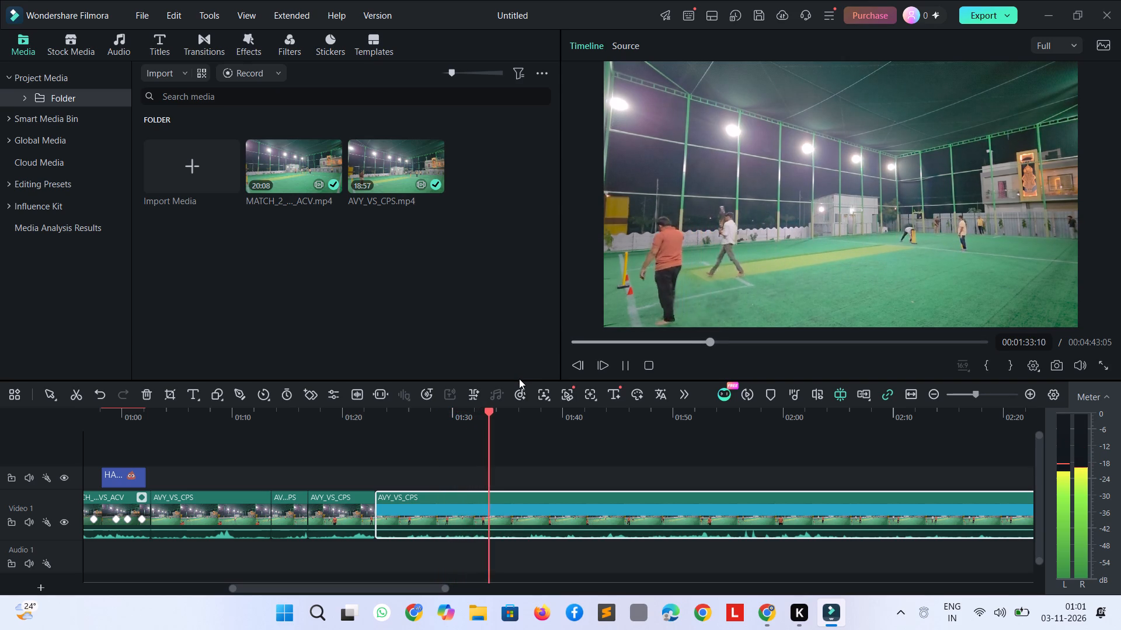
Split the last AVY_VS_CPS clip at 00:01:34:28 and delete the piece before the cut.
key("space")
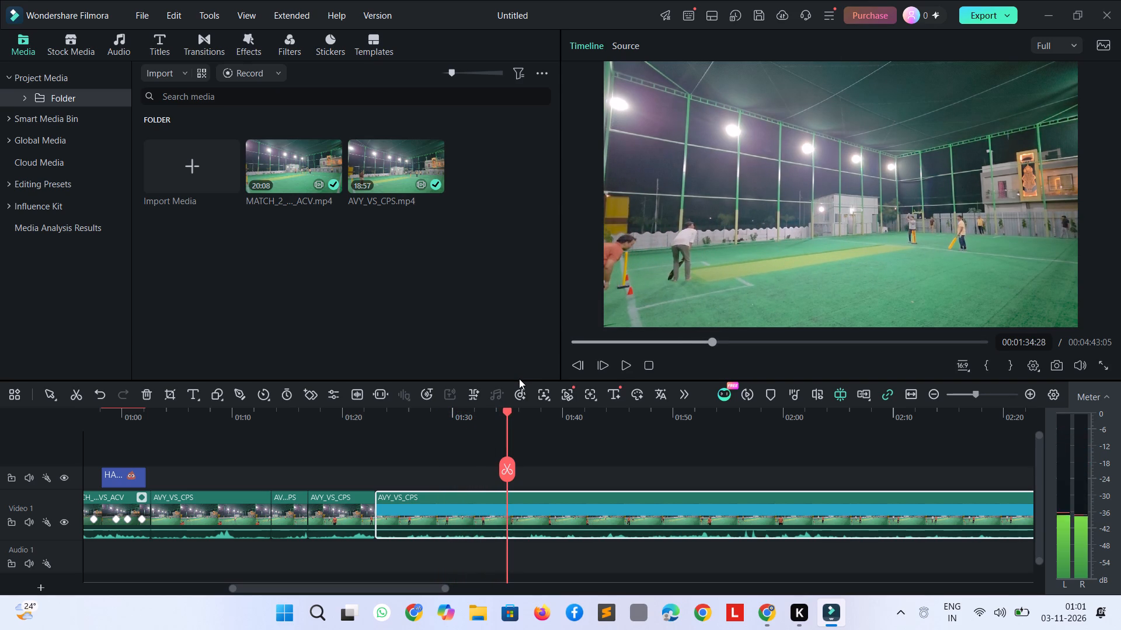
key("ctrl+b")
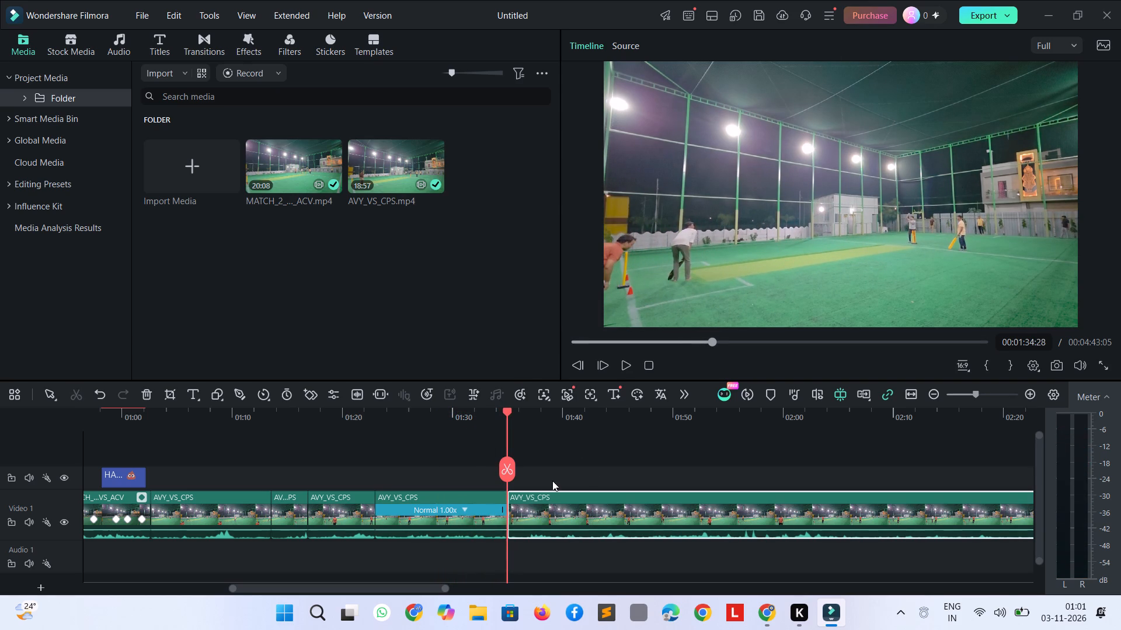
left_click(457, 496)
key("Delete")
Play the delivery in the last AVY_VS_CPS clip and split the clip at about 00:01:27.
key("space")
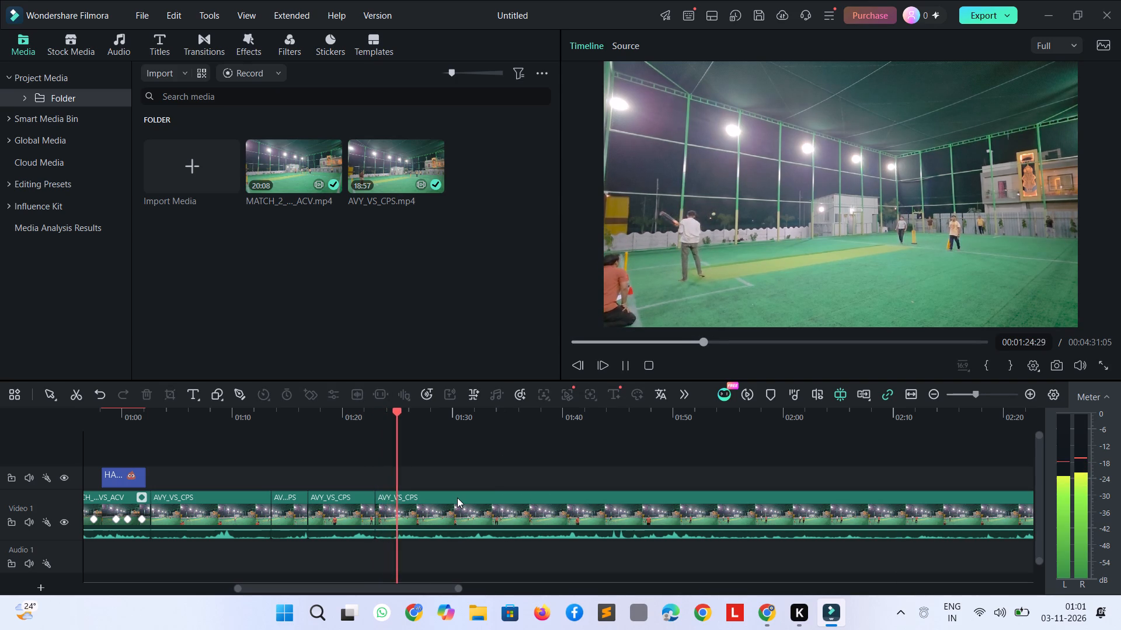
left_click(468, 509)
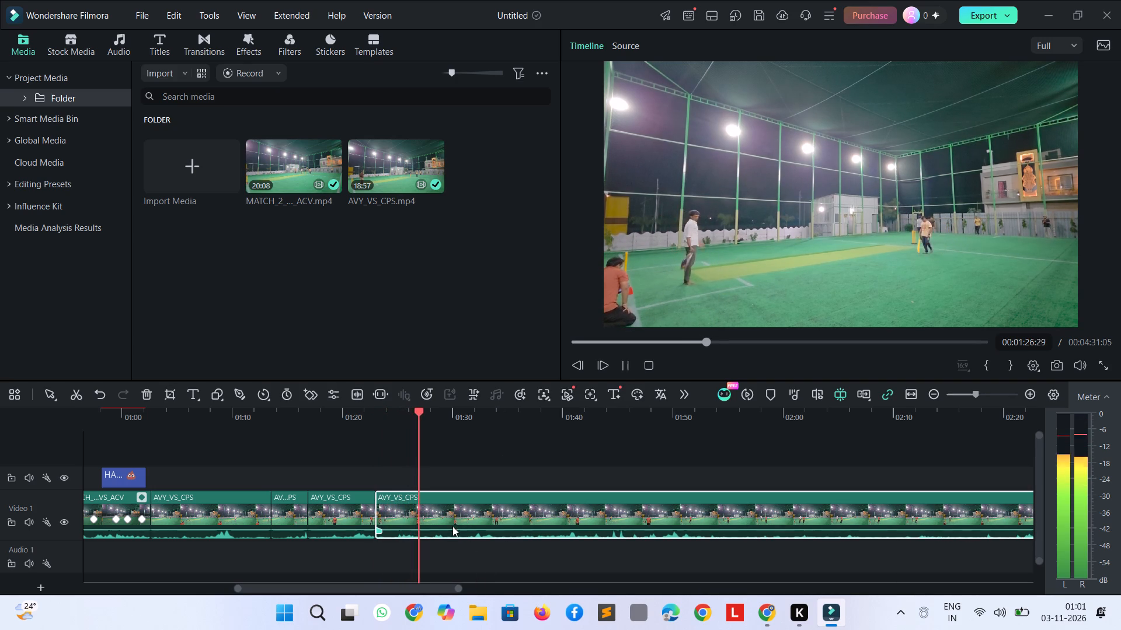
key("space")
key("ctrl+b")
Skim forward from the cut at about 00:01:27 to around 00:02:19, looking for the next delivery.
key("space")
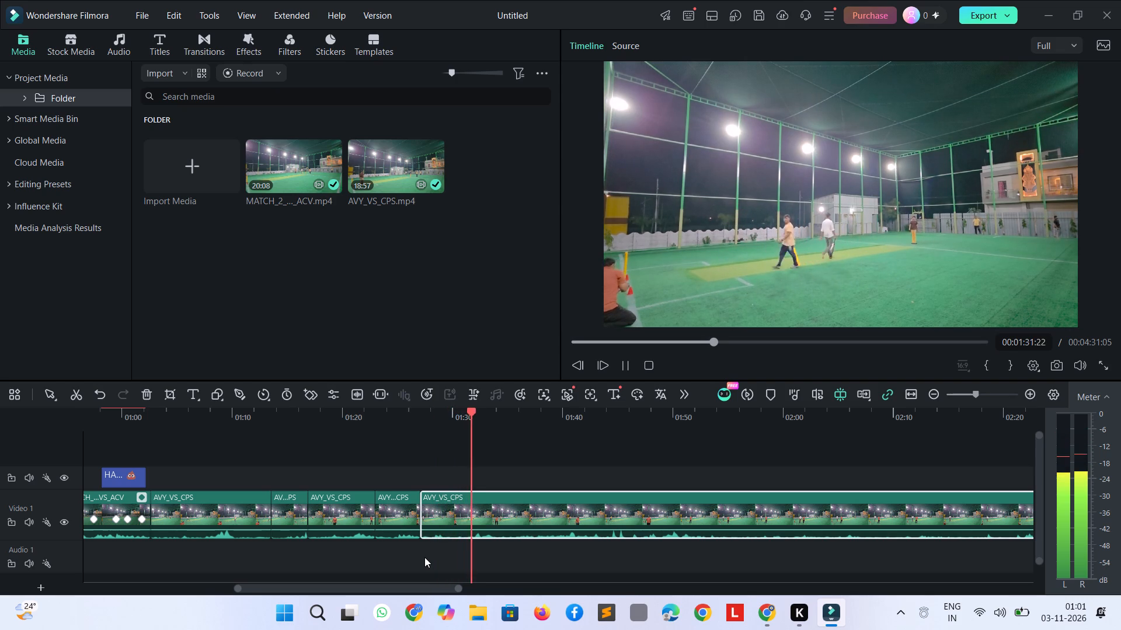
key("shift+Right")
key("shift+Right")
key("shift+Right")
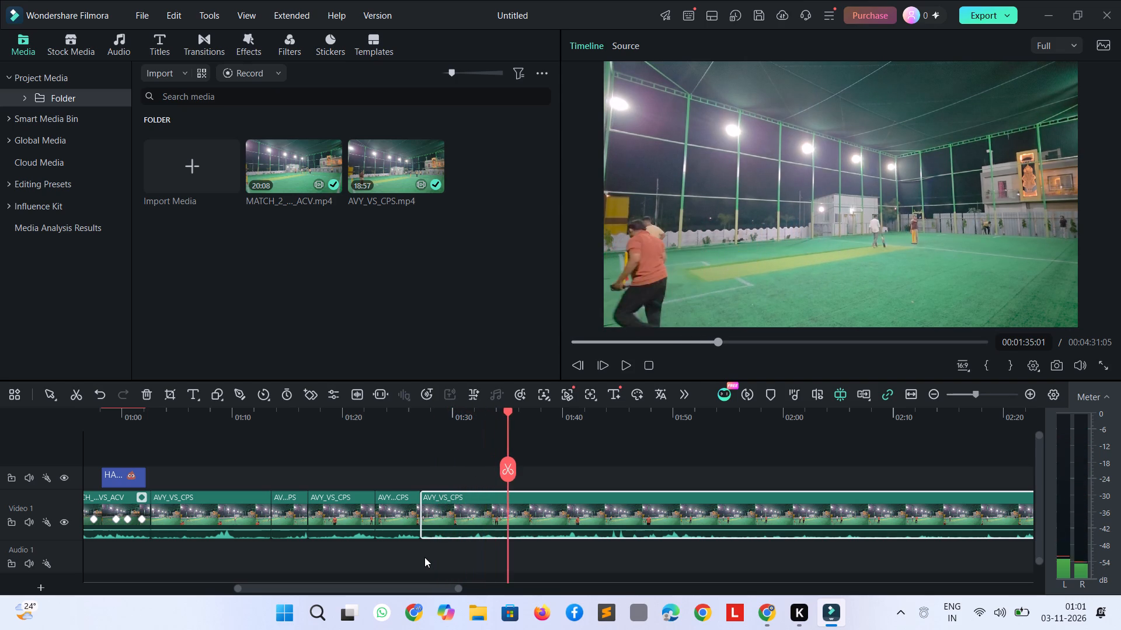
key("shift+Right")
key("shift+Right")
key("shift+Right")
key("shift+Right")
key("shift+Right")
key("shift+Right")
key("shift+Right")
key("shift+Right")
key("shift+Right")
key("shift+Right")
key("shift+Right")
key("shift+Right")
key("shift+Right")
key("shift+Right")
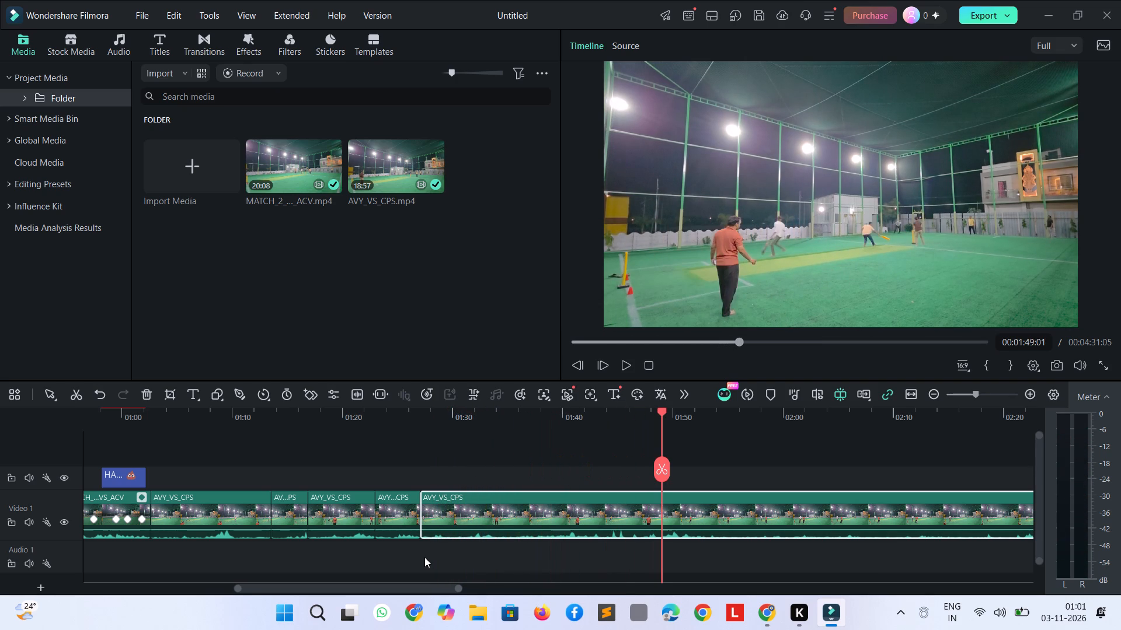
key("shift+Right")
key("shift+Right")
key("shift+Right")
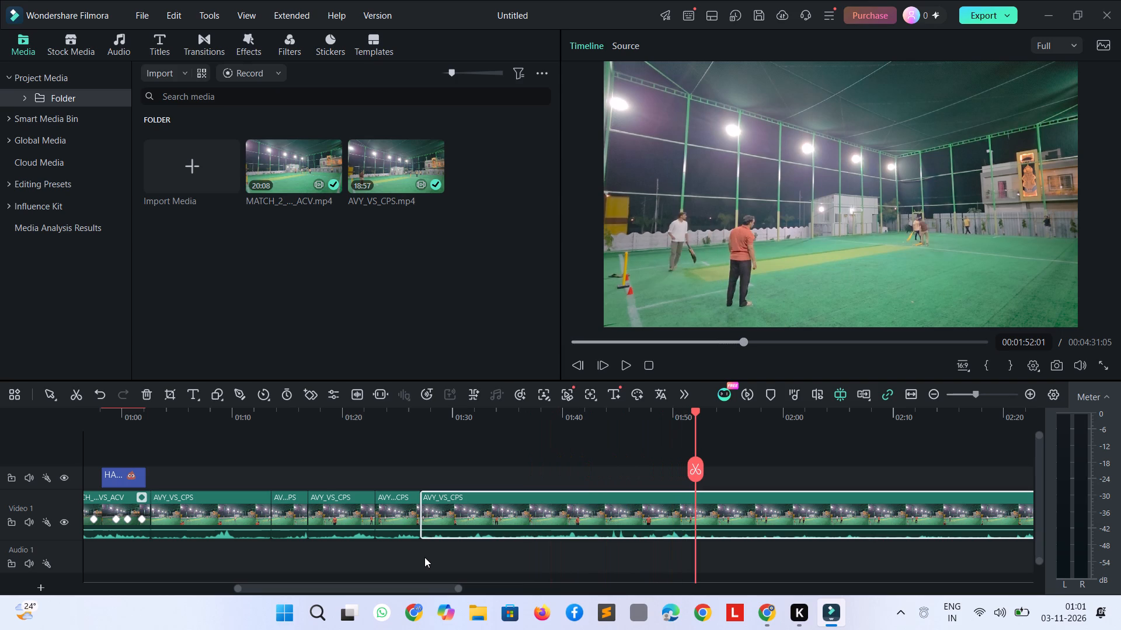
key("space")
key("space")
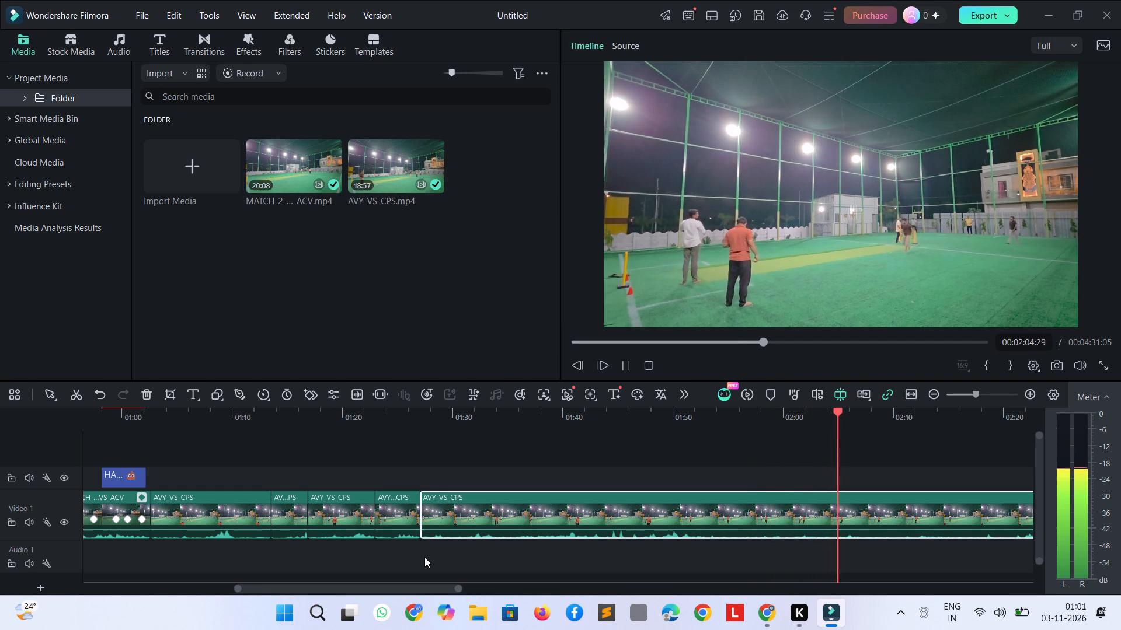
key("shift+Right")
key("shift+Right")
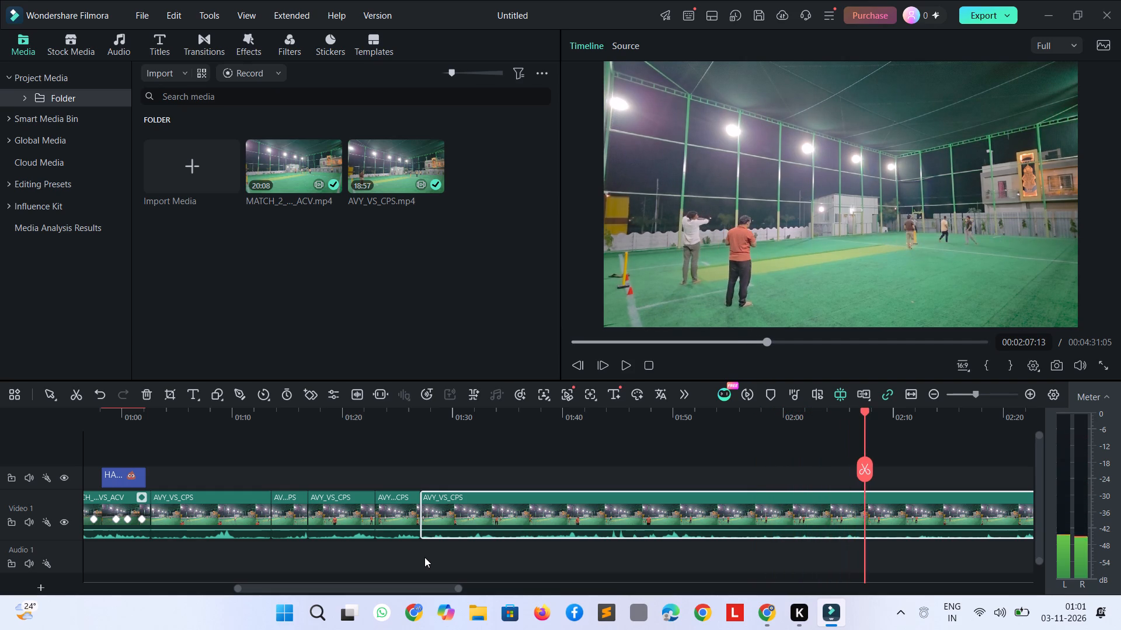
key("shift+Left")
key("shift+Right")
key("shift+Right")
key("shift+Right")
key("shift+Right")
key("shift+Right")
key("shift+Right")
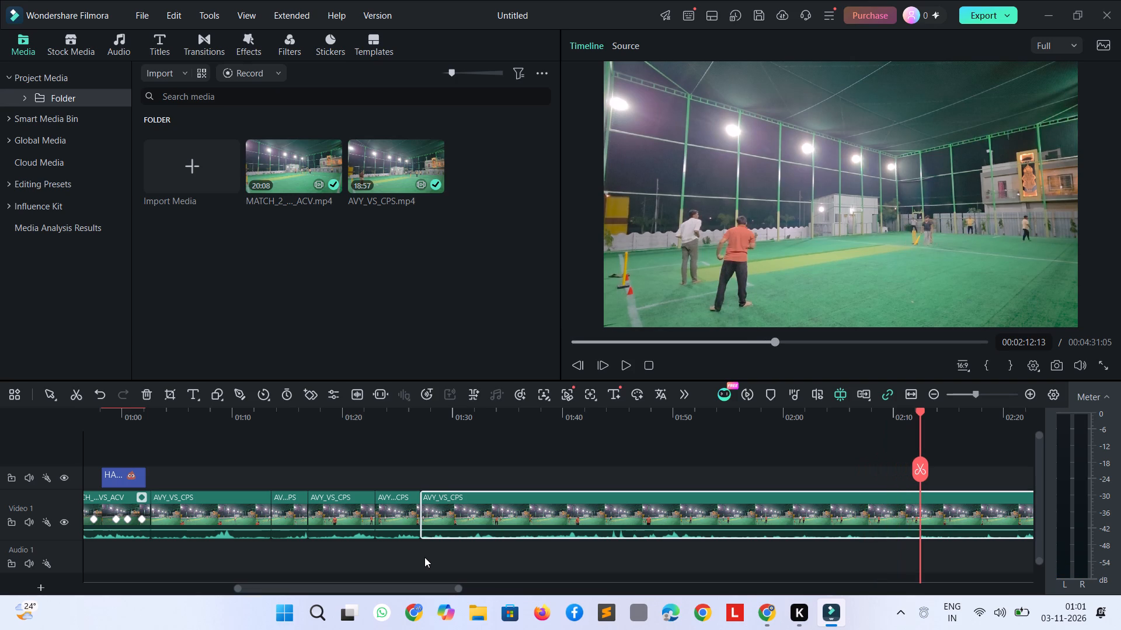
key("space")
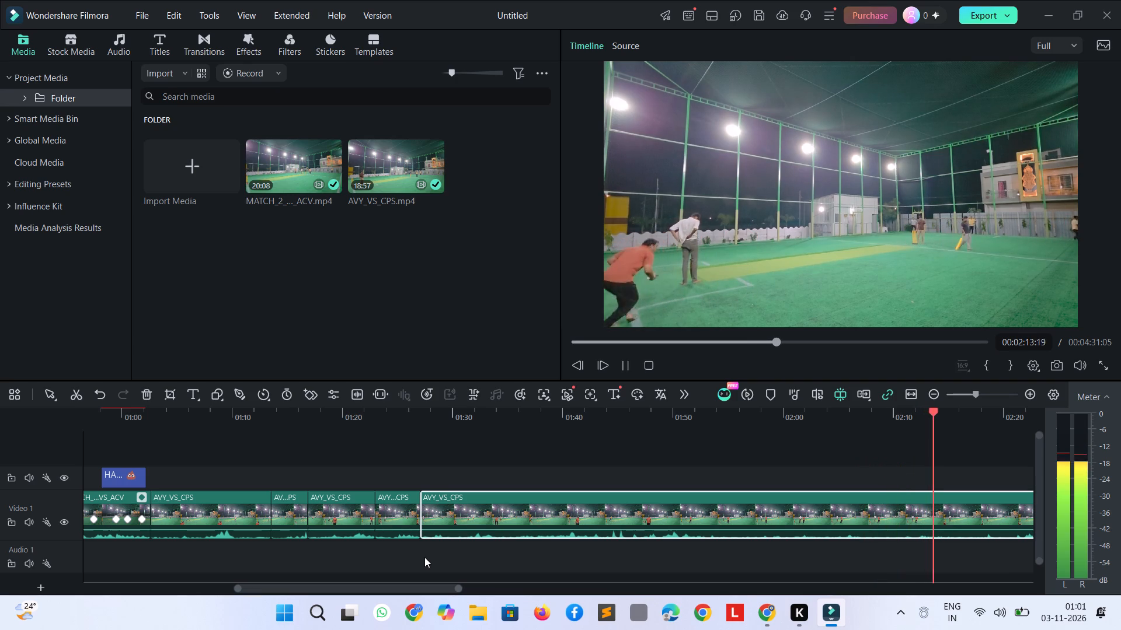
key("space")
key("space")
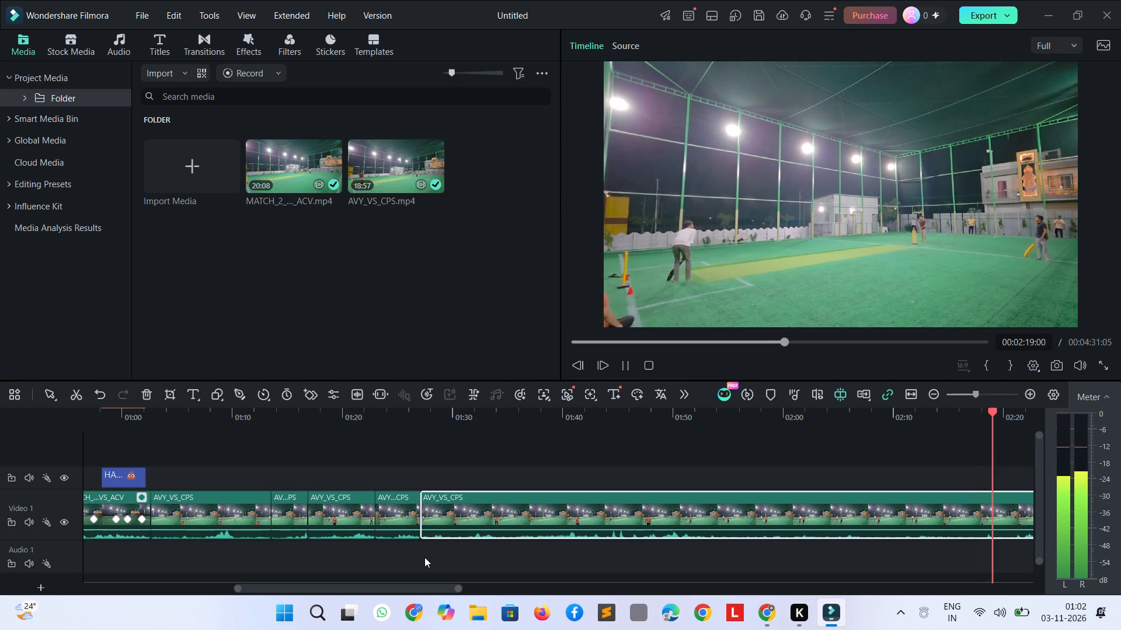
Split the last AVY_VS_CPS clip at 00:02:19:05 and delete the dead-time piece before the cut.
key("space")
key("ctrl+b")
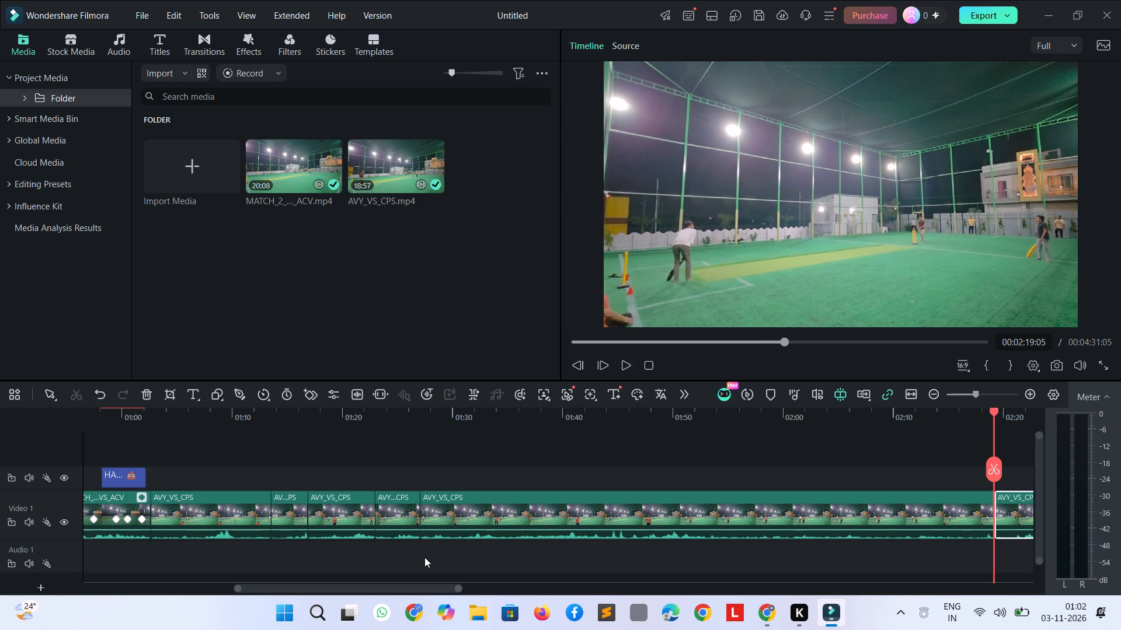
left_click(520, 516)
key("Delete")
Play the delivery in the last AVY_VS_CPS clip and split the clip at 00:01:30:19.
key("space")
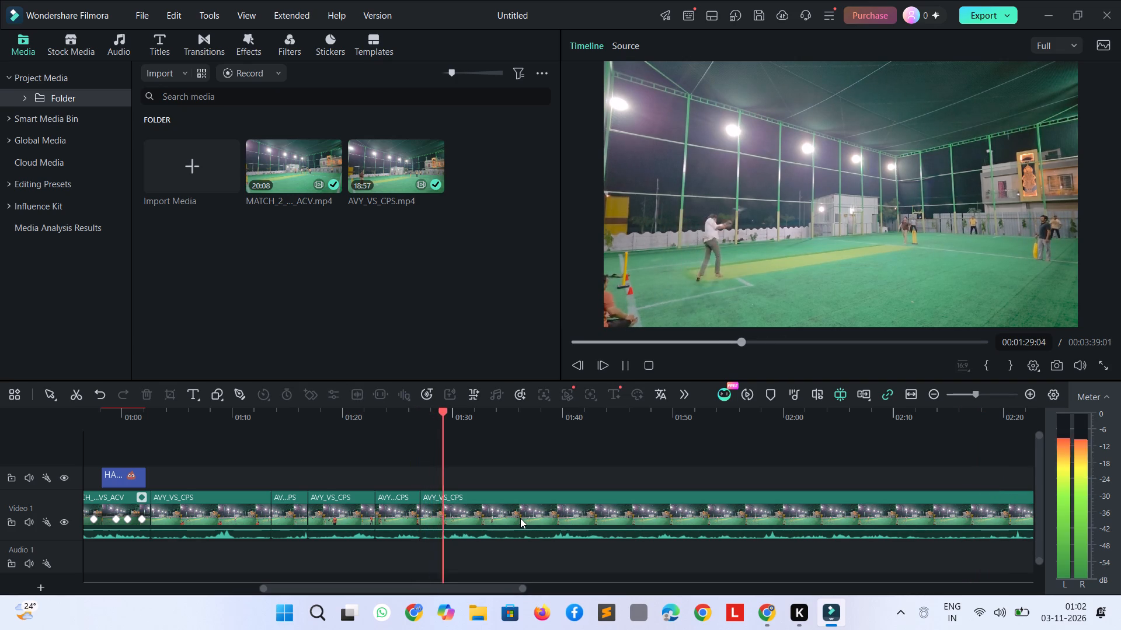
key("space")
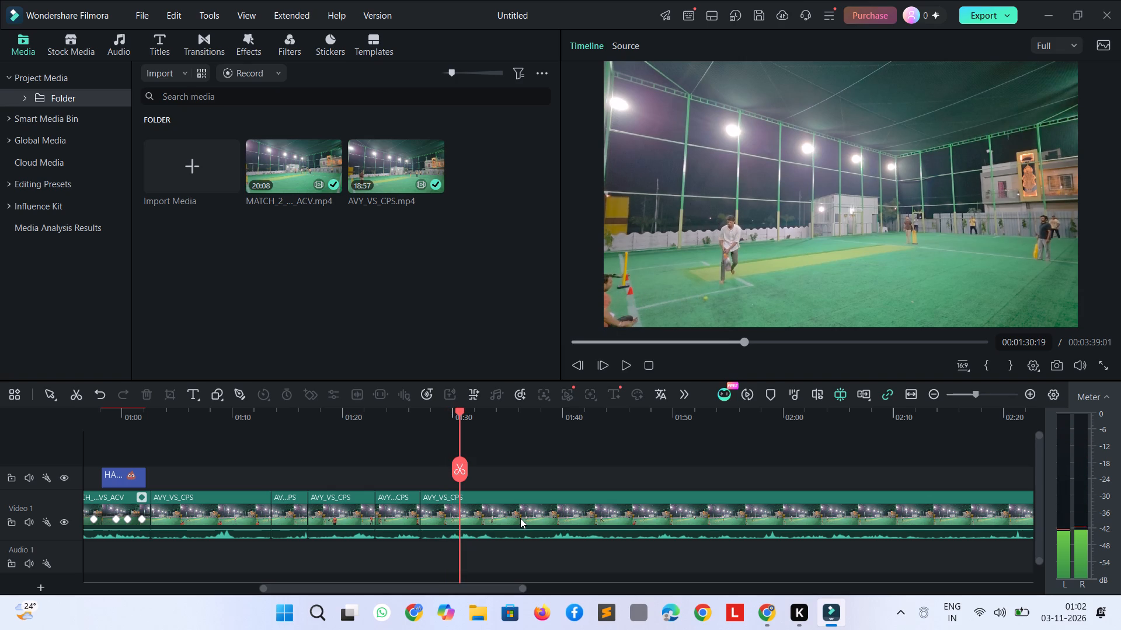
key("ctrl+b")
key("ctrl+space")
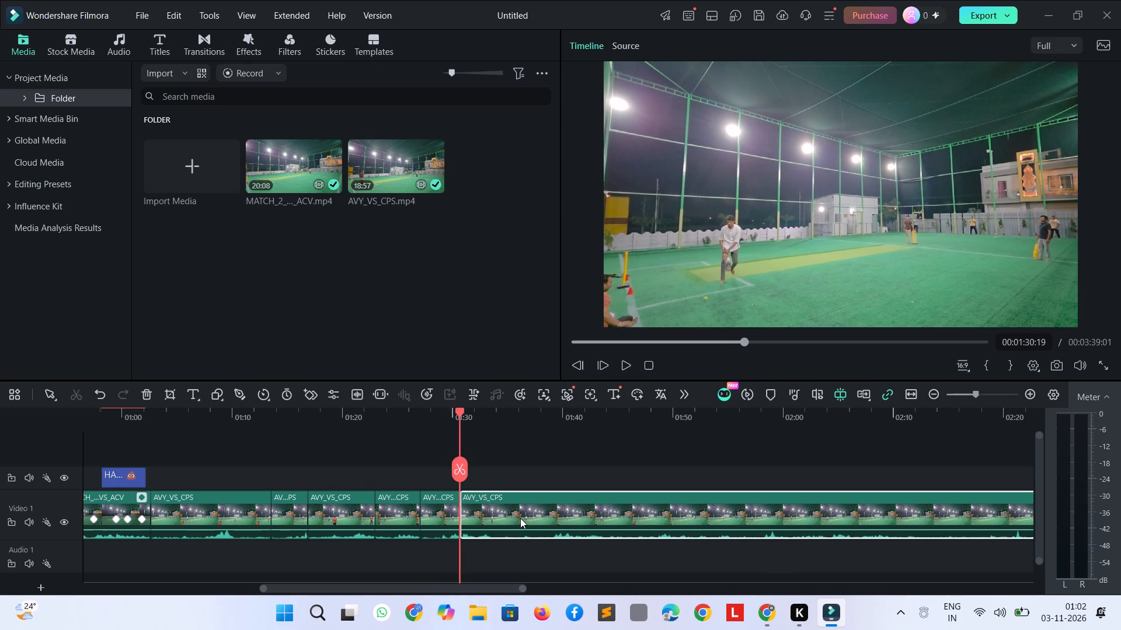
Split the last AVY_VS_CPS clip at 00:01:37:22 and delete the dead-time piece before the cut.
key("space")
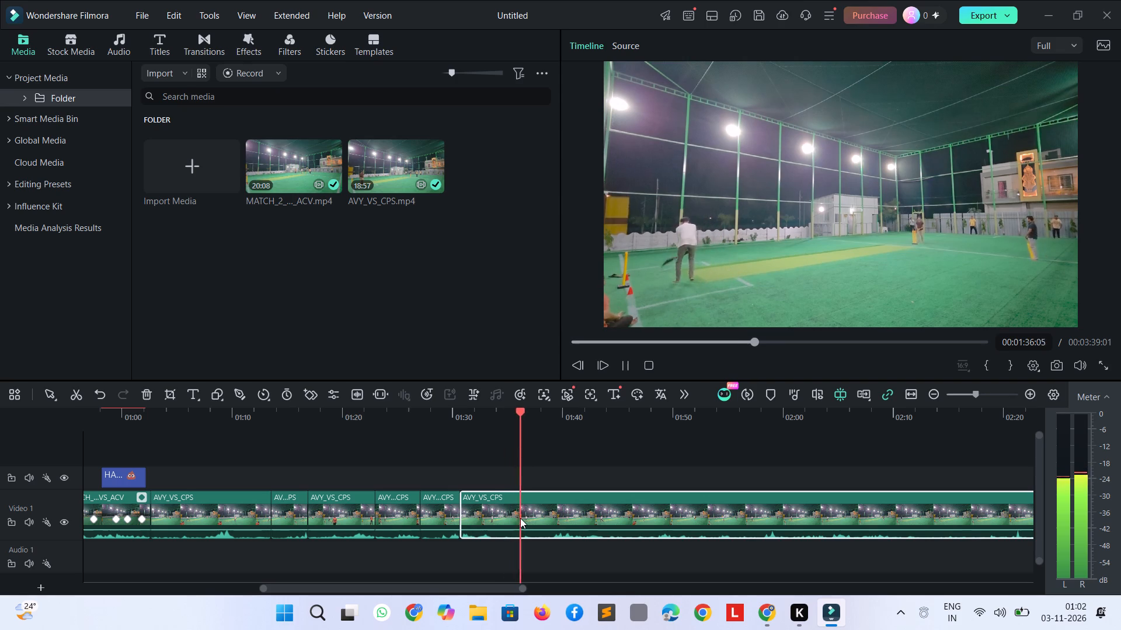
key("space")
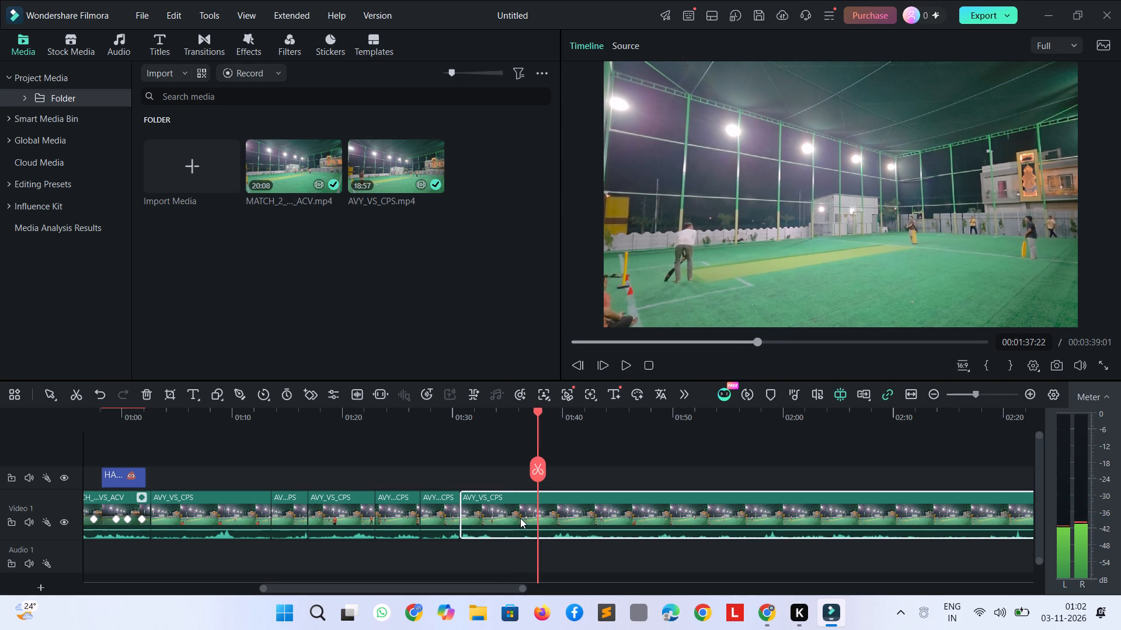
key("ctrl+b")
left_click(520, 519)
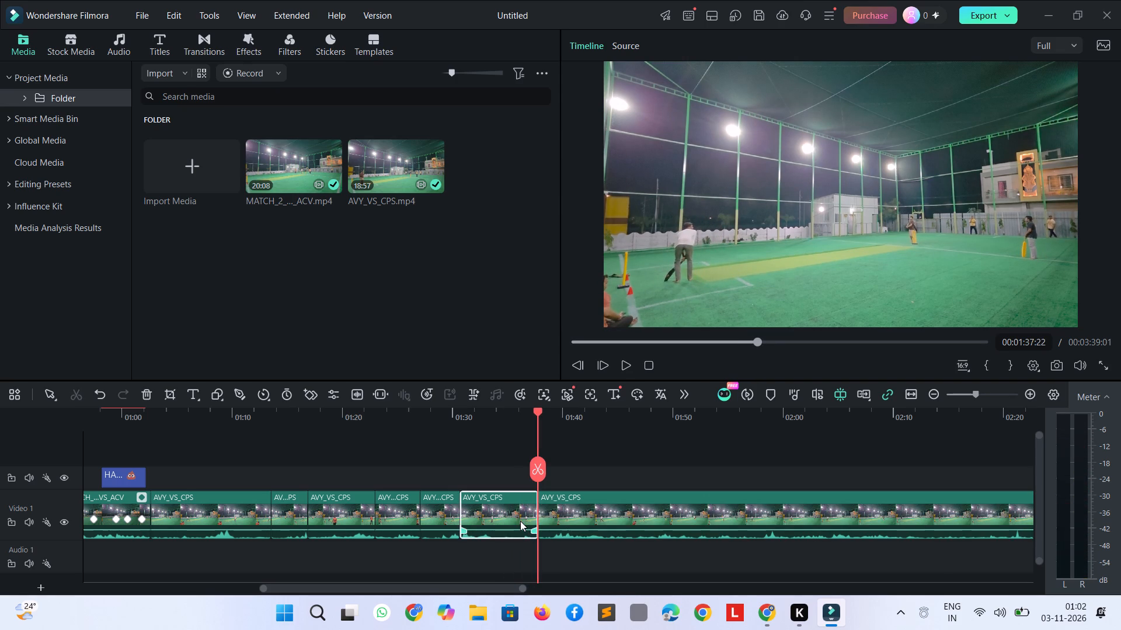
key("Delete")
Replay the delivery in the last AVY_VS_CPS clip and split the clip at 00:01:33:01, once the shot is played.
key("space")
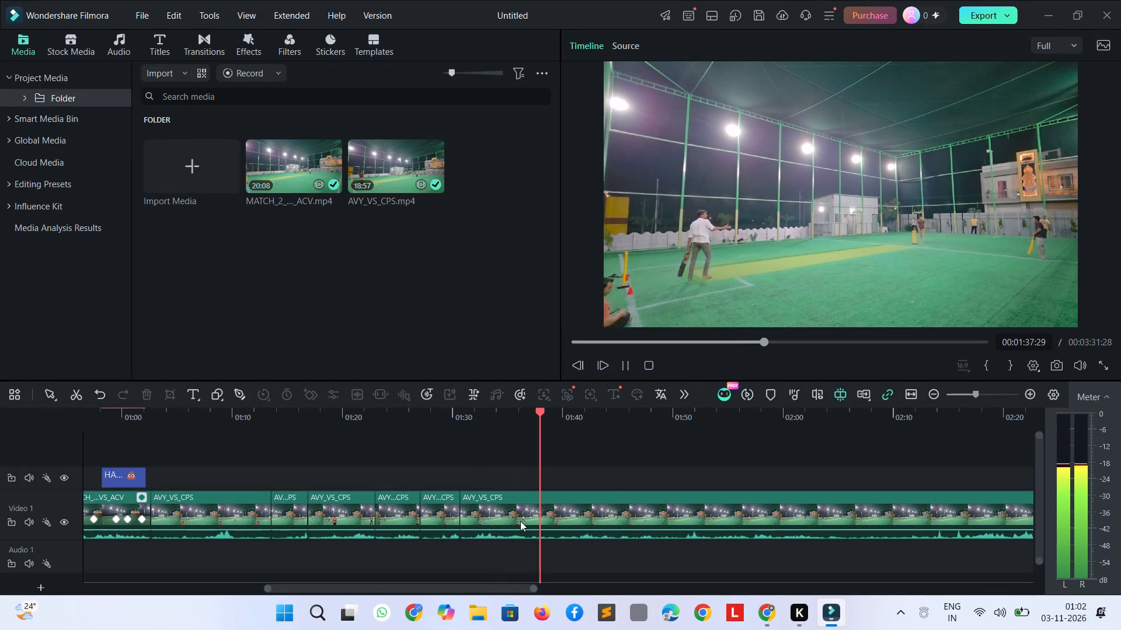
key("space")
key("shift+Left")
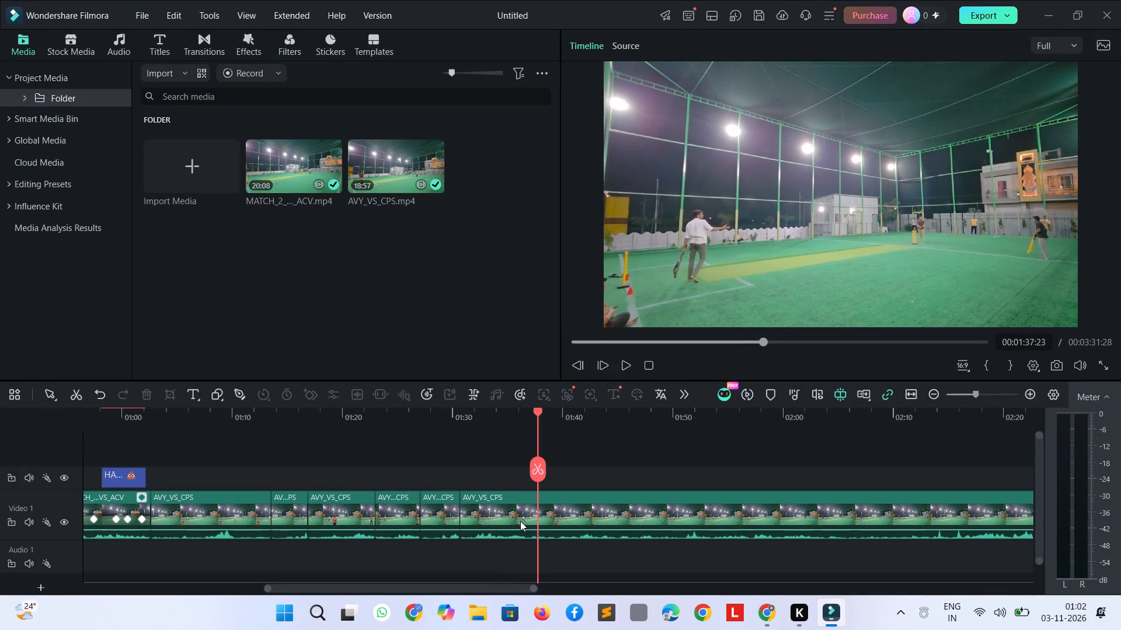
key("shift+Left")
key("shift+Left")
key("space")
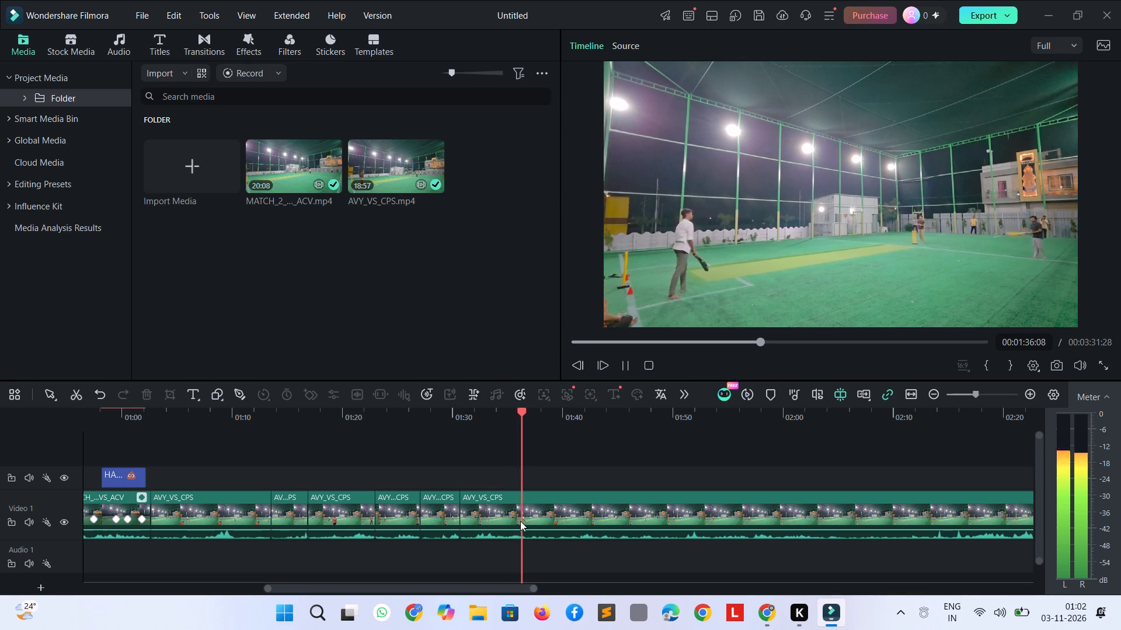
key("shift+Left")
key("shift+Left")
key("shift+Left")
key("shift+Left")
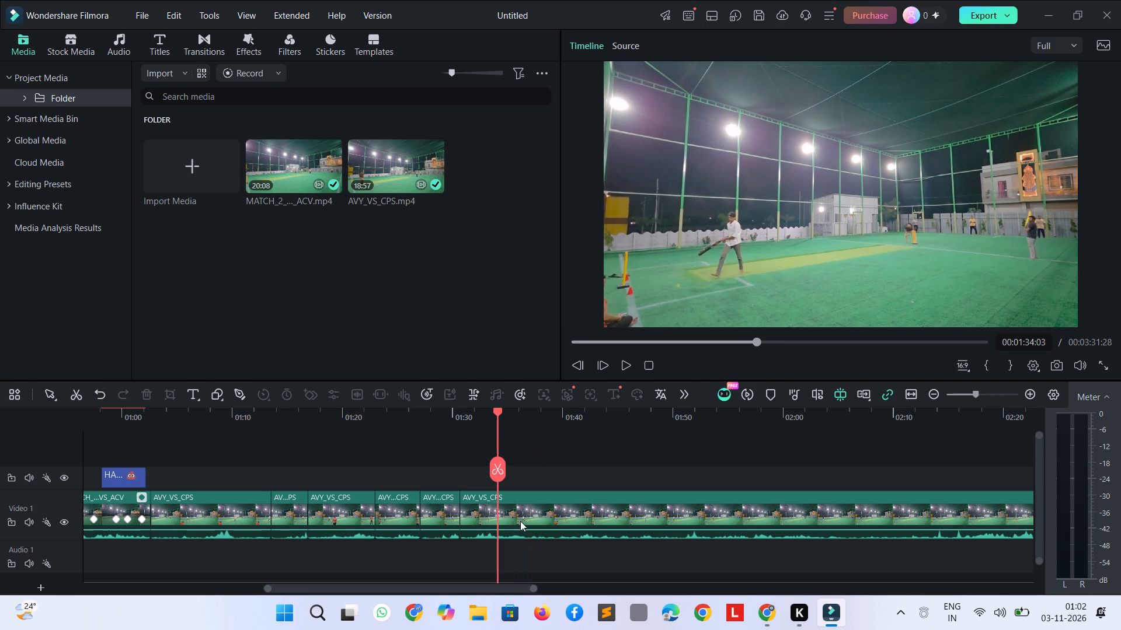
key("space")
key("space")
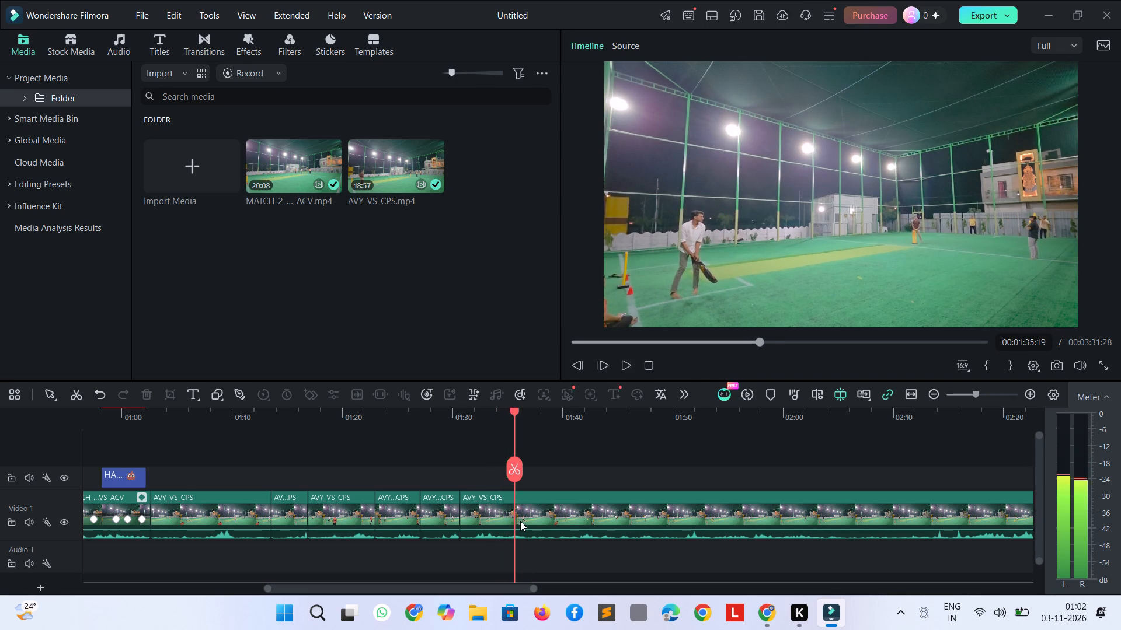
key("shift+Left")
key("shift+Left")
key("shift+Left")
key("space")
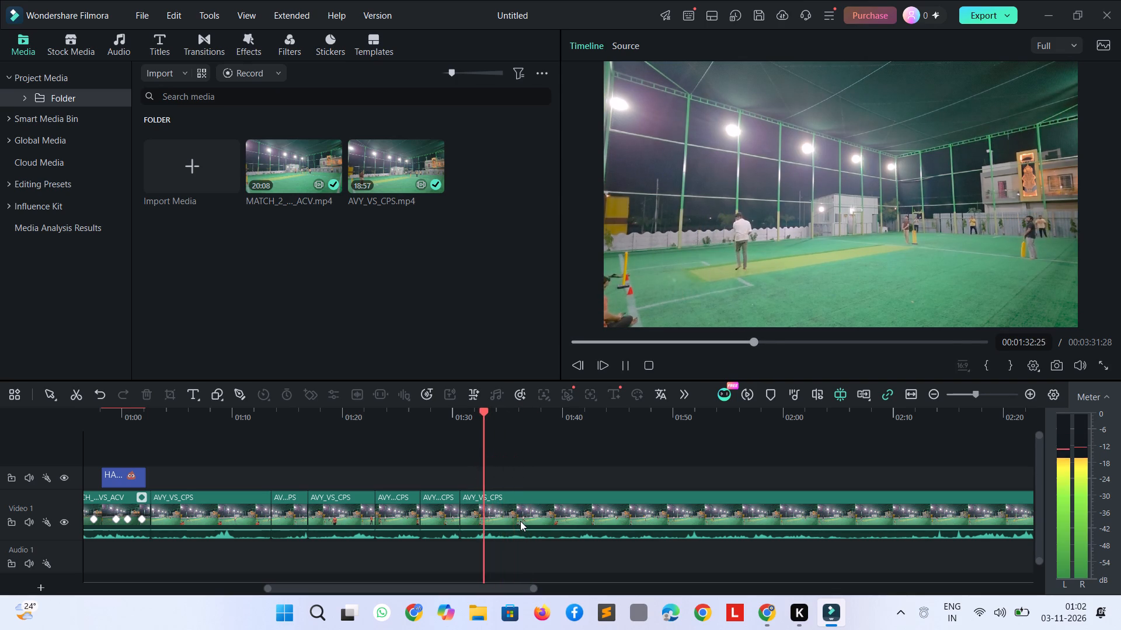
key("space")
key("shift+Left")
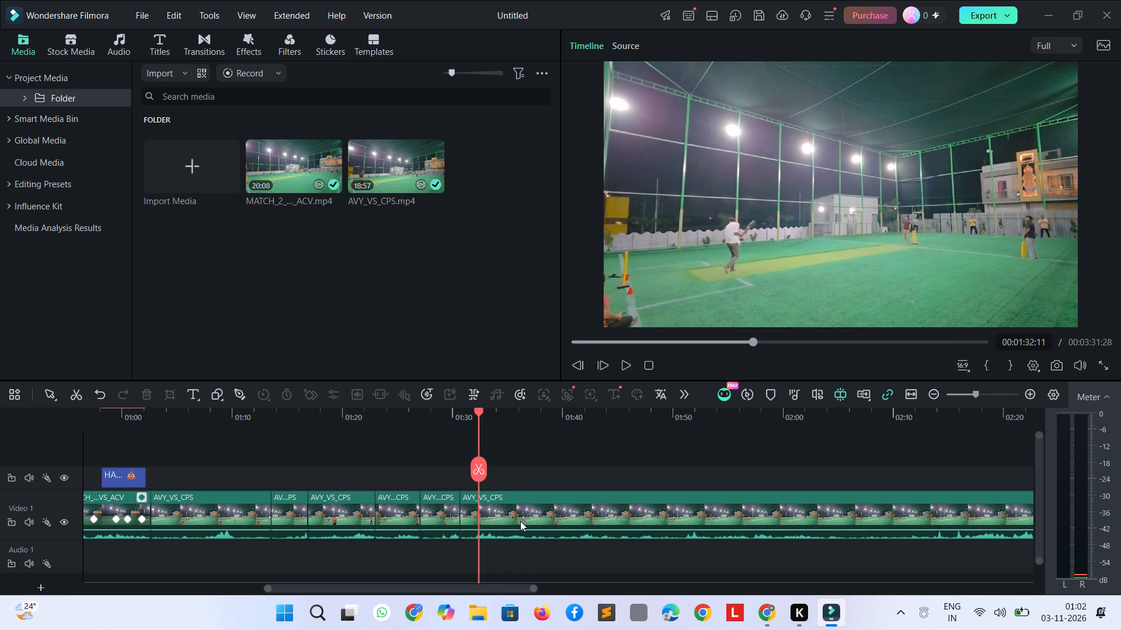
key("space")
key("space")
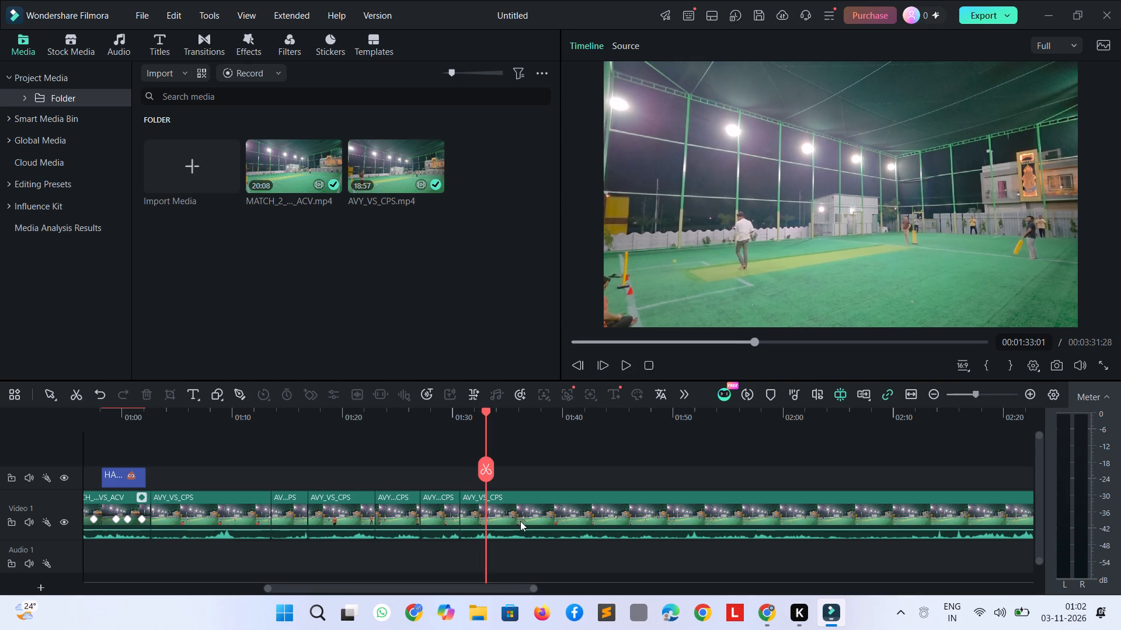
key("ctrl+b")
Find the lead-up to the next delivery in the last AVY_VS_CPS clip and split the clip at 00:01:53:07.
key("space")
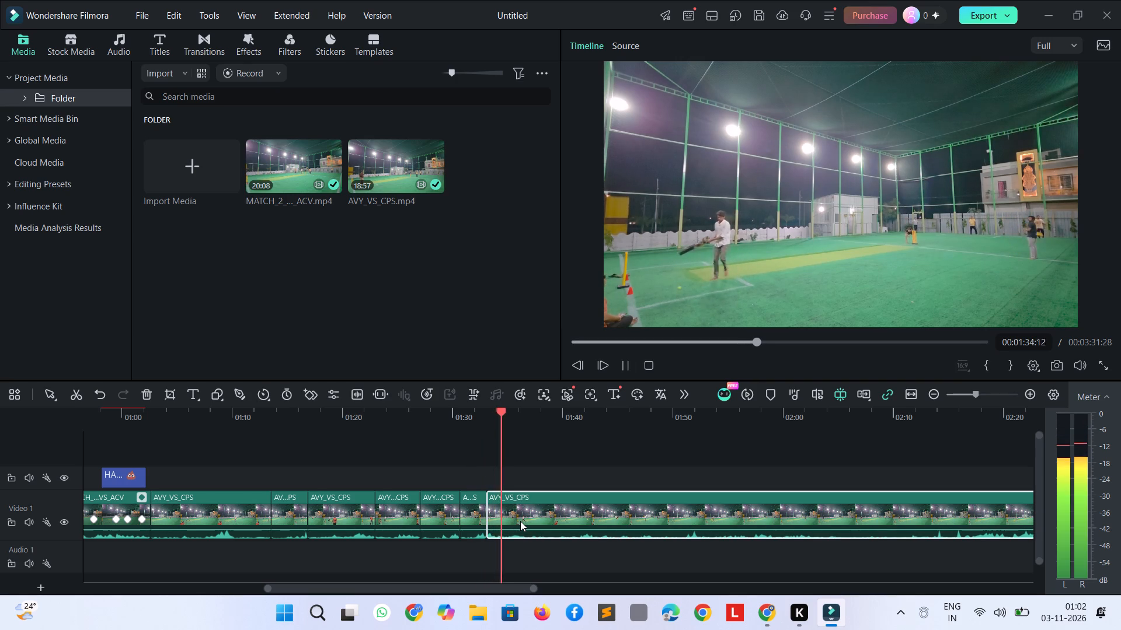
key("shift+Right")
key("shift+Right")
key("shift+Right")
key("shift+Right")
key("shift+Right")
key("shift+Right")
key("shift+Right")
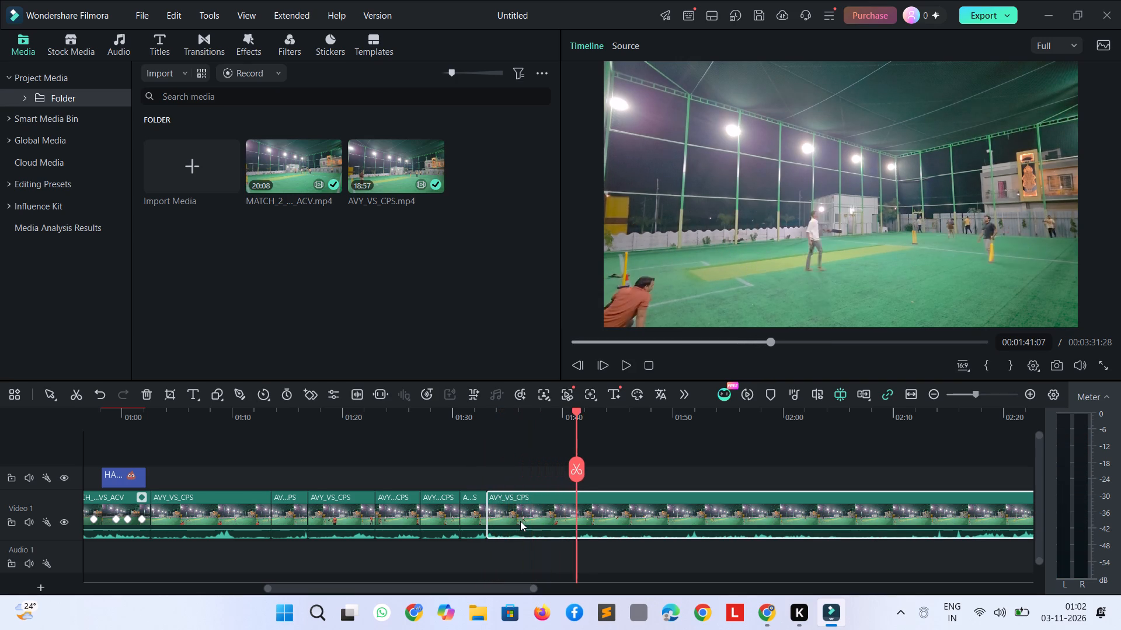
key("shift+Right")
key("shift+Right")
key("shift+Right")
key("shift+Right")
key("shift+Right")
key("shift+Right")
key("shift+Right")
key("space")
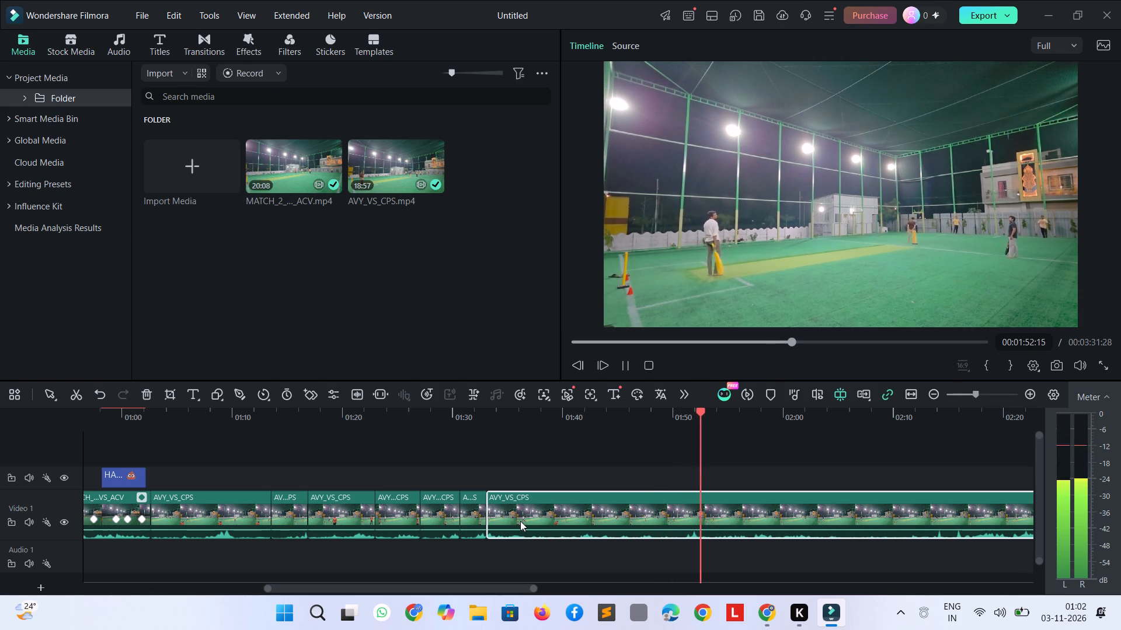
key("space")
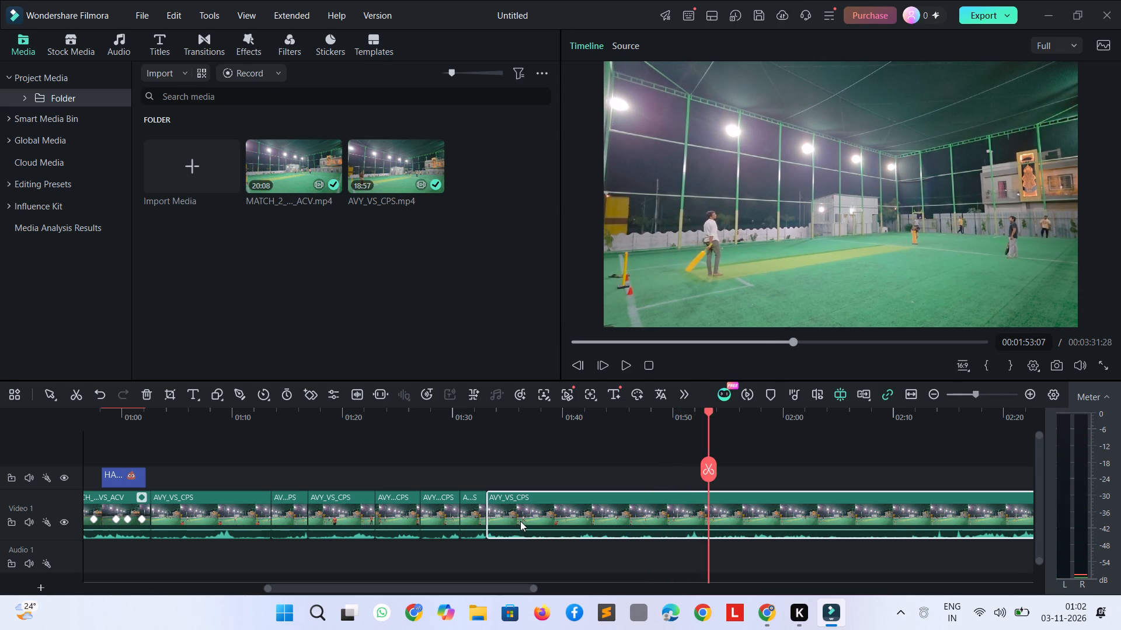
key("ctrl+b")
Split the last AVY_VS_CPS clip at 00:01:56:16, just before the delivery, and delete the short piece before the cut.
key("space")
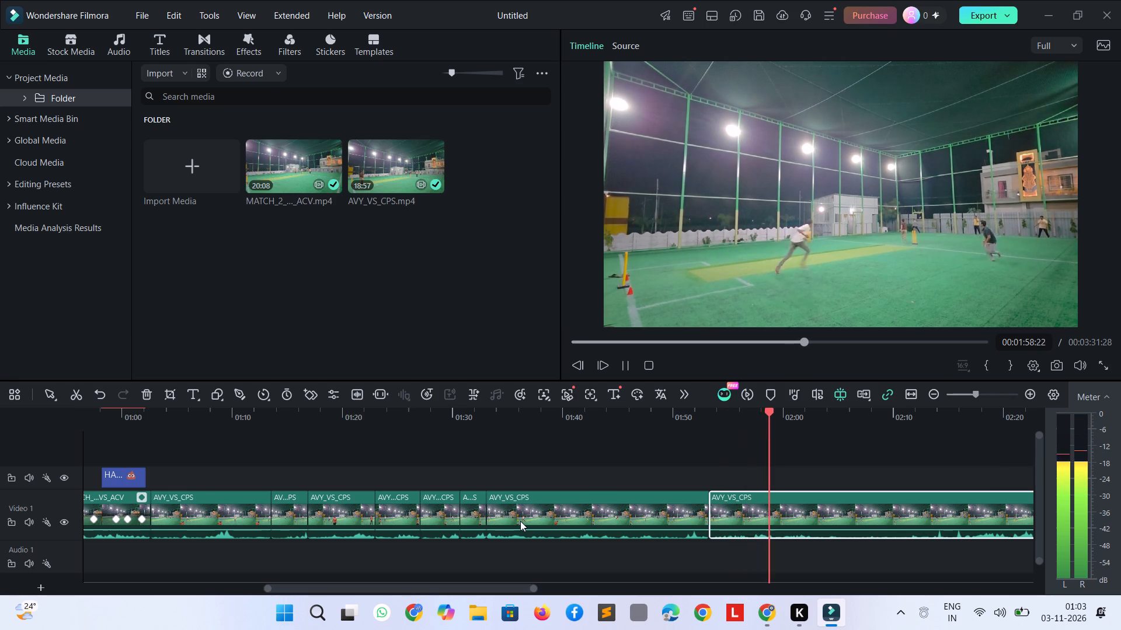
key("space")
key("shift+Left")
key("shift+Left")
key("shift+Left")
key("shift+Left")
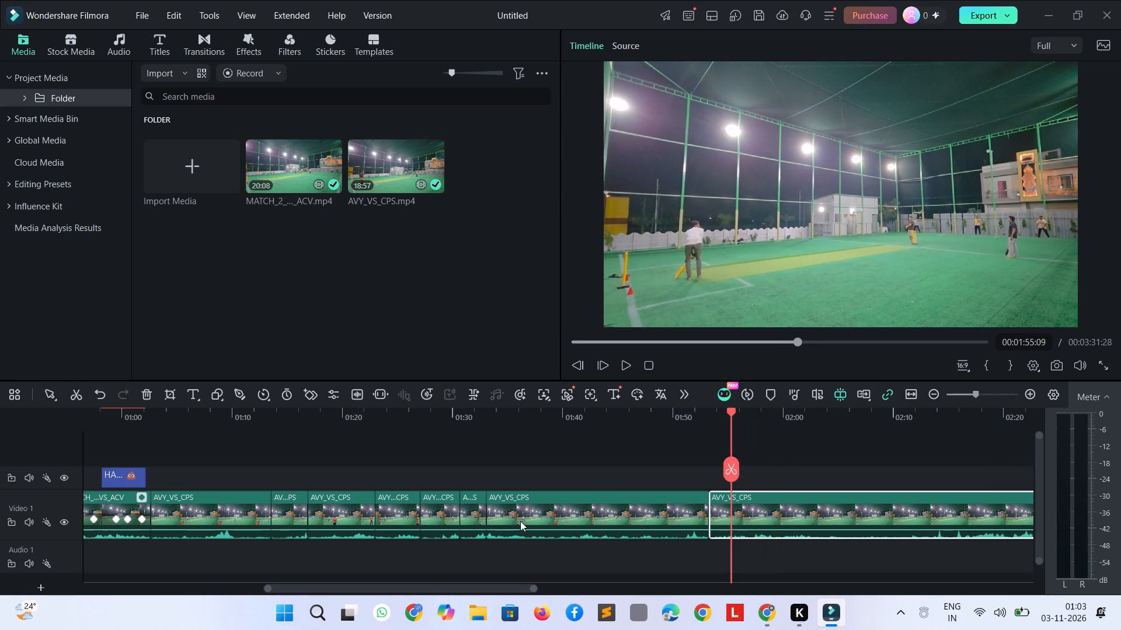
key("space")
key("space")
key("space")
key("space")
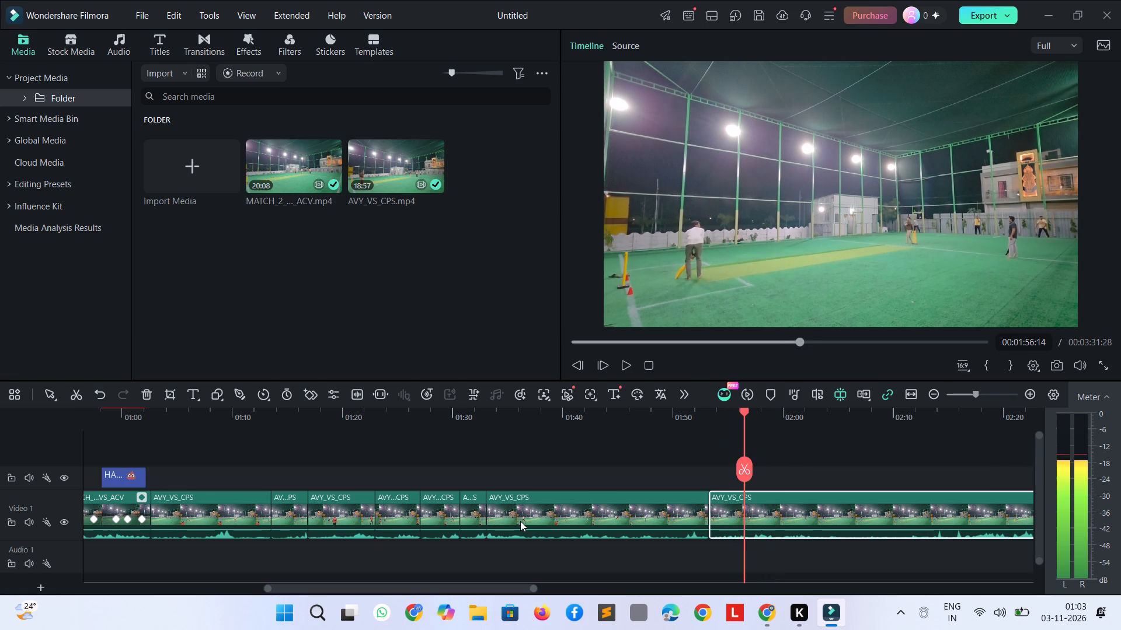
key("space")
key("space")
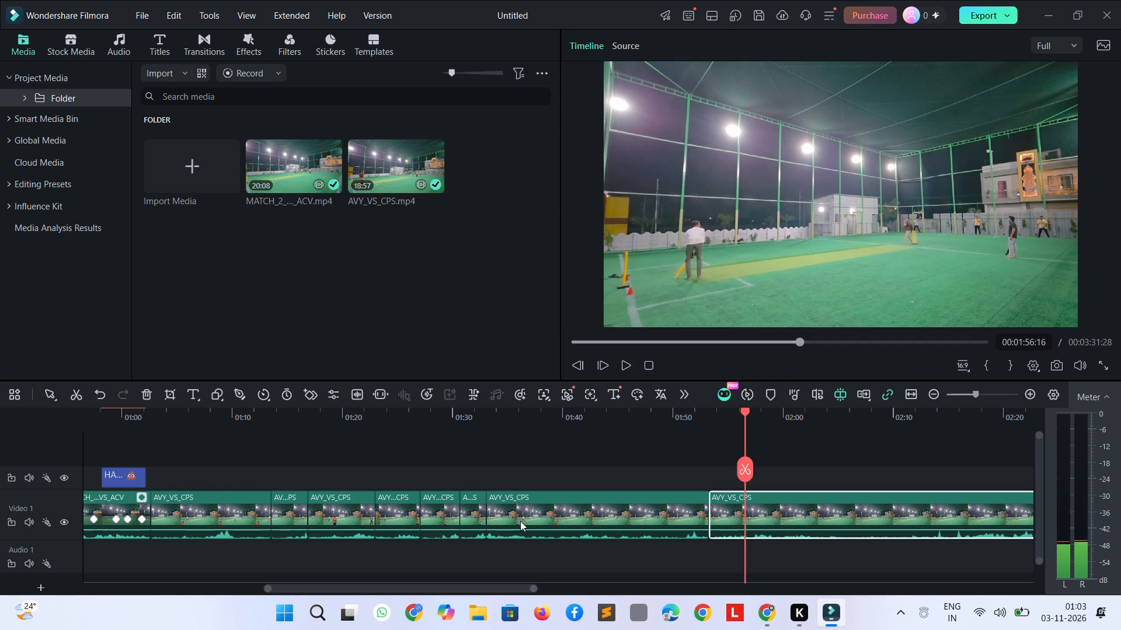
key("ctrl+b")
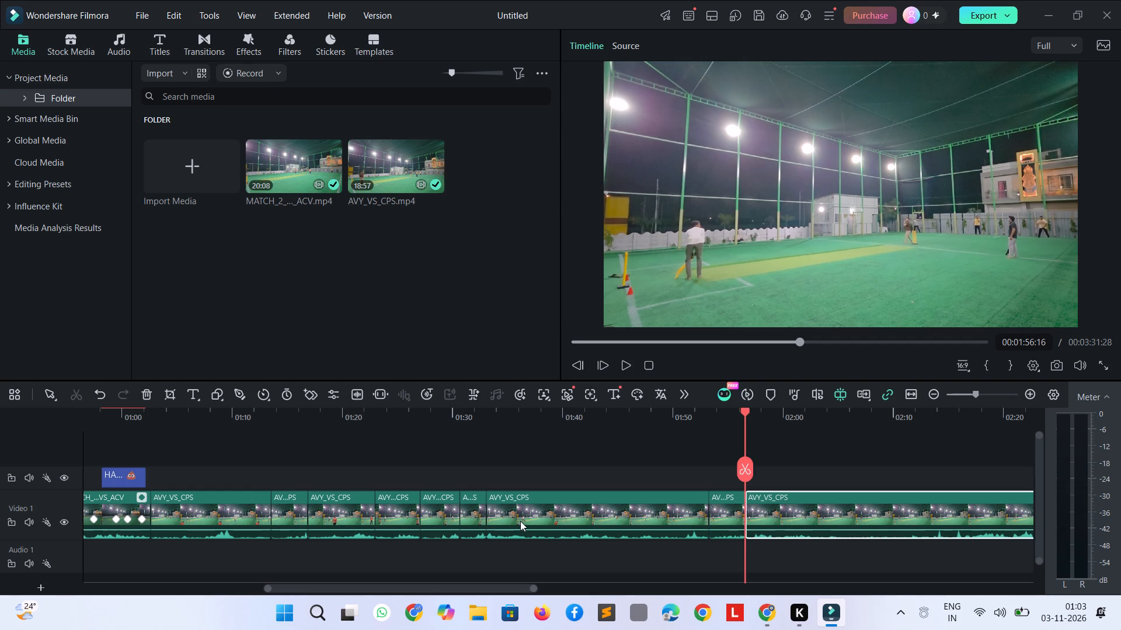
left_click(738, 512)
key("Delete")
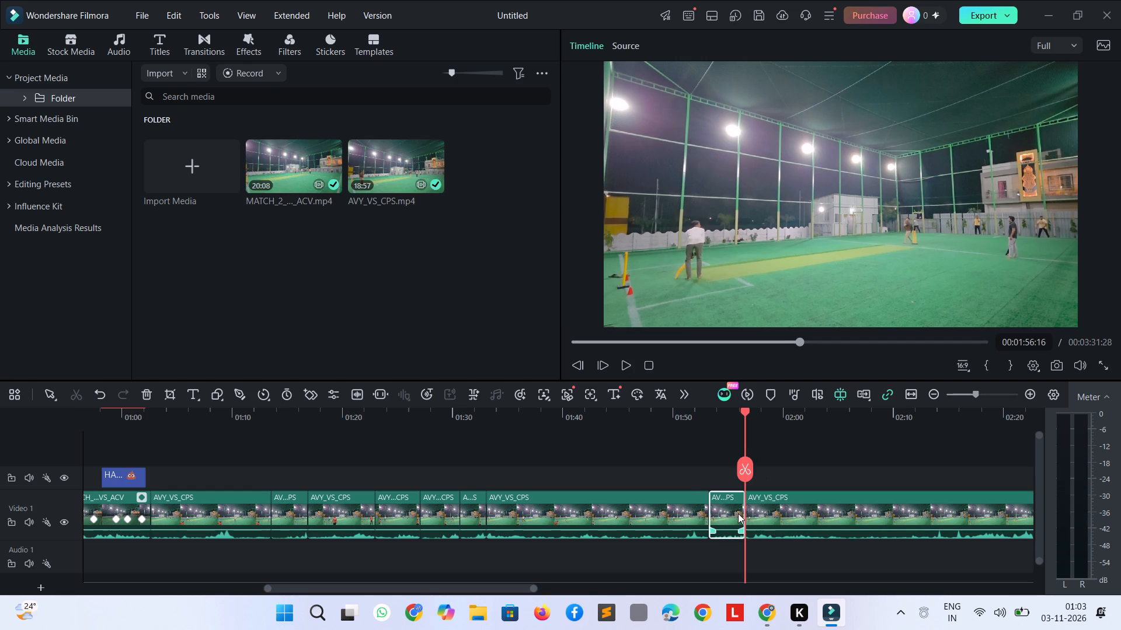
Play the delivery and the batsmen's run in the last AVY_VS_CPS clip and split the clip at 00:02:00:19.
key("space")
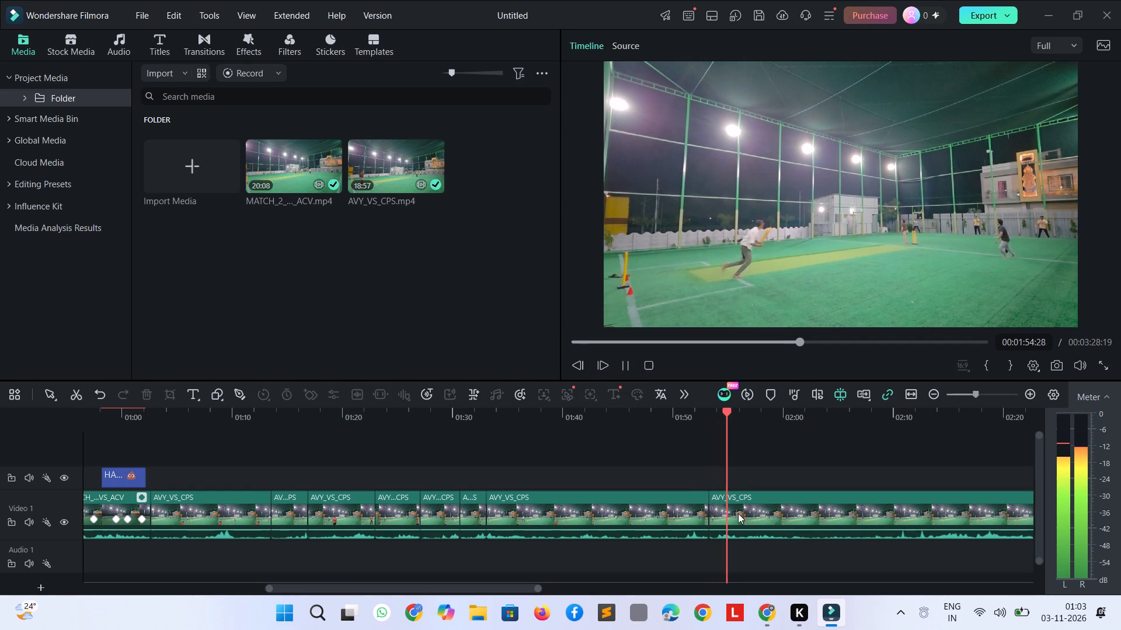
key("space")
key("space")
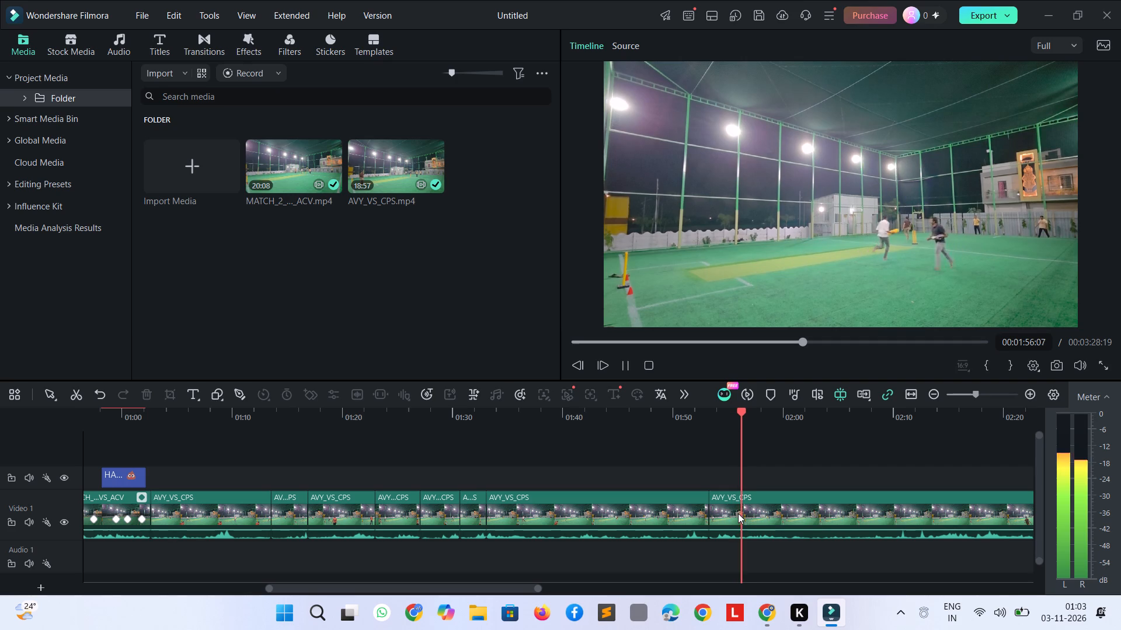
key("space")
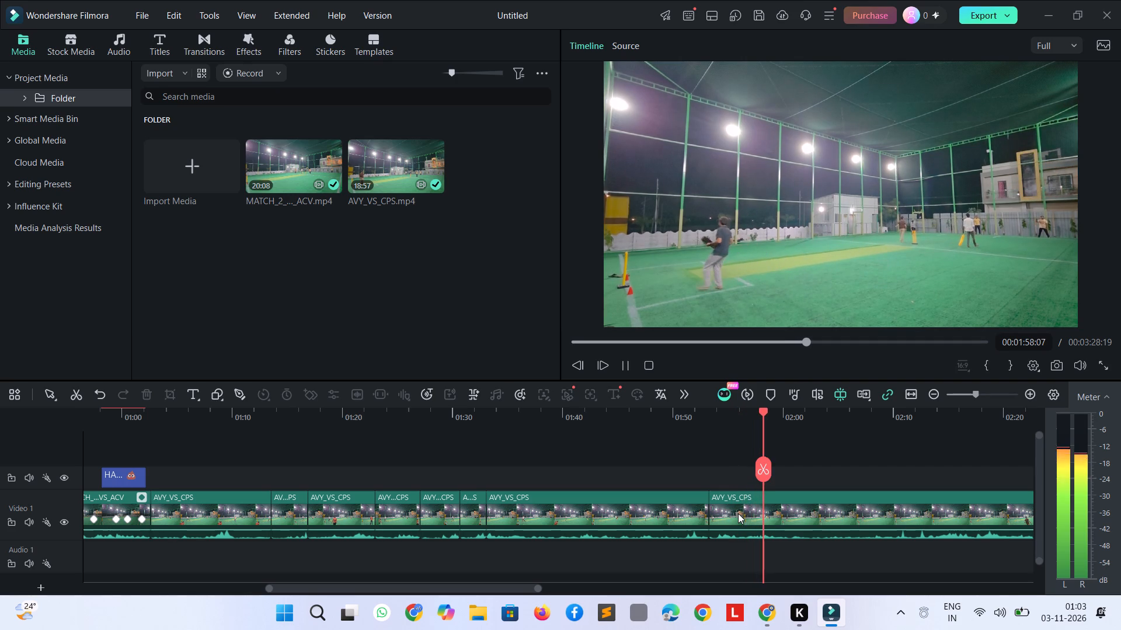
key("space")
key("space")
key("space")
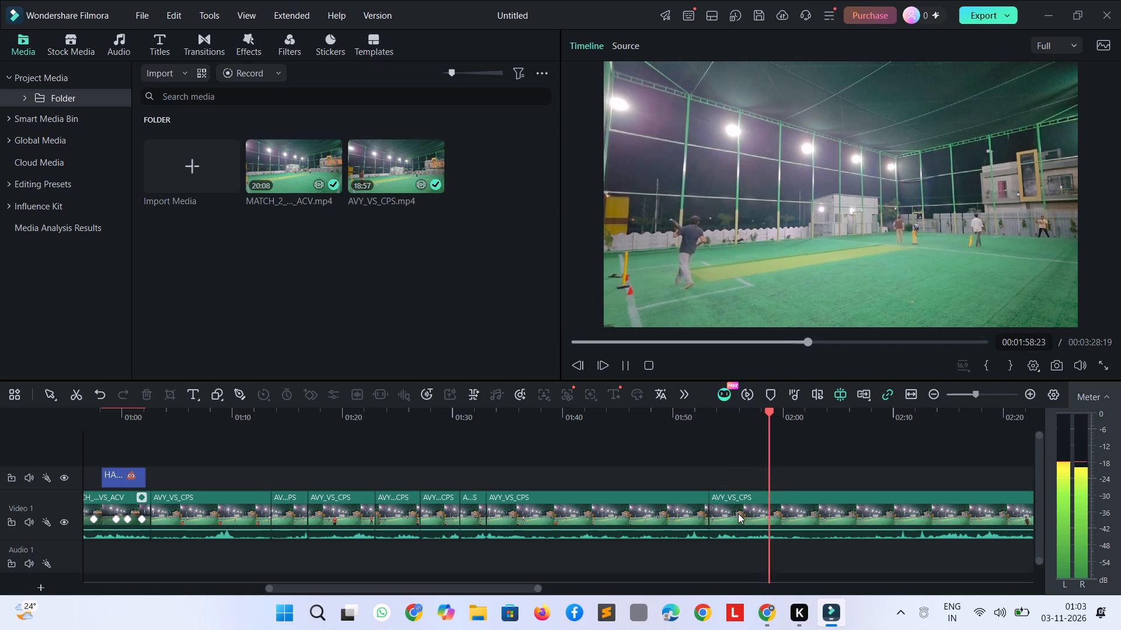
key("space")
key("shift+Left")
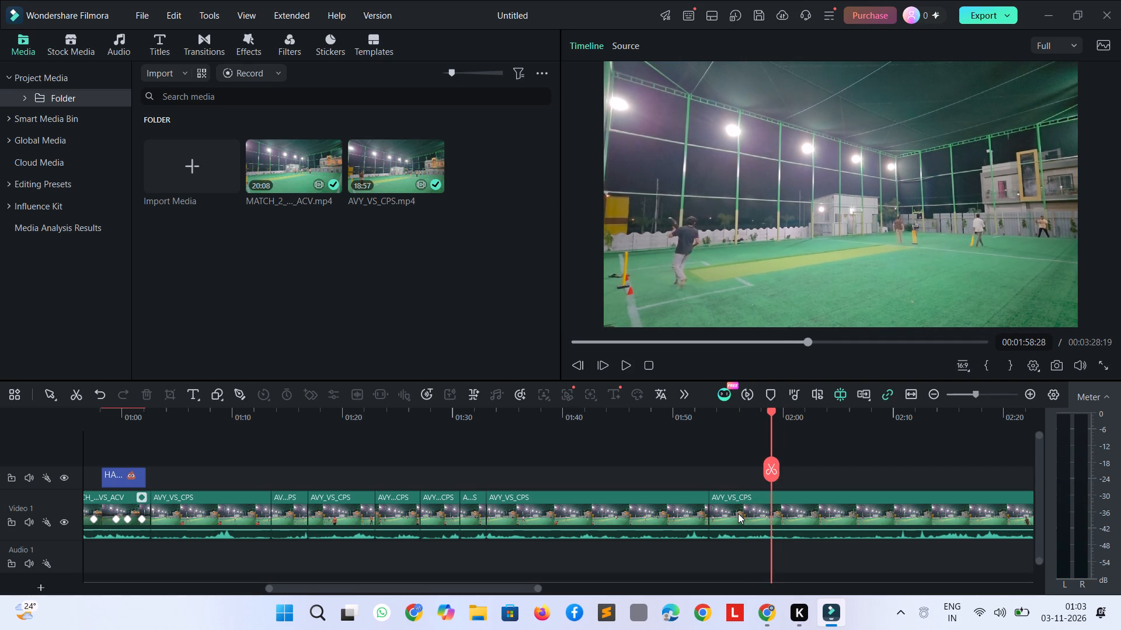
key("shift+Left")
key("space")
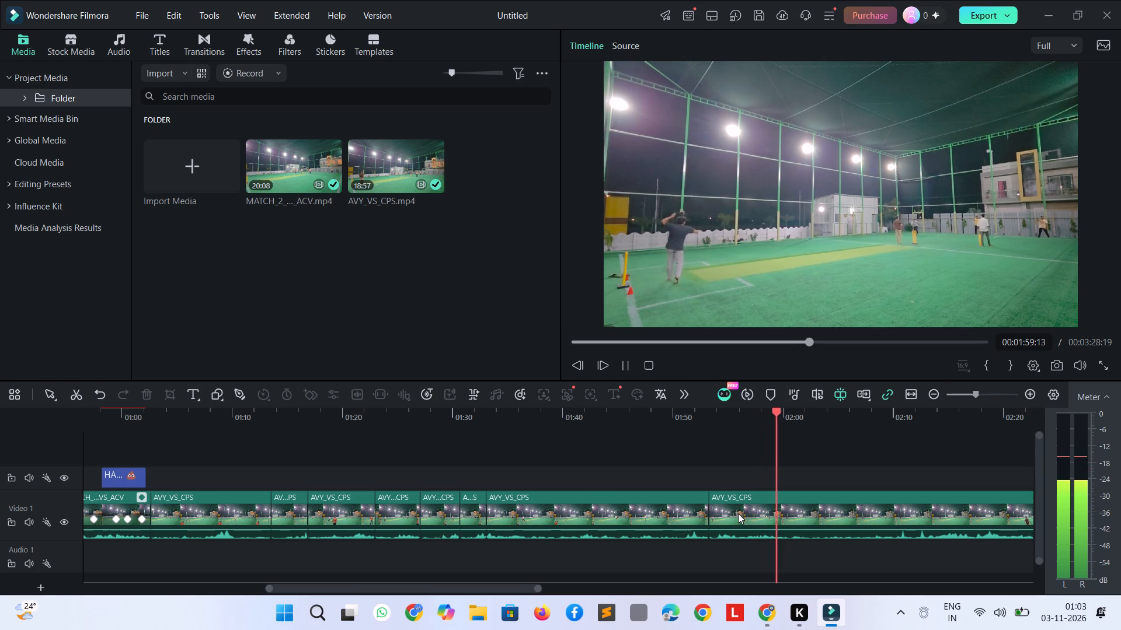
key("space")
key("space")
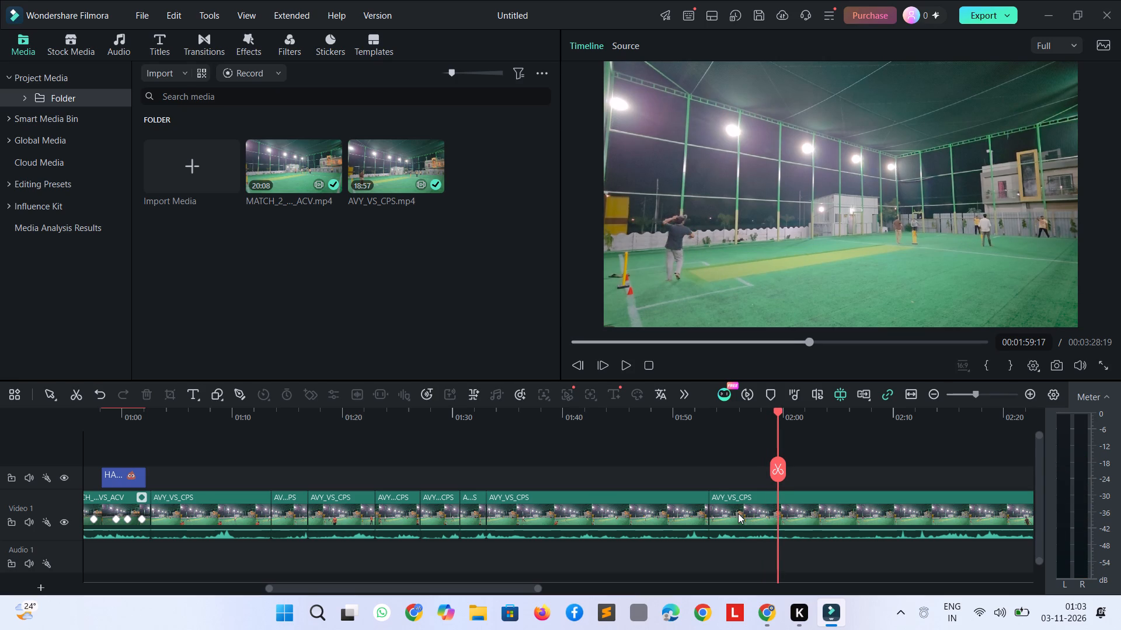
key("space")
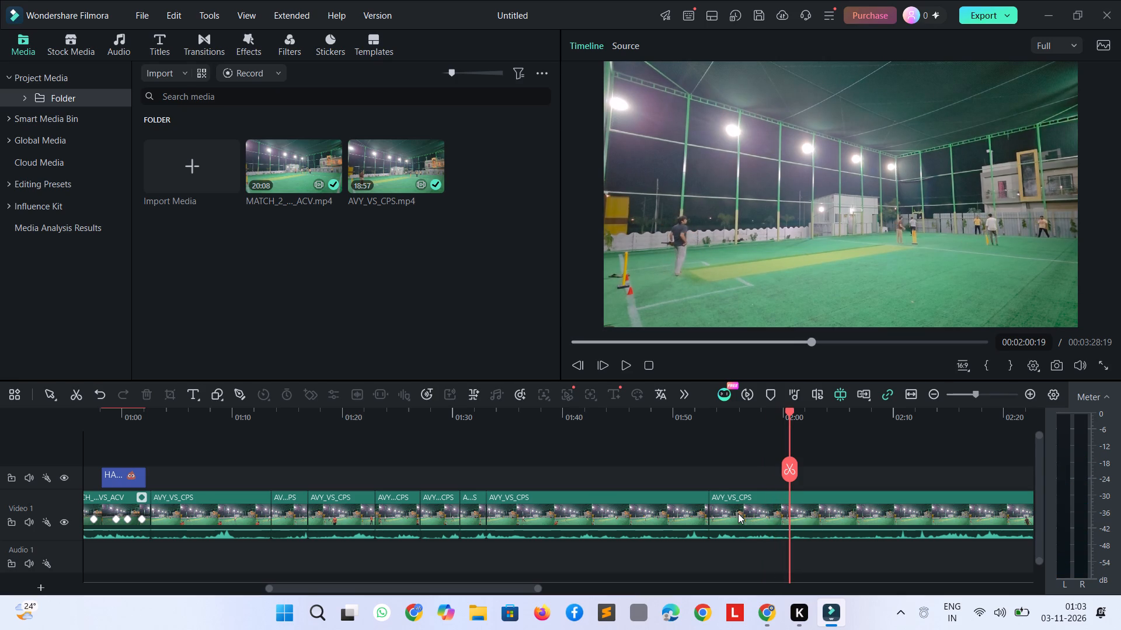
key("ctrl+b")
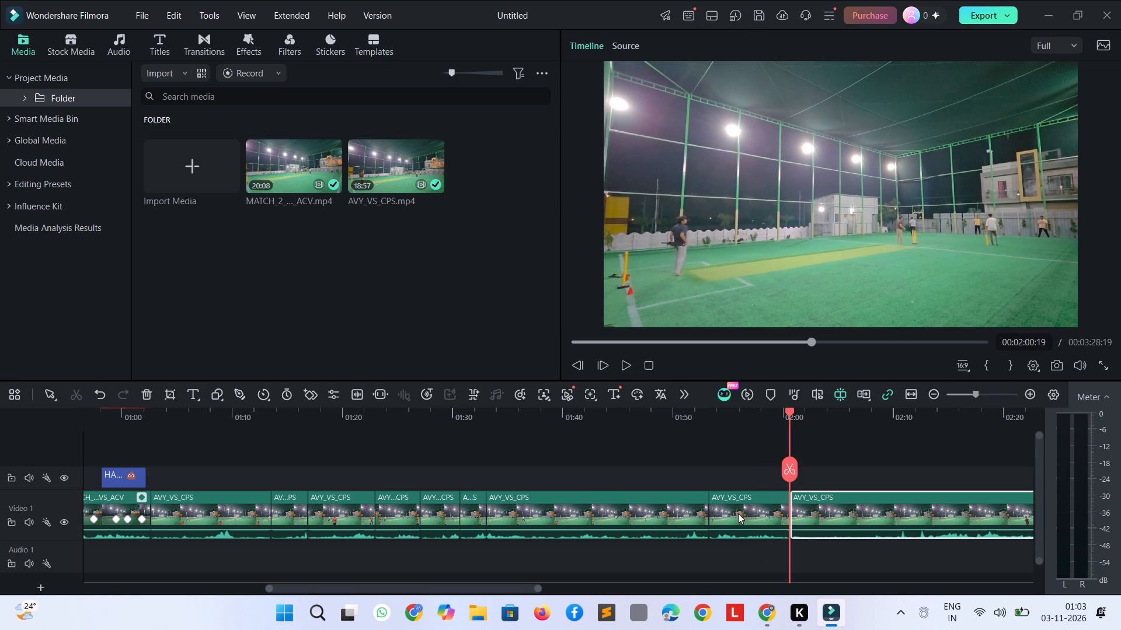
Replay the short AVY_VS_CPS clips leading up to about 00:01:34 to check which pieces hold a delivery.
left_click(790, 425)
left_click_drag(788, 415, 389, 440)
key("space")
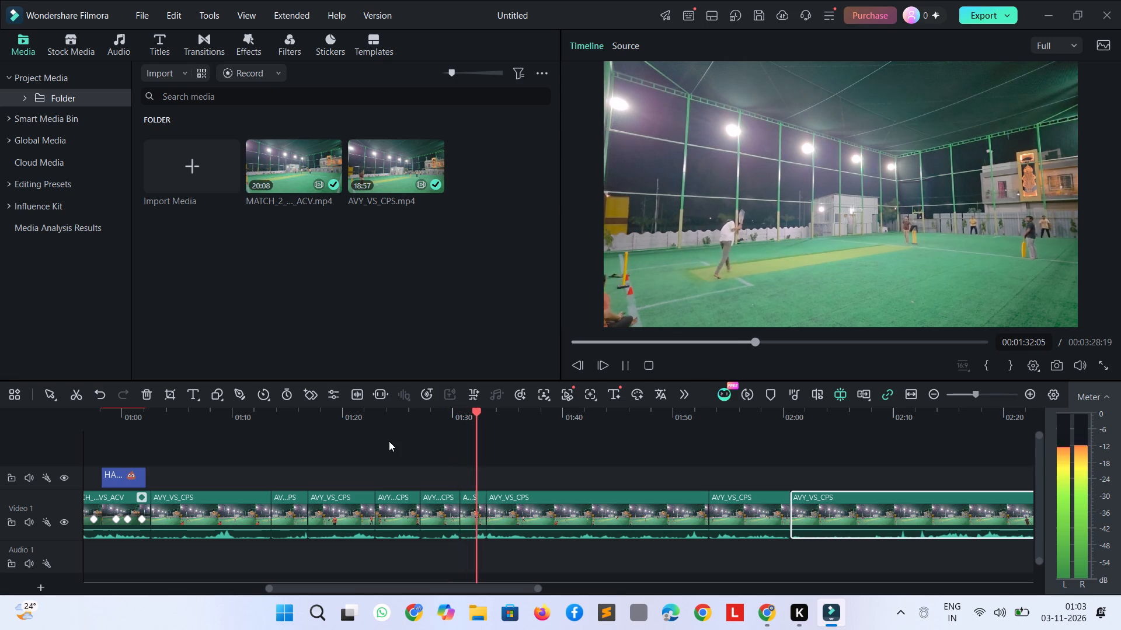
key("space")
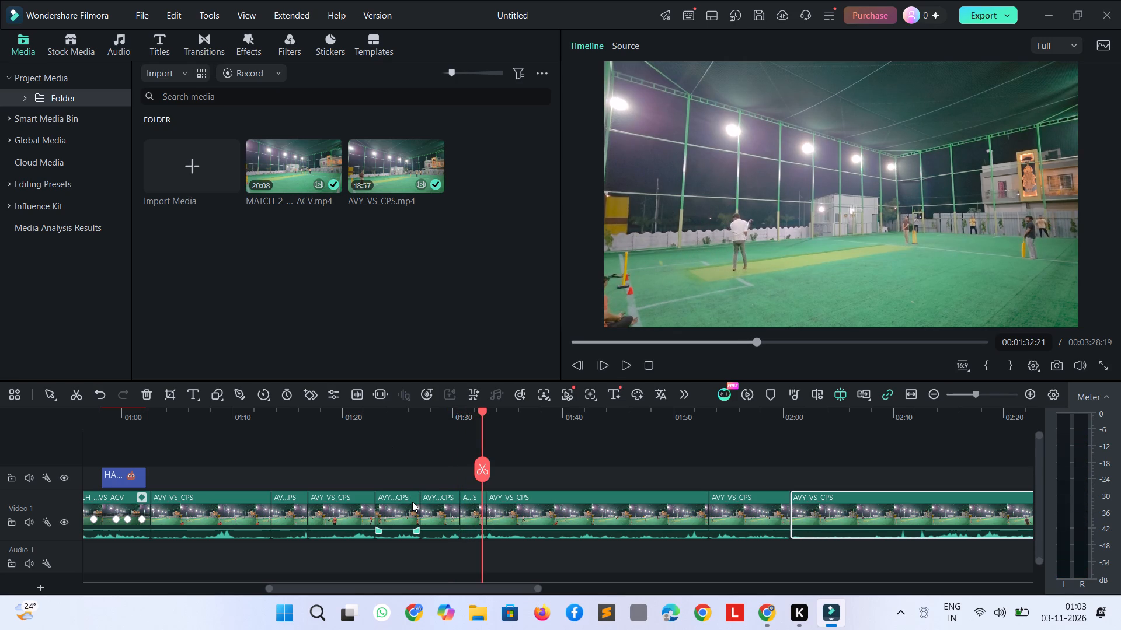
left_click(412, 502)
key("space")
key("space")
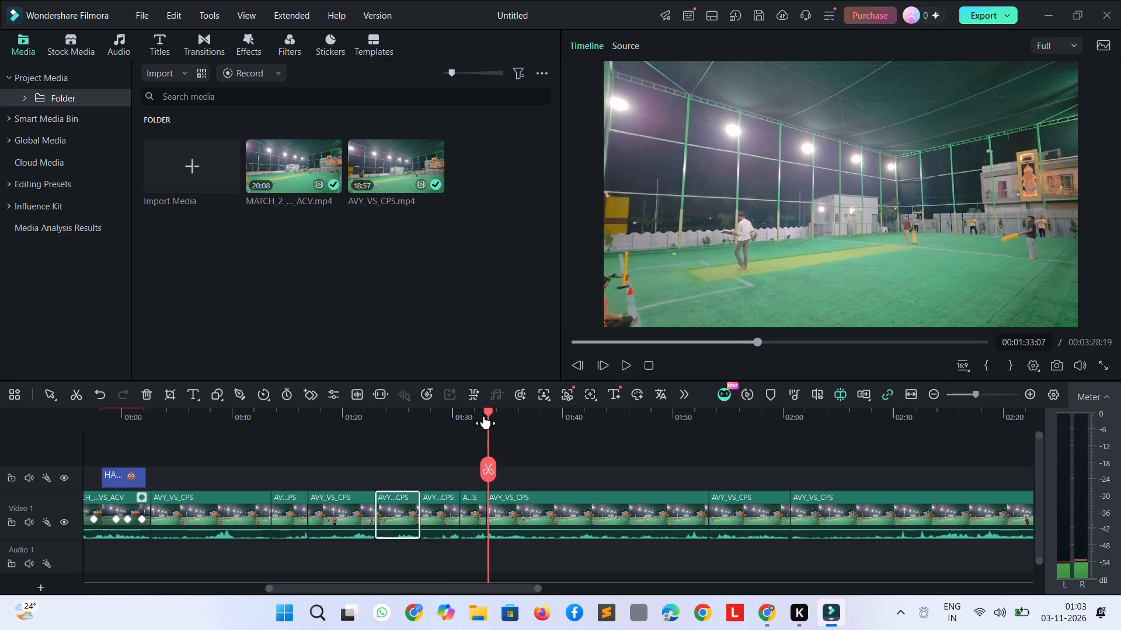
left_click_drag(488, 407, 420, 429)
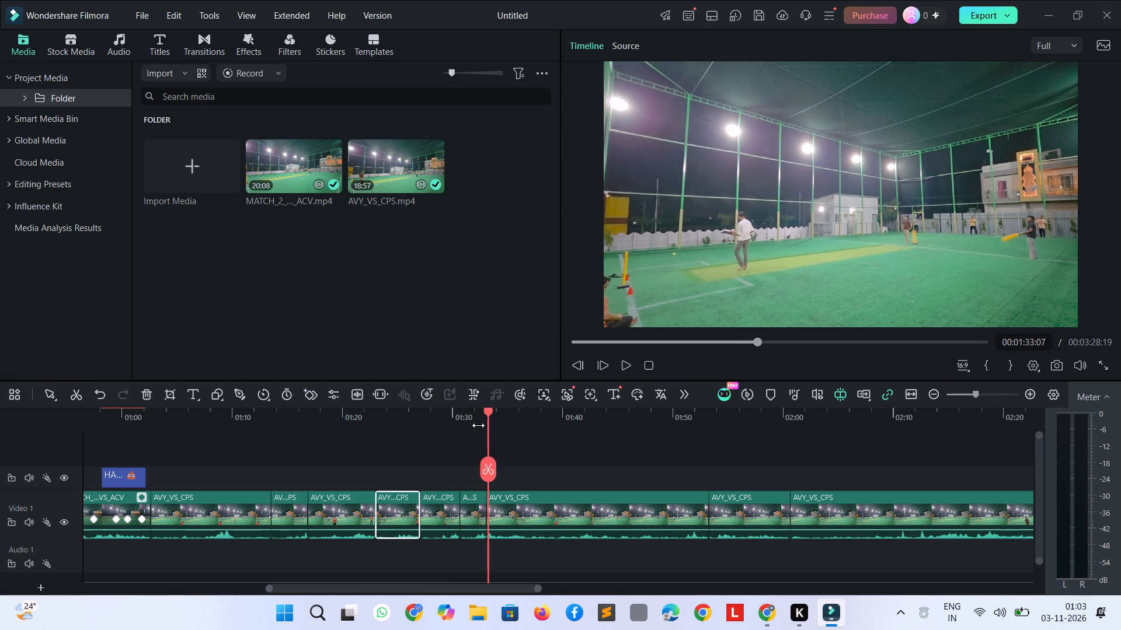
key("space")
key("space")
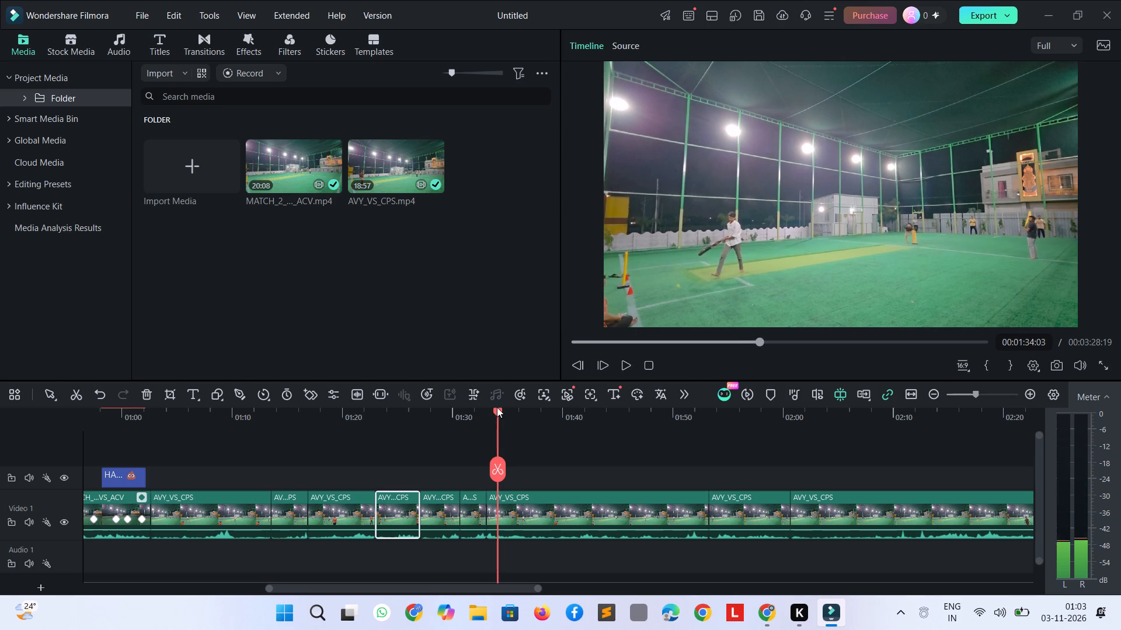
Play the short AVY_VS_CPS clip ending near 00:01:16:20, the second one after the MATCH_2 footage, and delete it.
left_click_drag(497, 414, 350, 425)
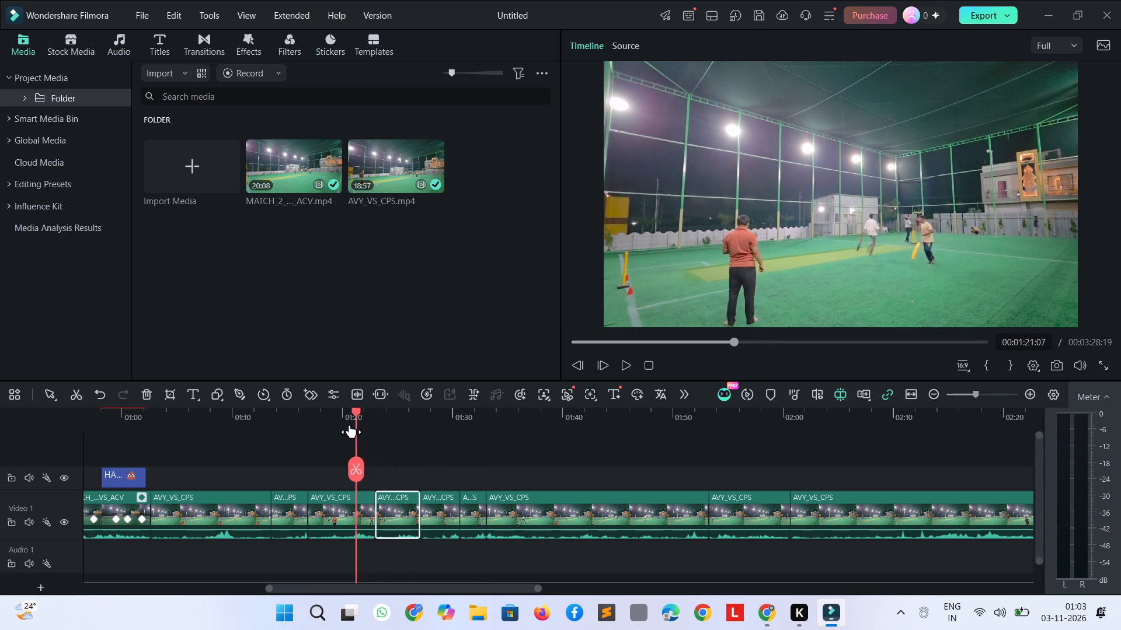
left_click_drag(350, 425, 274, 443)
key("space")
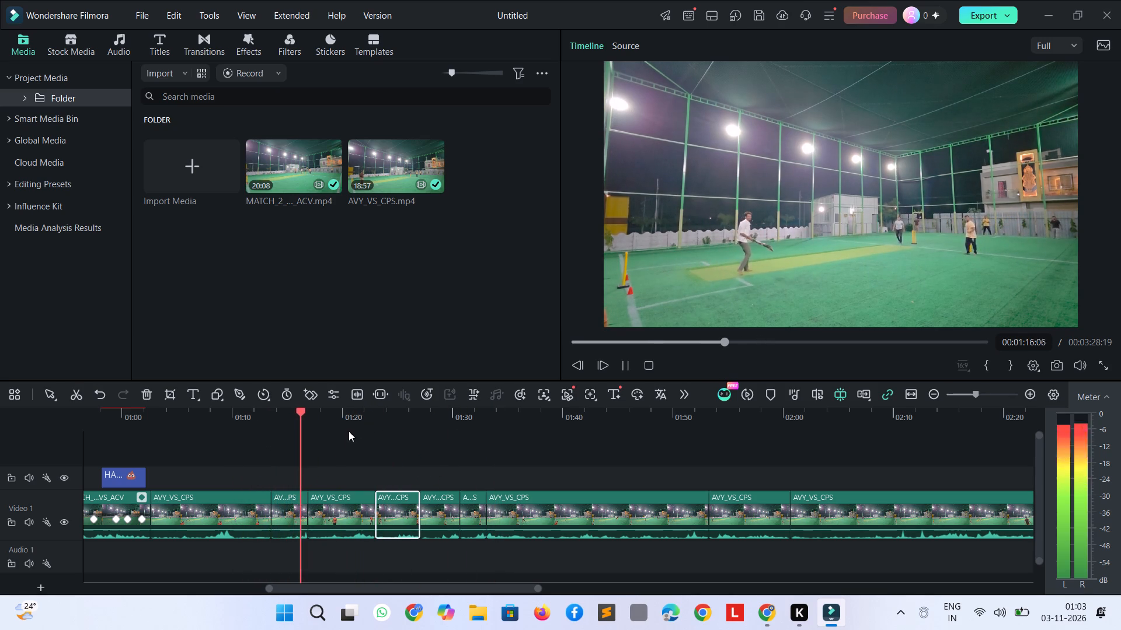
key("space")
left_click(294, 505)
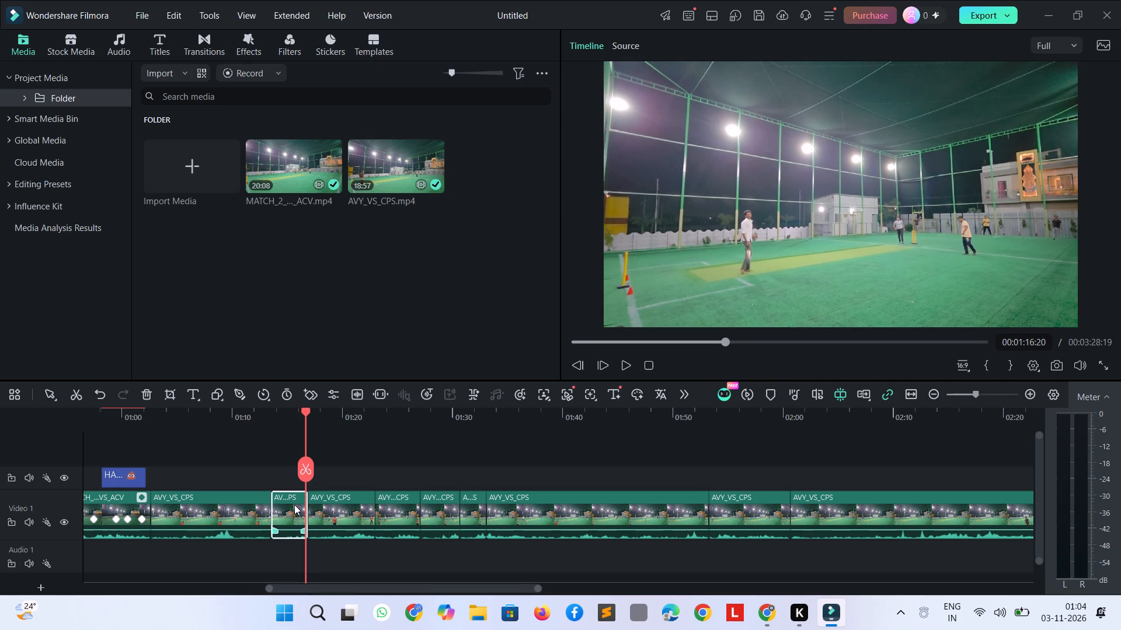
key("Delete")
Play on through the following clips and delete the short AVY_VS_CPS clip at 00:01:25:24.
key("space")
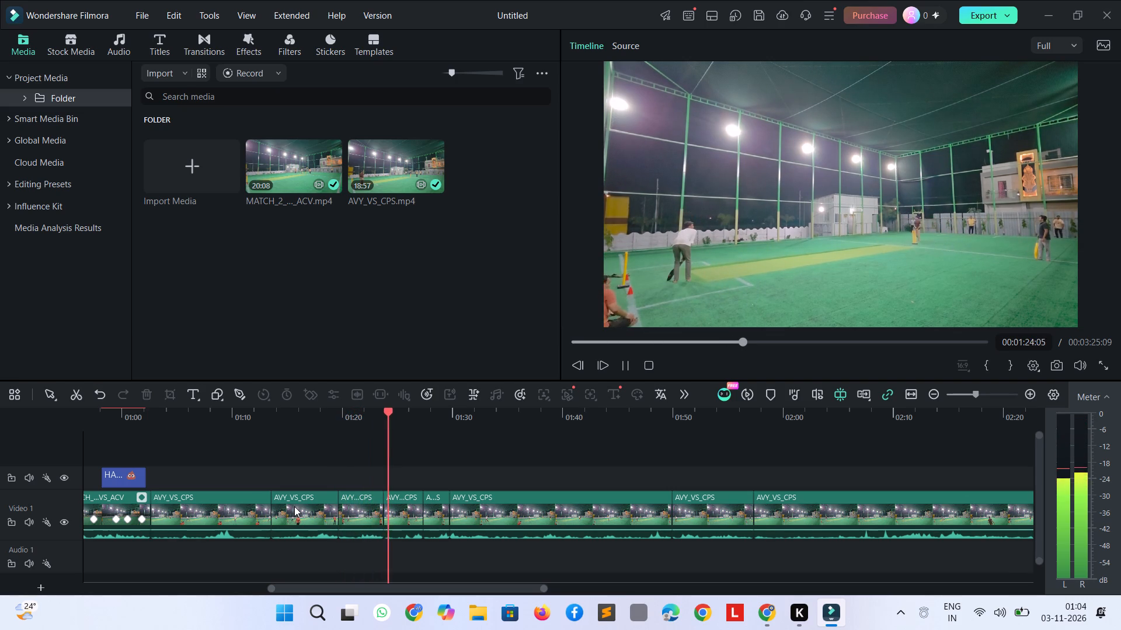
key("space")
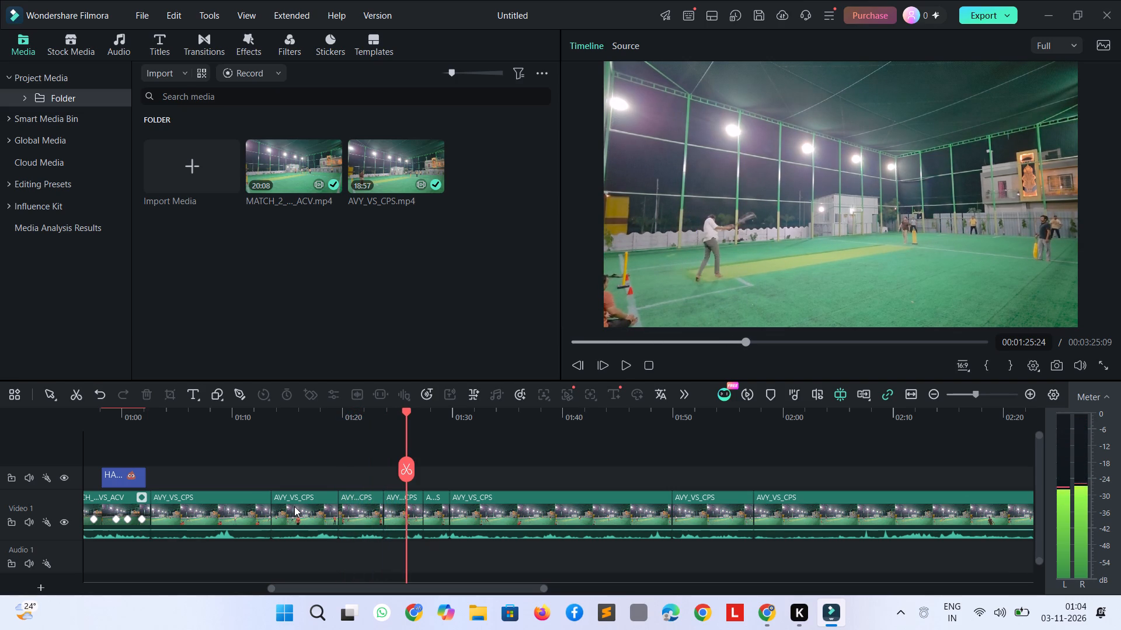
left_click(406, 509)
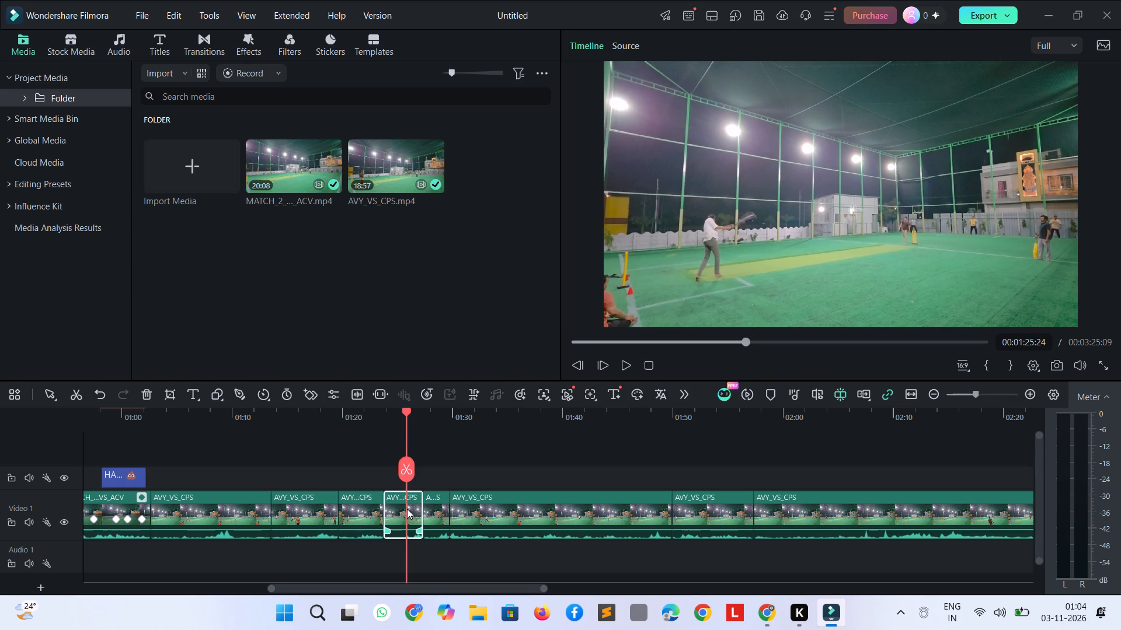
key("Delete")
Play on to 00:01:30:00 and delete the long AVY_VS_CPS clip of dead time there.
key("space")
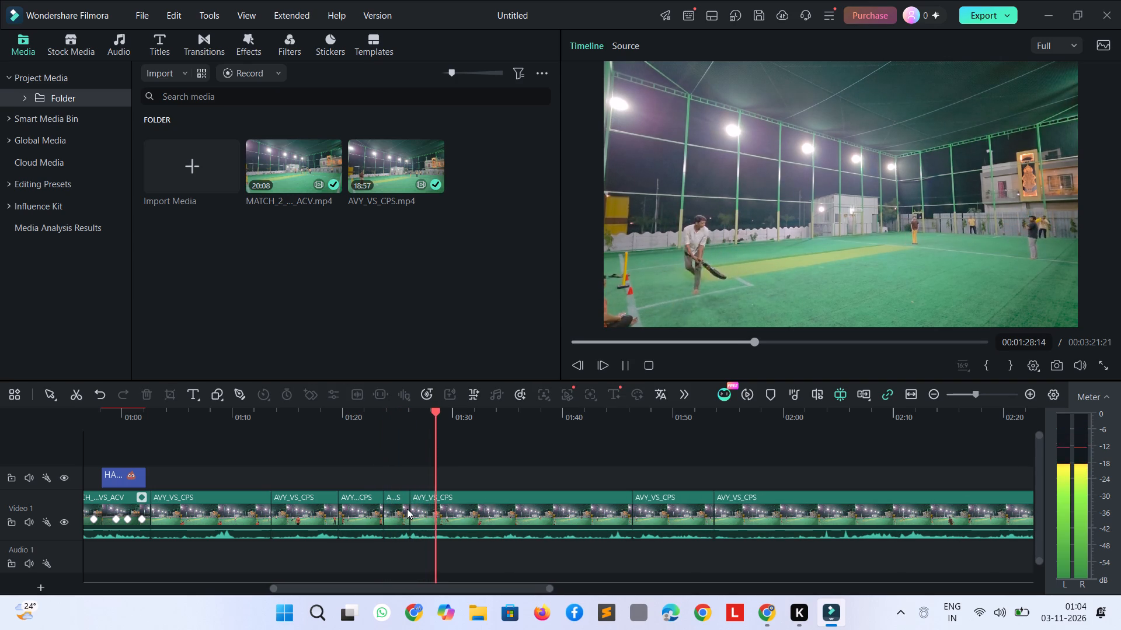
key("space")
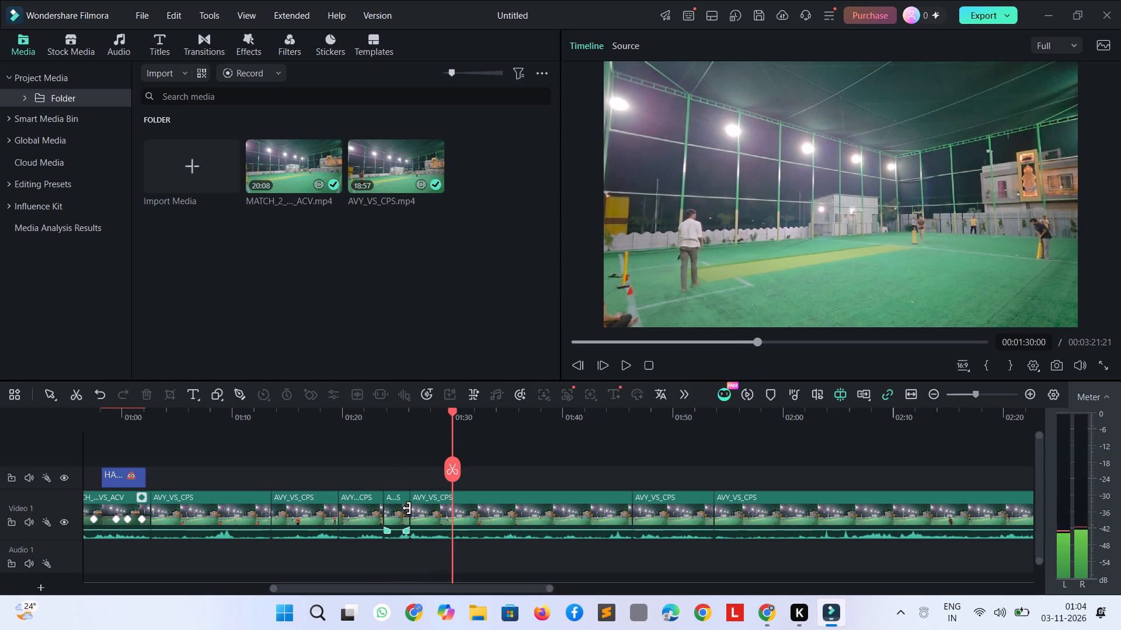
left_click(457, 508)
key("Delete")
Skim the last AVY_VS_CPS clip up to about 00:02:23, looking for further deliveries worth keeping.
key("space")
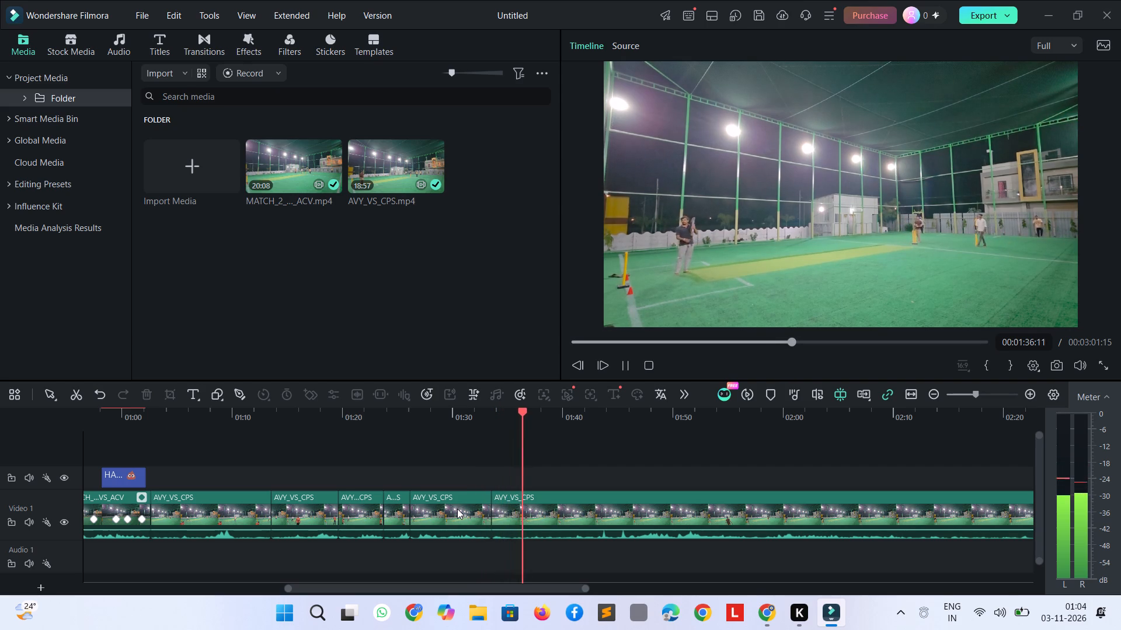
left_click(587, 499)
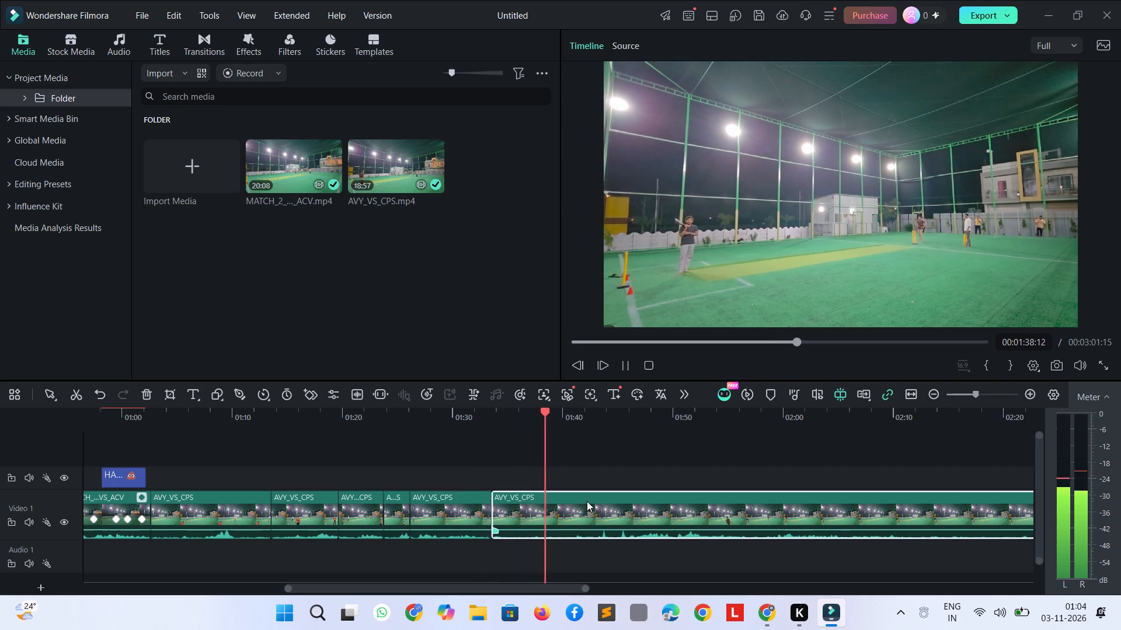
key("shift+Right")
key("shift+Right")
key("shift+Right")
key("shift+Right")
key("shift+Right")
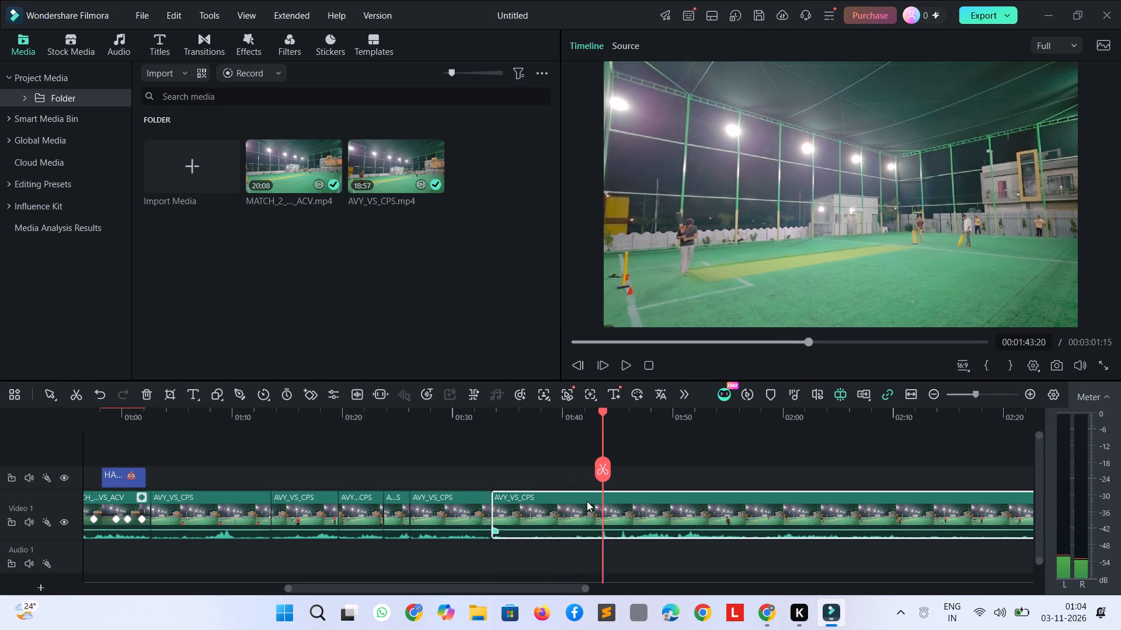
key("shift+Right")
key("shift+Right")
key("shift+Right")
key("shift+Right")
key("shift+Right")
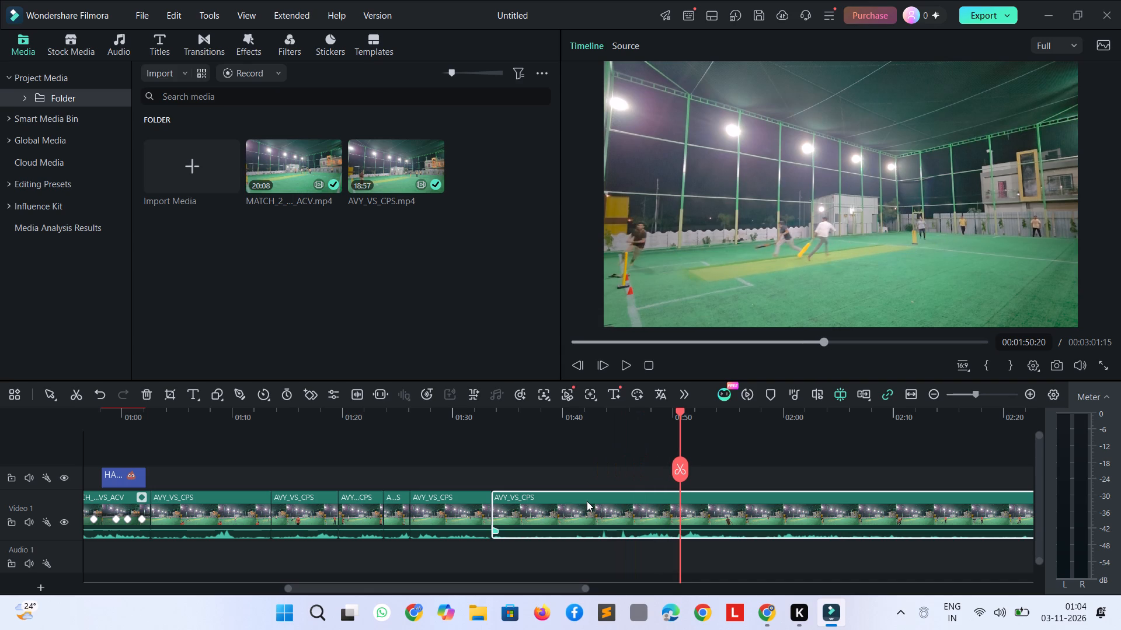
key("space")
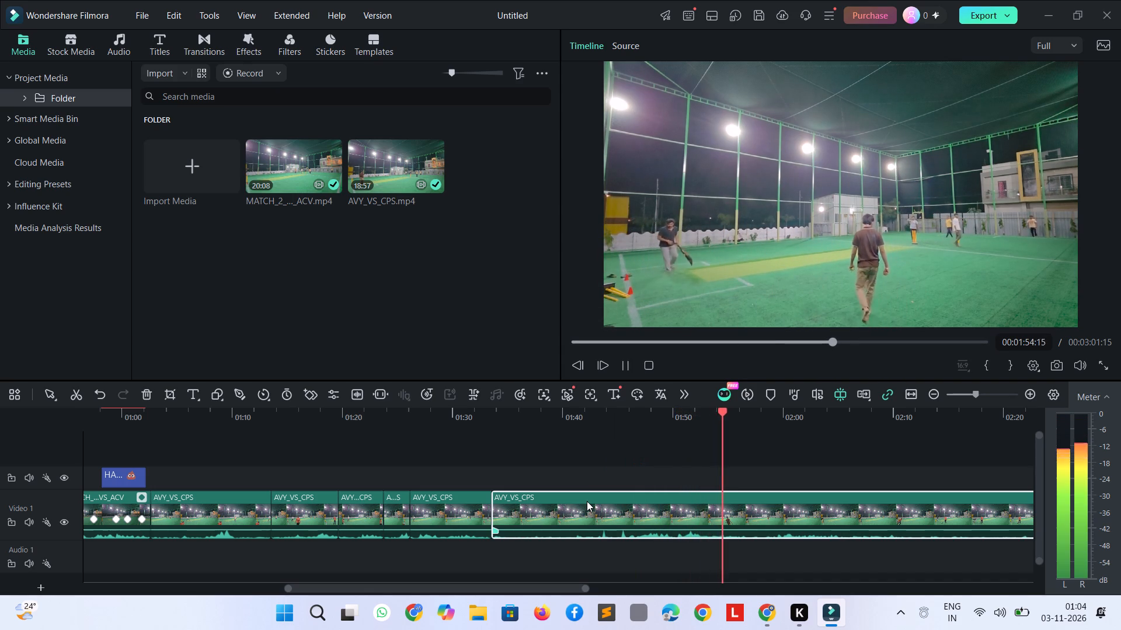
key("shift+Left")
key("shift+Left")
key("shift+Left")
key("shift+Left")
key("shift+Left")
key("shift+Left")
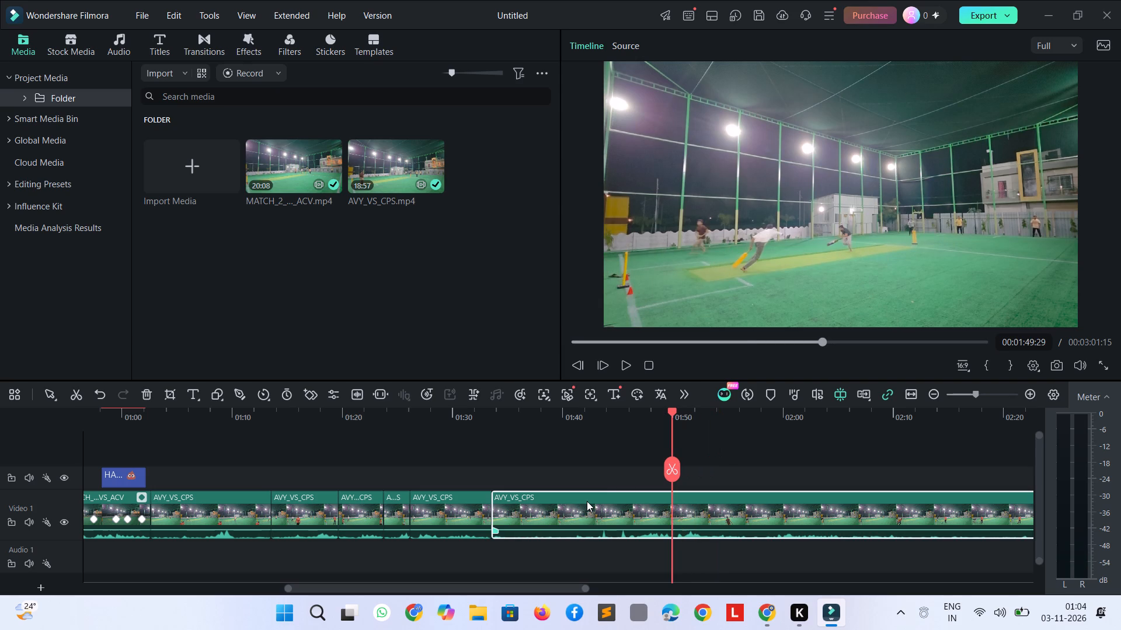
key("space")
key("space")
key("shift+Right")
key("shift+Right")
key("shift+Right")
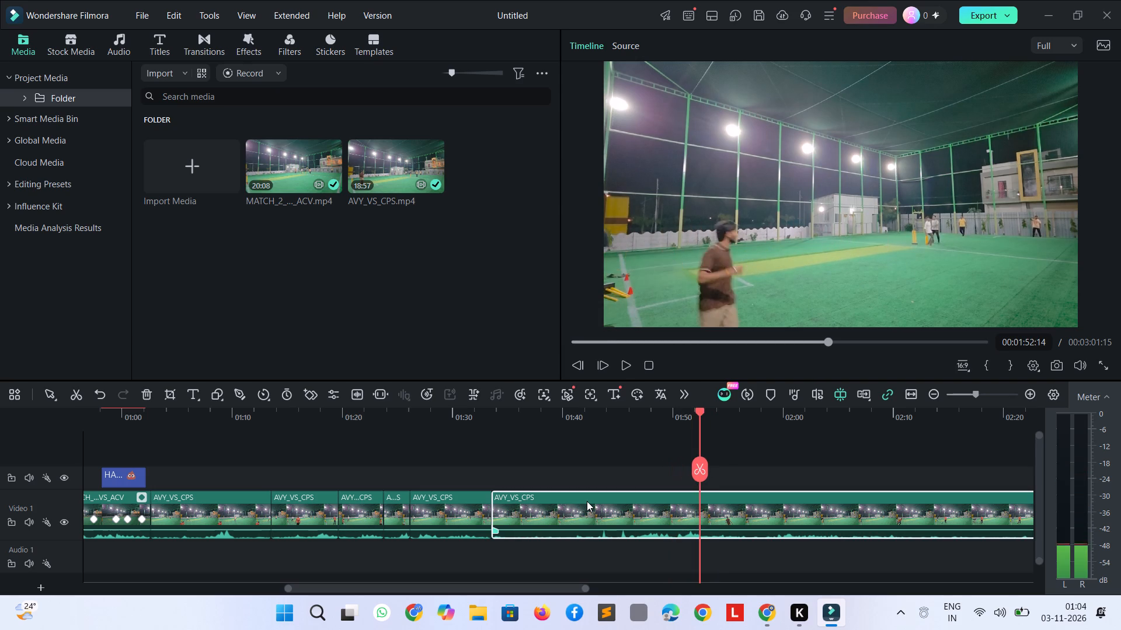
key("shift+Right")
key("shift+Right")
key("space")
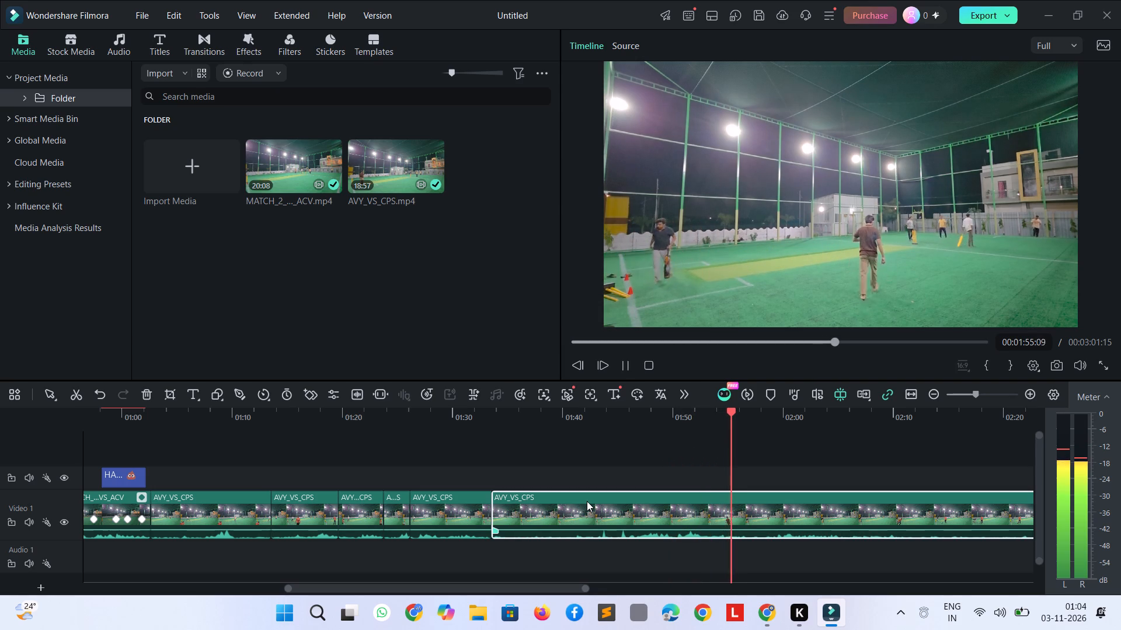
key("shift+Right")
key("shift+Right")
key("shift+Right")
key("shift+Right")
key("shift+Right")
key("shift+Right")
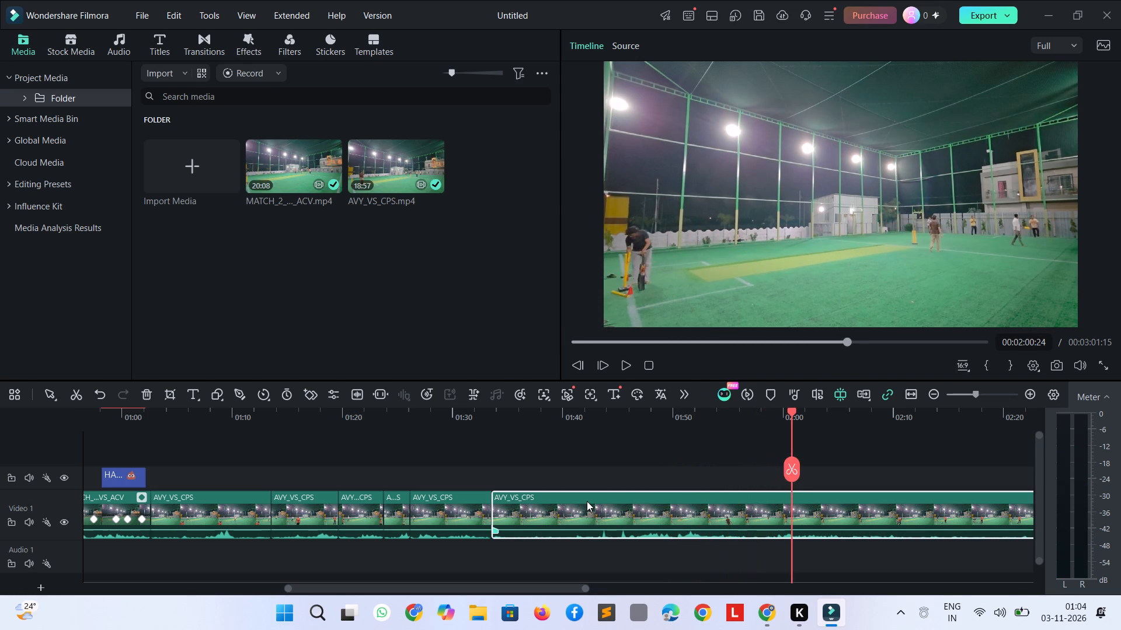
key("shift+Right")
key("shift+Right")
key("shift+Right")
key("space")
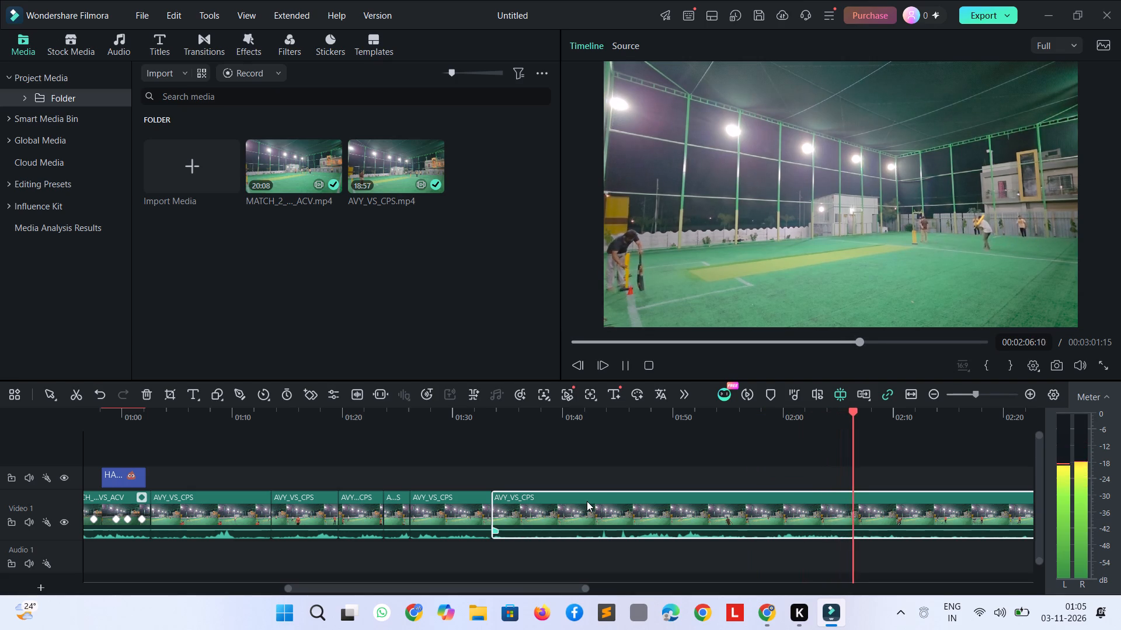
key("shift+Right")
key("shift+Right")
key("shift+Right")
key("shift+Right")
key("shift+Right")
key("shift+Right")
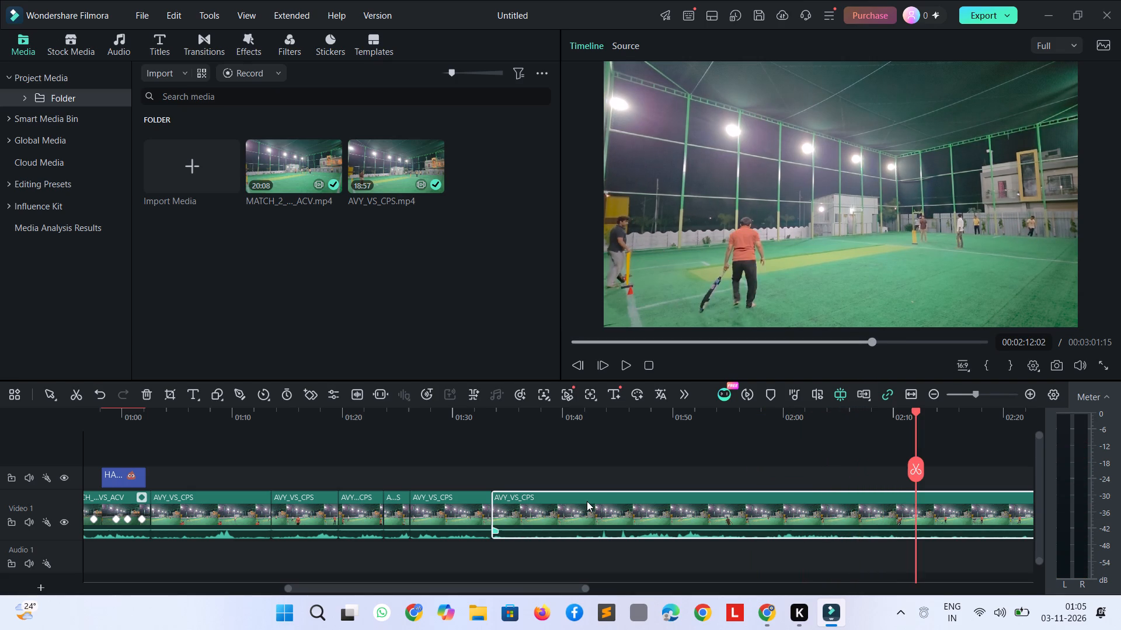
key("space")
key("shift+Right")
key("shift+Right")
key("shift+Right")
key("shift+Right")
key("shift+Right")
key("shift+Right")
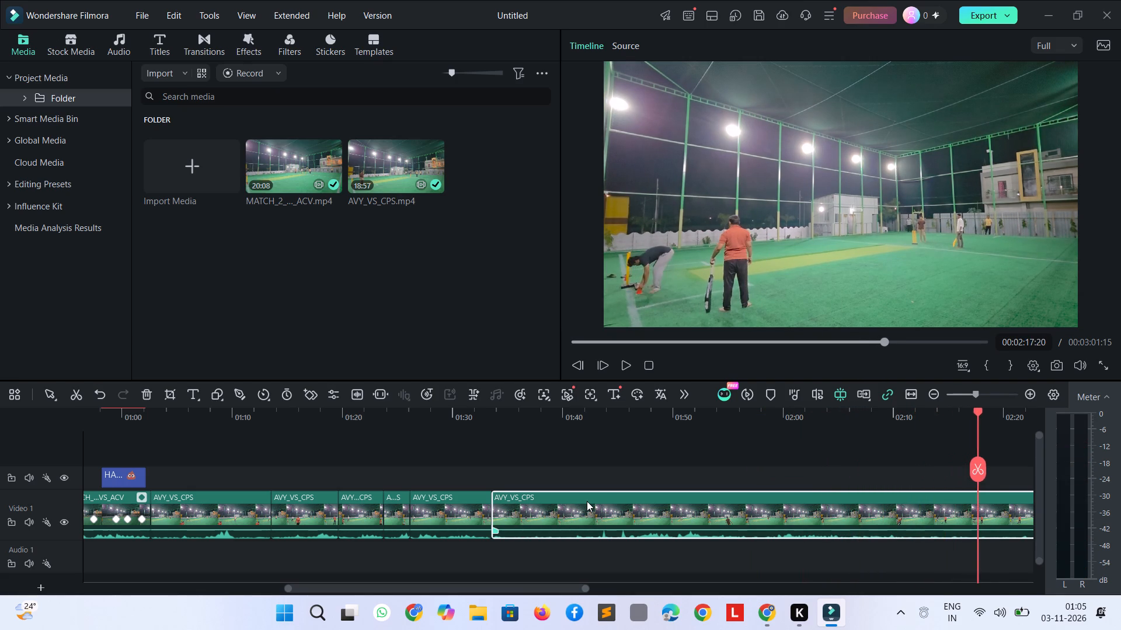
key("shift+Right")
key("shift+Right")
key("space")
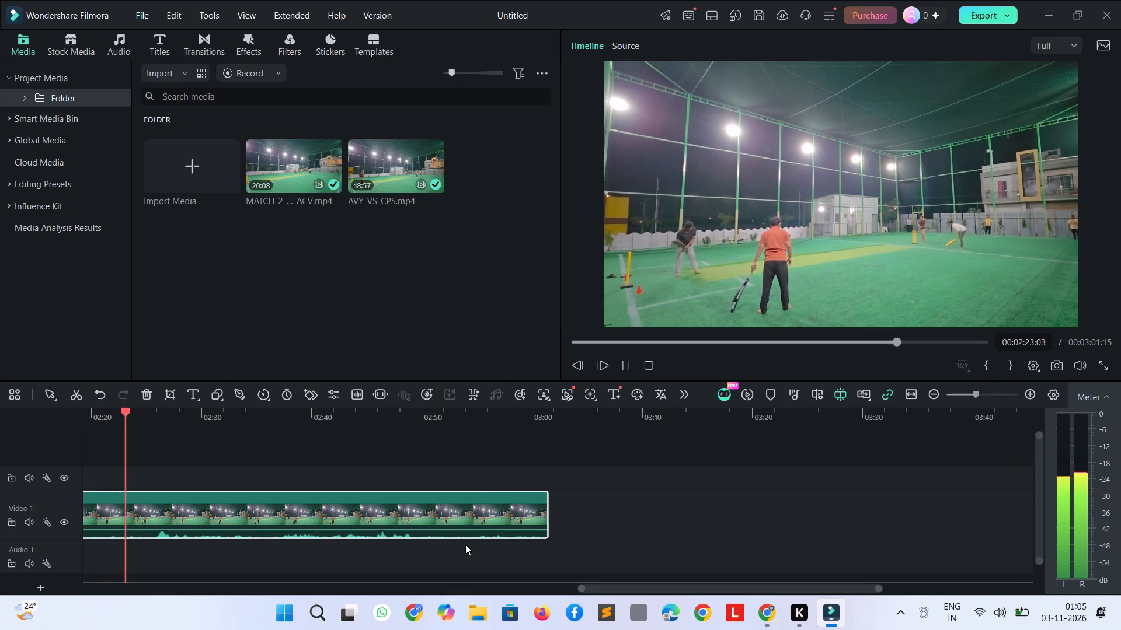
Delete the remaining last AVY_VS_CPS clip, ending the timeline after the final kept delivery.
key("space")
left_click(461, 530)
key("Delete")
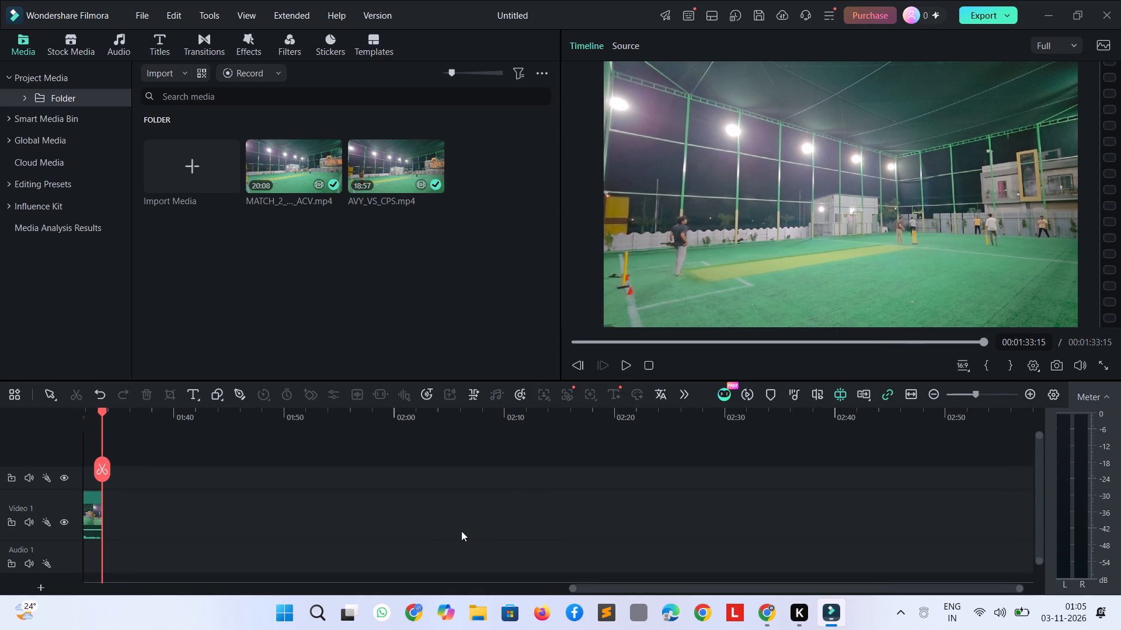
Import MATCH_2_AVY_VS_CPS_.mp4 from the Cricket folder into the project media.
left_click(207, 178)
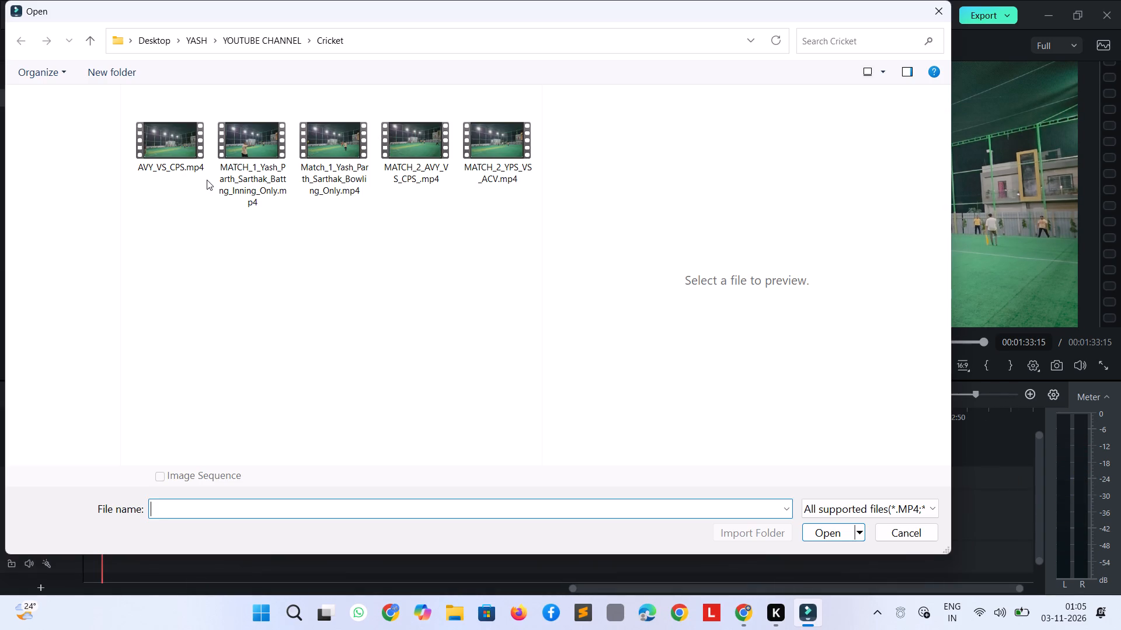
left_click(933, 9)
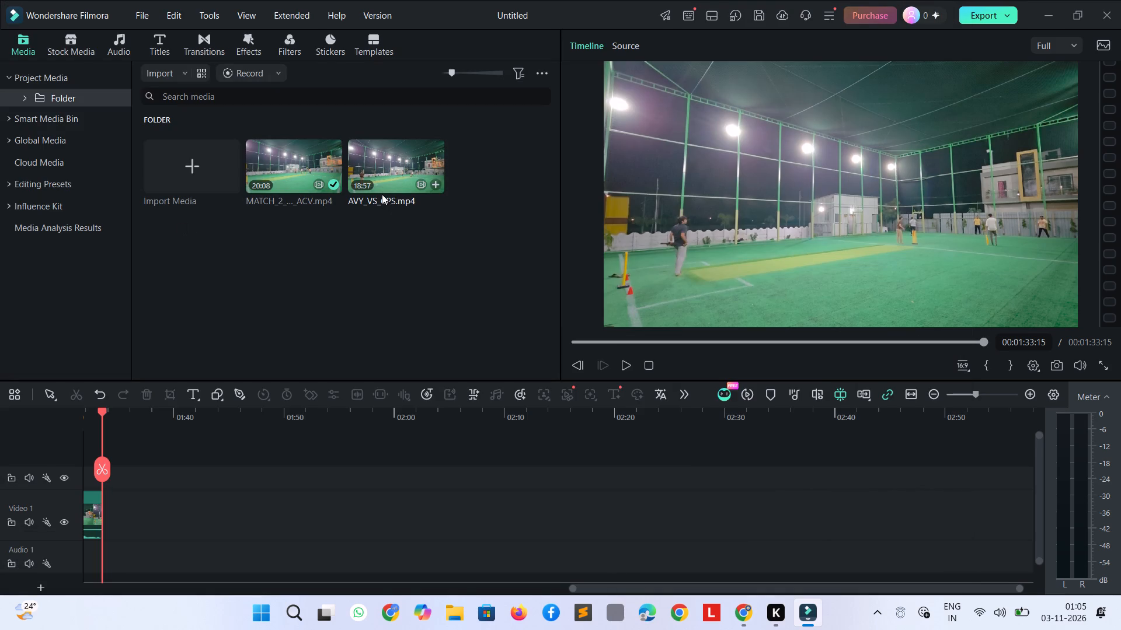
left_click(192, 187)
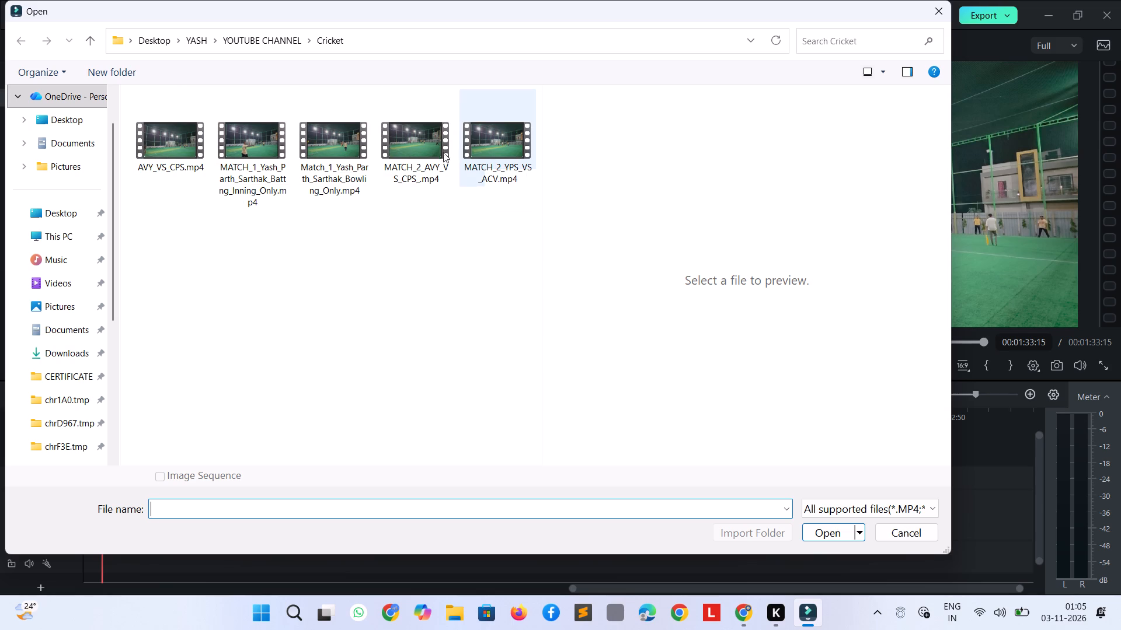
double_click(413, 151)
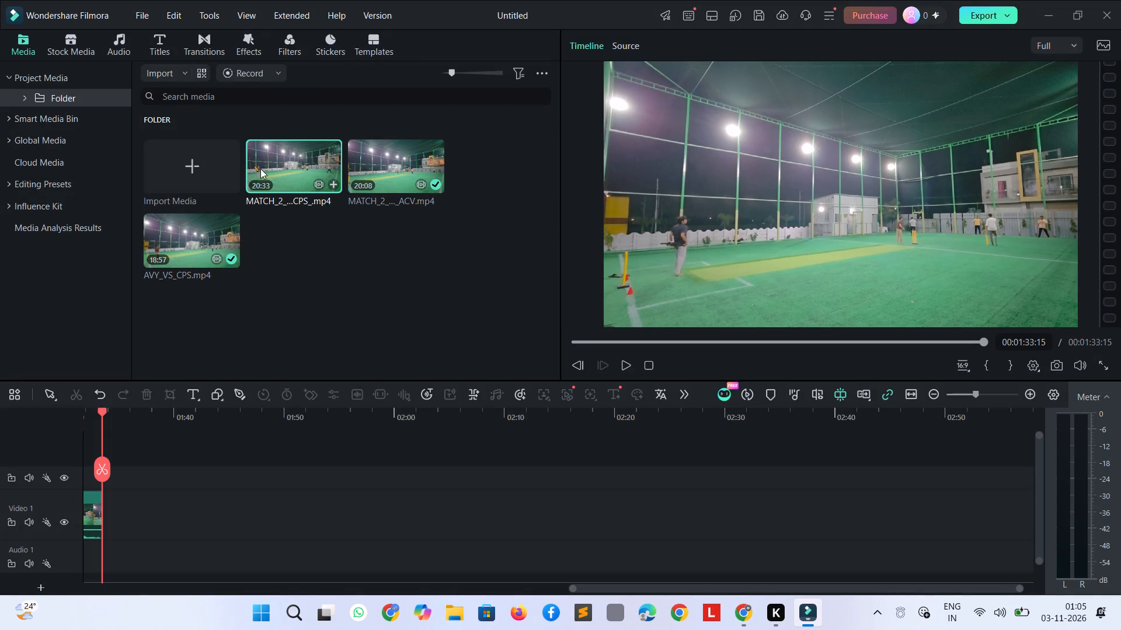
Add the MATCH_2_AVY_VS_CPS_ clip to Video 1 directly after the last clip, starting at 00:01:33:15.
left_click_drag(278, 176, 107, 500)
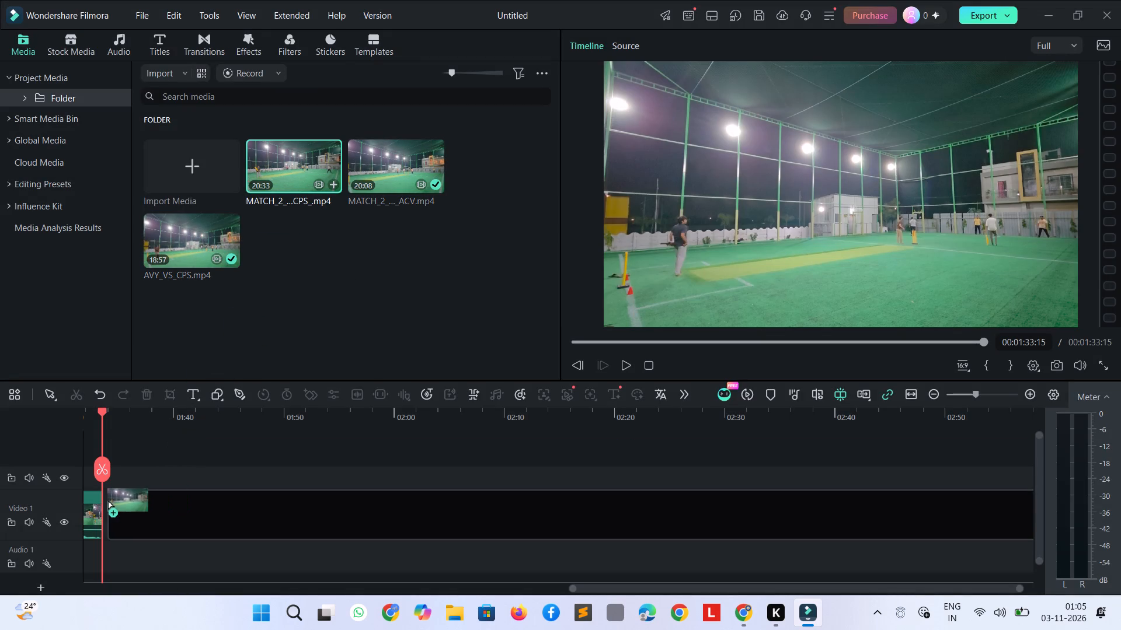
left_click_drag(107, 500, 102, 500)
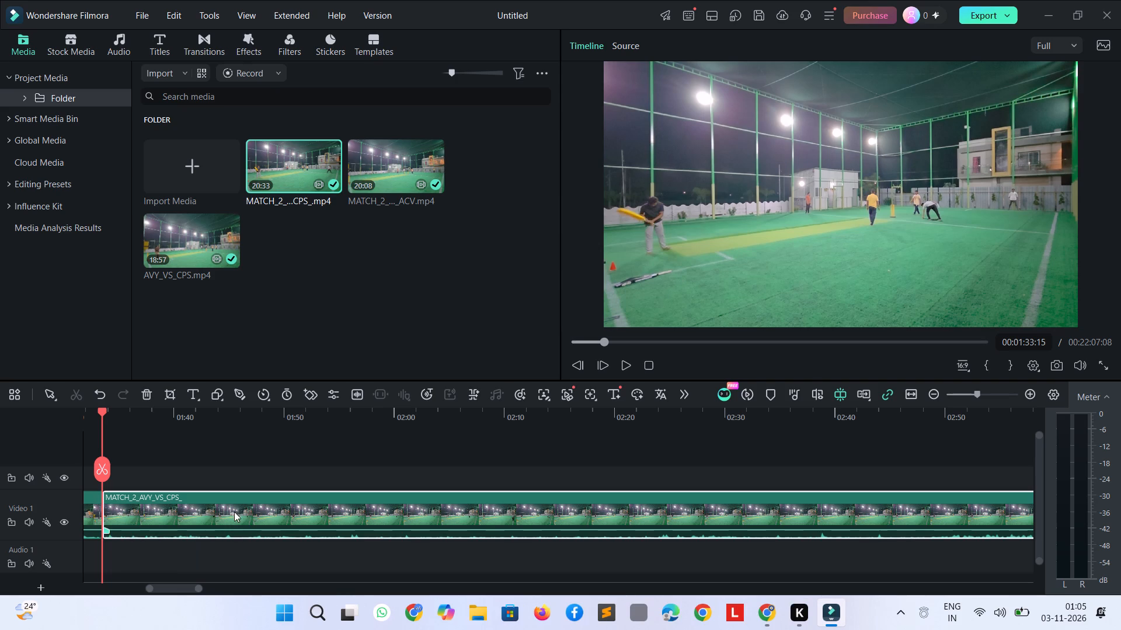
left_click(709, 347)
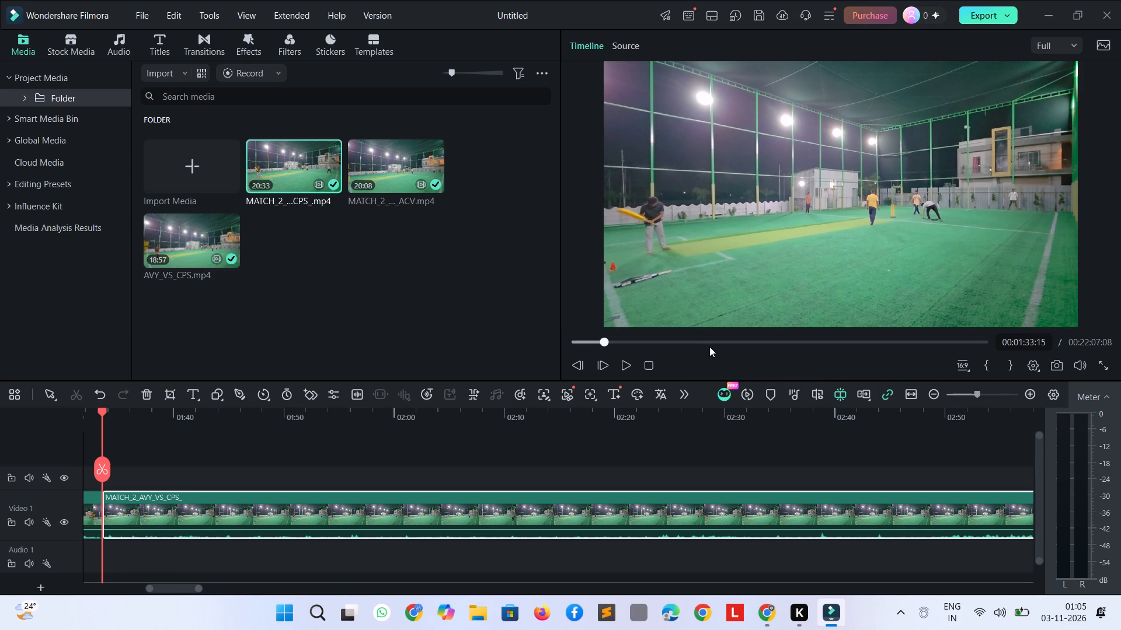
Skim the MATCH_2_AVY_VS_CPS_ clip up to about 00:20:58, looking for deliveries worth keeping.
left_click(709, 346)
left_click(771, 332)
left_click(767, 343)
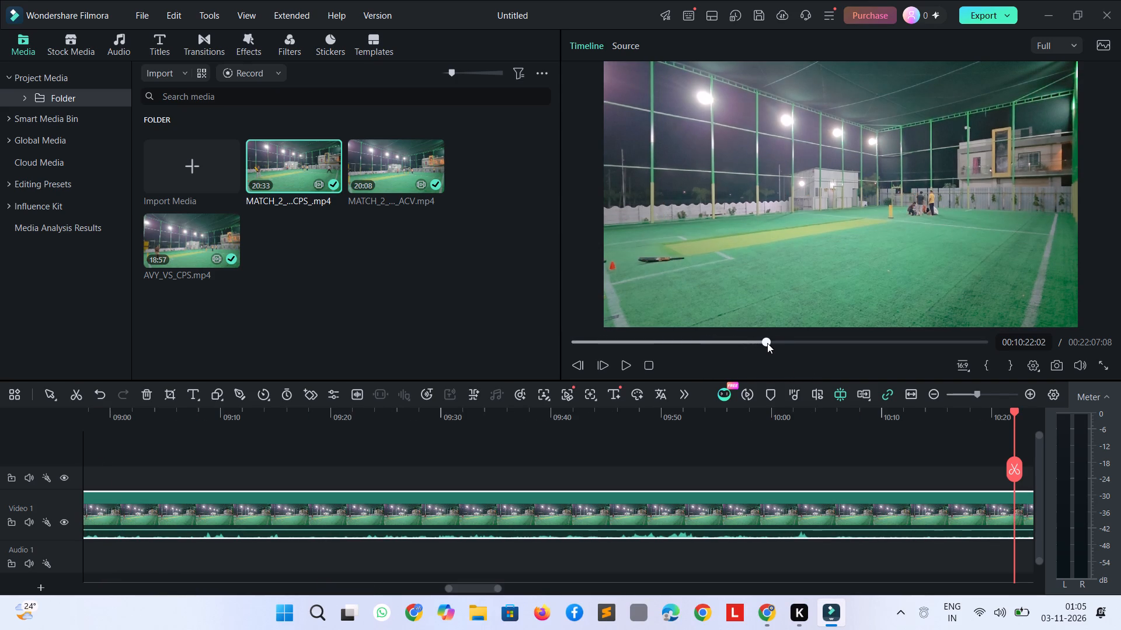
left_click(841, 340)
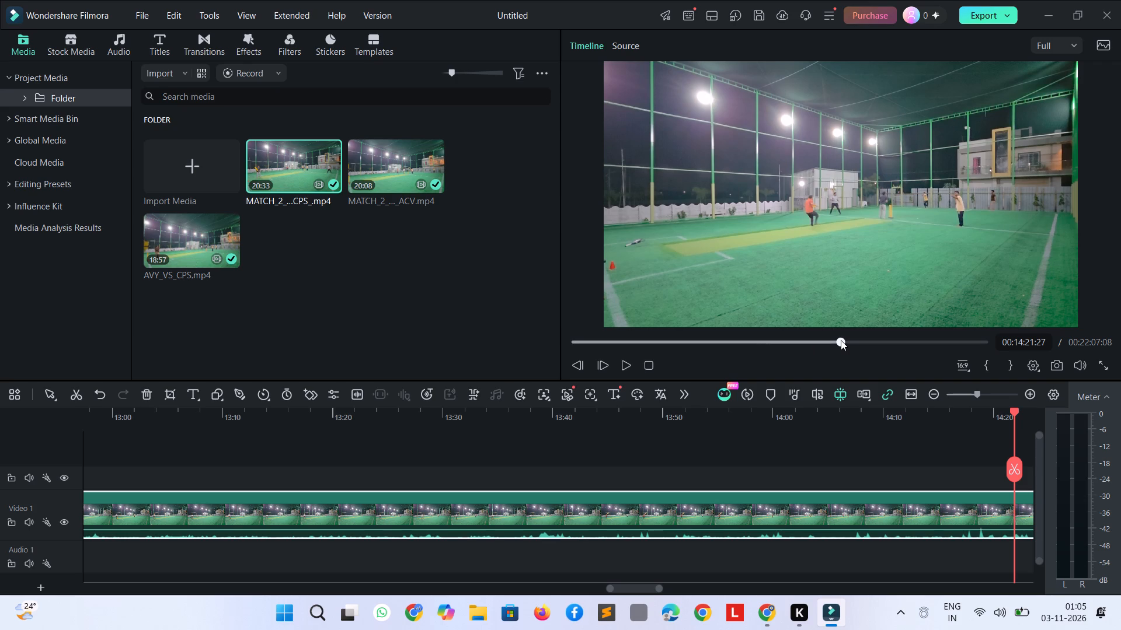
left_click(878, 340)
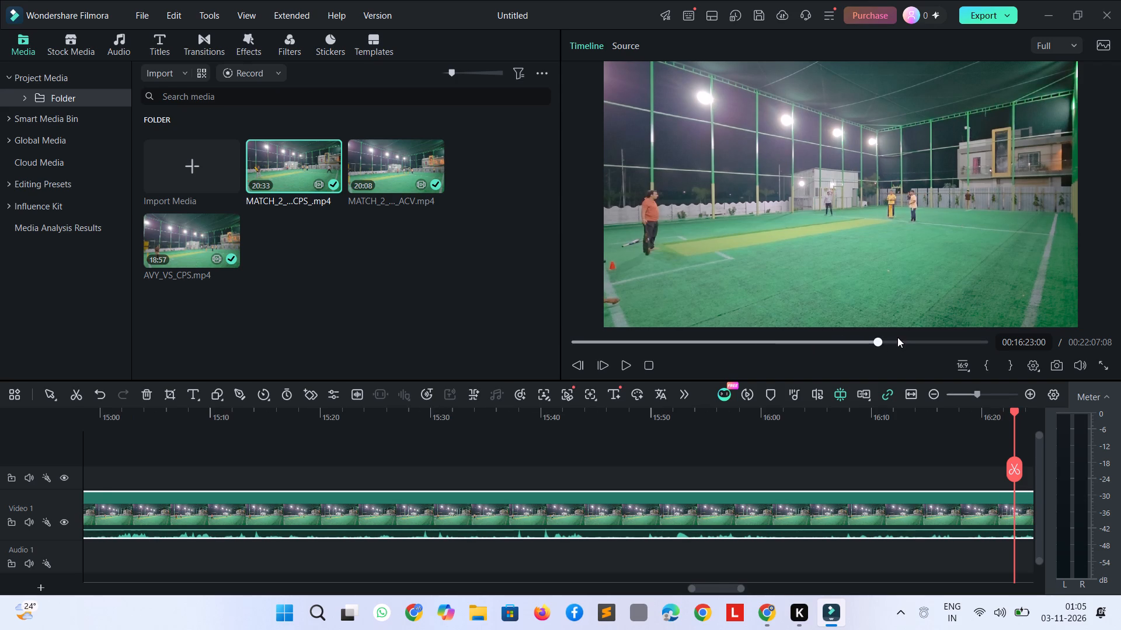
left_click(897, 337)
left_click(904, 340)
left_click(907, 341)
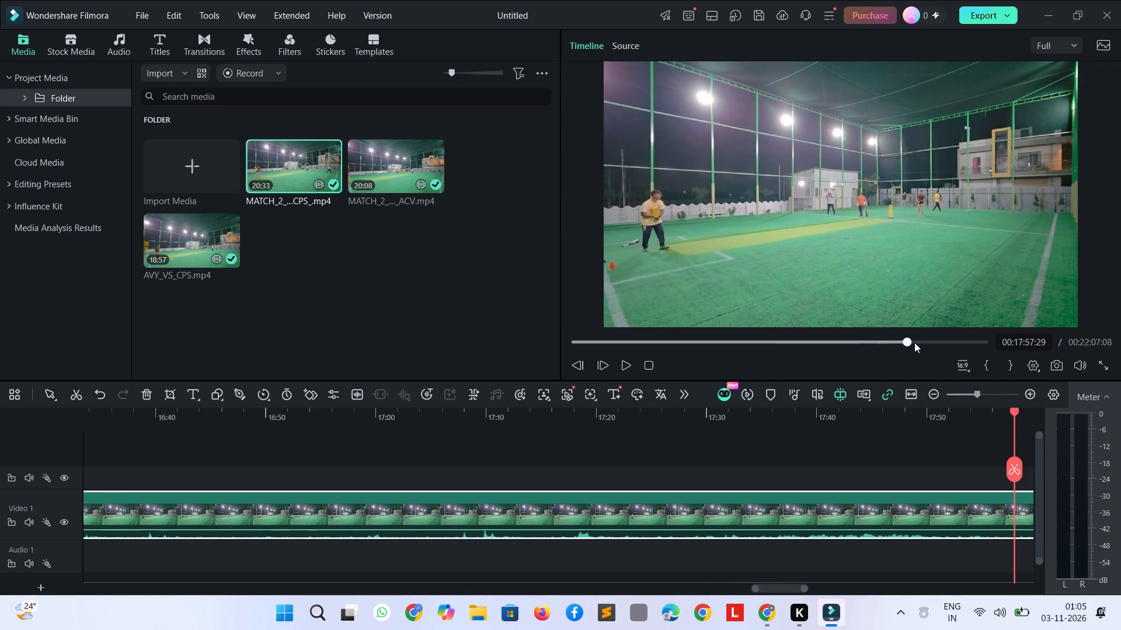
left_click(914, 342)
left_click(923, 340)
left_click(933, 337)
left_click(948, 334)
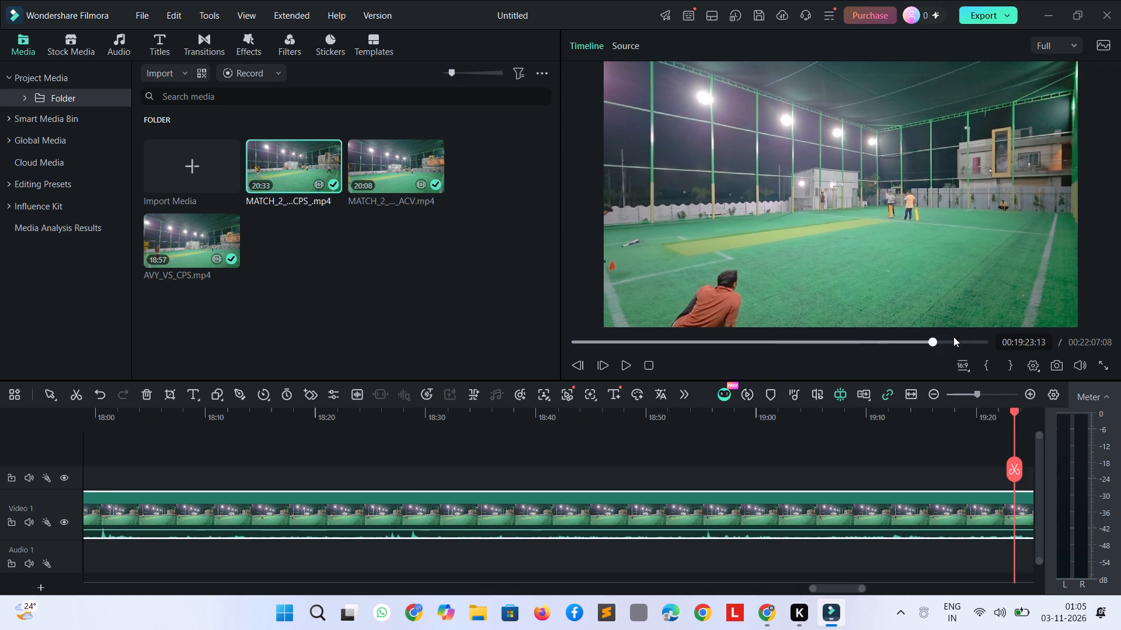
left_click(953, 337)
left_click(963, 338)
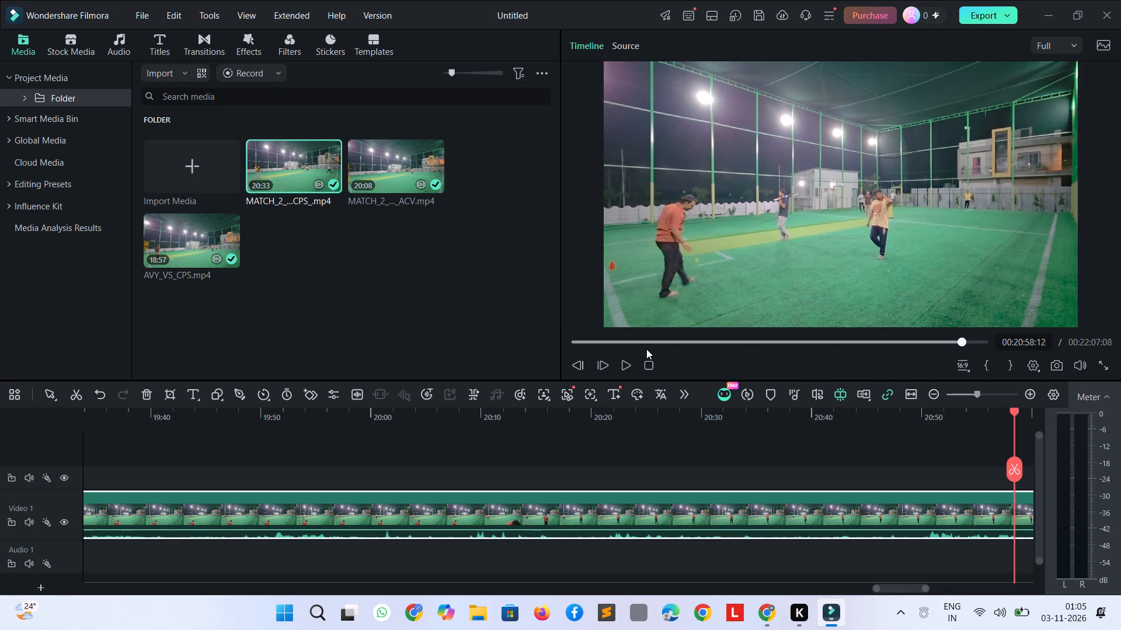
Skim the MATCH_2_AVY_VS_CPS_ clip again from near its start to about 00:12:54, looking for the first delivery to keep.
left_click(610, 346)
left_click(632, 344)
left_click(658, 341)
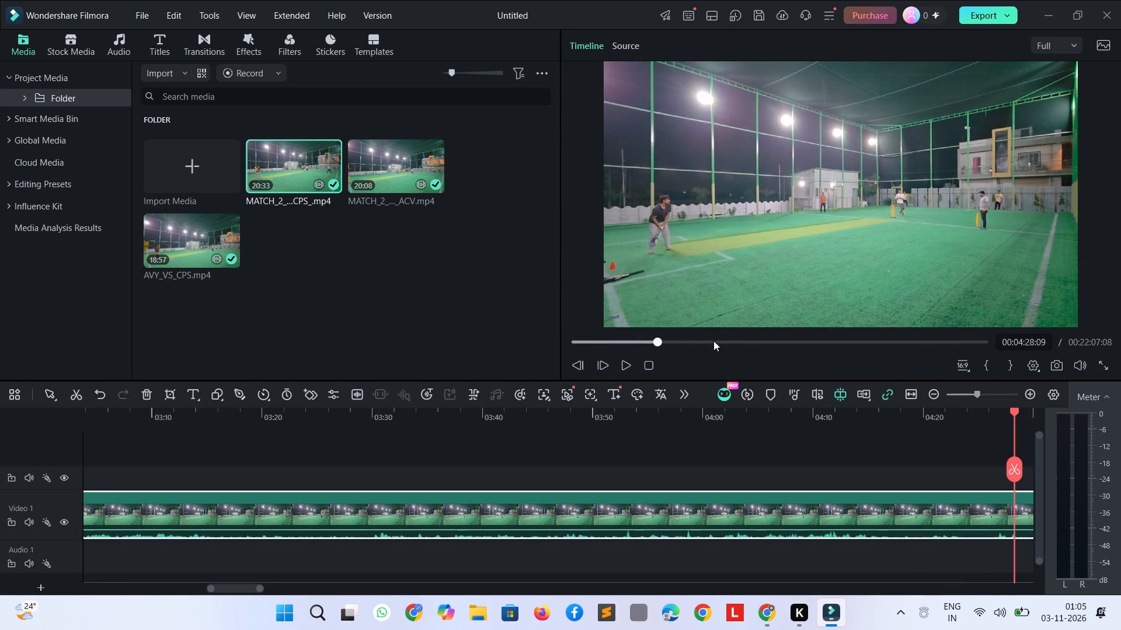
left_click(722, 342)
left_click(741, 341)
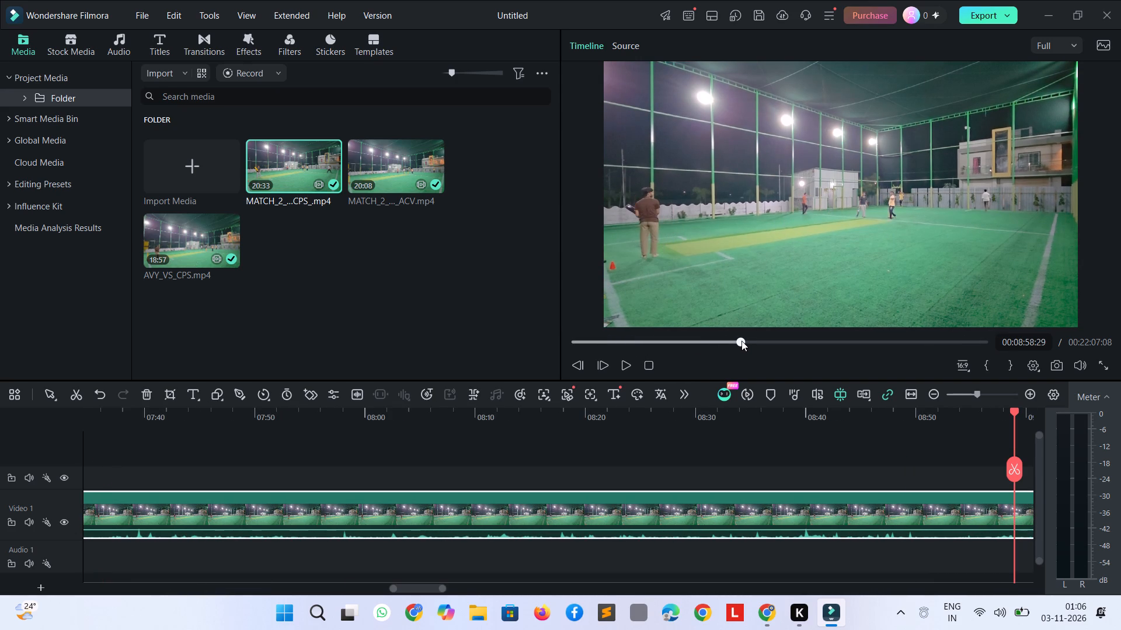
left_click(746, 341)
left_click(763, 341)
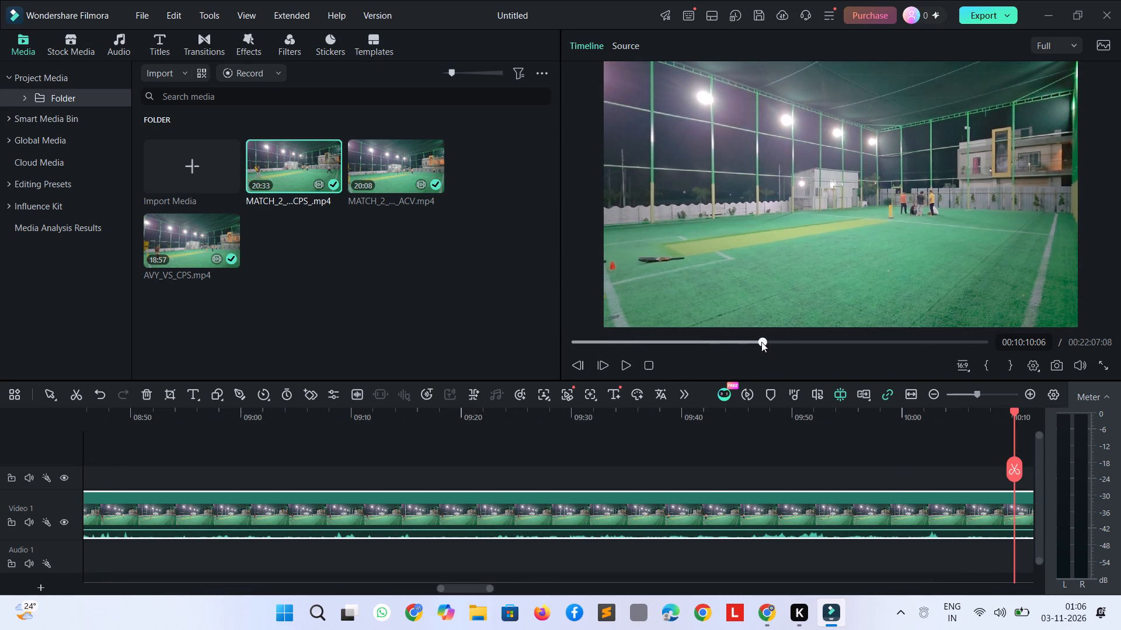
left_click(784, 342)
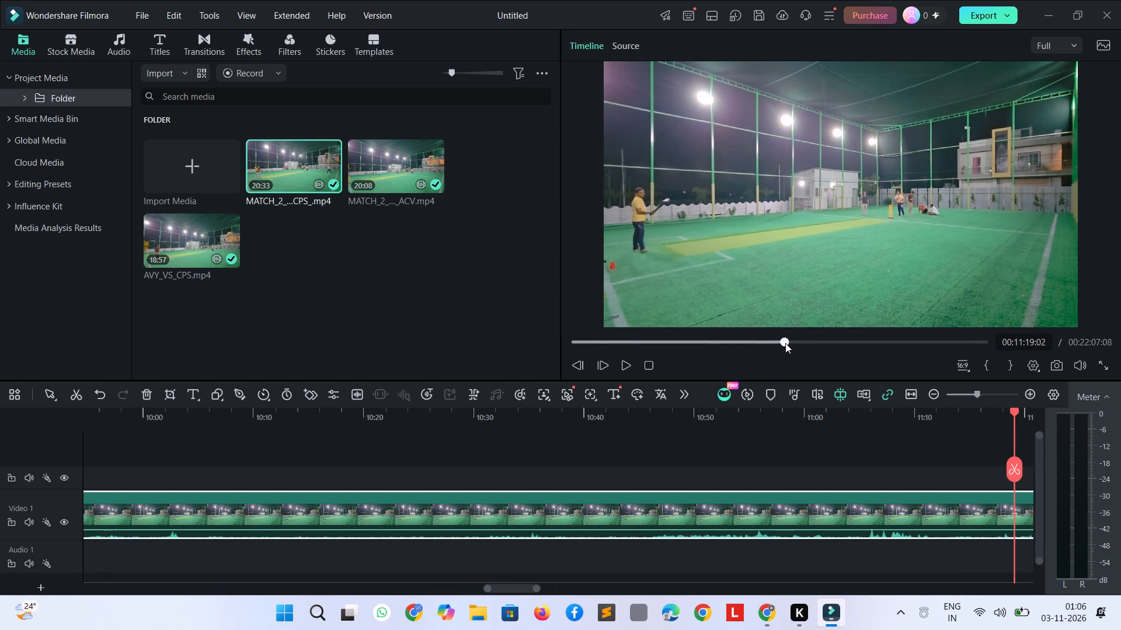
left_click(800, 343)
left_click(809, 341)
left_click(814, 341)
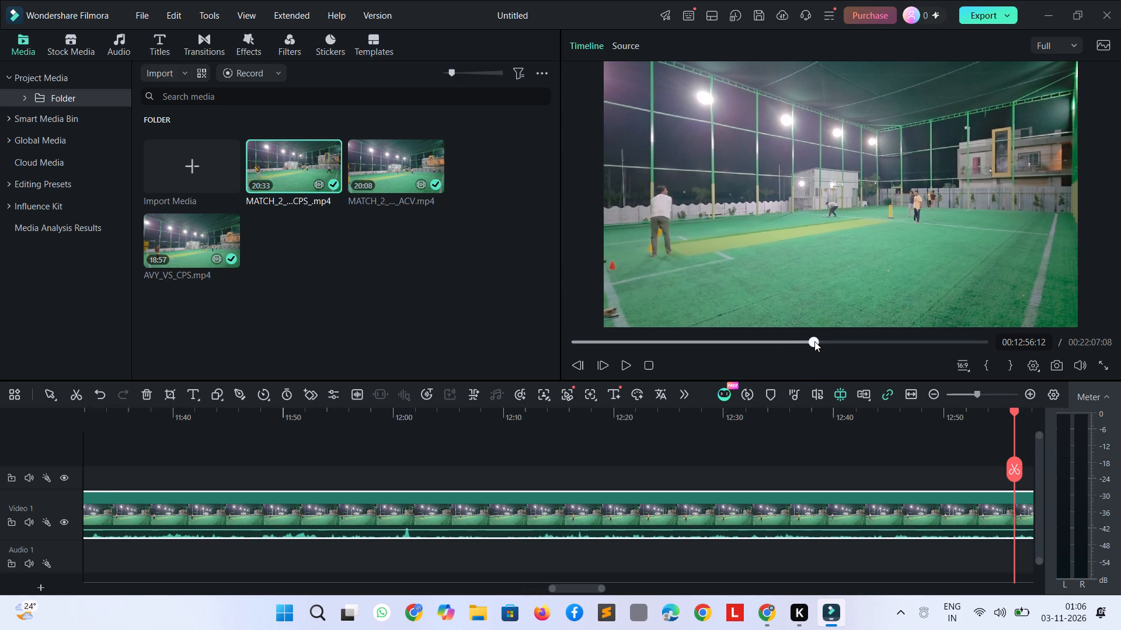
left_click(807, 343)
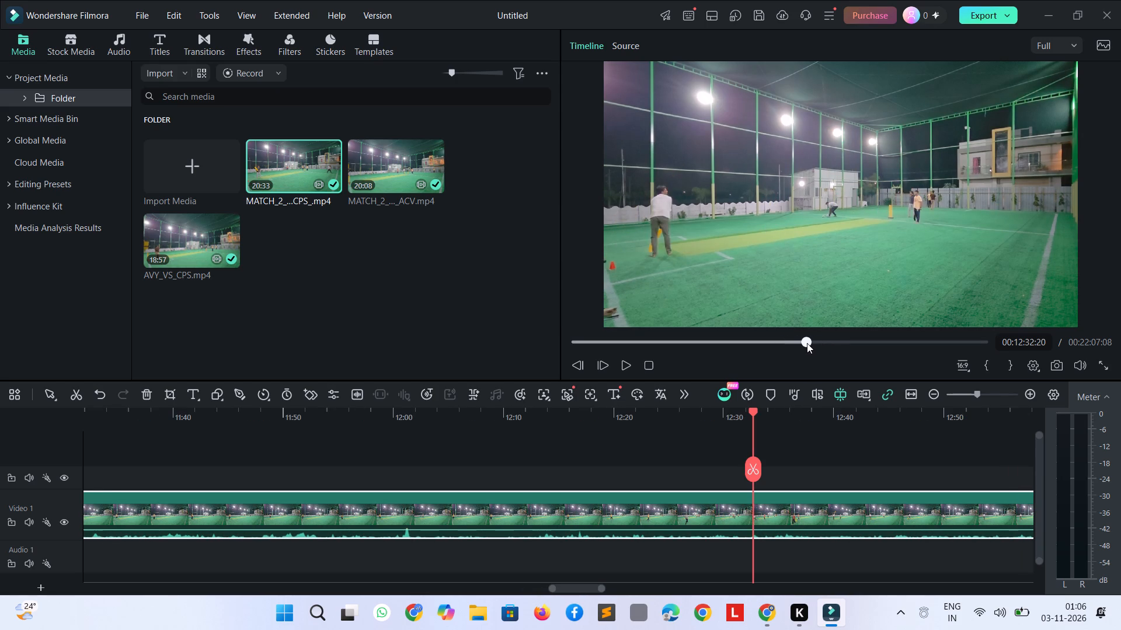
left_click(801, 337)
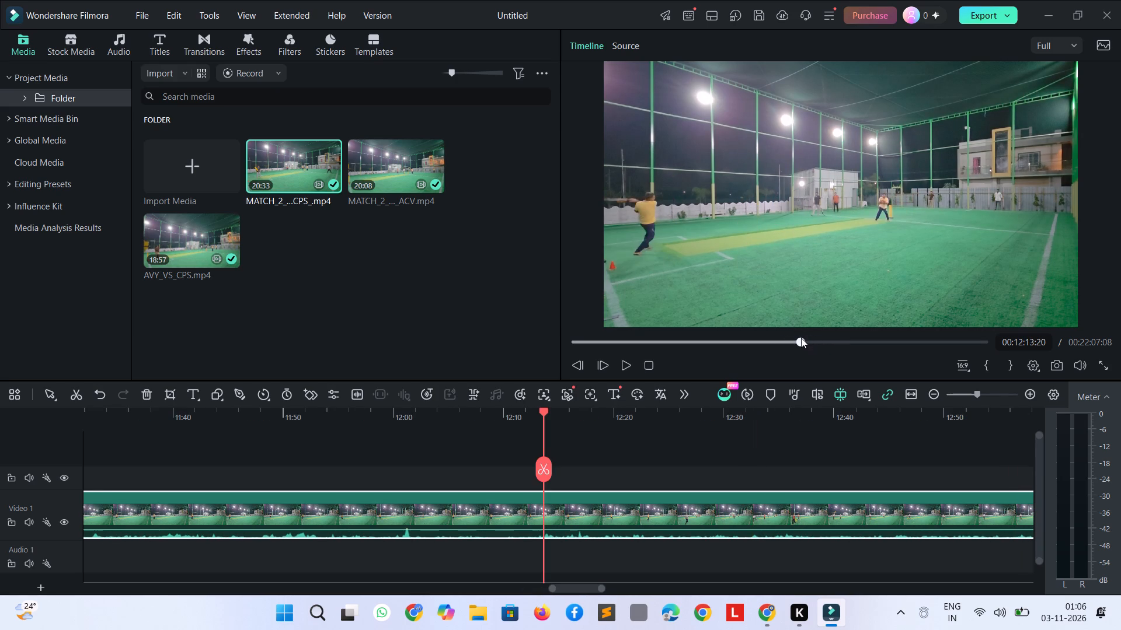
left_click(809, 344)
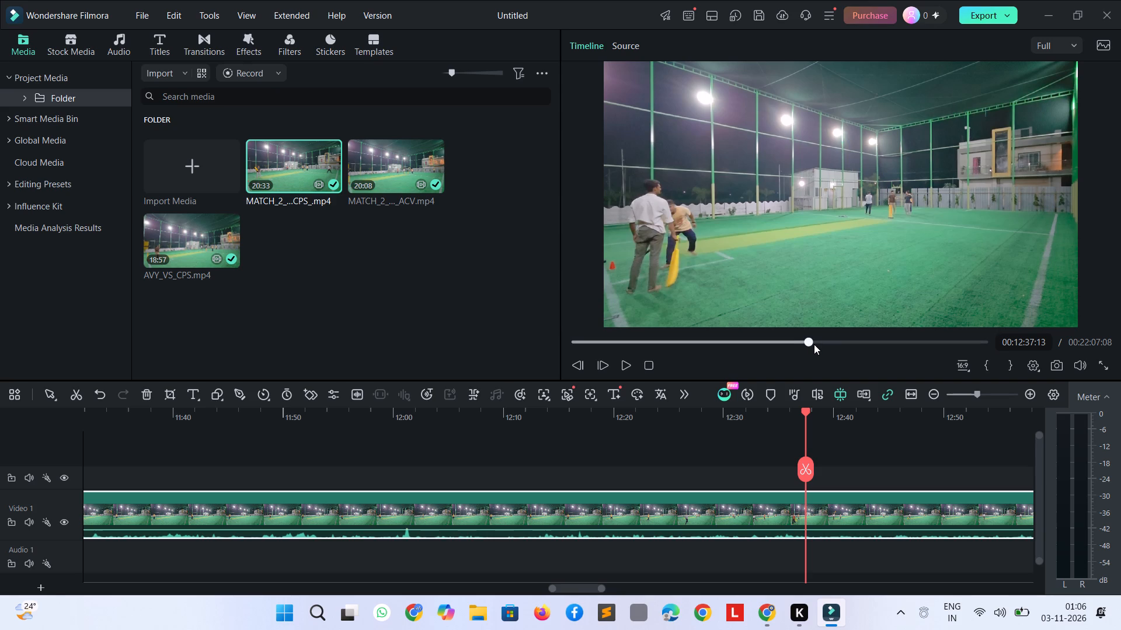
left_click(814, 344)
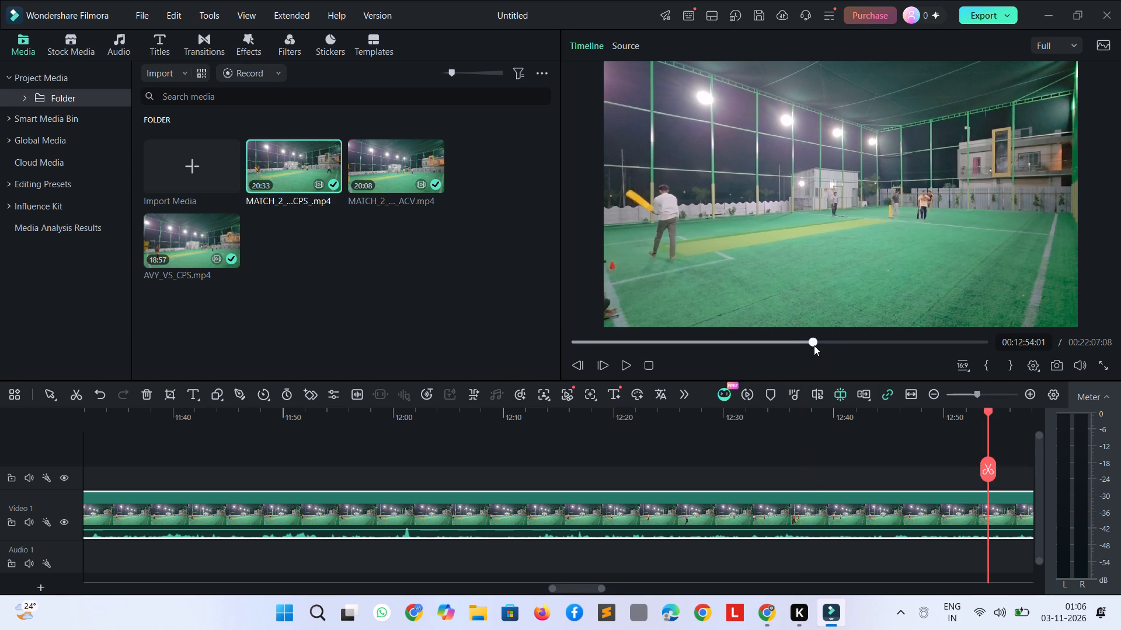
Find the start of the delivery at 00:13:24:18, split the MATCH_2_AVY_VS_CPS_ clip there and delete the part before it.
key("space")
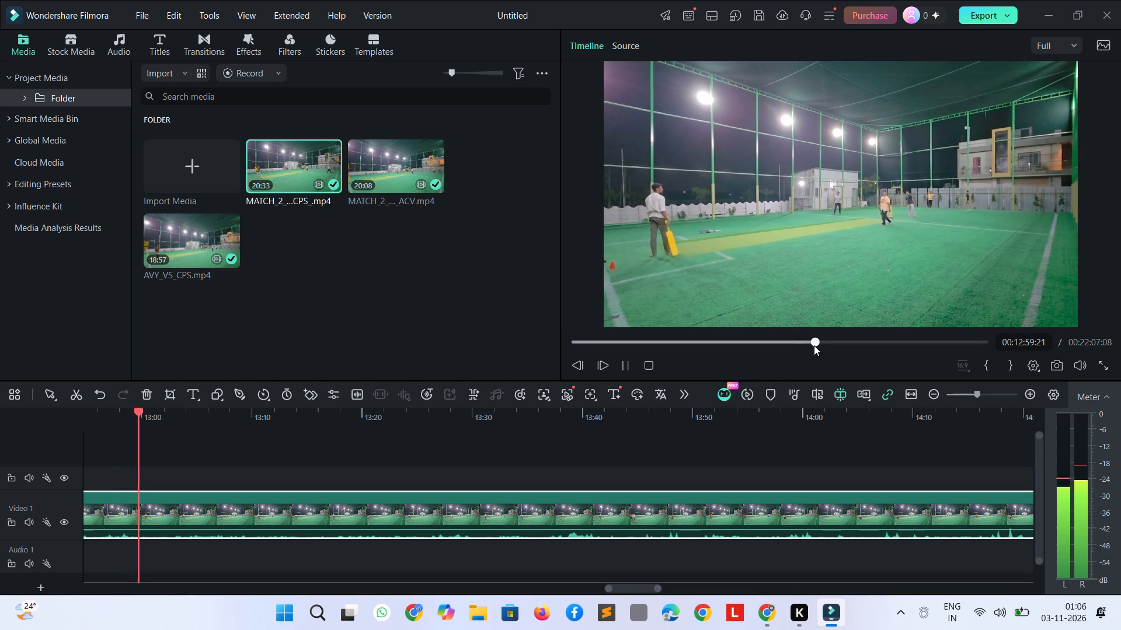
key("shift+Right")
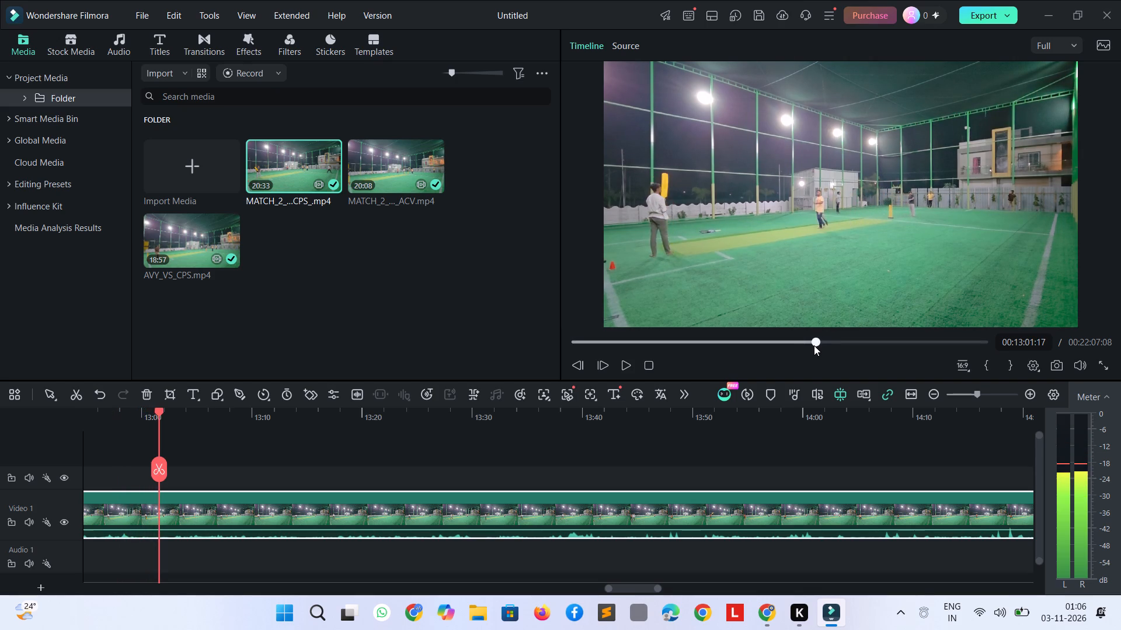
key("shift+Right")
key("shift+Right")
key("shift+Right")
key("shift+VK_235")
key("shift+Right")
key("shift+Right")
key("shift+Right")
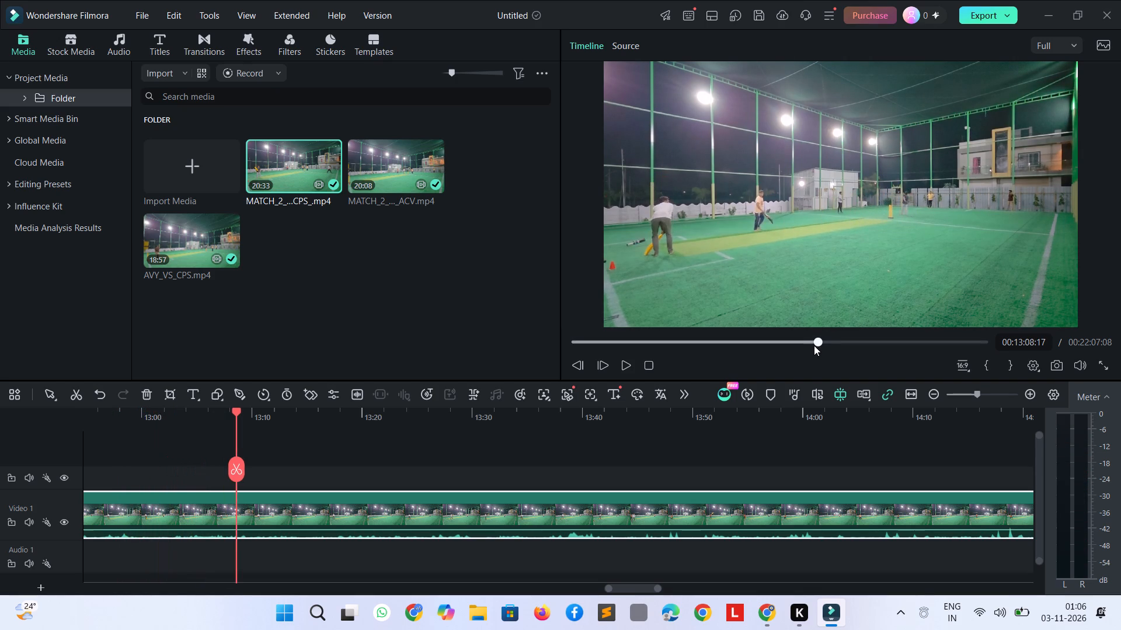
key("shift+Right")
key("shift+Right")
key("shift+question")
key("shift+Right")
key("shift+Right")
key("space")
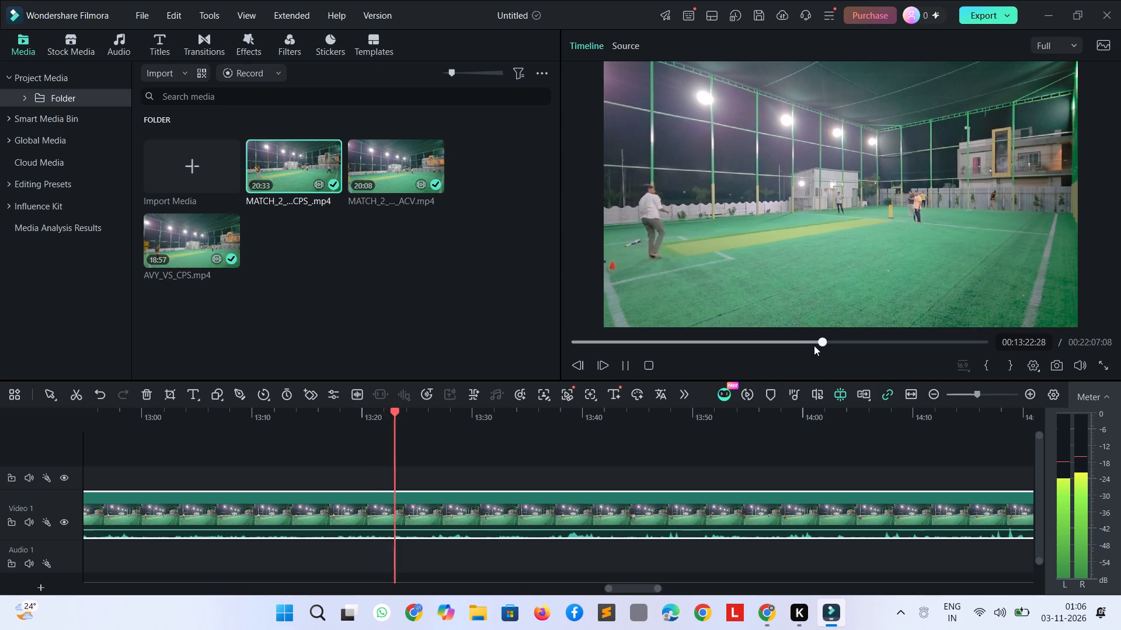
key("space")
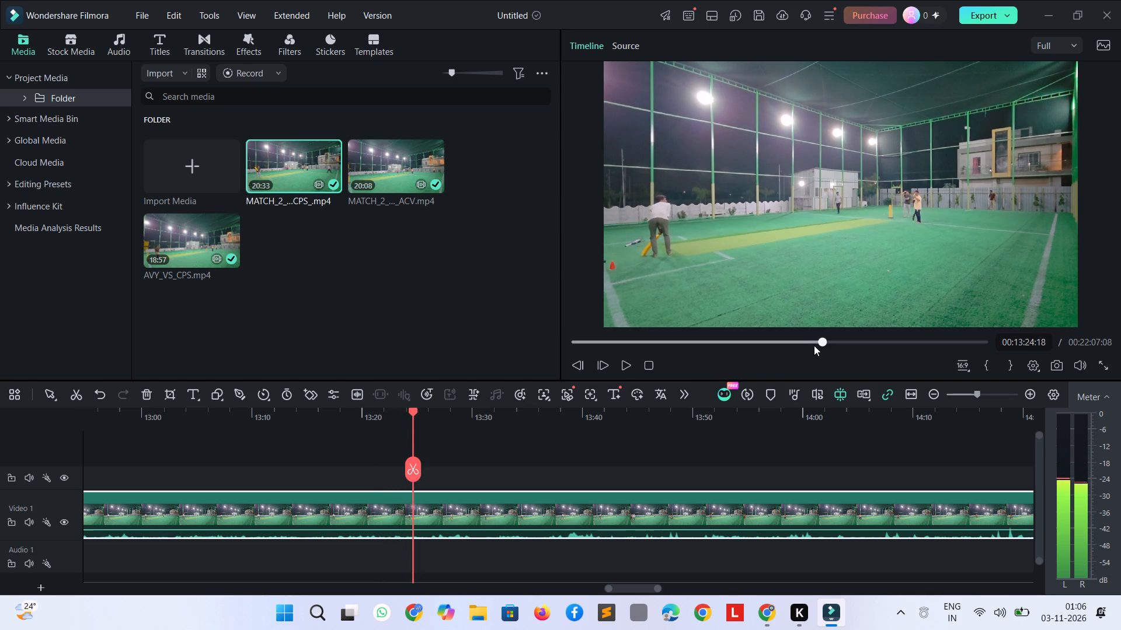
key("ctrl+b")
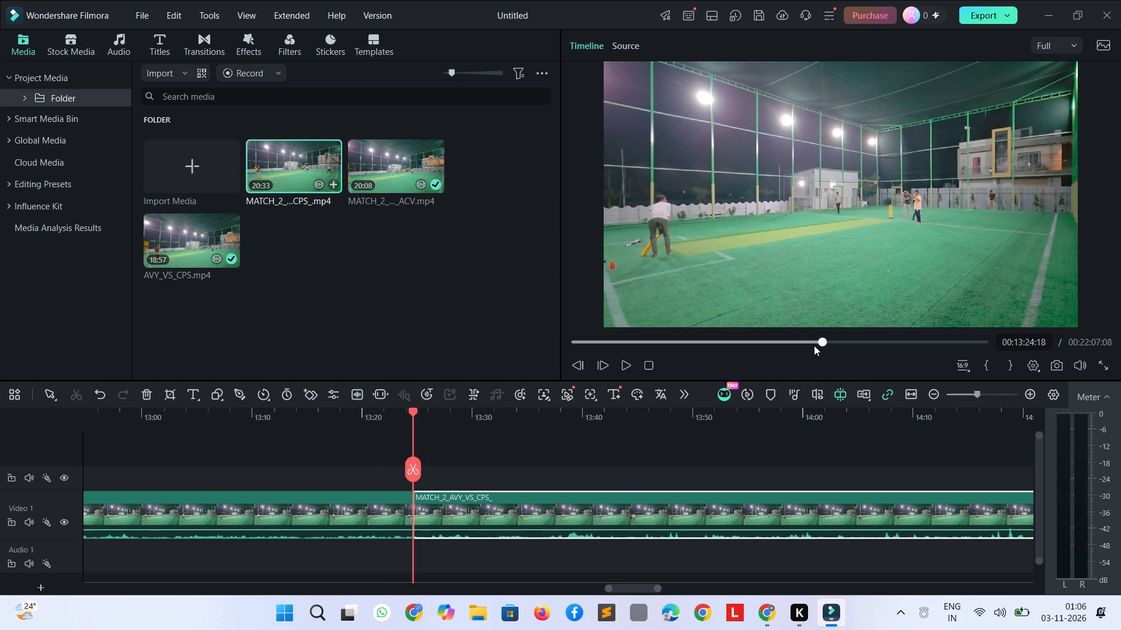
left_click(292, 503)
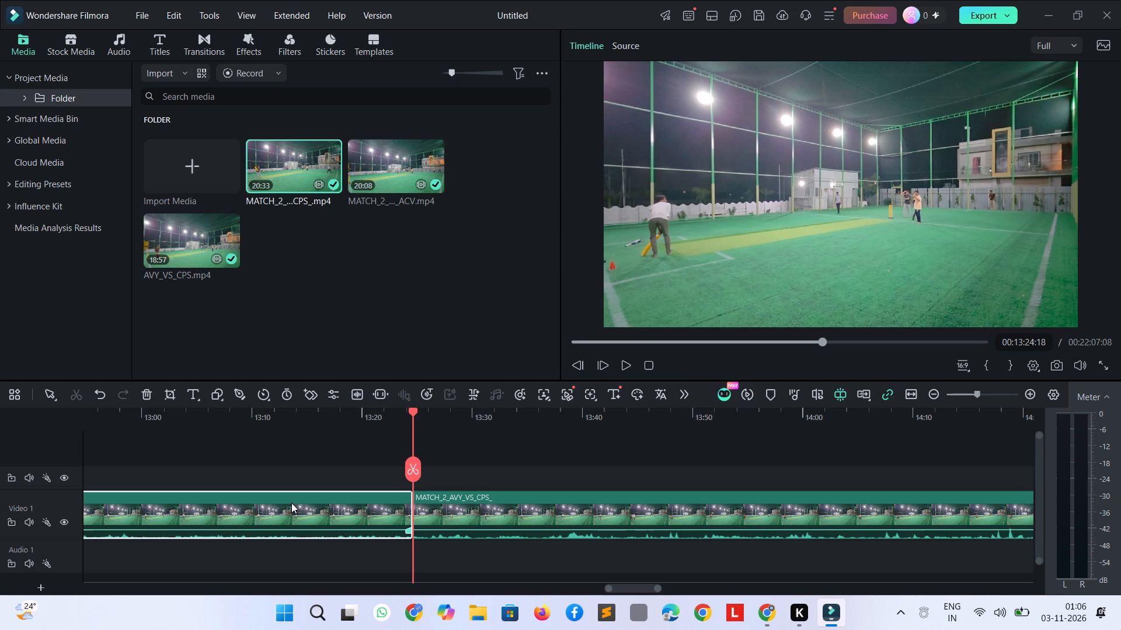
key("Delete")
Cut the dead time after the first MATCH_2_AVY_VS_CPS_ delivery, from 00:01:38:27 to 00:01:44:24, out of the timeline.
key("space")
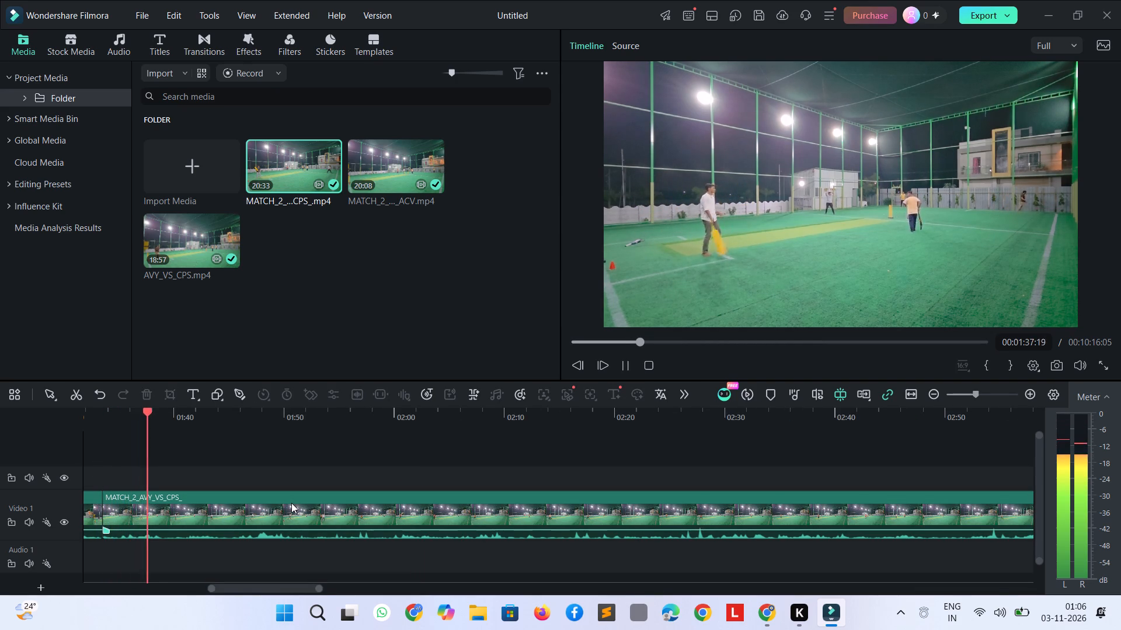
key("space")
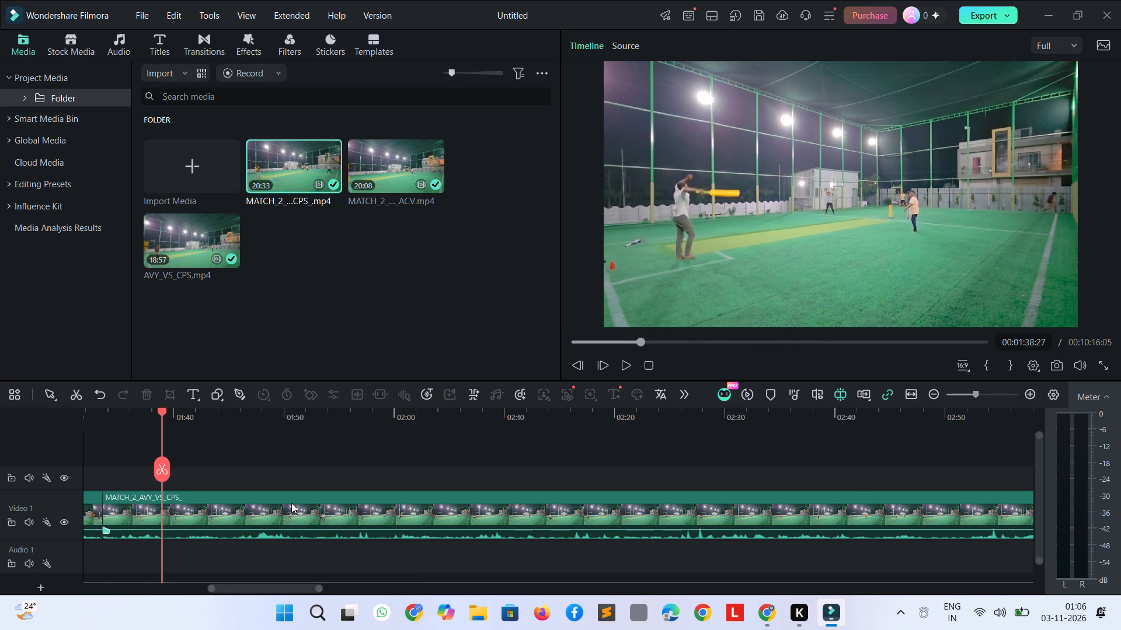
key("ctrl+b")
key("space")
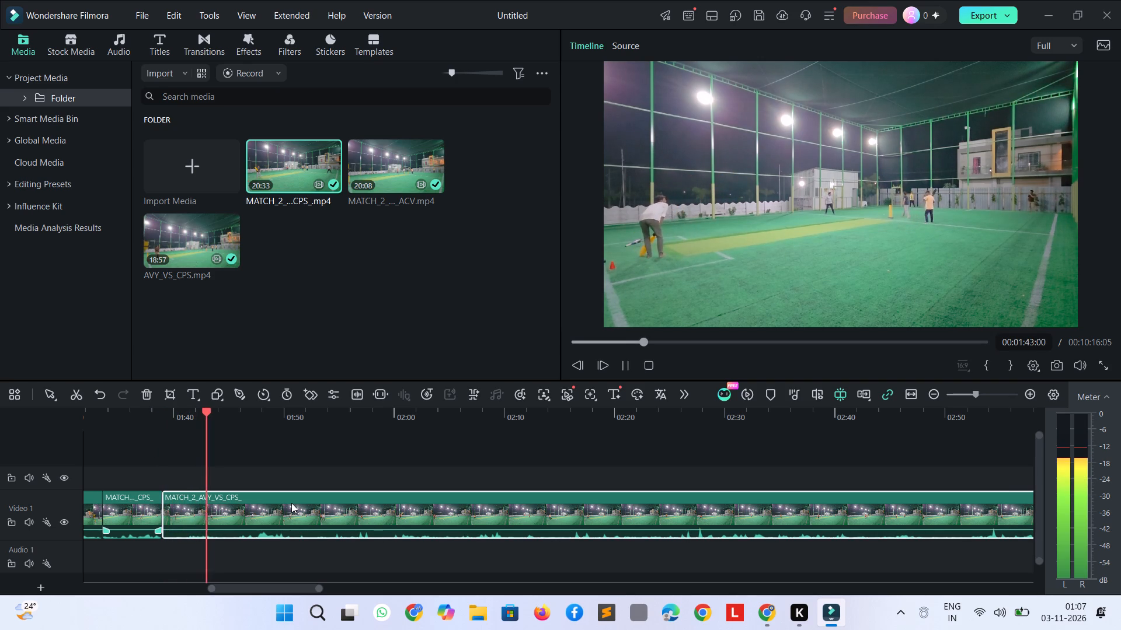
key("space")
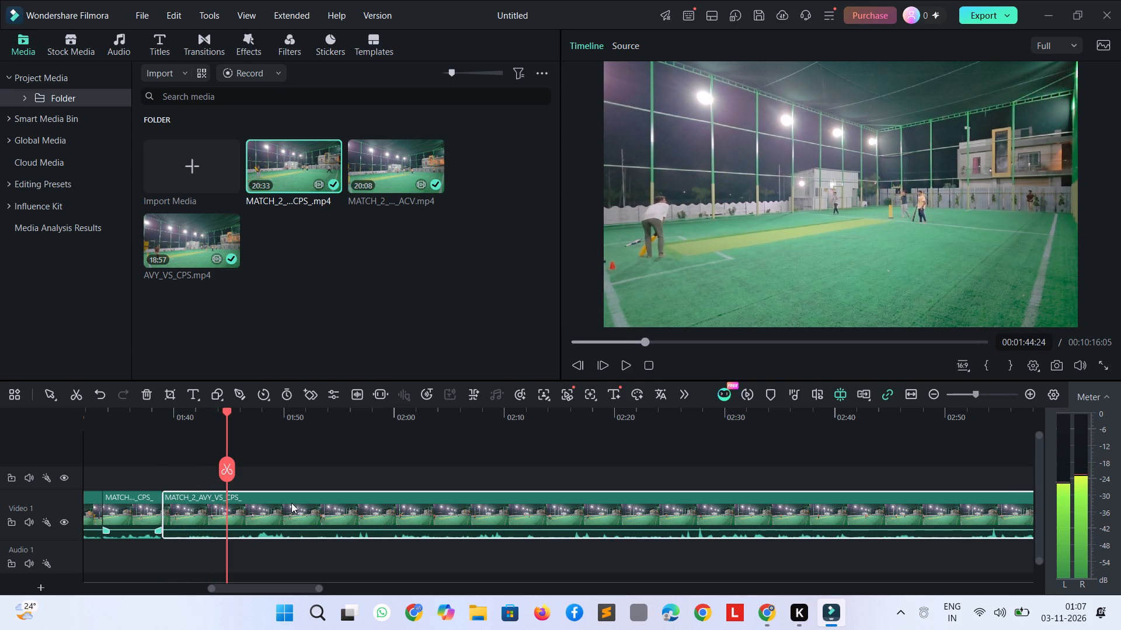
key("ctrl+b")
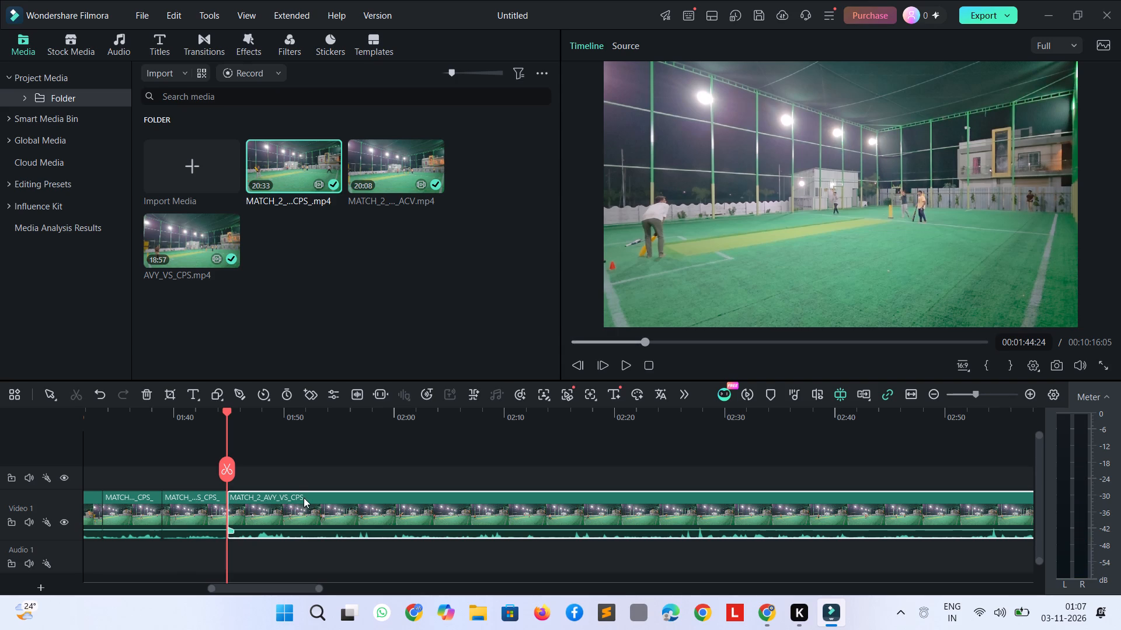
left_click(182, 499)
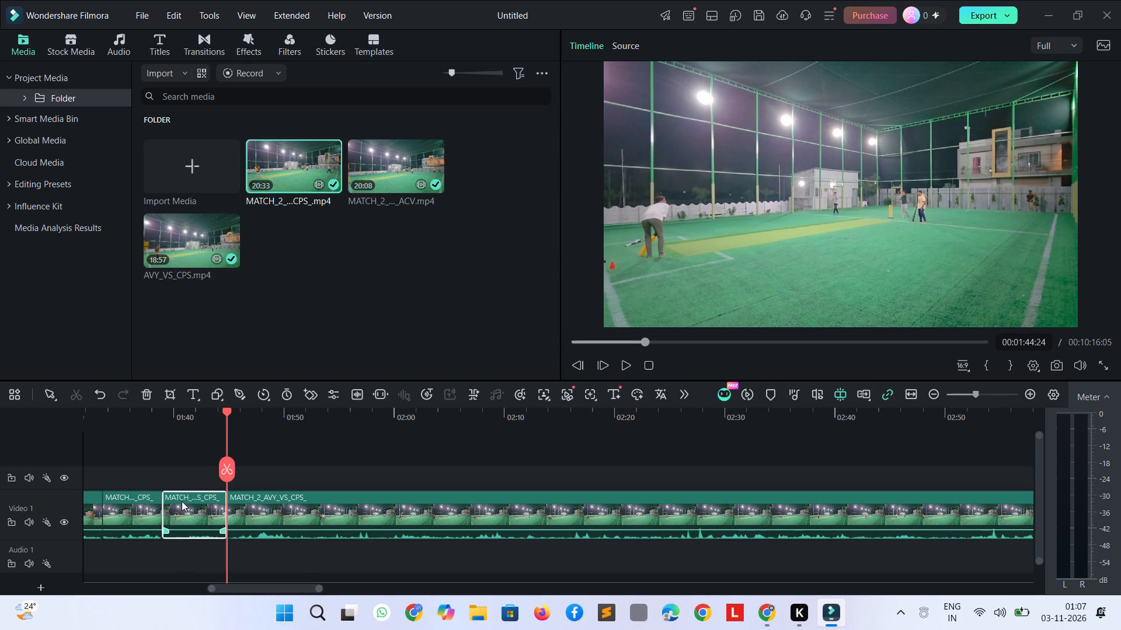
key("Delete")
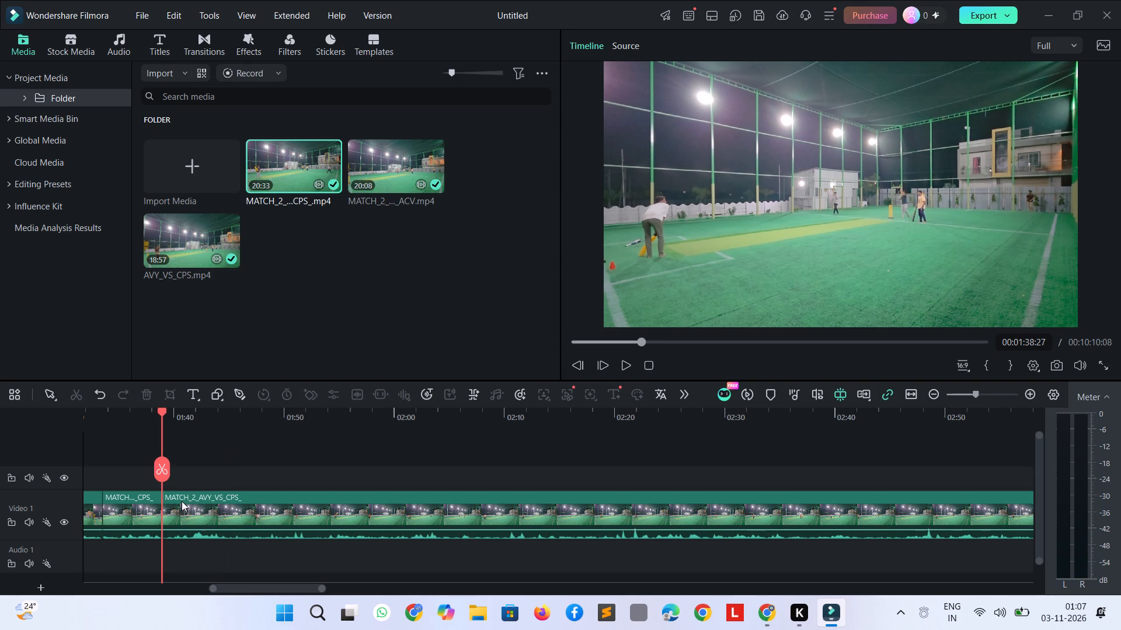
Replay the second MATCH_2_AVY_VS_CPS_ delivery from 00:01:38:27 to about 00:01:45, looking for where the action ends.
key("space")
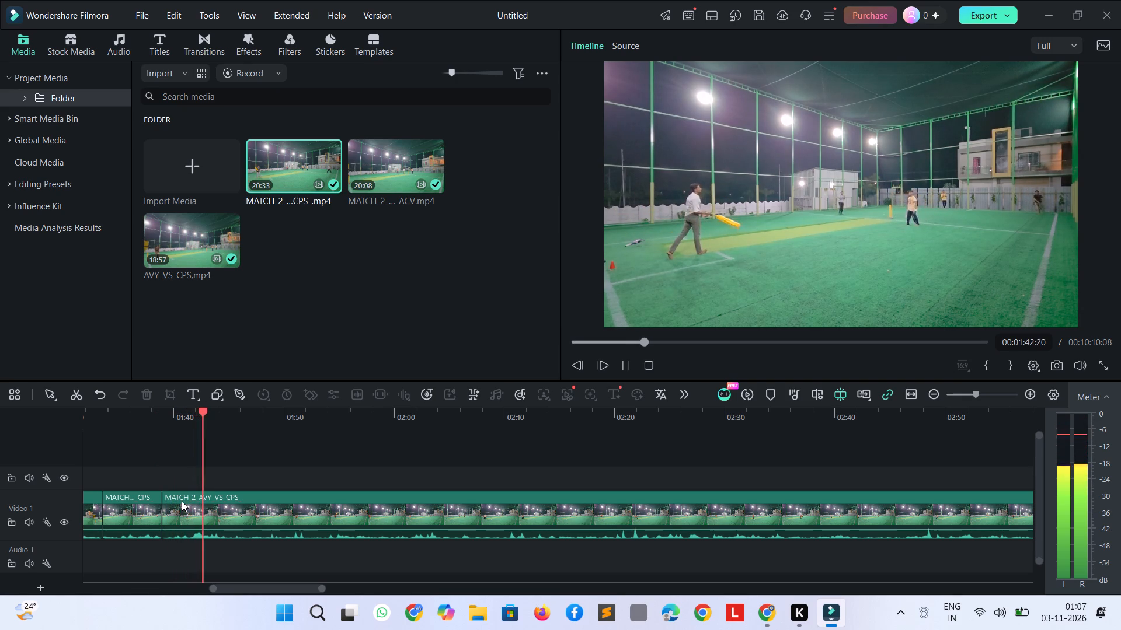
key("space")
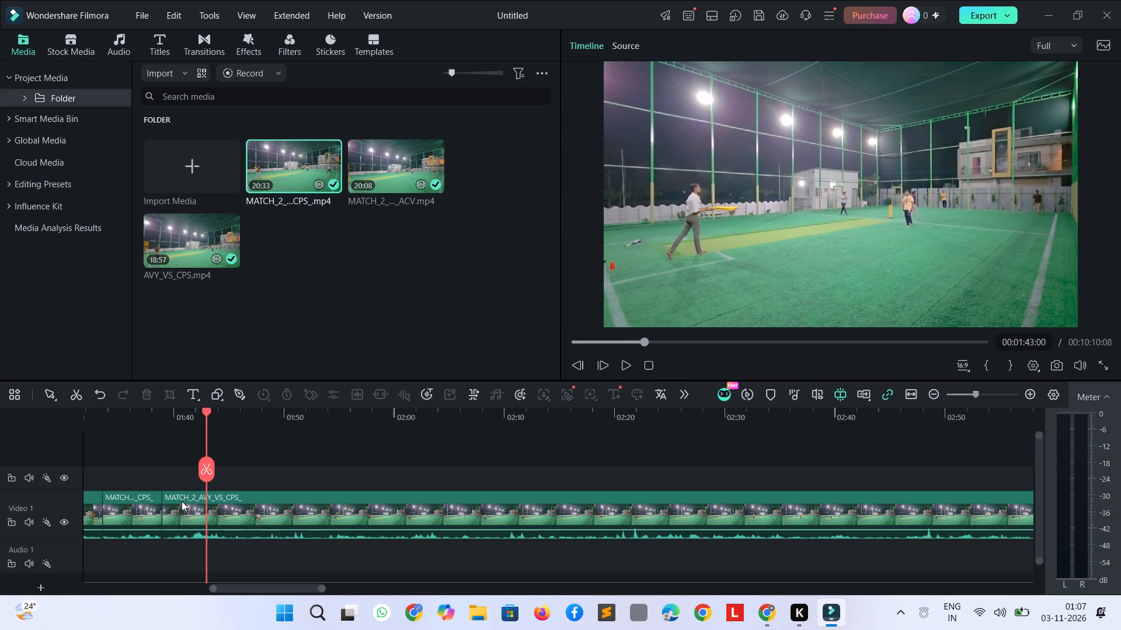
key("space")
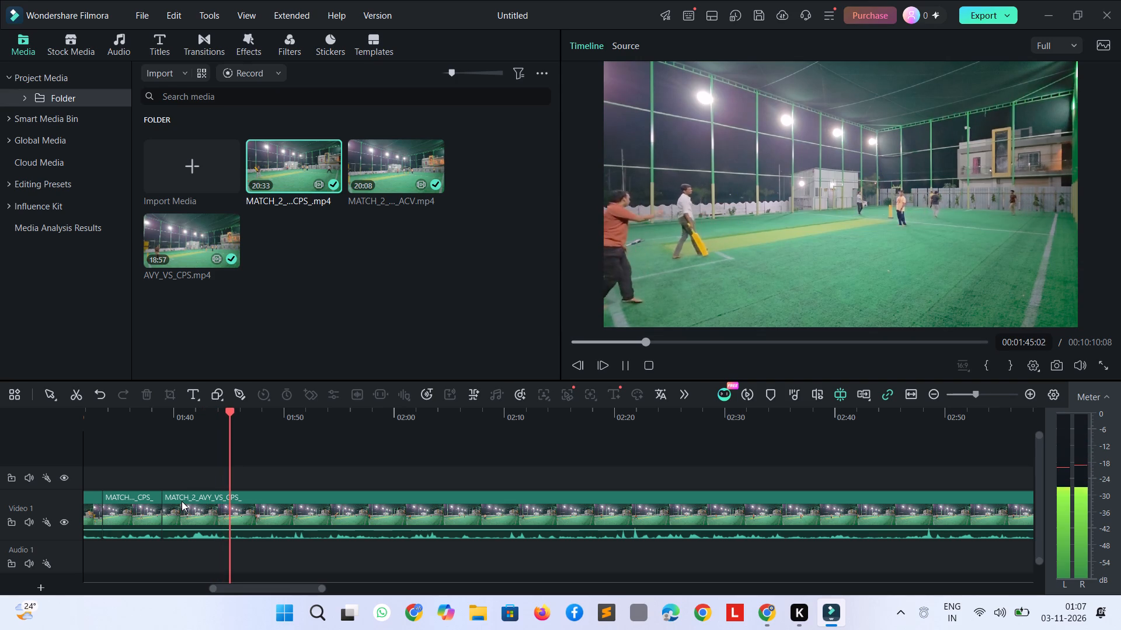
key("space")
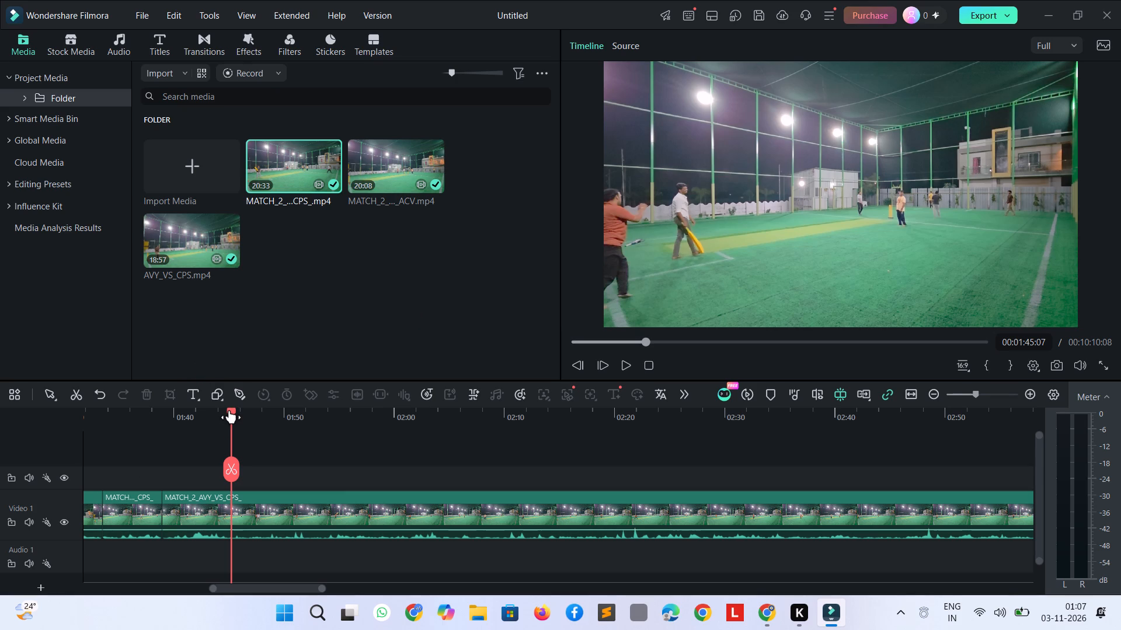
left_click_drag(229, 410, 220, 410)
key("space")
key("space")
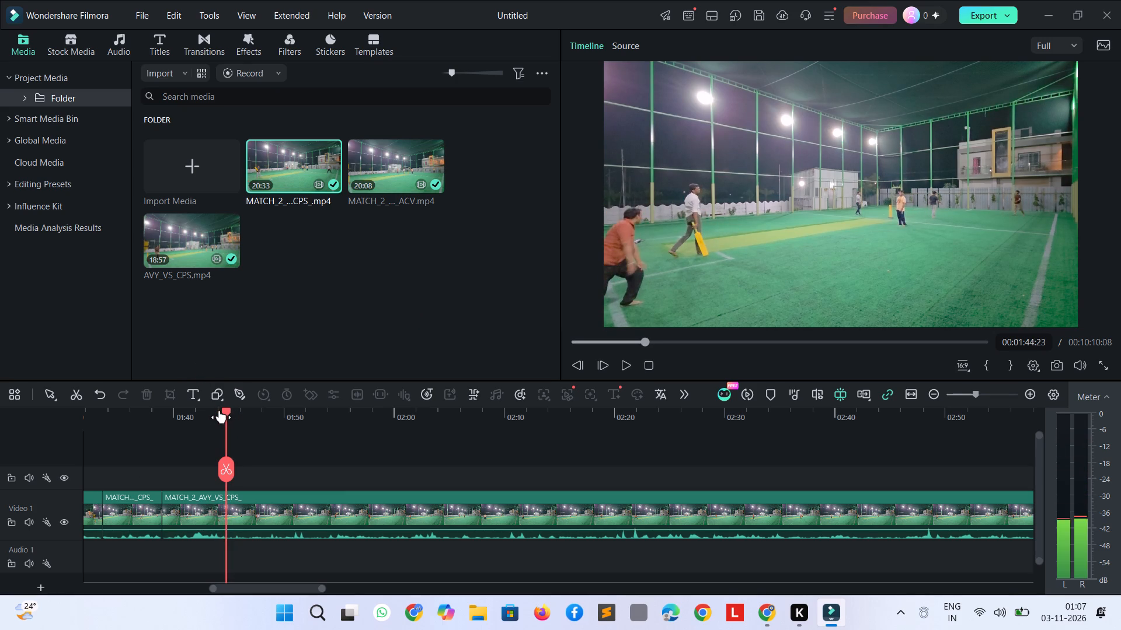
left_click_drag(226, 415, 213, 411)
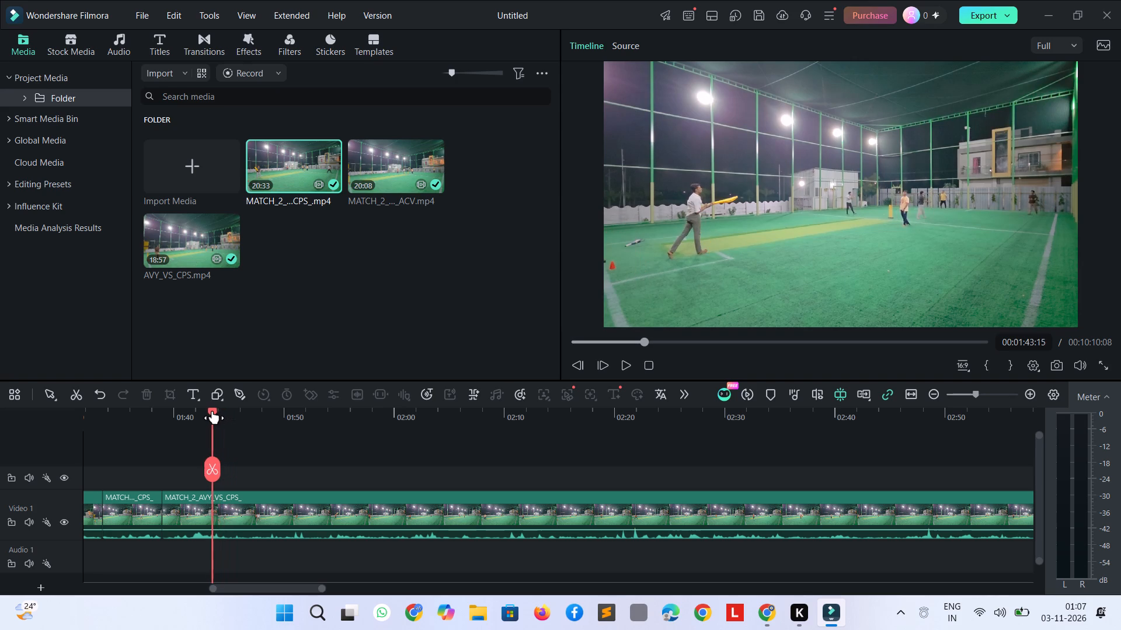
left_click_drag(213, 411, 211, 411)
left_click_drag(211, 411, 208, 407)
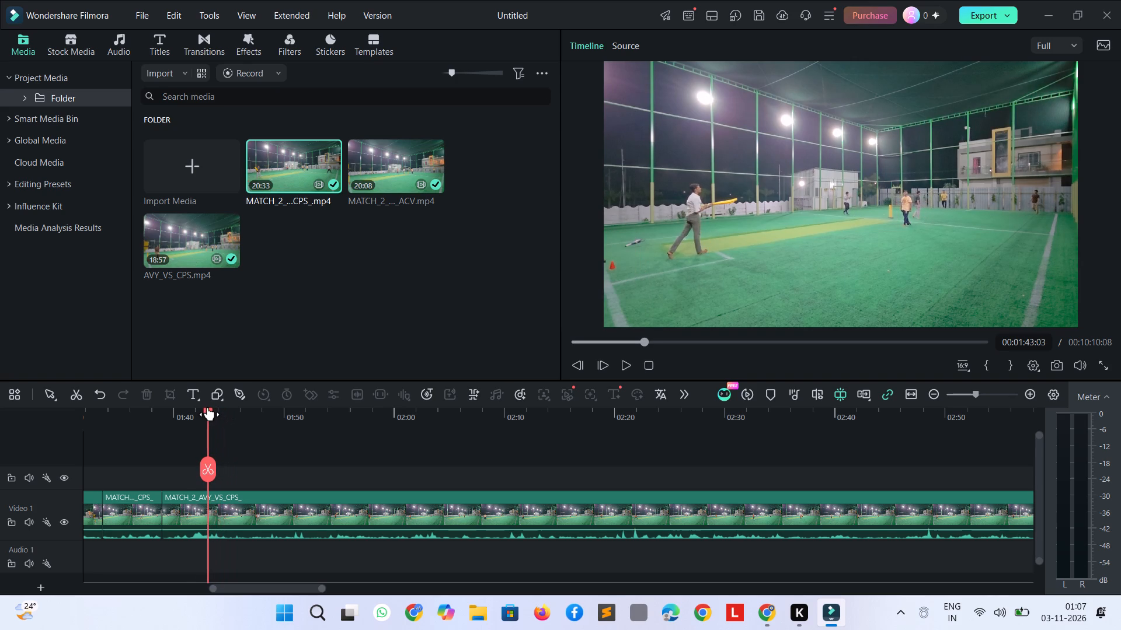
left_click_drag(208, 407, 194, 405)
key("space")
key("space")
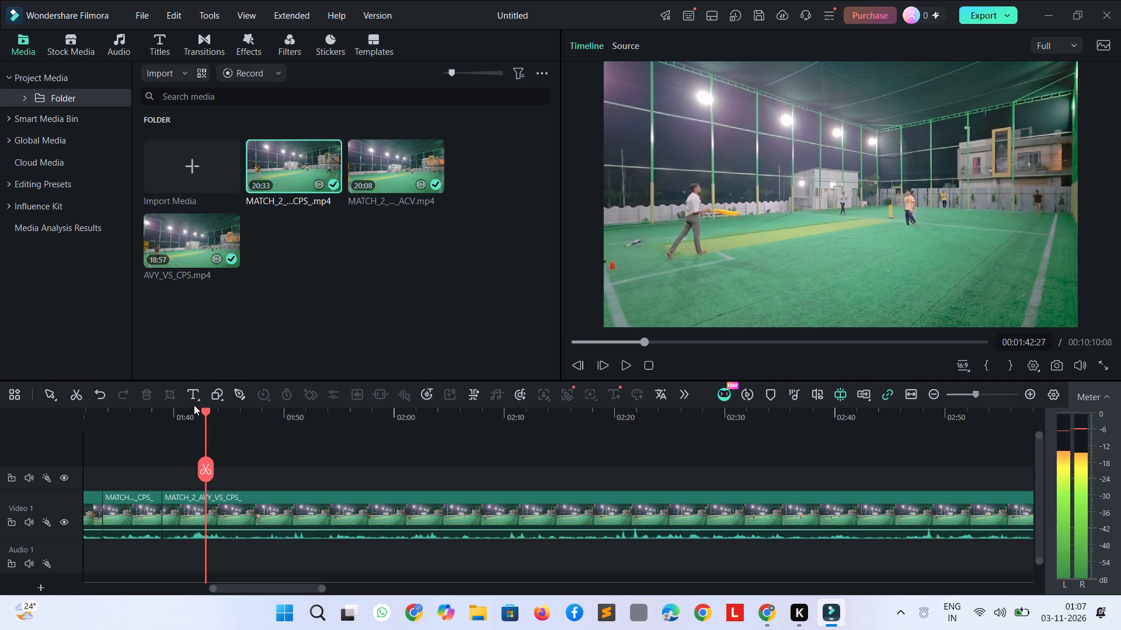
key("space")
key("space")
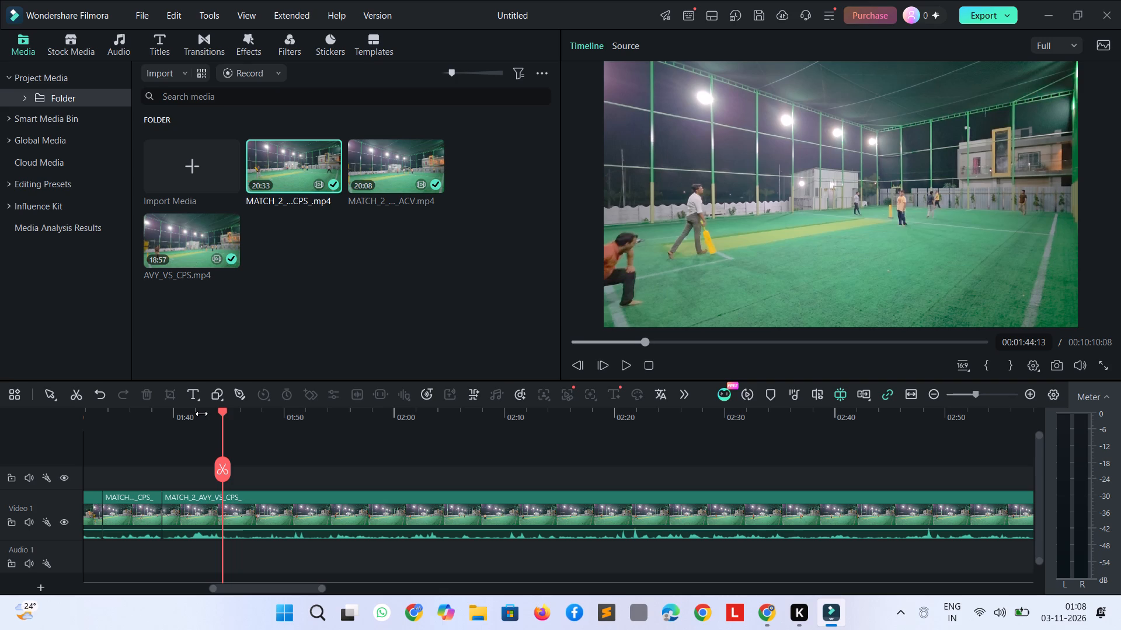
Narrow down the end of the second MATCH_2_AVY_VS_CPS_ delivery and split the clip at 00:01:43:24.
key("shift+Left")
key("space")
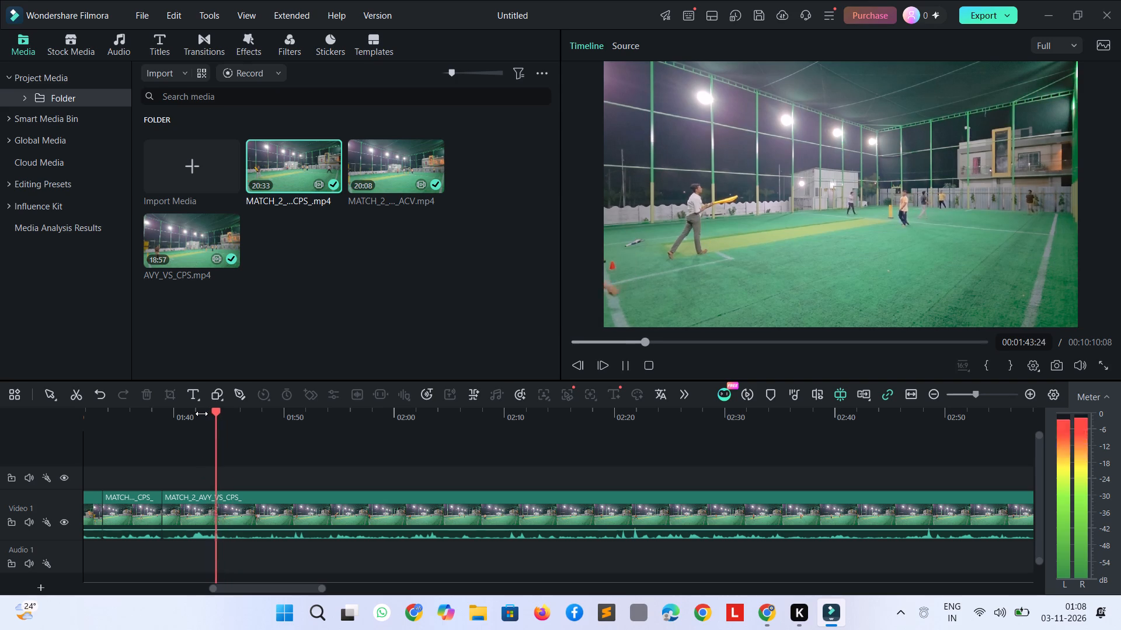
key("shift+Left")
key("space")
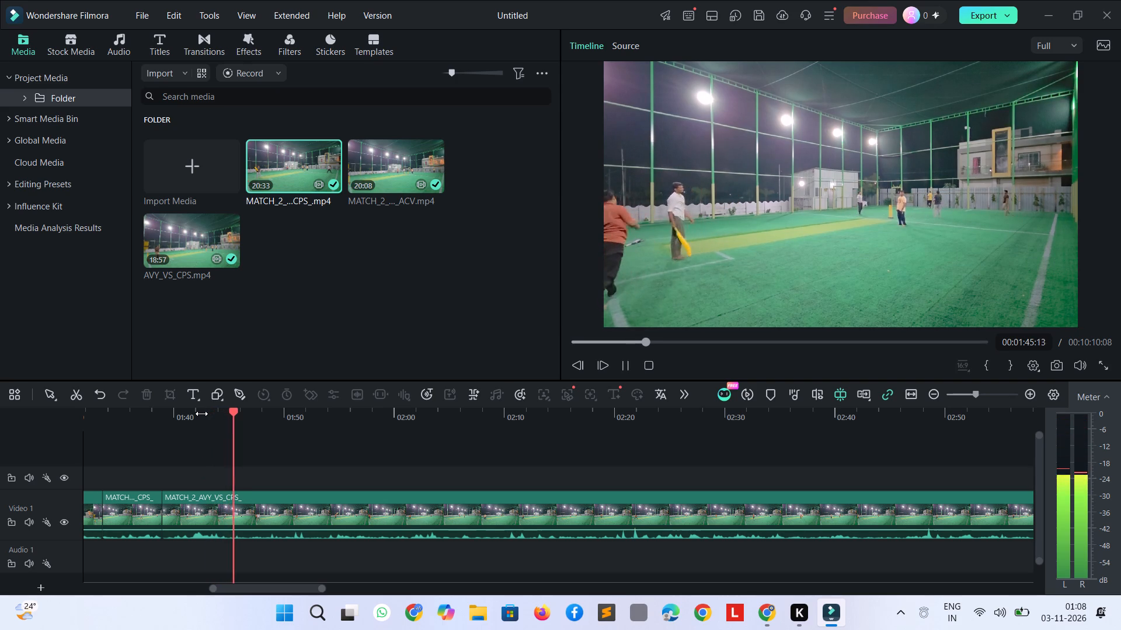
key("shift+Left")
key("shift+Left")
key("shift+Left")
key("shift+Left")
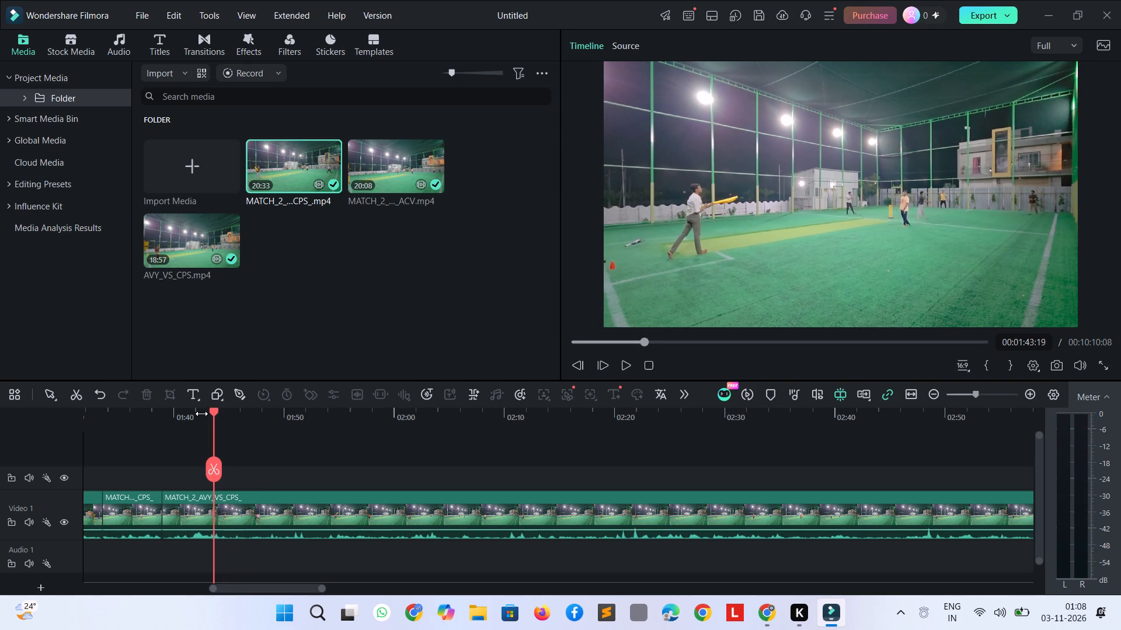
key("shift+Left")
key("shift+Left")
key("space")
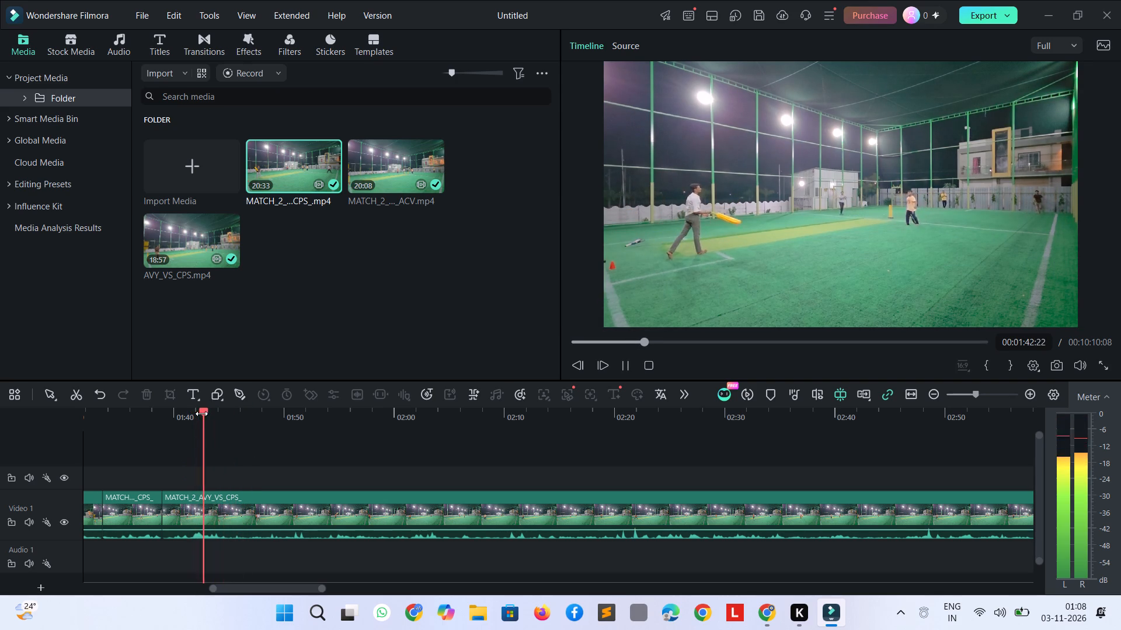
key("space")
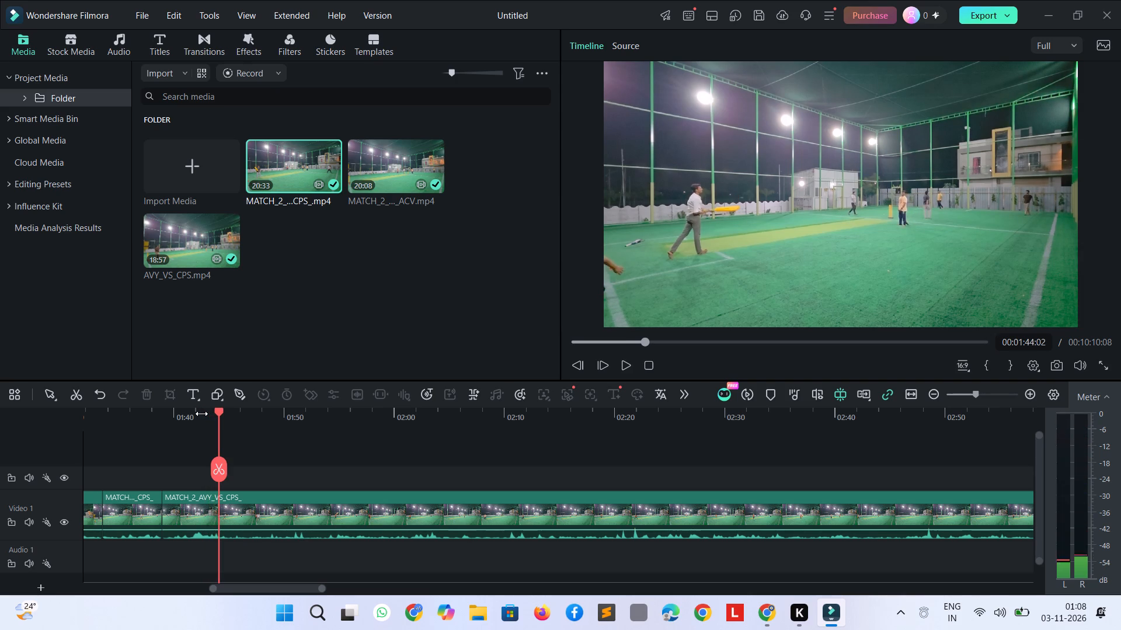
key("shift+Left")
key("space")
key("space")
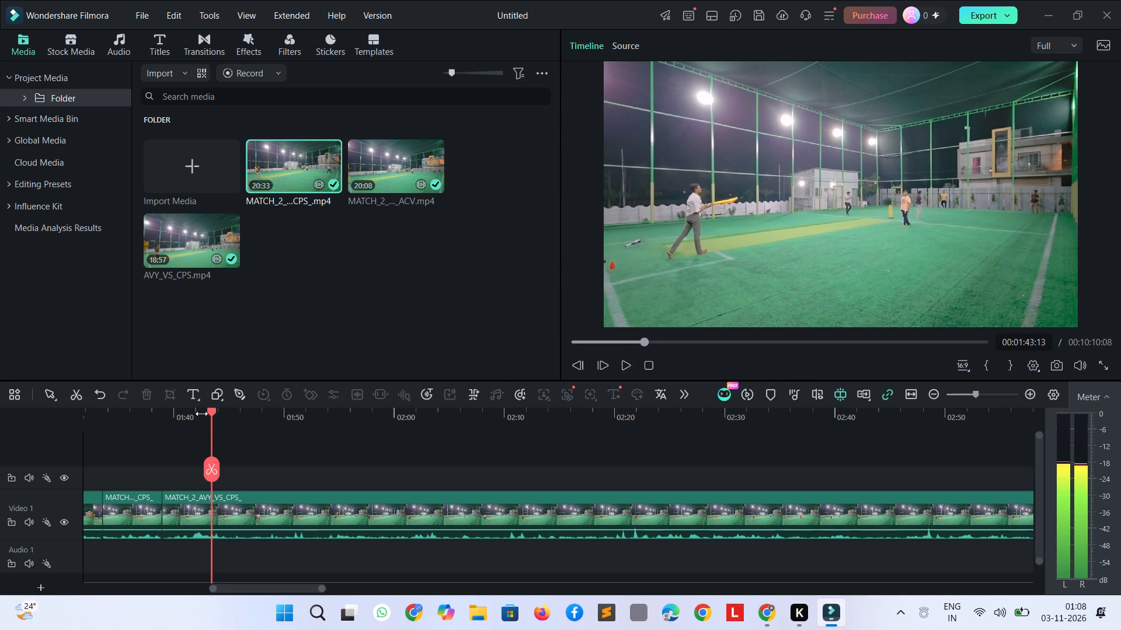
key("space")
key("space")
key("space")
key("space")
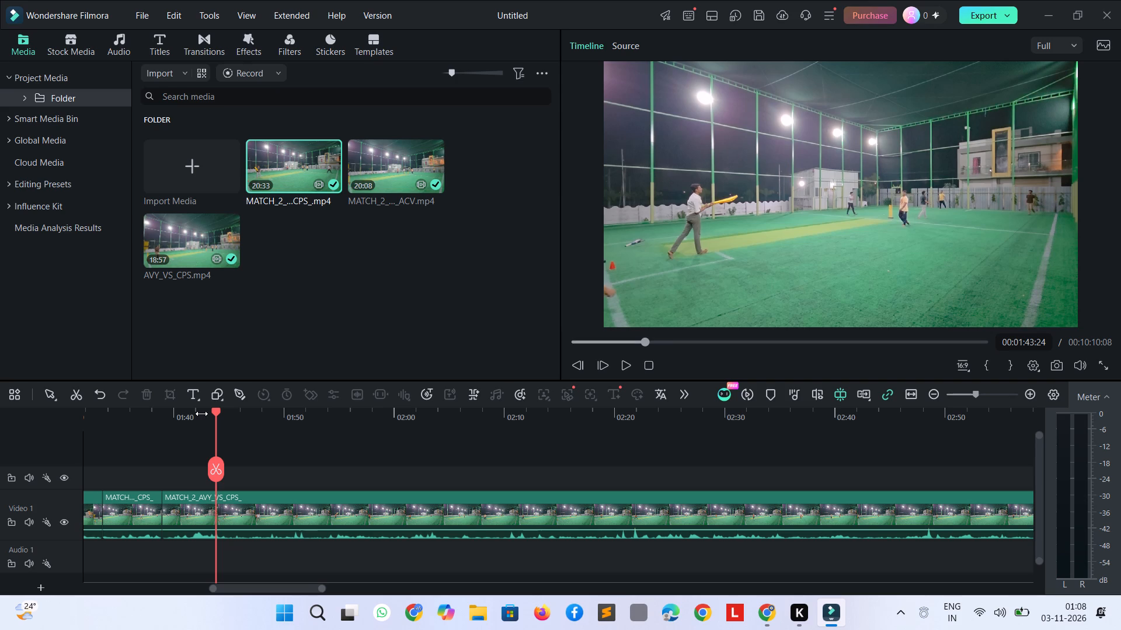
key("ctrl+b")
key("space")
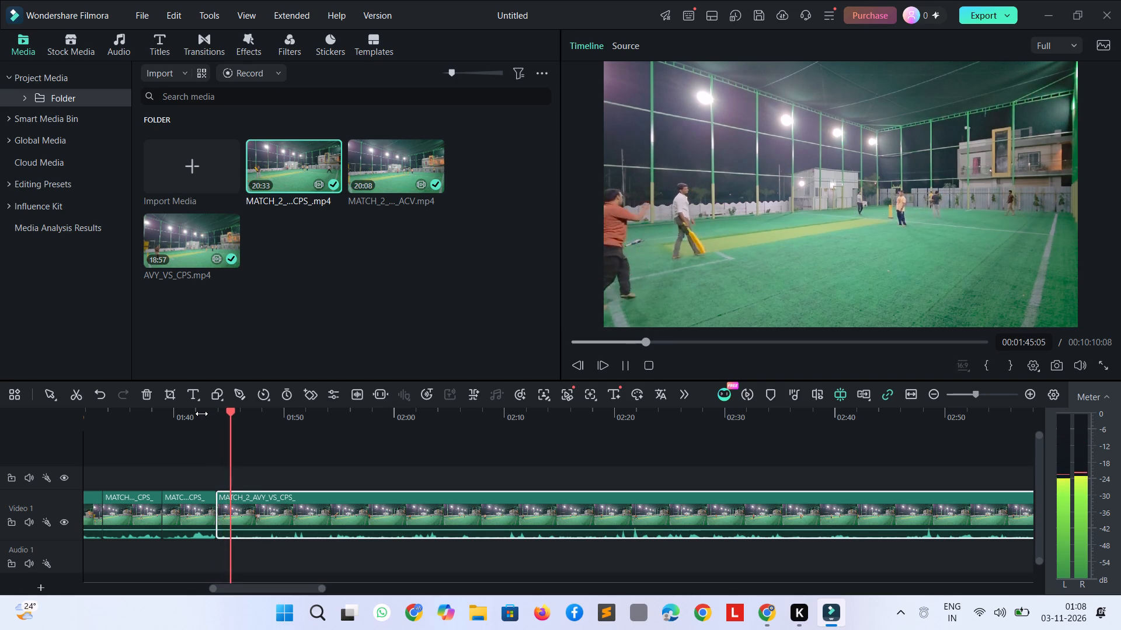
key("space")
Set the playhead to 00:01:41:05 within the second MATCH_2_AVY_VS_CPS_ delivery and browse the Plain Text title effects for a style.
scroll(391, 521, "up", 1, "ctrl")
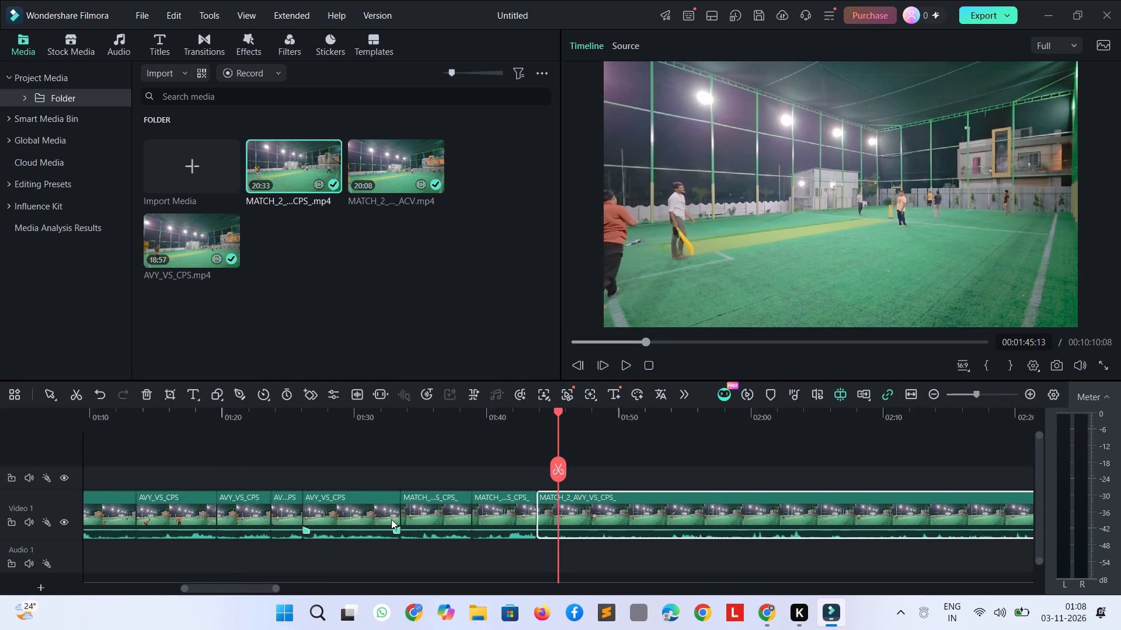
scroll(391, 519, "up", 5, "ctrl")
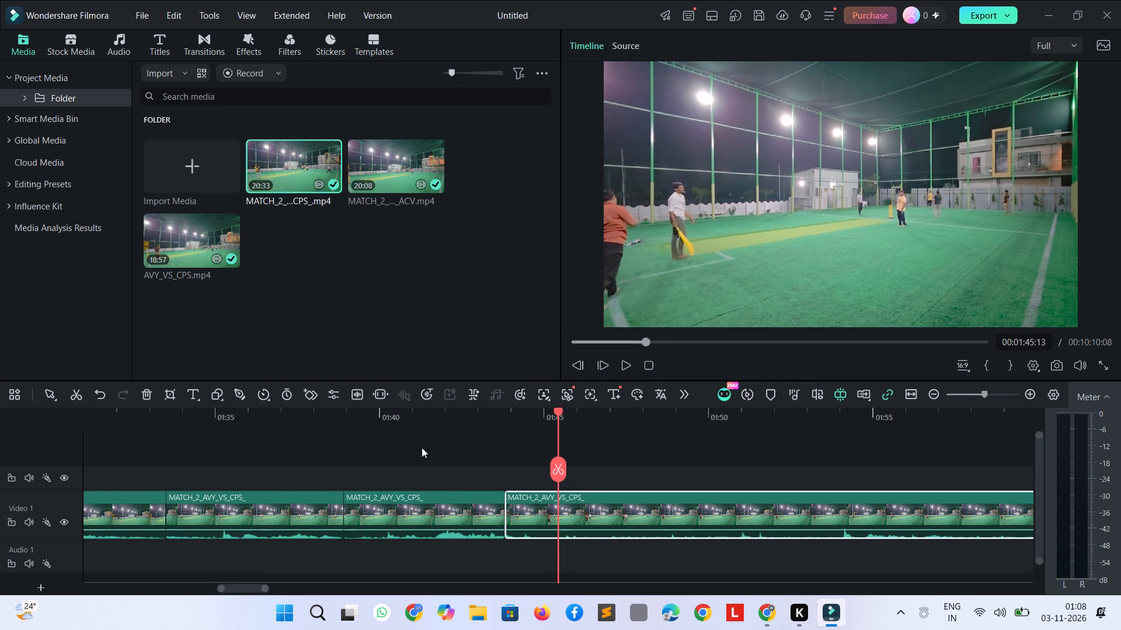
left_click_drag(563, 412, 352, 440)
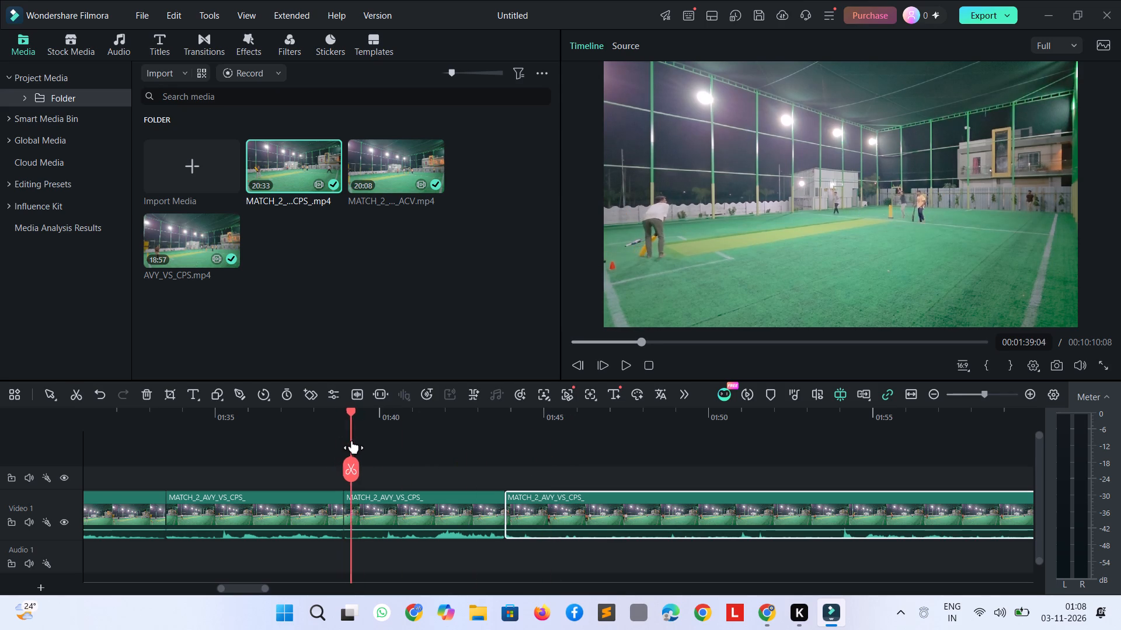
left_click_drag(352, 440, 388, 477)
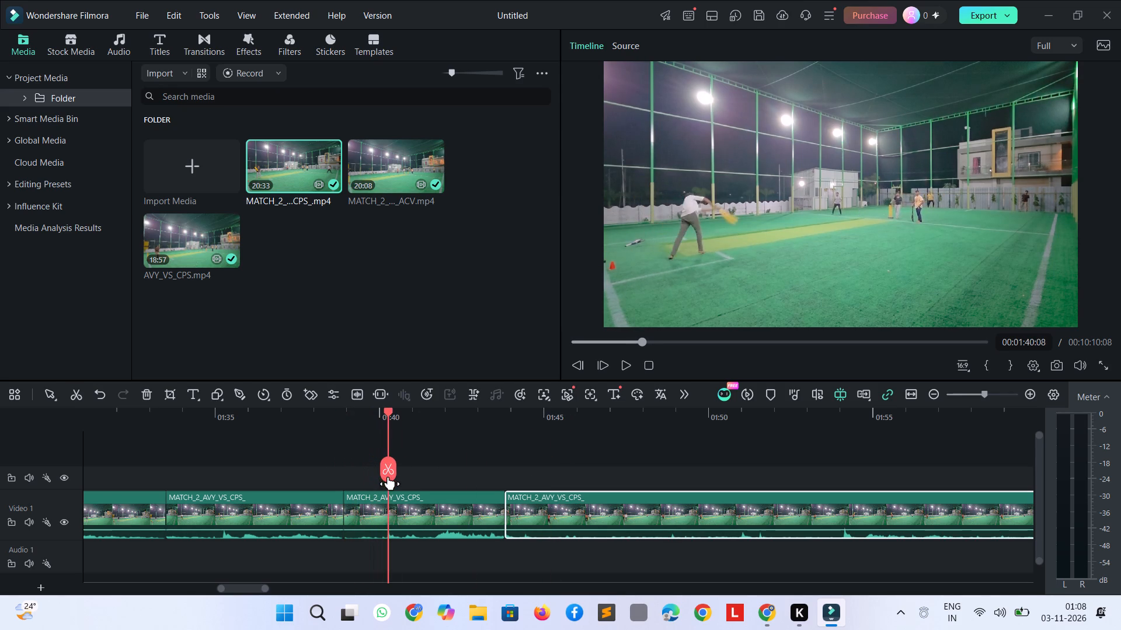
left_click_drag(388, 477, 415, 489)
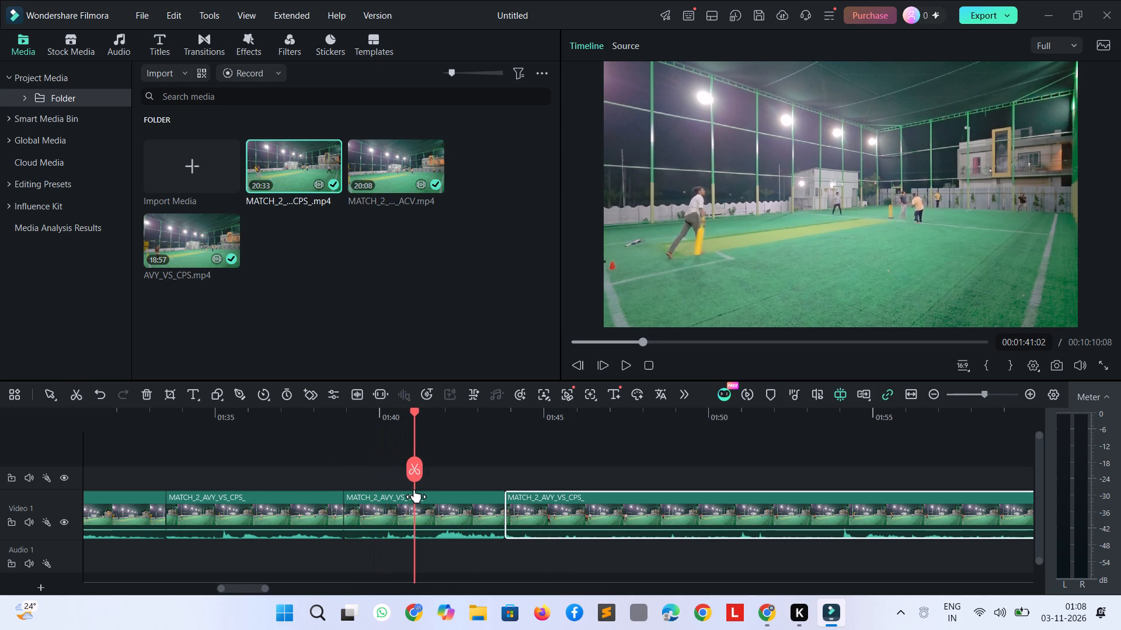
left_click_drag(415, 489, 417, 495)
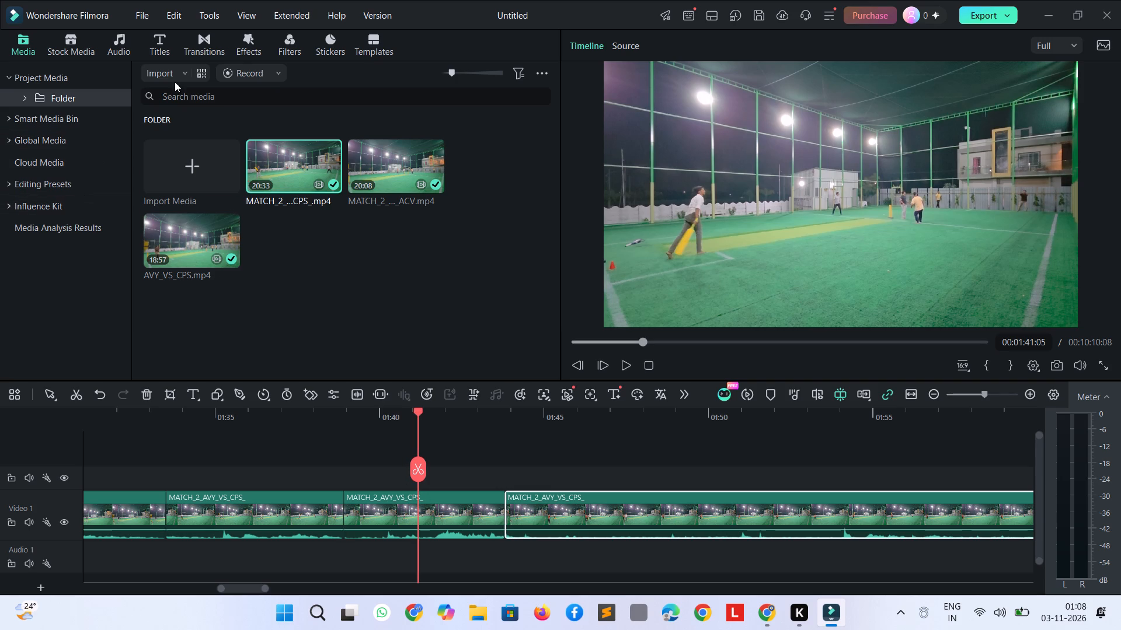
left_click(165, 49)
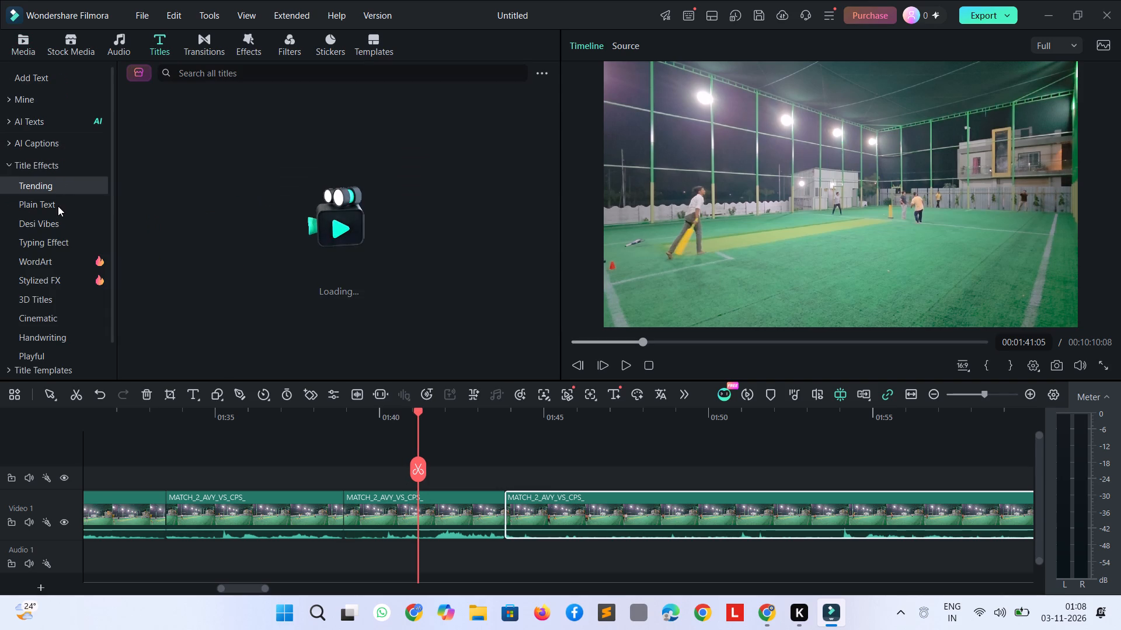
left_click(58, 206)
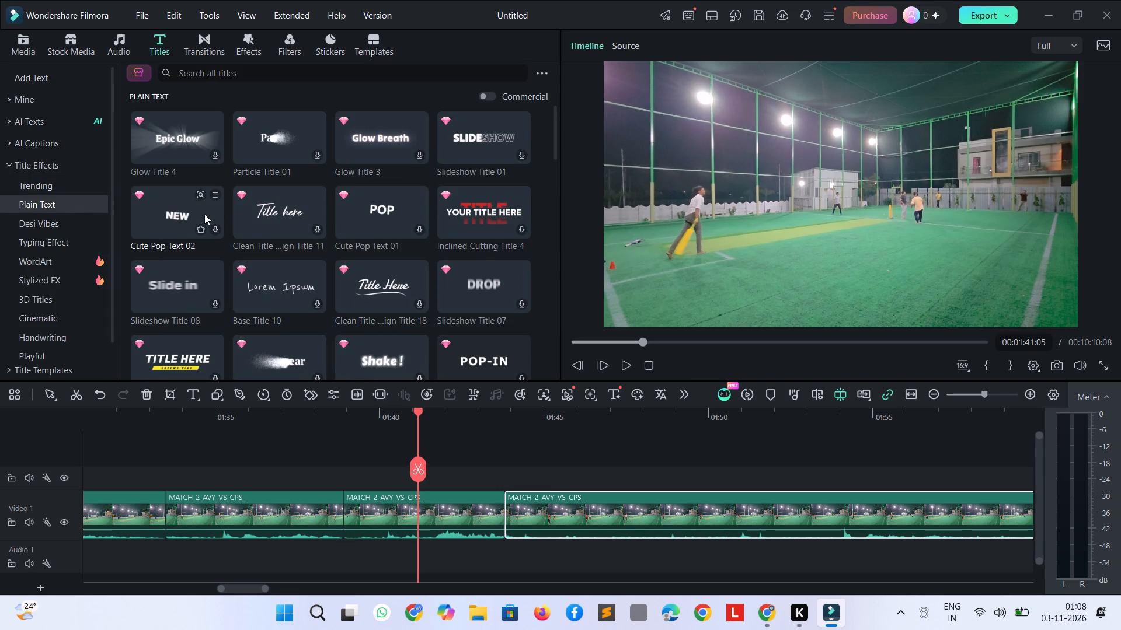
scroll(315, 171, "down", 8)
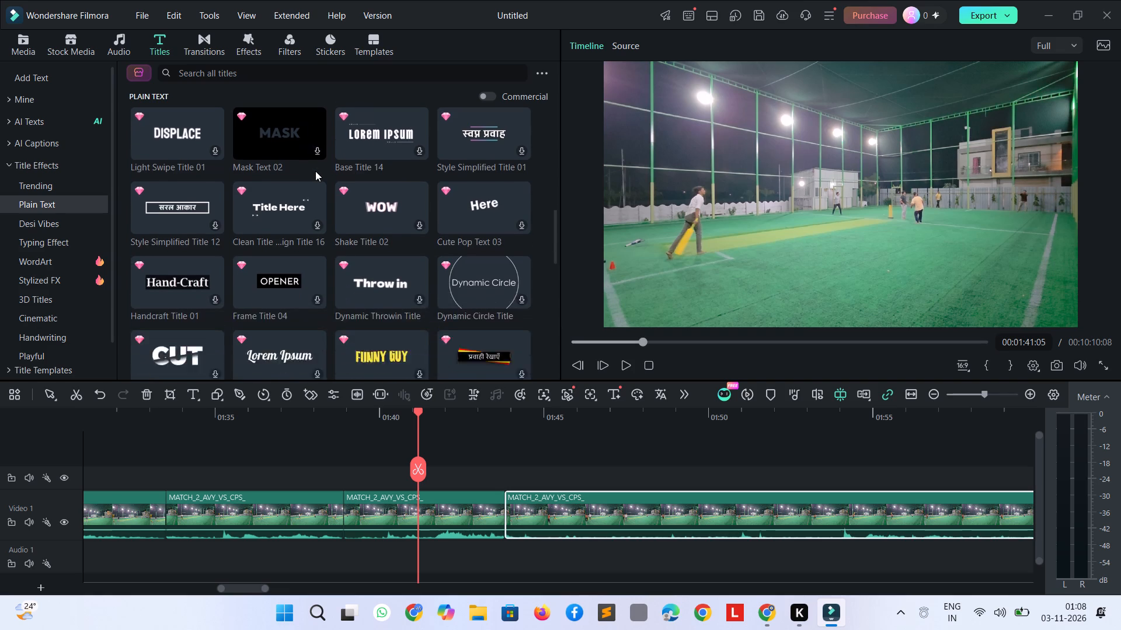
scroll(315, 171, "down", 6)
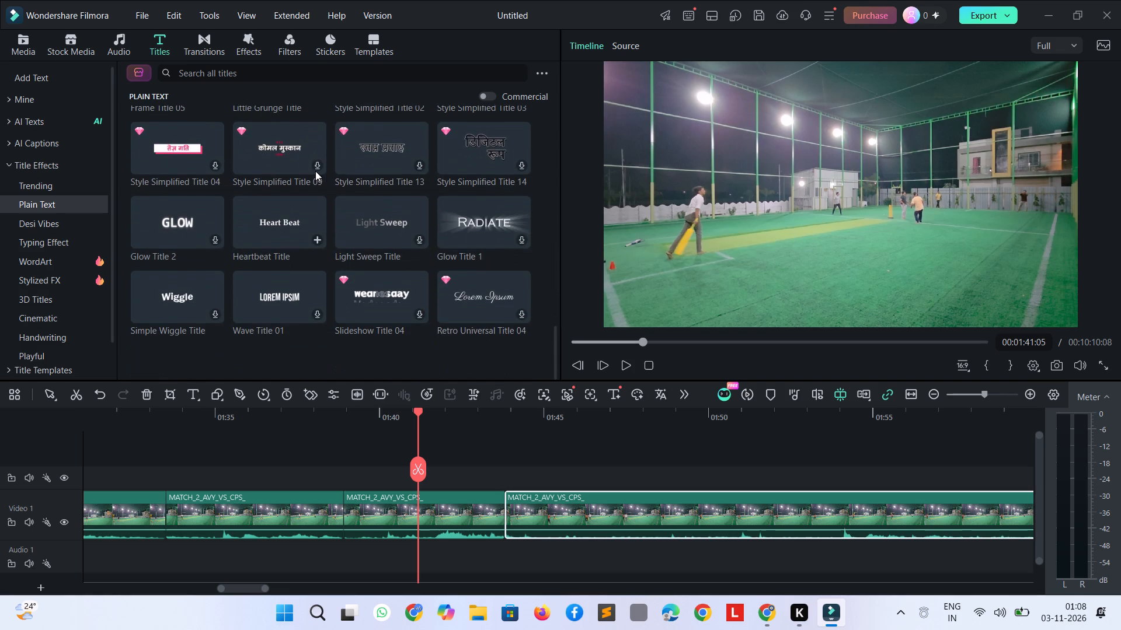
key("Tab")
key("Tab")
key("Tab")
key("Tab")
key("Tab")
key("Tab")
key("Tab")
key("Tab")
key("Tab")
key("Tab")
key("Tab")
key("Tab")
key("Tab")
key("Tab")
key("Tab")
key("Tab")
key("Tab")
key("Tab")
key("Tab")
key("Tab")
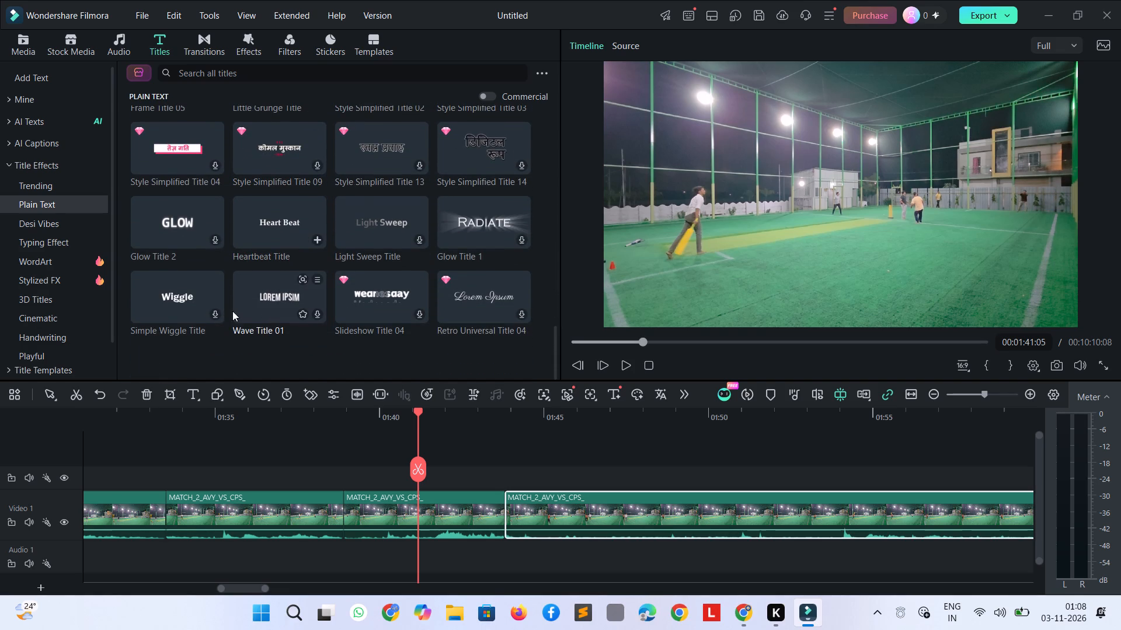
Add the Glow Title 2 title on the track above the video, starting at 00:01:41:05.
left_click(172, 232)
left_click_drag(147, 208, 262, 338)
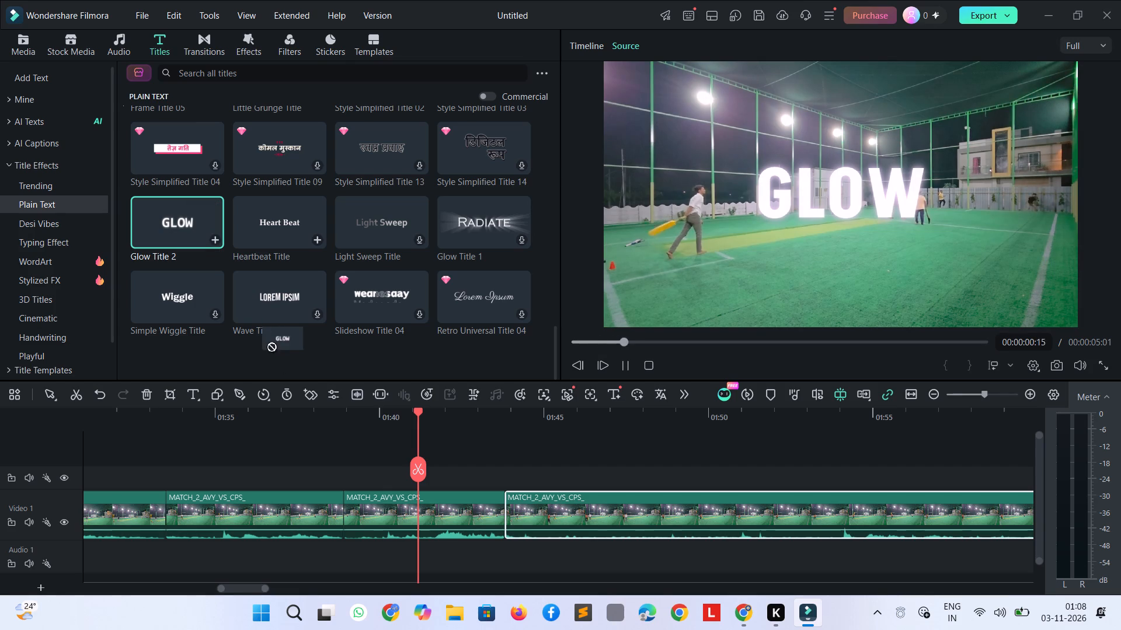
left_click_drag(262, 338, 417, 473)
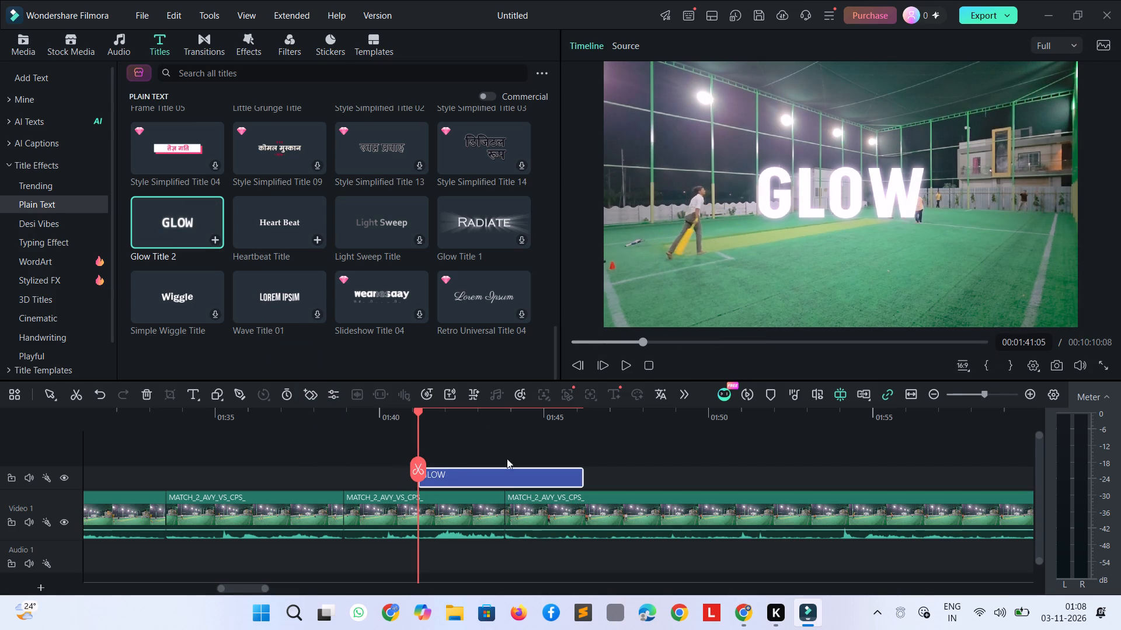
Shorten the GLOW title from its end to about 1.4 seconds.
left_click(586, 482)
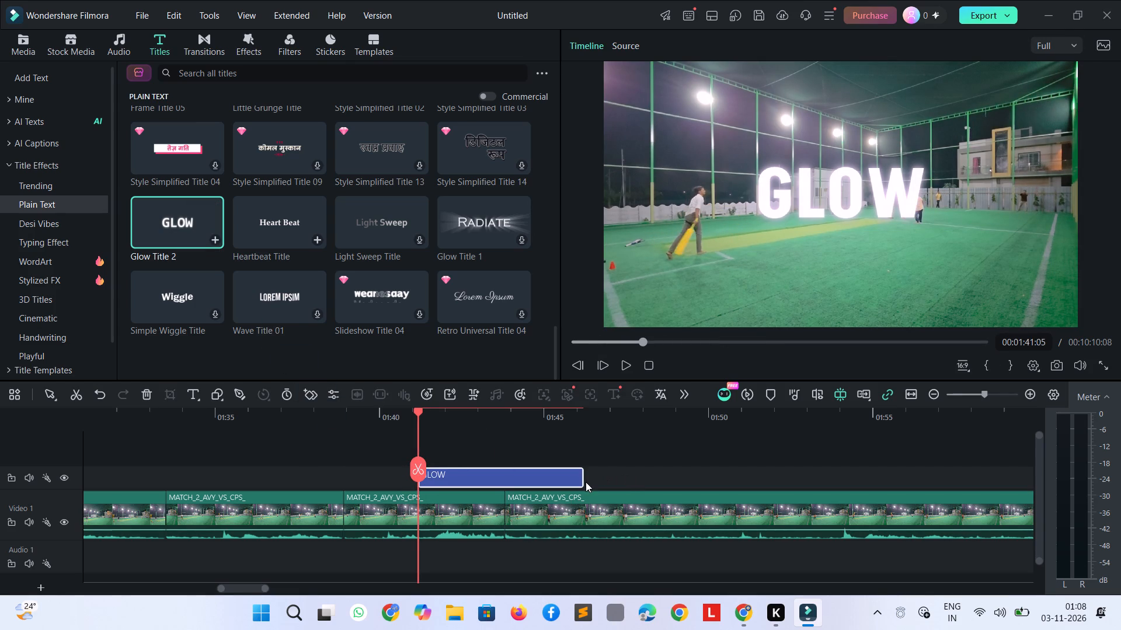
left_click(582, 472)
left_click_drag(582, 476, 486, 477)
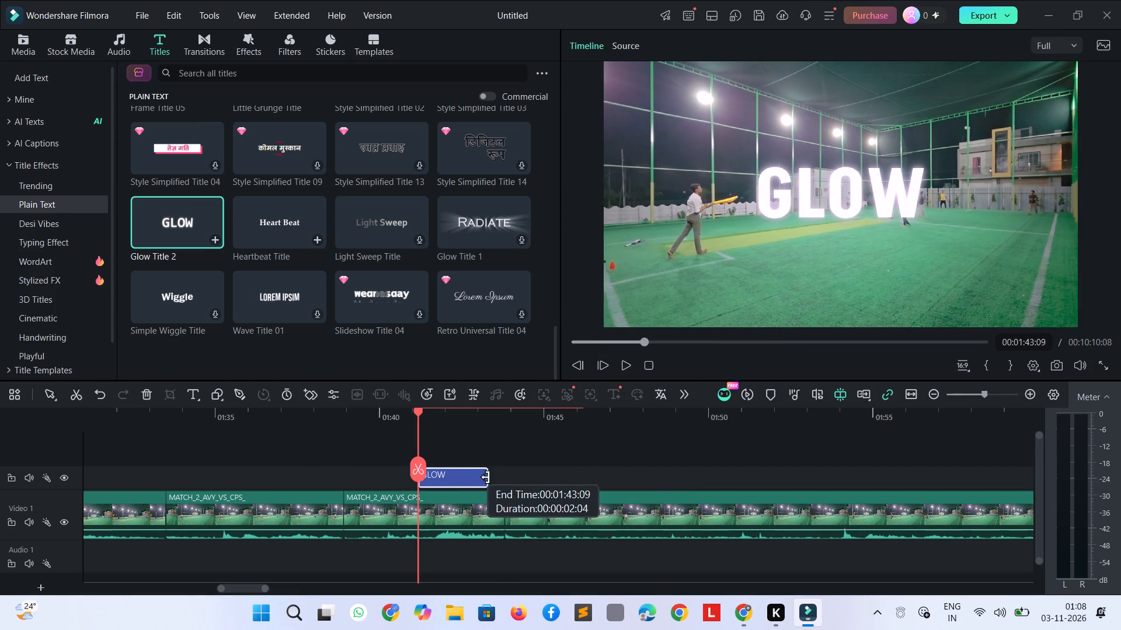
left_click_drag(486, 477, 462, 477)
Replace the GLOW title's text with "Bro Got Dispointed with his WICKE".
left_click(437, 471)
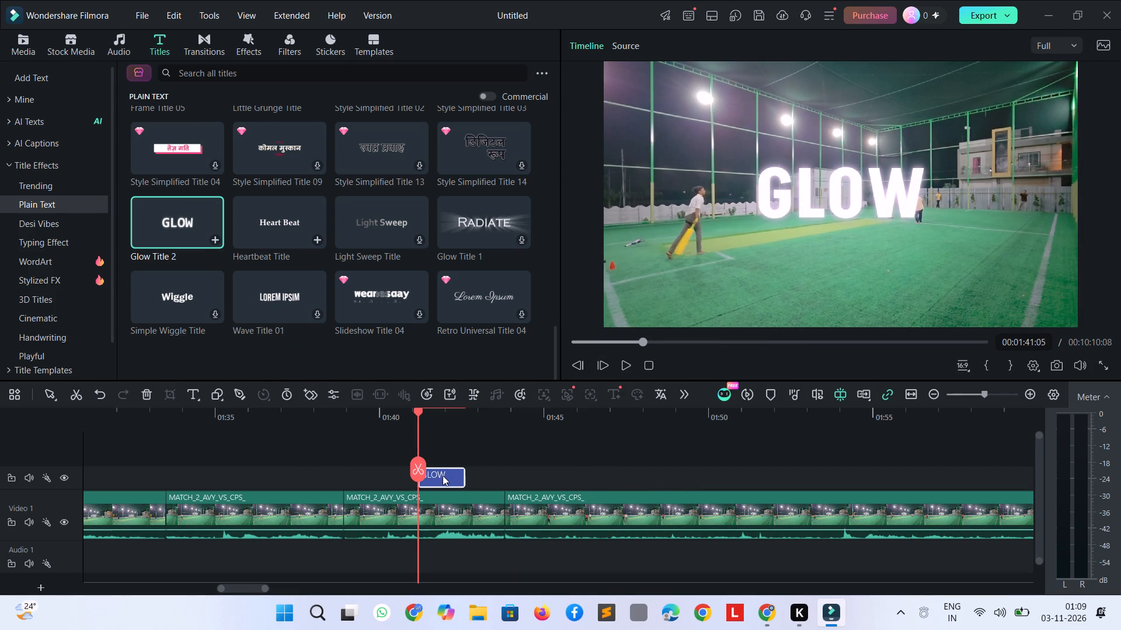
double_click(445, 477)
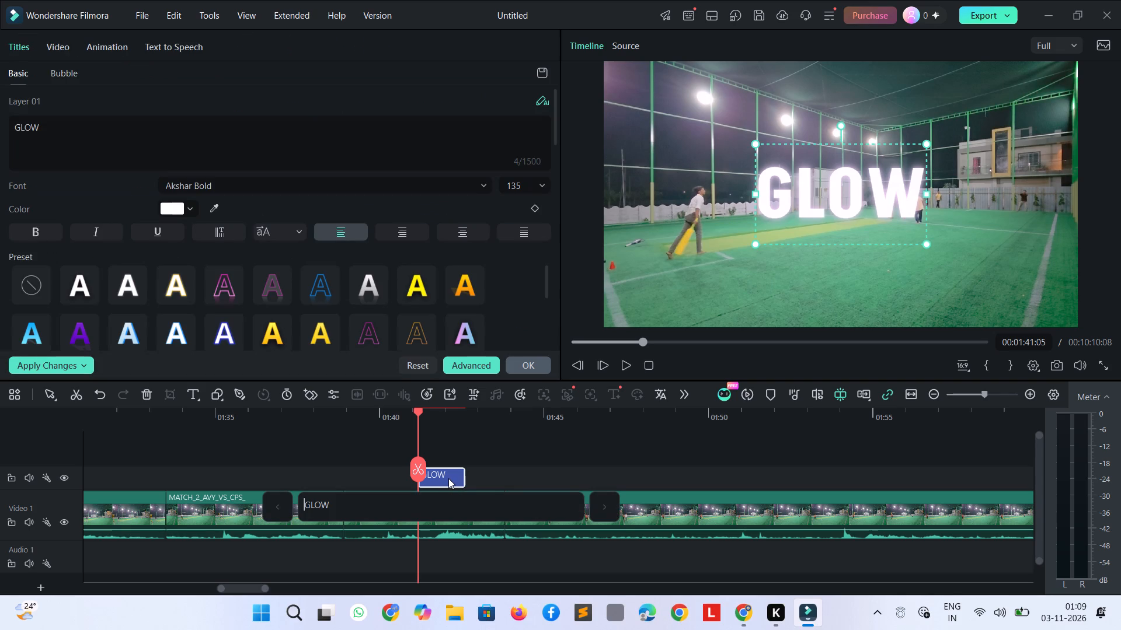
key("ctrl+a")
type("Bro")
key("space")
type("Dis")
key("BackSpace")
key("BackSpace")
key("BackSpace")
key("BackSpace")
key("space")
type("Got Dis")
type("pointed wuth")
key("space")
key("BackSpace")
key("BackSpace")
key("BackSpace")
key("BackSpace")
type("ith h")
type("is")
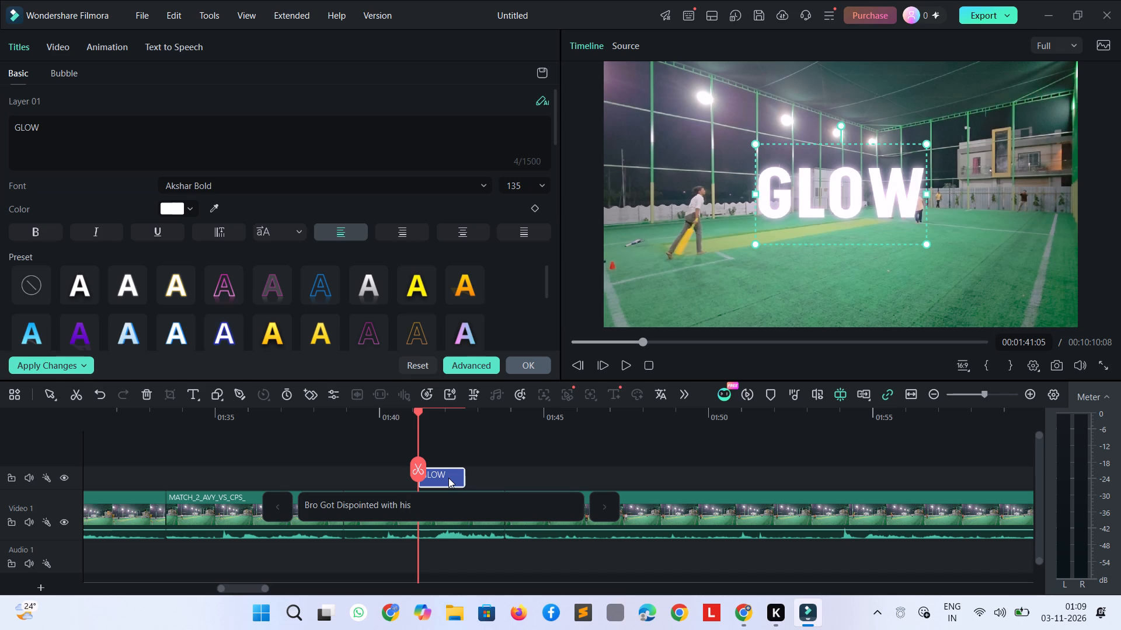
key("space")
type("WICKE")
Add a worried, teary face emoji at the end of the title text.
key("super+semicolon")
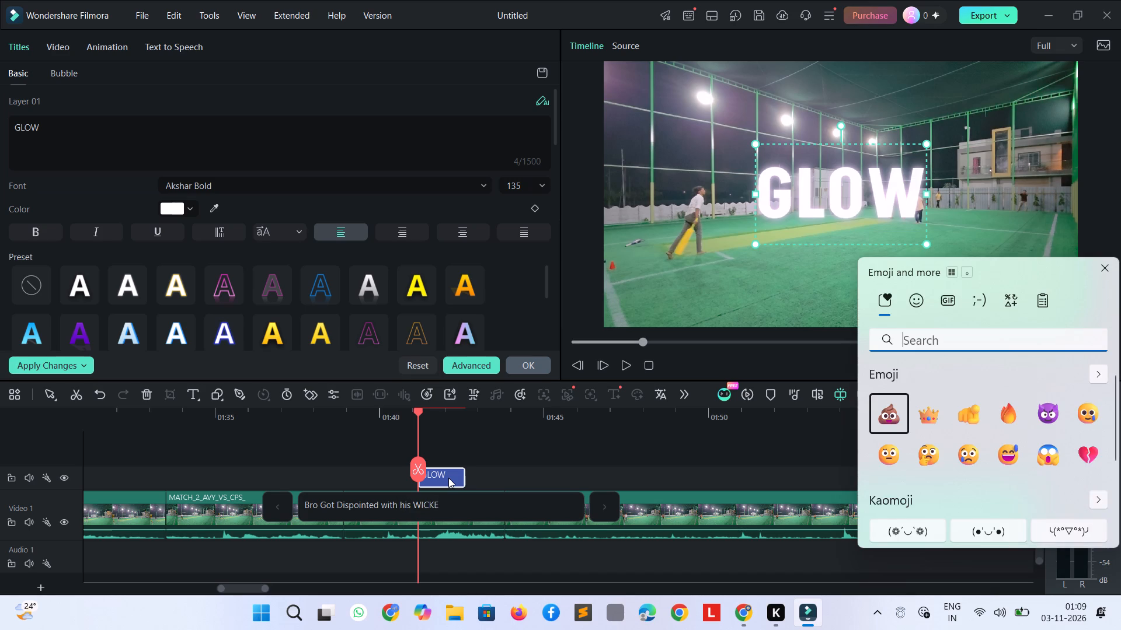
left_click(977, 457)
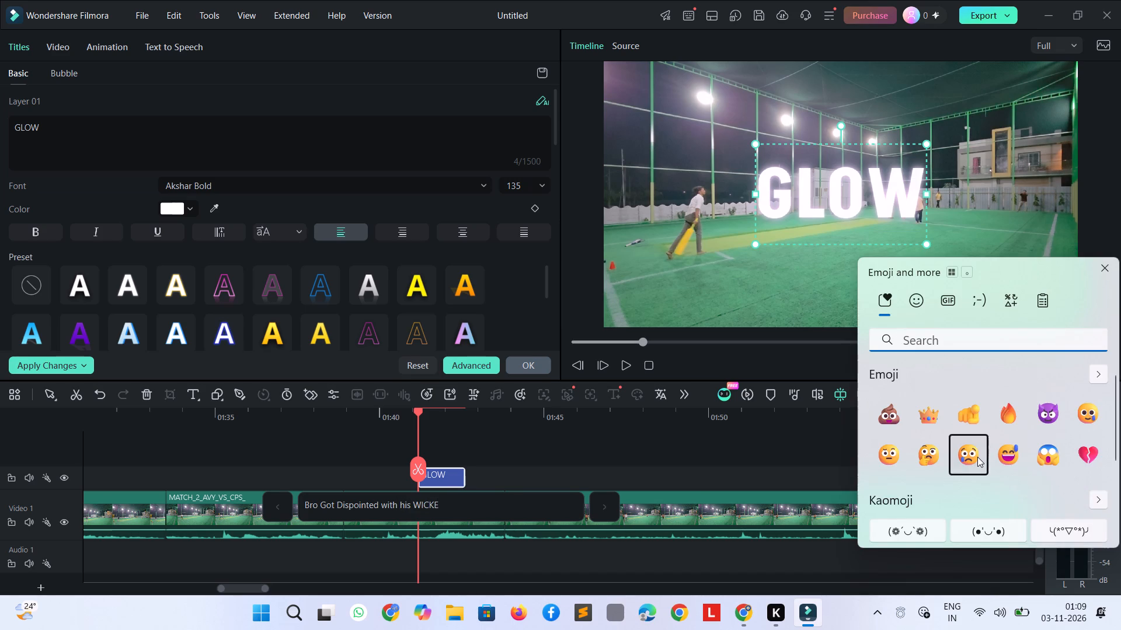
left_click(716, 452)
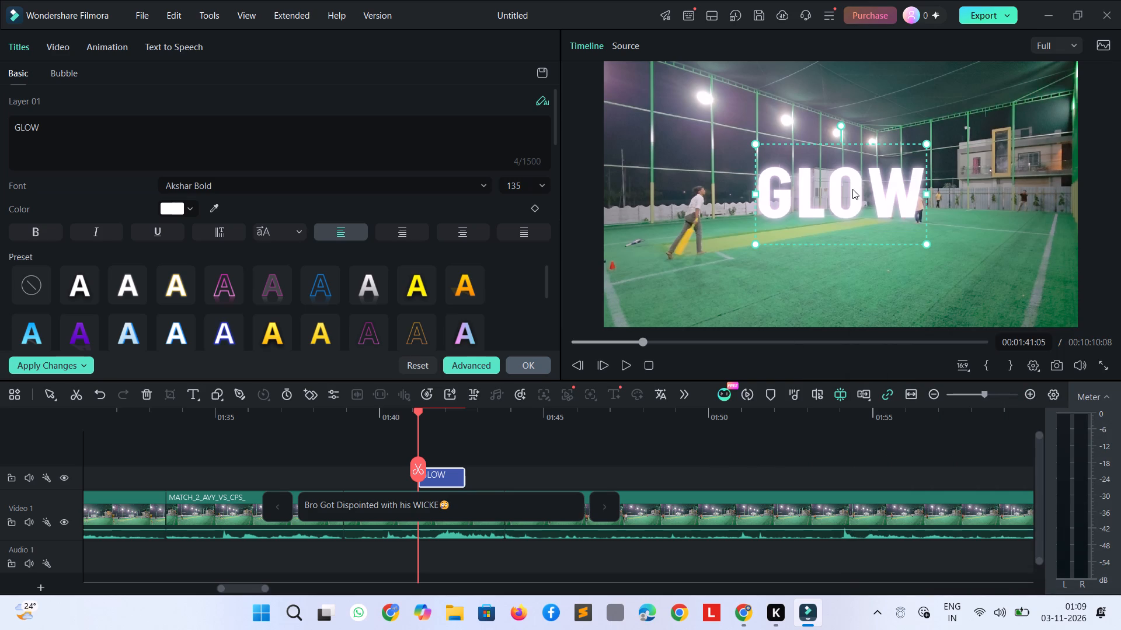
left_click(852, 188)
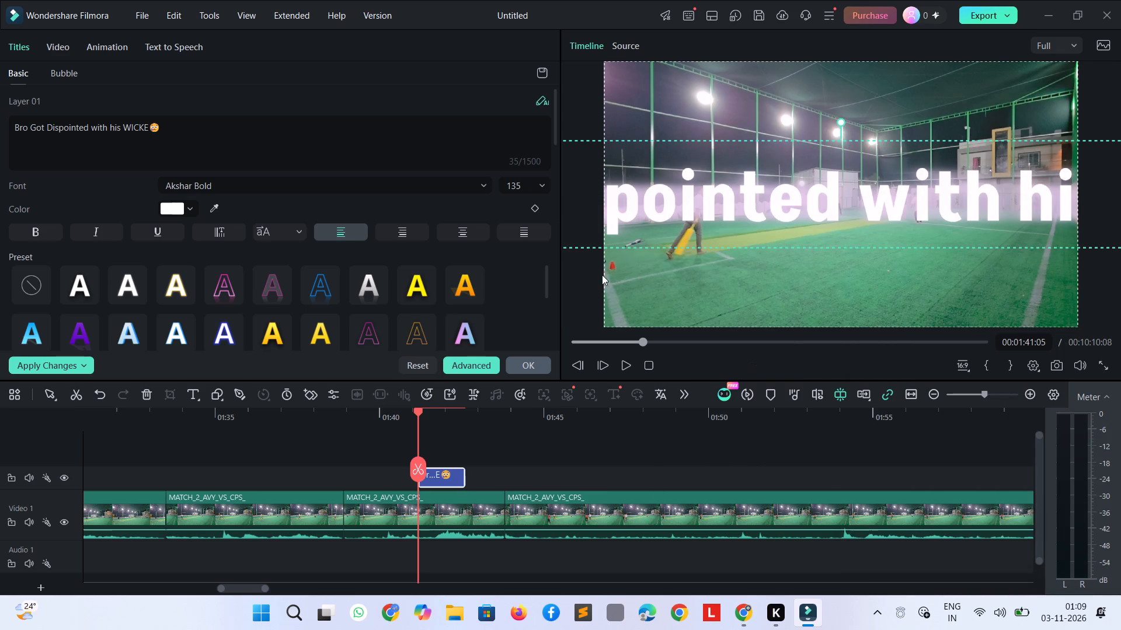
Reduce the title's scale to 62.21 so the whole caption fits in the frame.
scroll(336, 224, "up", 2)
scroll(291, 164, "up", 4)
scroll(136, 104, "down", 1)
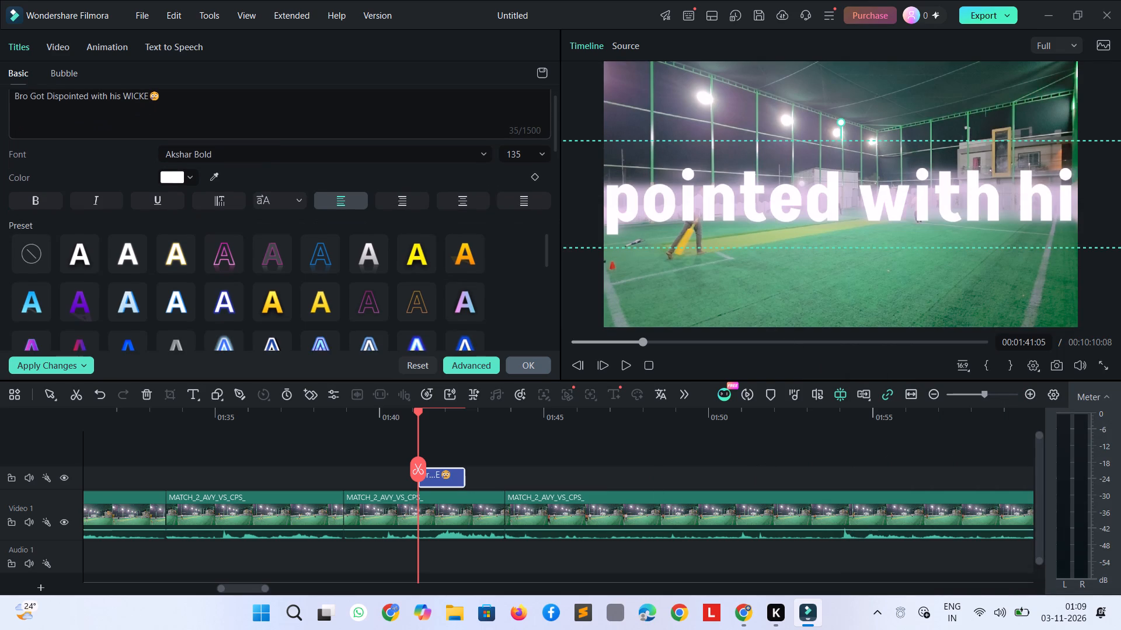
scroll(47, 119, "down", 5)
scroll(220, 181, "up", 2)
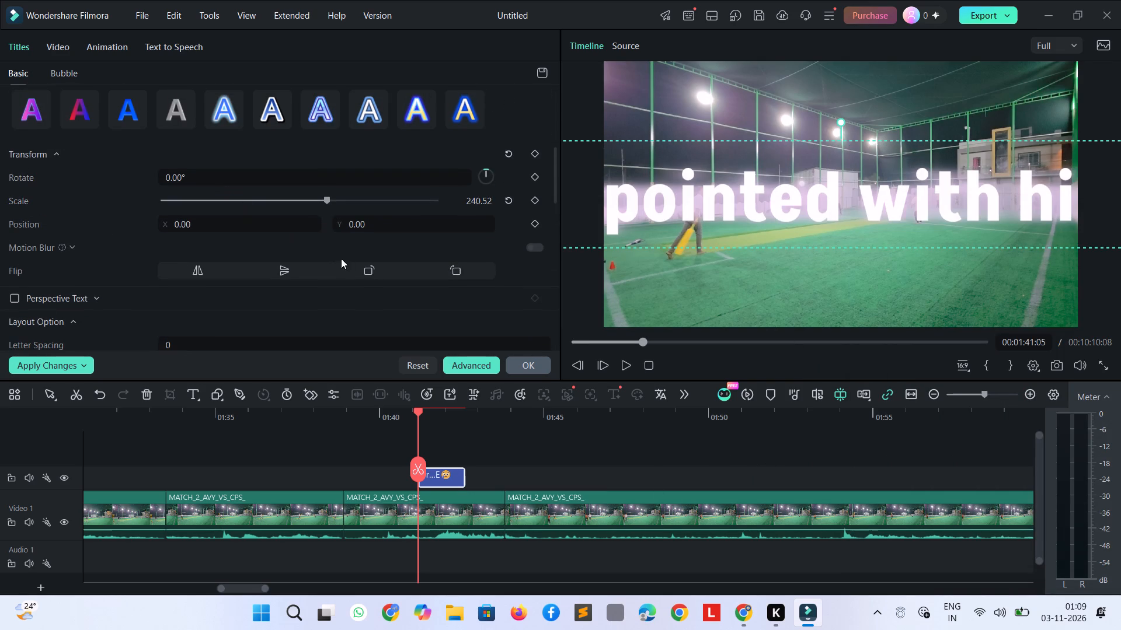
left_click(222, 201)
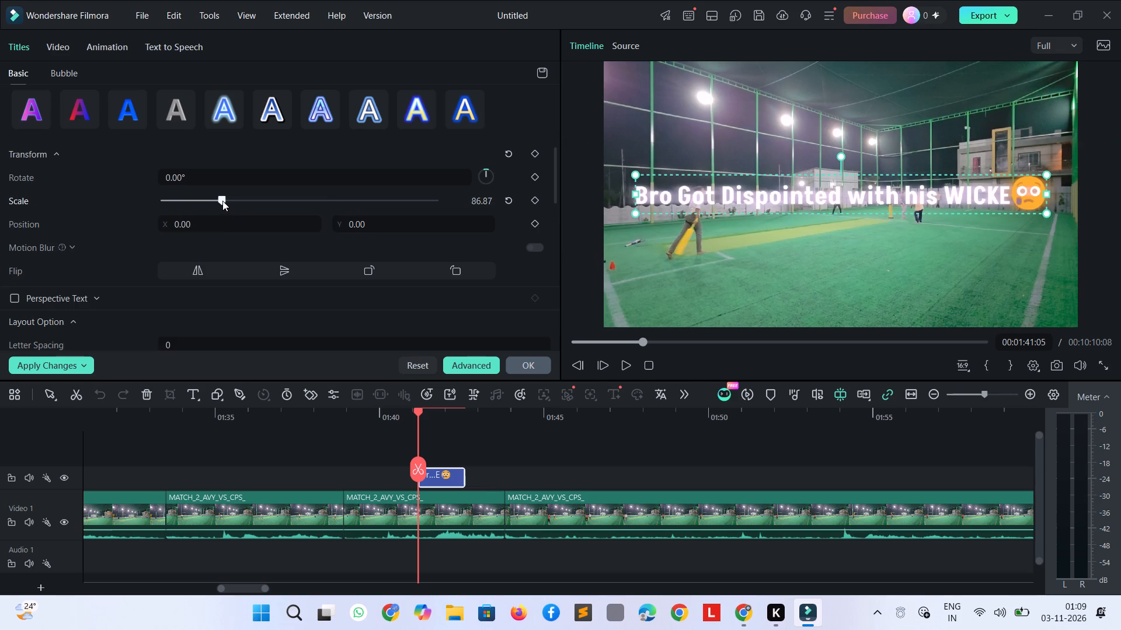
left_click(183, 197)
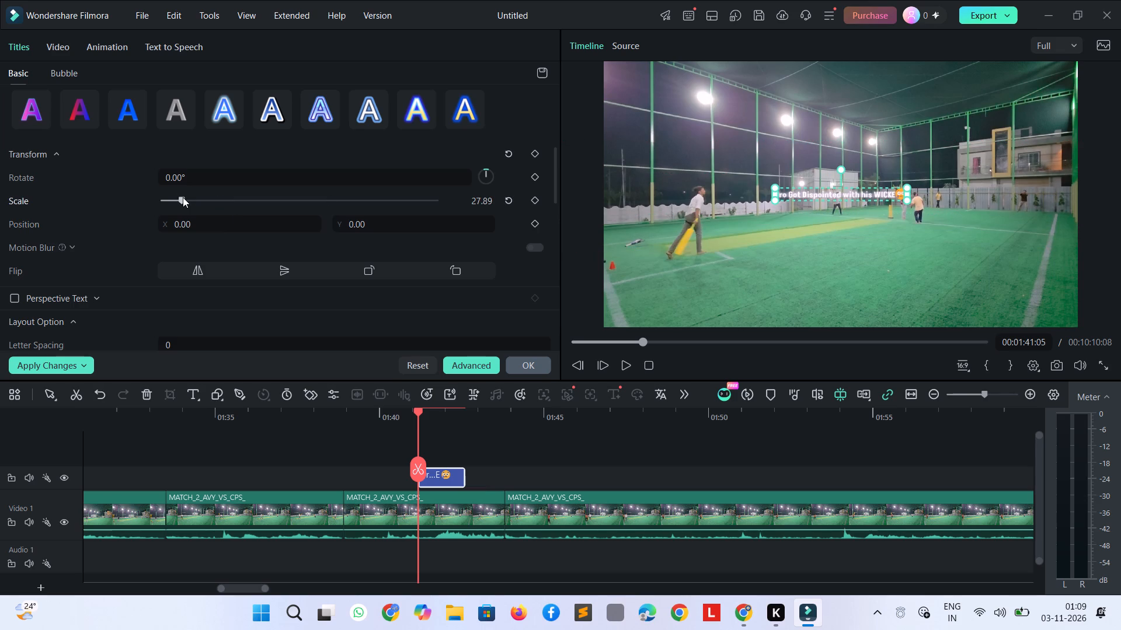
left_click(198, 199)
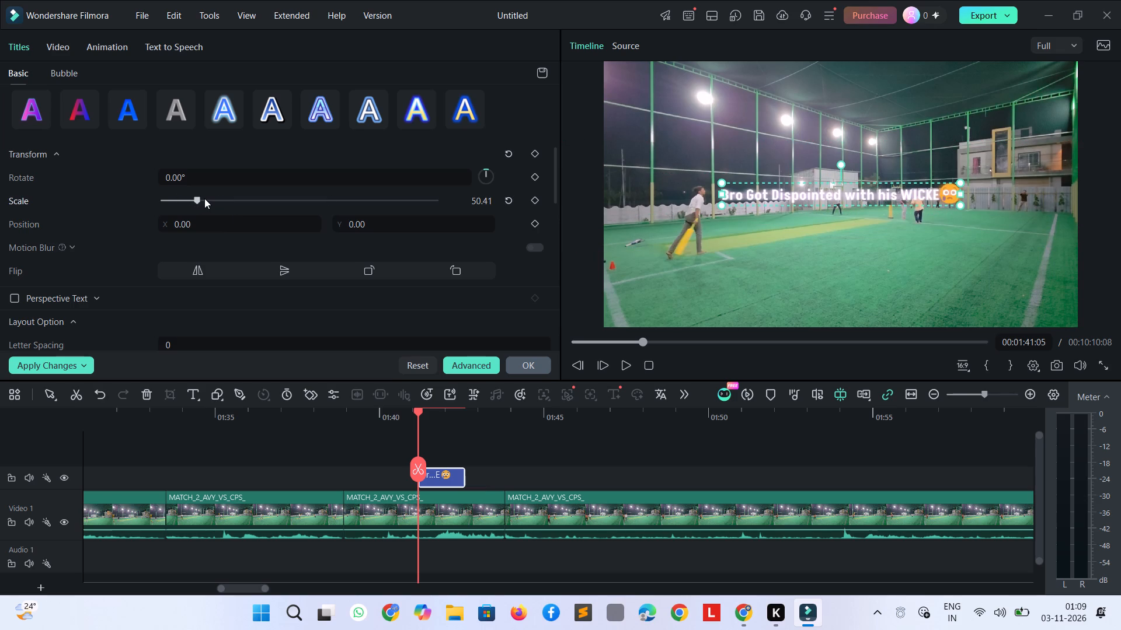
left_click(206, 198)
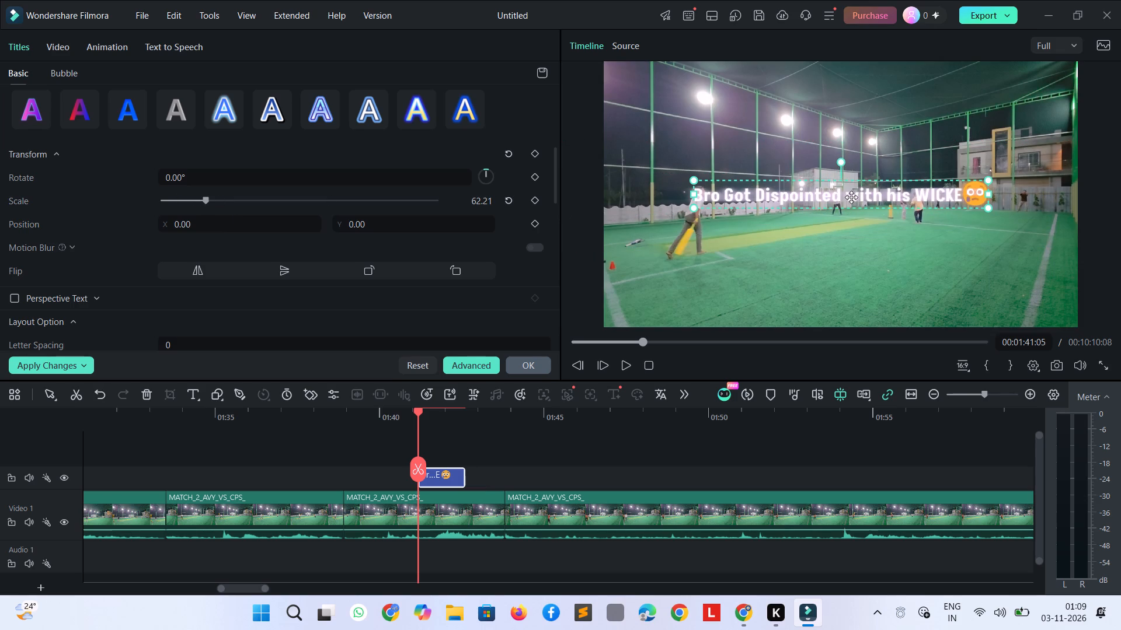
Move the caption to the lower-left area of the video frame, at about X -298, Y -374.
left_click_drag(850, 198, 775, 289)
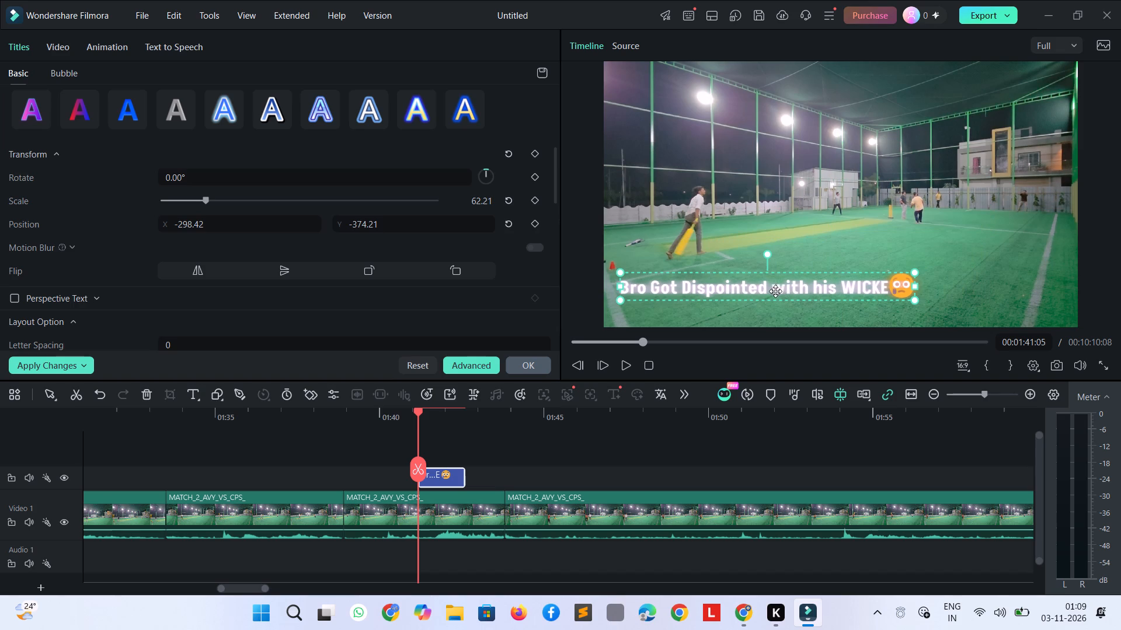
left_click(754, 230)
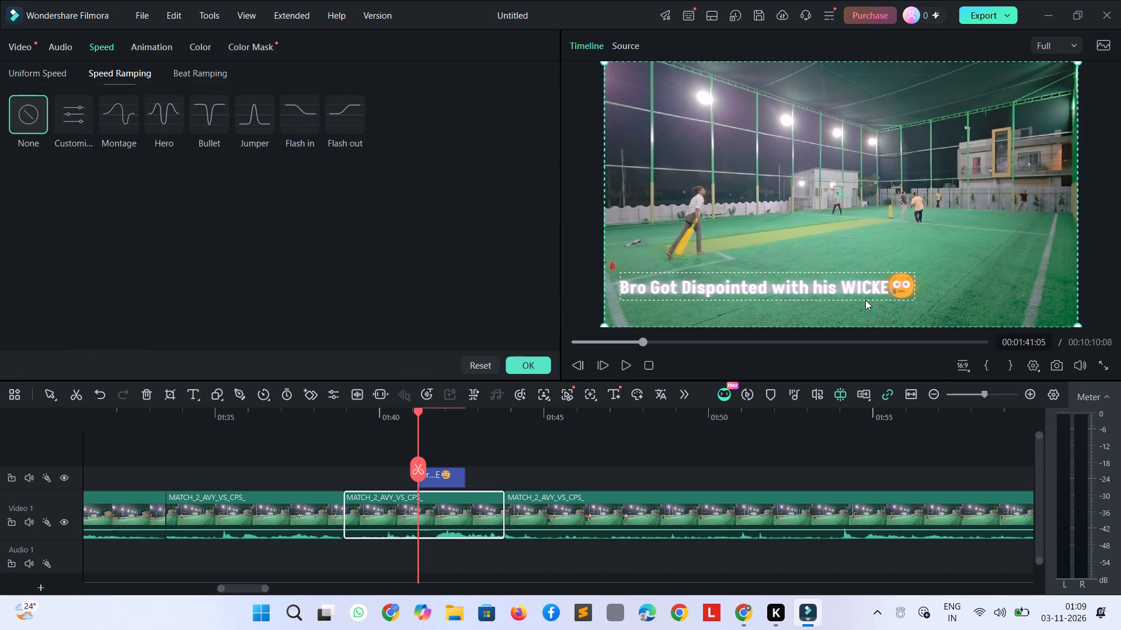
Complete the caption's last word as WICKET by inserting a T before the emoji.
left_click(885, 285)
left_click(886, 285)
double_click(886, 285)
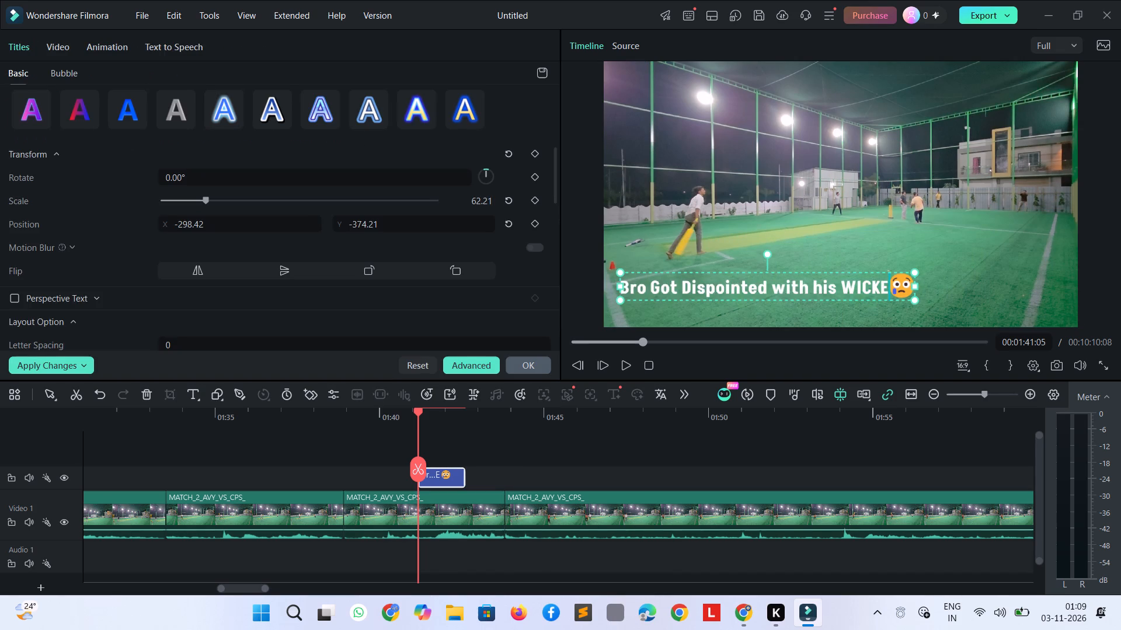
left_click(886, 286)
key("f")
key("BackSpace")
key("shift+t")
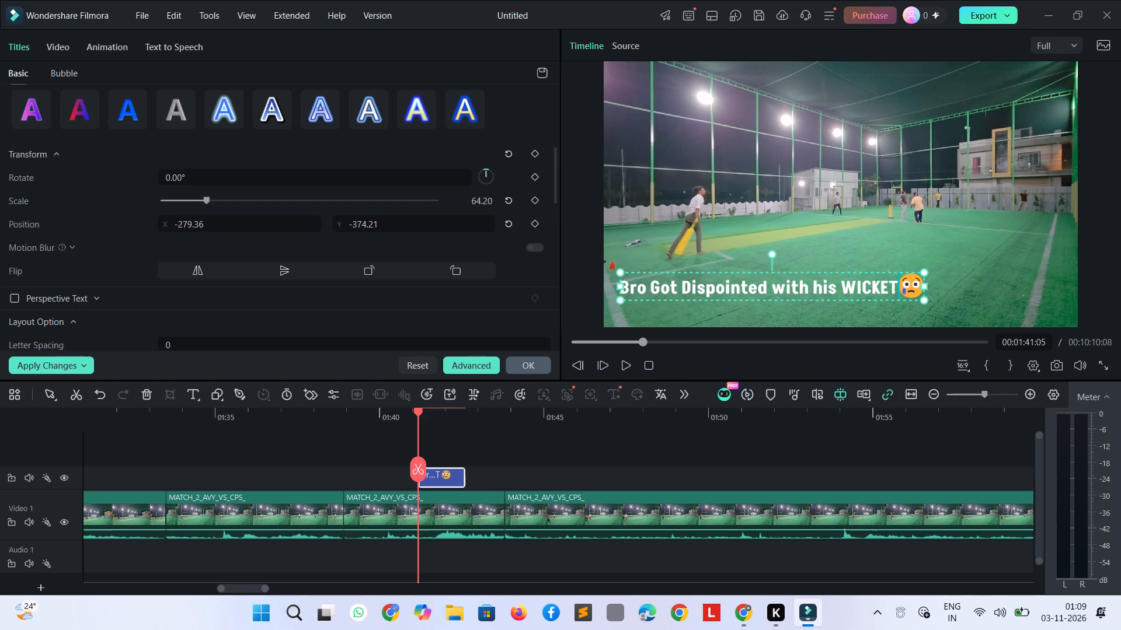
left_click(959, 235)
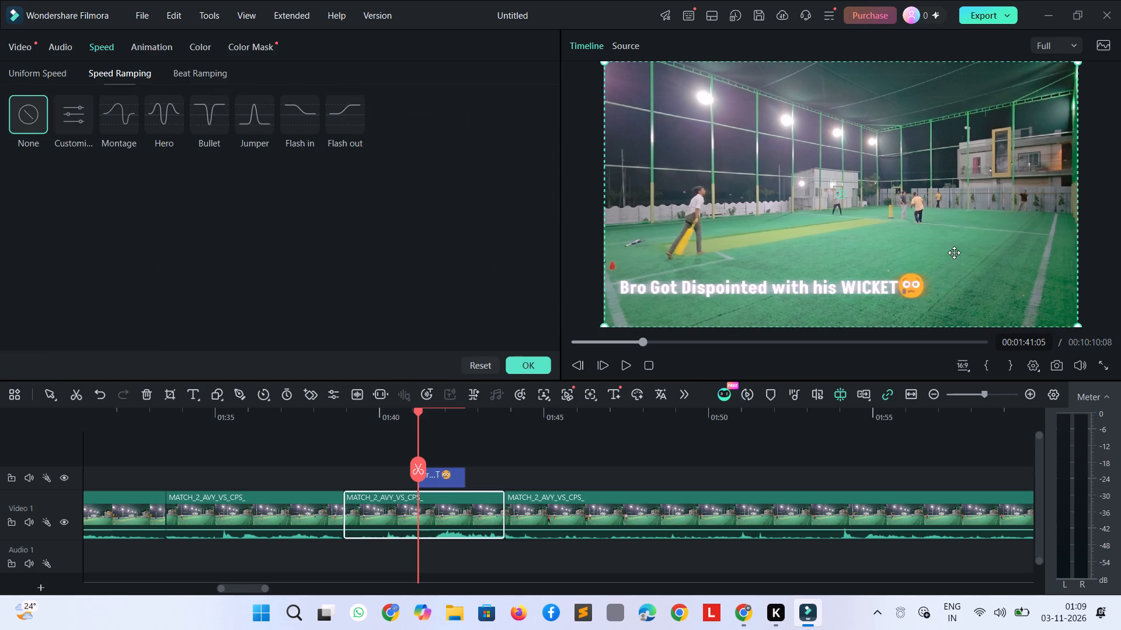
Try several text style presets on the caption and apply the yellow-letter preset with the blue glowing outline.
left_click(876, 278)
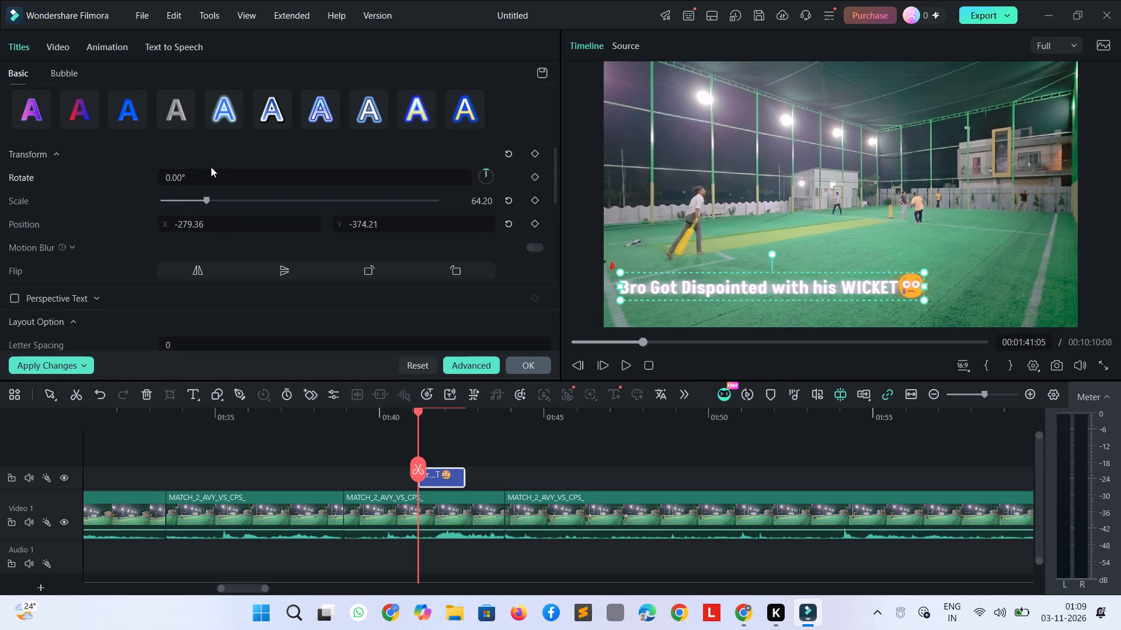
left_click(268, 111)
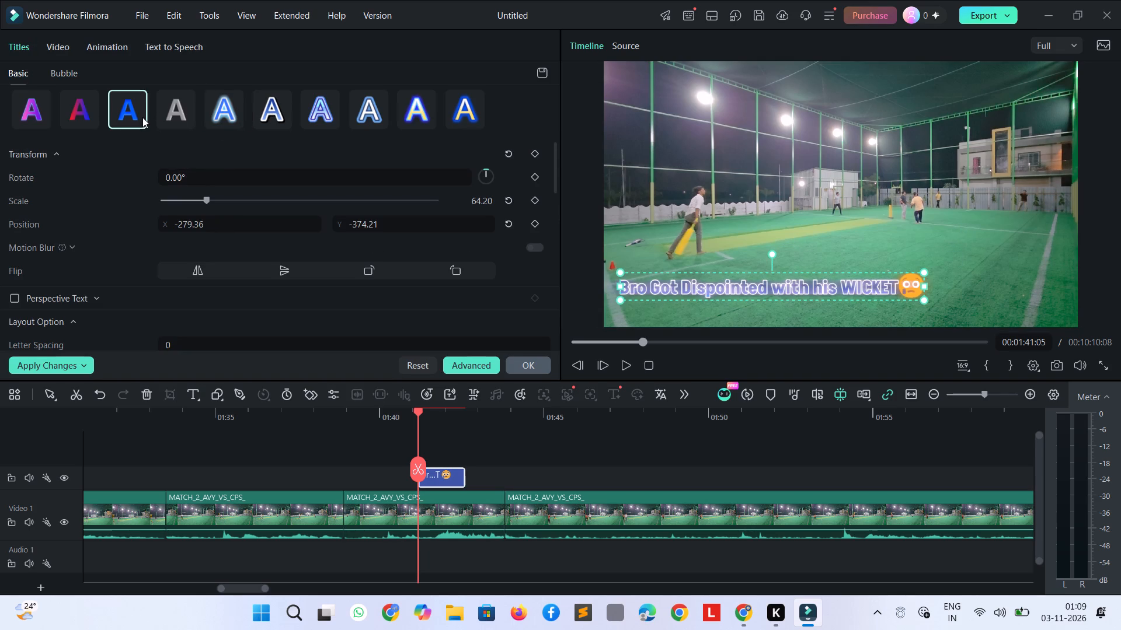
left_click(137, 112)
left_click(412, 104)
left_click(374, 111)
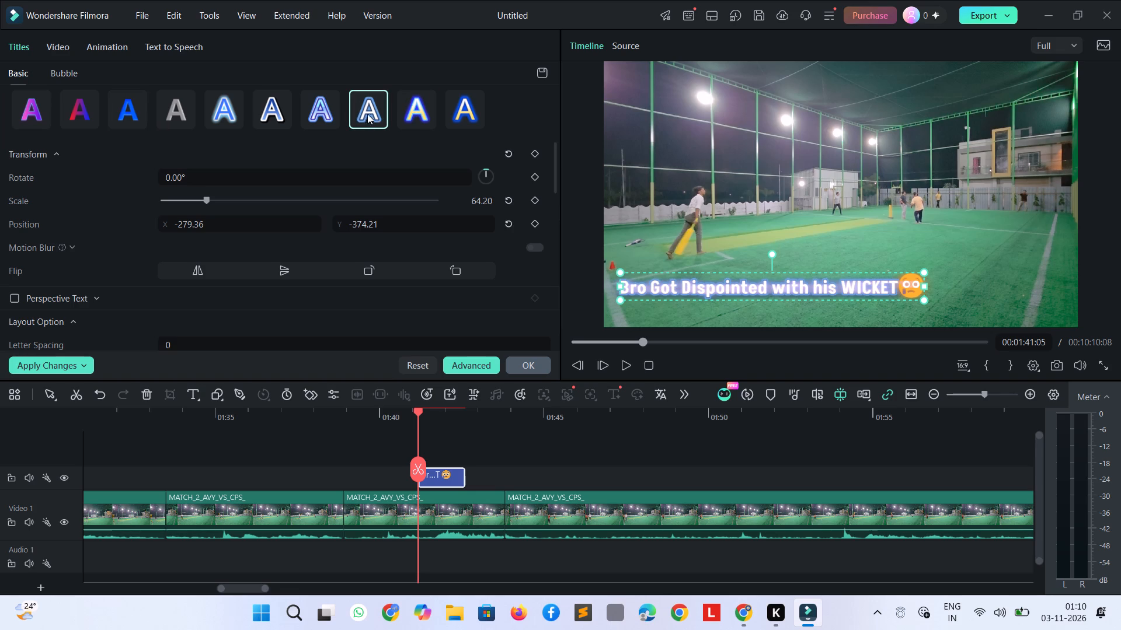
left_click(331, 107)
left_click(294, 110)
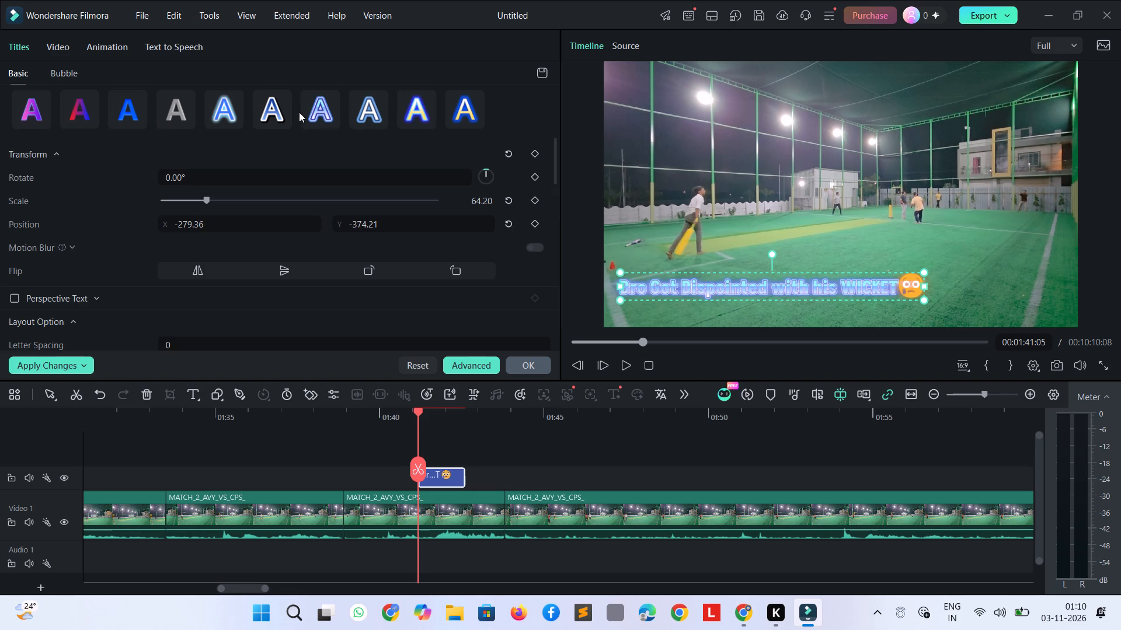
left_click(460, 116)
Turn off the caption's first, dark blue outline.
scroll(170, 258, "down", 2)
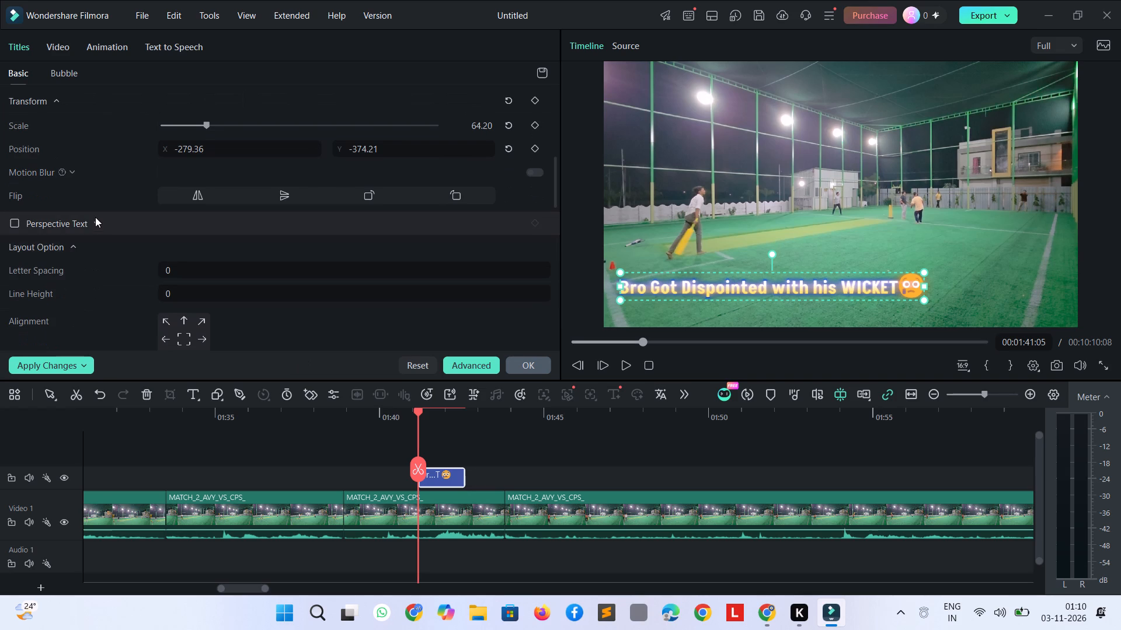
left_click(95, 217)
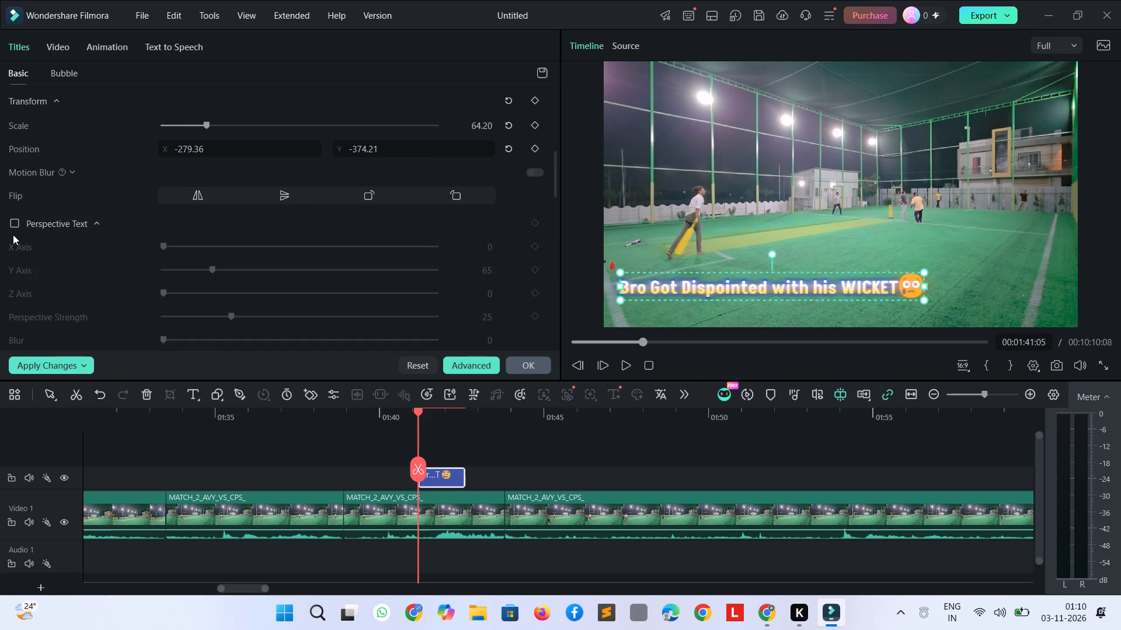
scroll(13, 235, "down", 6)
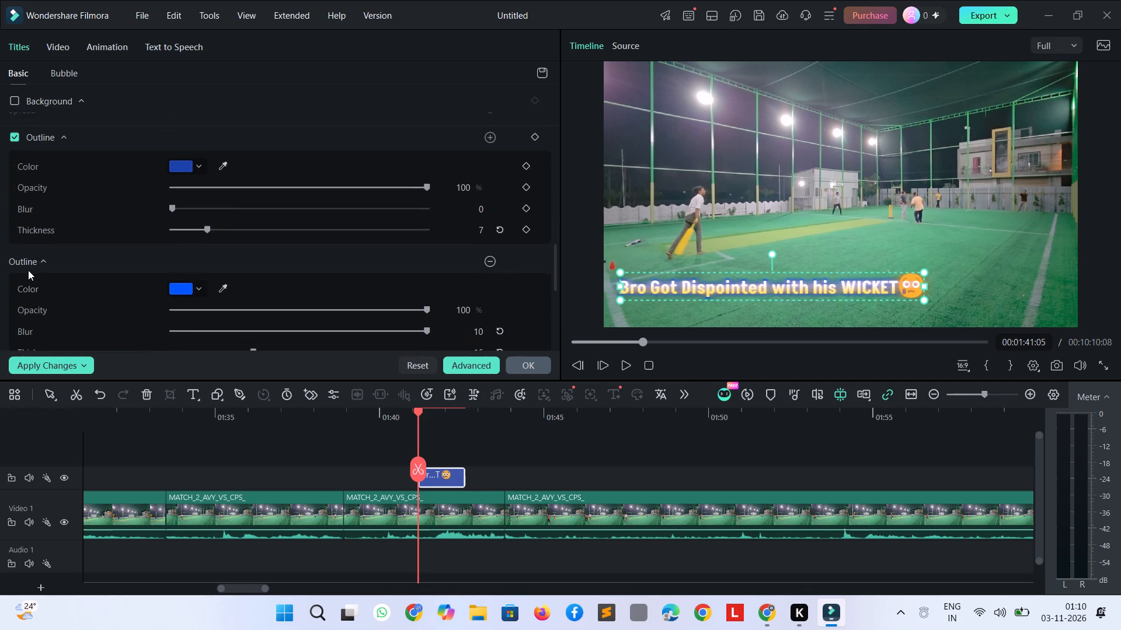
left_click(15, 133)
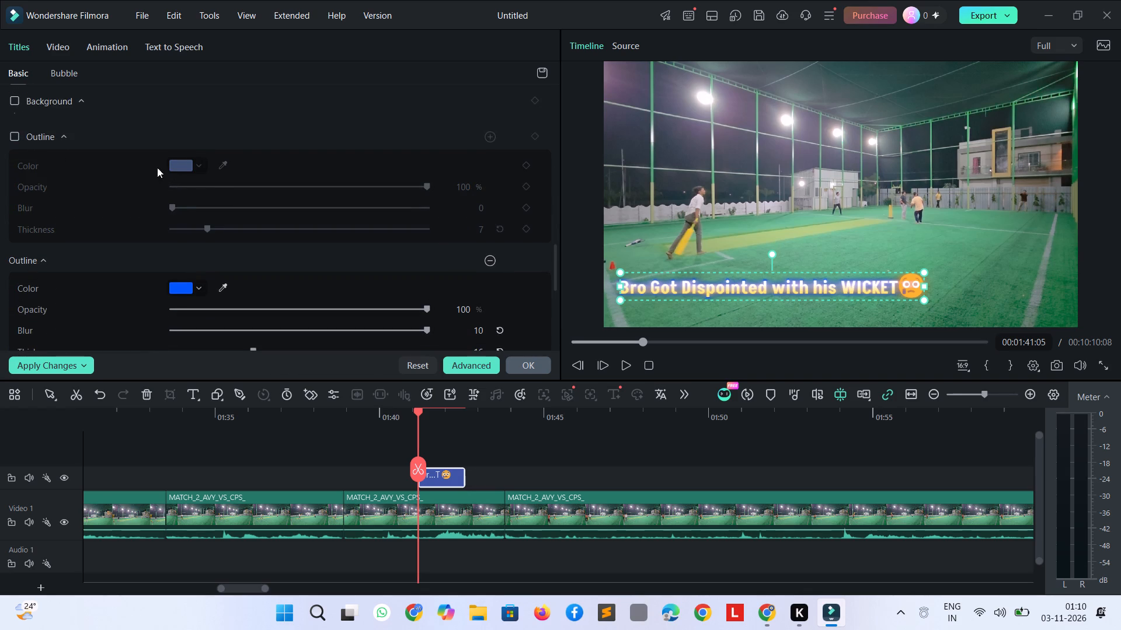
Set the caption's second, bright blue outline to 56% opacity and a blur of 3.
left_click(31, 292)
left_click_drag(375, 310, 179, 341)
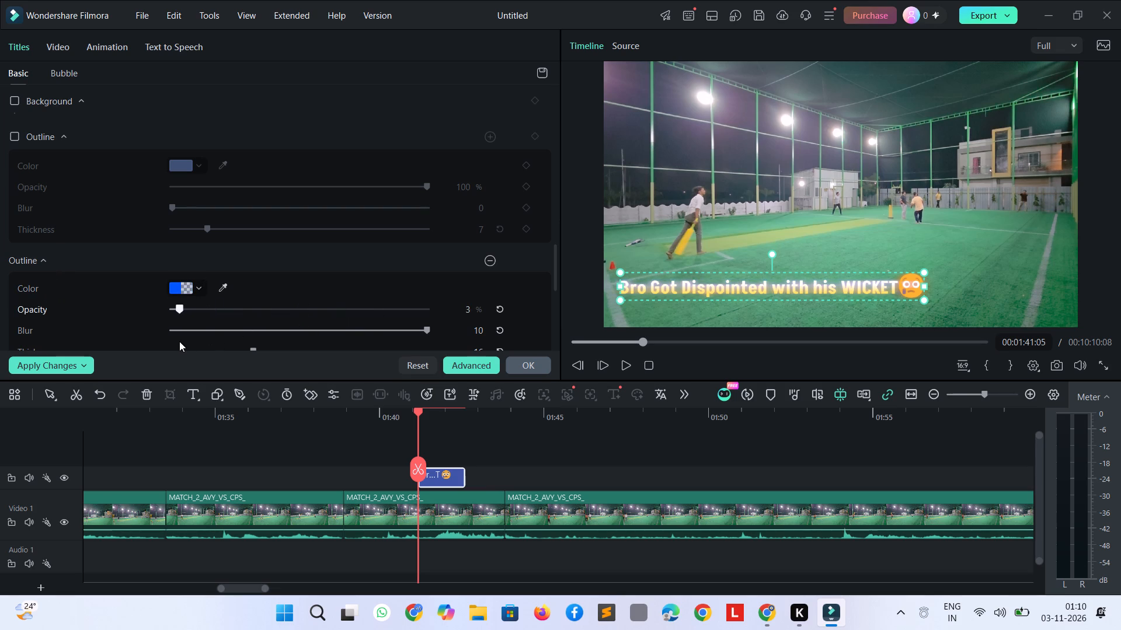
left_click_drag(179, 341, 311, 339)
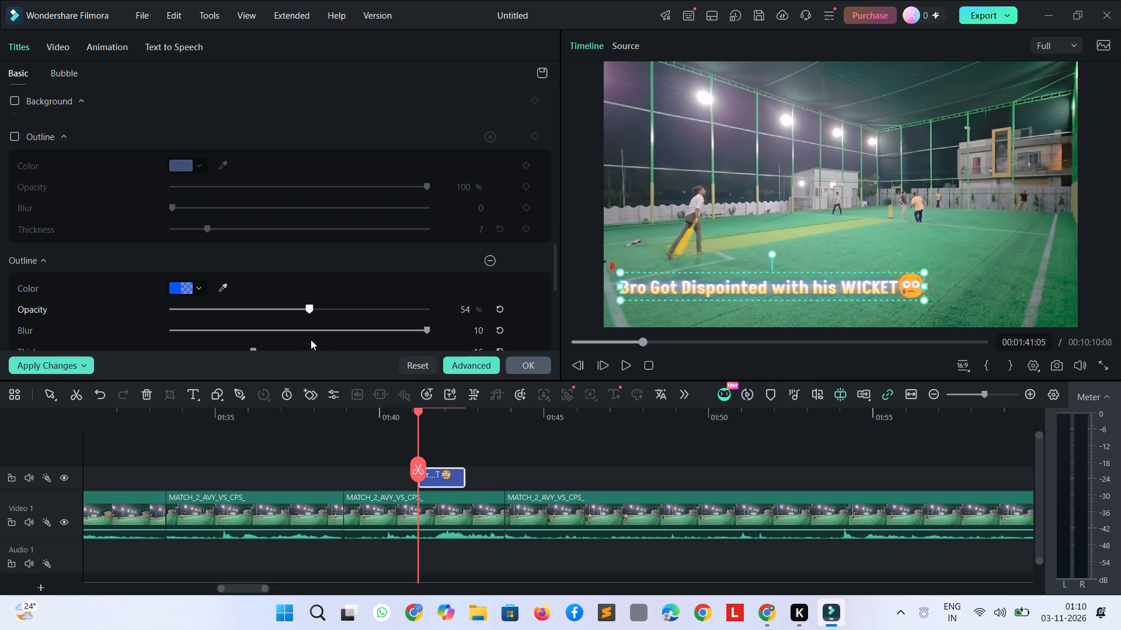
left_click_drag(311, 339, 316, 338)
scroll(331, 309, "down", 1)
left_click(330, 296)
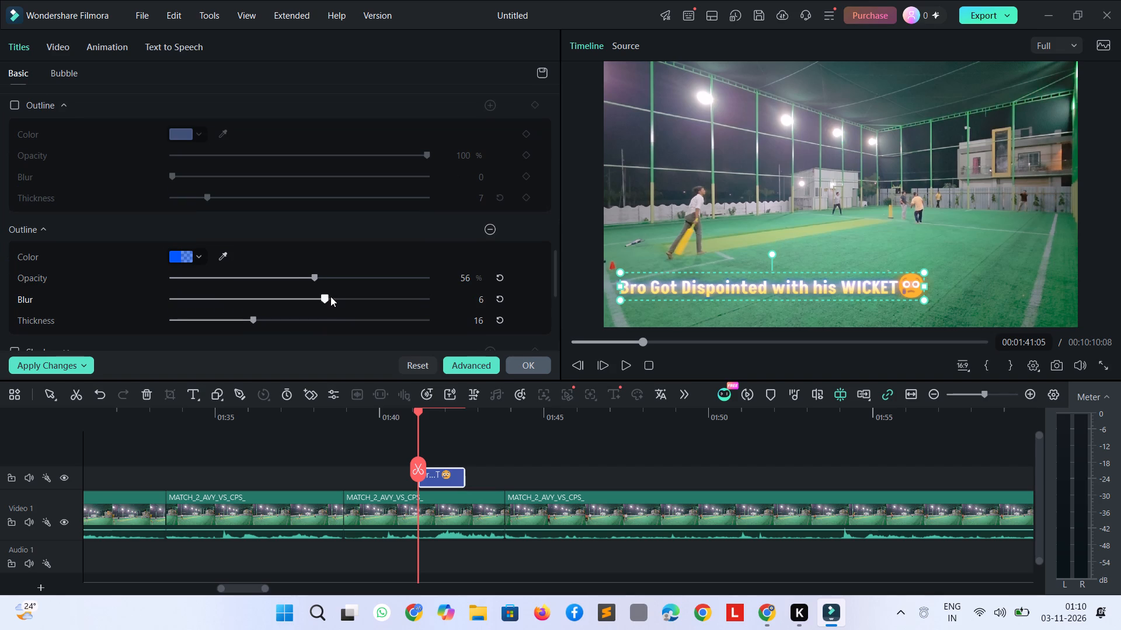
left_click_drag(330, 296, 254, 302)
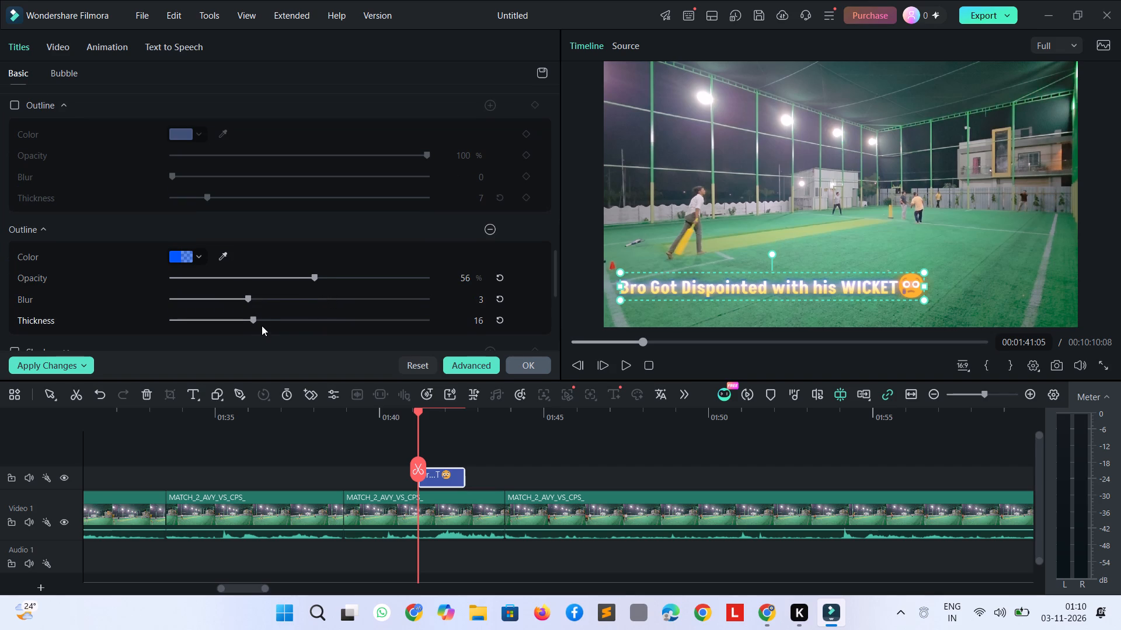
Set the thickness of the caption's second, bright blue outline to 32.
left_click_drag(253, 318, 314, 327)
left_click(335, 320)
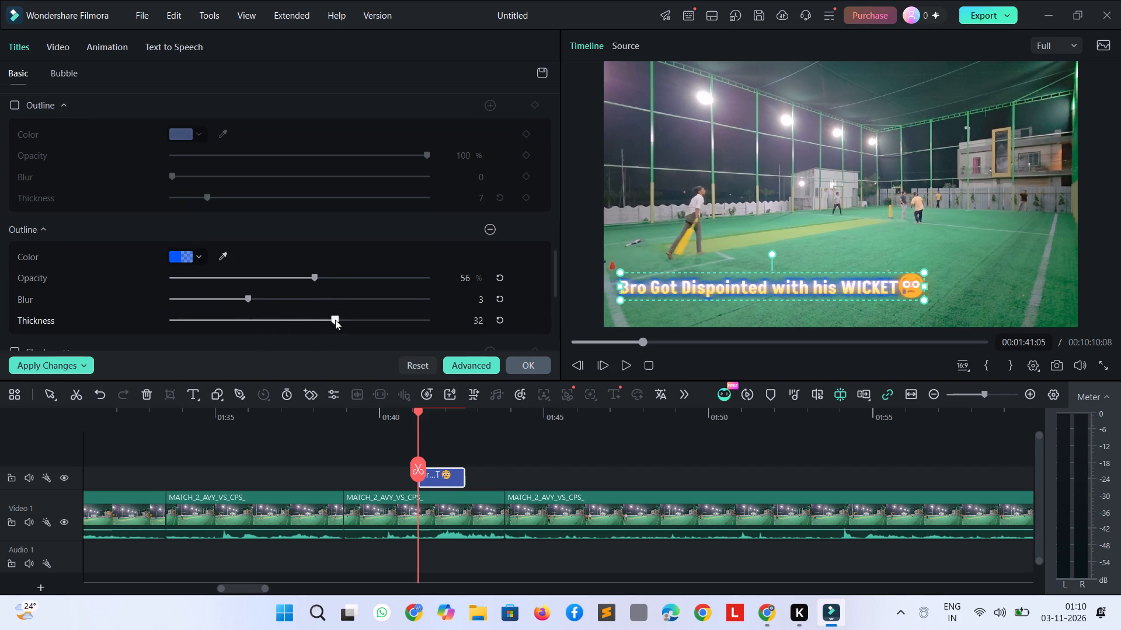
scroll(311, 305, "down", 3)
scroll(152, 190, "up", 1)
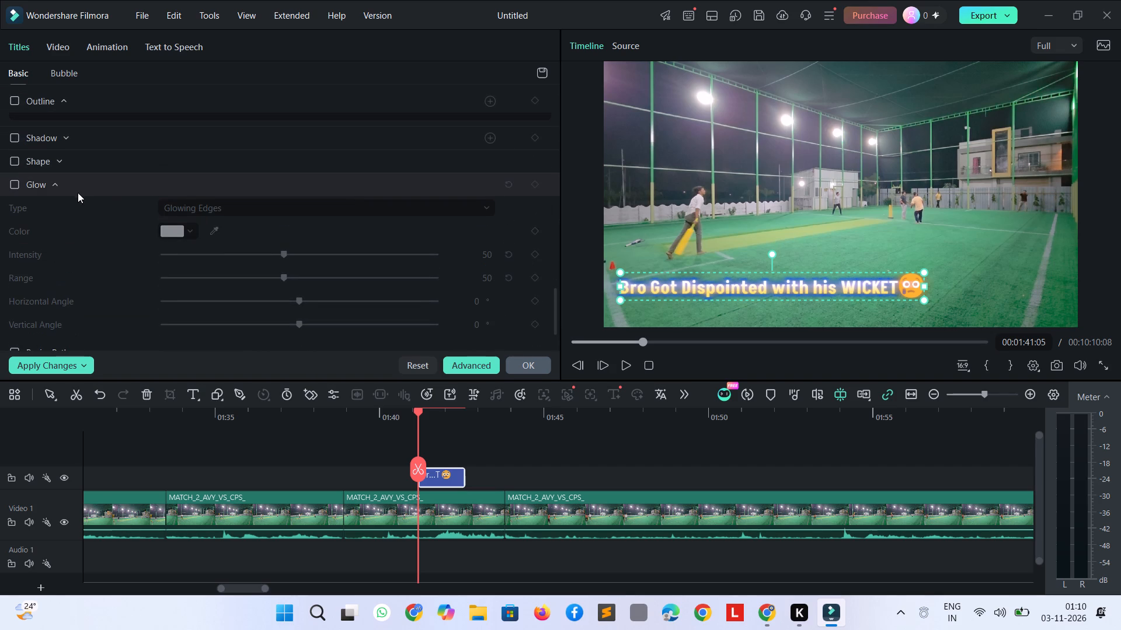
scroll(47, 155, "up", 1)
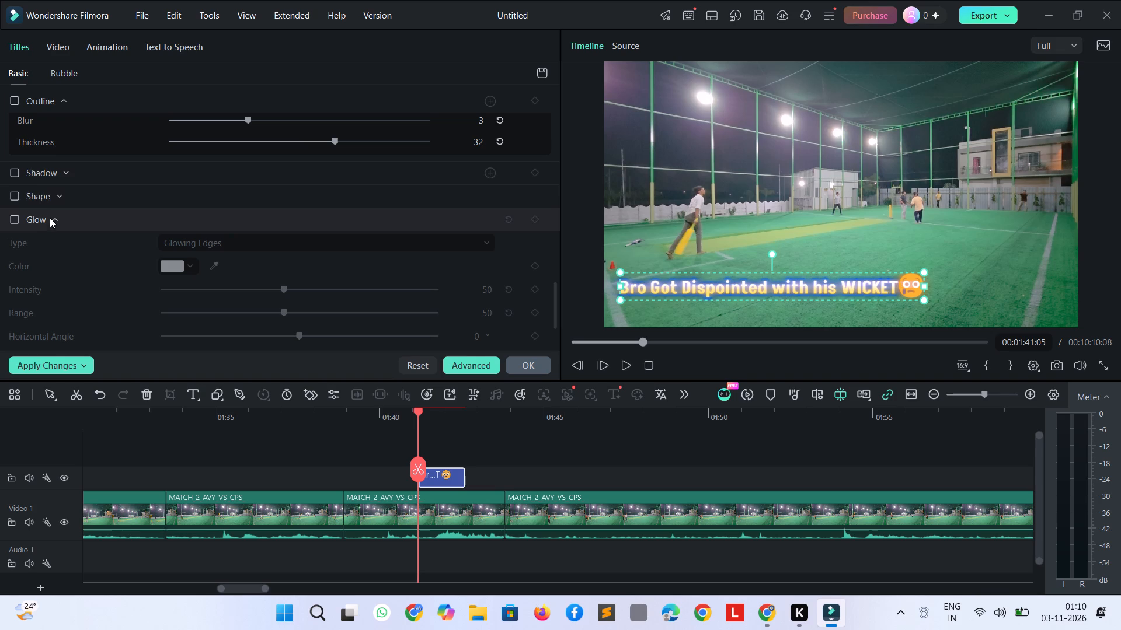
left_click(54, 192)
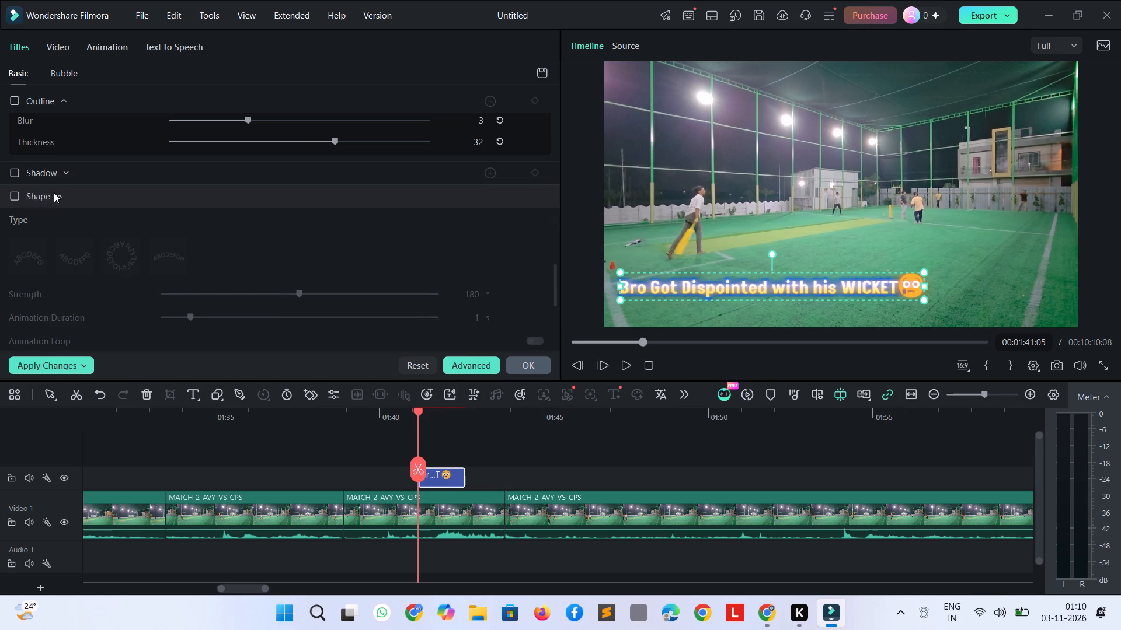
Play back the captioned delivery, then sample the long last MATCH_2_AVY_VS_CPS_ clip at several points through to its later part.
left_click(851, 250)
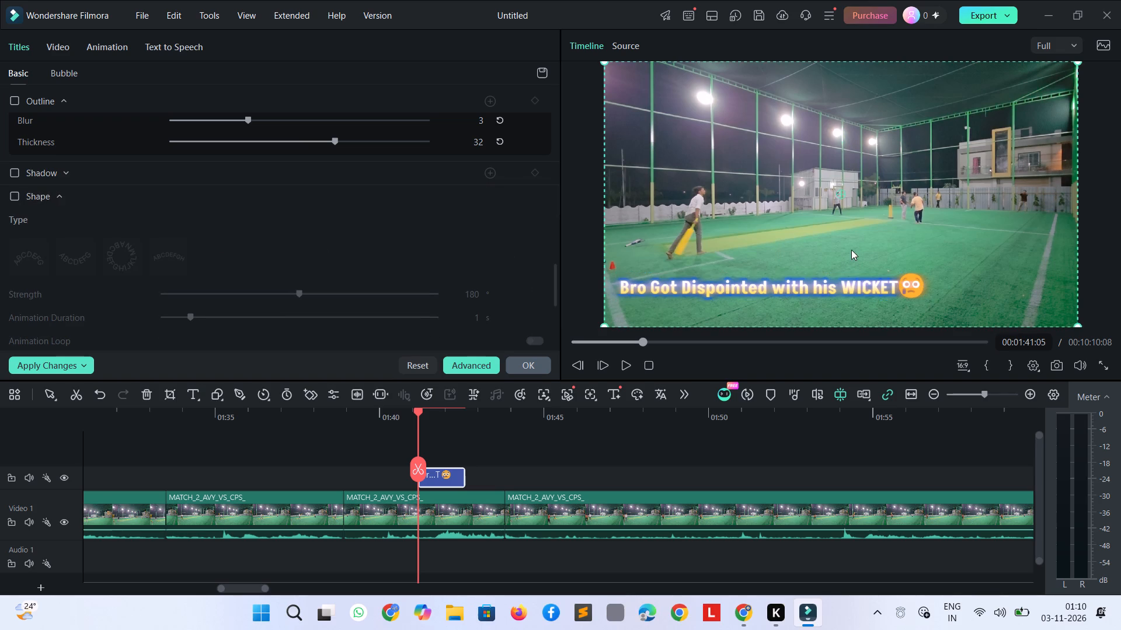
key("space")
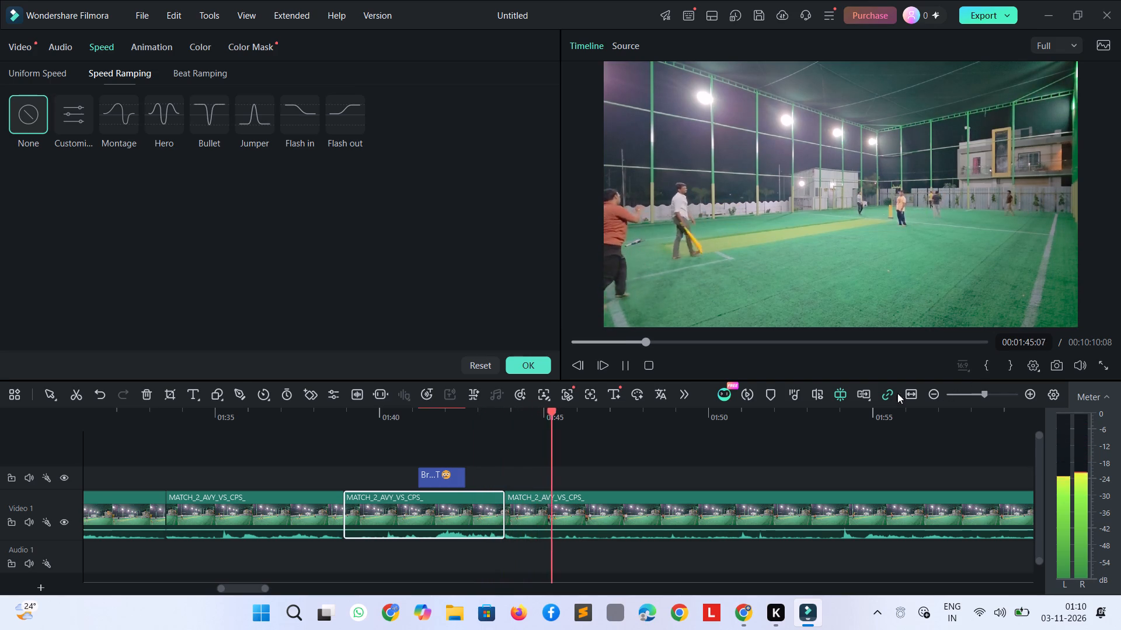
left_click(744, 504)
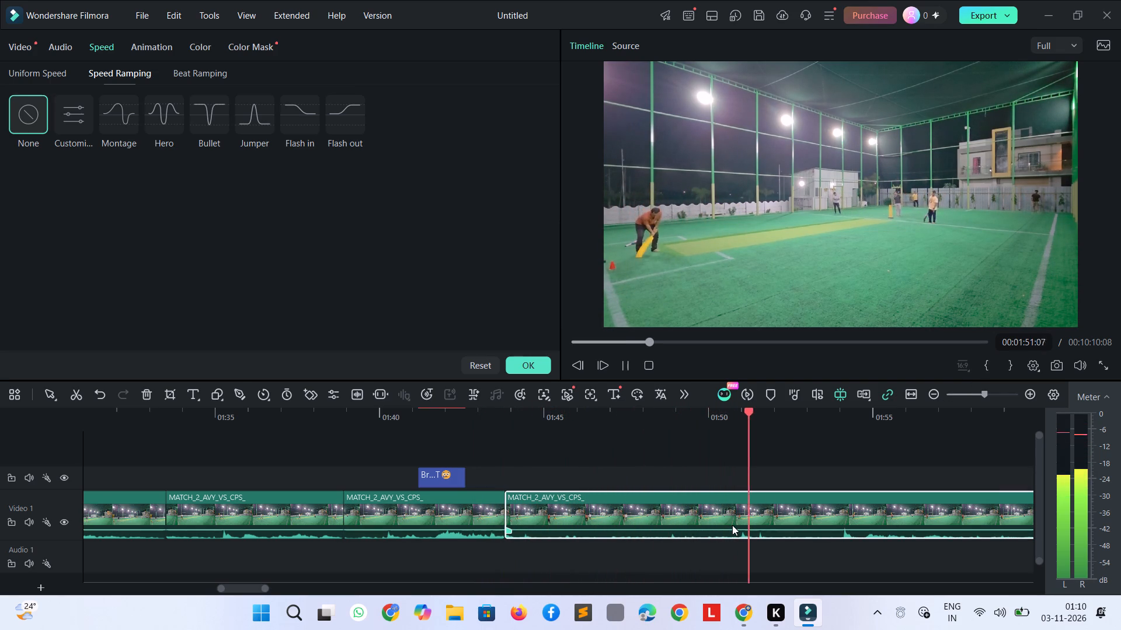
key("space")
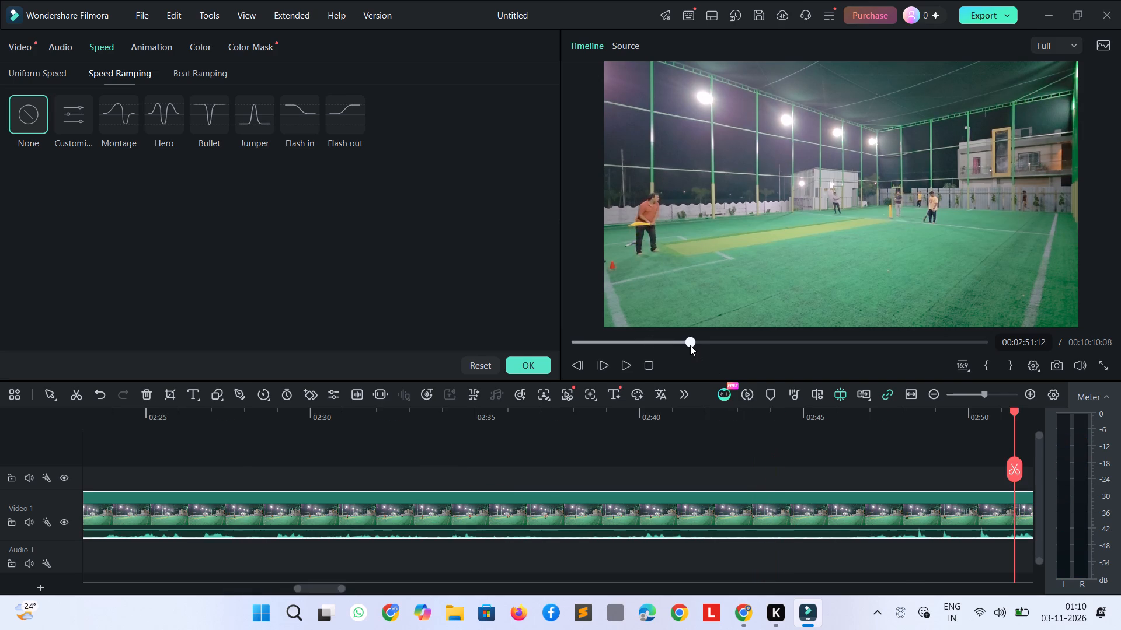
left_click(690, 345)
key("space")
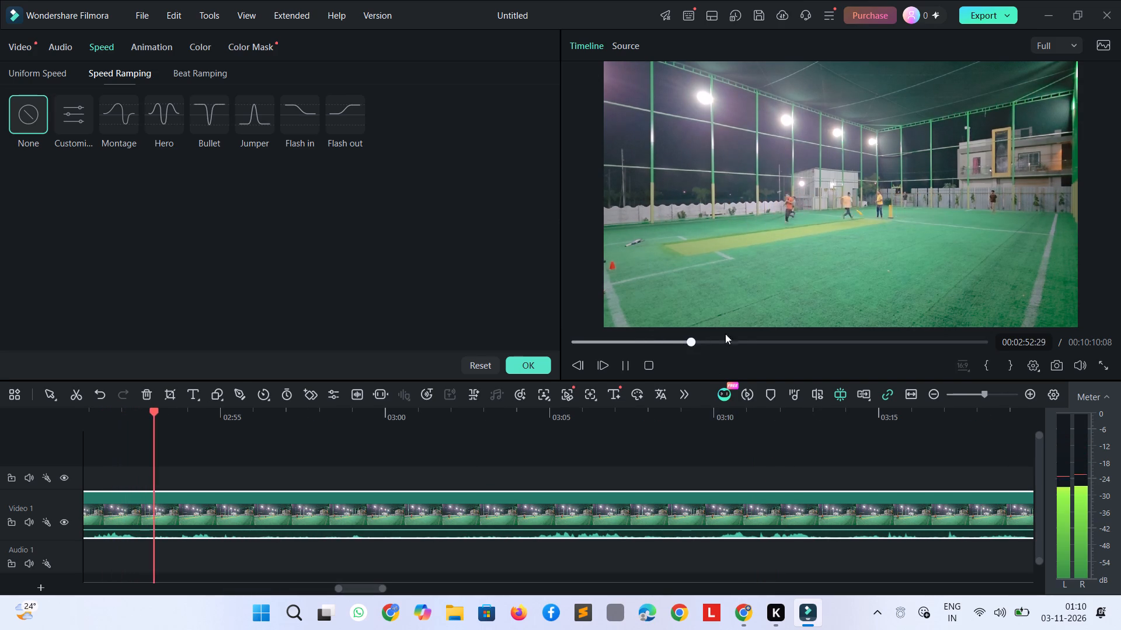
key("space")
left_click(736, 341)
key("space")
left_click(814, 335)
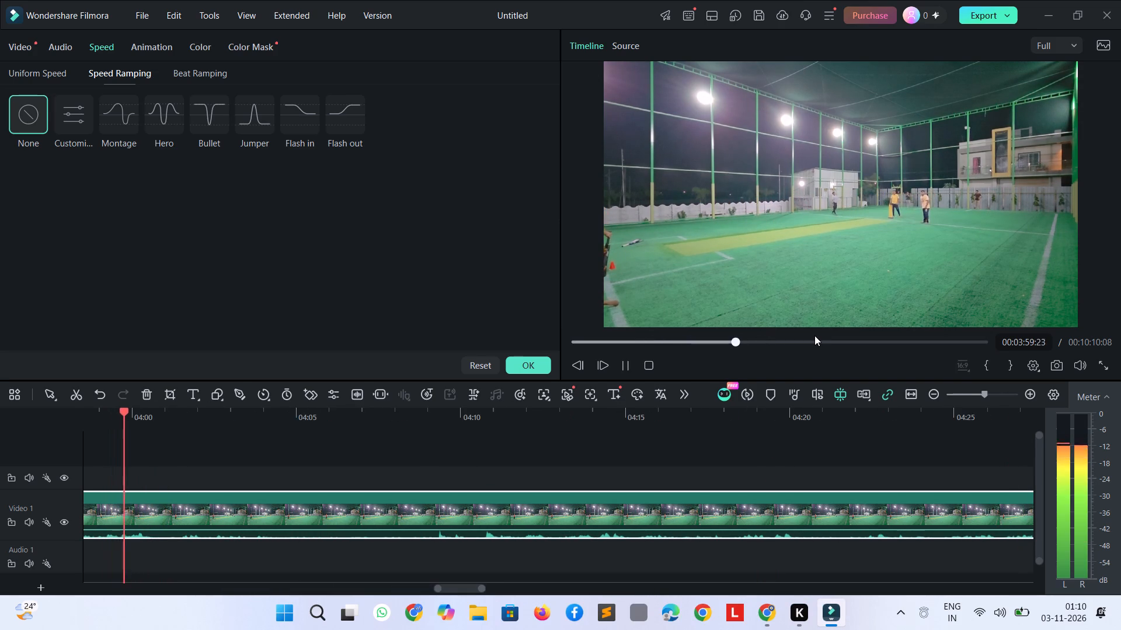
left_click(814, 337)
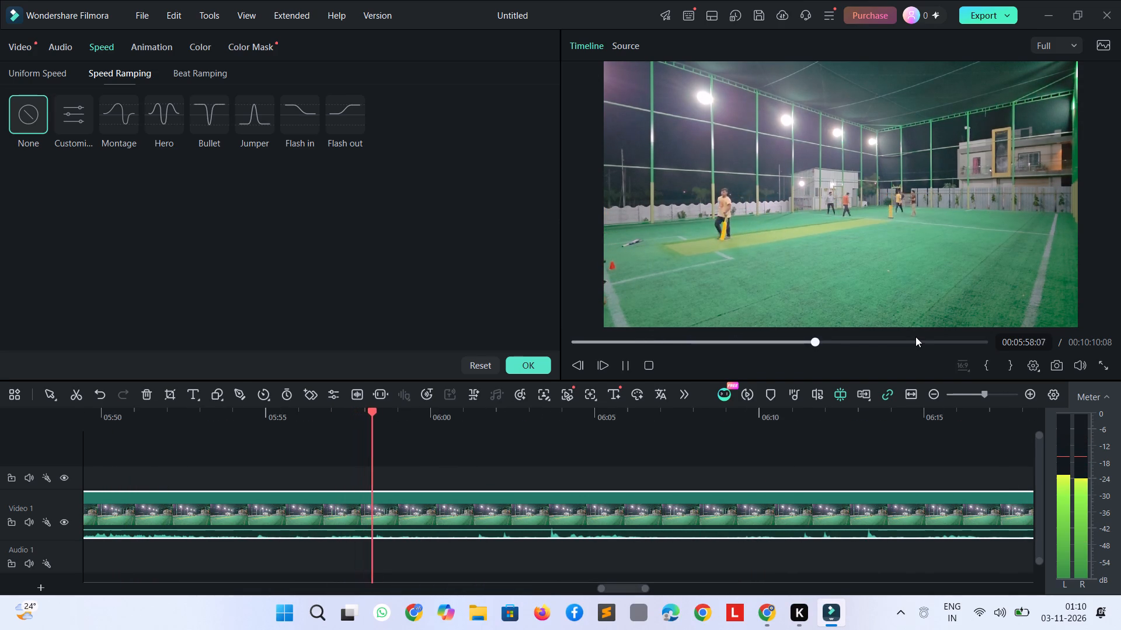
key("space")
left_click(915, 337)
key("space")
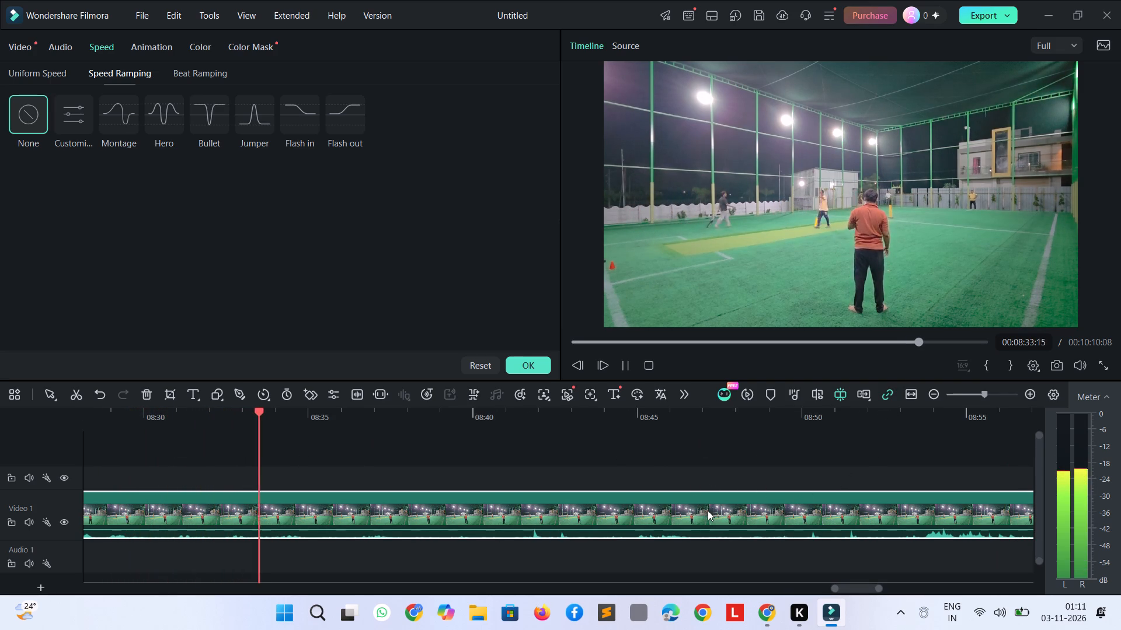
key("space")
Delete the long leftover MATCH_2_AVY_VS_CPS_ clip that follows the captioned wicket delivery.
left_click(653, 520)
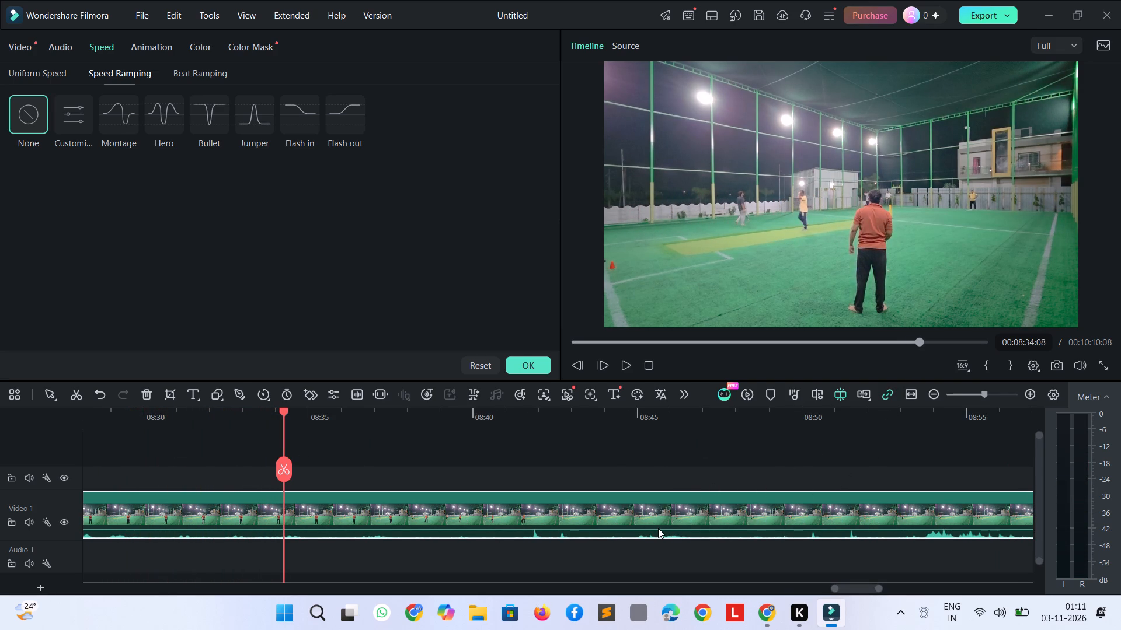
key("Delete")
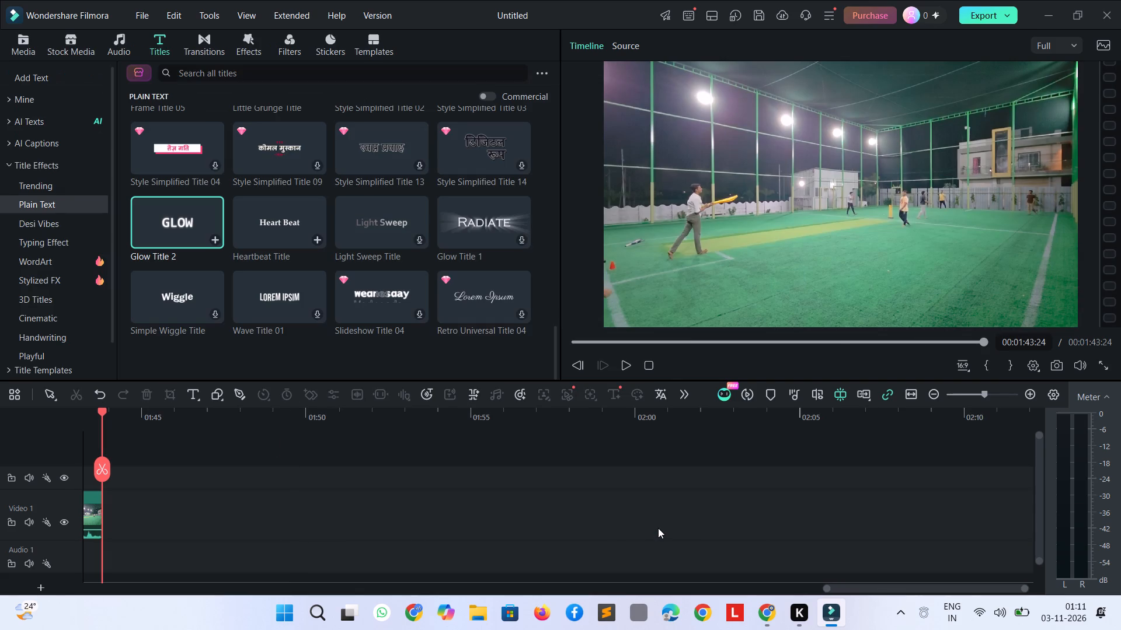
Review the assembled highlights video from the very beginning in full-screen preview.
key("space")
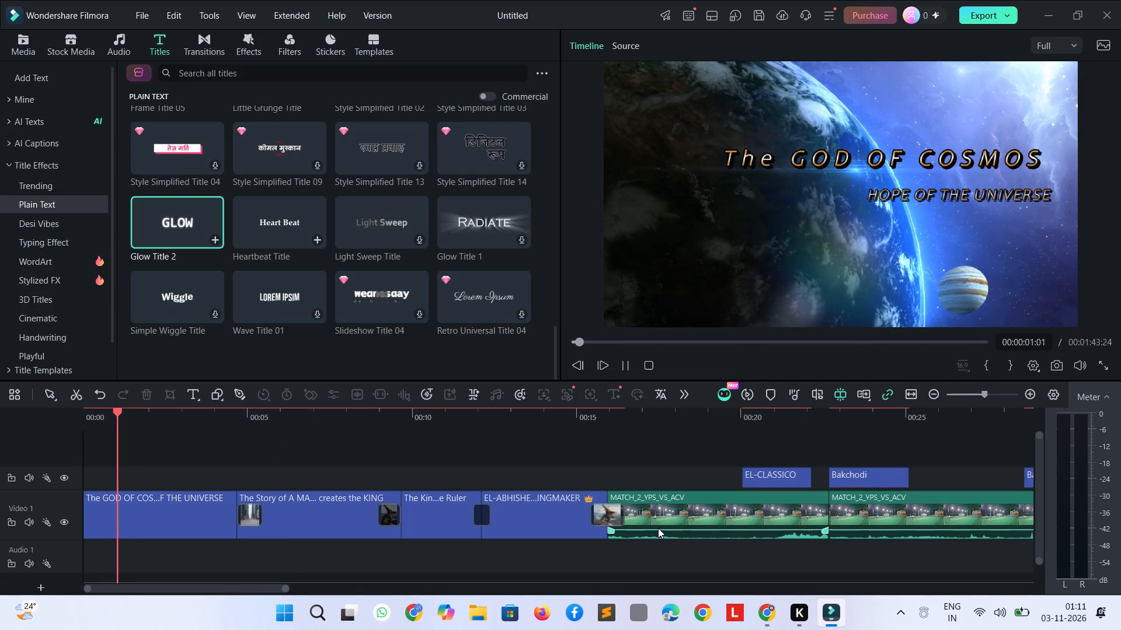
key("space")
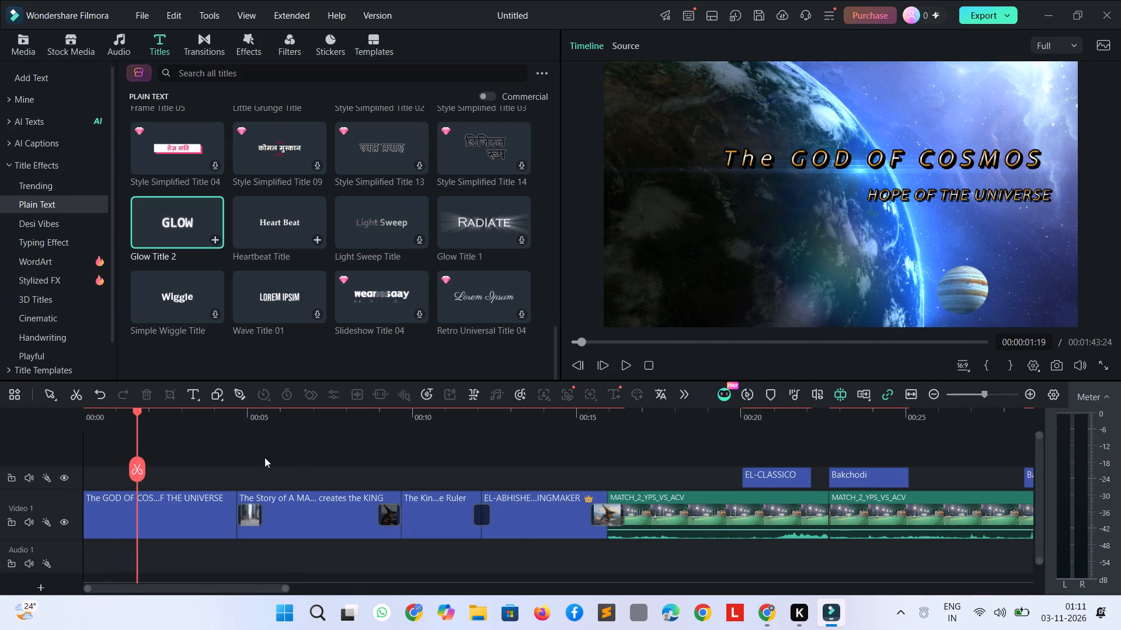
left_click_drag(135, 413, 83, 412)
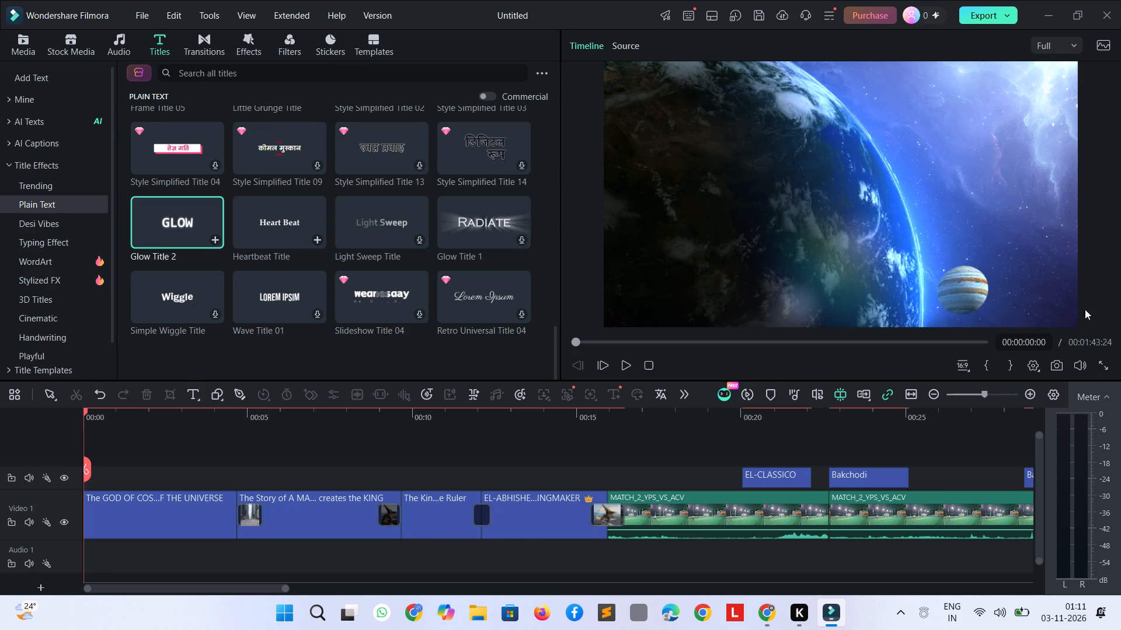
left_click(1107, 362)
key("space")
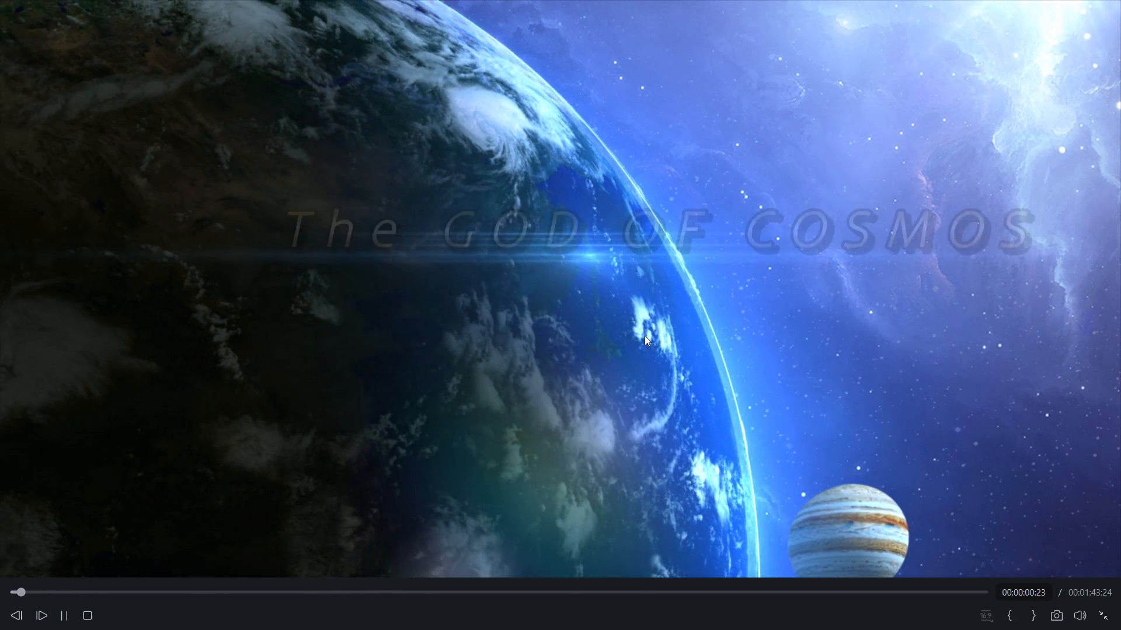
key("space")
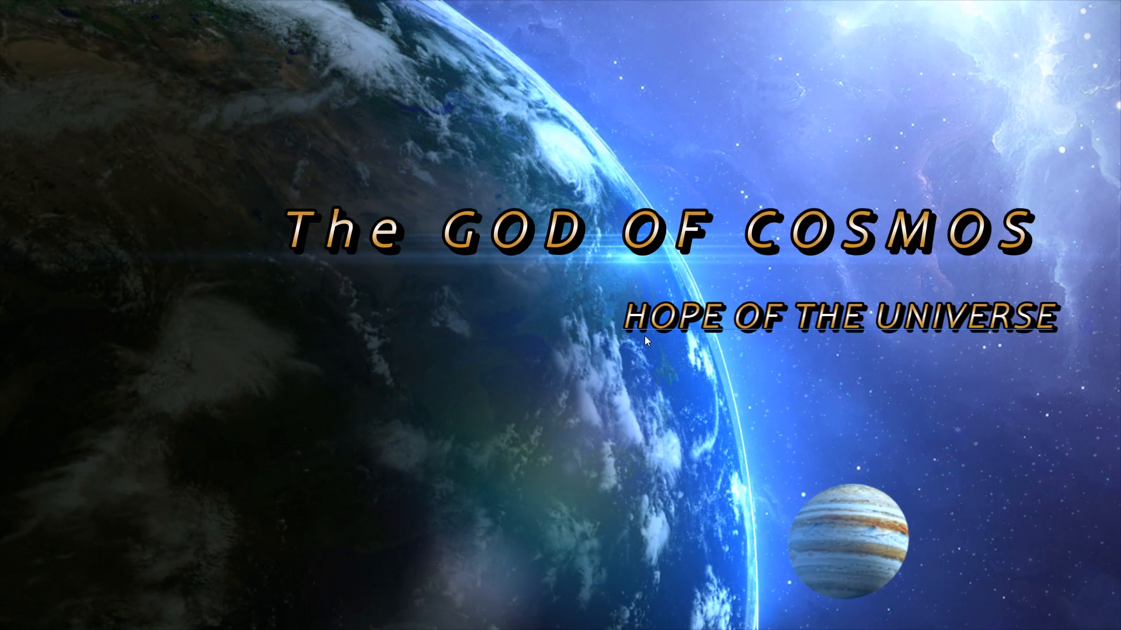
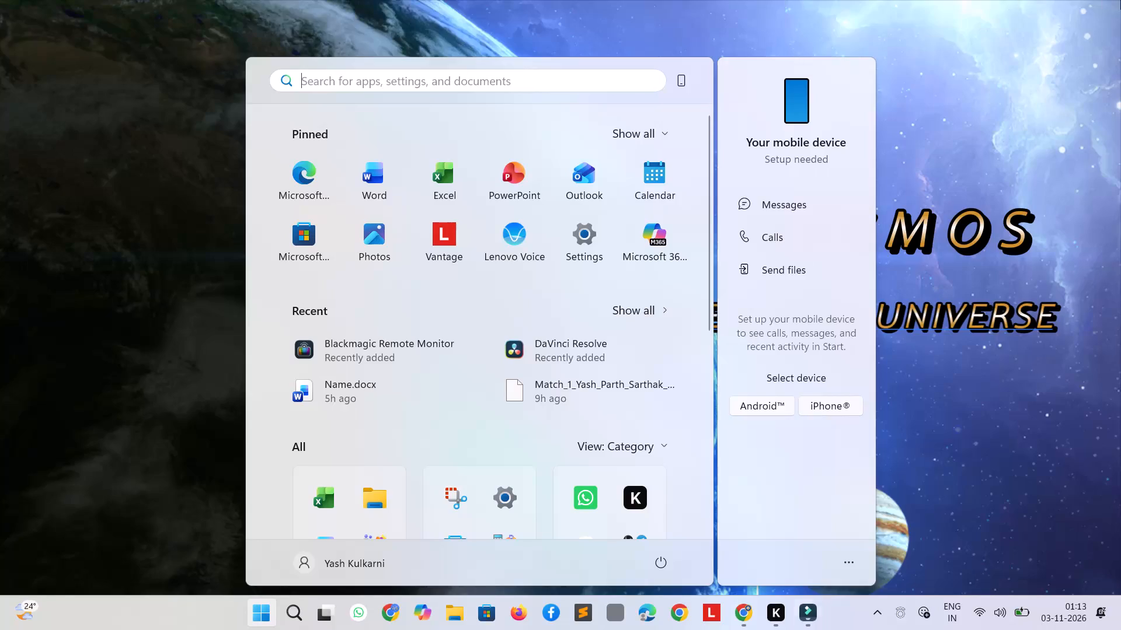
Restart the highlights video from the beginning and review the opening titles and first match footage in full-screen preview.
left_click(1120, 0)
key("space")
key("space")
key("space")
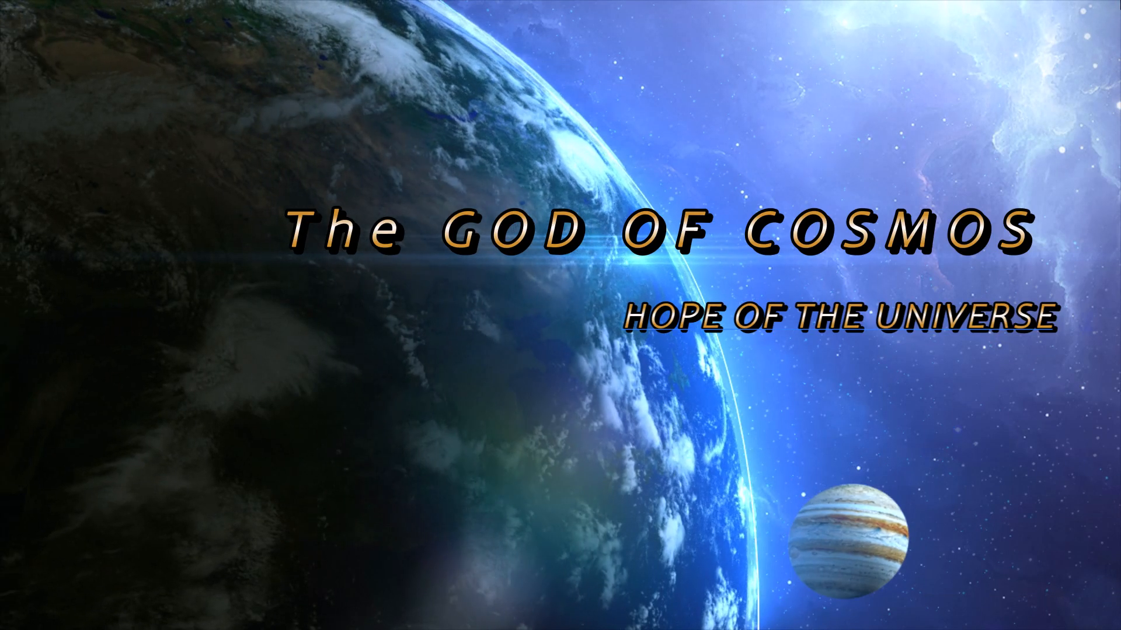
key("space")
left_click(390, 604)
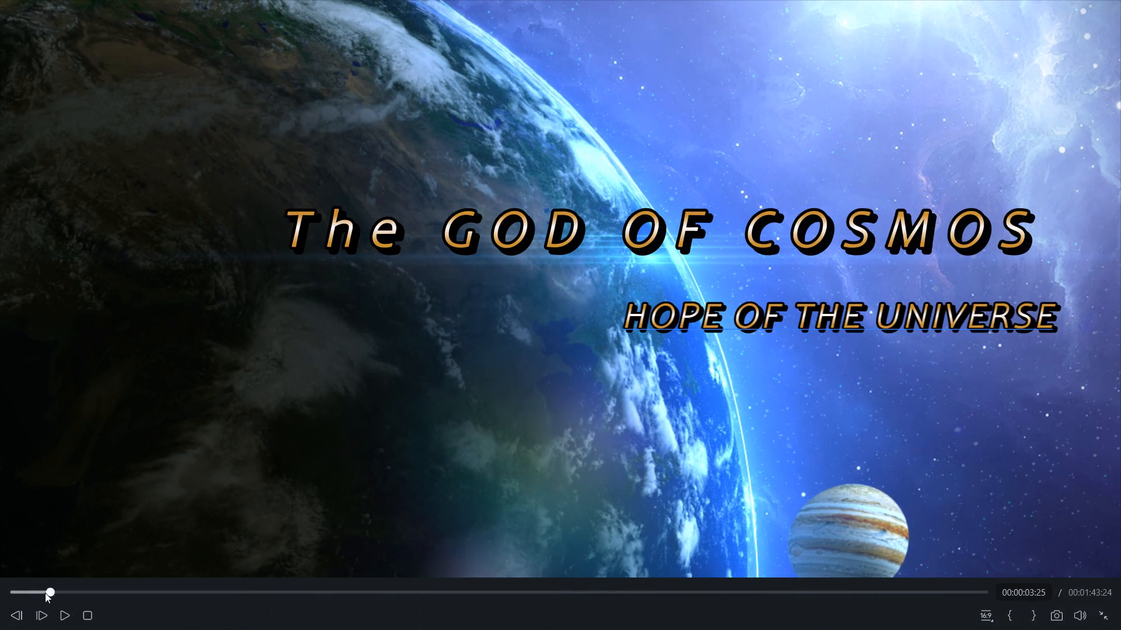
left_click_drag(39, 598, 0, 604)
left_click_drag(55, 593, 0, 593)
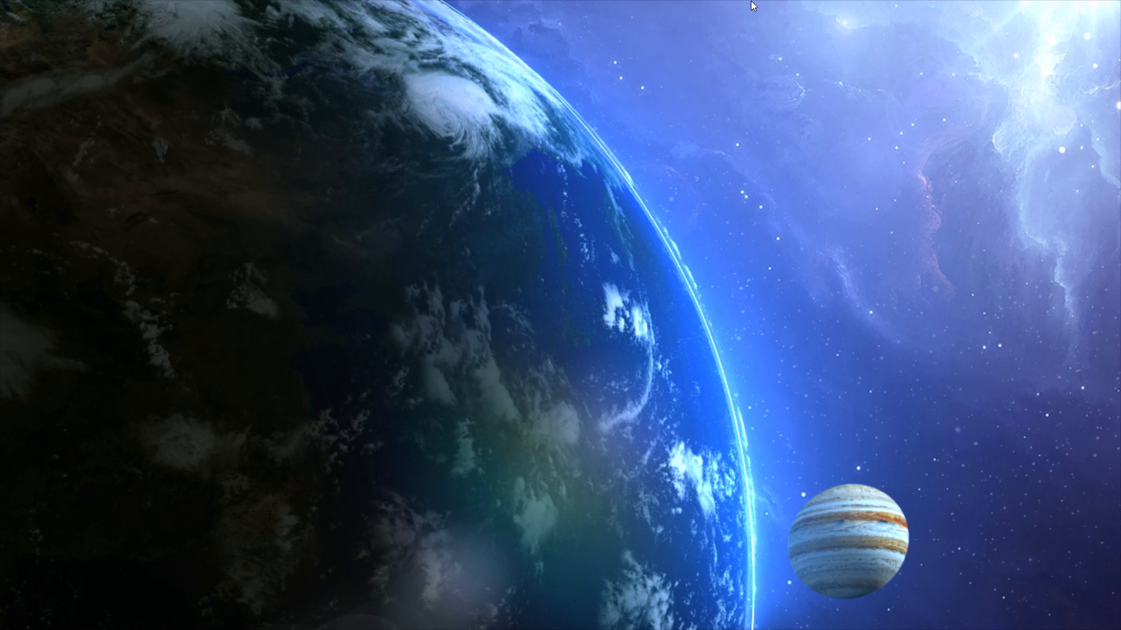
key("space")
key("space")
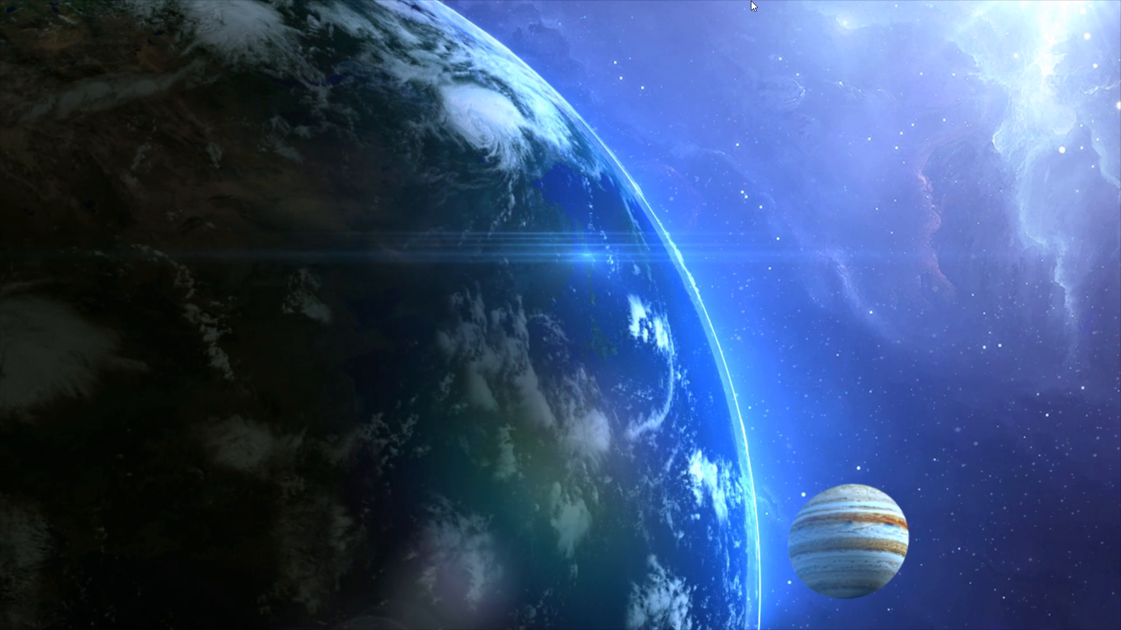
key("space")
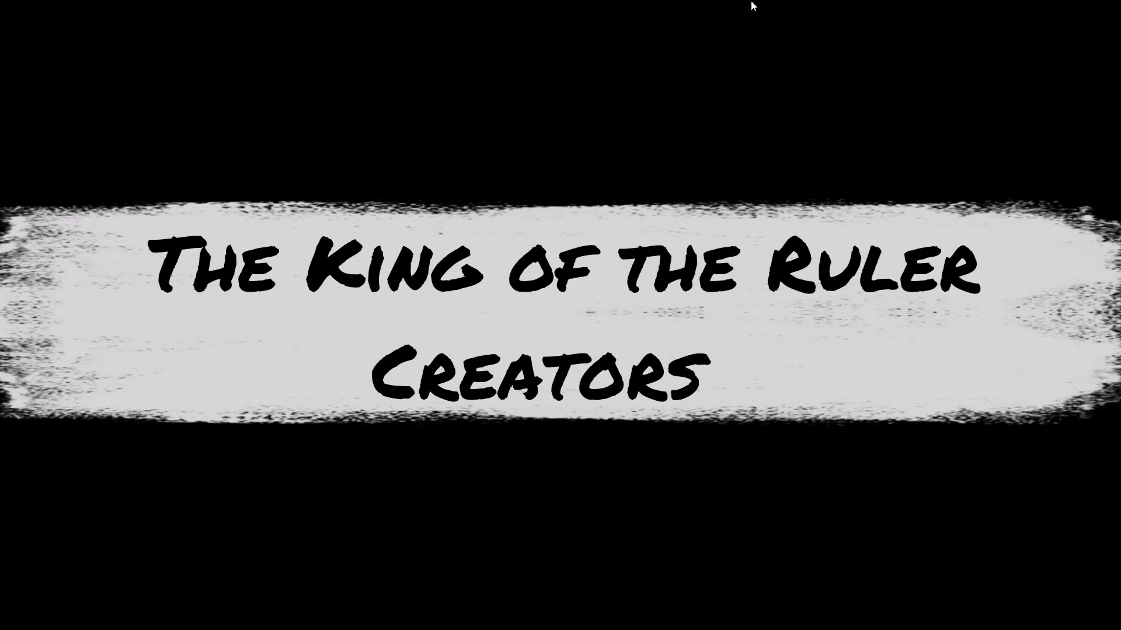
key("Escape")
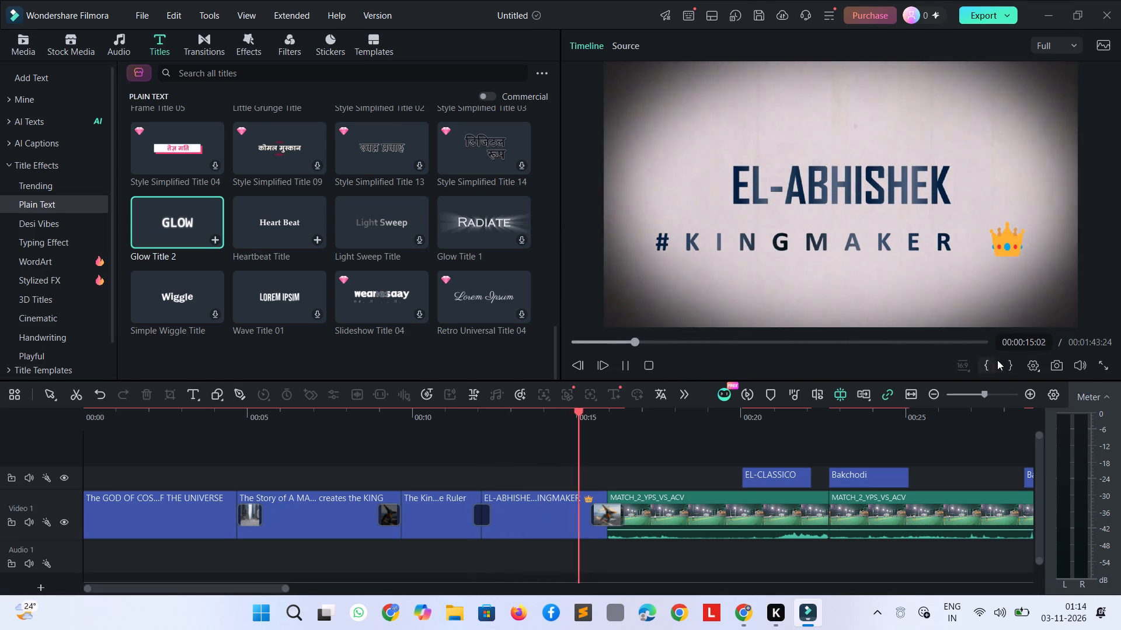
left_click(1107, 368)
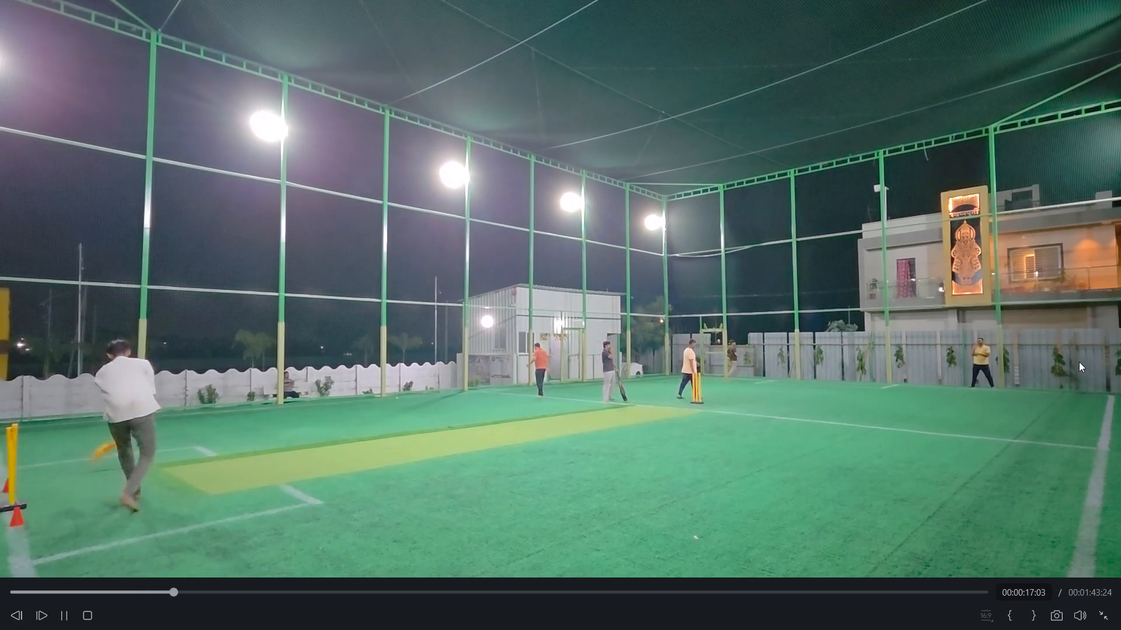
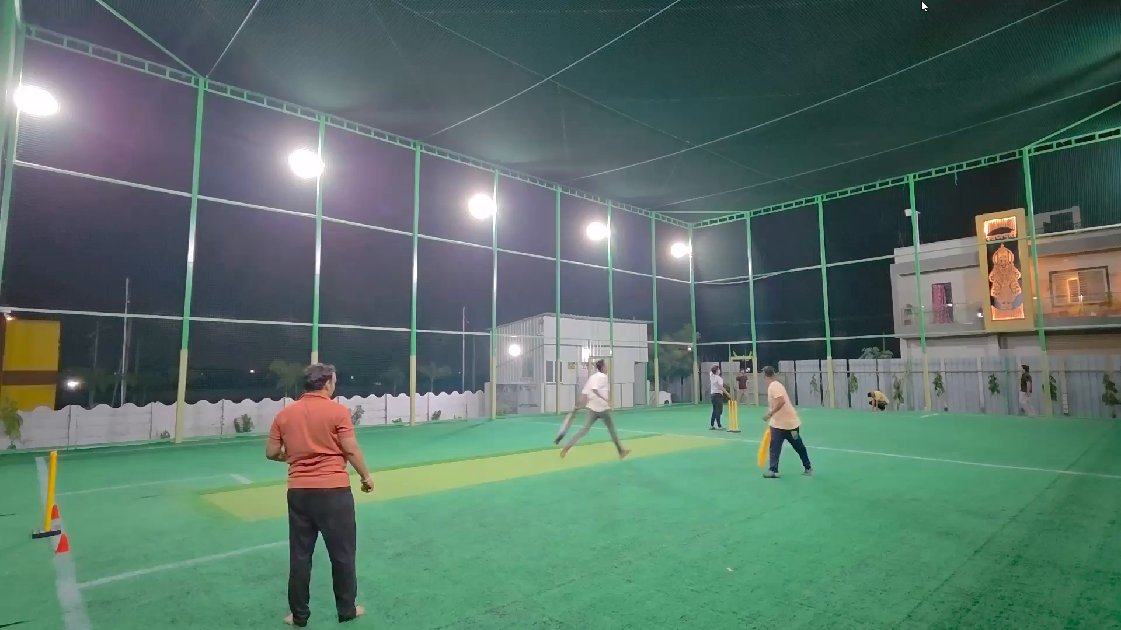
Play the remaining highlights footage in full-screen preview through to the end of the video.
key("space")
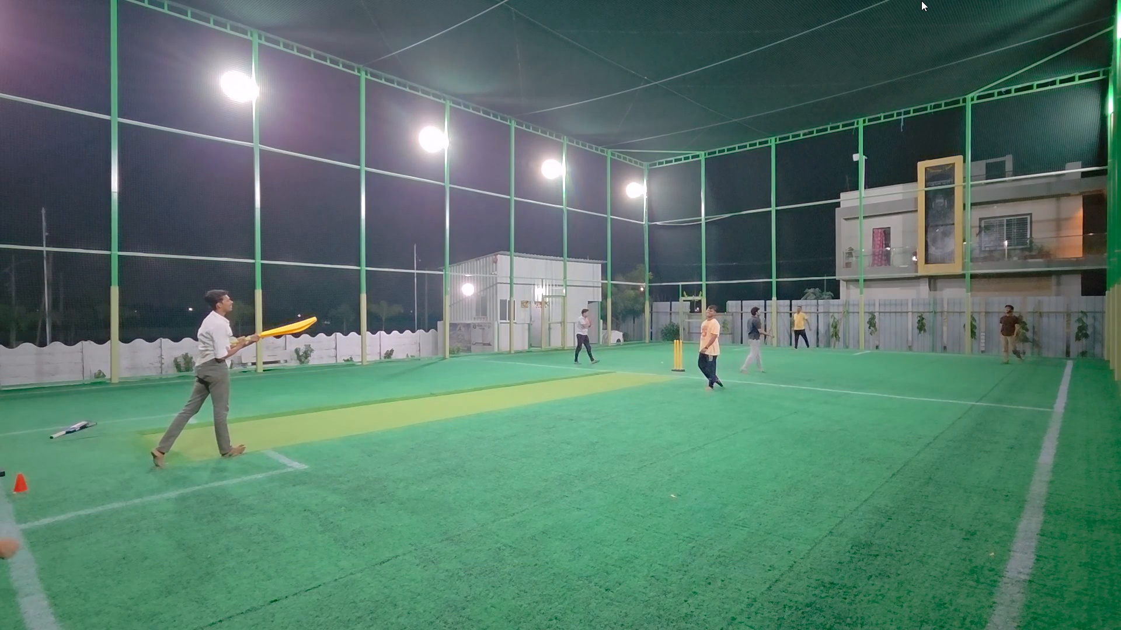
key("Escape")
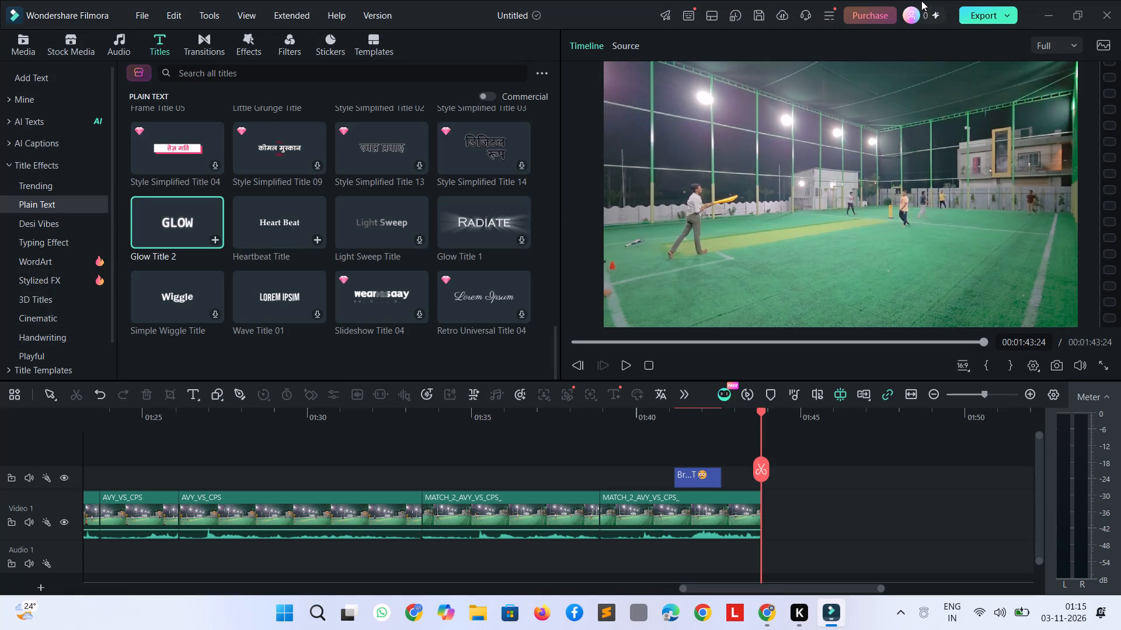
left_click(798, 466)
Add the Retro cinematic title Title 04 to the video track directly after the last match clip.
left_click(28, 83)
left_click(60, 228)
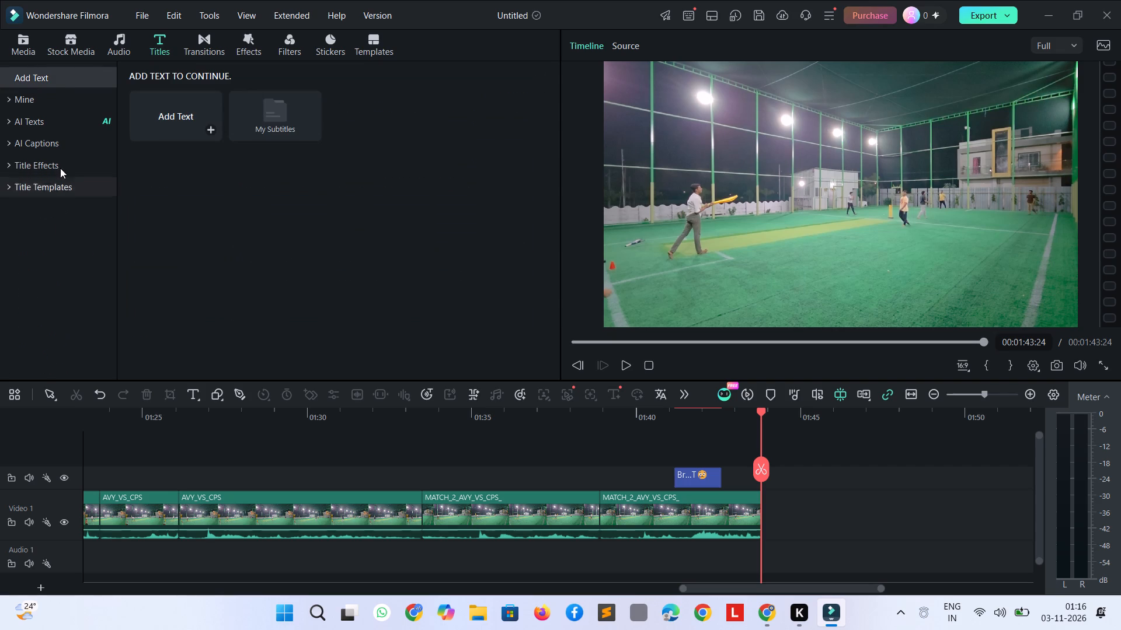
left_click(61, 165)
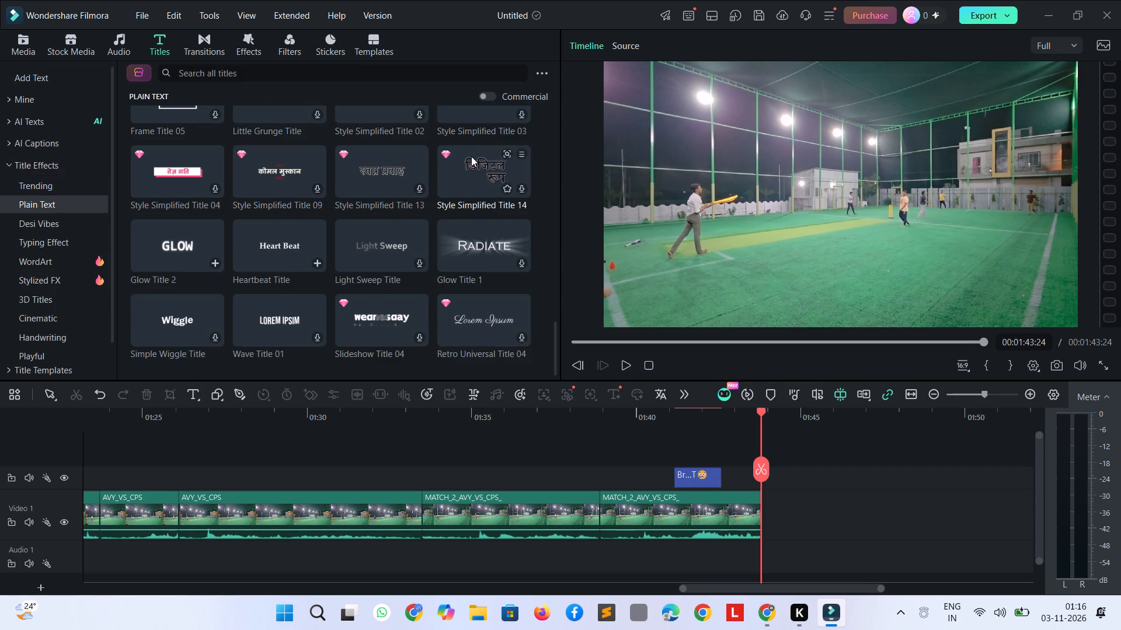
left_click(62, 322)
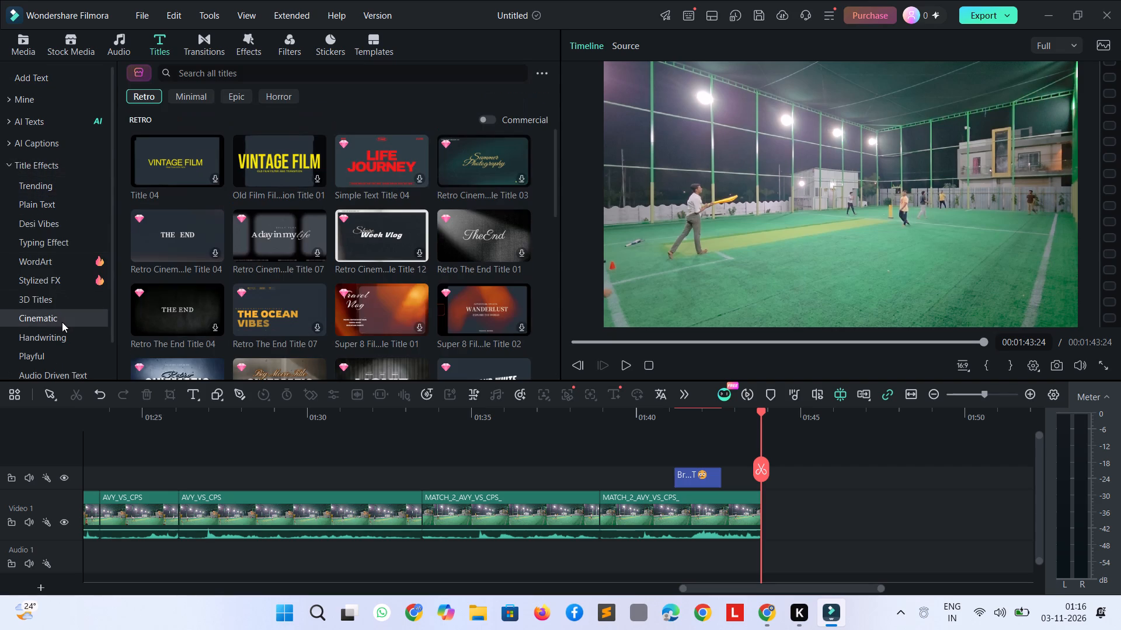
scroll(452, 276, "down", 2)
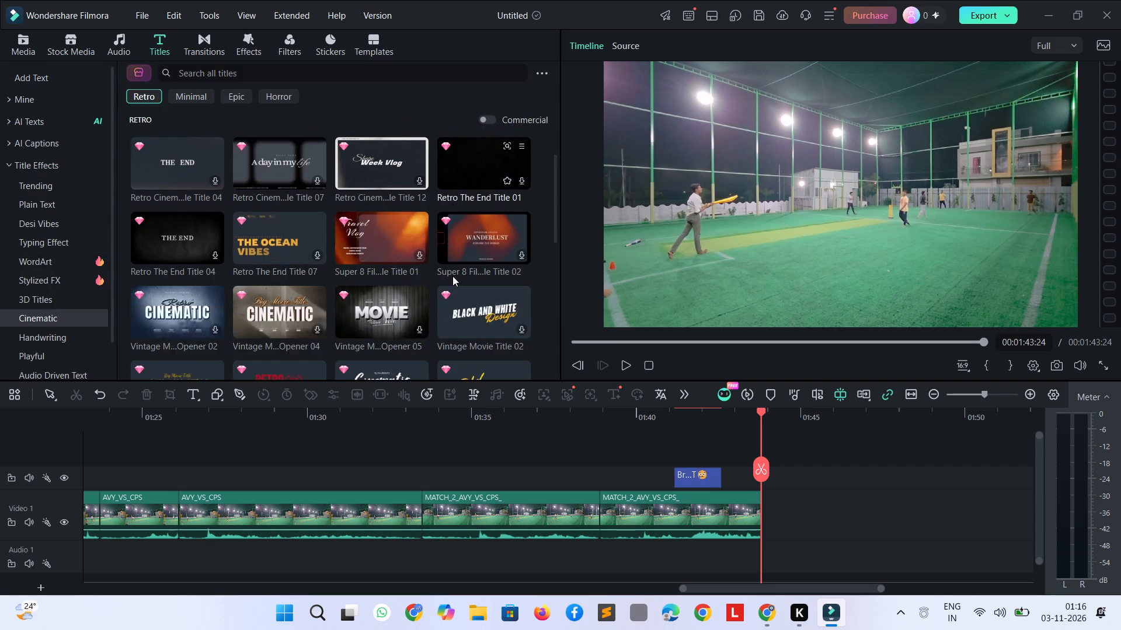
scroll(350, 256, "down", 2)
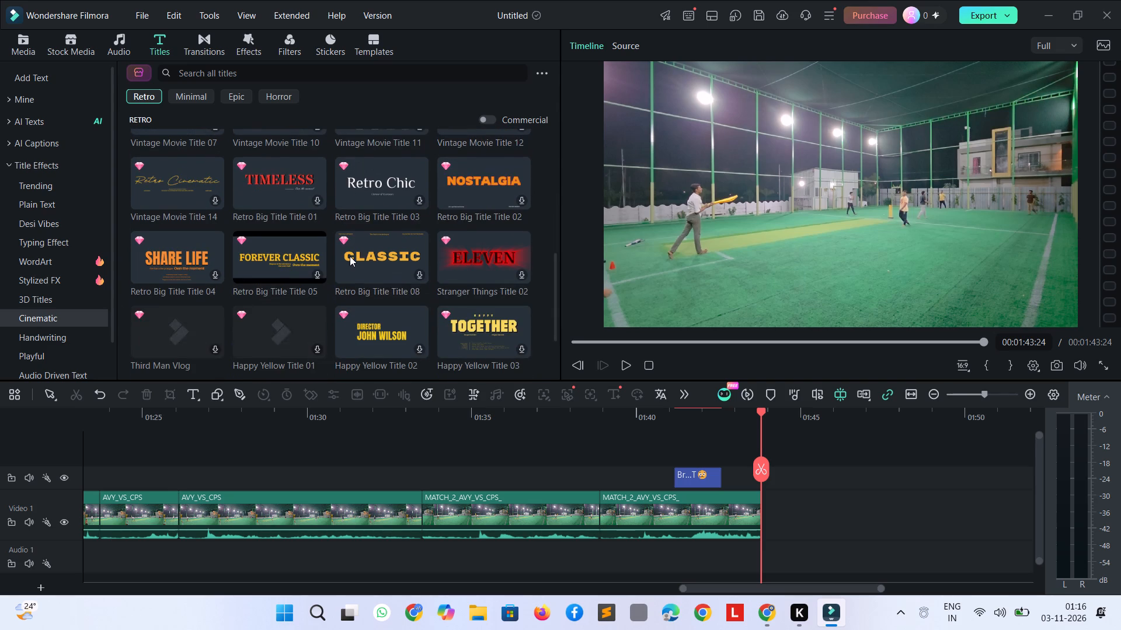
scroll(350, 256, "down", 2)
scroll(271, 267, "up", 2)
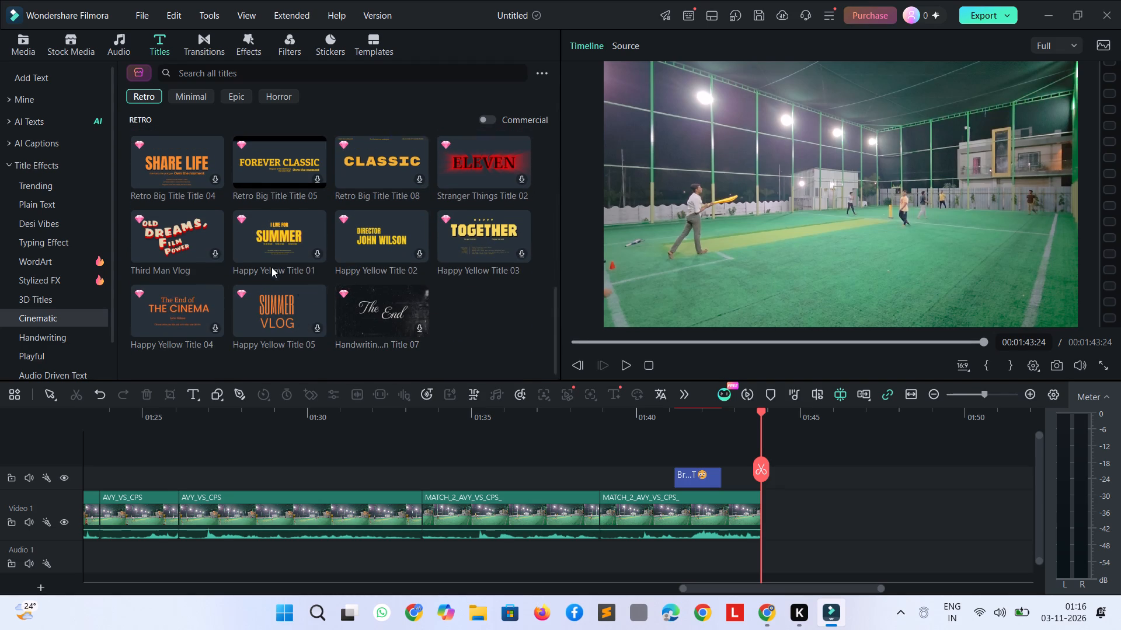
scroll(271, 267, "up", 2)
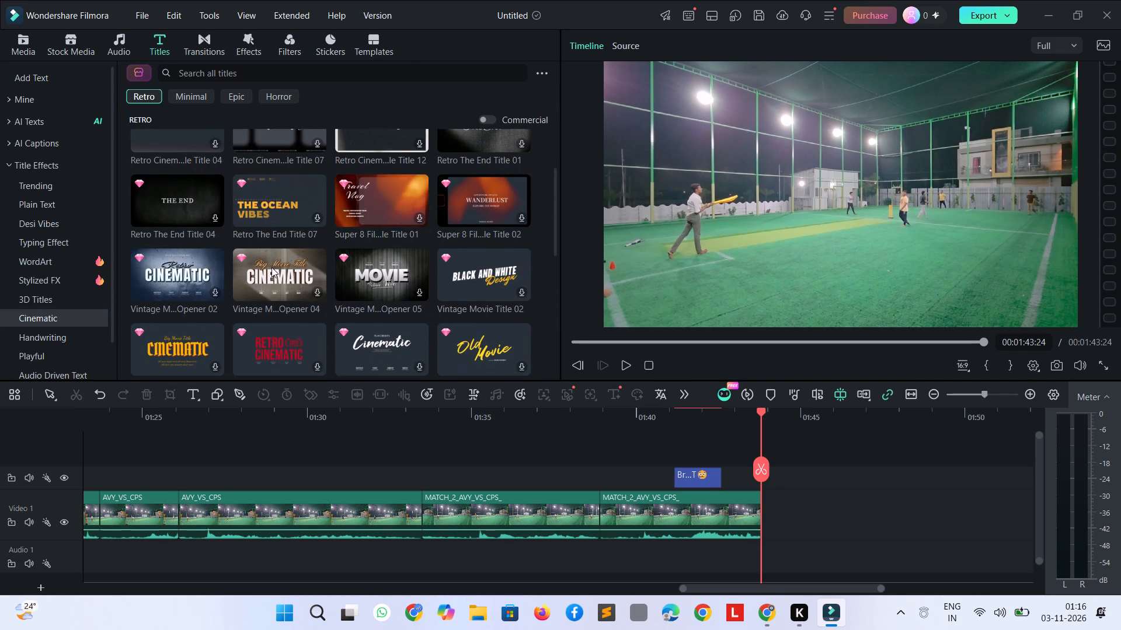
scroll(271, 267, "up", 3)
scroll(162, 216, "up", 2)
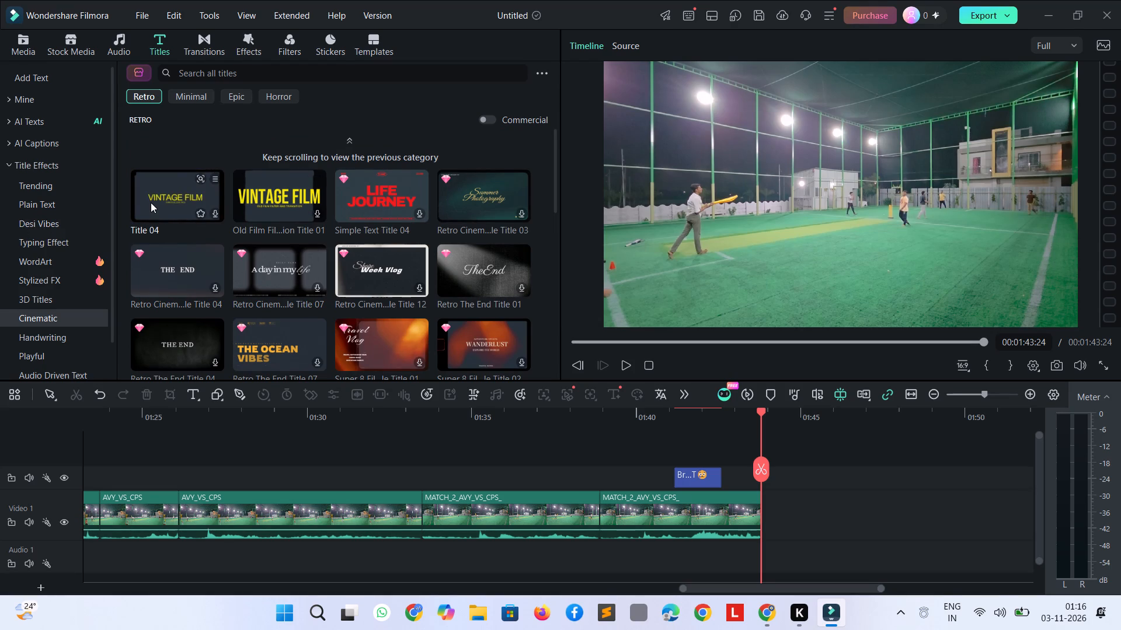
left_click(151, 202)
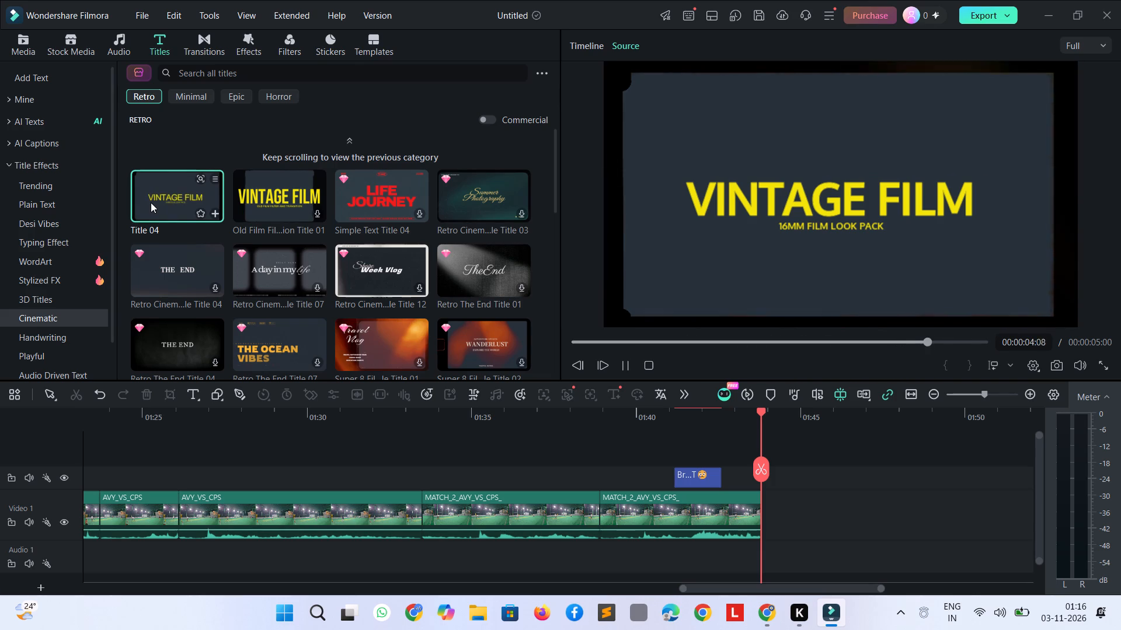
left_click_drag(151, 202, 407, 347)
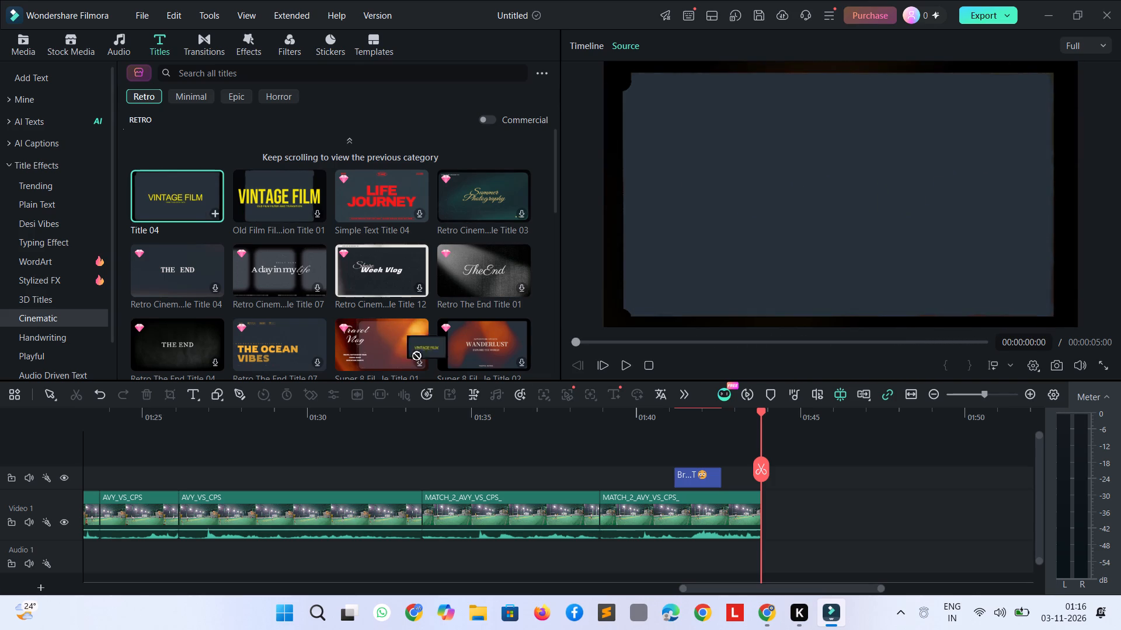
left_click_drag(407, 347, 759, 527)
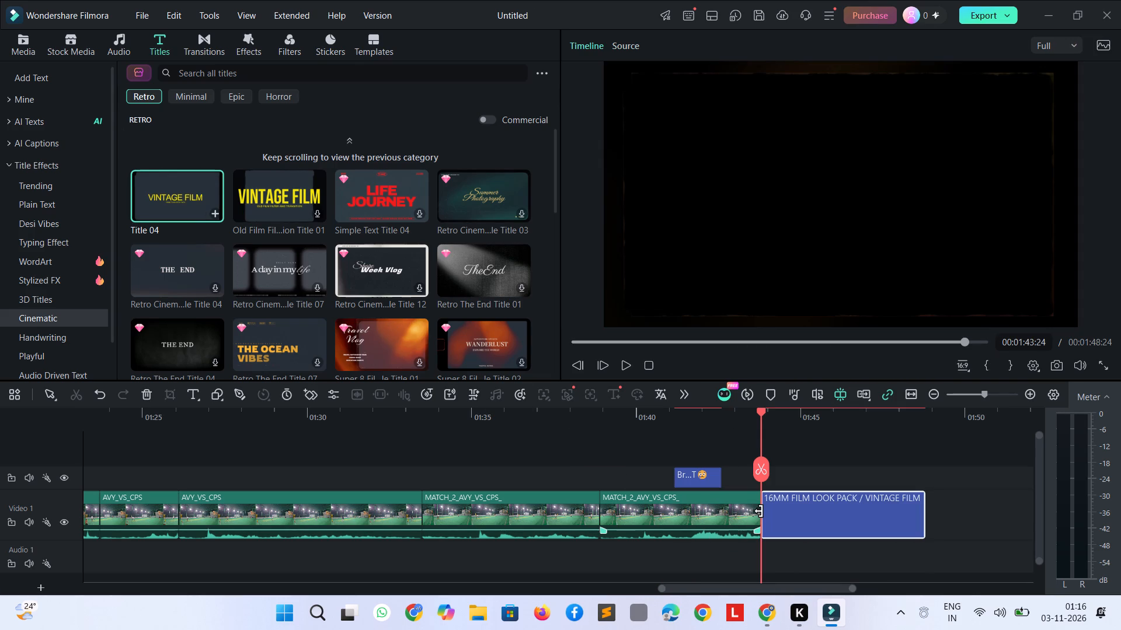
Delete the "16MM FILM LOOK PACK" subtitle from the newly added closing title.
double_click(775, 511)
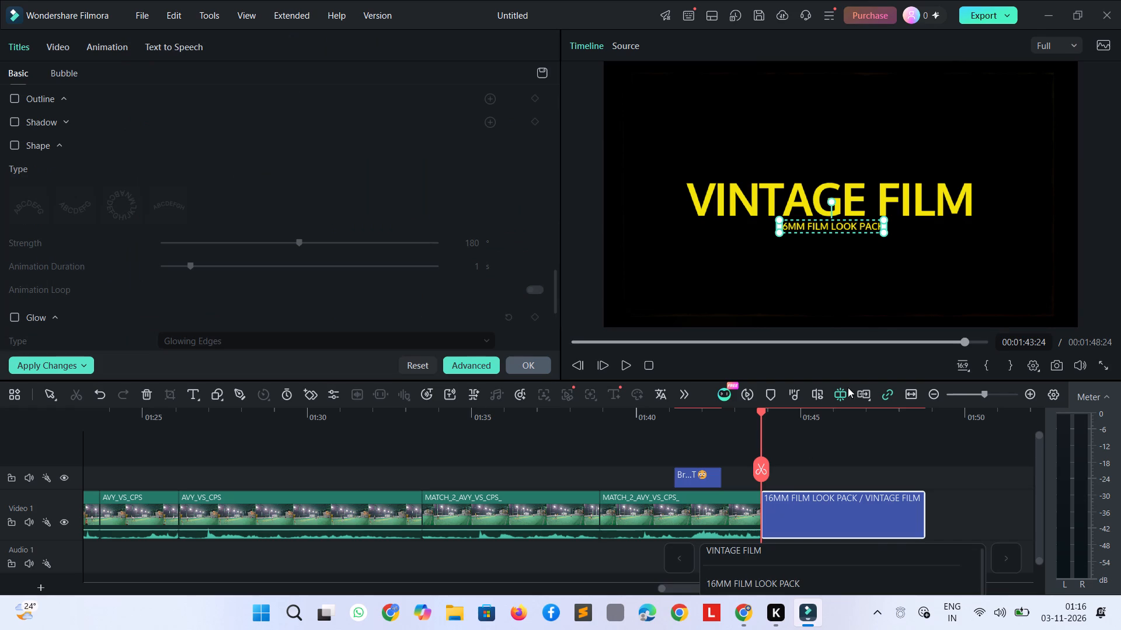
key("BackSpace")
left_click(837, 231)
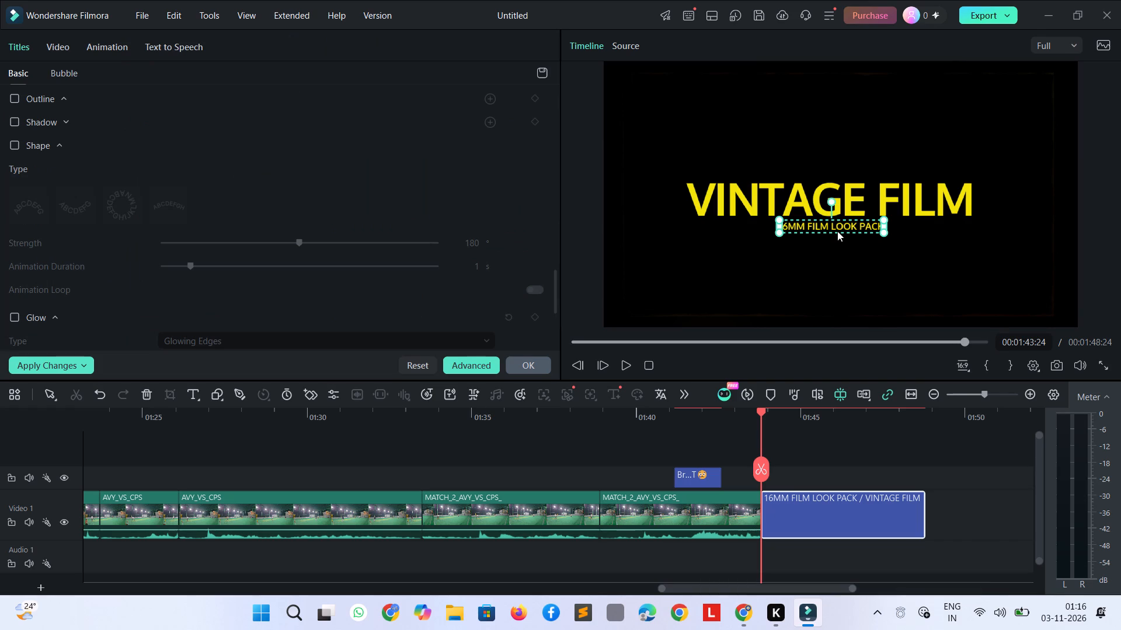
key("Delete")
Replace the "VINTAGE FILM" text in the closing title with "But the Time SKips".
left_click(829, 198)
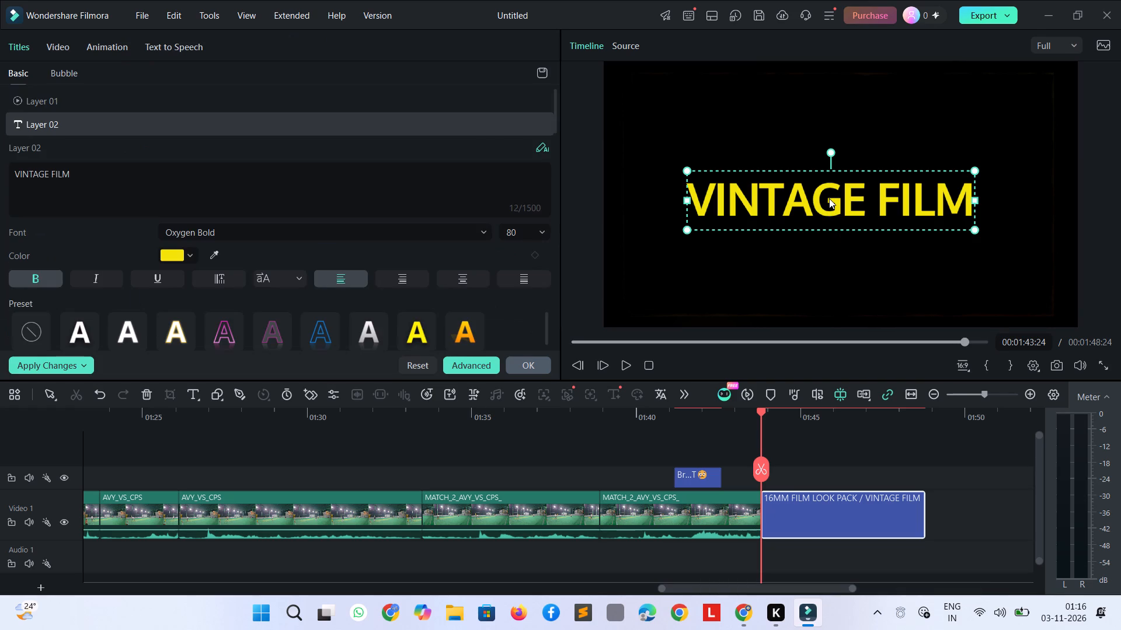
key("ctrl+a")
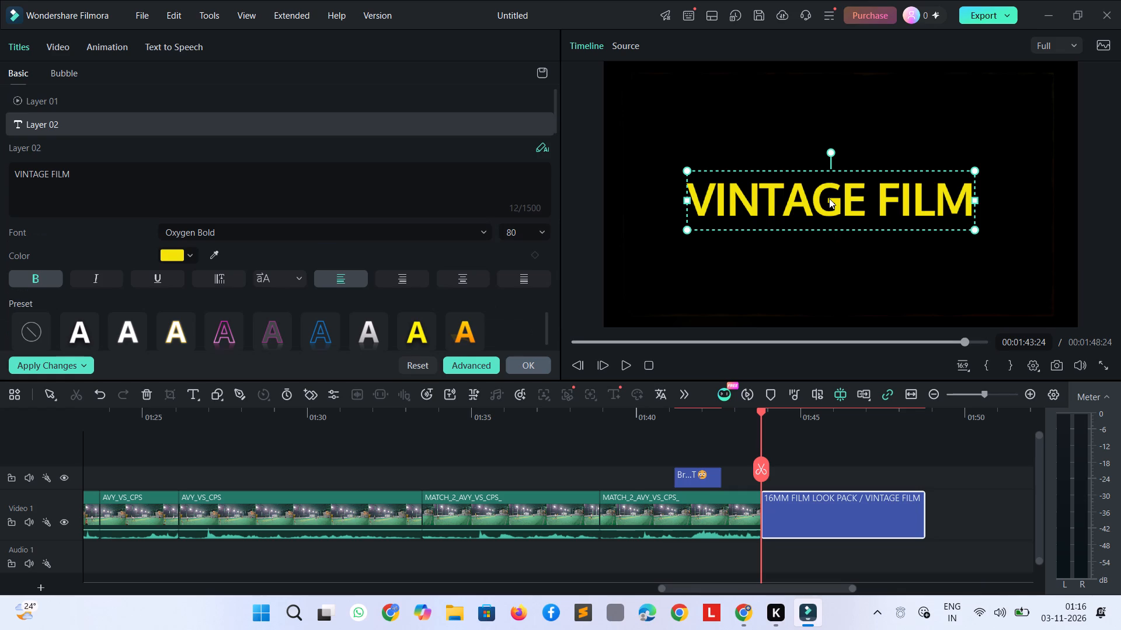
triple_click(829, 198)
double_click(830, 197)
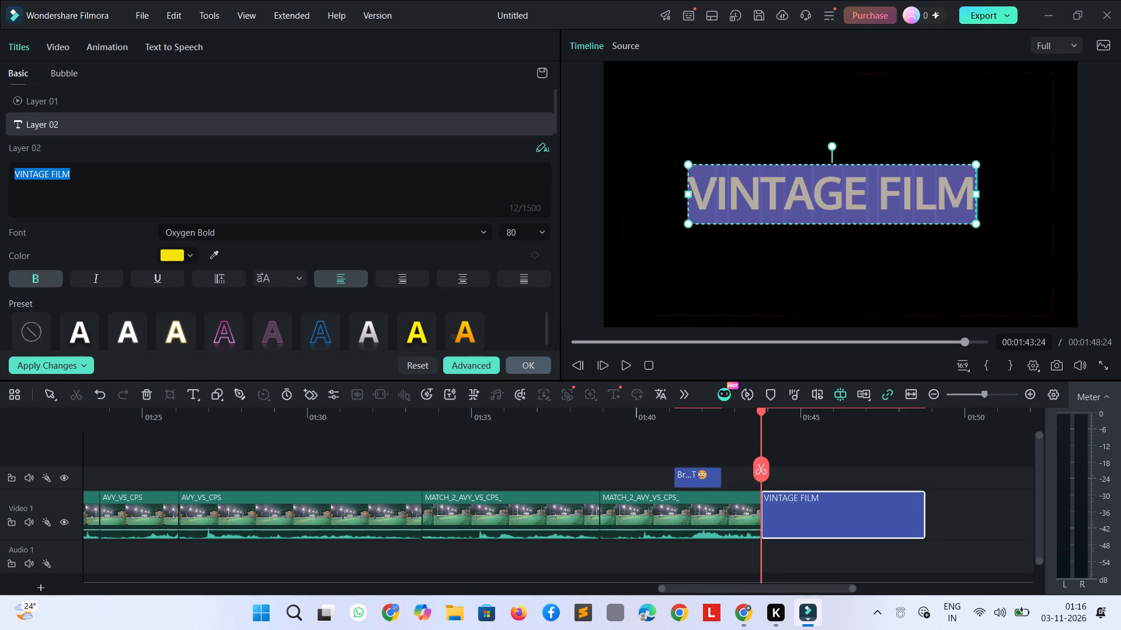
type("But er")
key("BackSpace")
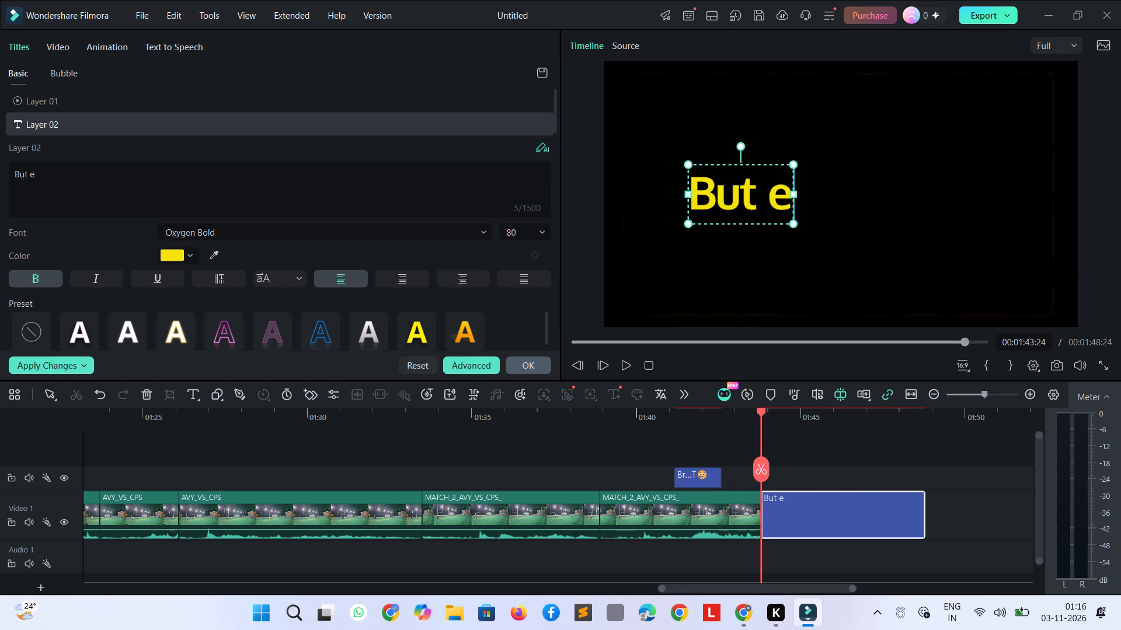
key("BackSpace")
type("the Time SKips")
key("space")
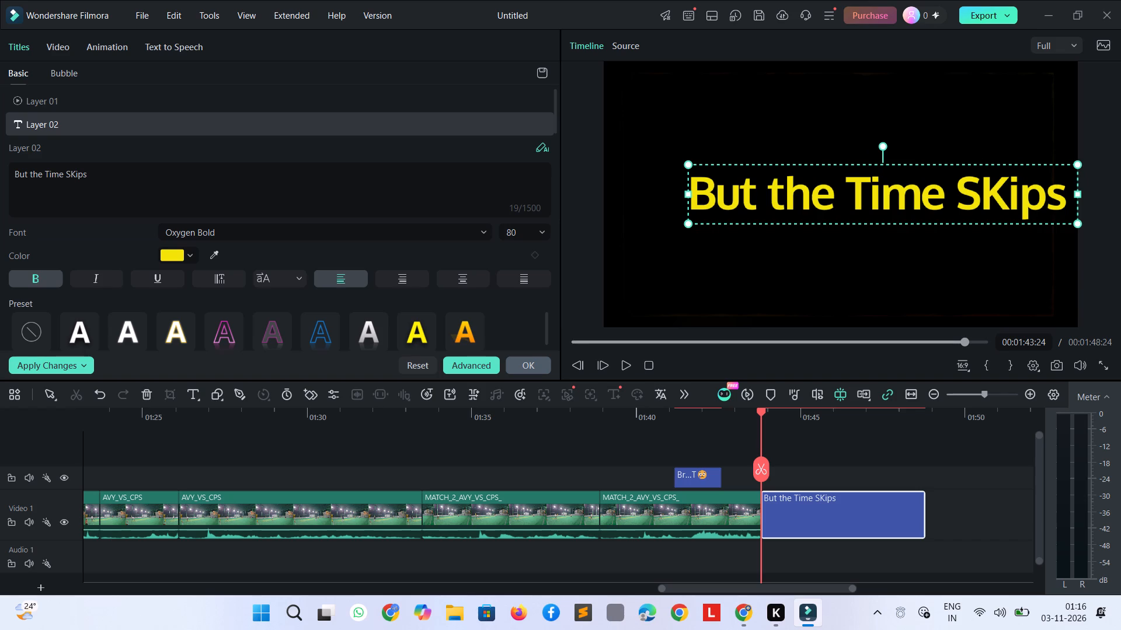
Reposition the "But the Time SKips" text so it sits horizontally centred in the frame.
left_click(864, 269)
left_click_drag(869, 208, 829, 201)
Play back the closing title to review its animation.
key("space")
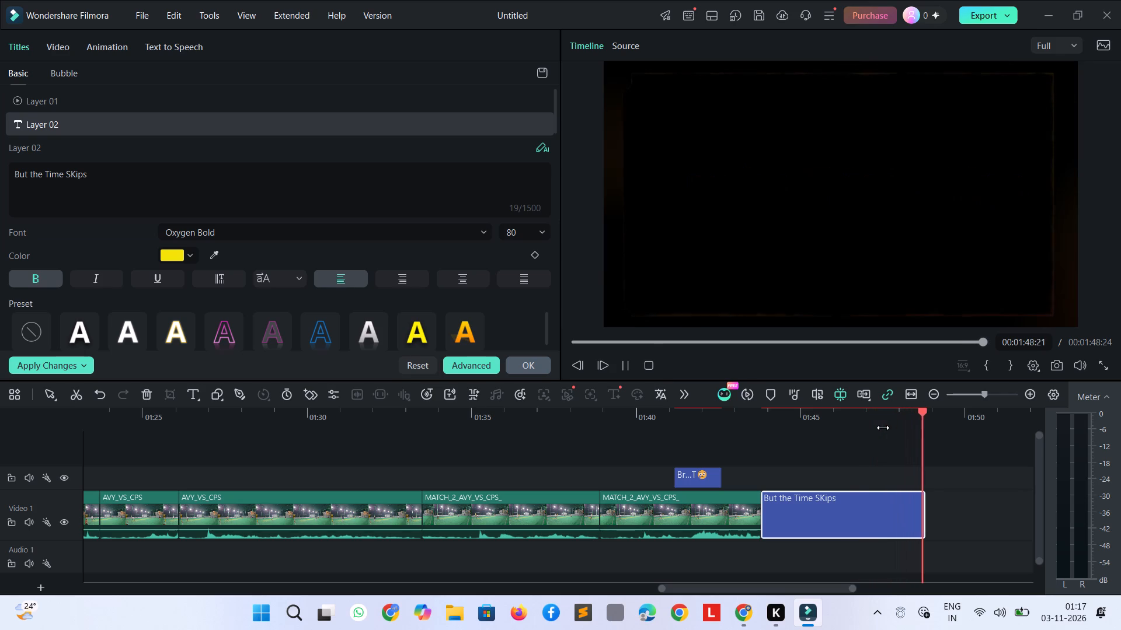
key("space")
key("space")
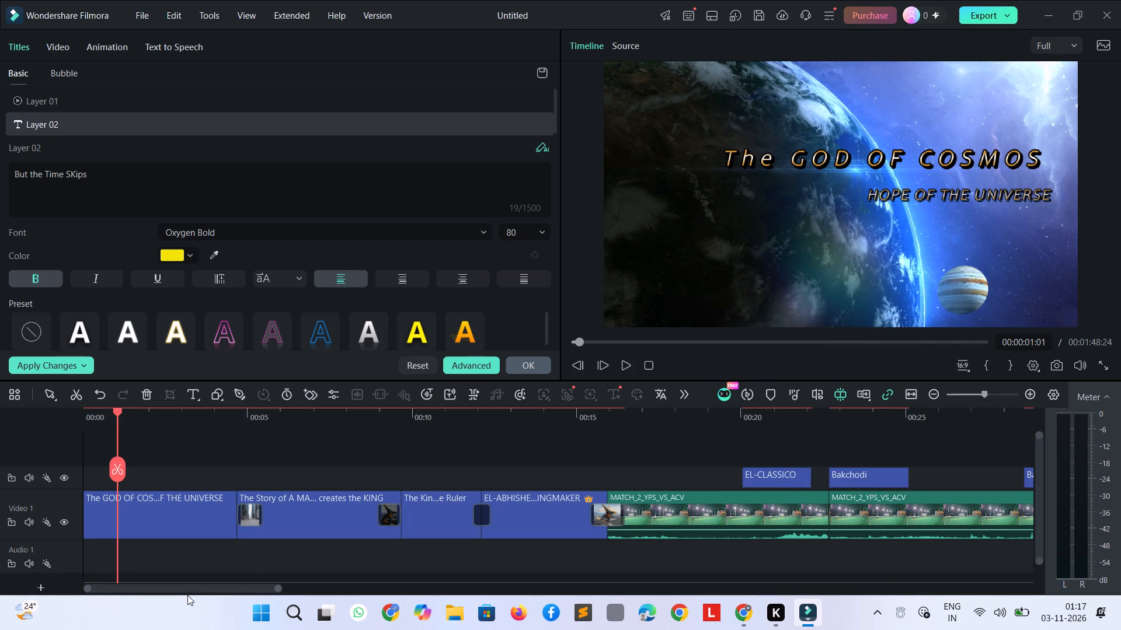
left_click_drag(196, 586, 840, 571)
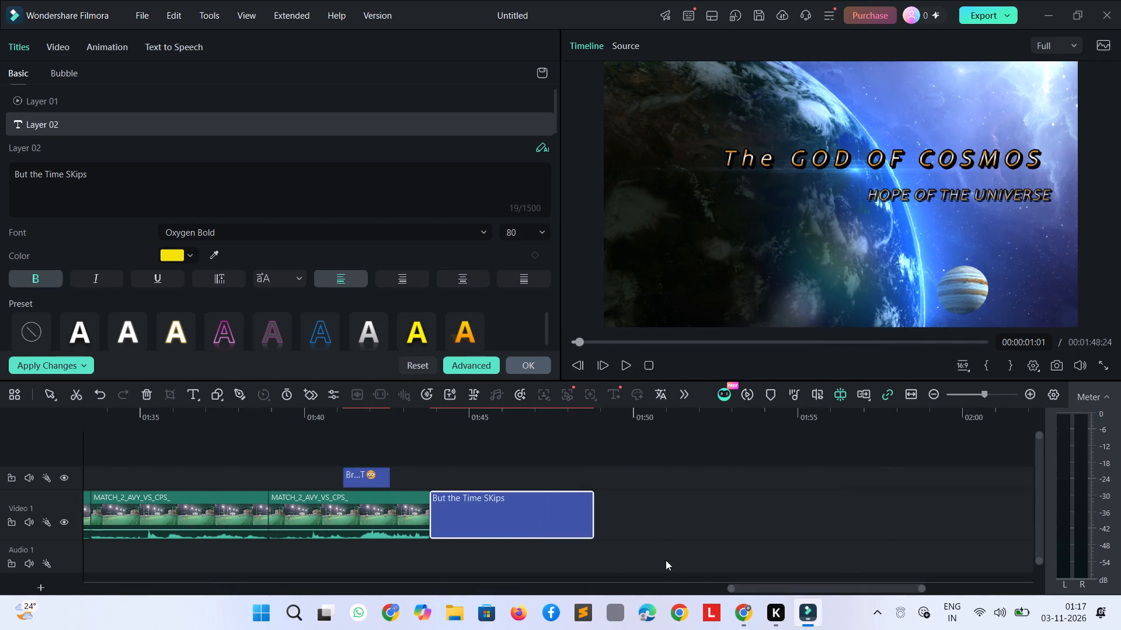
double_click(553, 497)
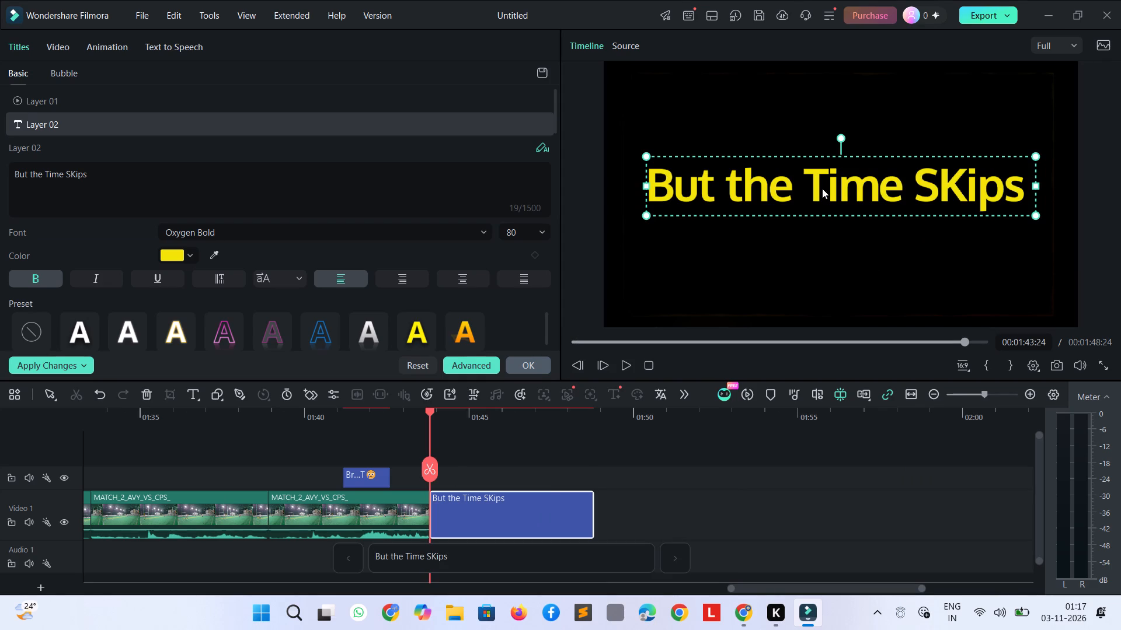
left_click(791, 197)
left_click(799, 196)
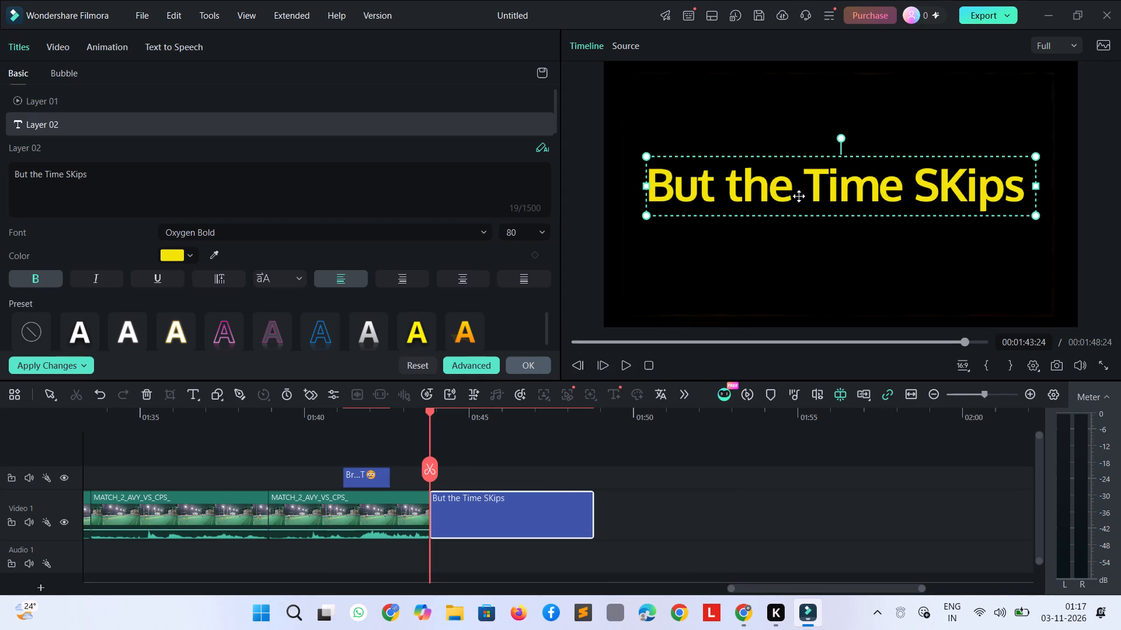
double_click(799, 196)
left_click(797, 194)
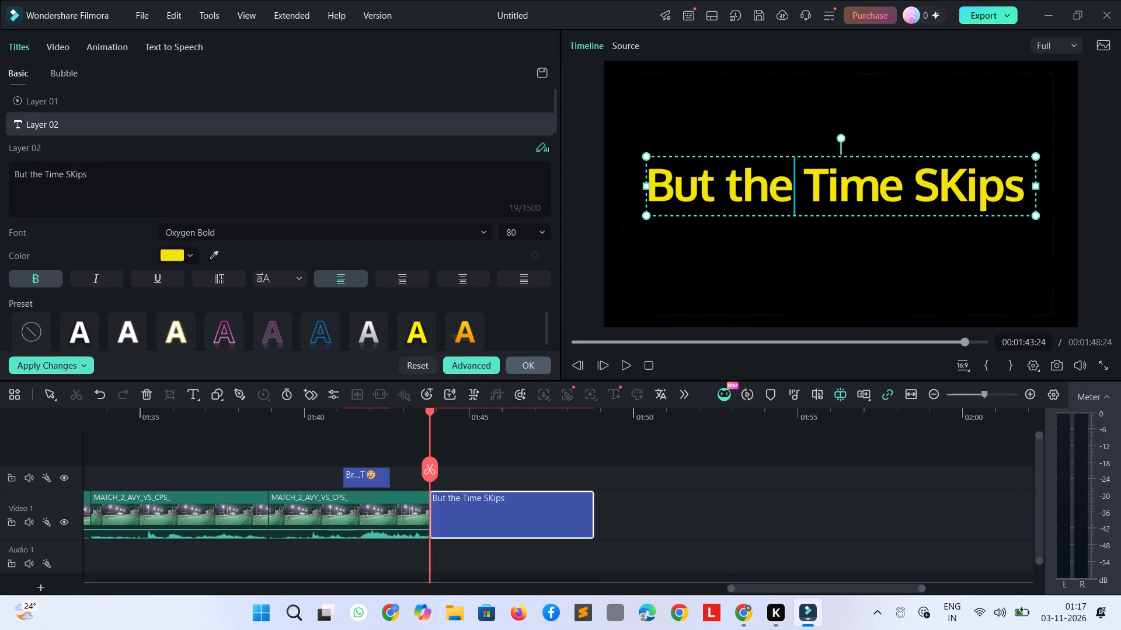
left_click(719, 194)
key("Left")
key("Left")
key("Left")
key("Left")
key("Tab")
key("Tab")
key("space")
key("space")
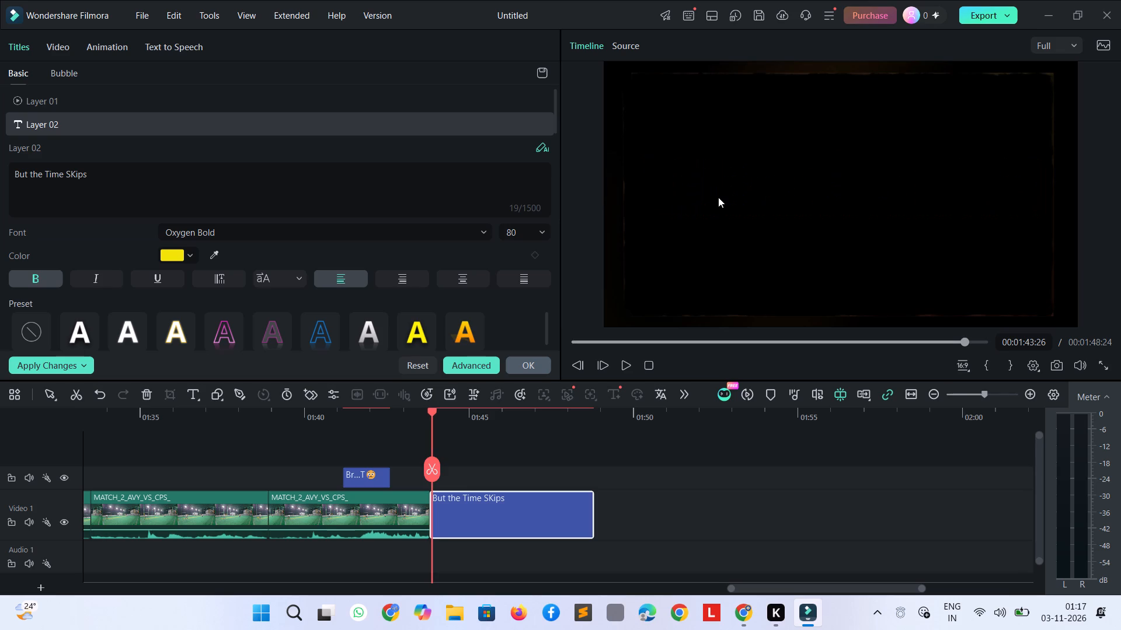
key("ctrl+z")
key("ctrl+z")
Split the closing title's text onto three lines: "But", "the" and "Time SKips".
double_click(475, 524)
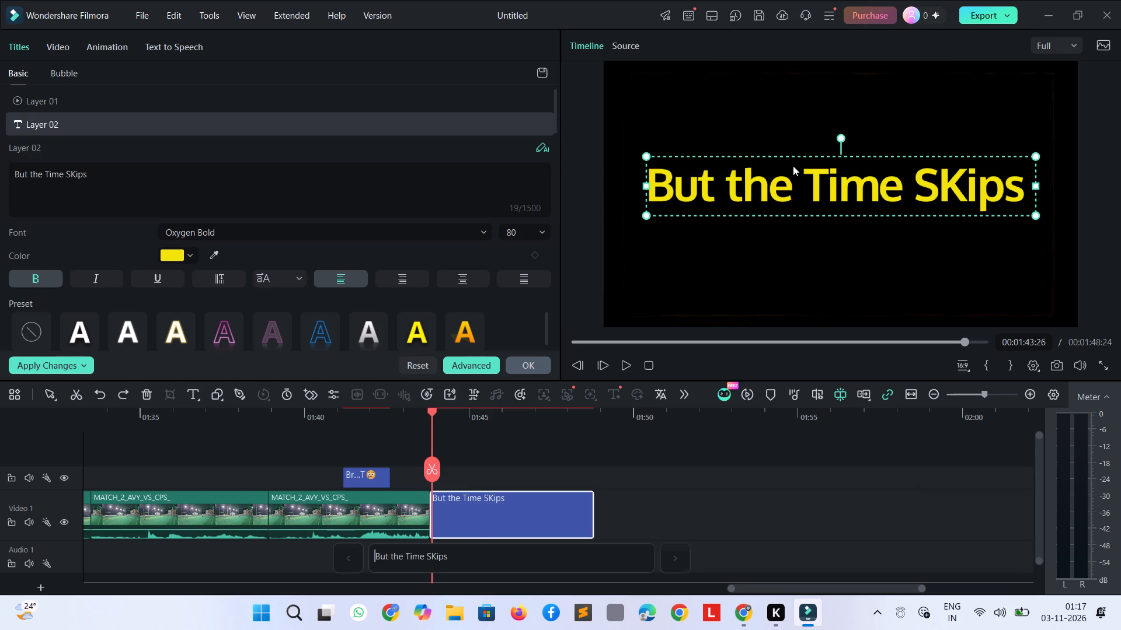
left_click(793, 166)
left_click(794, 179)
double_click(797, 191)
left_click(797, 191)
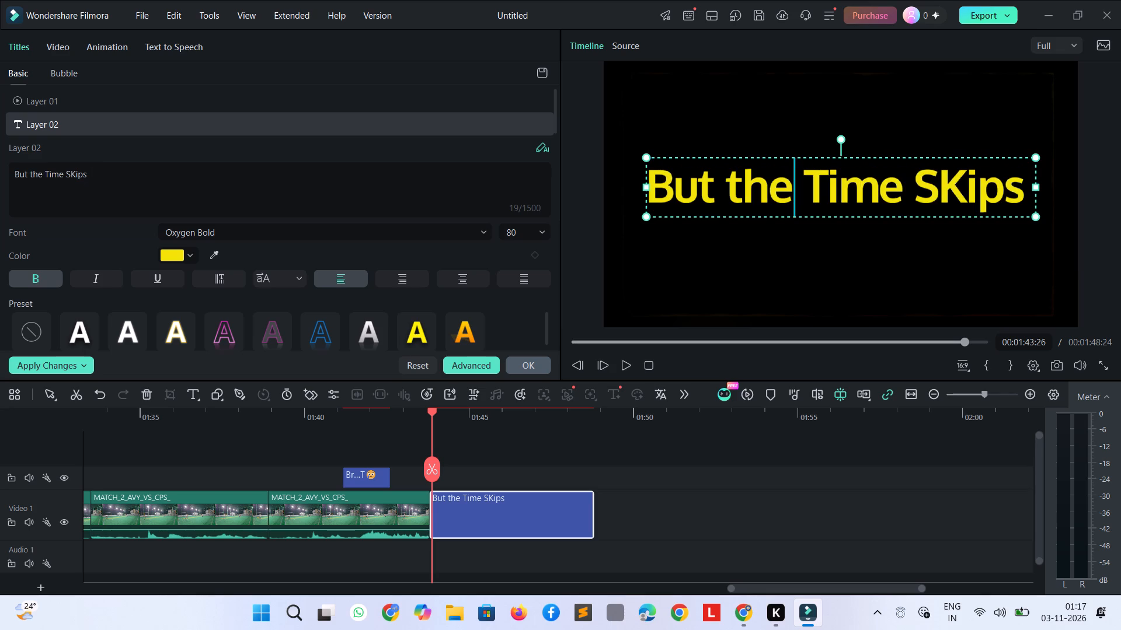
left_click(726, 190)
key("Return")
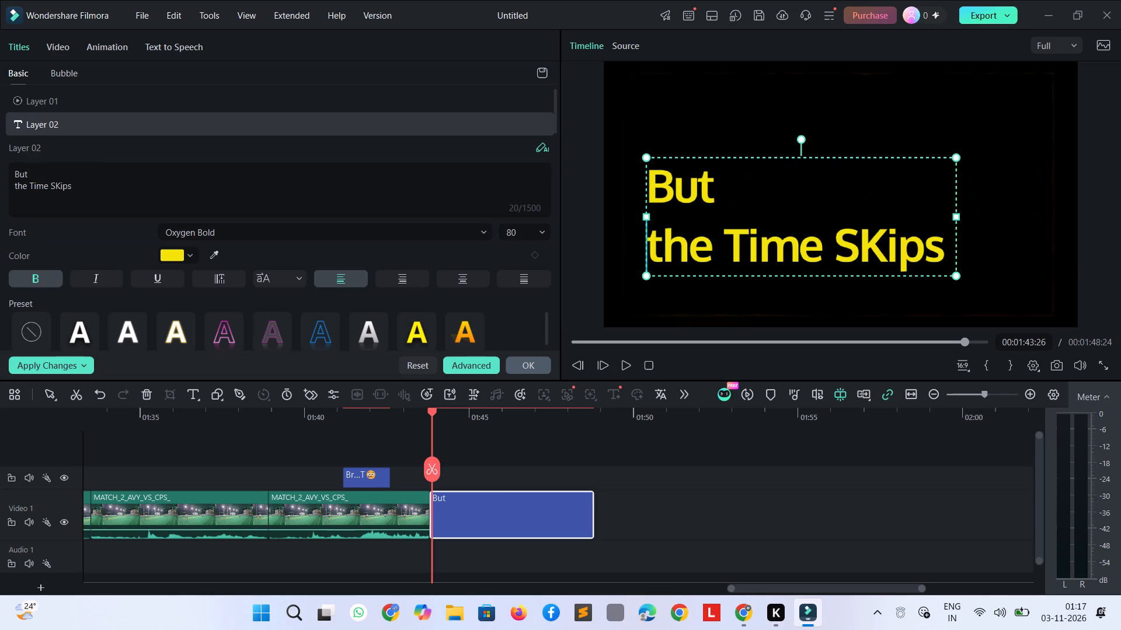
left_click(718, 258)
key("Return")
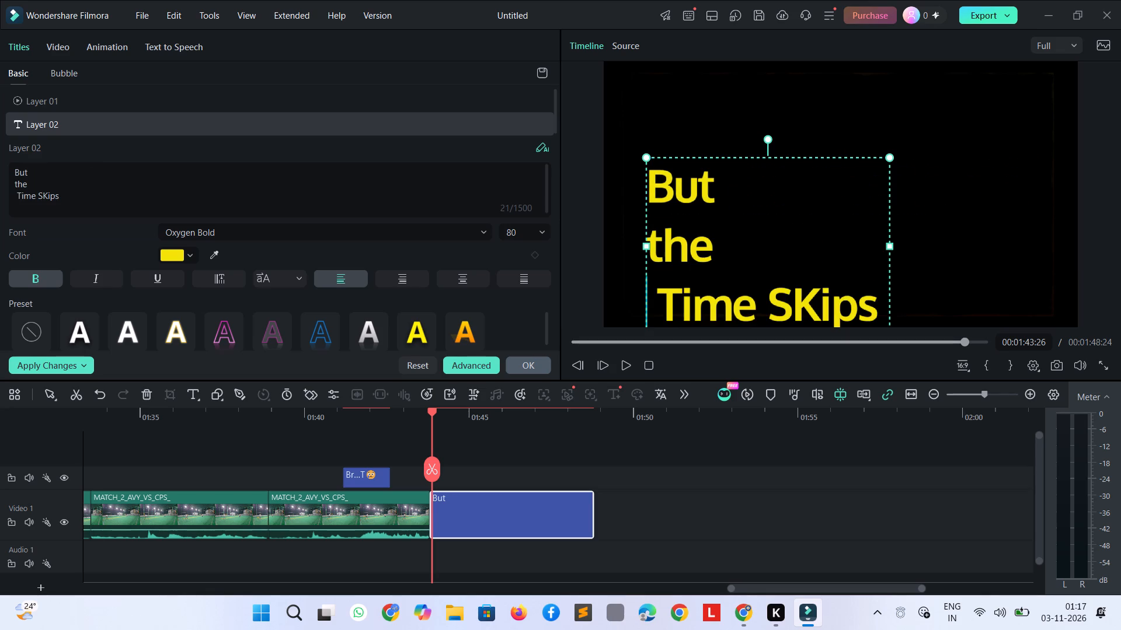
Clear the word "the" from the middle line of the closing title.
left_click(718, 258)
key("BackSpace")
key("BackSpace")
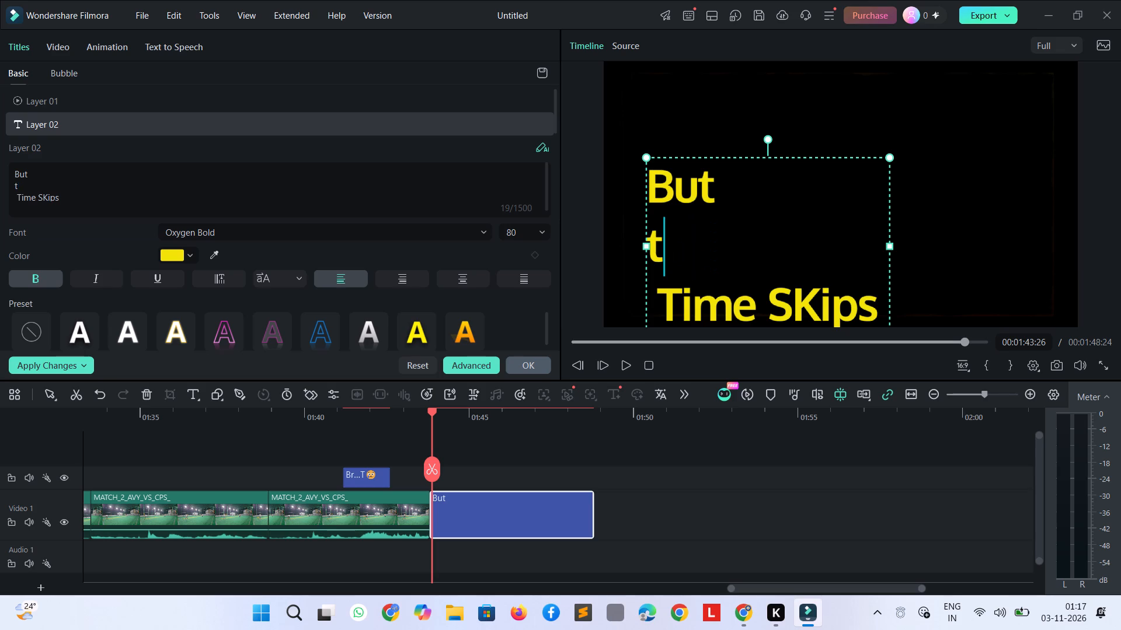
key("BackSpace")
key("space")
Indent "But" with seven leading spaces so it sits centred above "Time SKips".
key("Up")
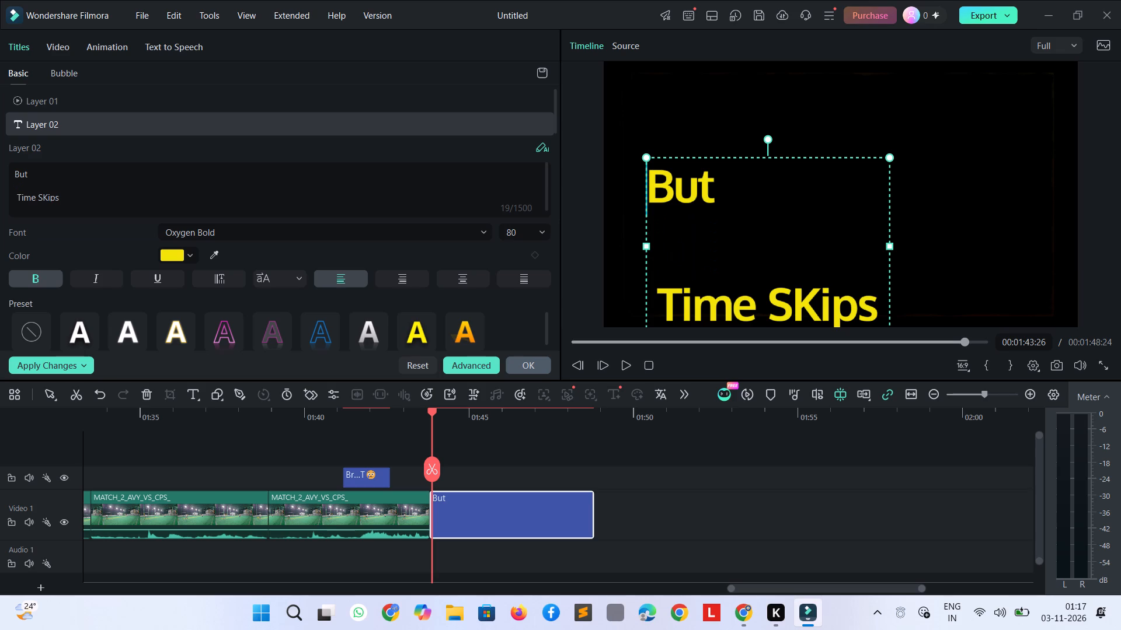
key("space")
key("space")
key("space")
key("space")
key("space")
key("space")
key("space")
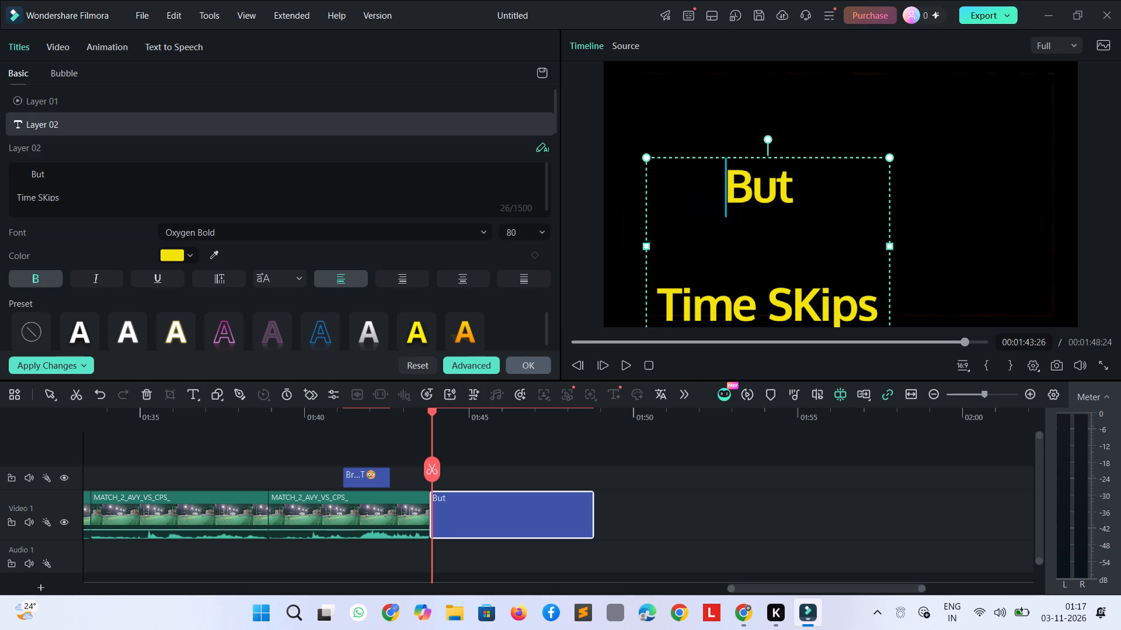
Enter "The" with a capital T on the closing title's middle line, indented with spaces.
key("Down")
key("space")
key("space")
key("space")
key("space")
key("shift+y")
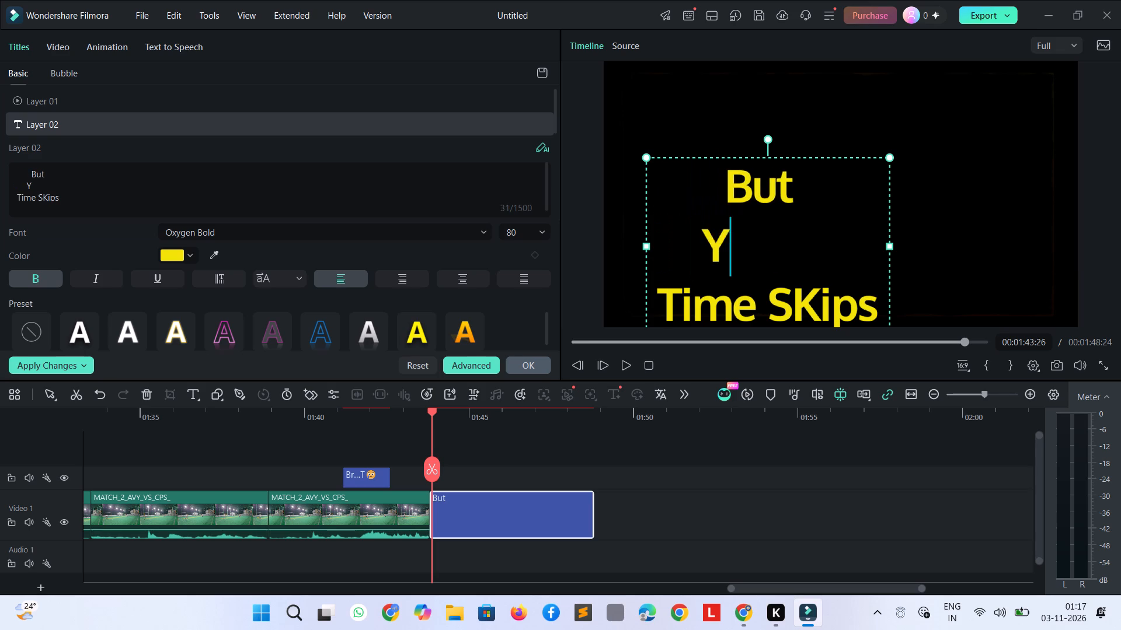
key("shift+BackSpace")
key("t")
key("BackSpace")
key("t")
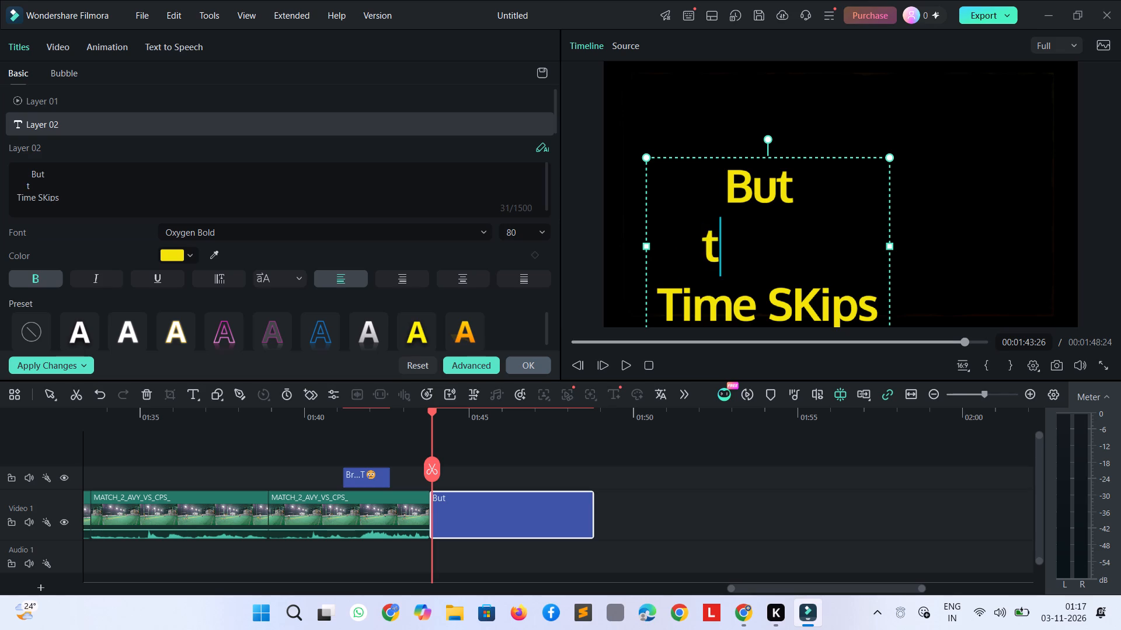
key("BackSpace")
type("Thr")
key("BackSpace")
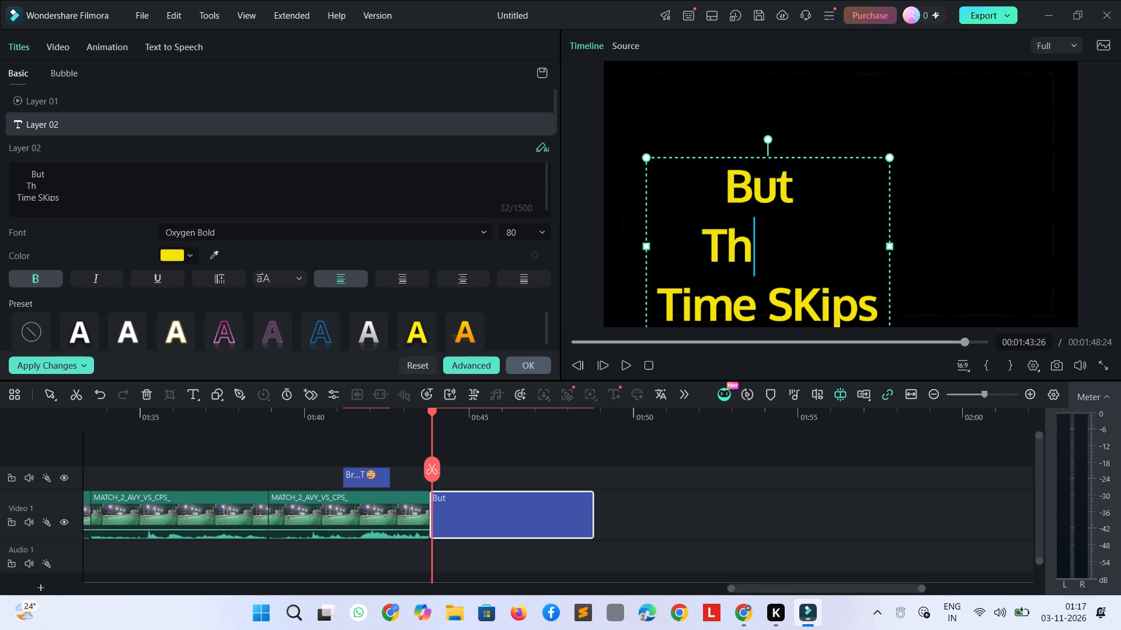
type("e")
key("space")
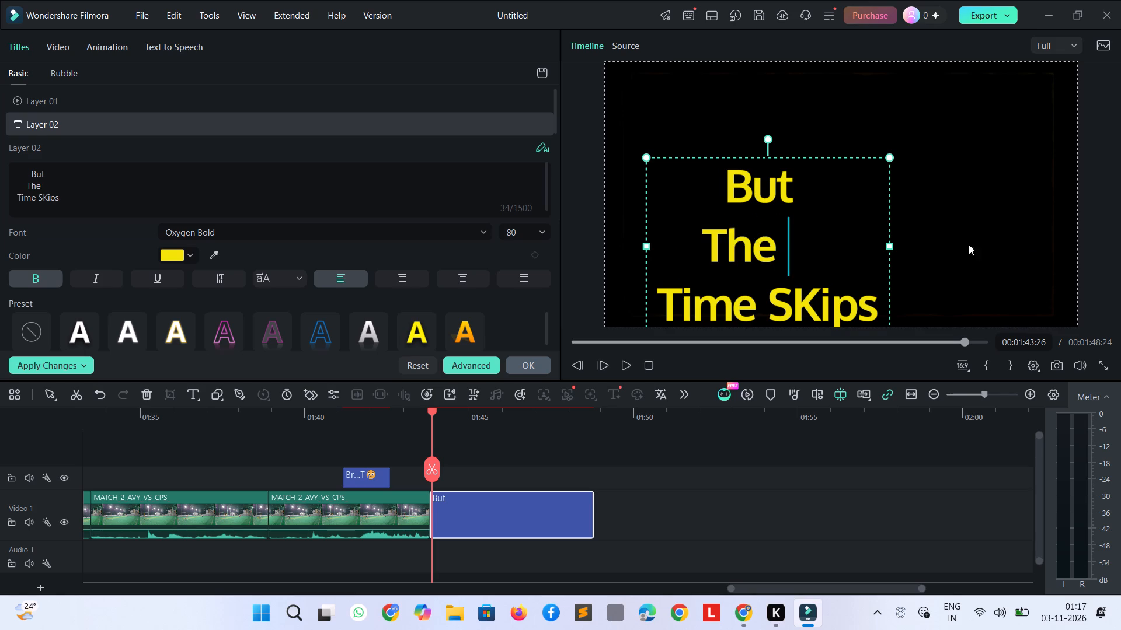
Indent "The" by two more spaces so it lines up beneath "But".
left_click(926, 244)
left_click(726, 240)
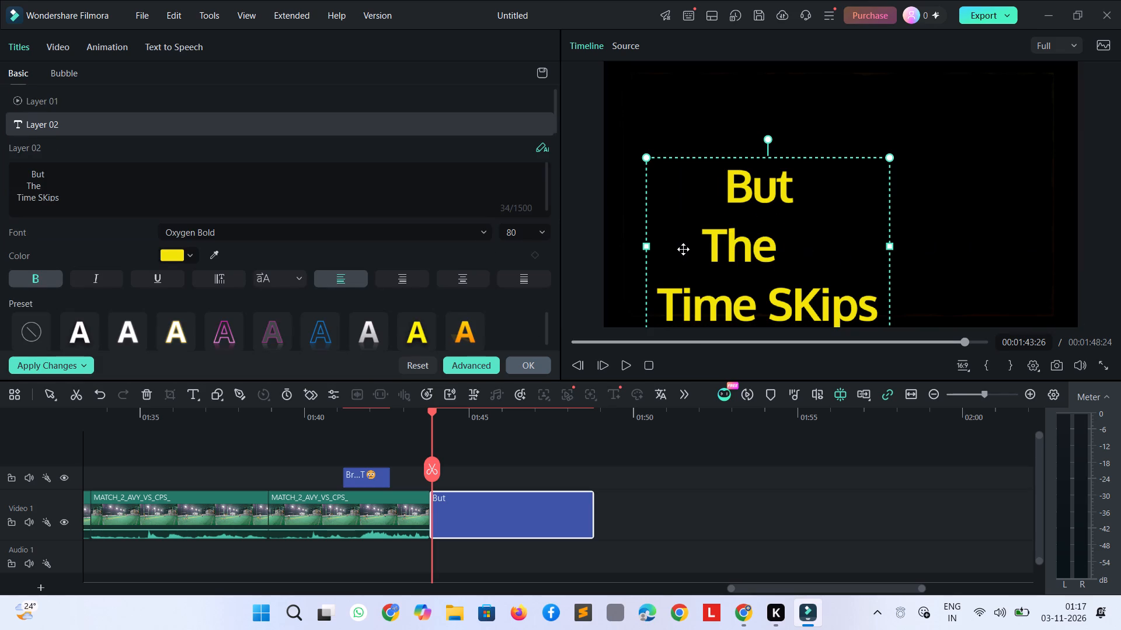
double_click(697, 251)
left_click(701, 250)
key("space")
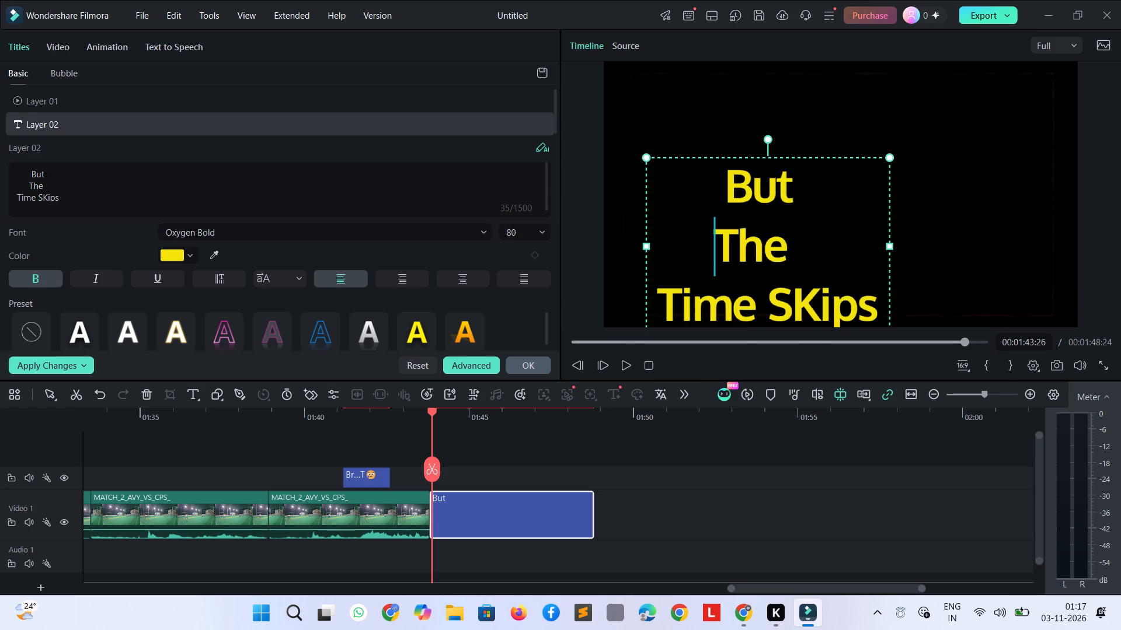
key("space")
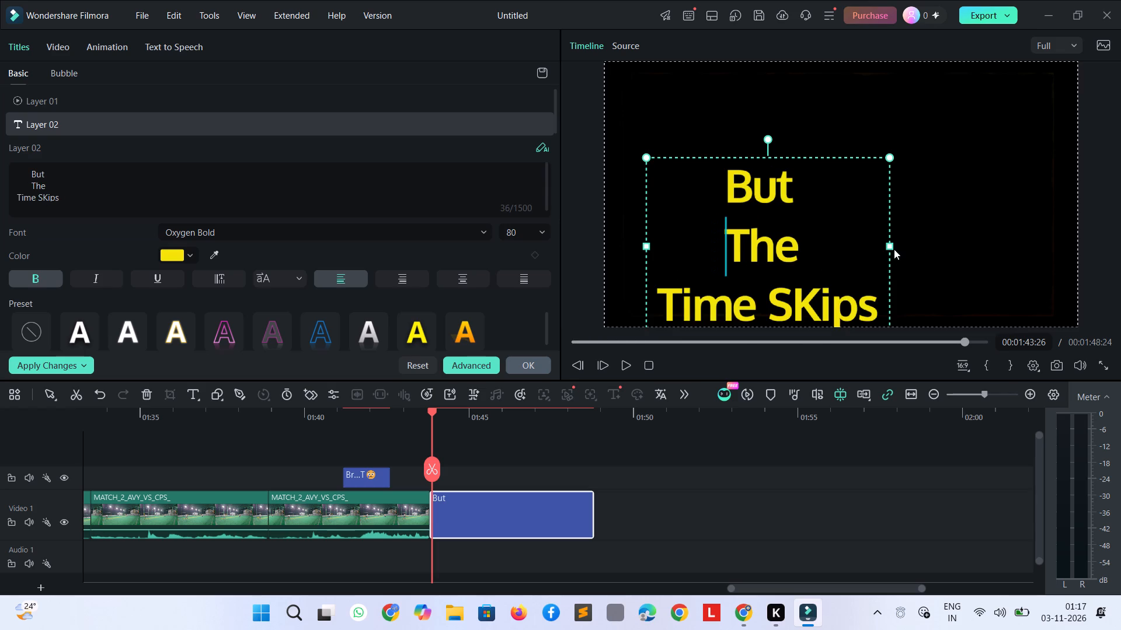
Widen the closing title's text box slightly and move the three-line text to the centre of the frame.
left_click_drag(887, 248, 908, 248)
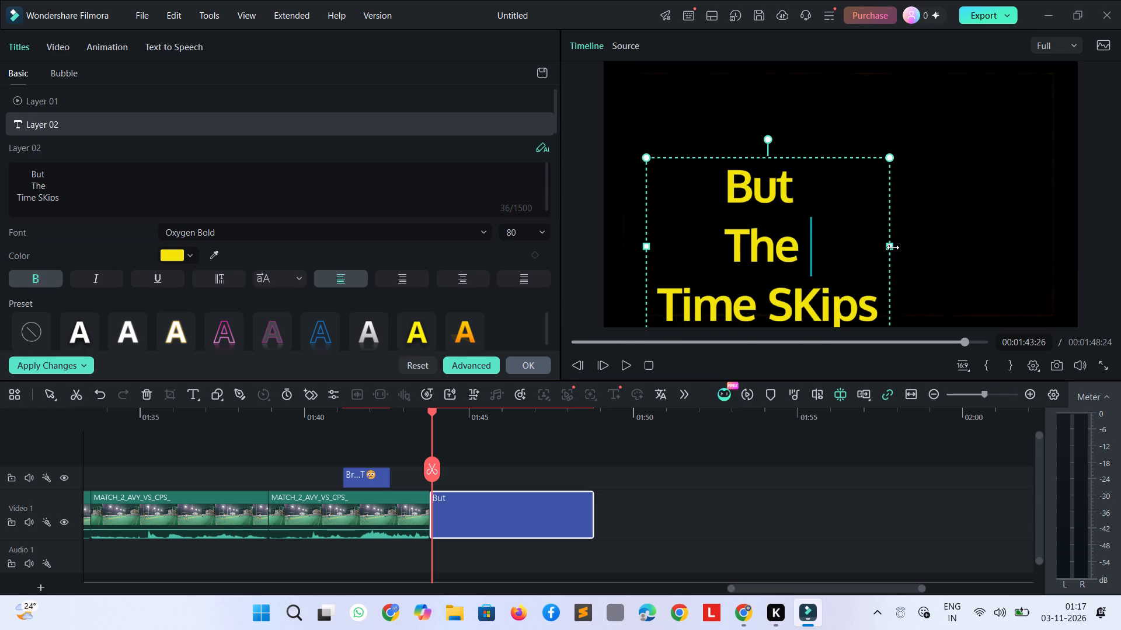
left_click_drag(890, 247, 918, 248)
left_click(870, 243)
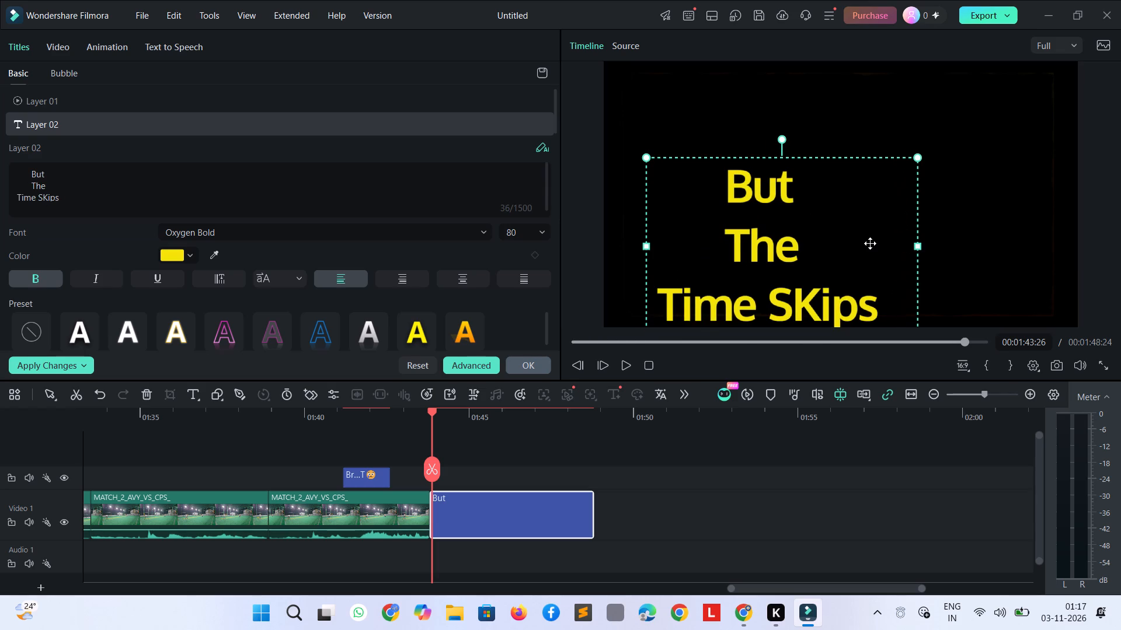
left_click_drag(869, 243, 917, 187)
Preview the closing title and shorten its clip so that it ends at 00:01:47:16.
key("space")
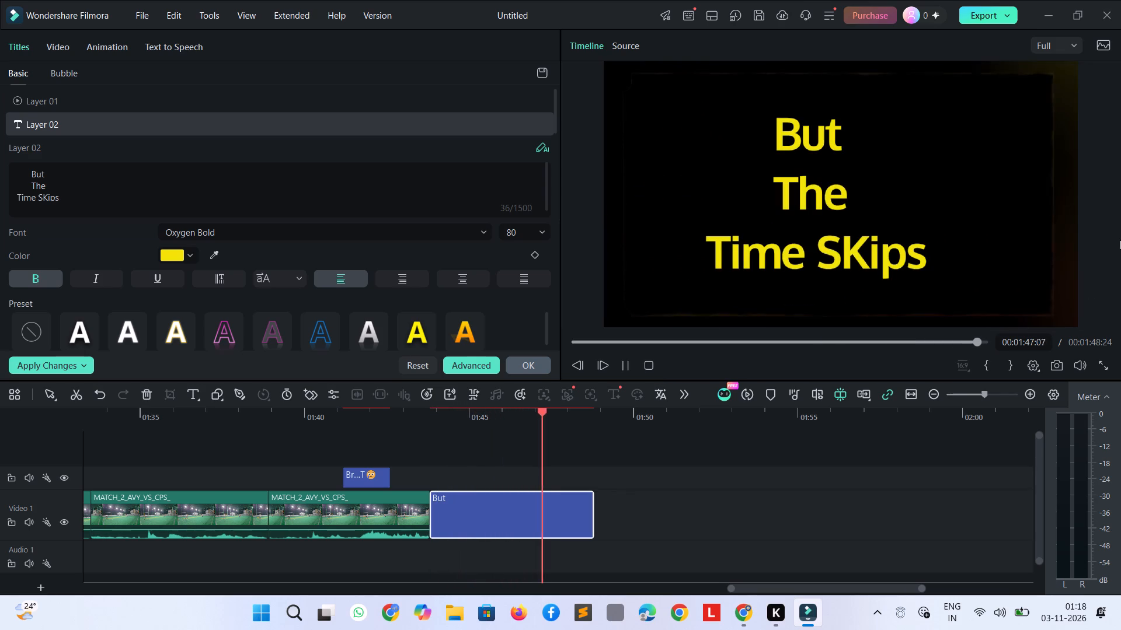
key("space")
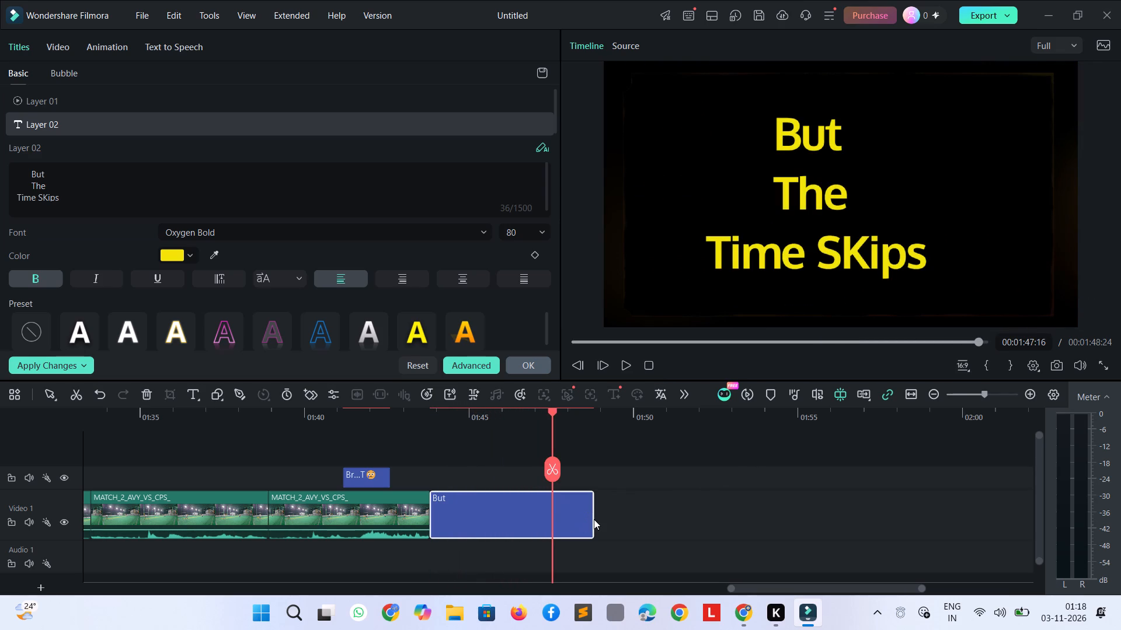
left_click_drag(591, 517, 552, 515)
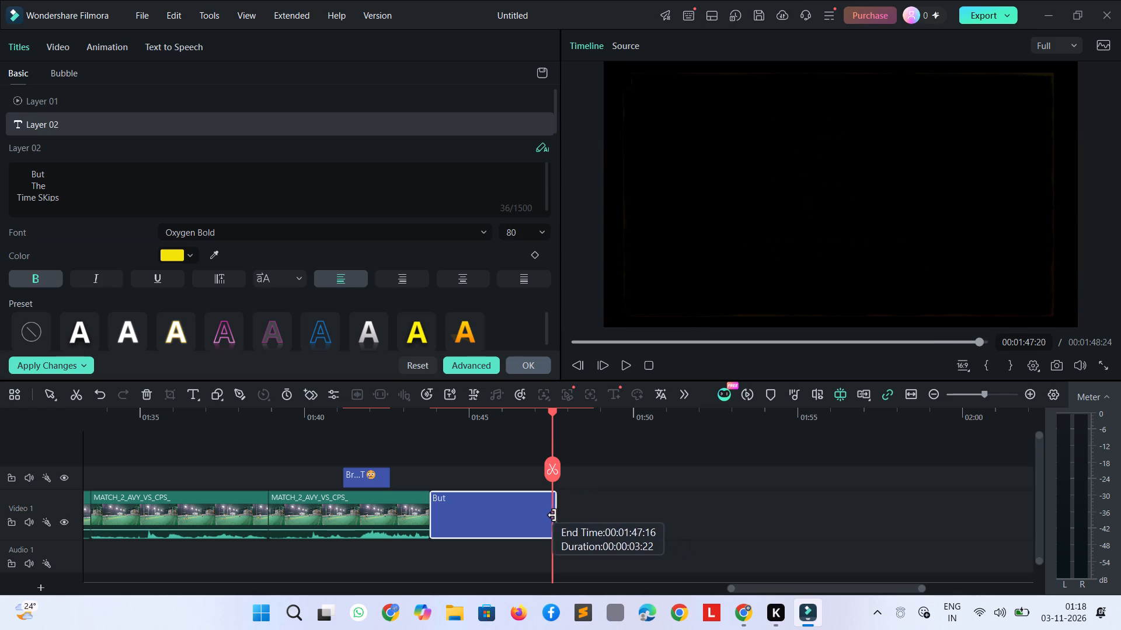
left_click_drag(552, 515, 548, 515)
key("space")
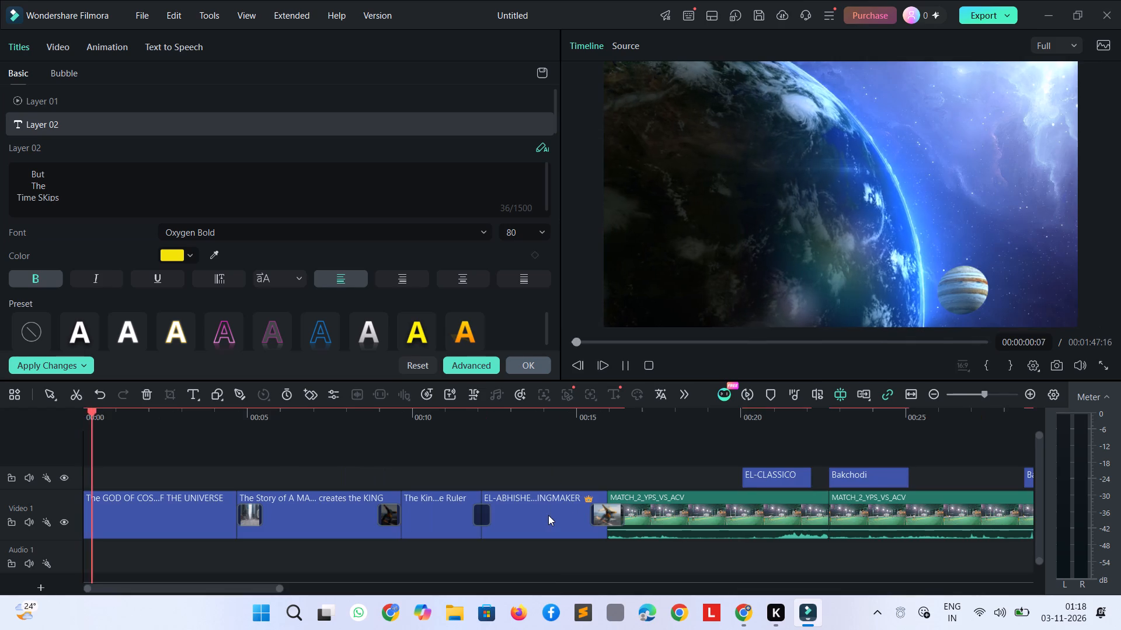
key("space")
Return to the timeline's end, browse the Trending title effects for another title, and open Title Mask 02 for preview.
left_click_drag(238, 585, 799, 611)
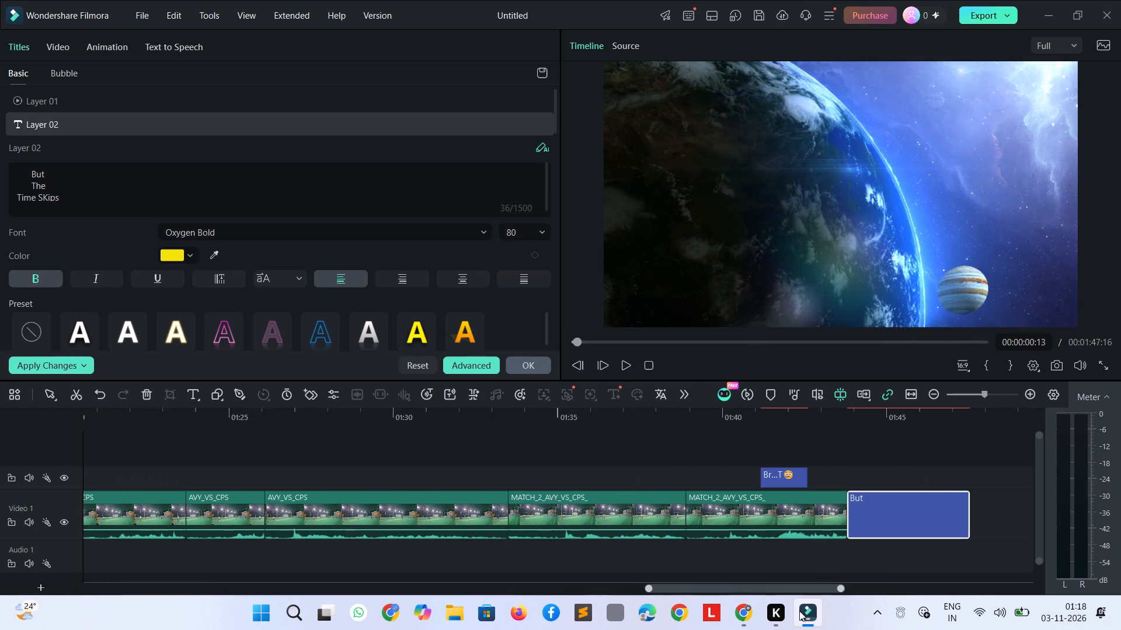
left_click_drag(799, 611, 902, 617)
left_click(699, 544)
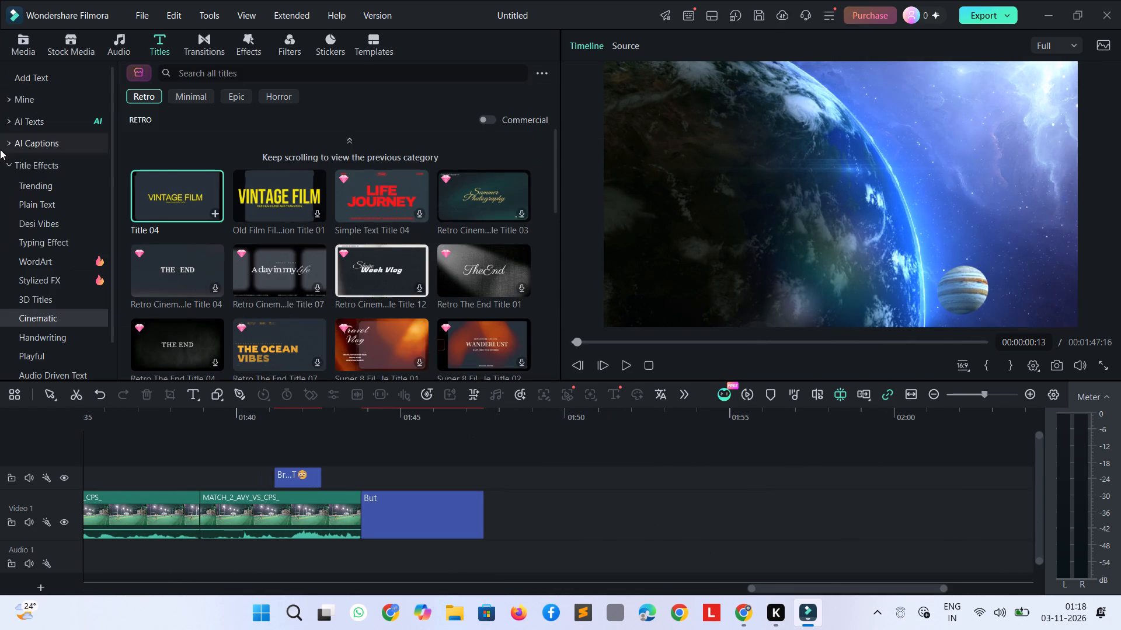
scroll(329, 233, "down", 1)
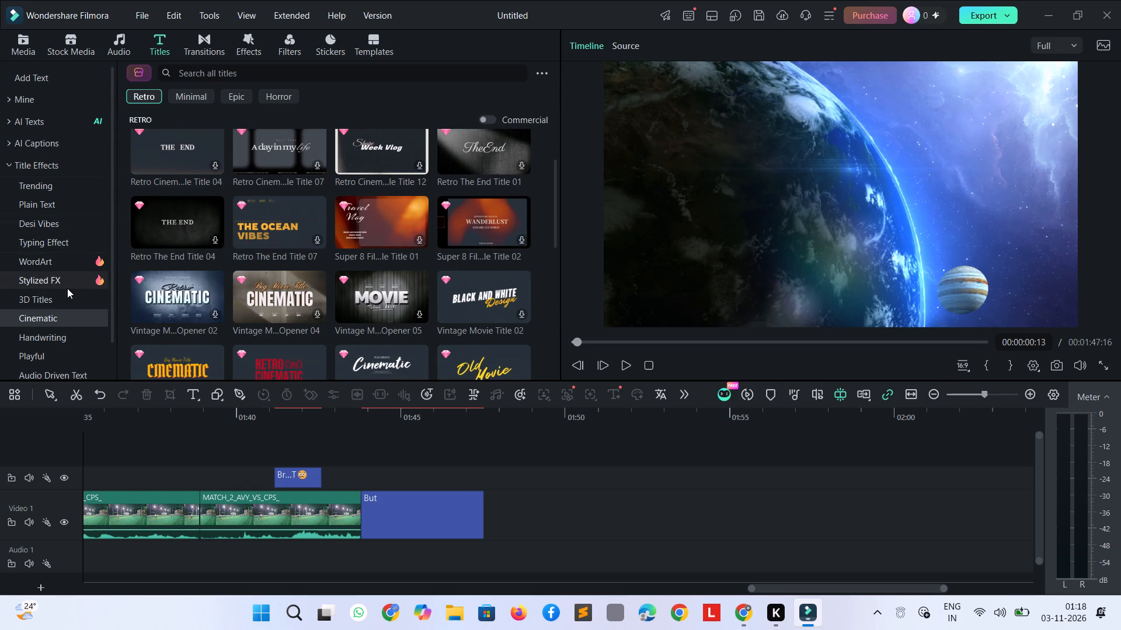
left_click(34, 188)
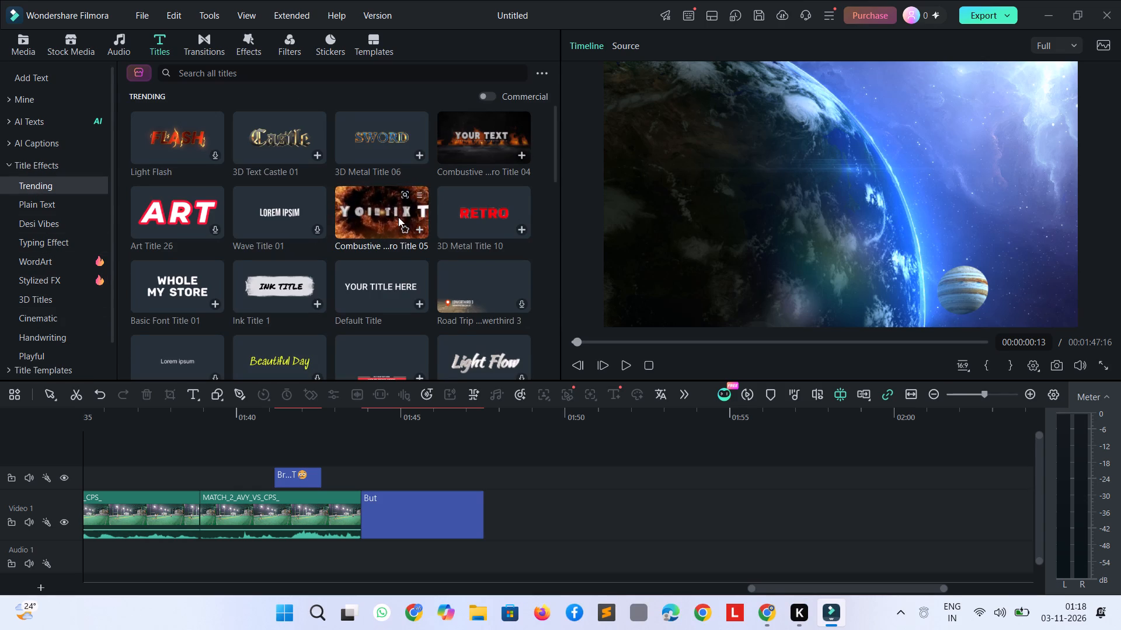
scroll(398, 217, "down", 6)
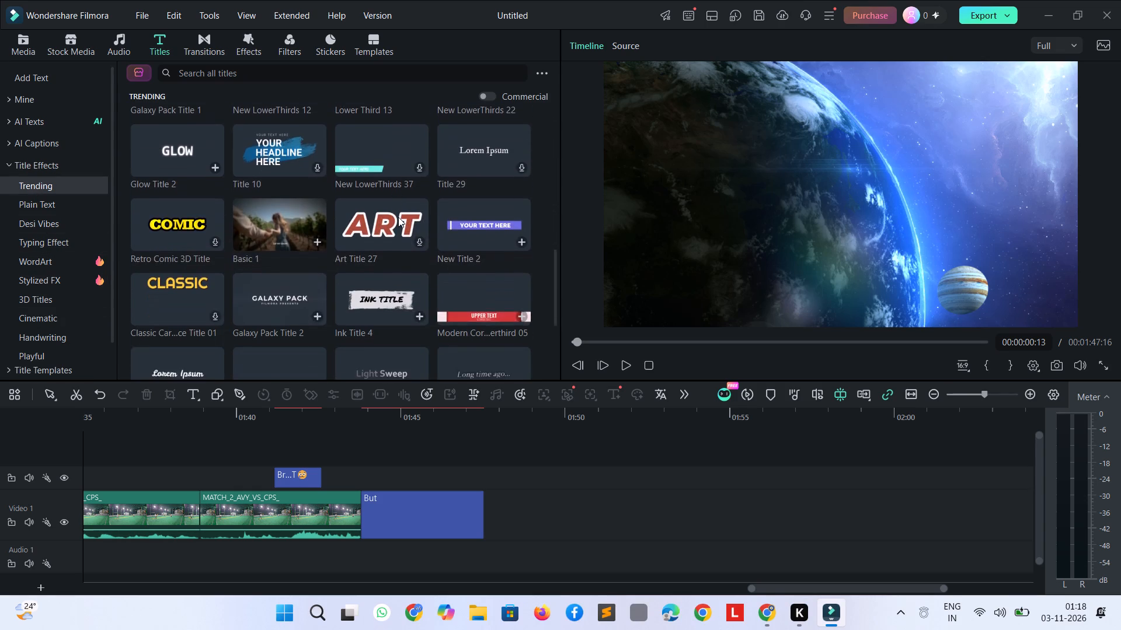
scroll(398, 217, "down", 10)
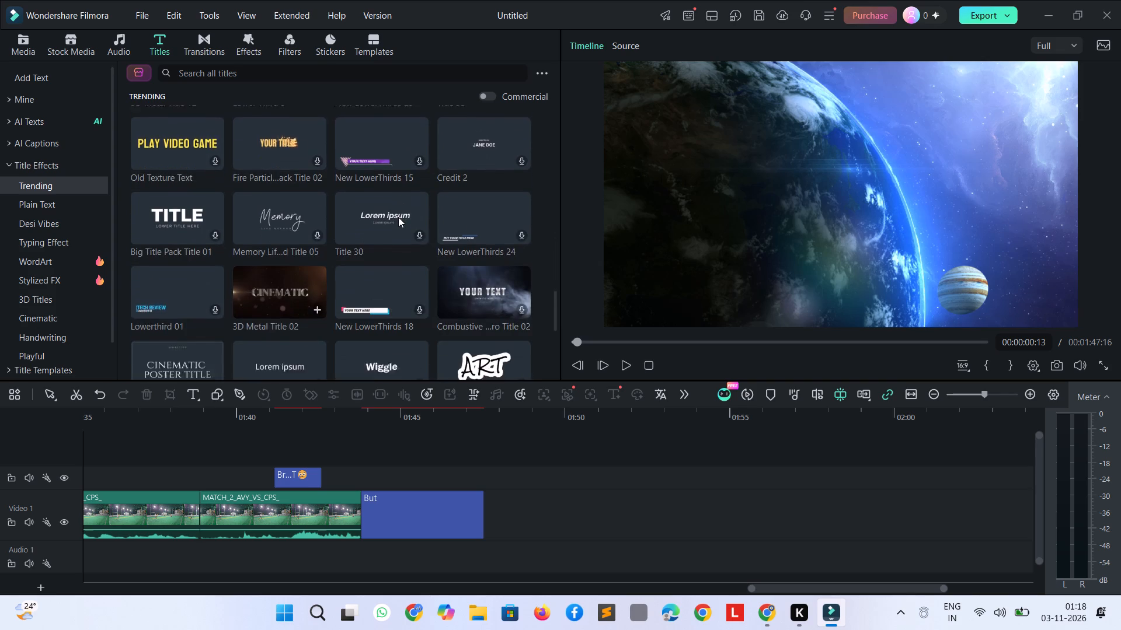
scroll(398, 217, "down", 4)
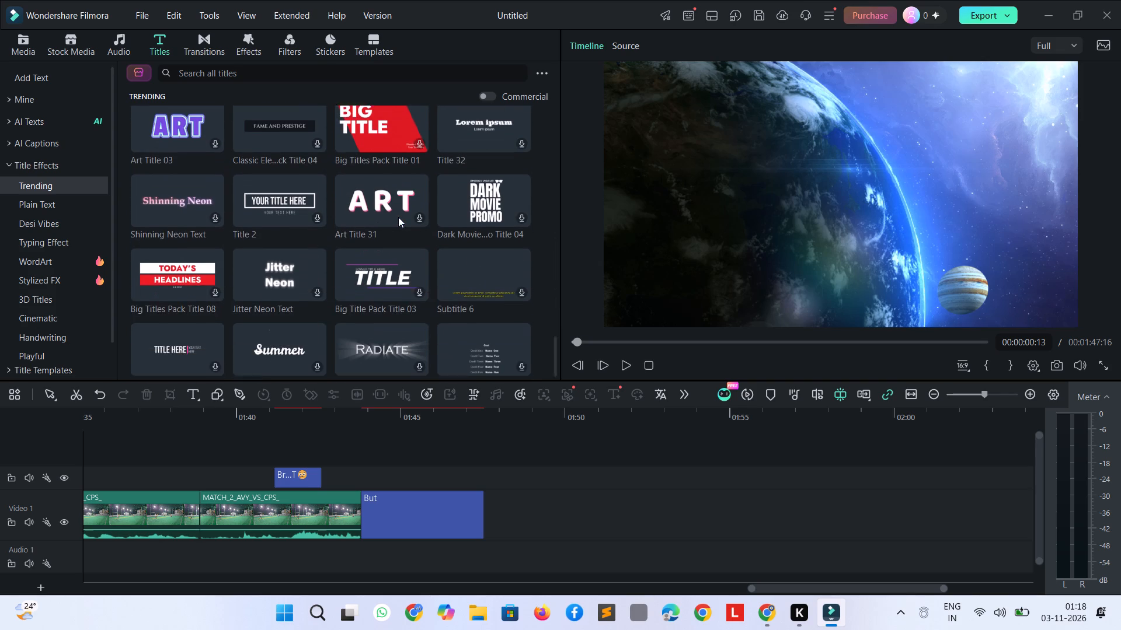
scroll(398, 217, "down", 3)
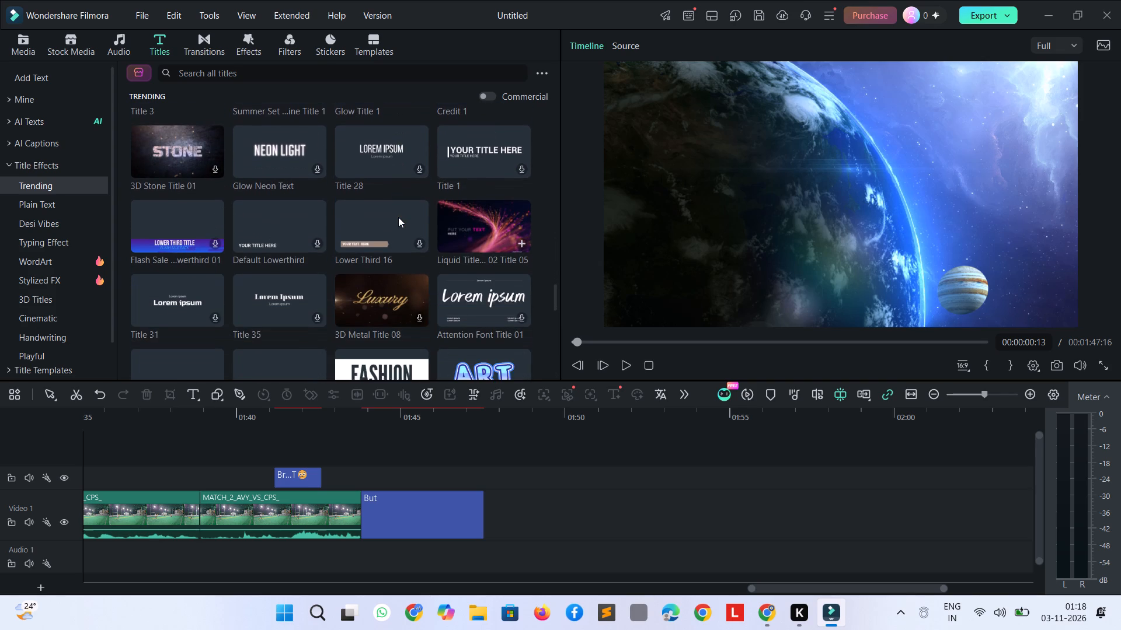
scroll(398, 217, "up", 1)
scroll(398, 217, "down", 2)
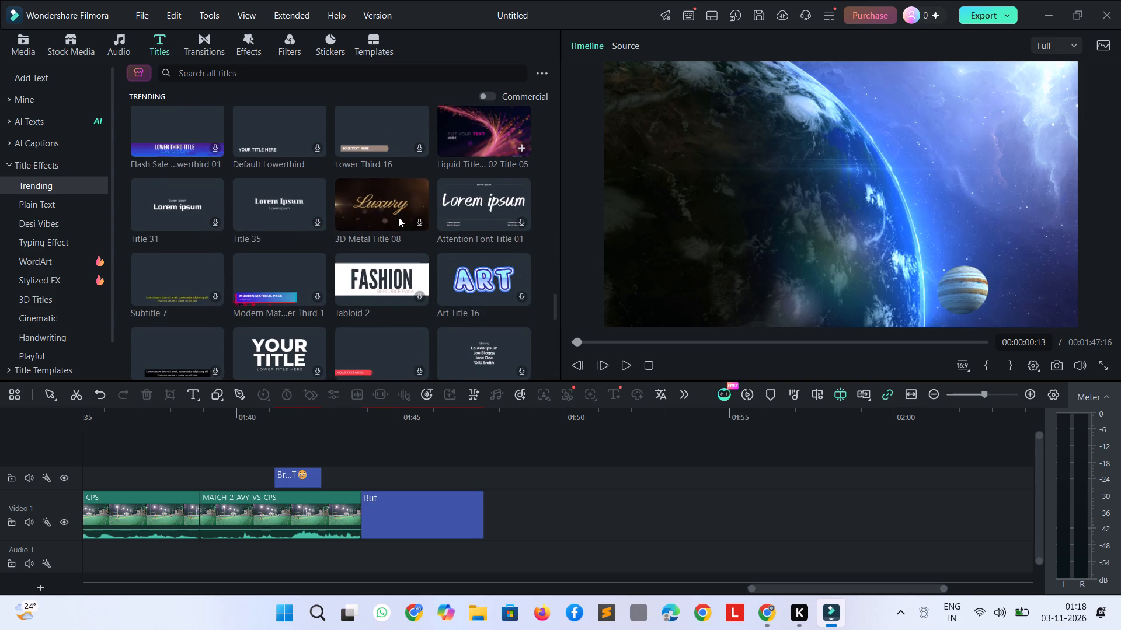
scroll(398, 217, "down", 3)
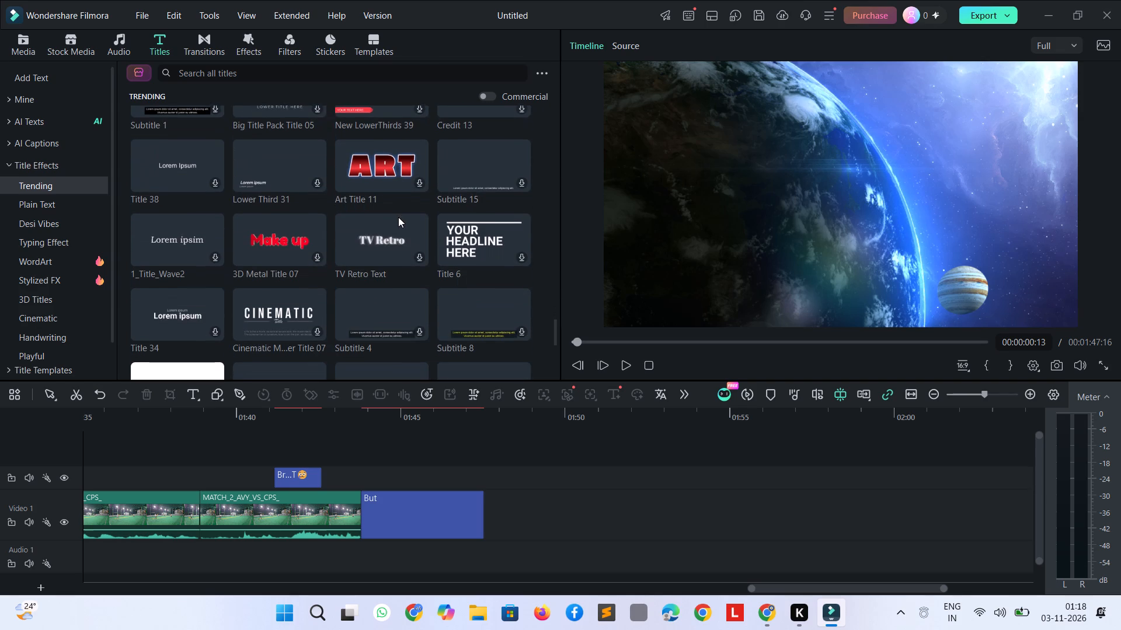
scroll(398, 217, "down", 3)
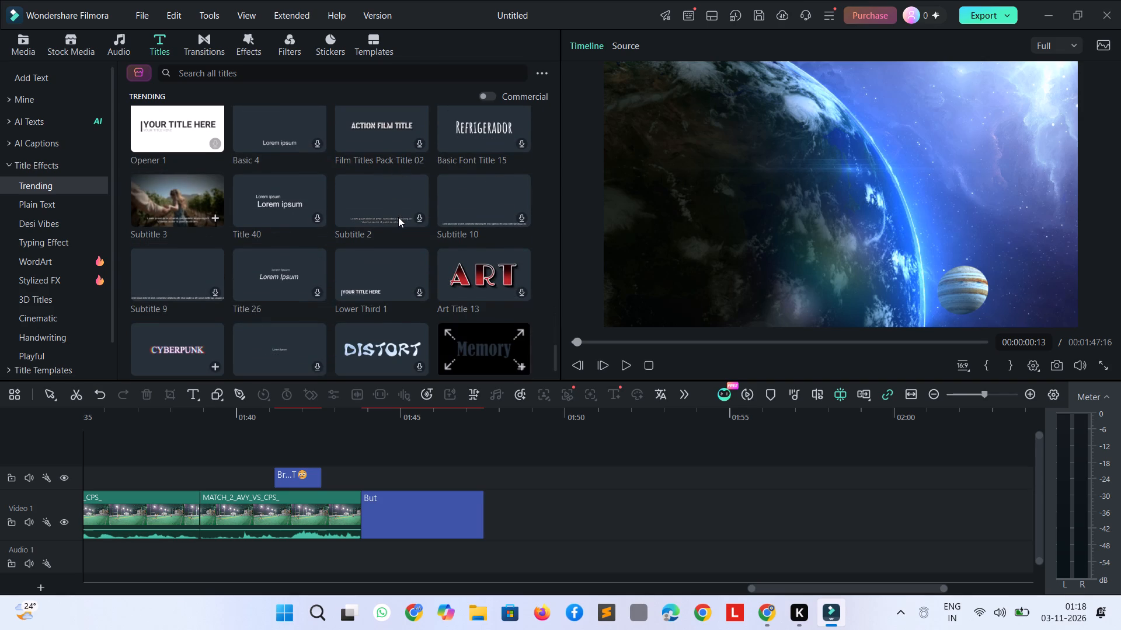
scroll(398, 217, "down", 2)
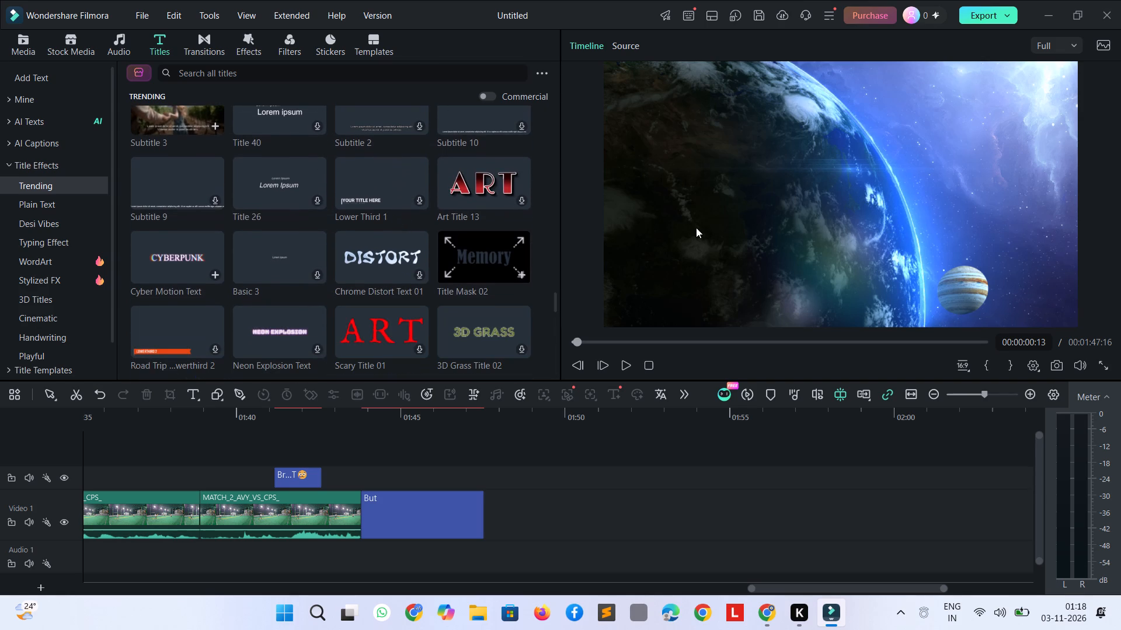
left_click(474, 260)
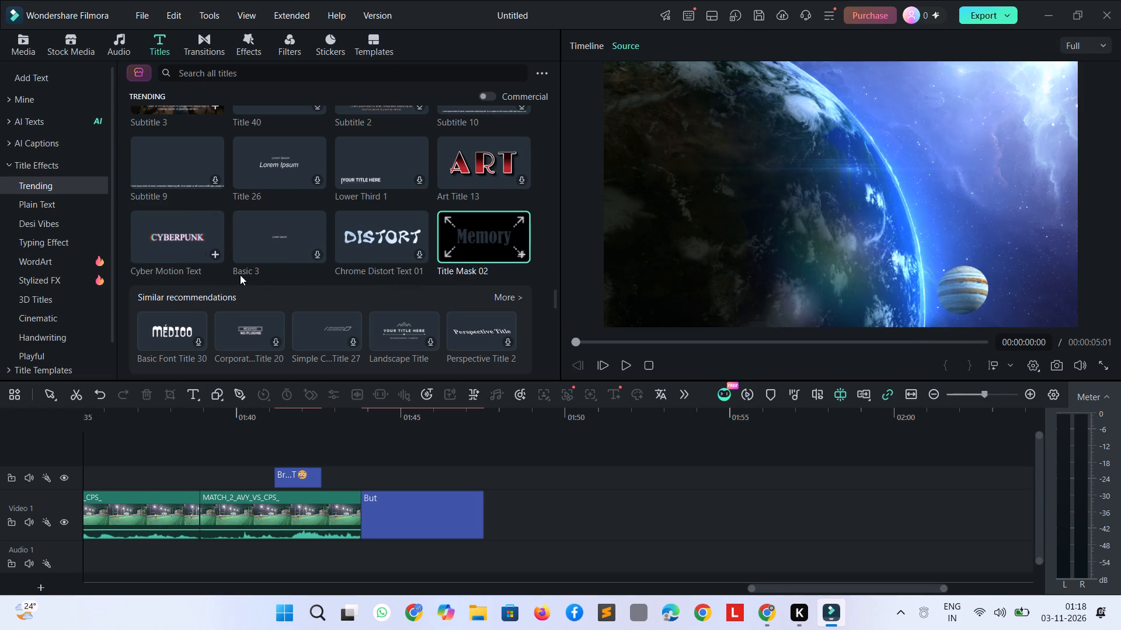
Play a moment of the opening title, and return to the closing title clip at the timeline's end.
scroll(301, 271, "down", 3)
left_click(451, 528)
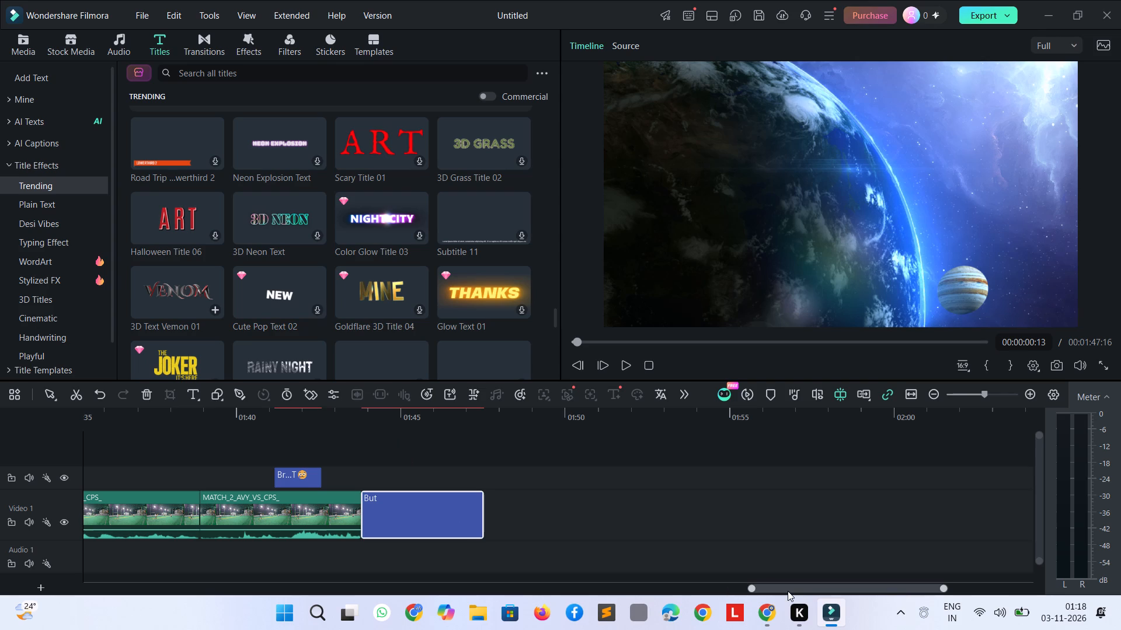
left_click_drag(786, 588, 0, 566)
key("space")
key("space")
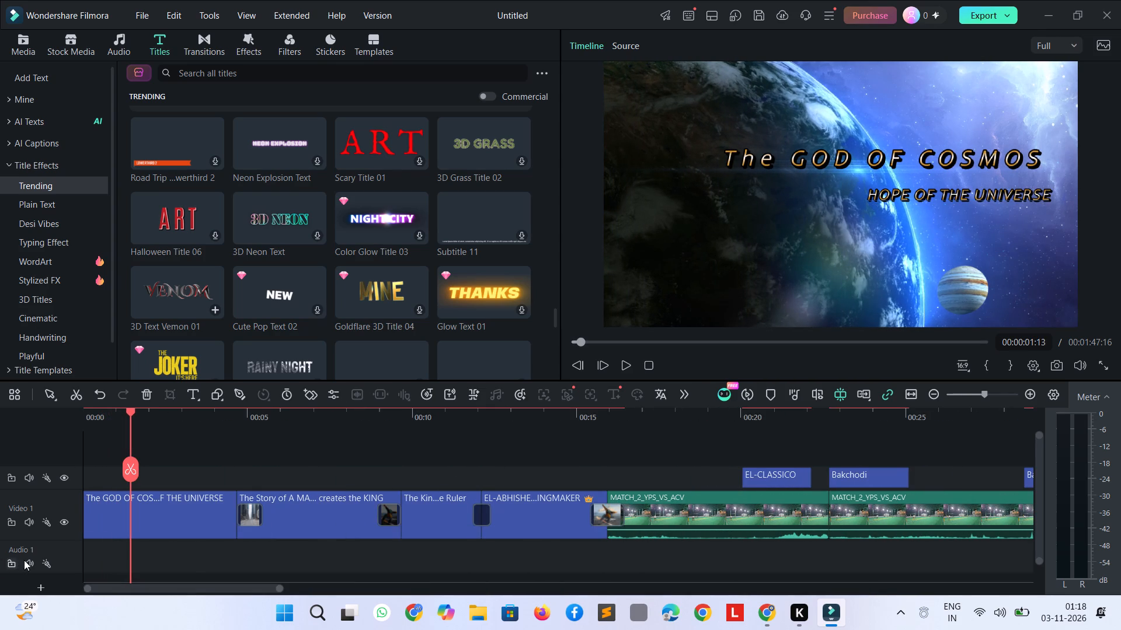
left_click_drag(93, 584, 641, 603)
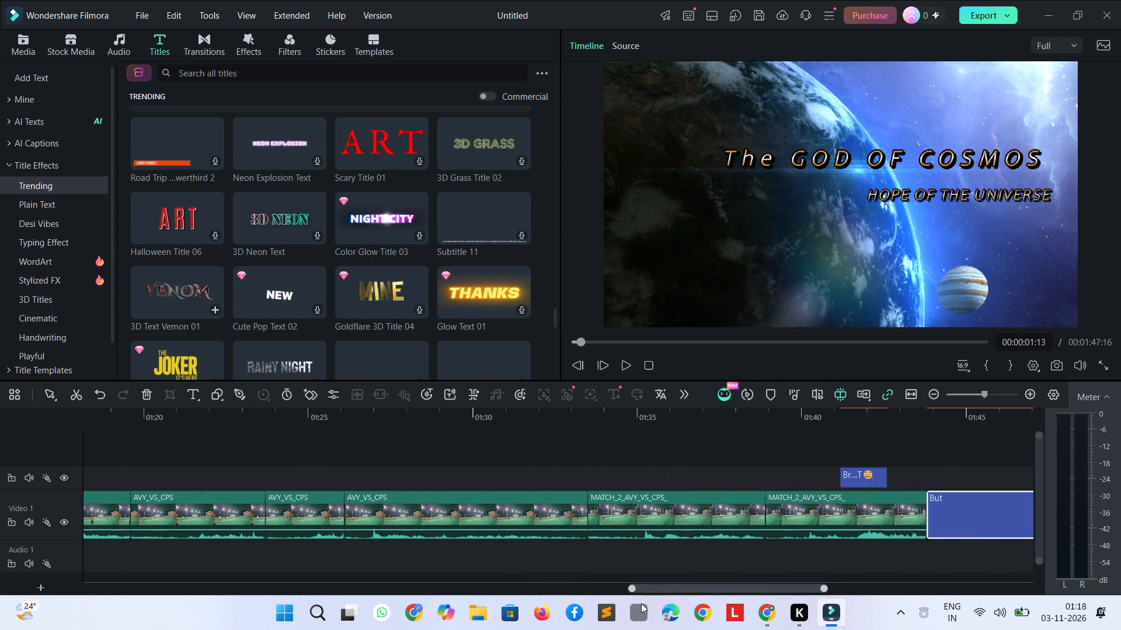
left_click_drag(641, 603, 684, 601)
left_click(744, 528)
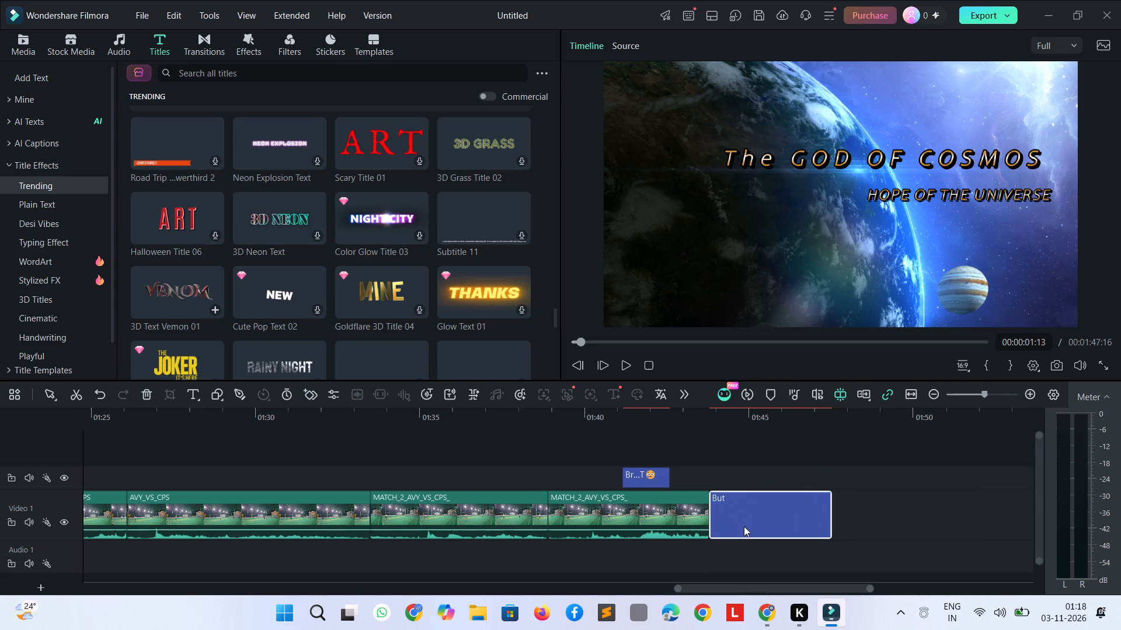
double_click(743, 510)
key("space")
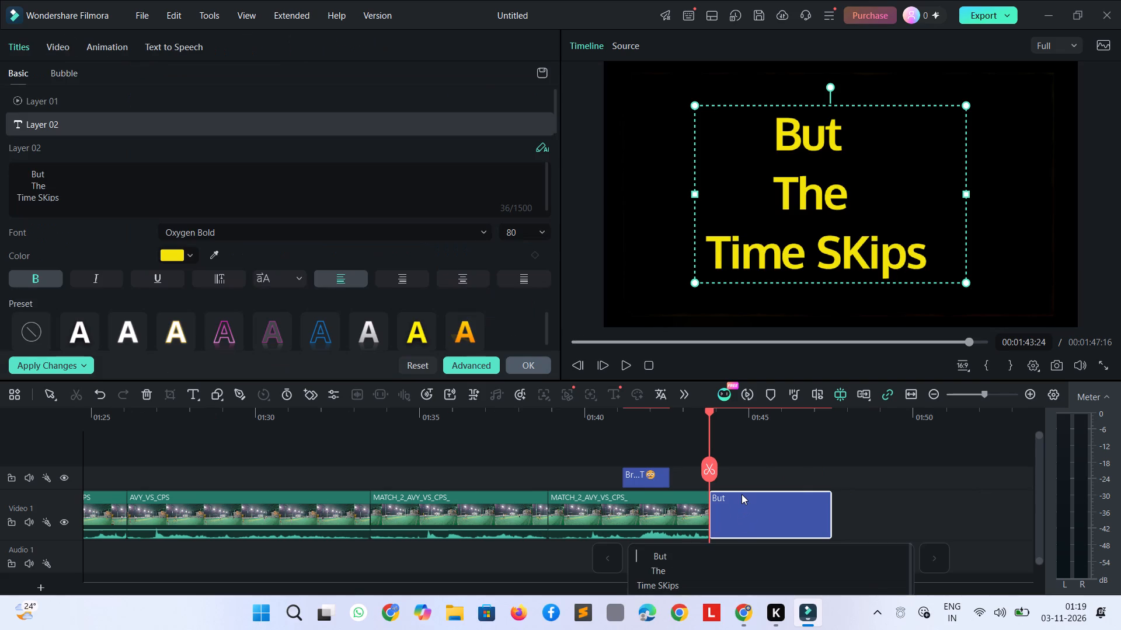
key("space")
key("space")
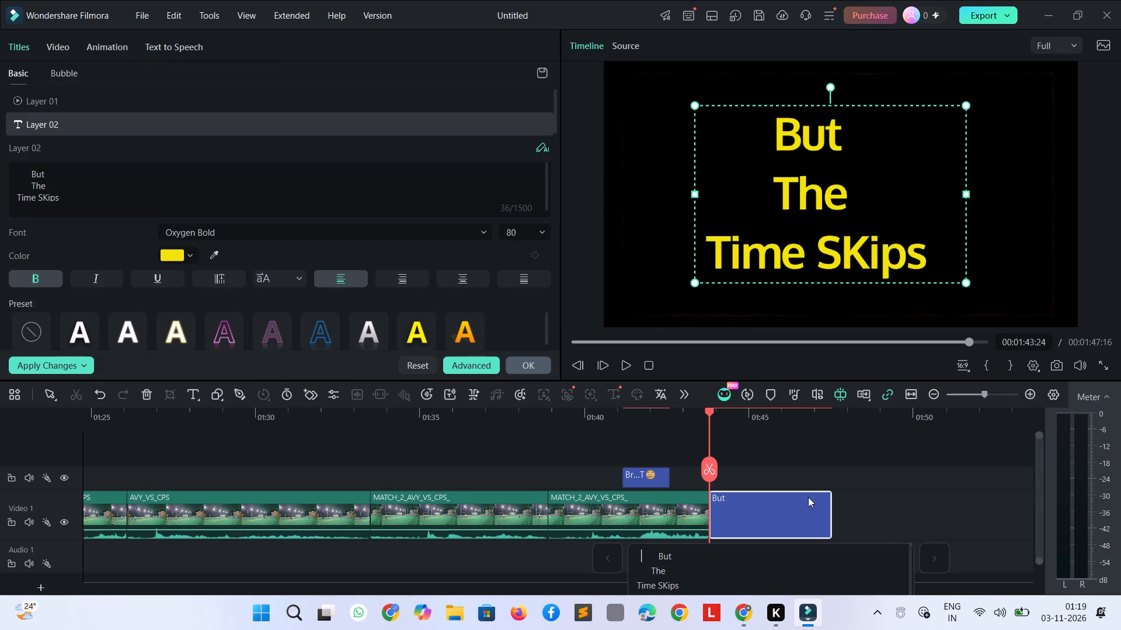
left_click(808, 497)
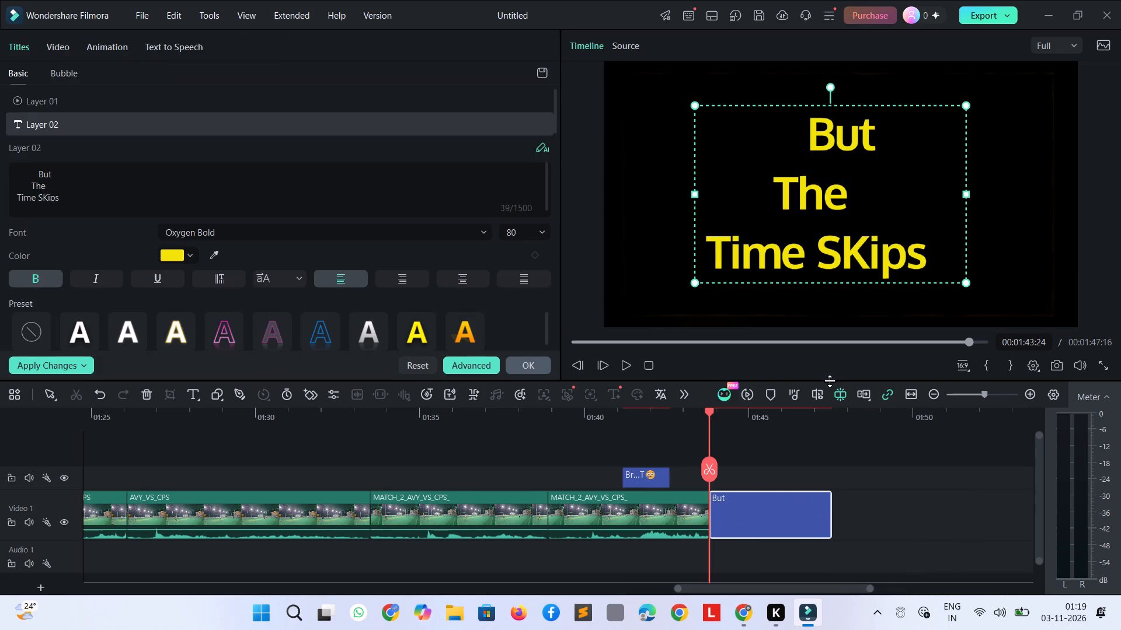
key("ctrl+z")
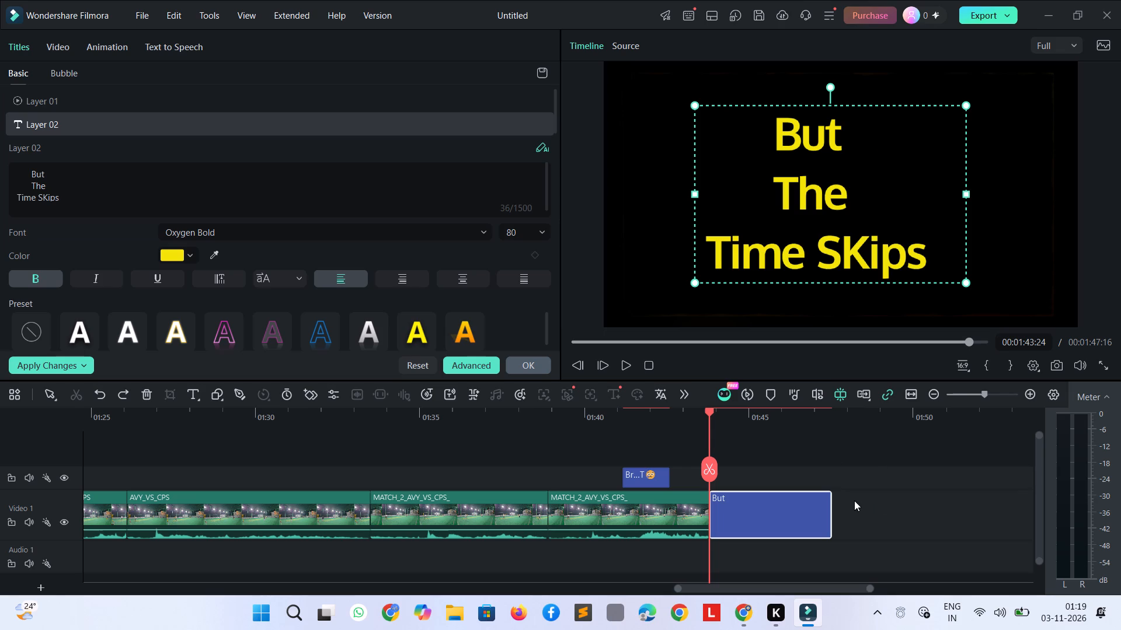
Preview the three-line closing title from its start through to the end of its clip.
left_click(836, 500)
key("space")
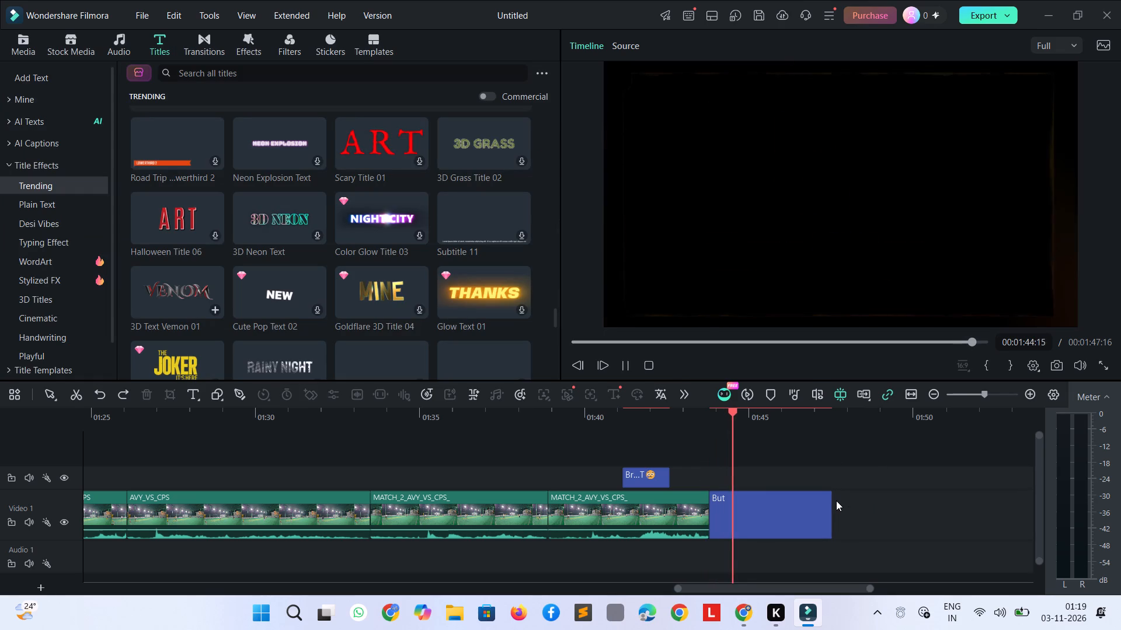
key("space")
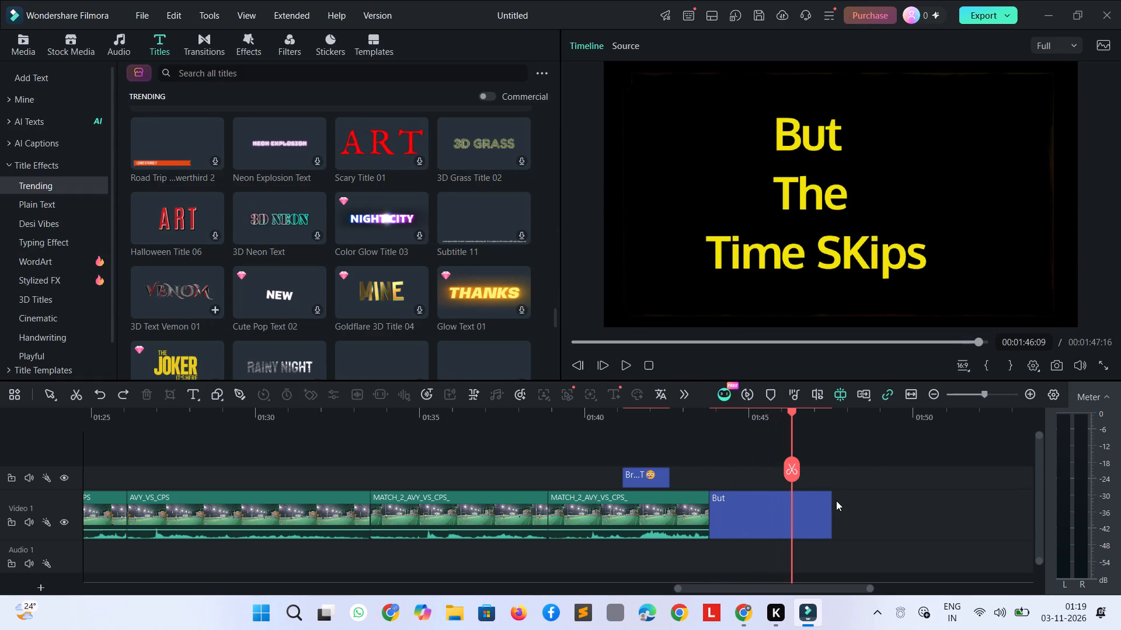
key("space")
key("space")
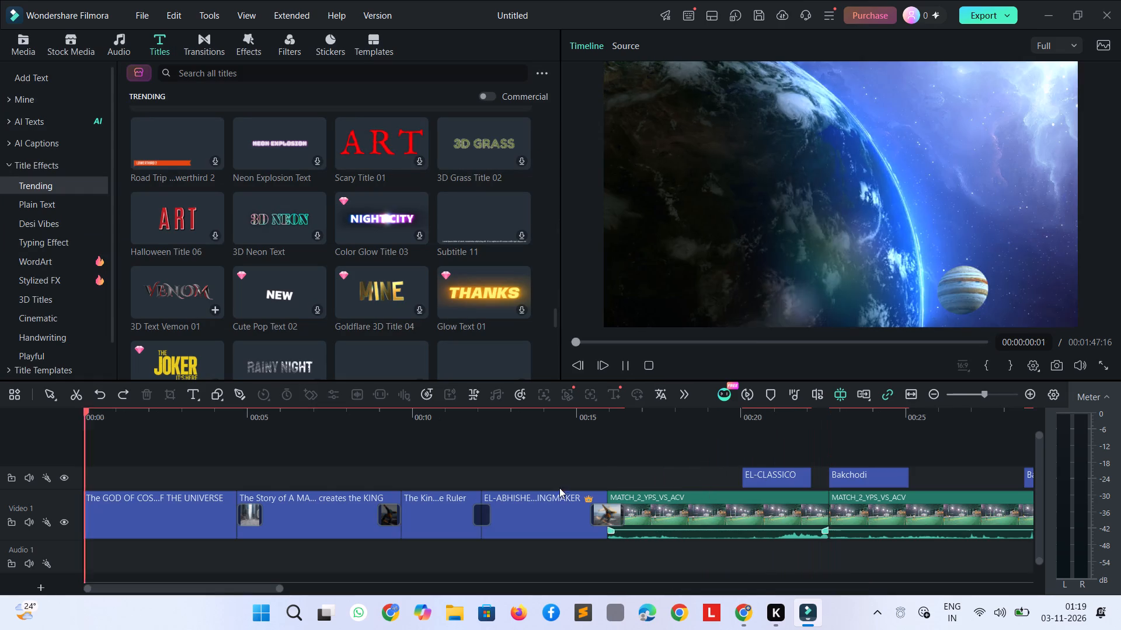
key("space")
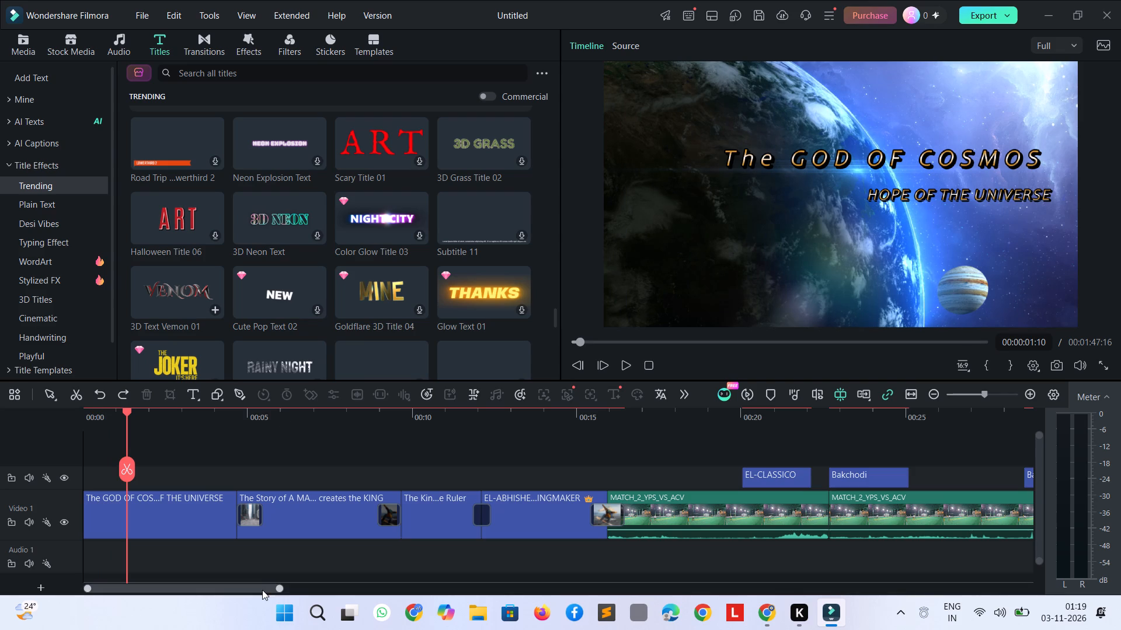
Return to the closing title and browse the Trending, Plain Text and Desi Vibes title effects for another title.
left_click_drag(262, 590, 997, 603)
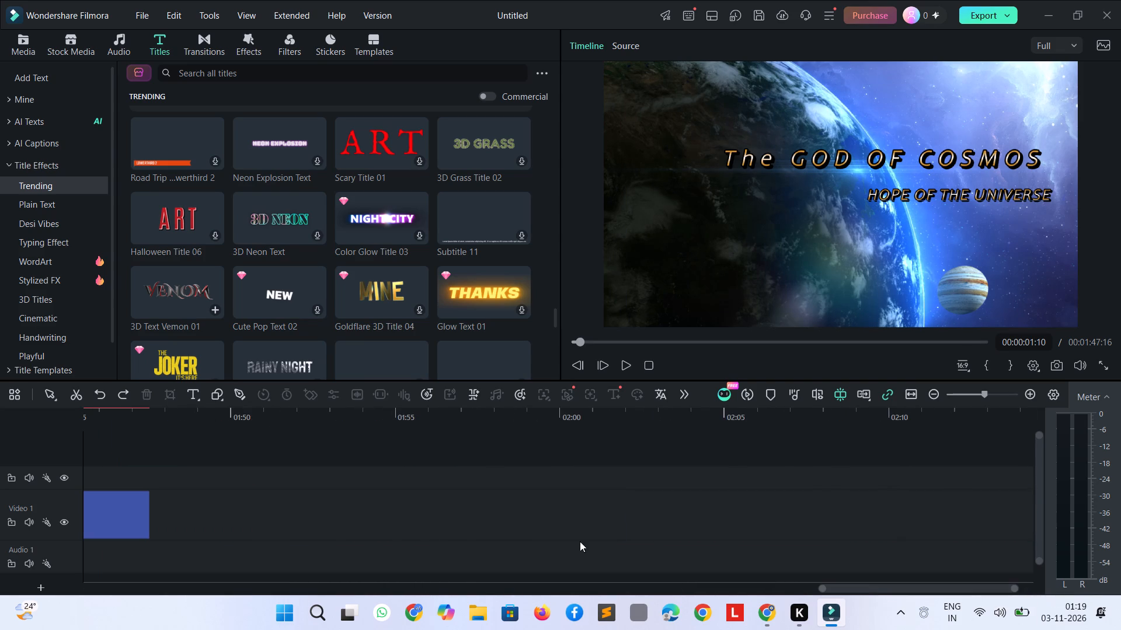
double_click(130, 521)
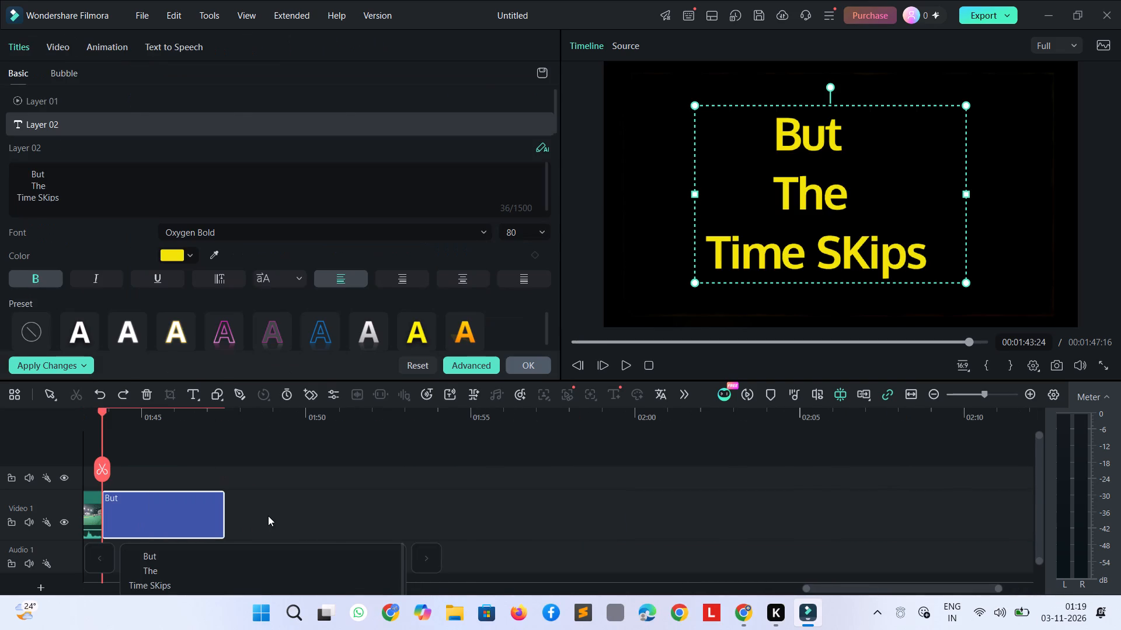
left_click(268, 516)
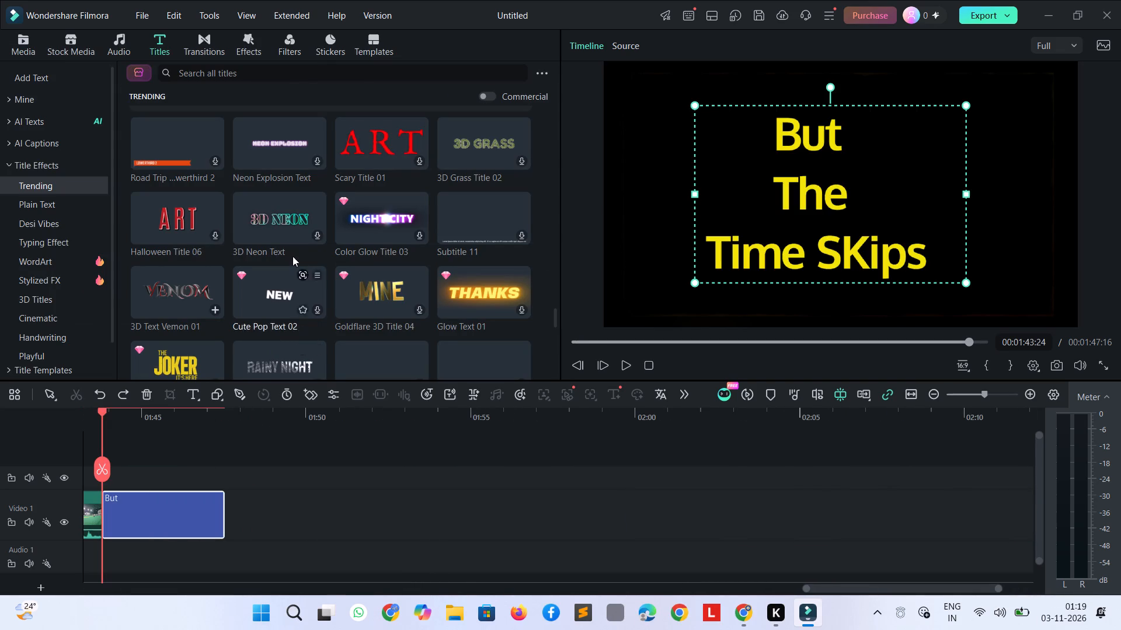
scroll(293, 256, "down", 6)
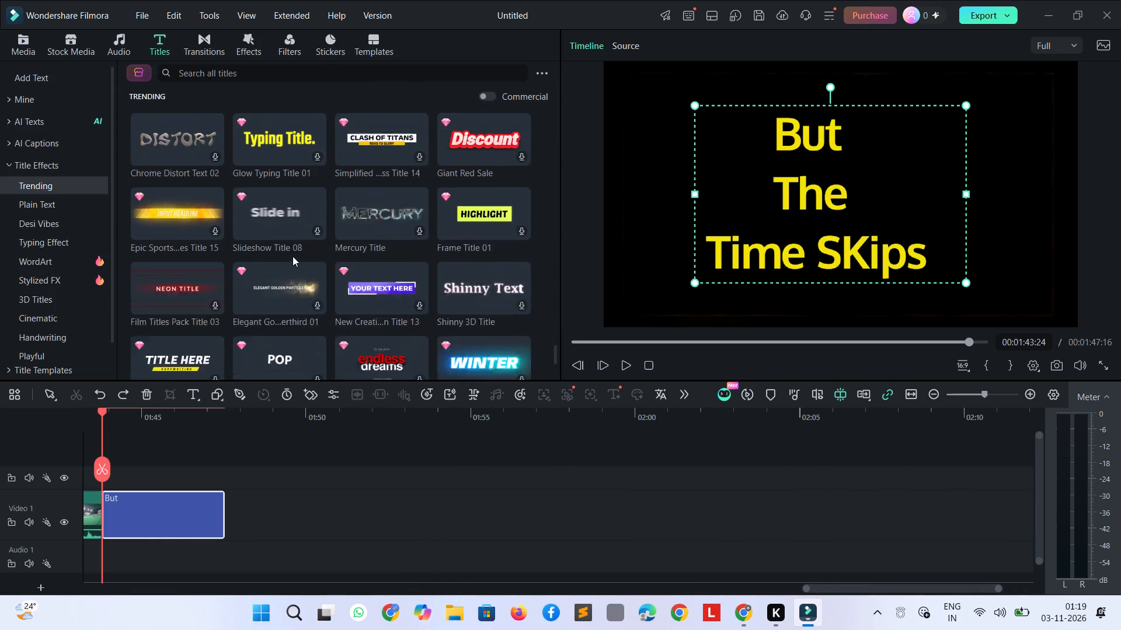
scroll(293, 256, "up", 3)
scroll(293, 256, "down", 4)
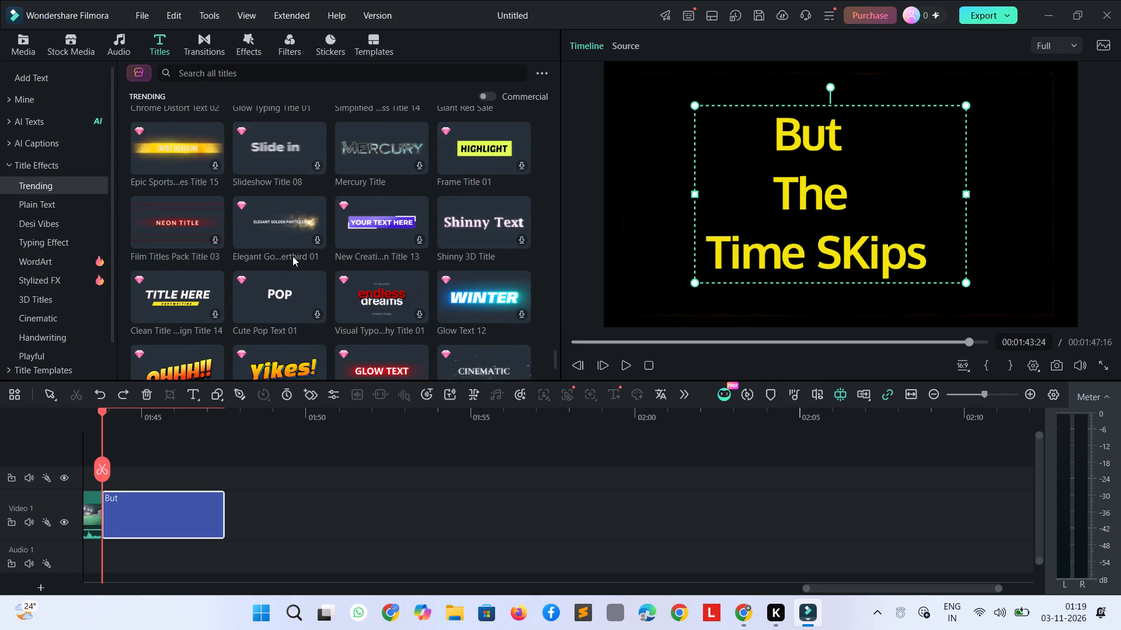
scroll(293, 256, "down", 7)
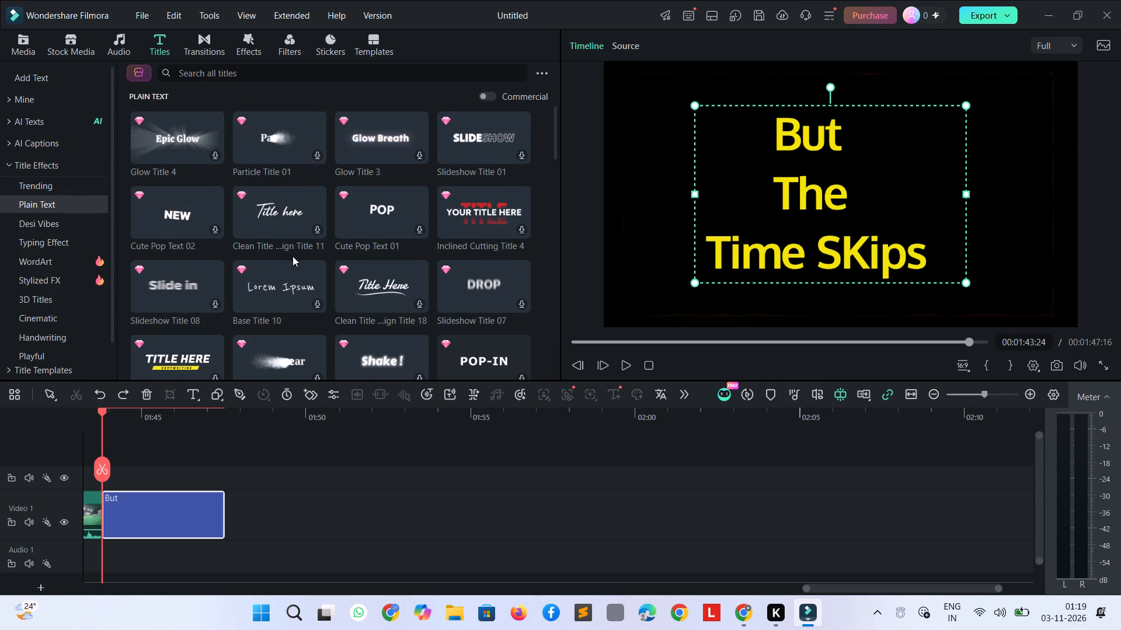
scroll(293, 256, "down", 5)
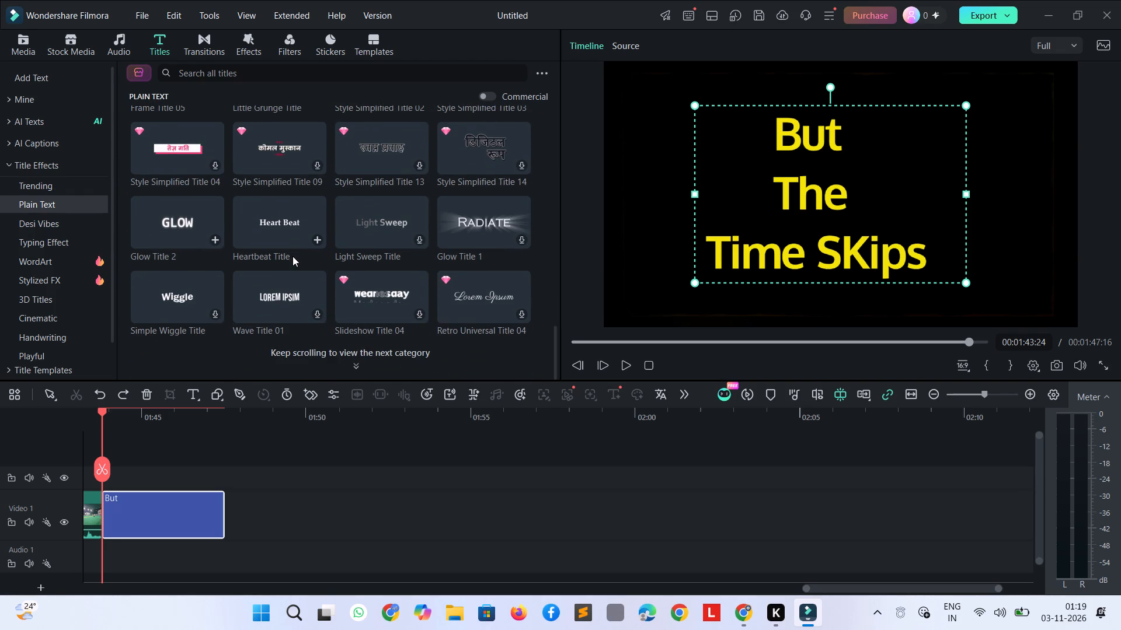
scroll(293, 256, "down", 4)
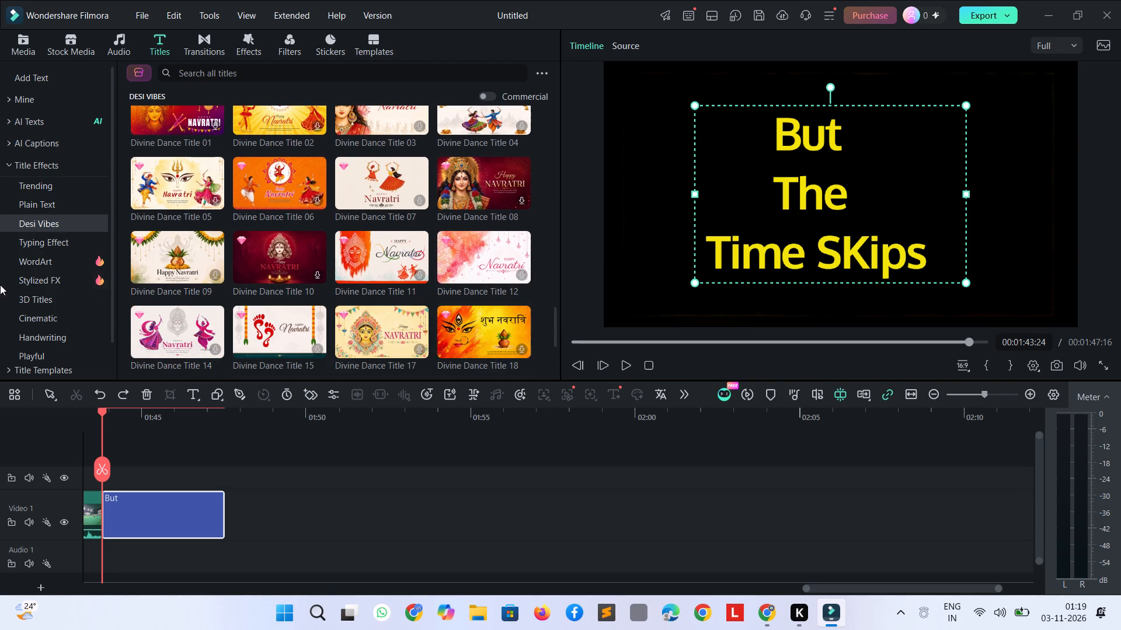
Browse the 3D Titles effects and preview Spatial Text Title 03.
left_click(26, 303)
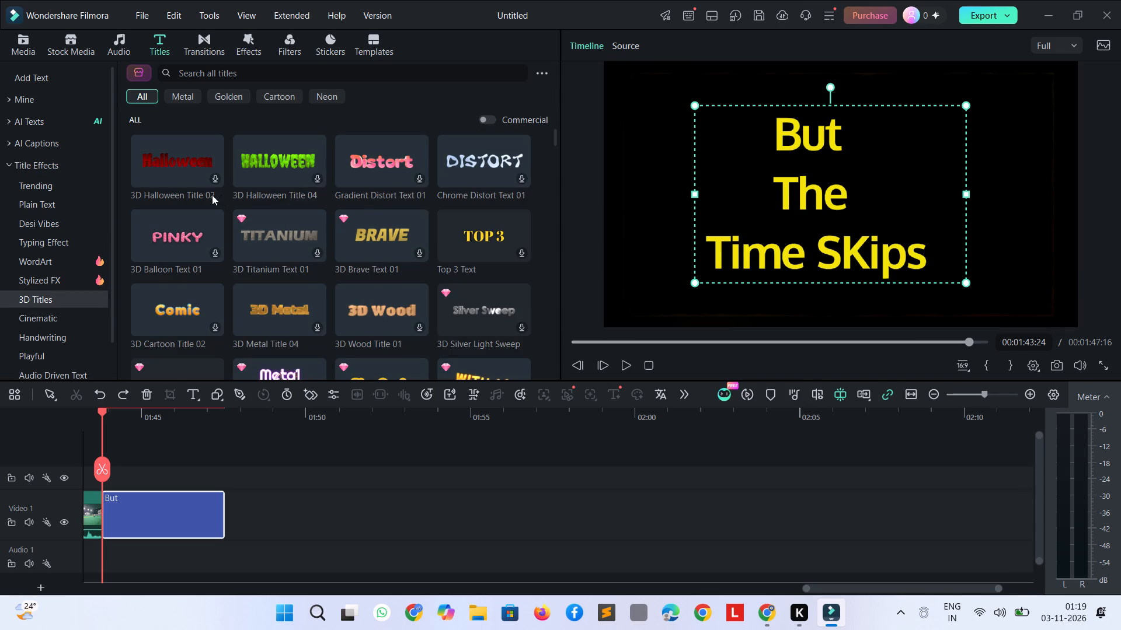
scroll(309, 167, "down", 8)
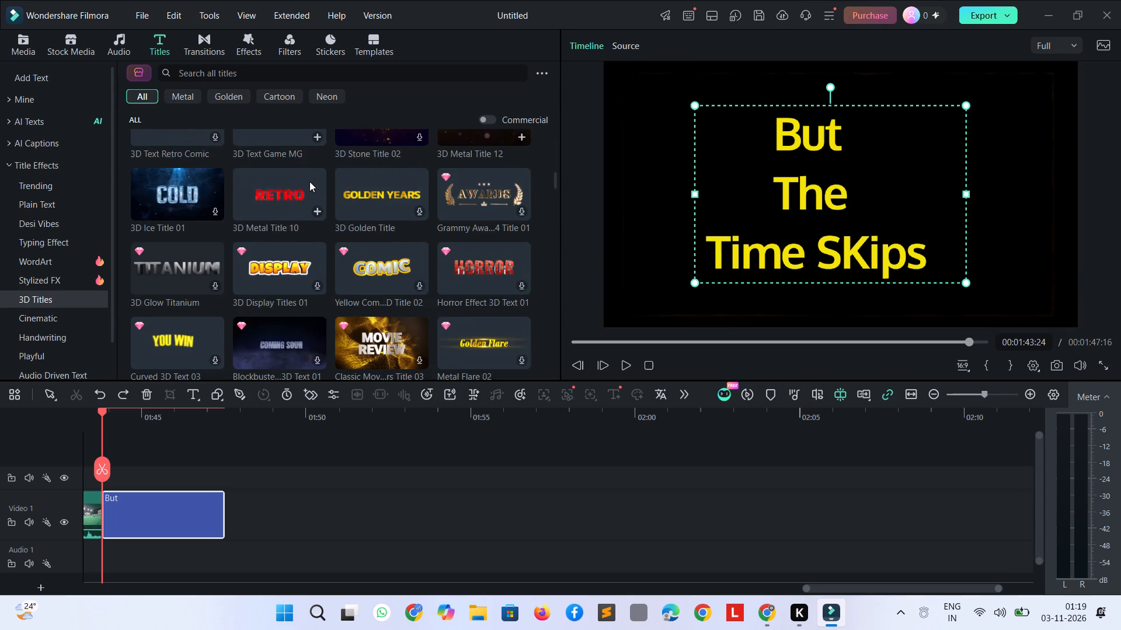
scroll(309, 181, "down", 10)
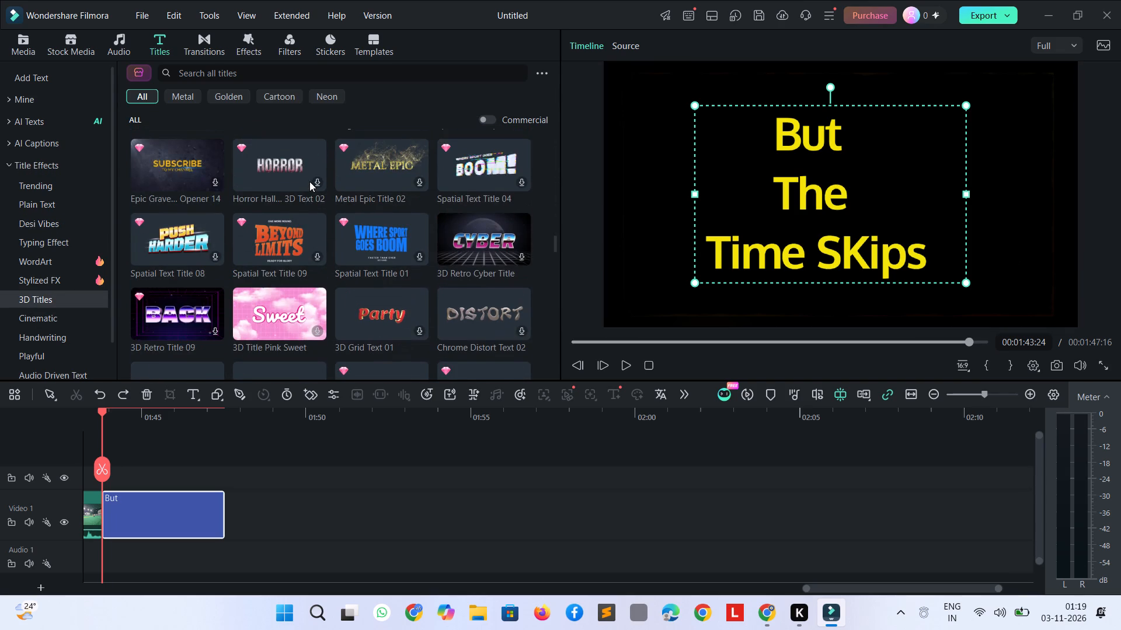
scroll(309, 181, "up", 1)
scroll(309, 181, "down", 3)
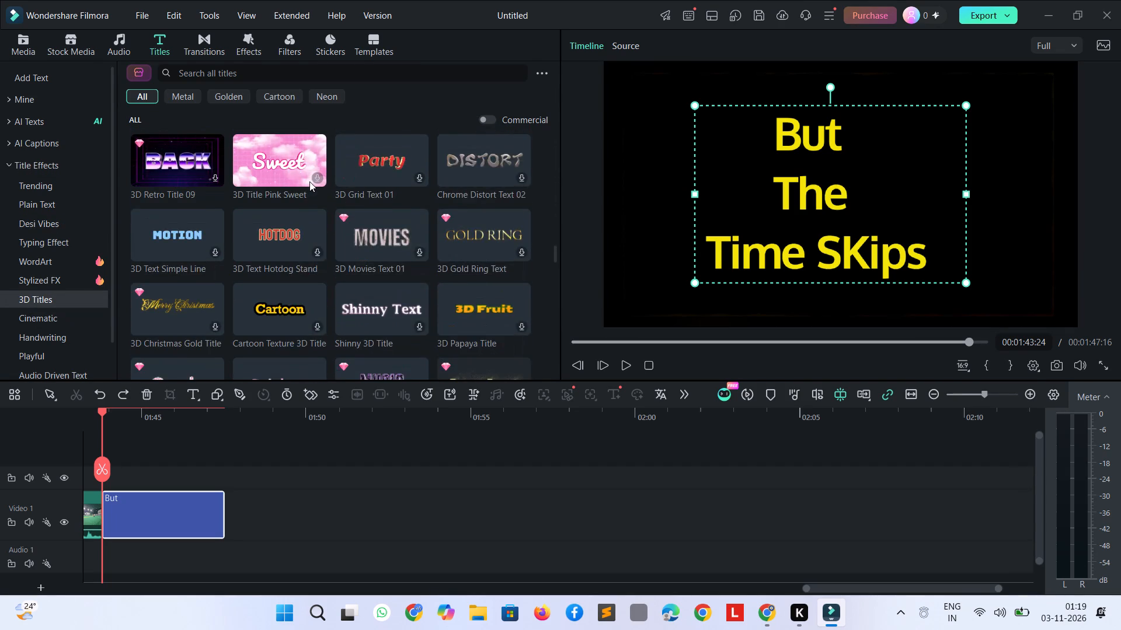
scroll(309, 181, "down", 7)
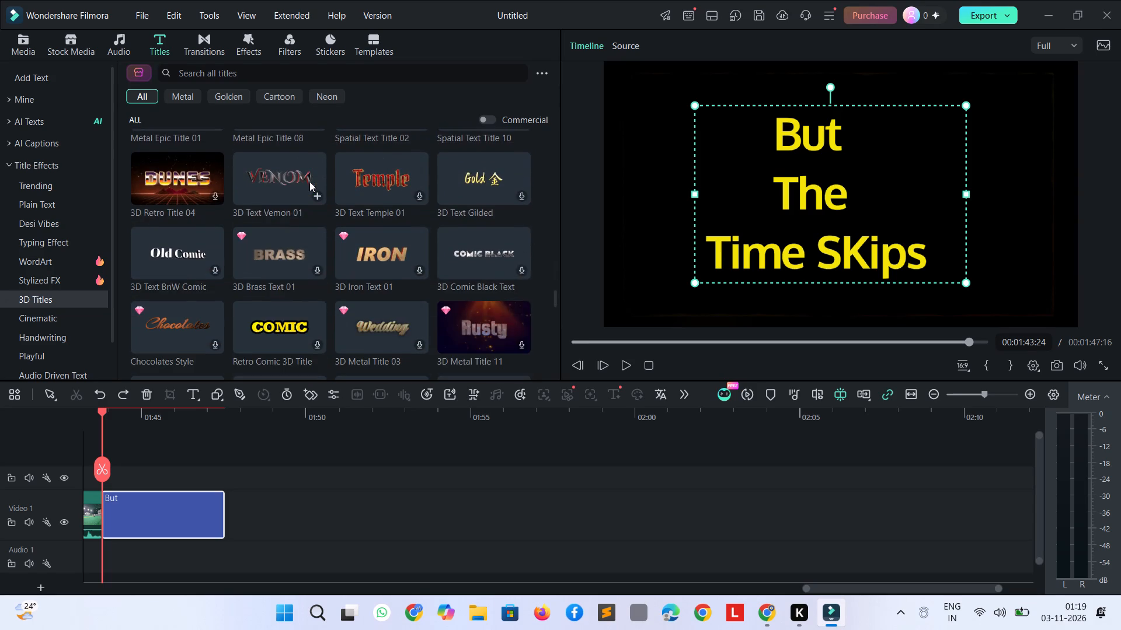
scroll(309, 181, "down", 7)
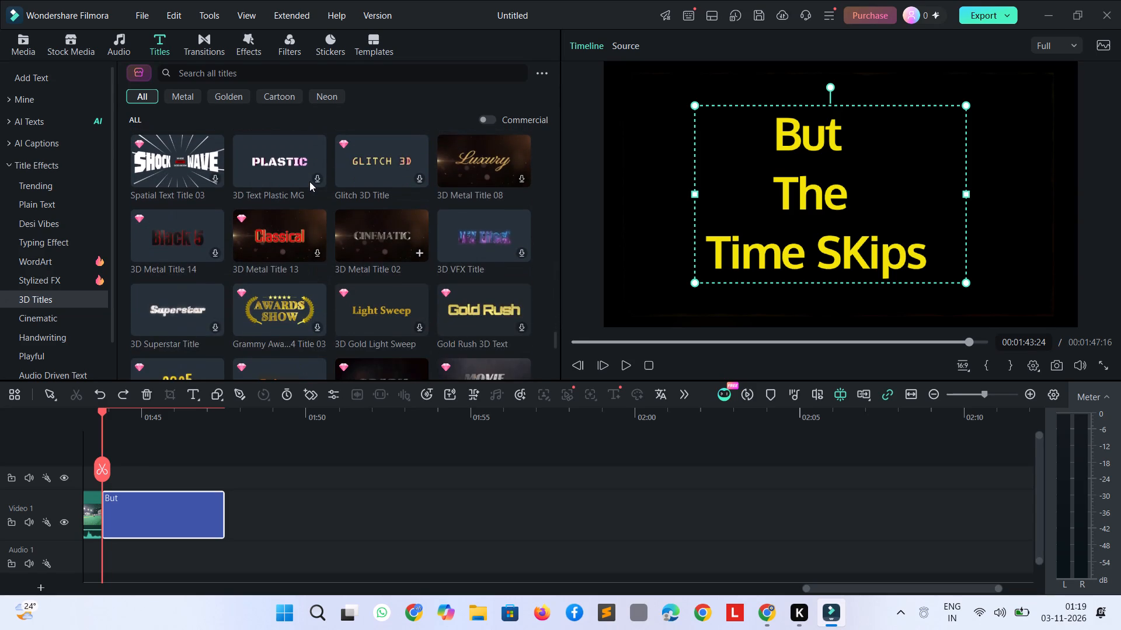
left_click(177, 153)
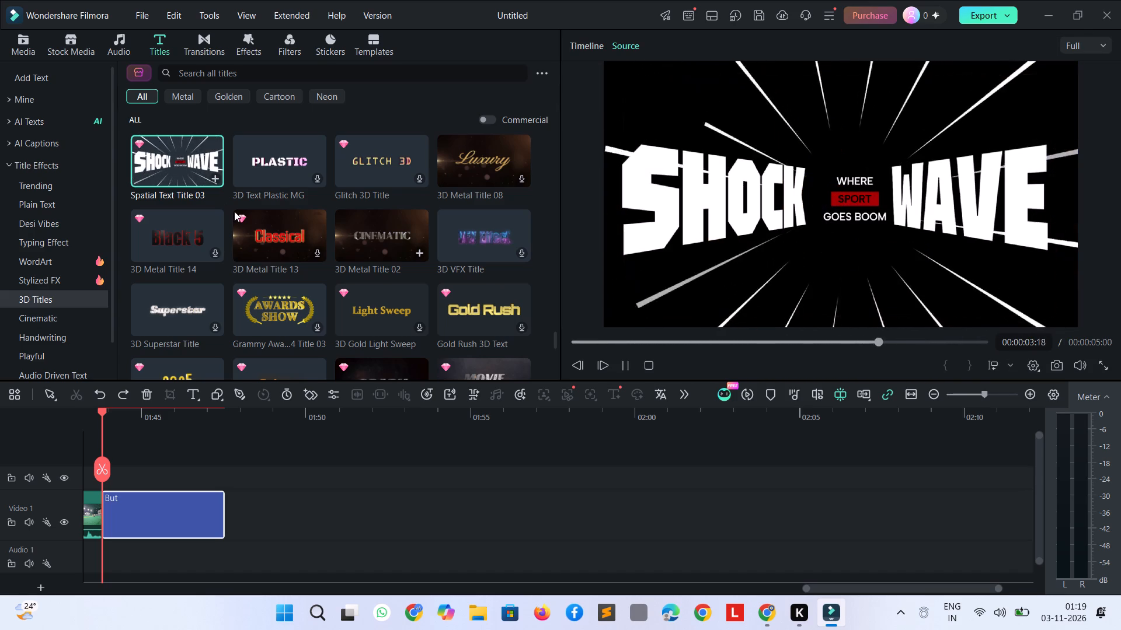
Look through the remaining 3D Titles, the Metal, Handwriting, WordArt and Typing Effect collections, and return to the Trending titles.
scroll(234, 211, "down", 6)
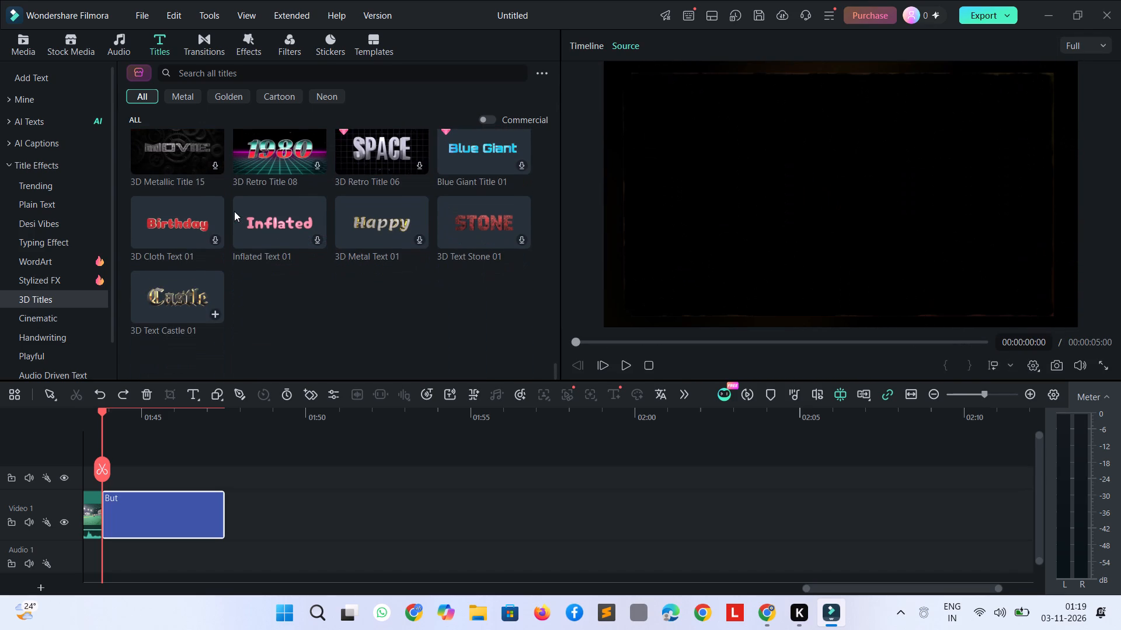
scroll(234, 211, "down", 3)
scroll(262, 301, "down", 3)
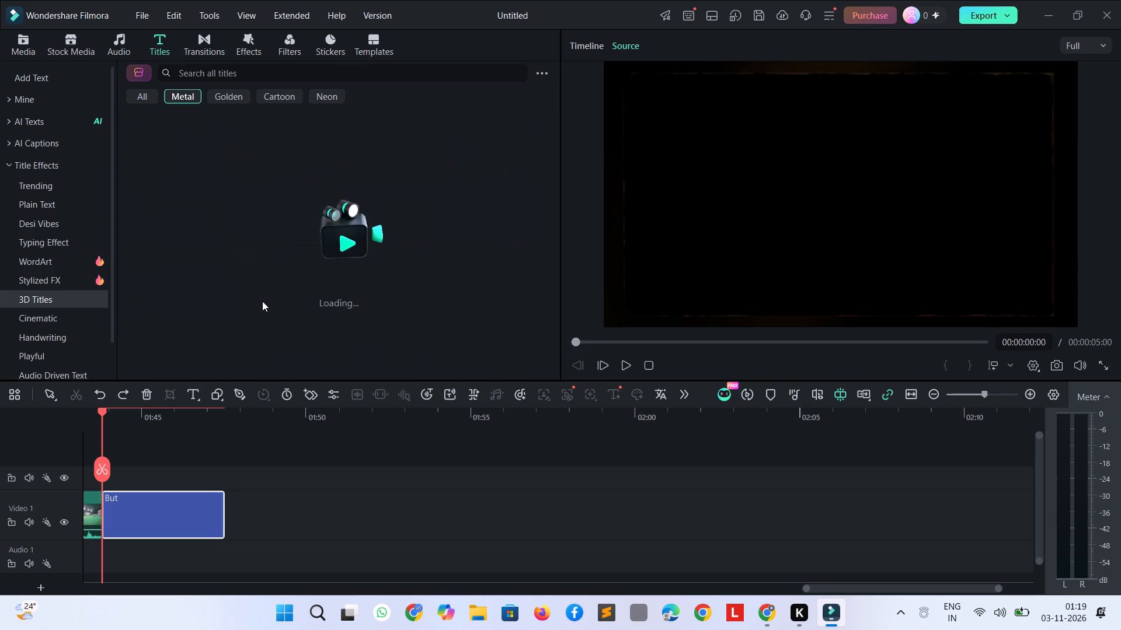
scroll(249, 250, "down", 4)
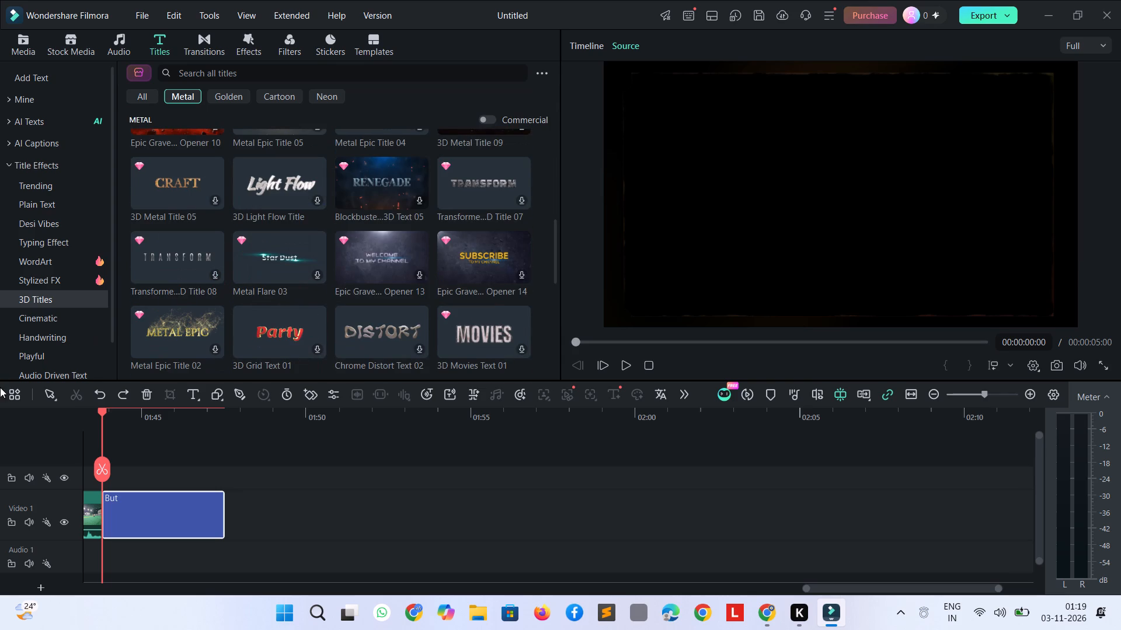
left_click(51, 338)
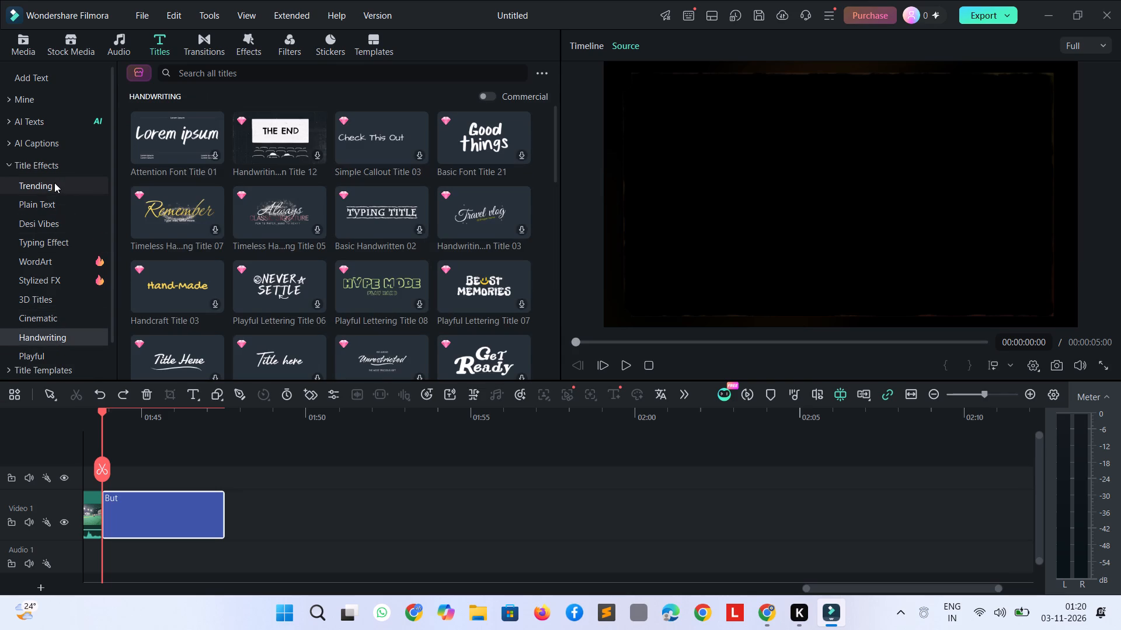
left_click(34, 263)
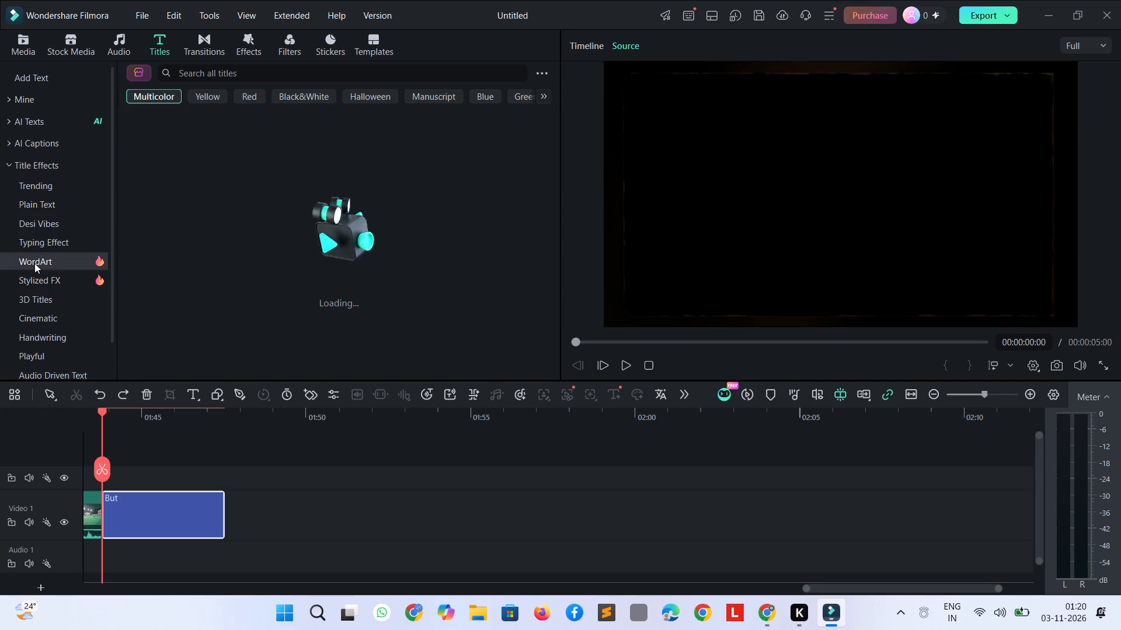
left_click(39, 248)
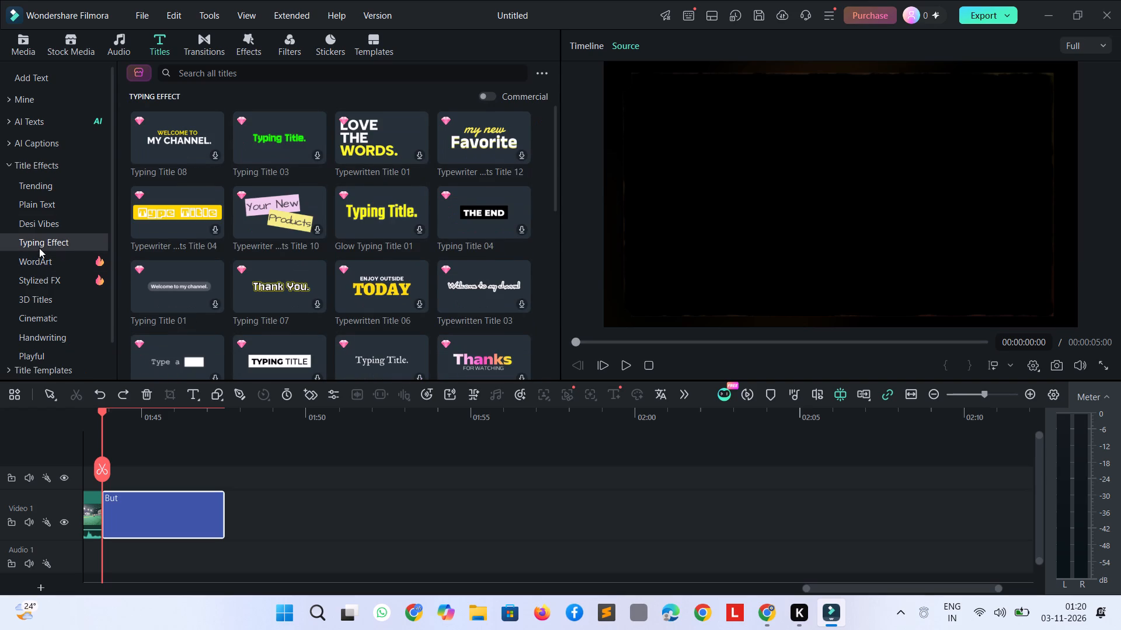
scroll(545, 190, "down", 3)
scroll(497, 198, "down", 8)
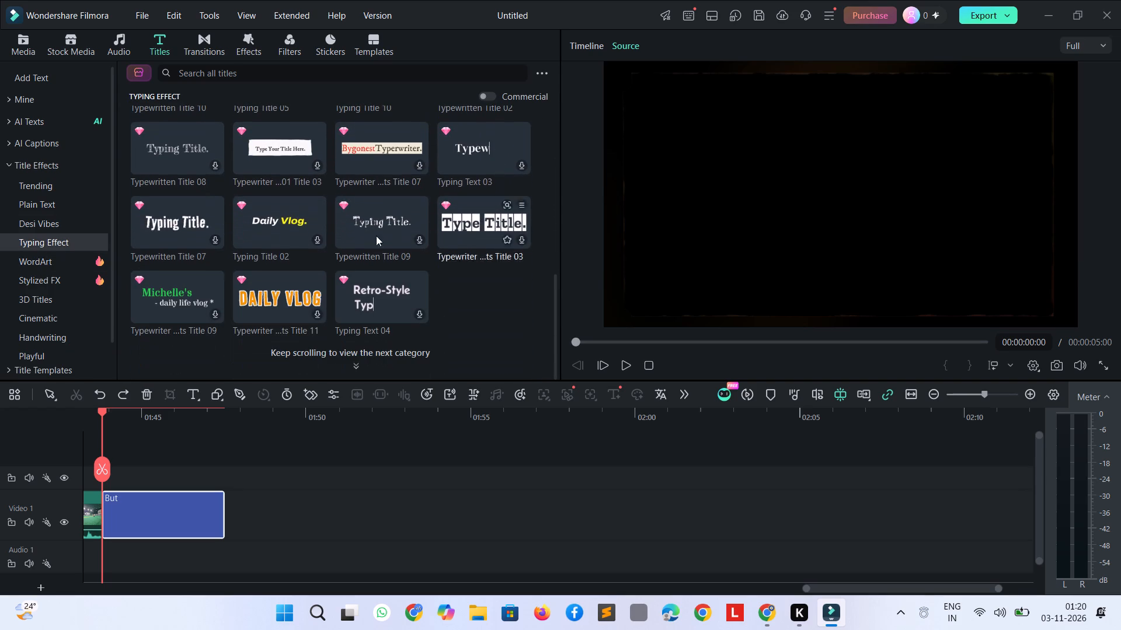
left_click(55, 187)
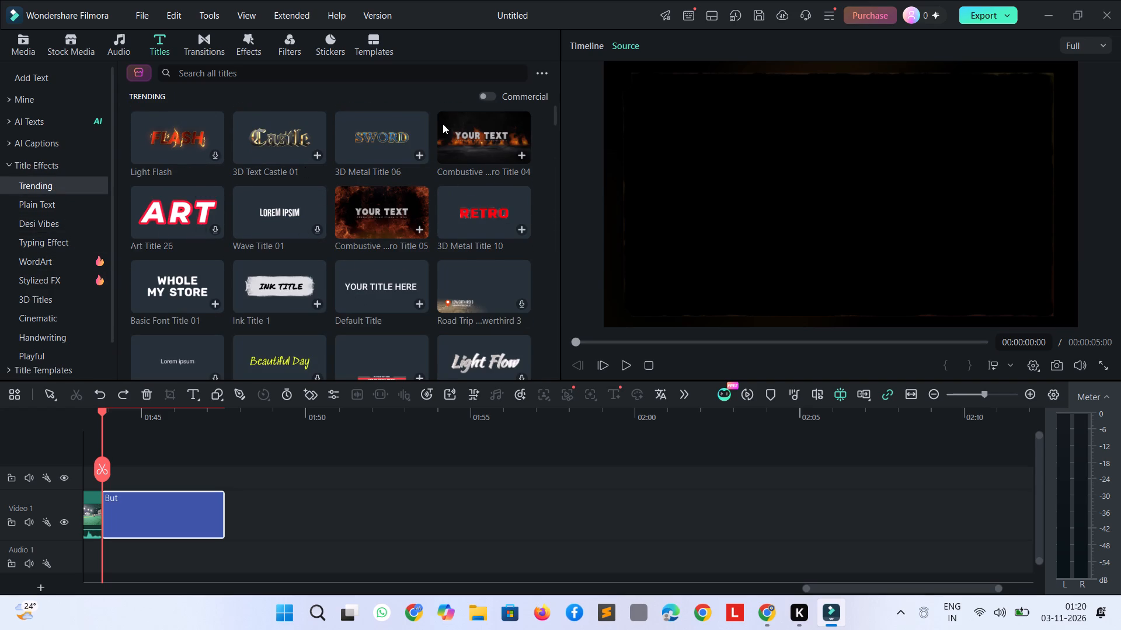
Find the Game UI Set Title 02 effect among the Trending titles and place it directly after the "But The Time SKips" title.
scroll(270, 247, "down", 1)
scroll(357, 249, "down", 2)
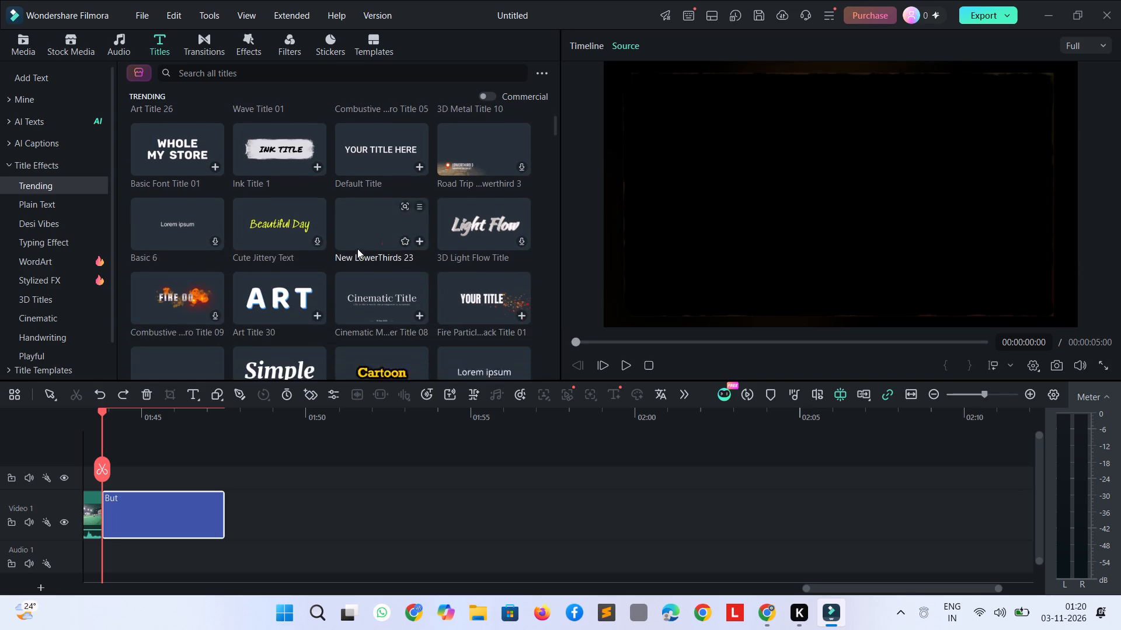
scroll(270, 250, "down", 4)
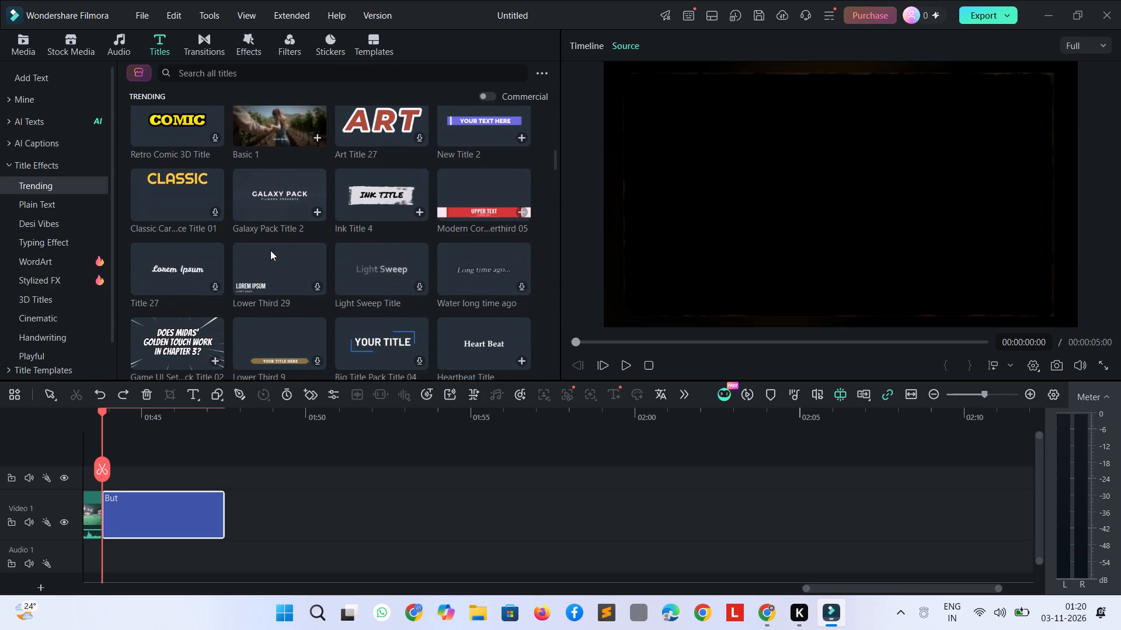
scroll(262, 264, "down", 2)
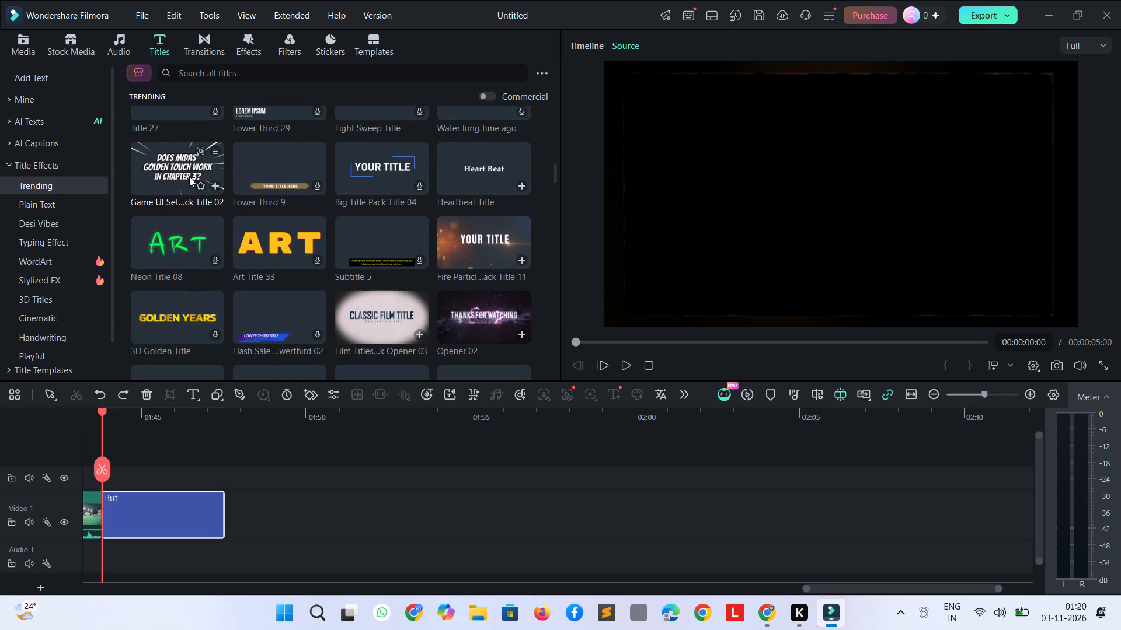
left_click_drag(185, 171, 229, 511)
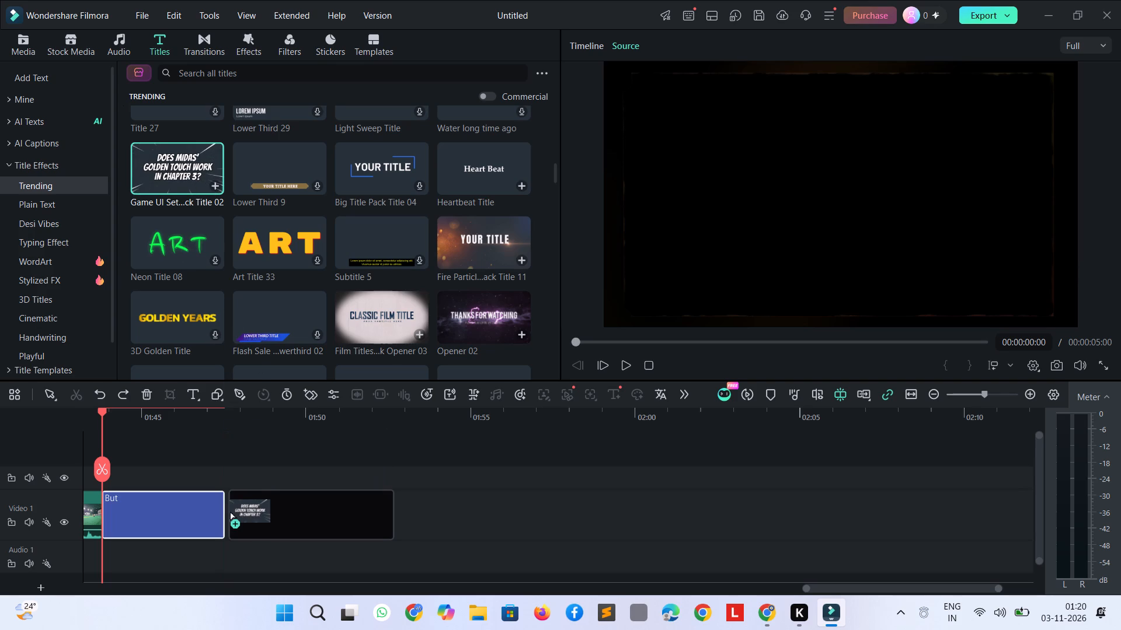
left_click_drag(229, 511, 224, 506)
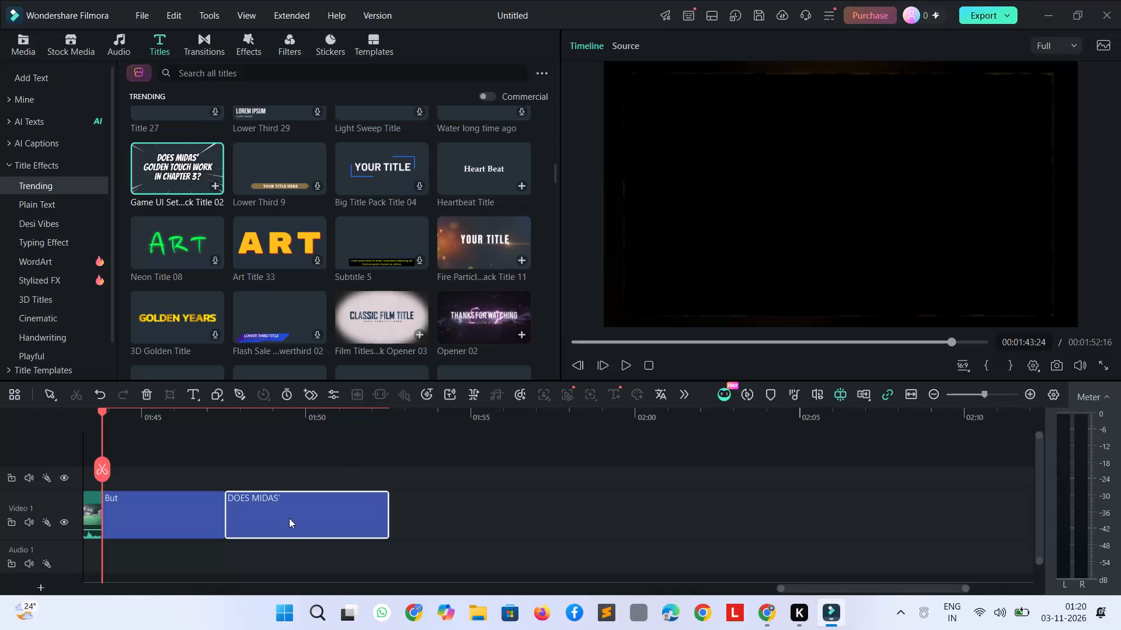
Replace the new title's placeholder text with "BRO REturned" as its first line.
double_click(283, 518)
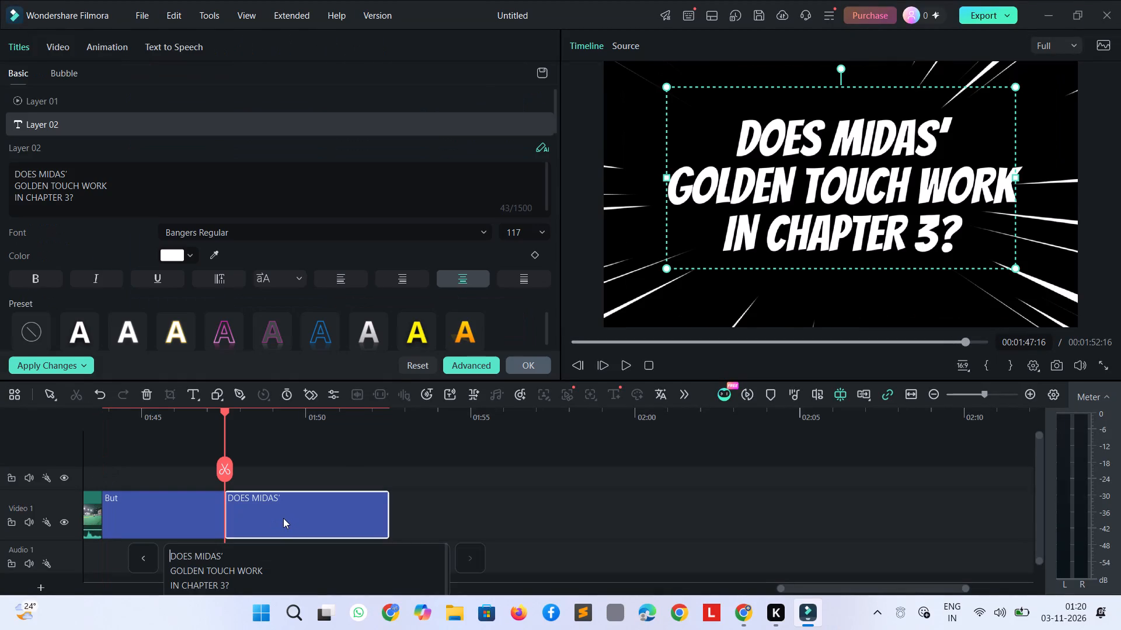
double_click(917, 186)
key("BackSpace")
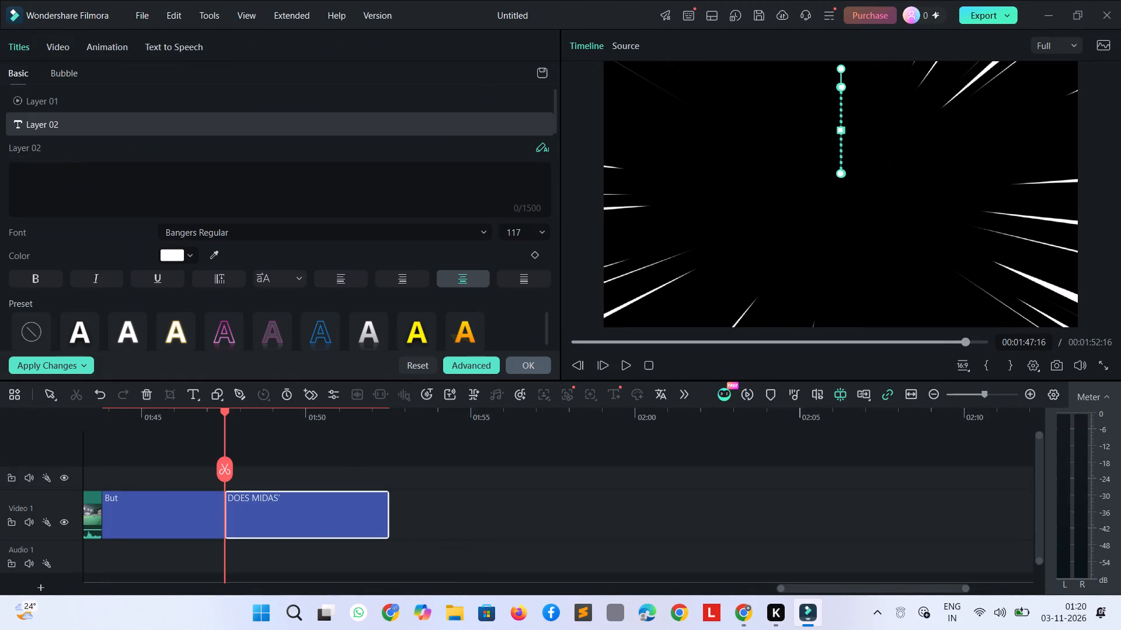
type("BRO")
key("space")
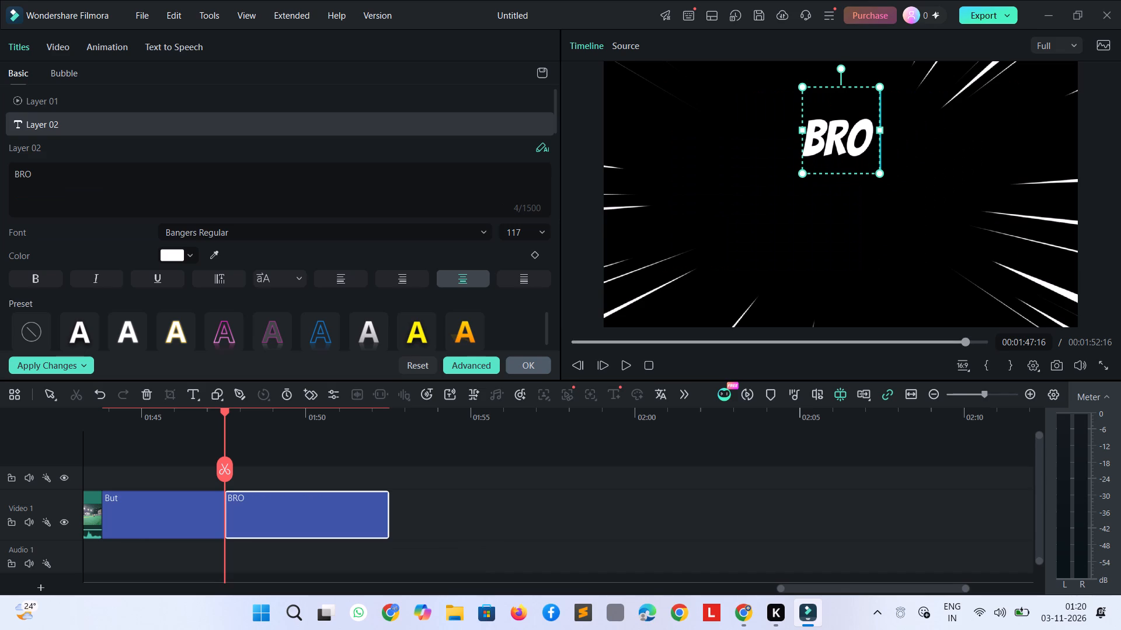
type("RE")
type("turne")
key("BackSpace")
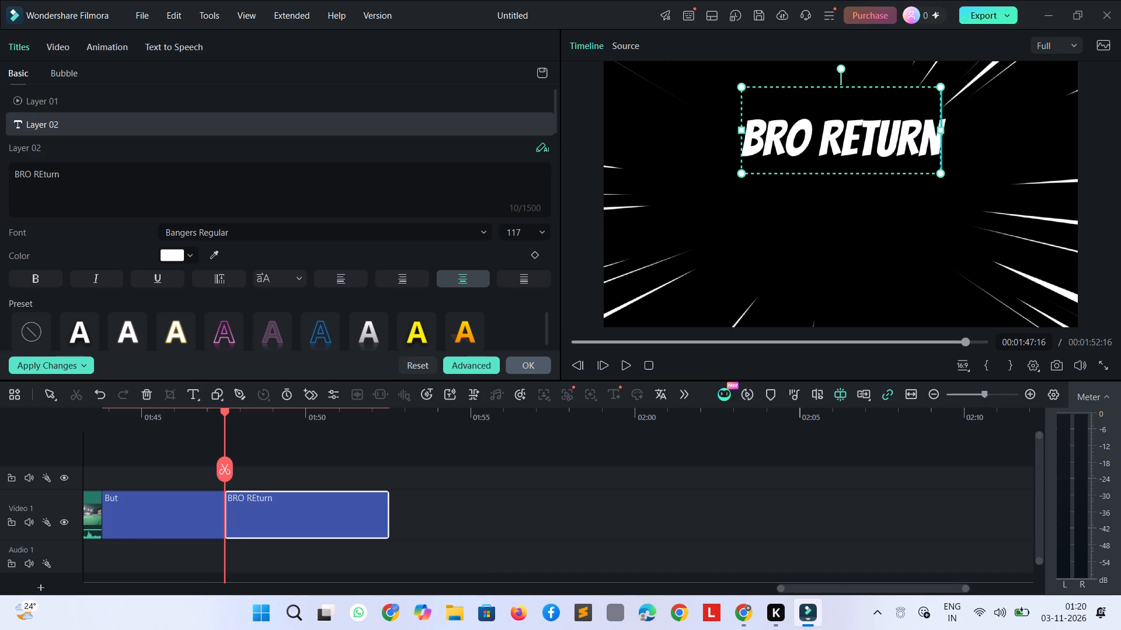
type("ed")
key("space")
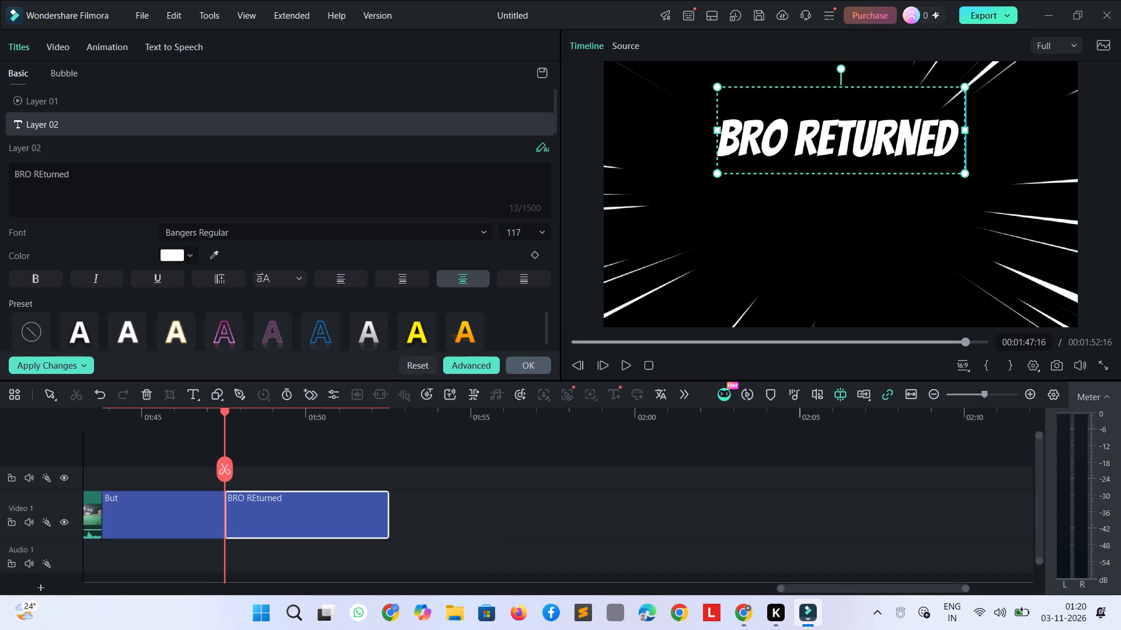
Add a second line reading "with" to the new title.
key("Return")
type("withg")
key("space")
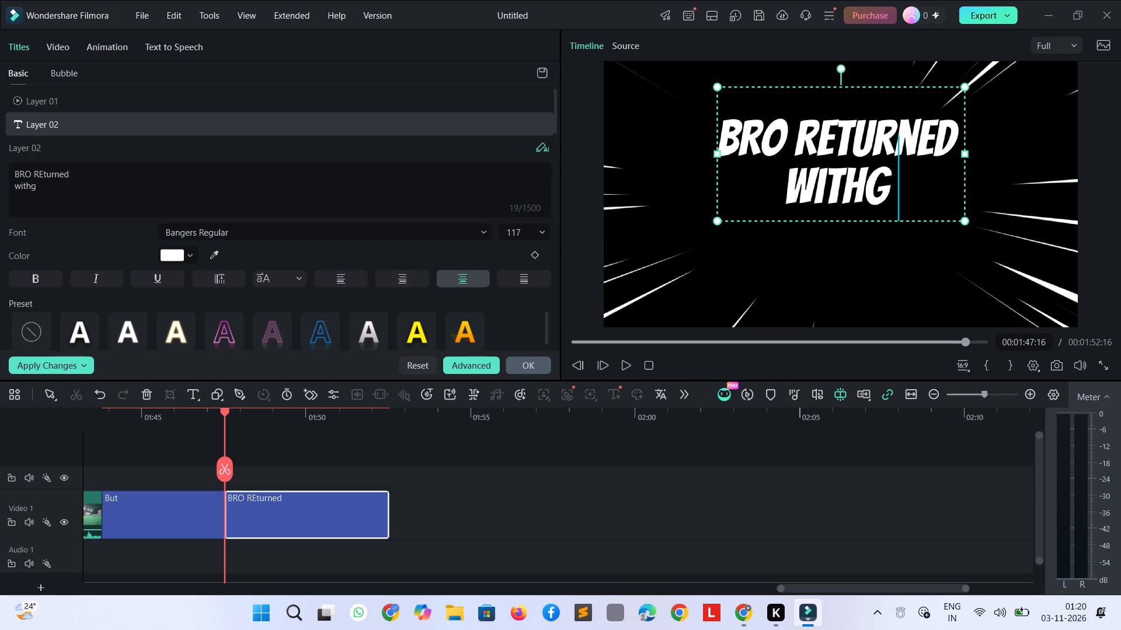
key("BackSpace")
key("BackSpace")
key("space")
key("Return")
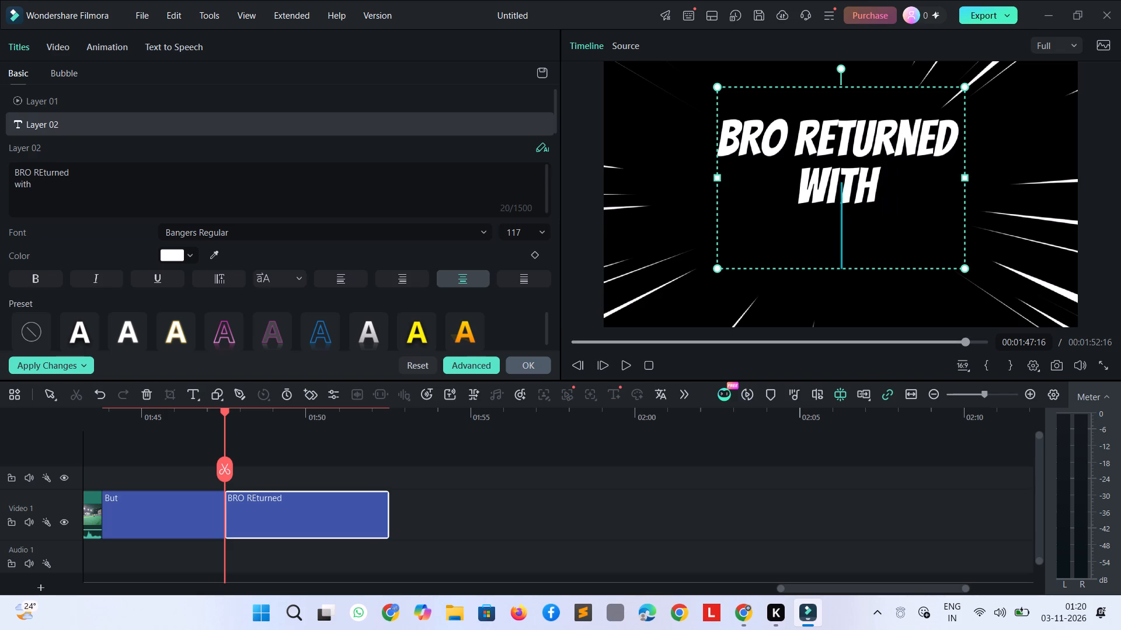
key("BackSpace")
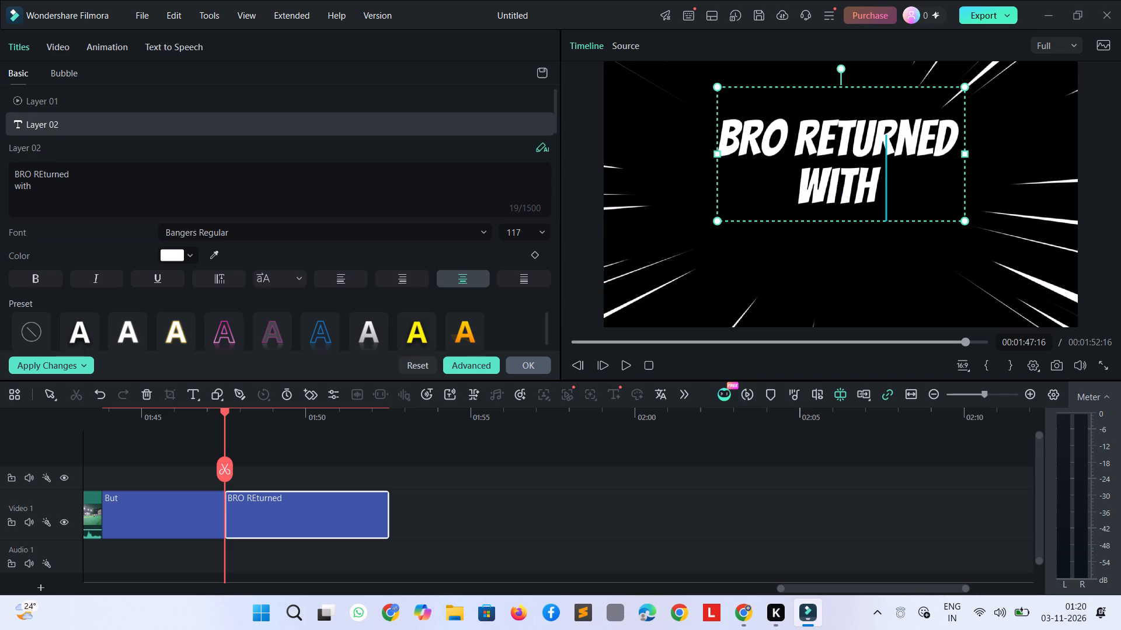
Add a third line reading "the Epic" to the title.
key("Return")
type("the E")
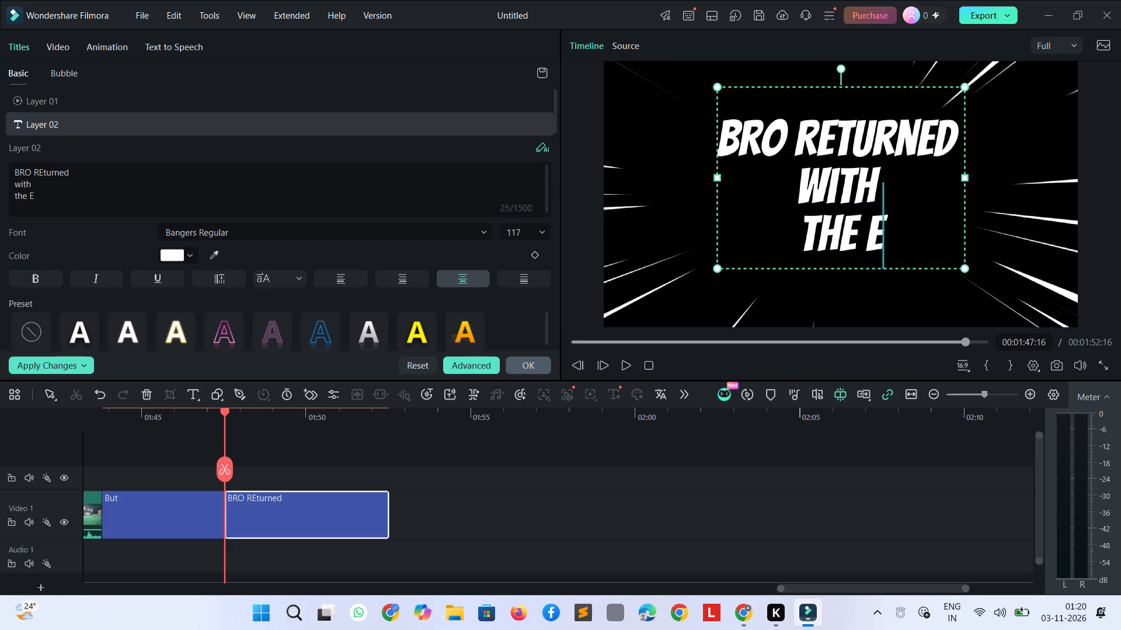
key("BackSpace")
key("Return")
type("EPIC")
key("space")
key("BackSpace")
key("BackSpace")
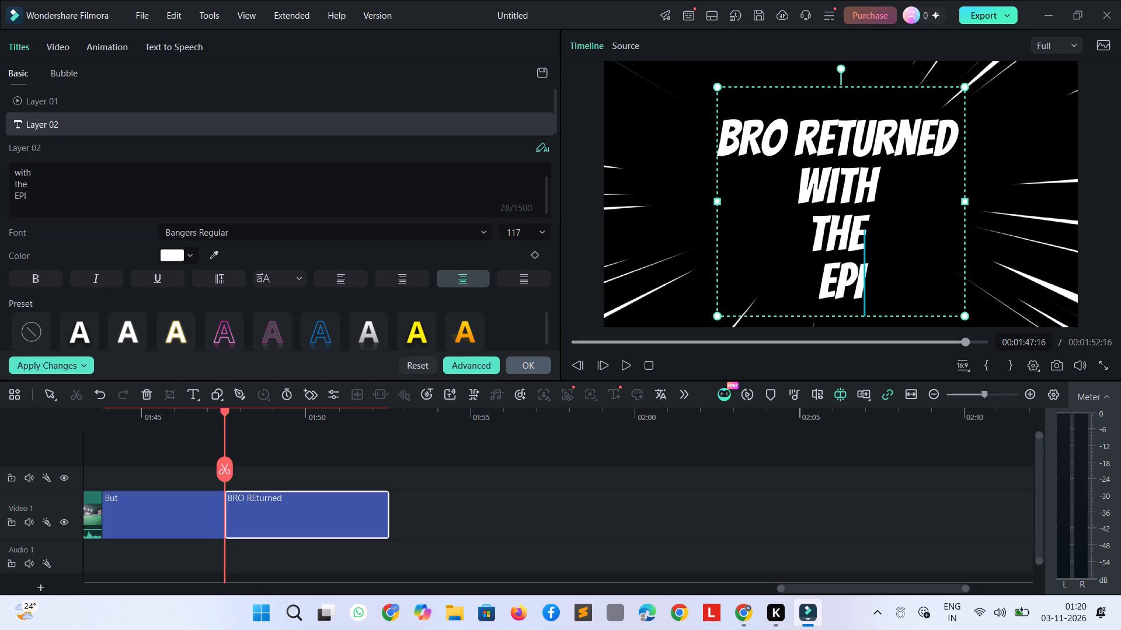
key("BackSpace")
key("BackSpace")
key("BackSpace")
key("BackSpace")
key("shift+w")
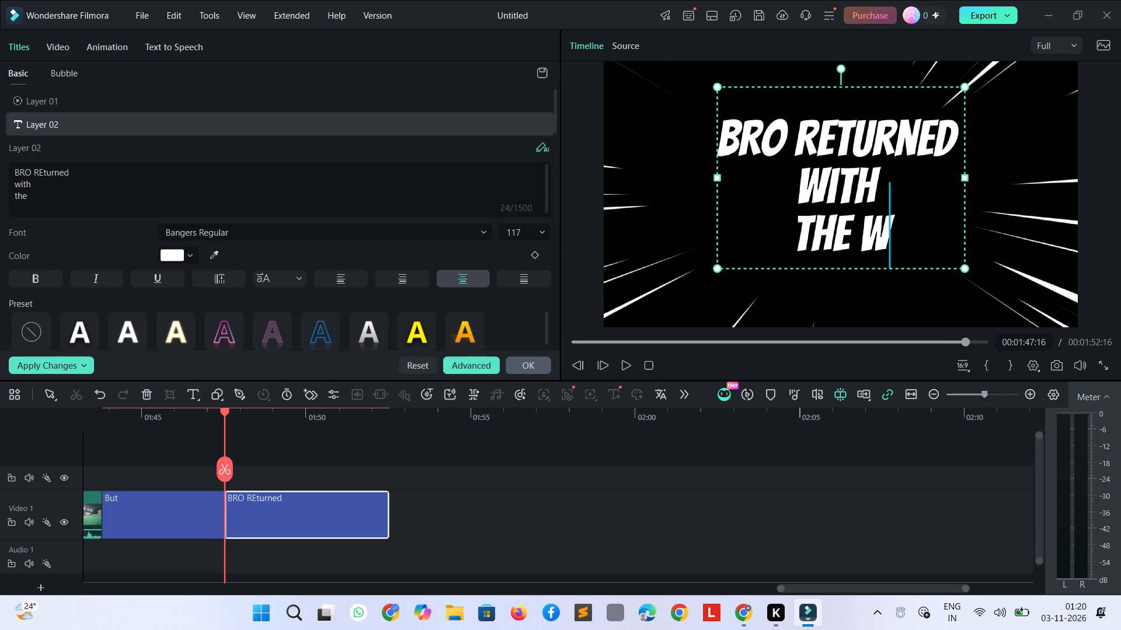
key("shift+BackSpace")
type("Epic")
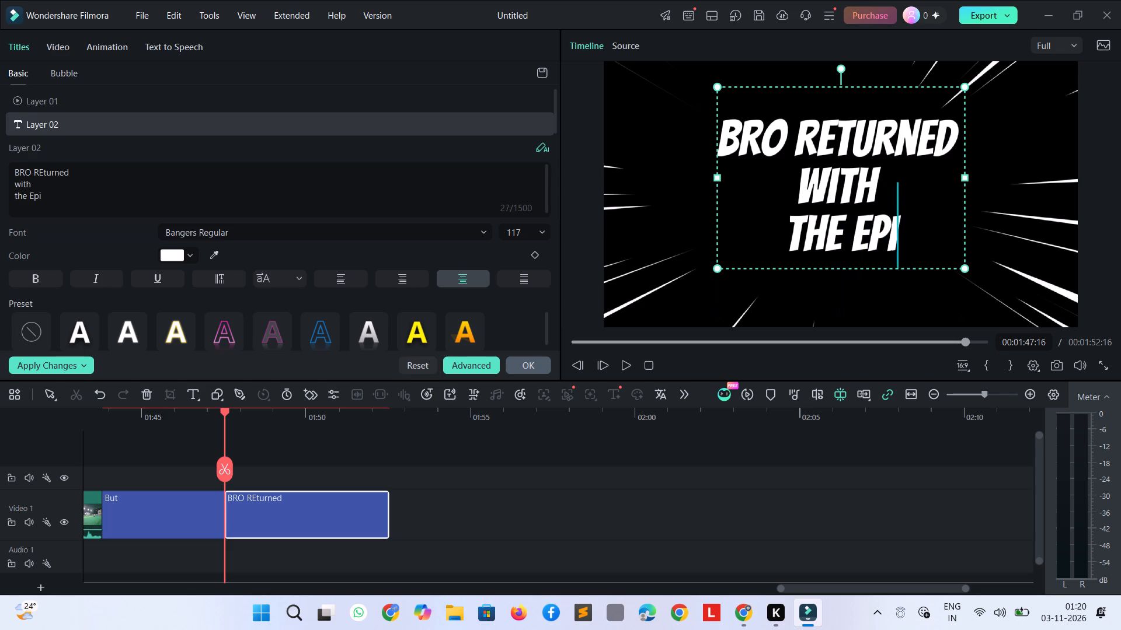
key("space")
Add a fourth line reading "BOwling" and finish editing the title text.
key("Return")
type("BOwling")
key("space")
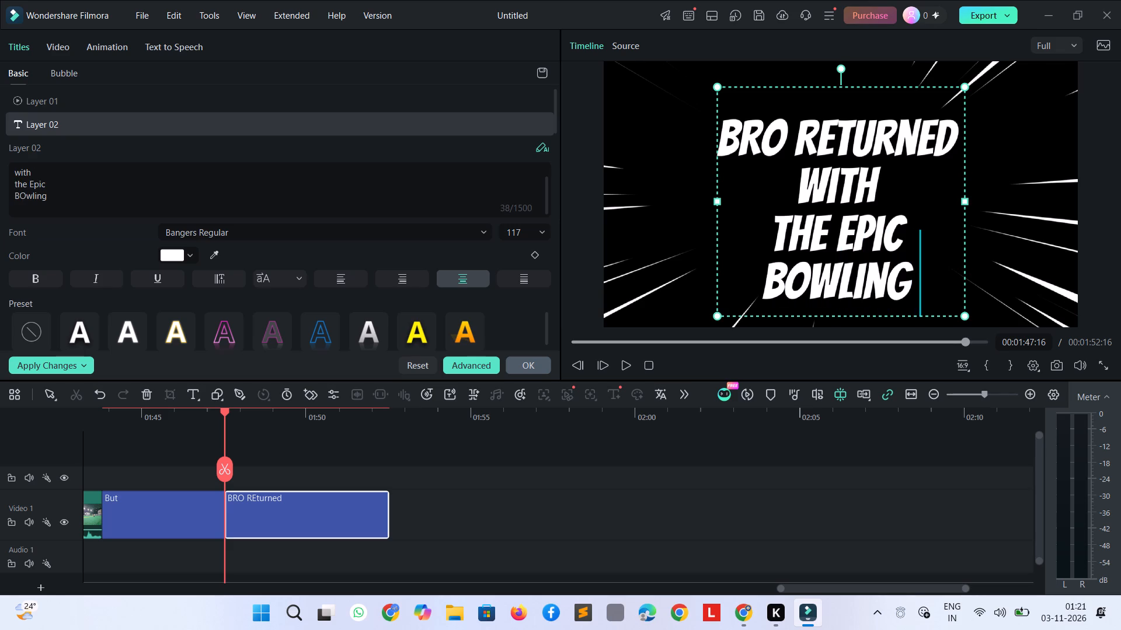
key("space")
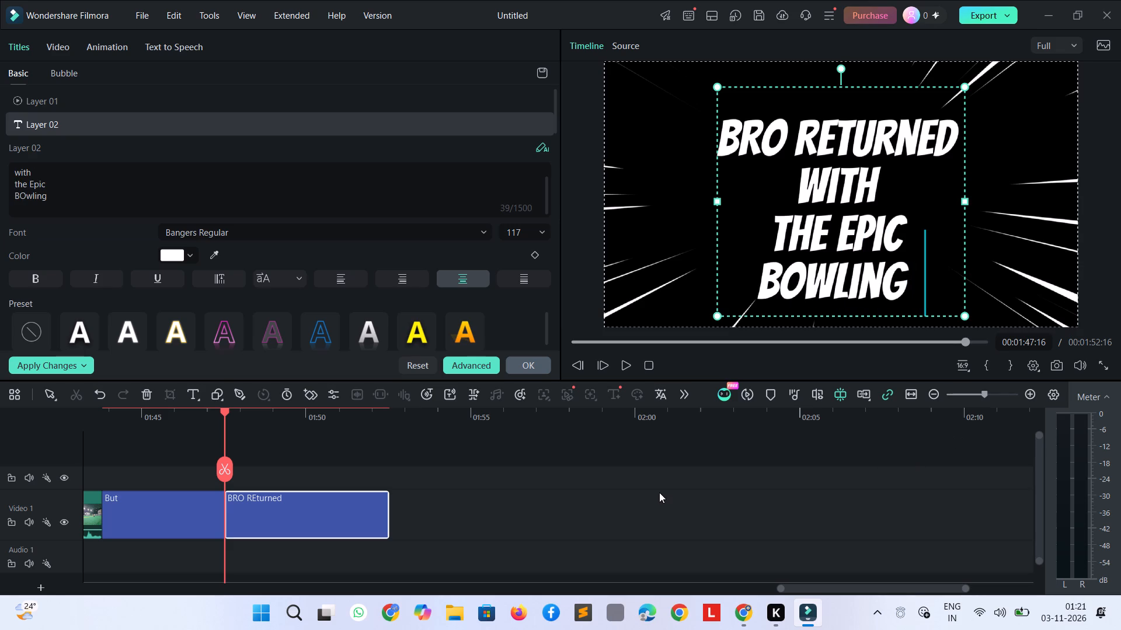
left_click(659, 492)
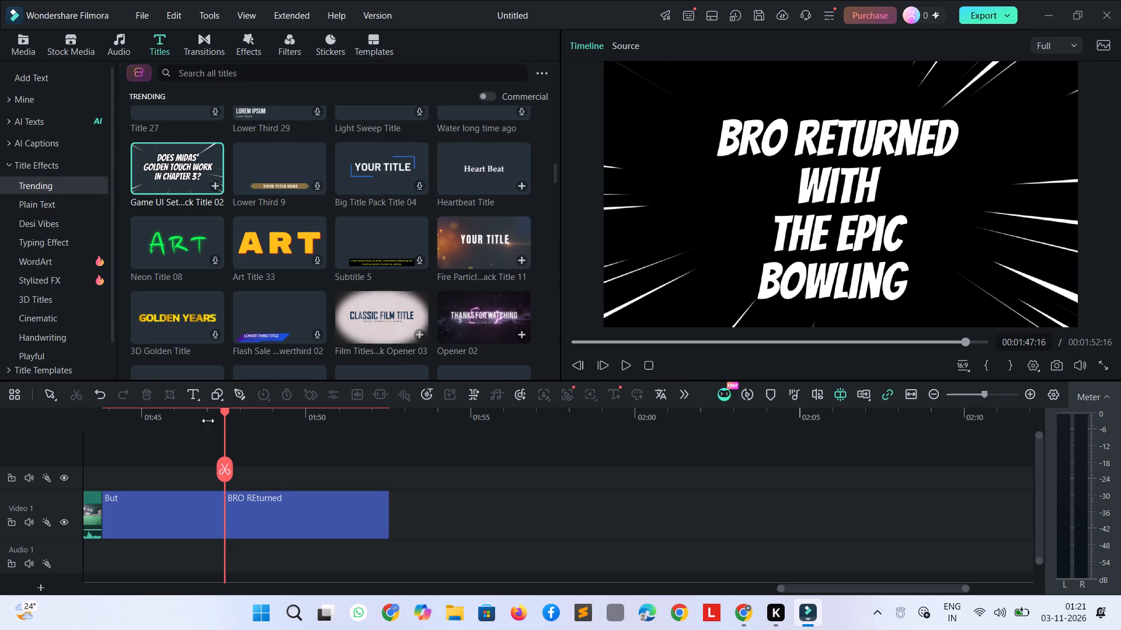
Add a Dissolve transition between the "But The Time SKips" title and the "BRO REturned" title.
left_click_drag(225, 413, 215, 414)
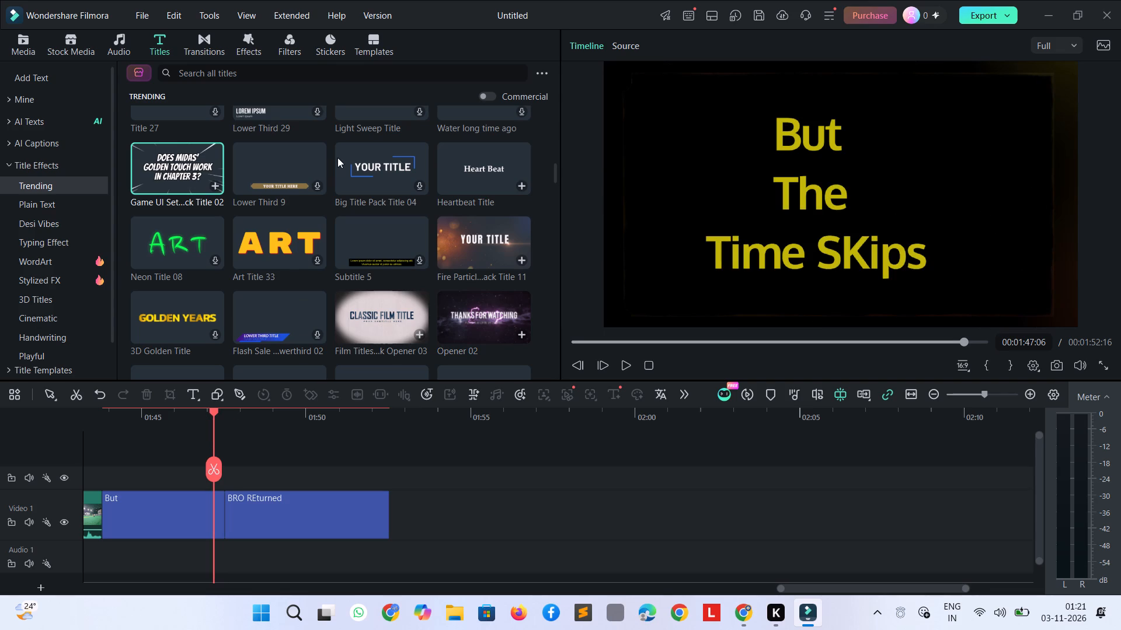
left_click(204, 41)
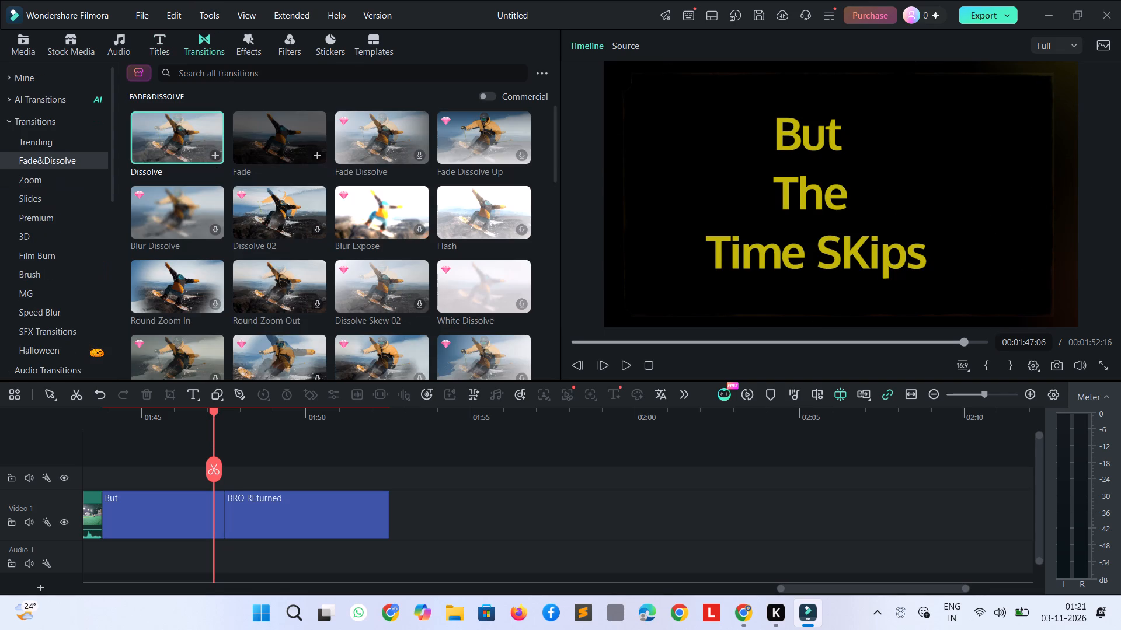
left_click_drag(155, 141, 189, 508)
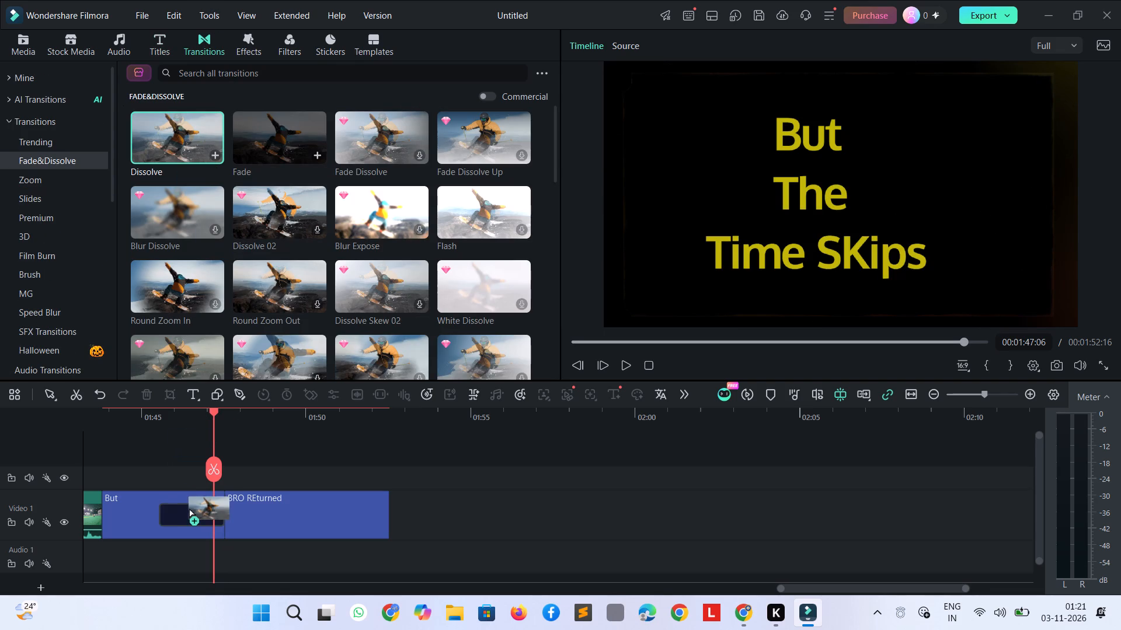
left_click_drag(189, 508, 194, 512)
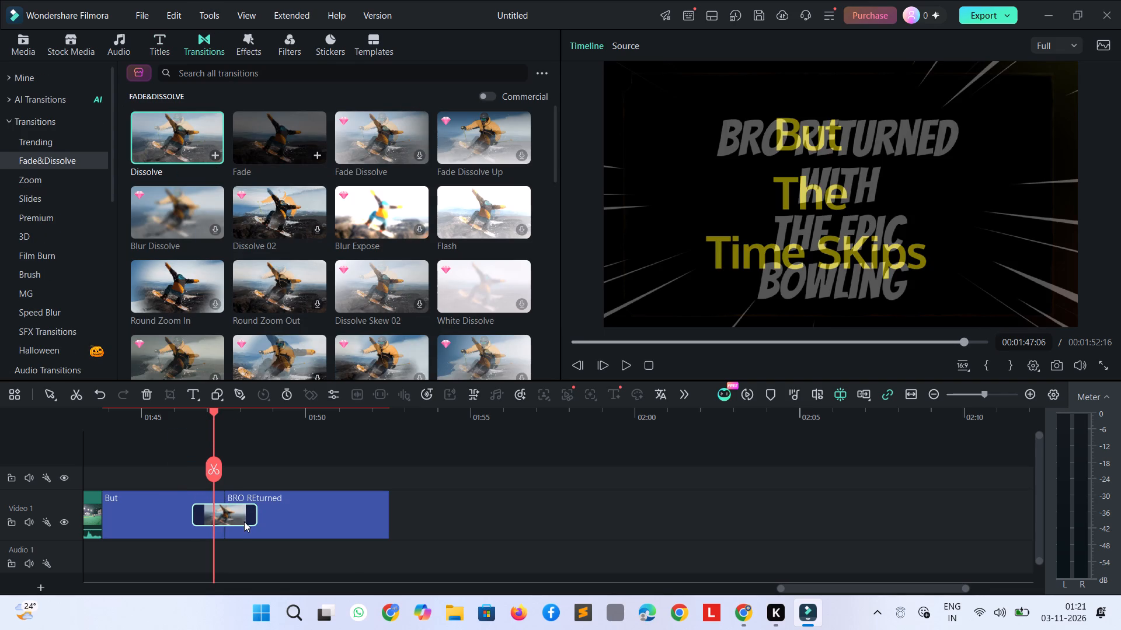
Shorten the Dissolve transition and shift it so it sits at the end of the "But" title clip, before the cut.
left_click(258, 500)
left_click(253, 496)
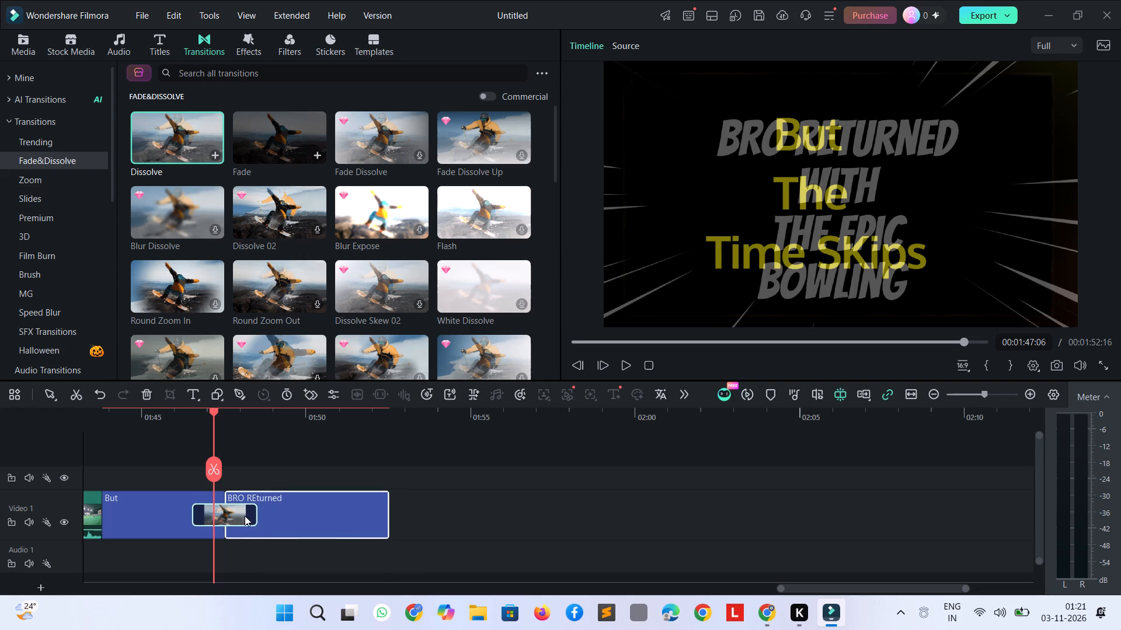
left_click_drag(254, 520, 231, 513)
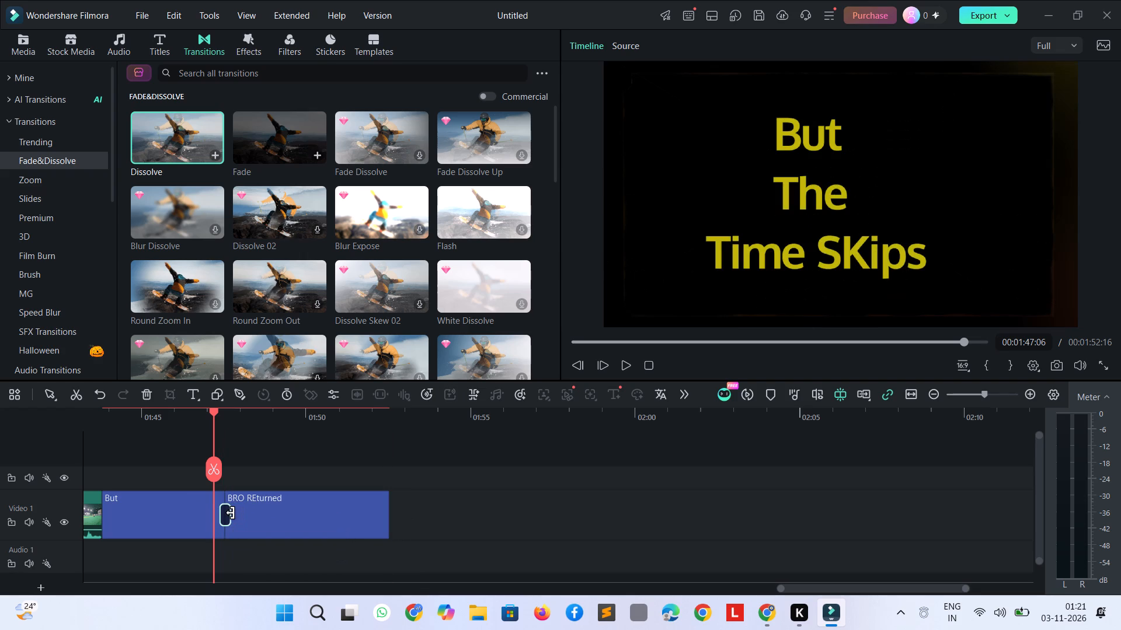
left_click_drag(231, 513, 236, 517)
left_click_drag(225, 516, 216, 516)
left_click_drag(222, 519, 213, 517)
Play the join between the two titles twice to check the Dissolve transition.
key("space")
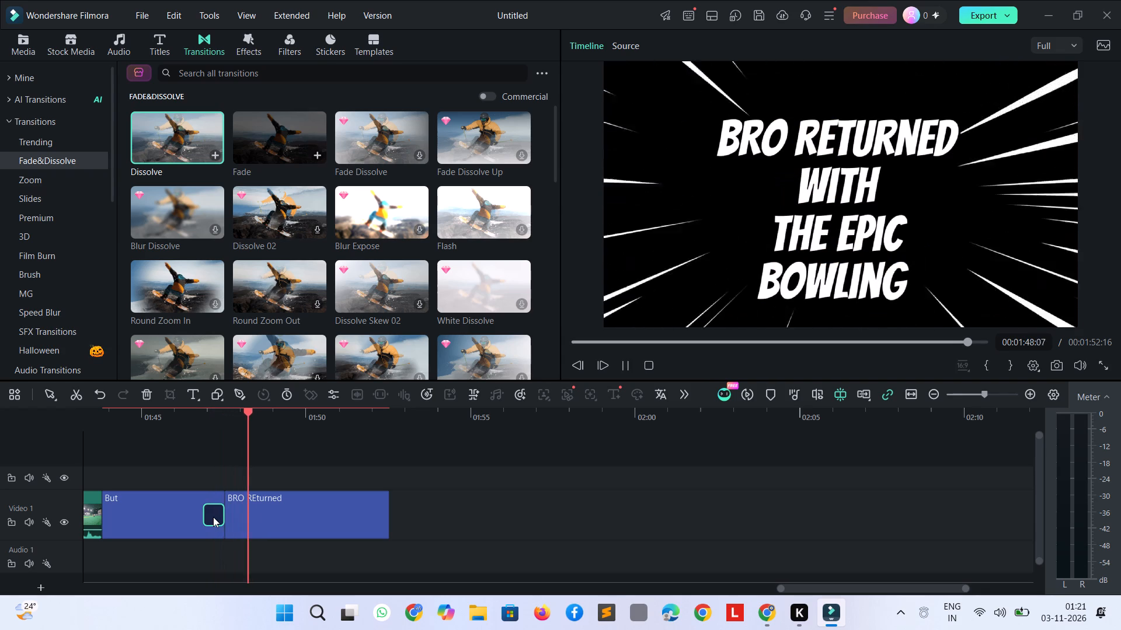
key("space")
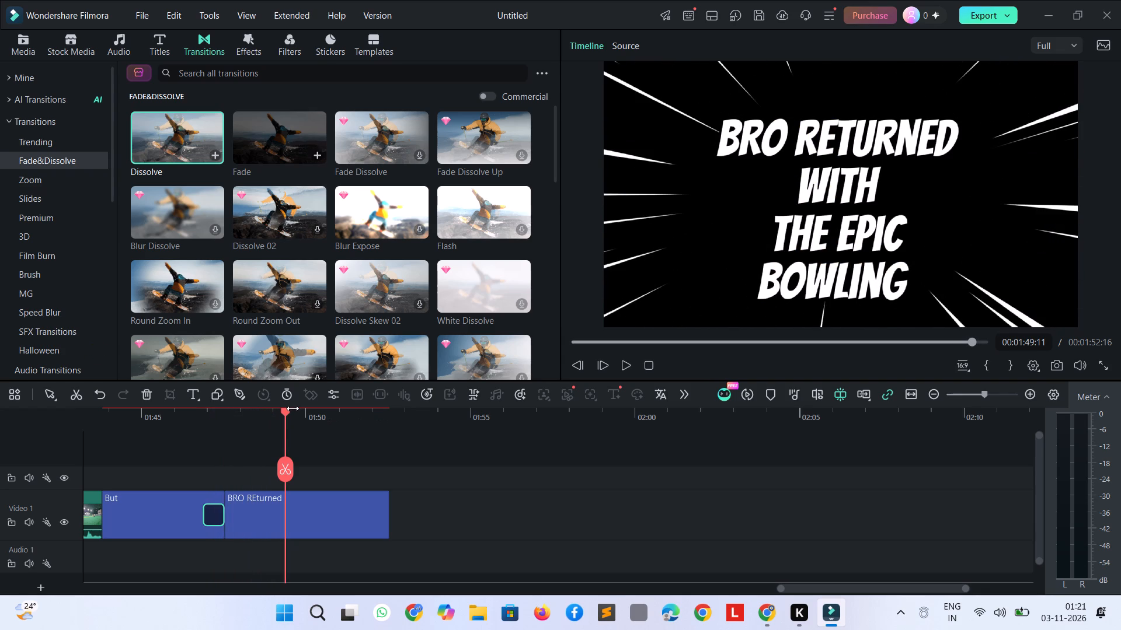
left_click_drag(289, 416, 188, 416)
key("space")
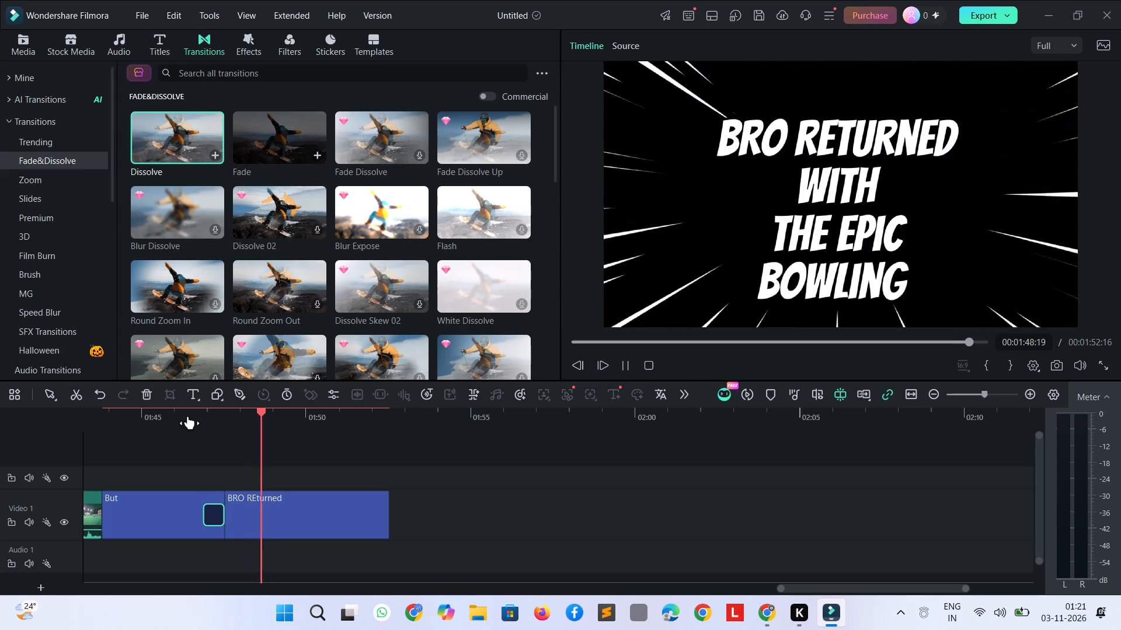
key("space")
Apply the first "Stretch in" entrance animation from the Zoom category to the "BRO REturned" title.
left_click(259, 534)
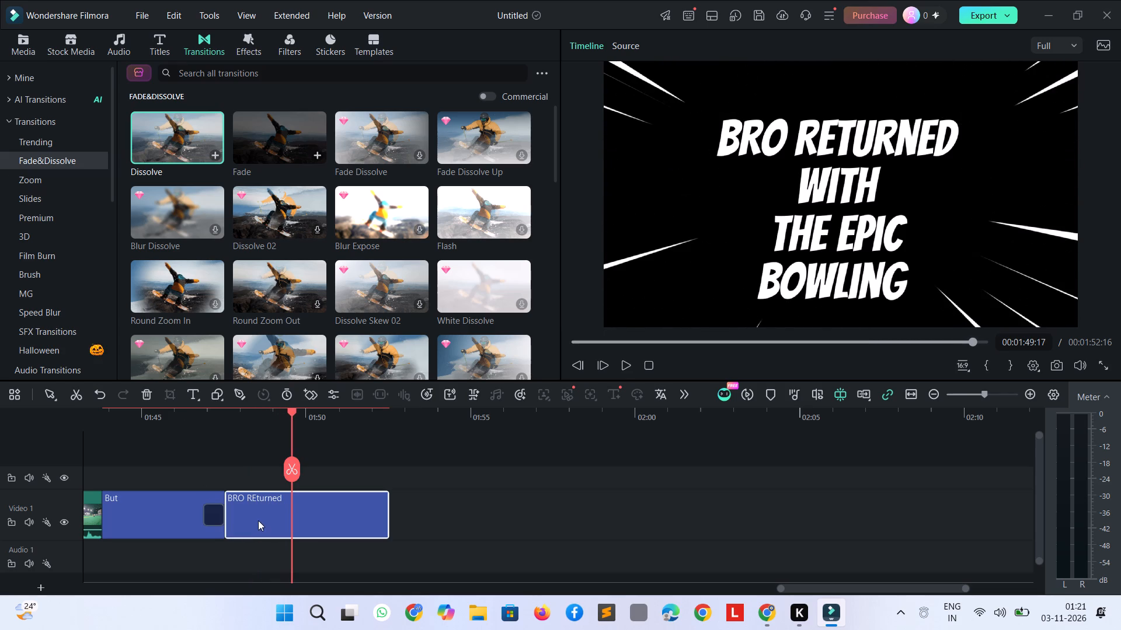
left_click(249, 499)
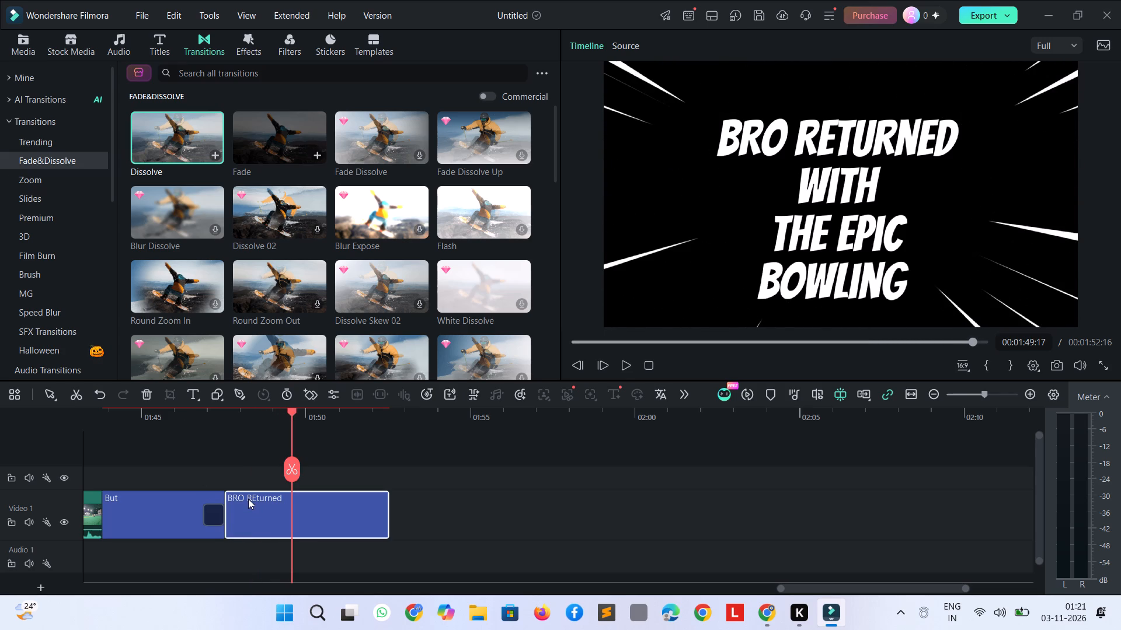
left_click(248, 499)
double_click(248, 499)
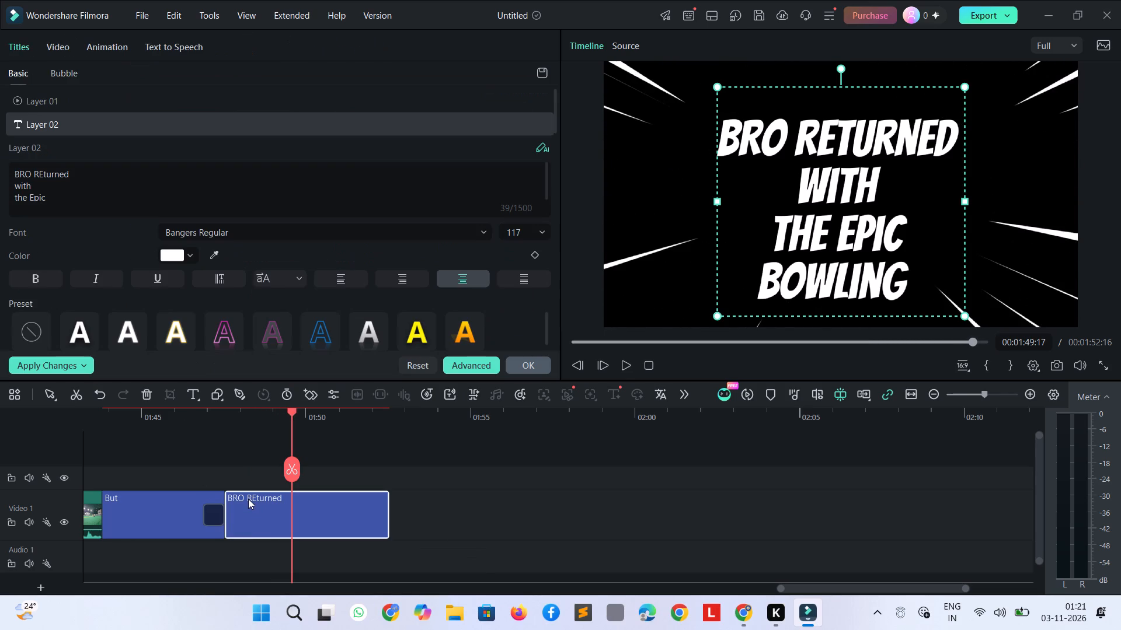
left_click(248, 499)
double_click(248, 499)
left_click(248, 499)
left_click(125, 51)
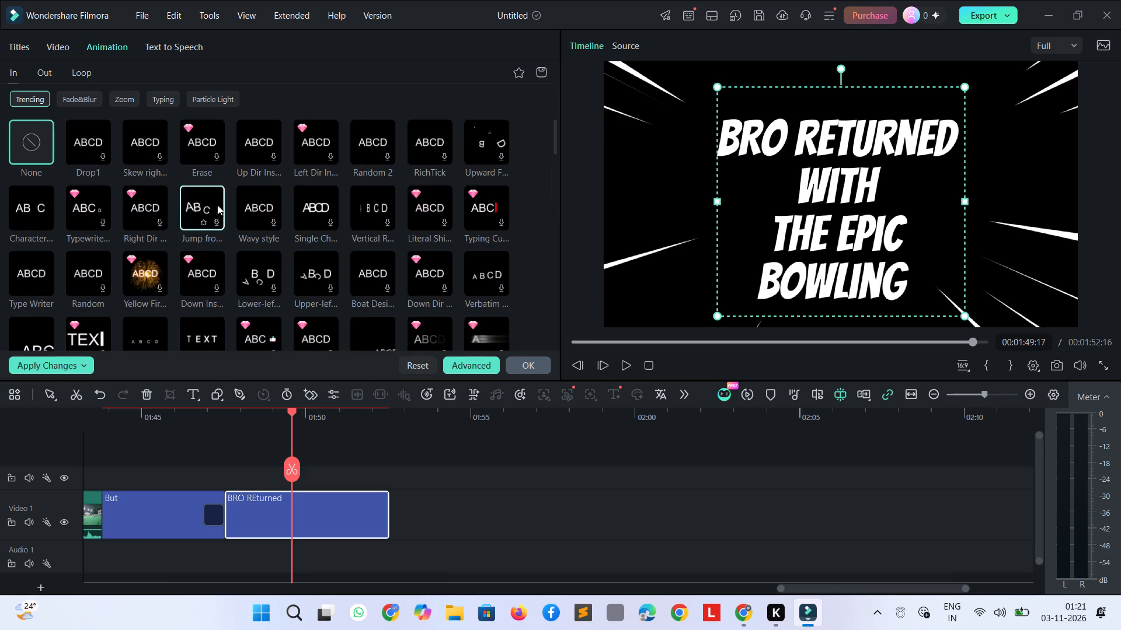
left_click(144, 97)
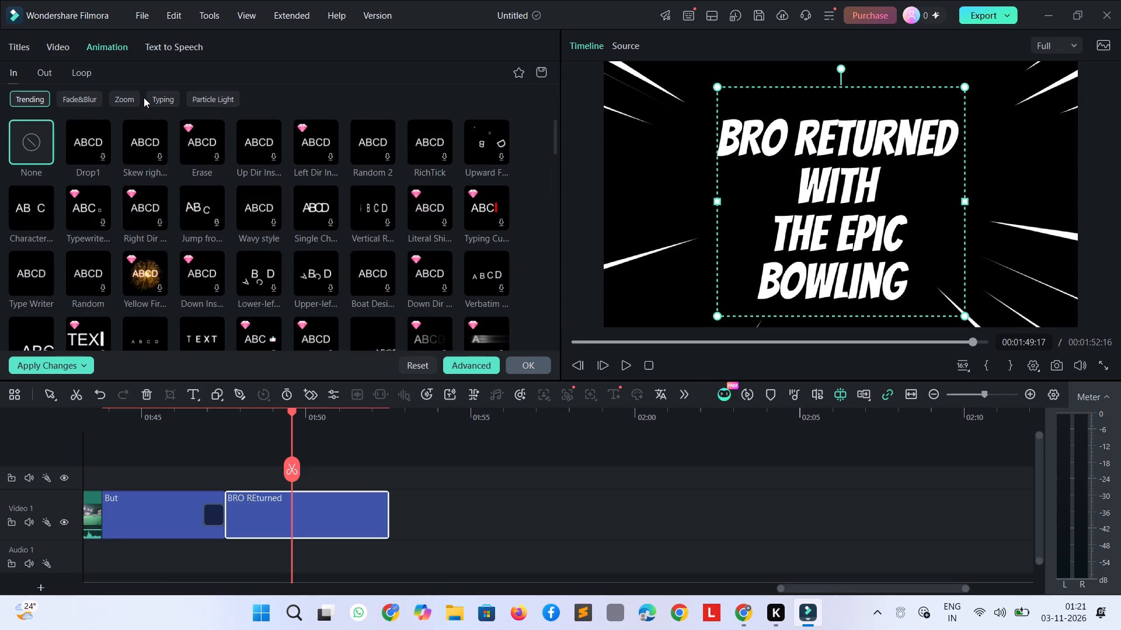
left_click(138, 97)
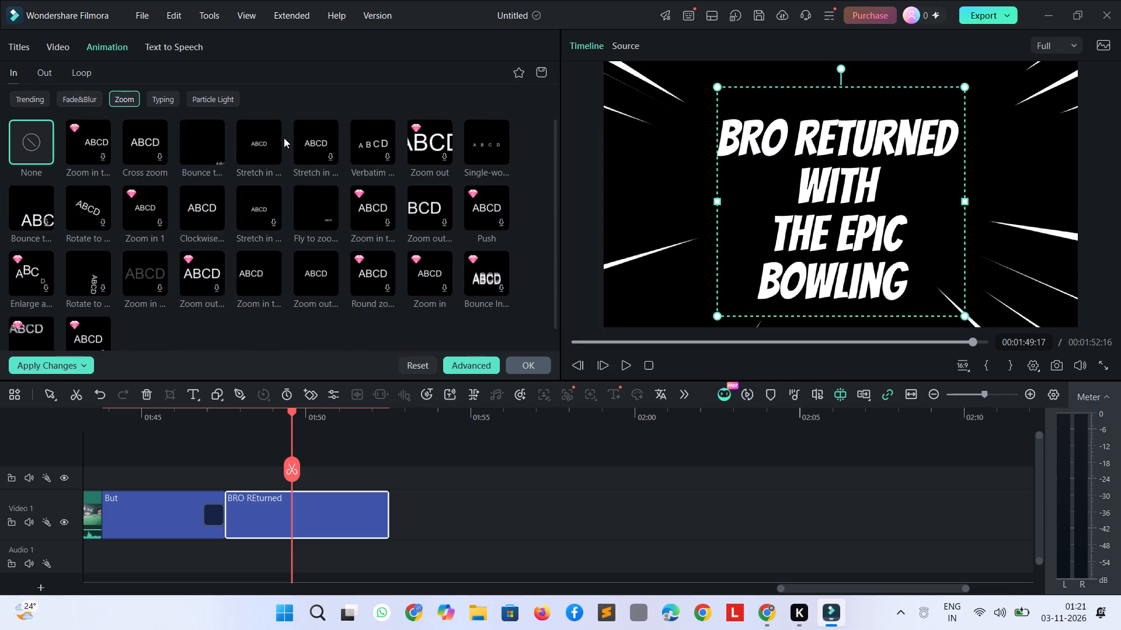
left_click(268, 138)
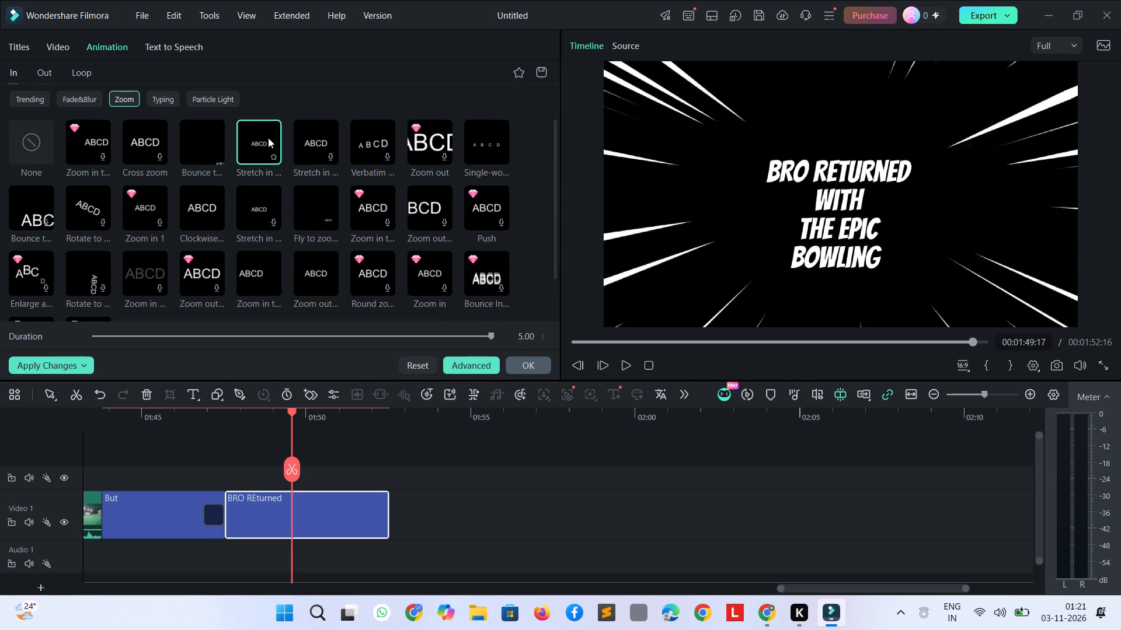
left_click(268, 138)
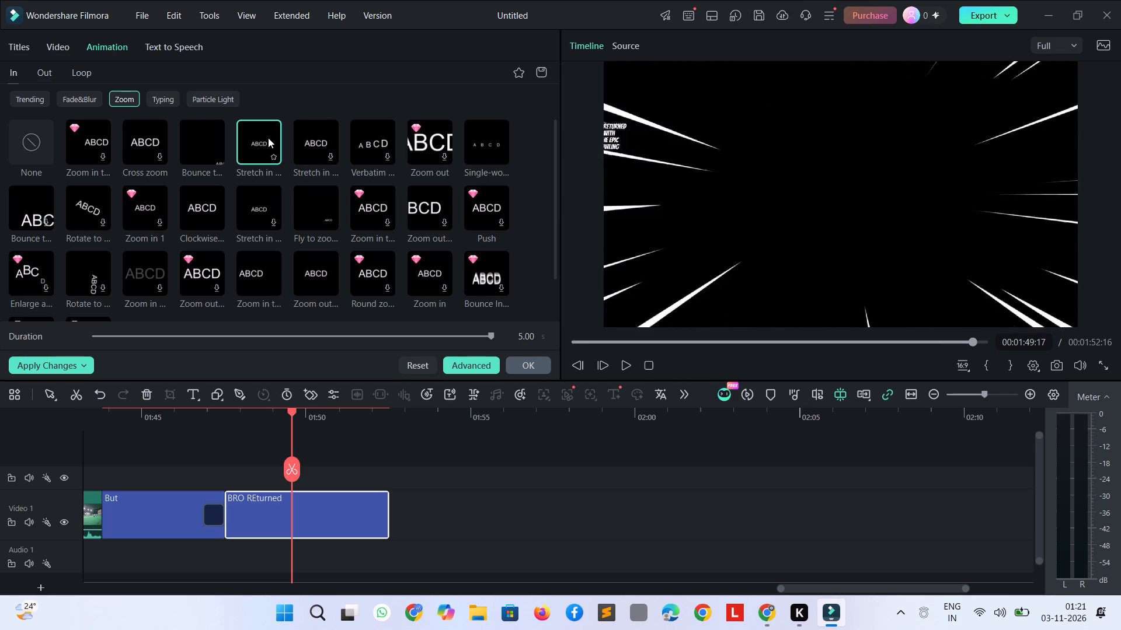
left_click_drag(268, 138, 263, 351)
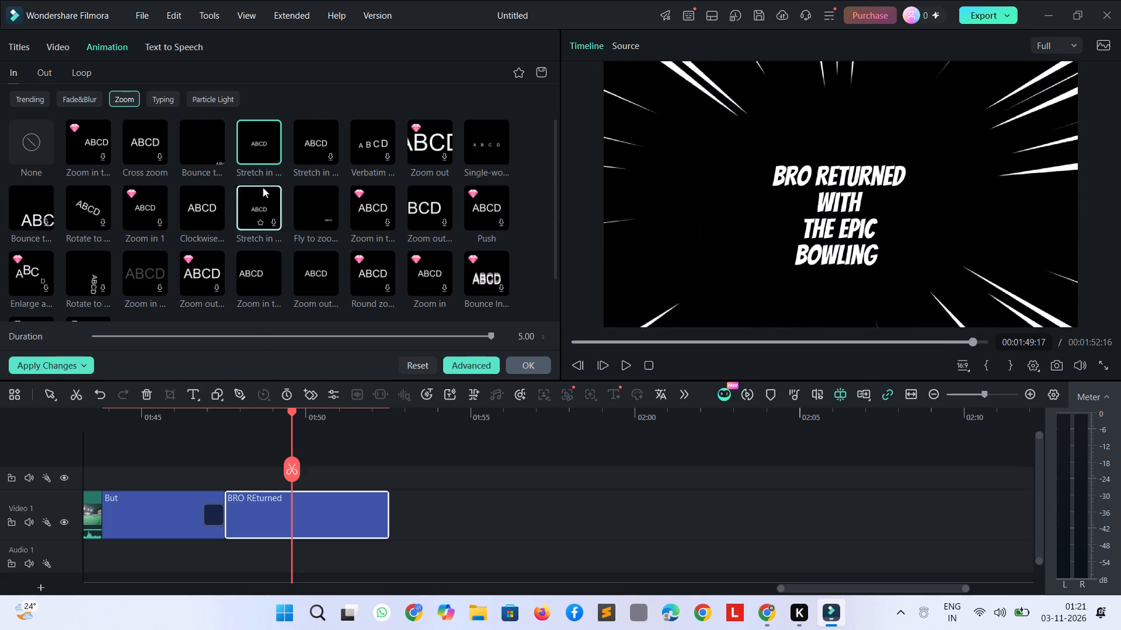
left_click_drag(259, 148, 252, 411)
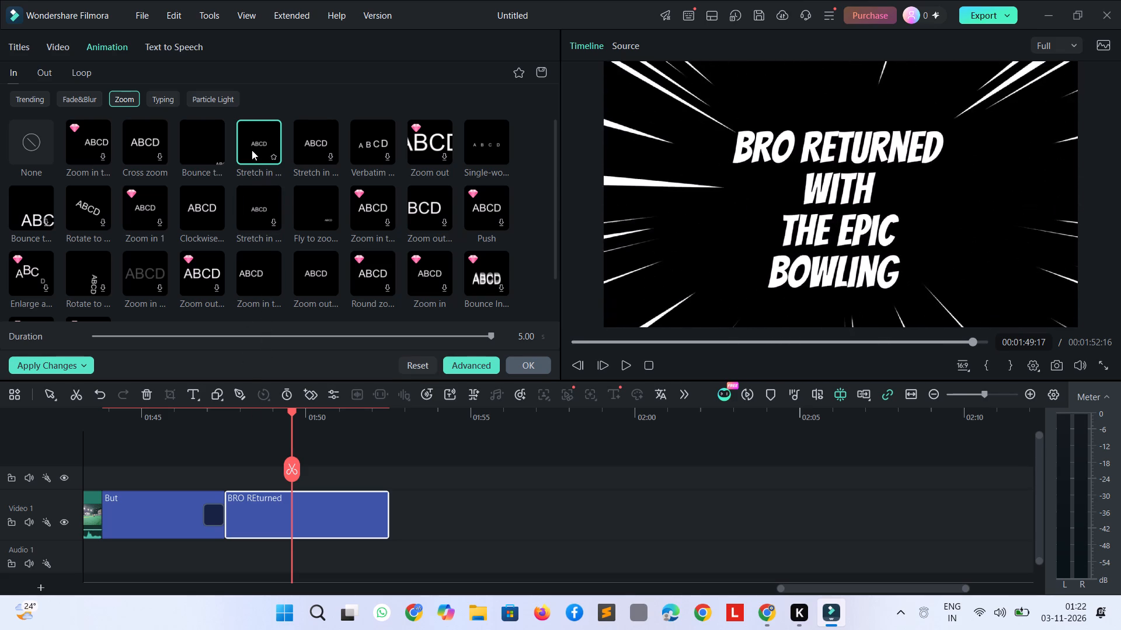
left_click_drag(252, 150, 256, 251)
double_click(254, 129)
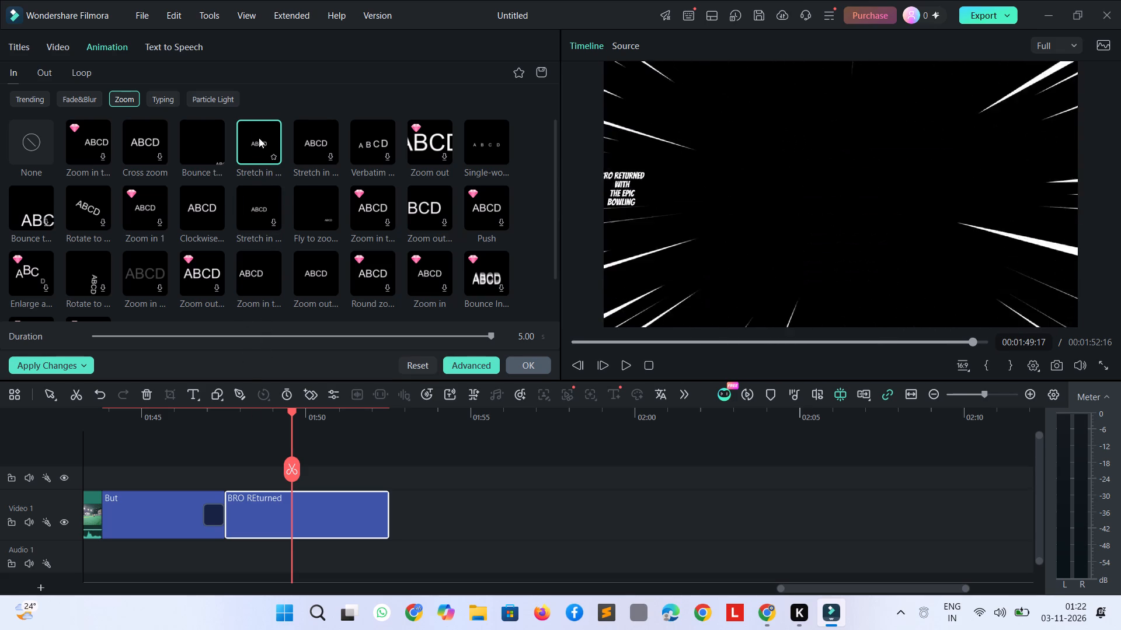
Shorten the title's entrance animation to a duration of 2.38 and finish editing.
left_click_drag(489, 338, 280, 348)
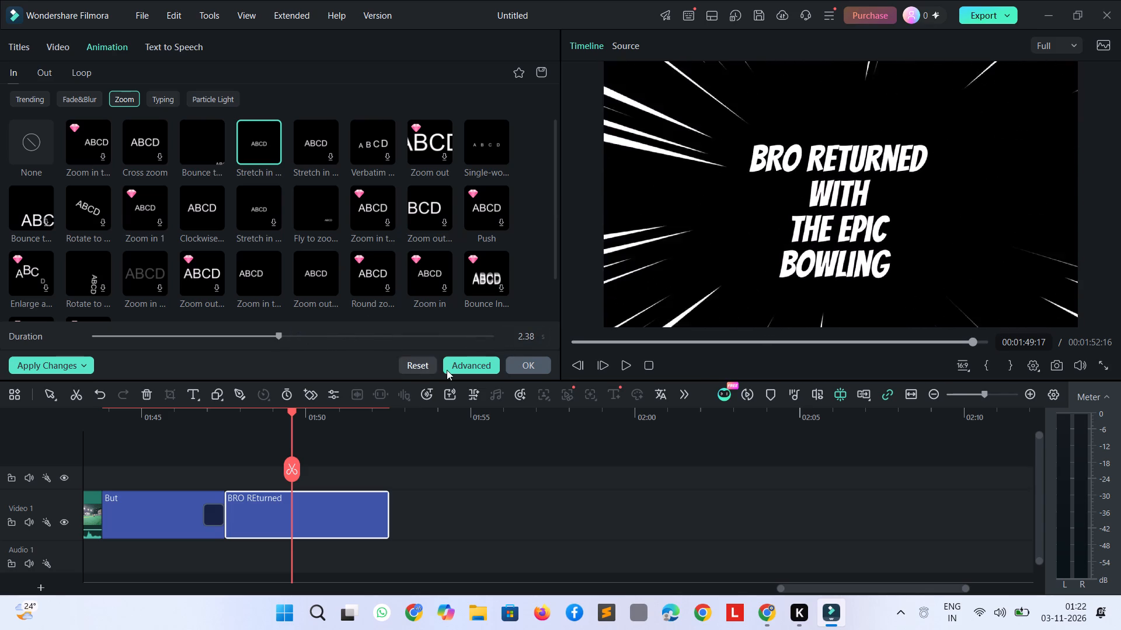
left_click(544, 371)
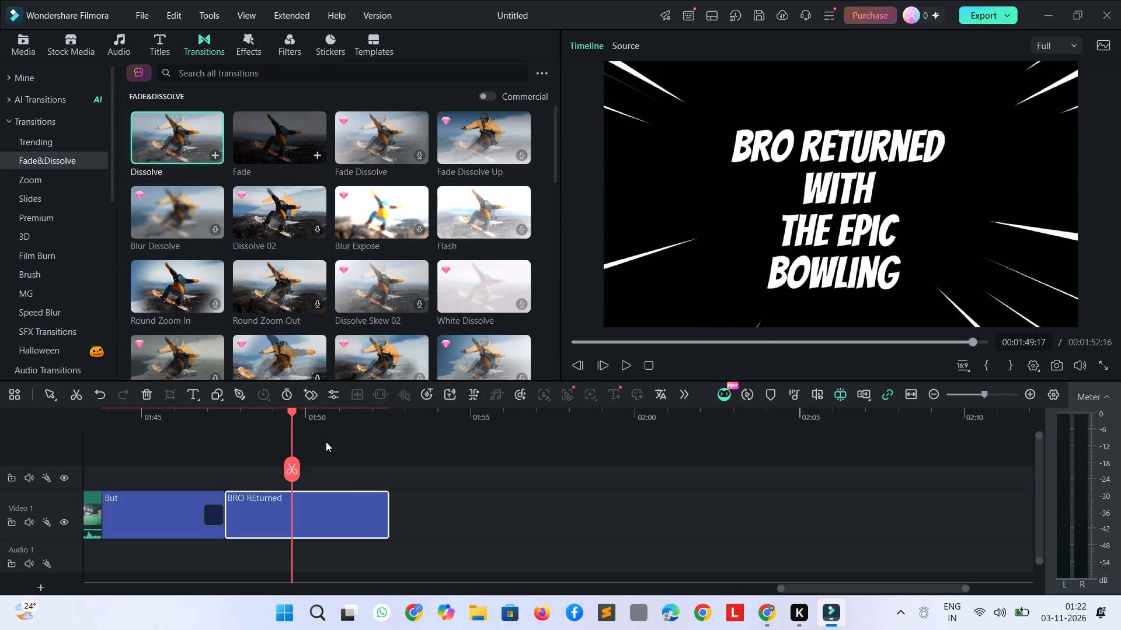
Play from the end of the "But" title through the "BRO REturned" title to check the entrance animation.
left_click_drag(295, 415, 214, 418)
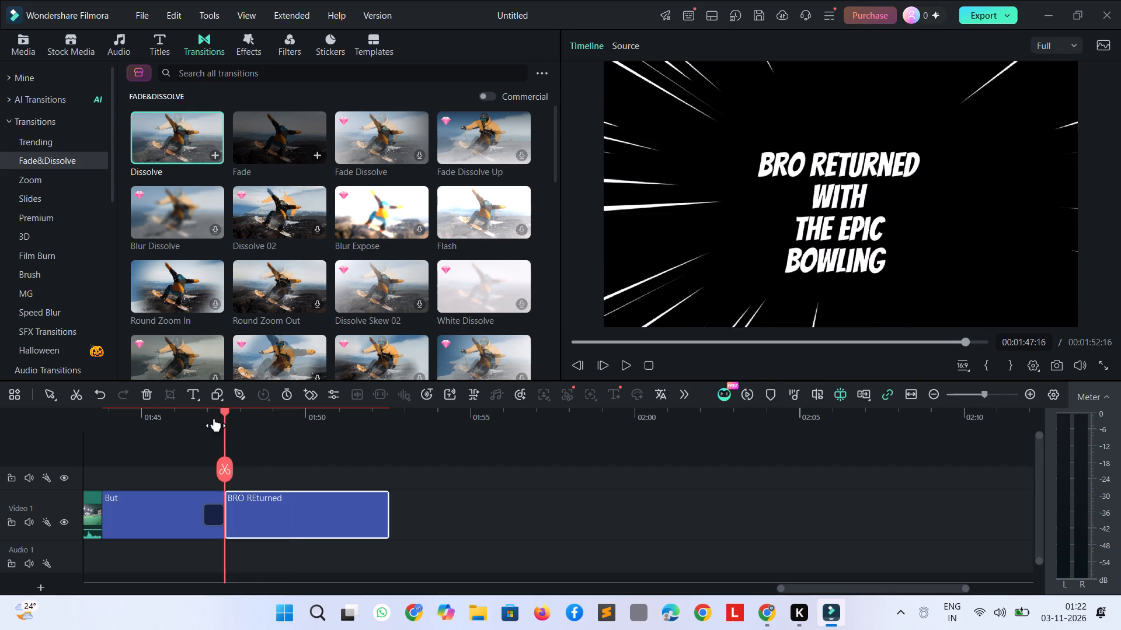
left_click_drag(214, 418, 175, 445)
key("space")
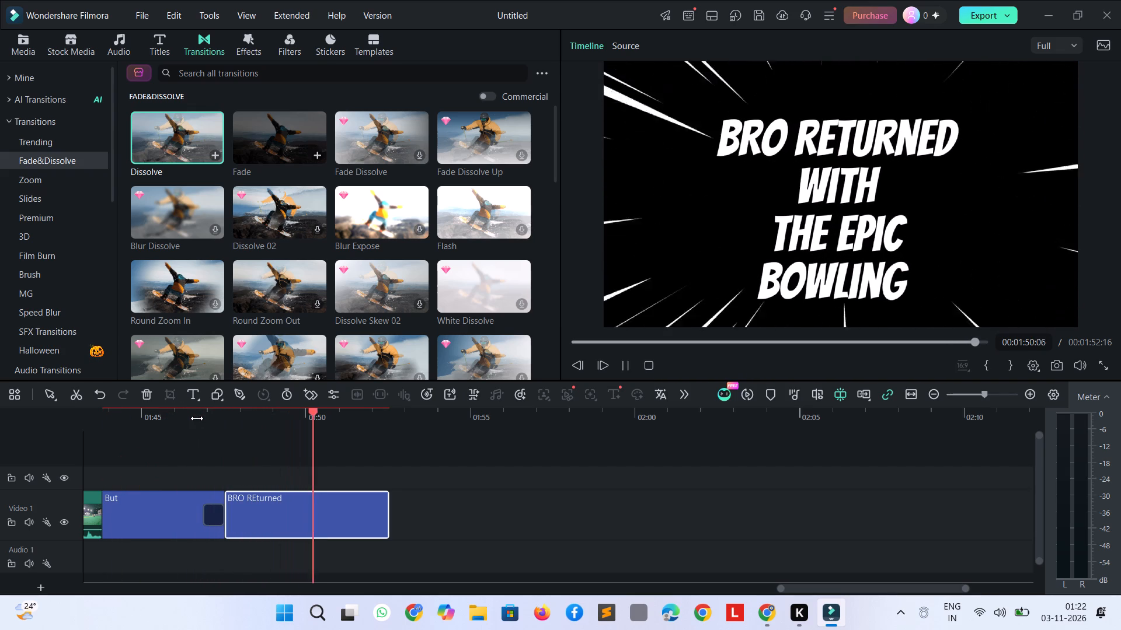
key("space")
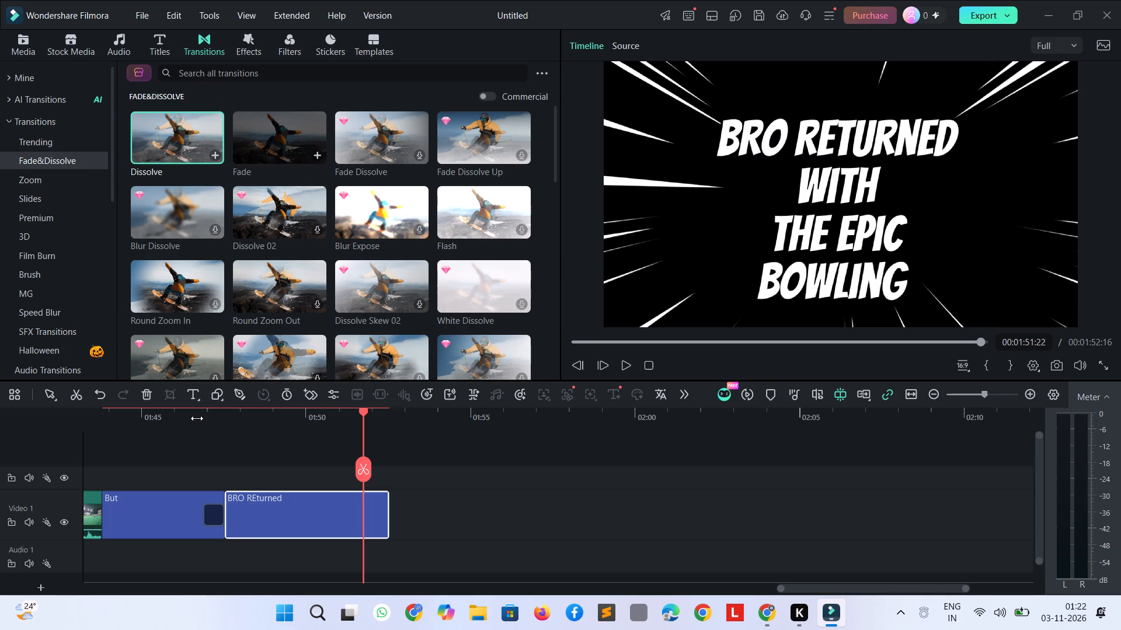
key("shift+Left")
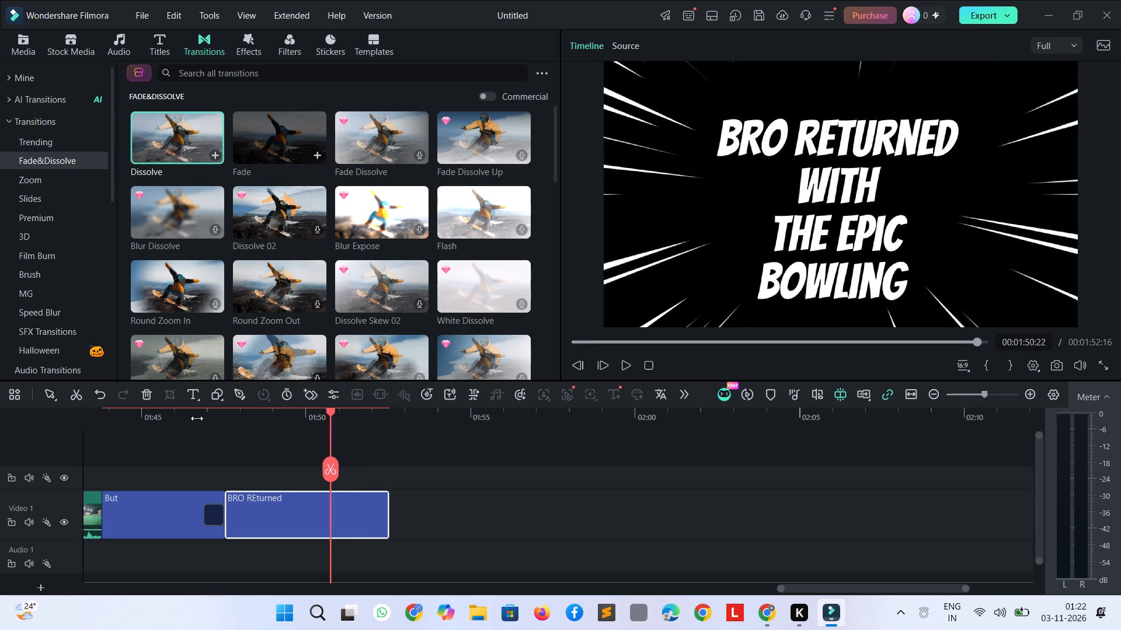
key("space")
key("space")
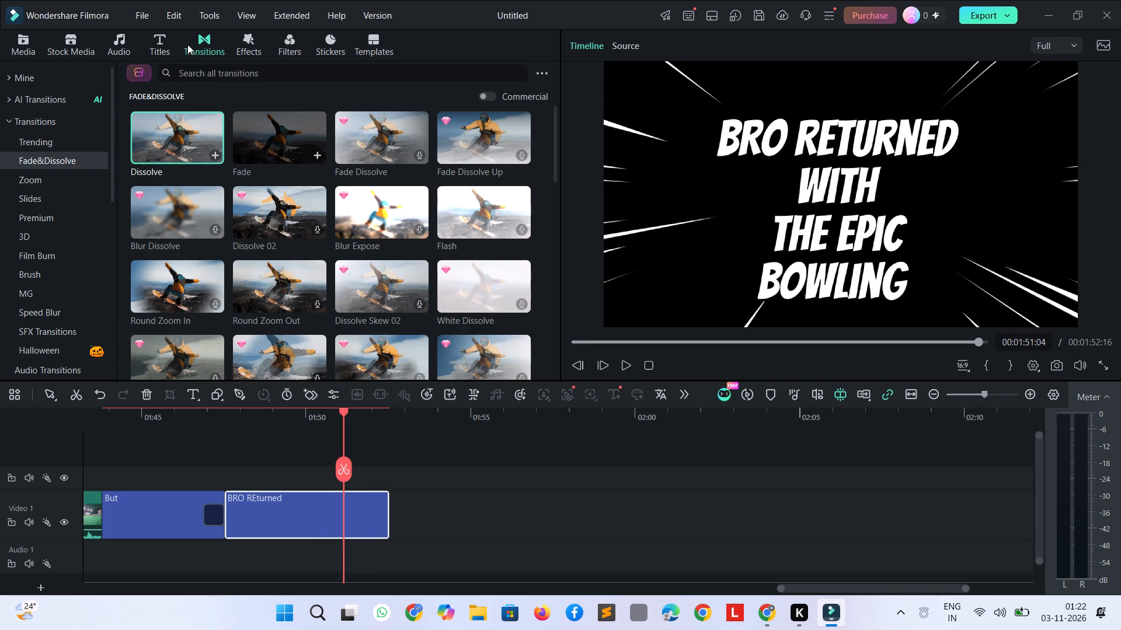
Apply the "Scatter an…" exit animation from the Particle Light category to the "BRO REturned" title and finish editing.
double_click(318, 516)
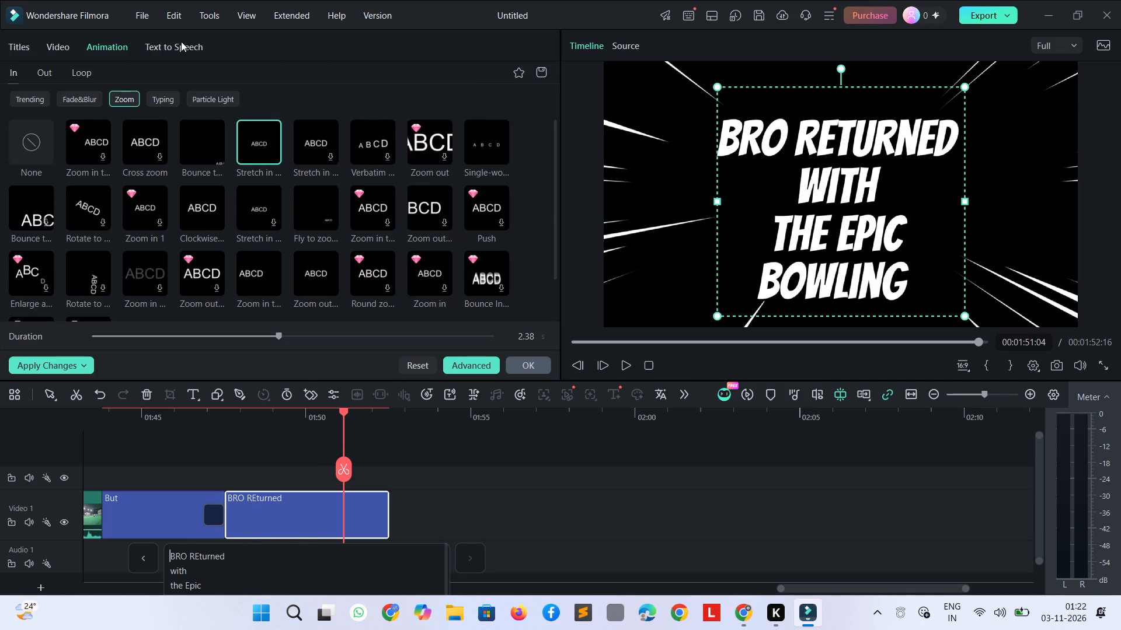
left_click(100, 47)
left_click(48, 68)
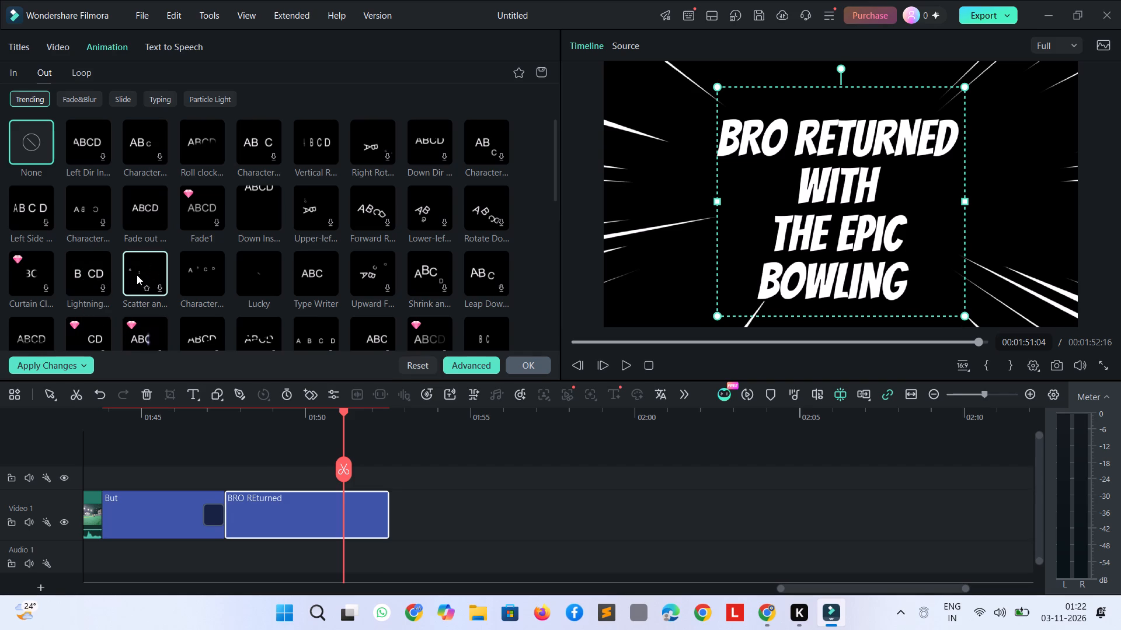
left_click(222, 97)
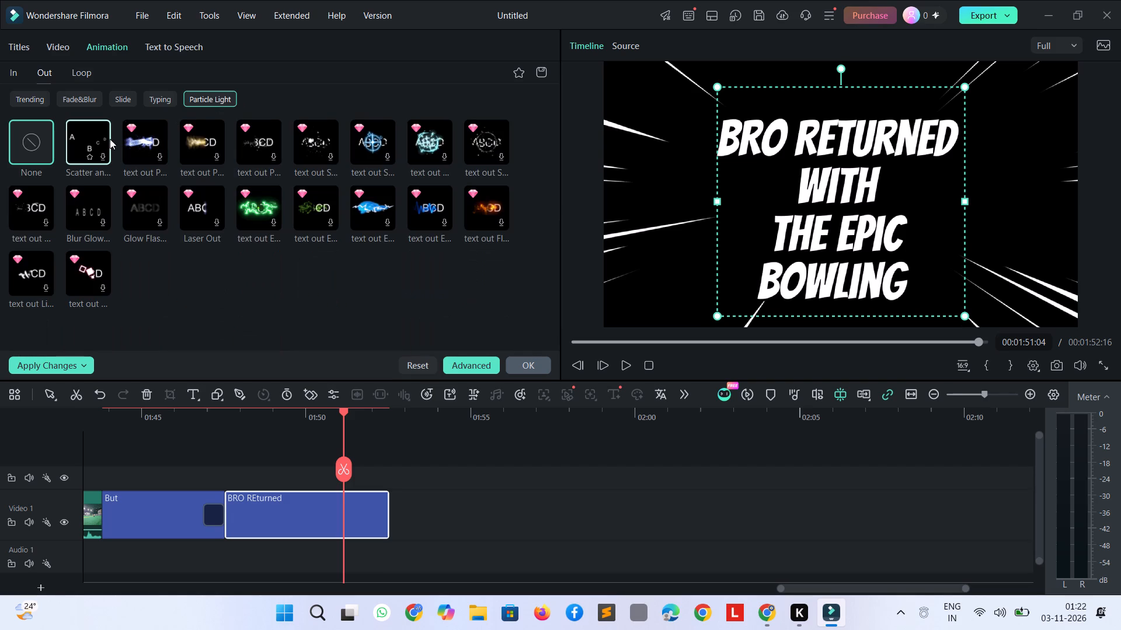
left_click(85, 141)
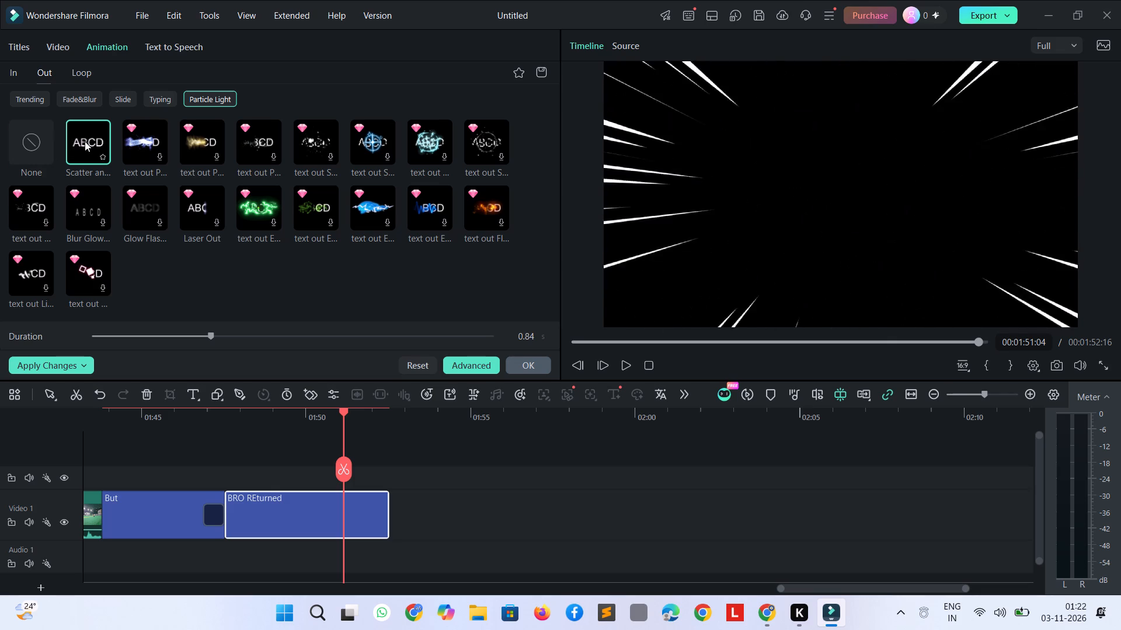
left_click_drag(85, 141, 317, 530)
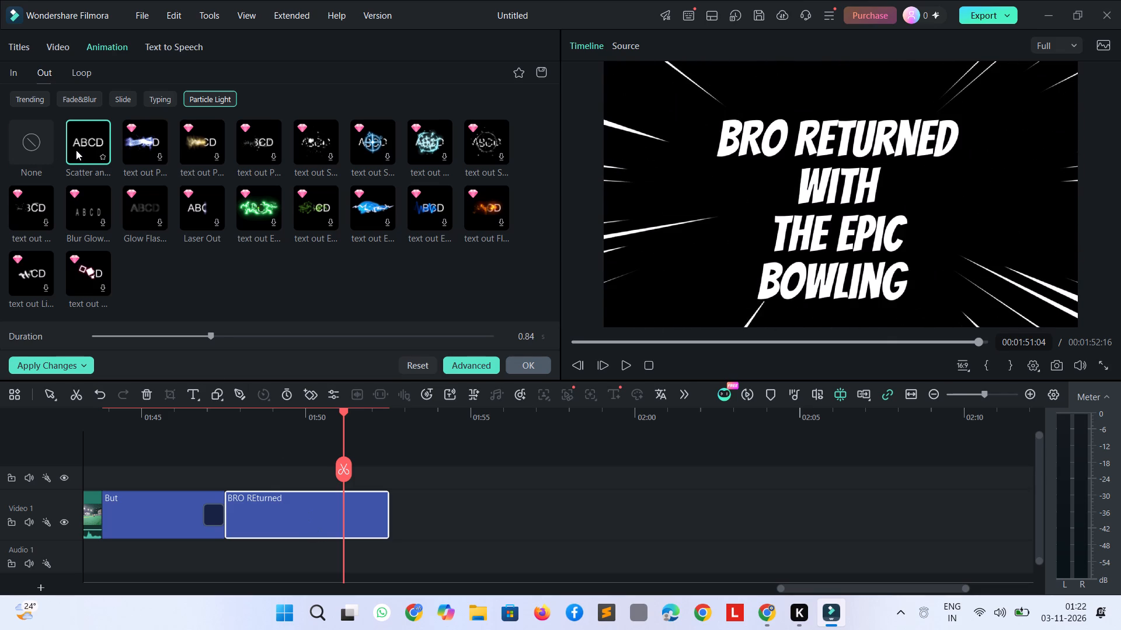
double_click(78, 148)
left_click(538, 366)
Play the end of the "BRO REturned" title and scrub back through it to check the exit animation.
key("space")
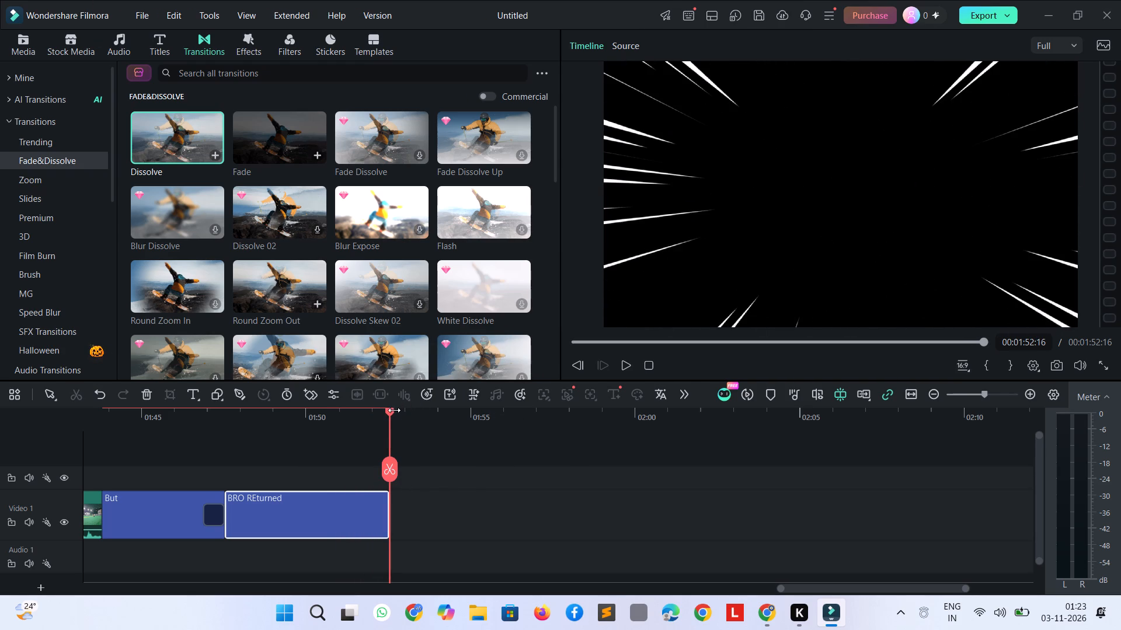
left_click_drag(390, 415, 367, 415)
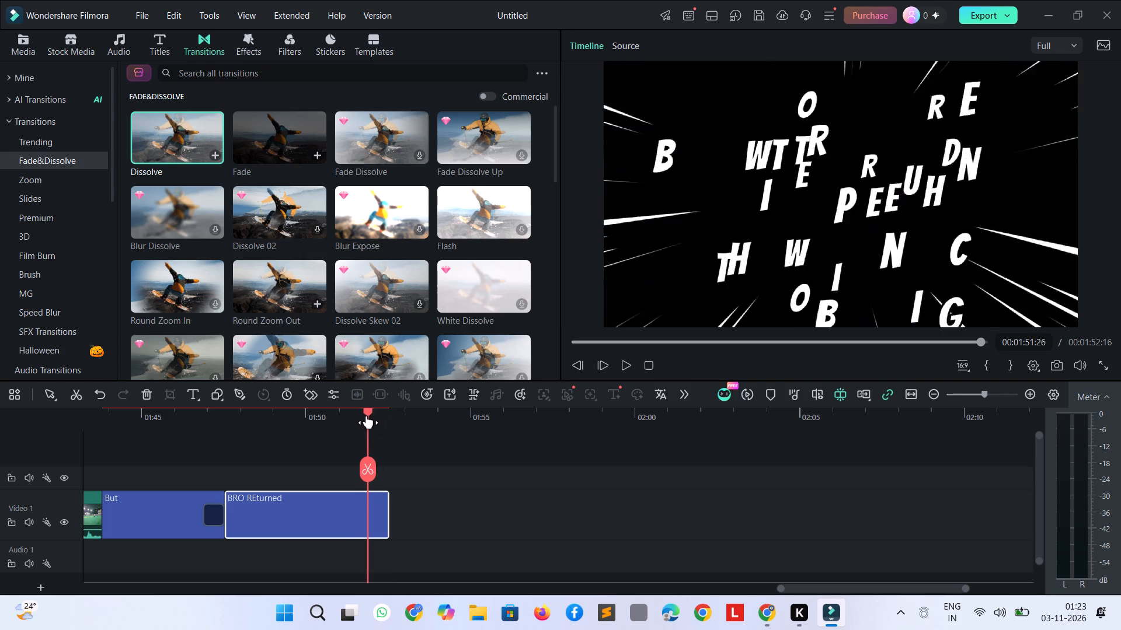
left_click_drag(367, 415, 366, 416)
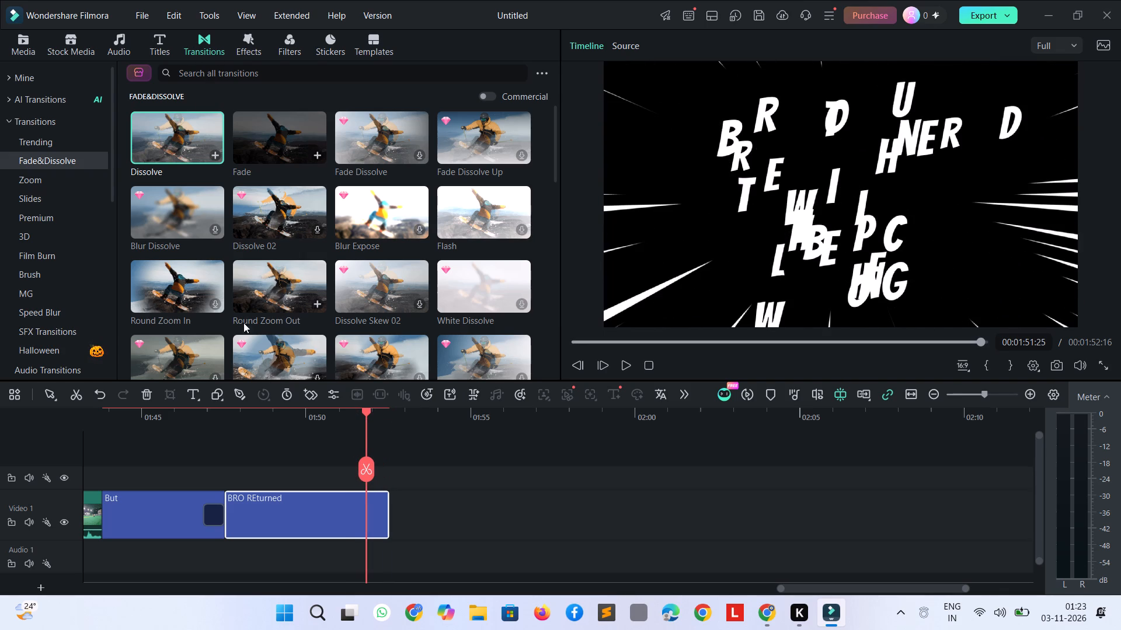
Lengthen the "BRO REturned" title's scatter exit animation to a duration of 1.72 and finish editing.
left_click(302, 498)
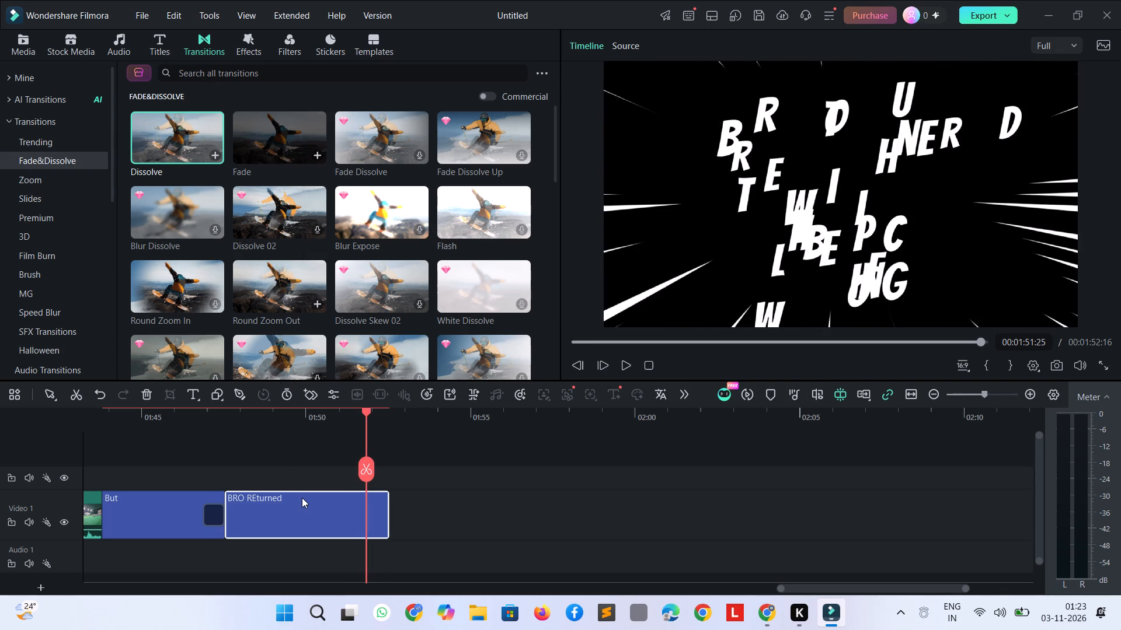
double_click(302, 498)
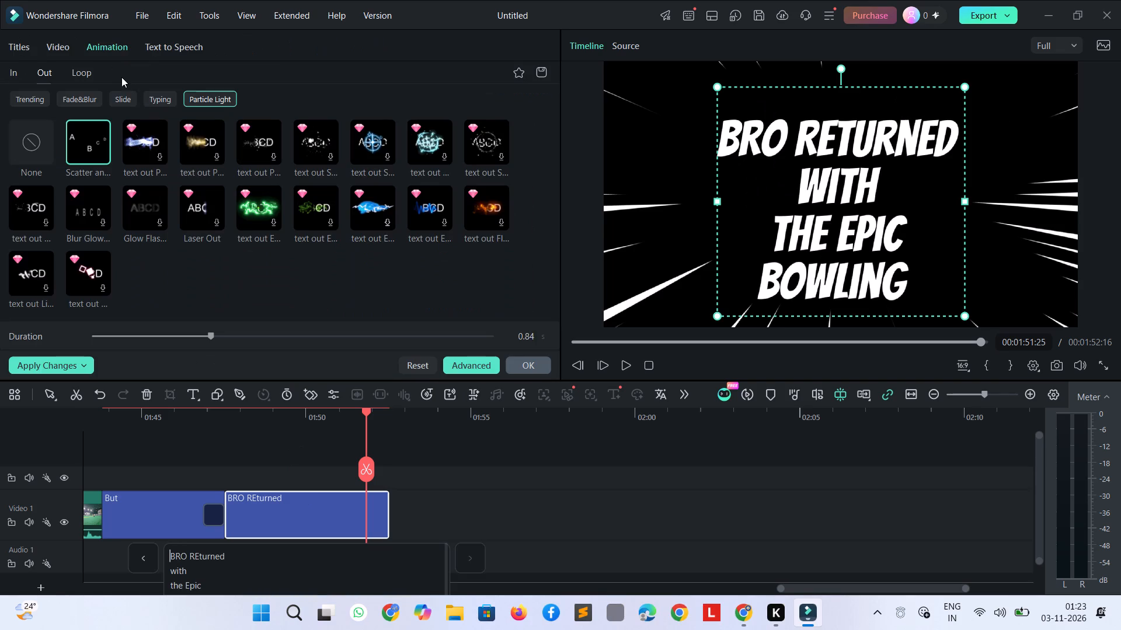
left_click_drag(213, 331, 253, 348)
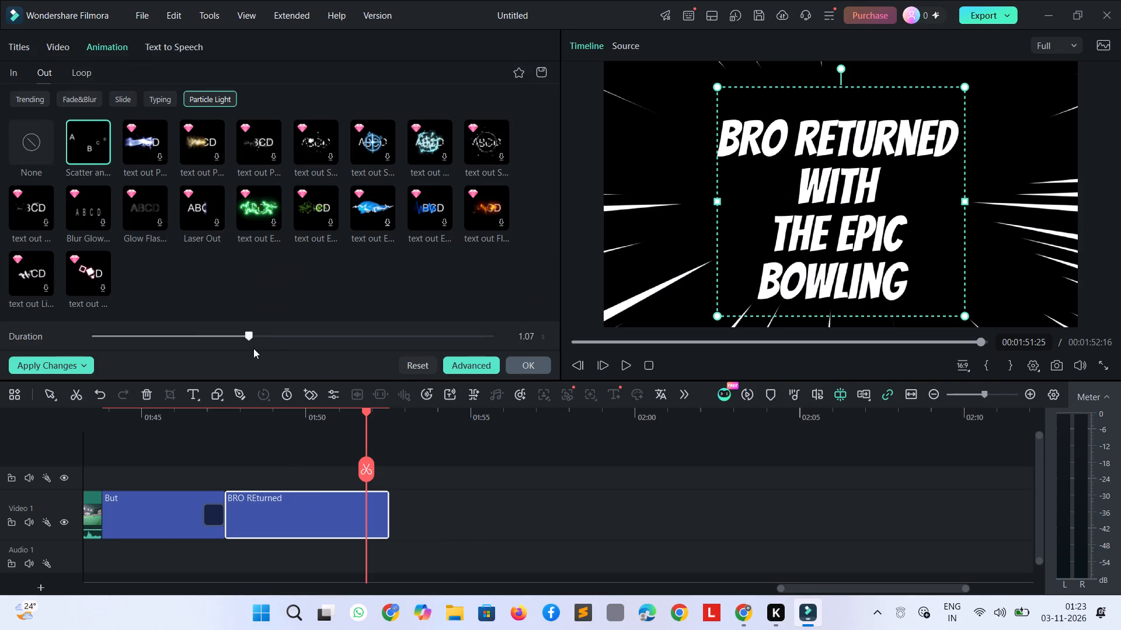
left_click_drag(253, 348, 295, 359)
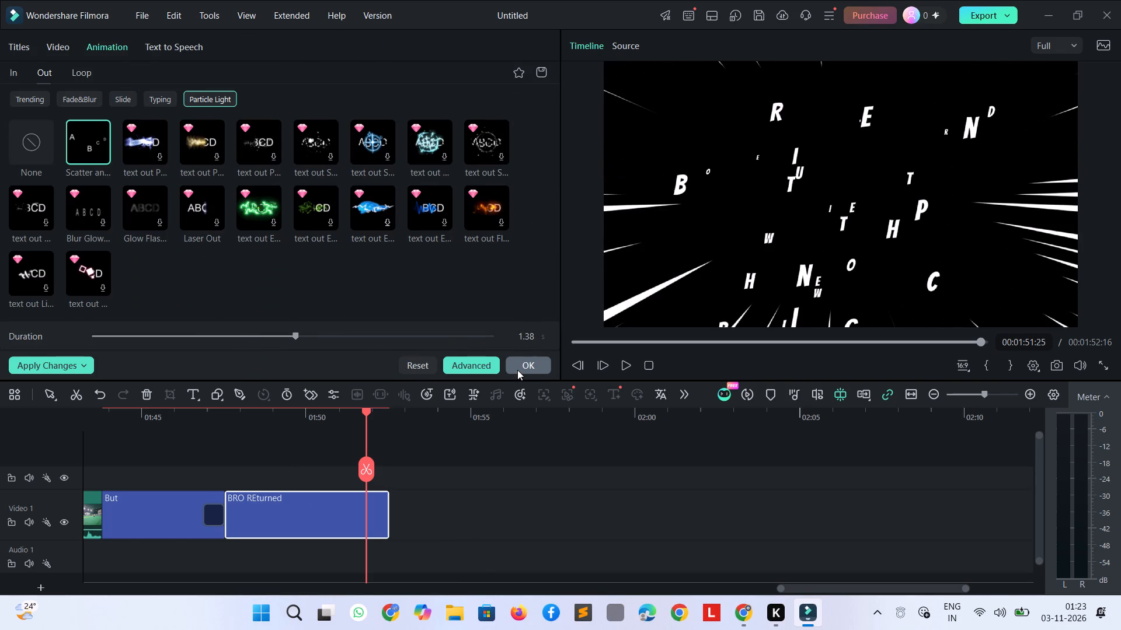
left_click_drag(294, 335, 349, 347)
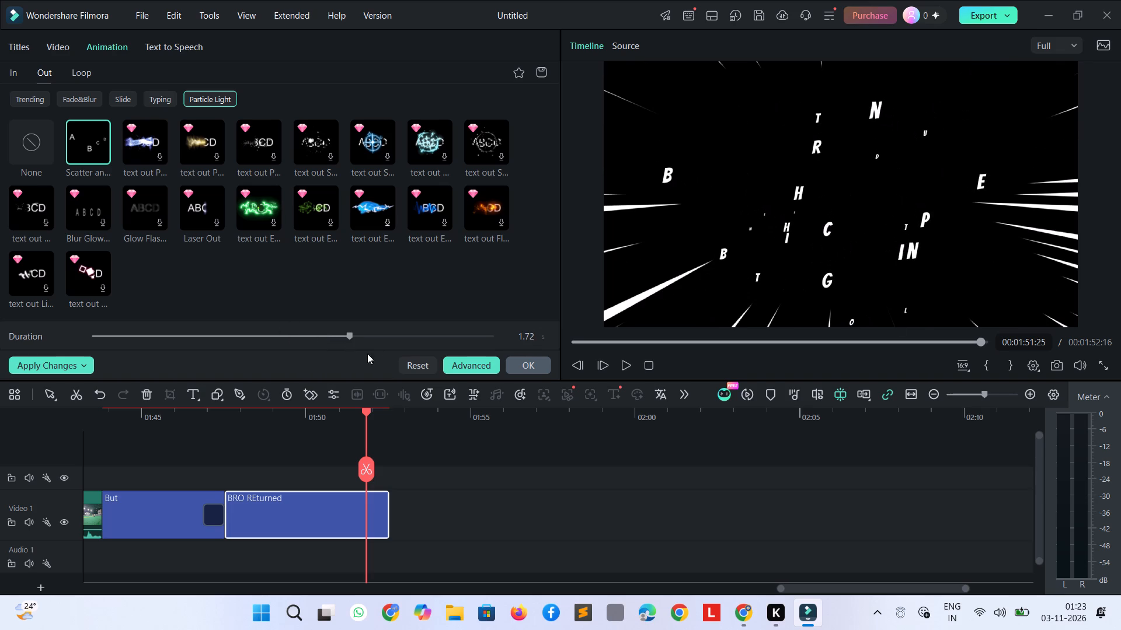
left_click(516, 369)
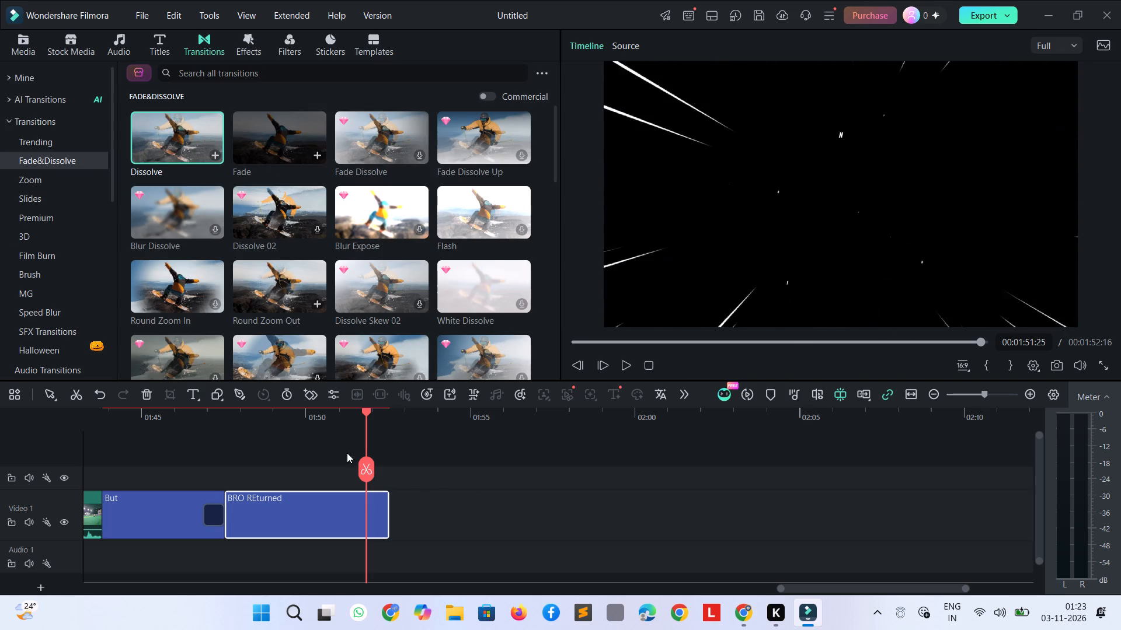
Replay the end of the "BRO REturned" title to check the lengthened exit animation.
left_click_drag(370, 411, 349, 406)
key("space")
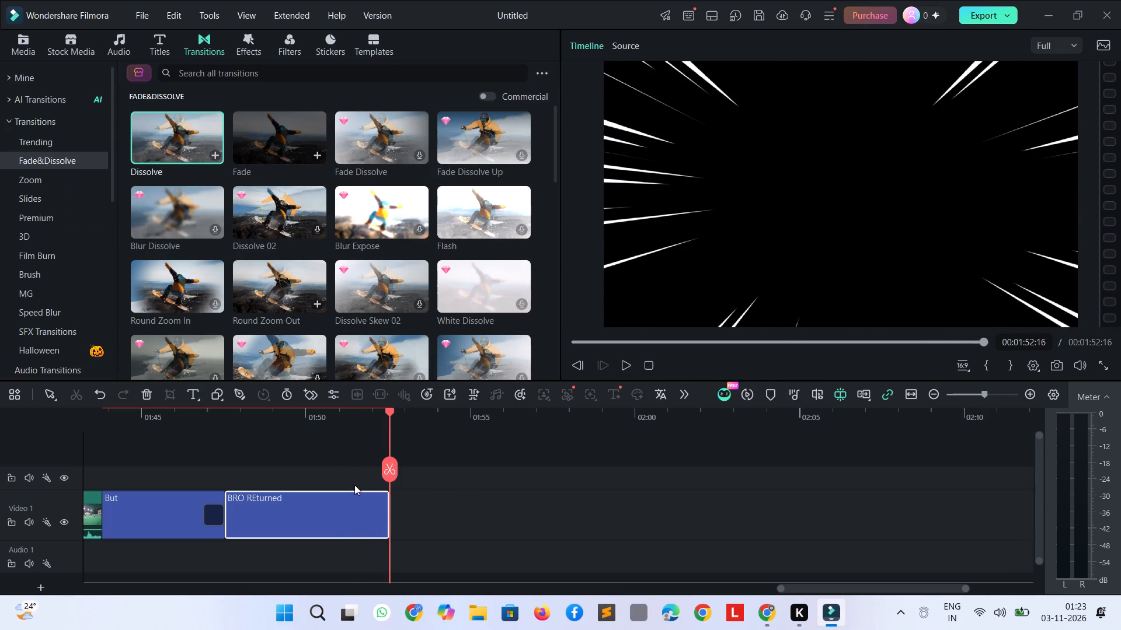
Shorten the "BRO REturned" title by trimming its end back to 00:01:51:28, previewing the exit animation between trims.
left_click_drag(385, 511, 375, 509)
left_click_drag(392, 412, 345, 397)
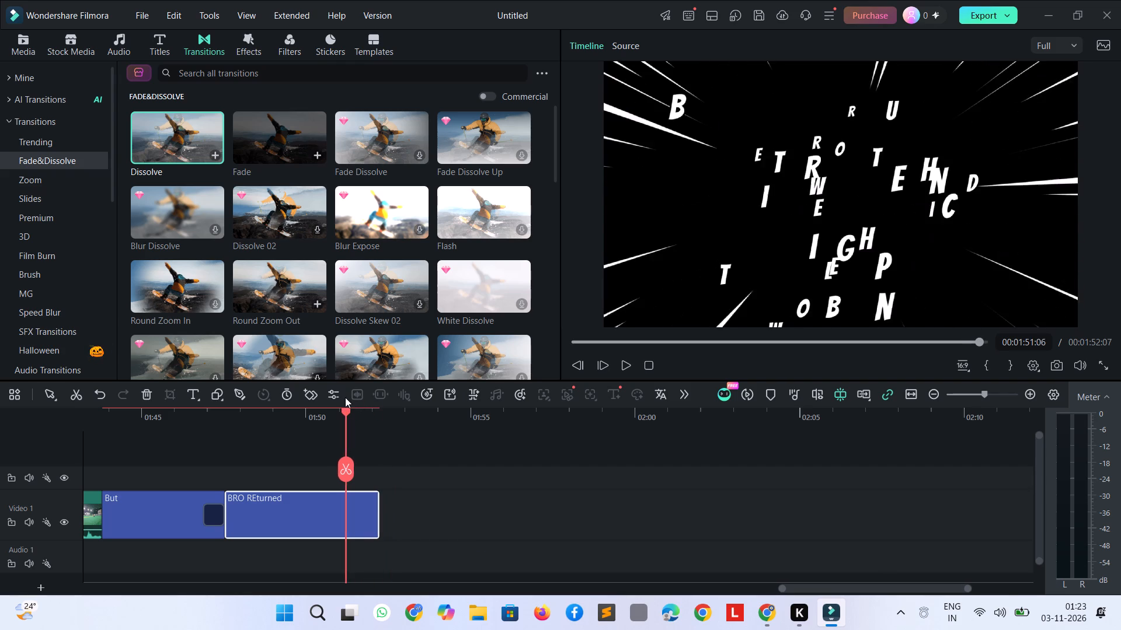
key("space")
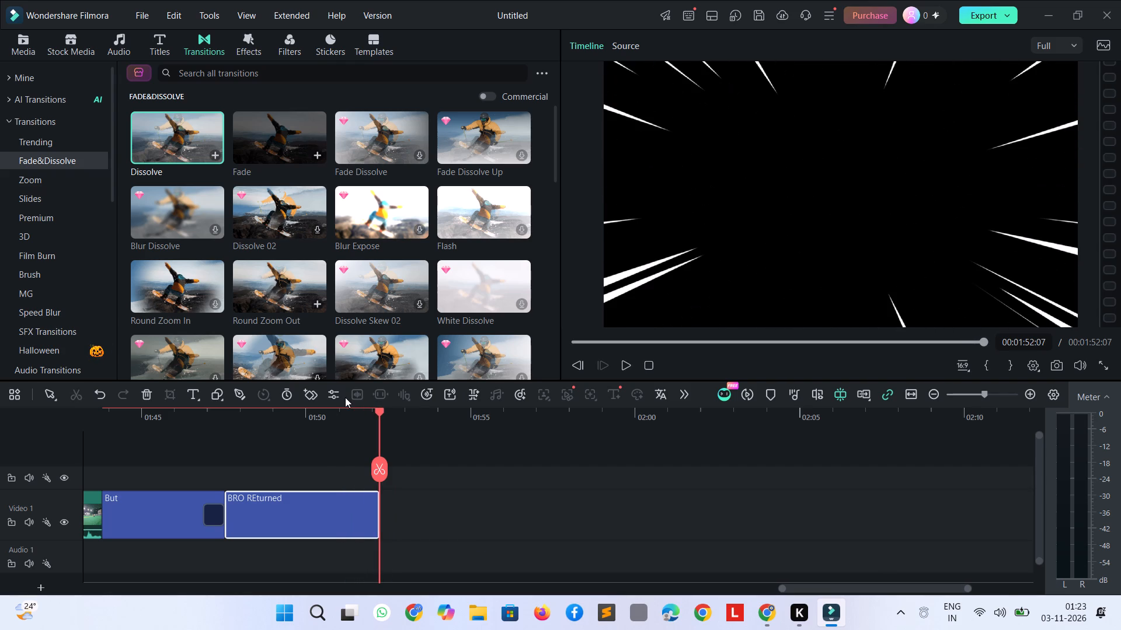
left_click_drag(376, 514, 372, 514)
left_click_drag(372, 514, 367, 514)
Replay the trimmed "BRO REturned" title's exit animation and the whole title from its start to check the timing.
left_click_drag(378, 415, 361, 409)
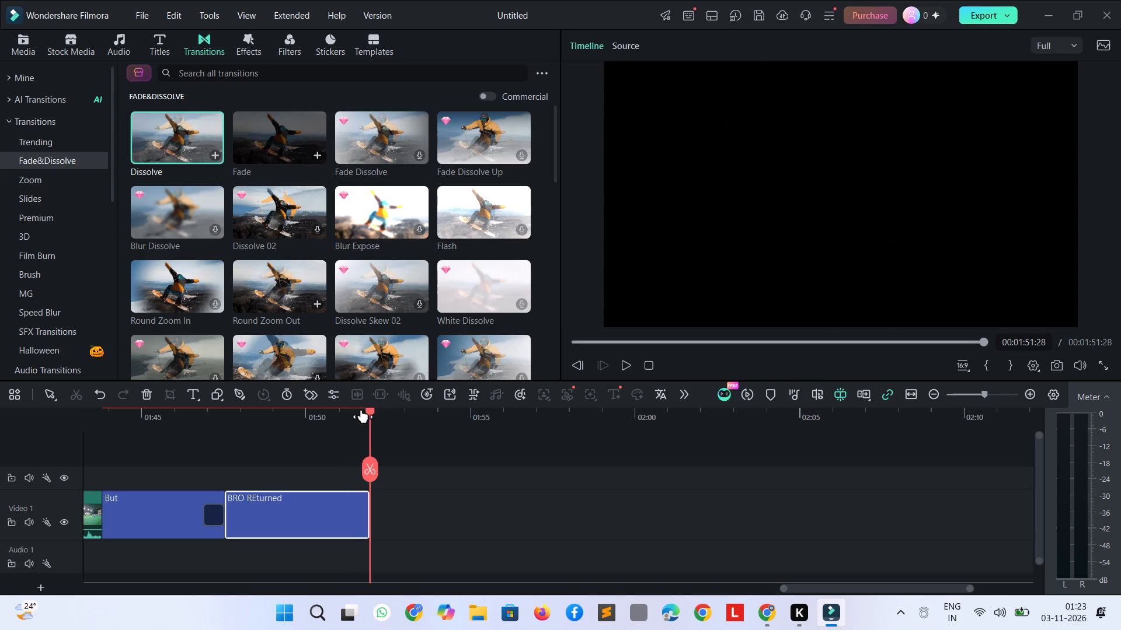
left_click_drag(361, 409, 348, 405)
key("space")
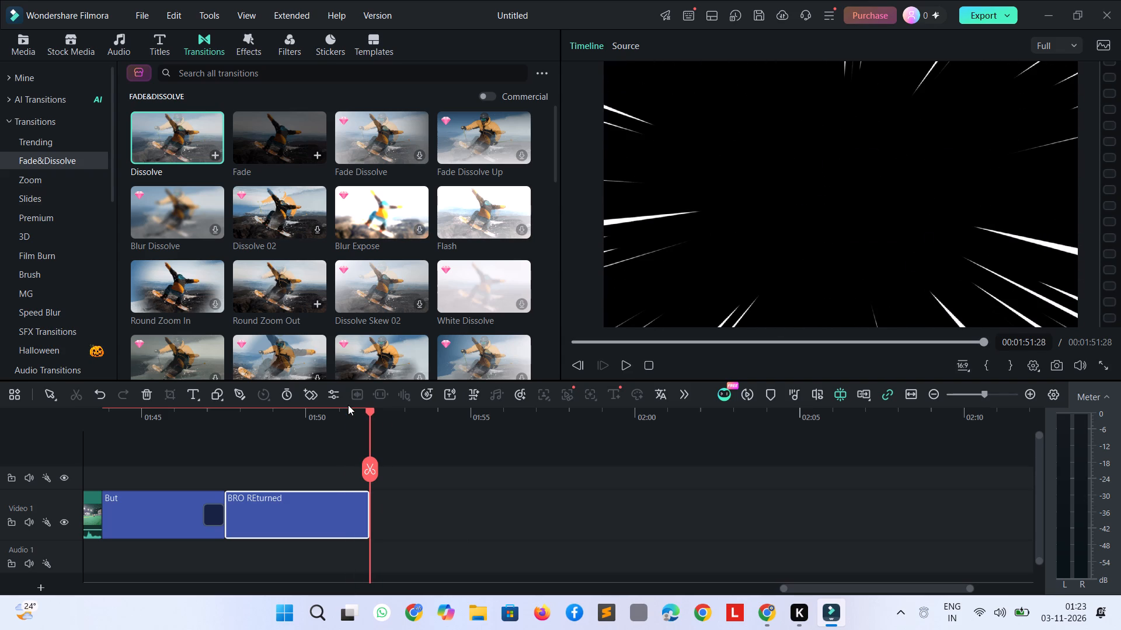
left_click_drag(371, 412, 278, 411)
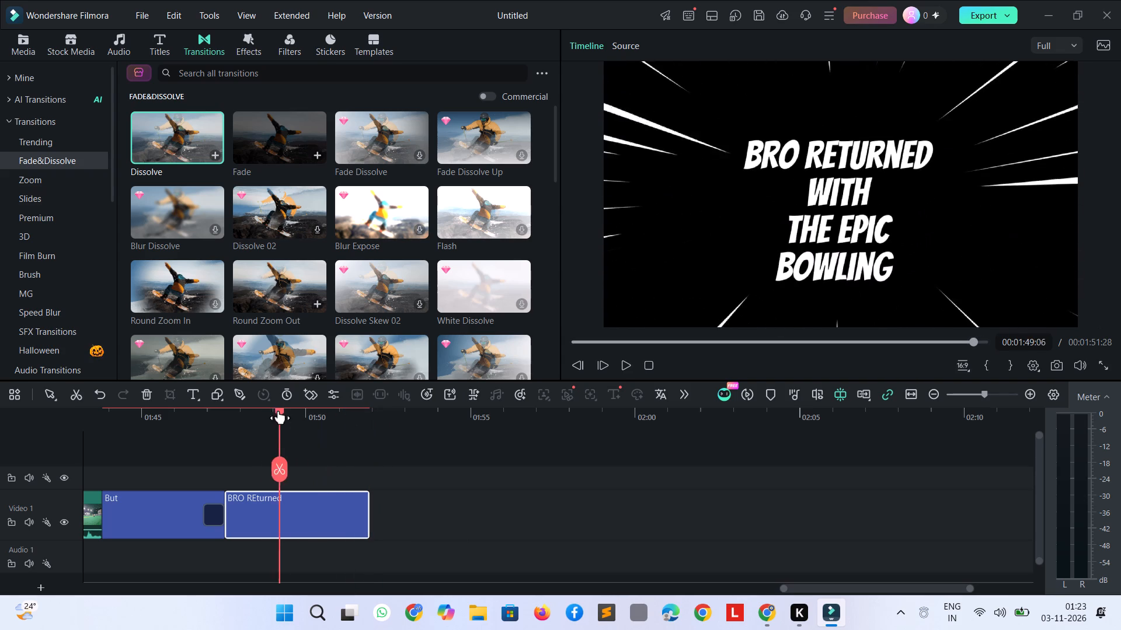
left_click_drag(278, 411, 227, 407)
key("space")
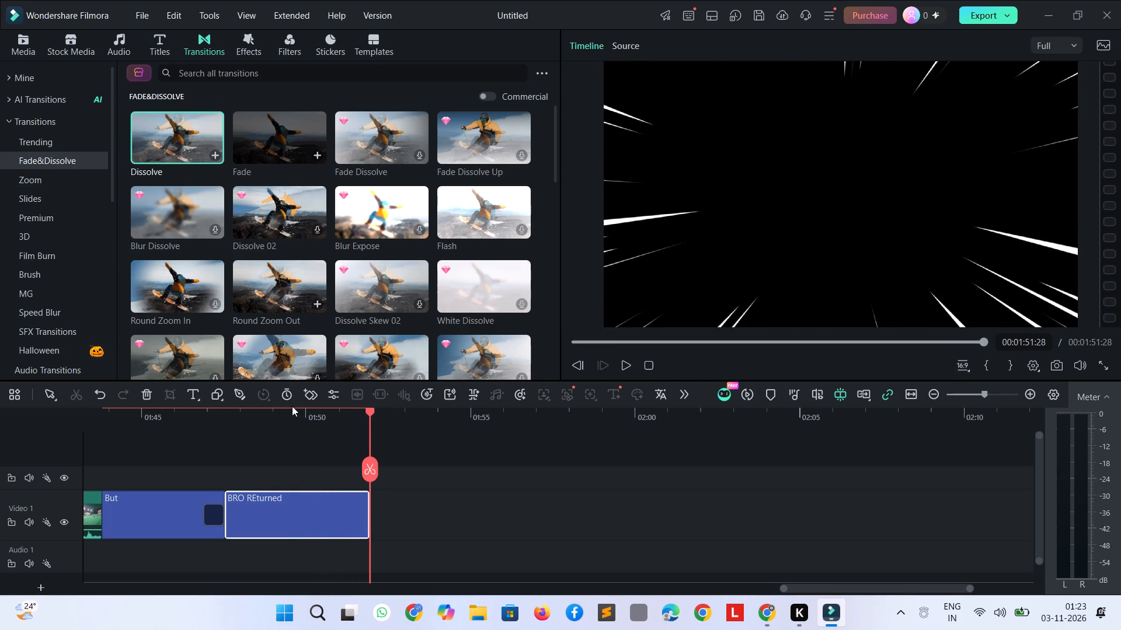
Switch to the Google Chrome window showing the "el dorado means ?" search.
key("alt+Tab")
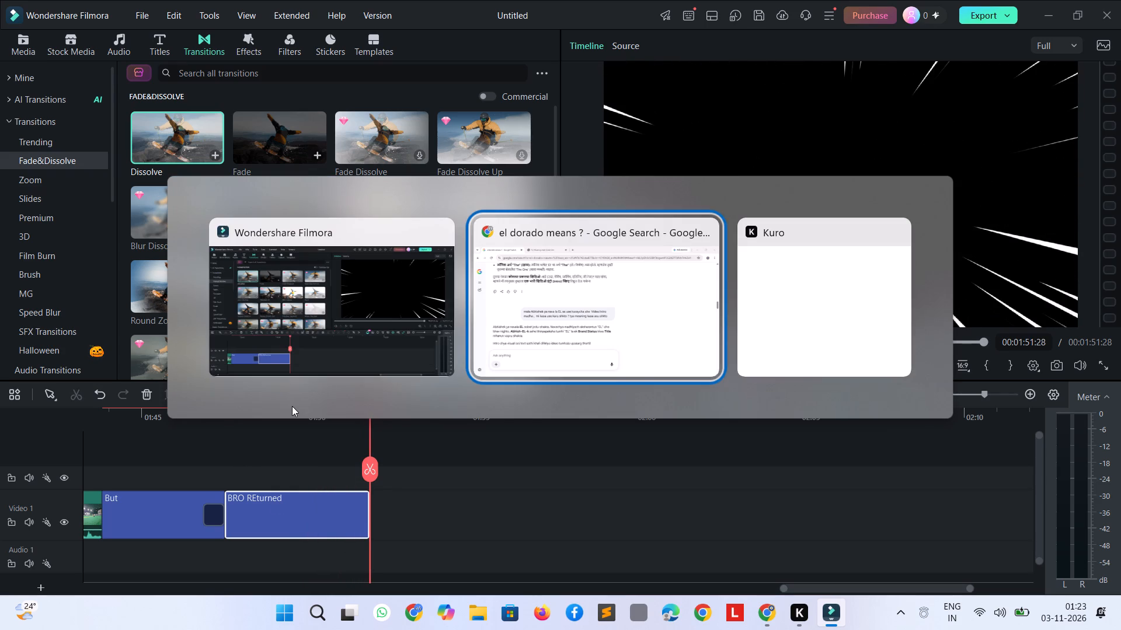